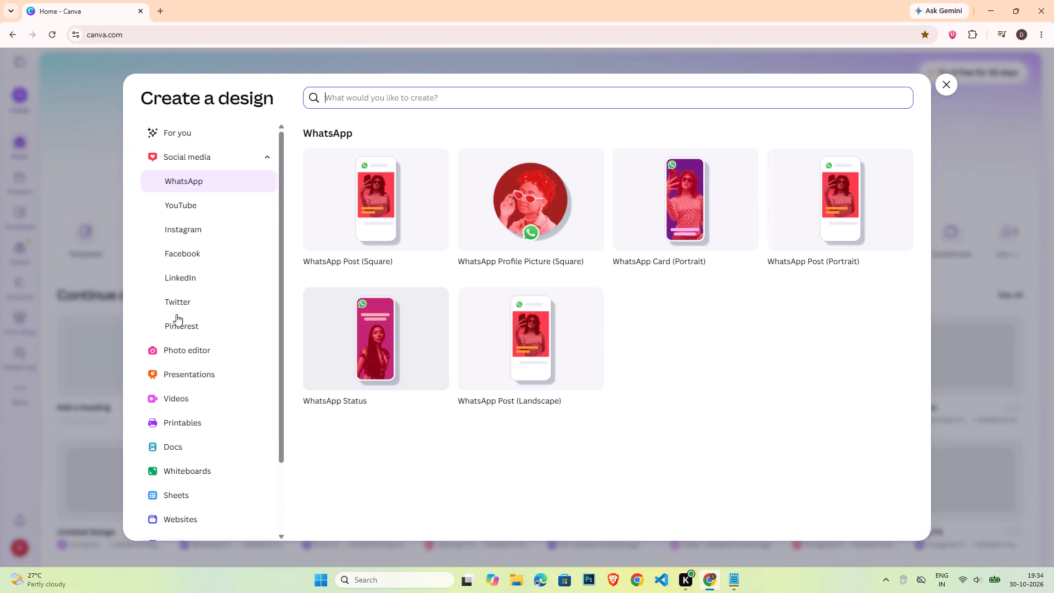
# Create a new custom-size design 148 mm wide and 210 mm high.
pyautogui.scroll(-5, 184, 433)
pyautogui.scroll(-2, 190, 491)
pyautogui.click(211, 482)
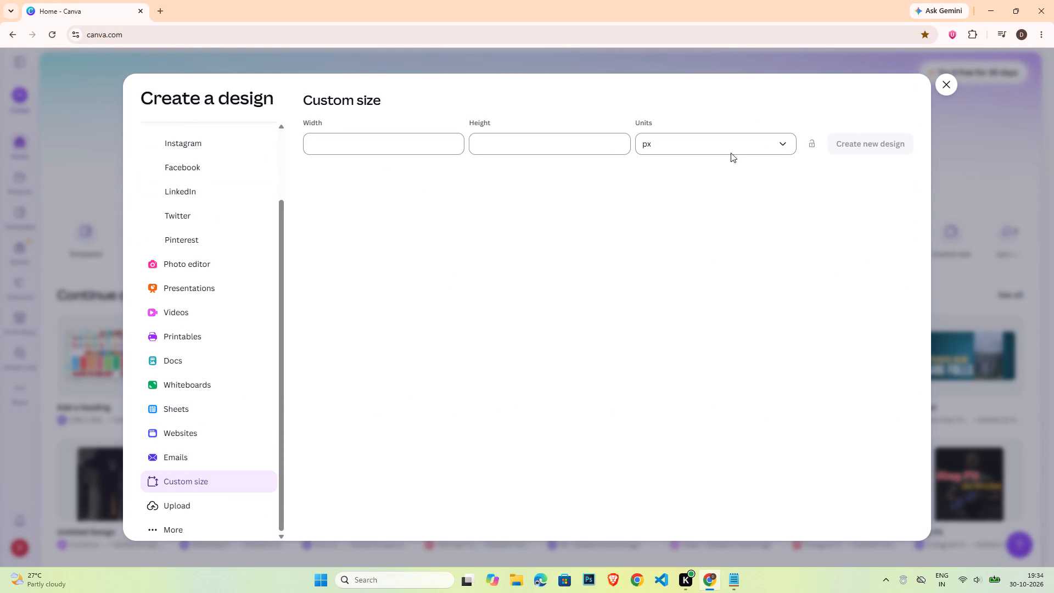
pyautogui.click(700, 146)
pyautogui.click(679, 214)
pyautogui.click(428, 147)
pyautogui.click(731, 576)
pyautogui.click(732, 576)
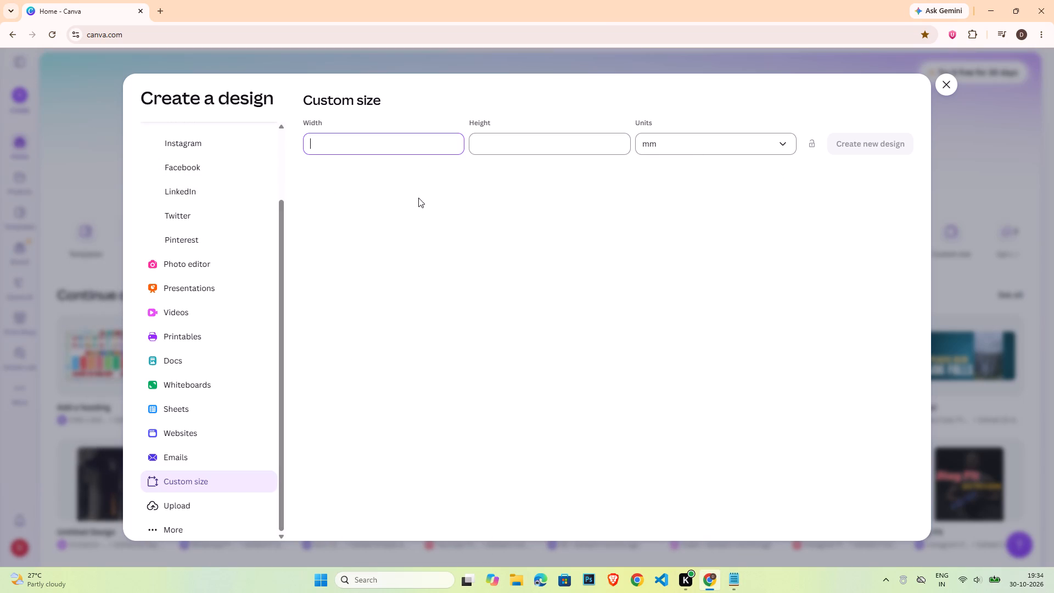
pyautogui.press('1')
pyautogui.press('4')
pyautogui.press('8')
pyautogui.click(506, 148)
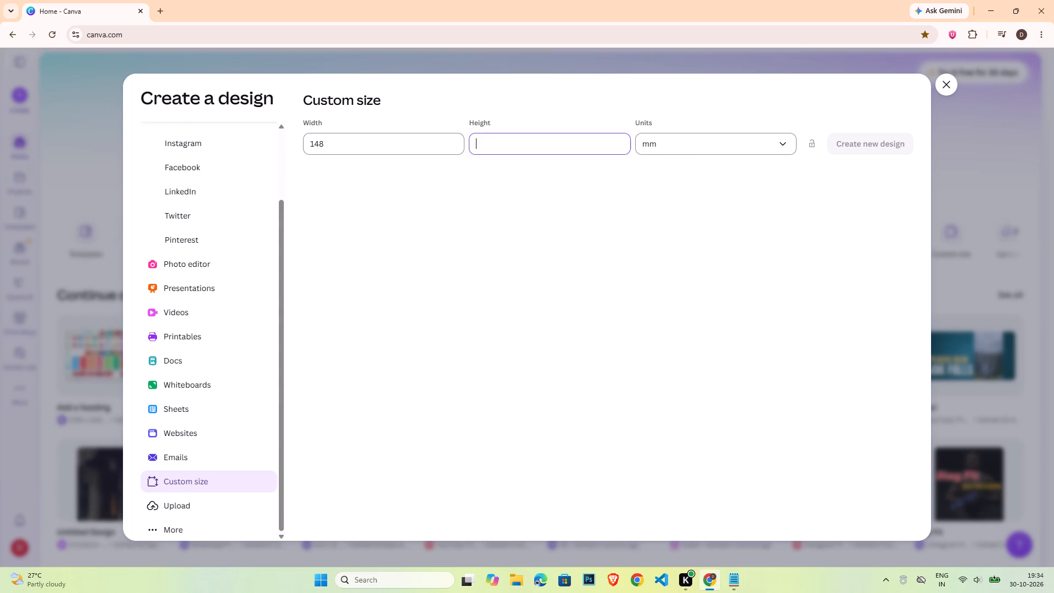
pyautogui.press('4')
pyautogui.press('BackSpace')
pyautogui.press('2')
pyautogui.press('1')
pyautogui.press('0')
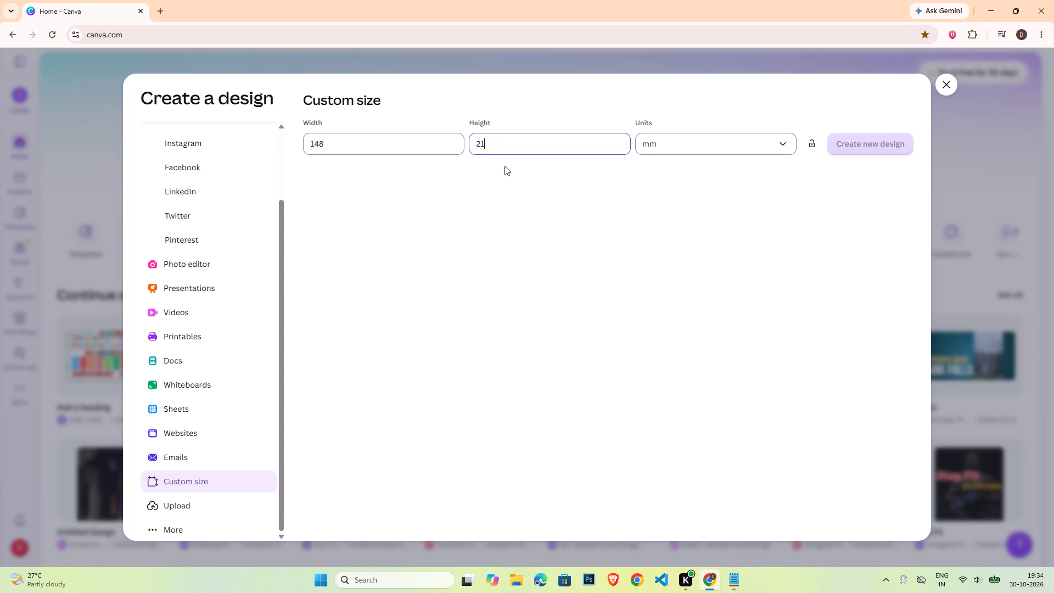
pyautogui.click(859, 143)
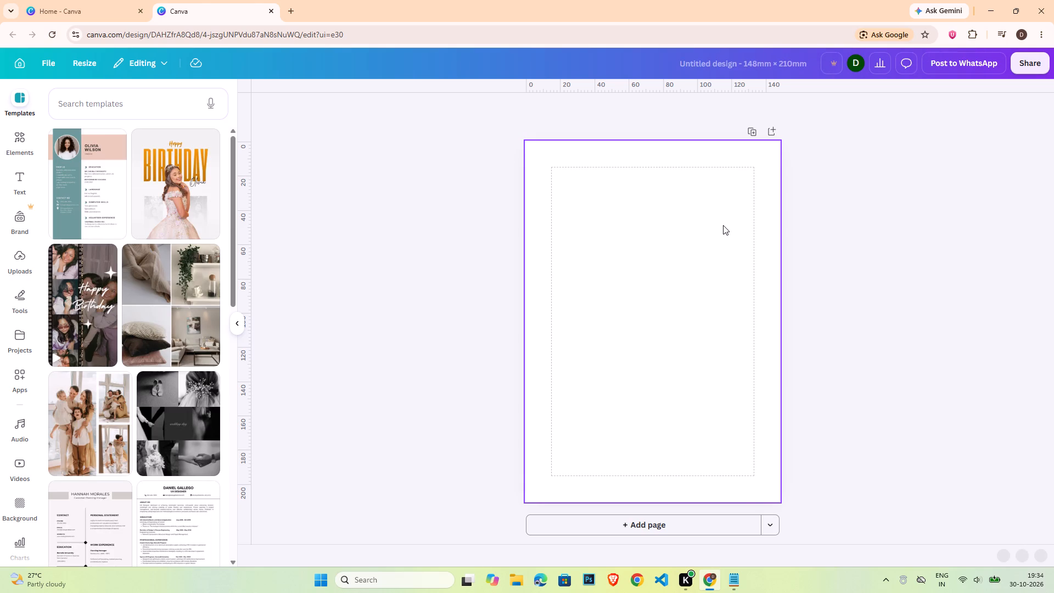
# Set the page background to a custom pale cream shade, starting from the default yellow.
pyautogui.click(536, 222)
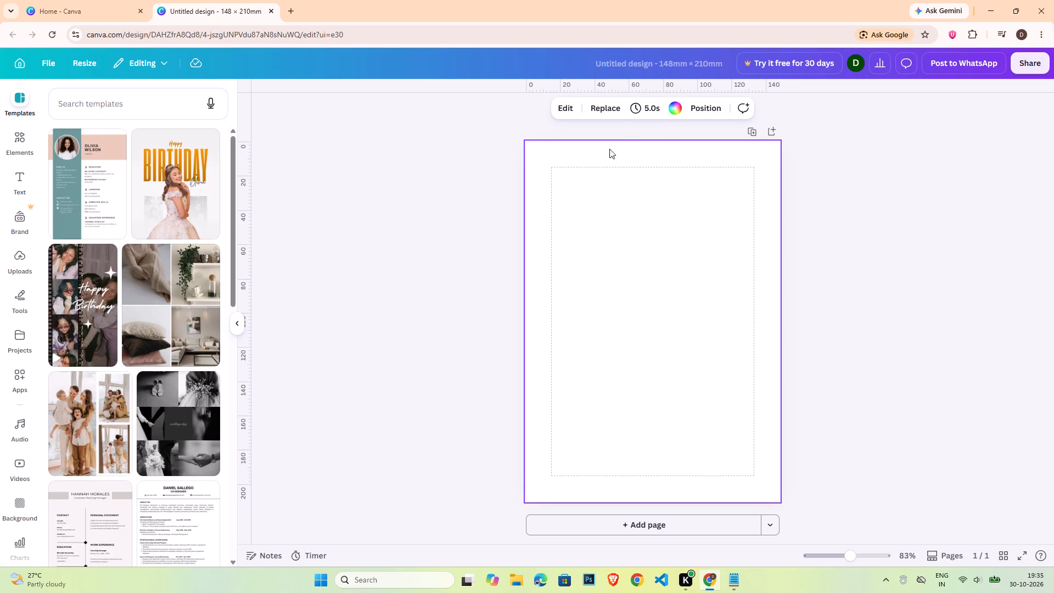
pyautogui.click(674, 110)
pyautogui.click(136, 365)
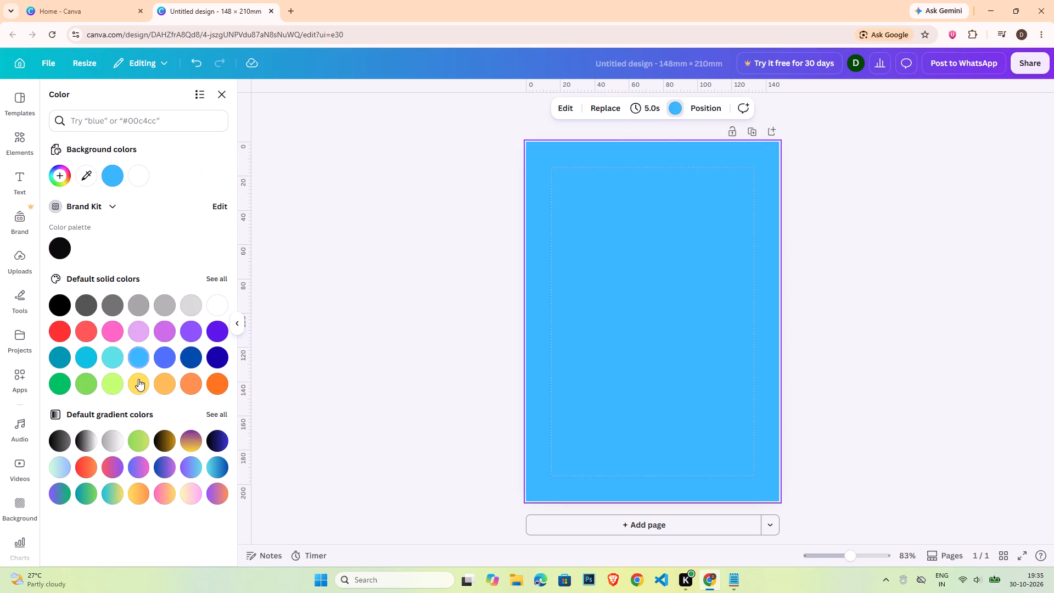
pyautogui.click(140, 383)
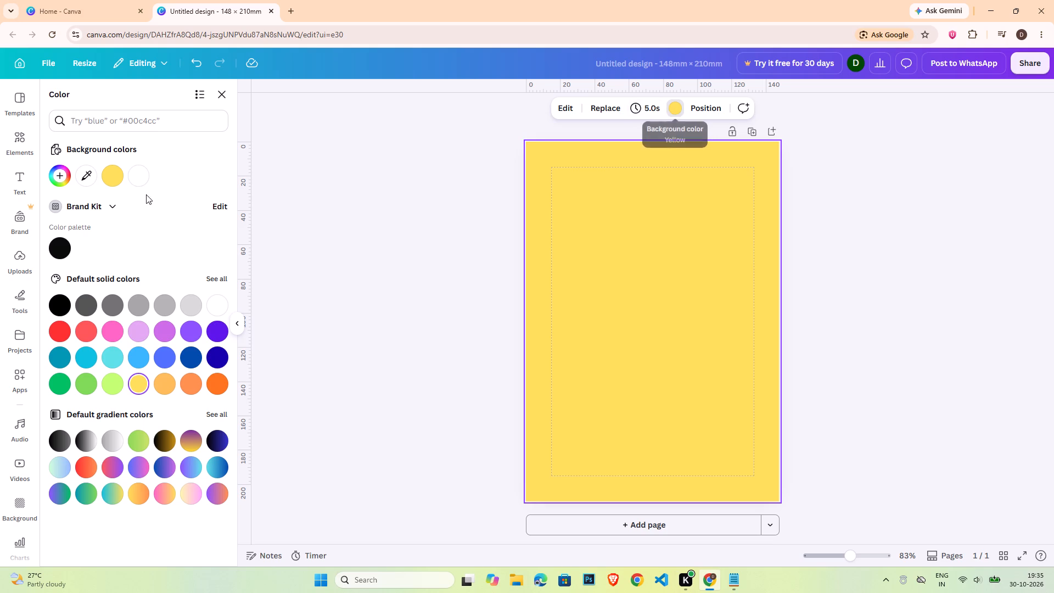
pyautogui.click(63, 174)
pyautogui.moveTo(162, 225); pyautogui.dragTo(152, 224)
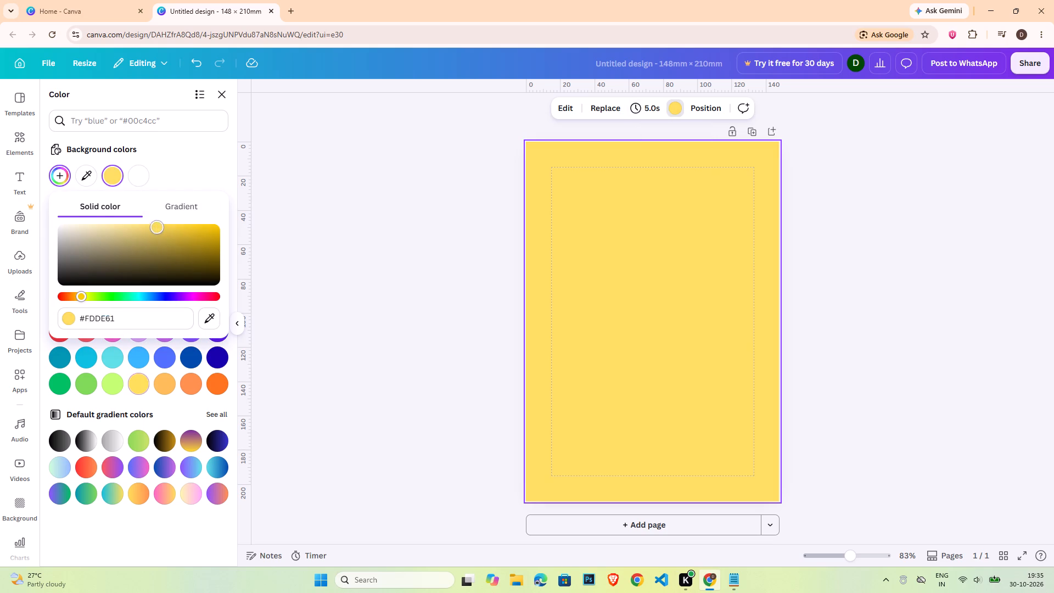
pyautogui.moveTo(152, 224); pyautogui.dragTo(96, 209)
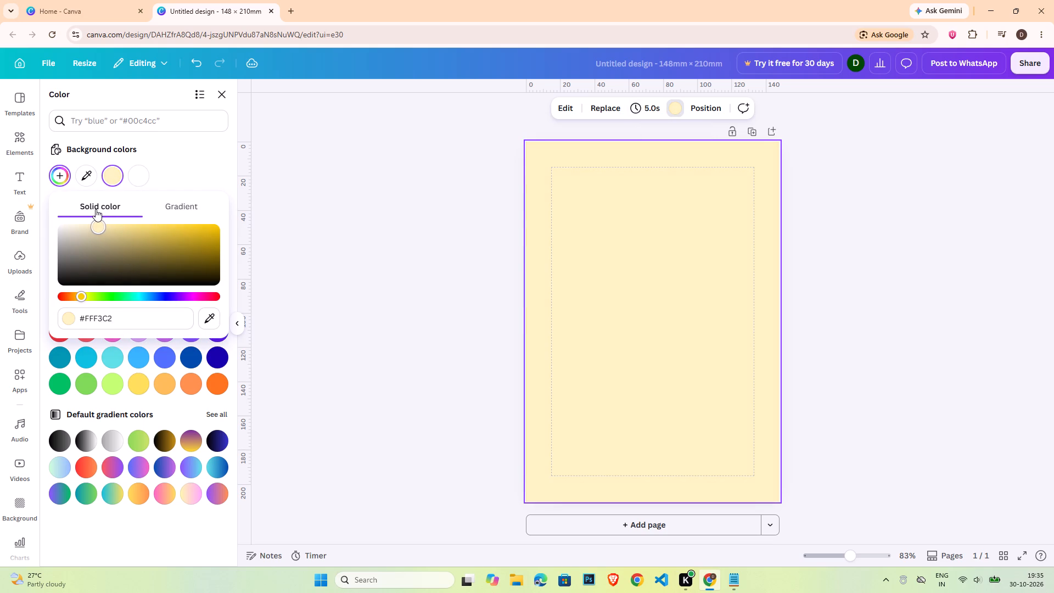
pyautogui.moveTo(96, 209); pyautogui.dragTo(75, 207)
pyautogui.doubleClick(361, 232)
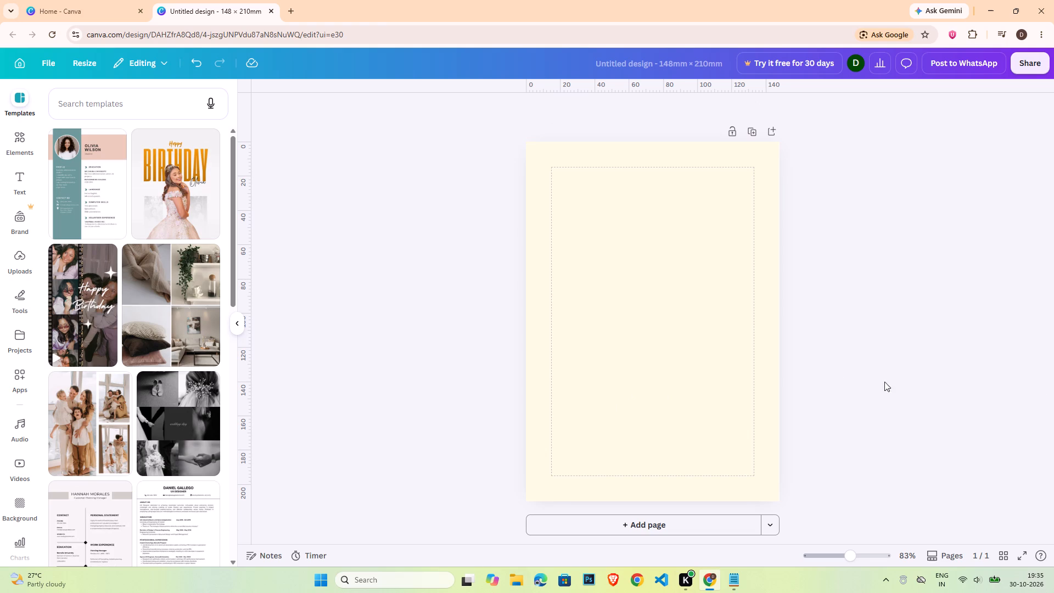
# Add the recently used rounded square shape and stretch it to fill the area inside the page's margin guides.
pyautogui.click(19, 137)
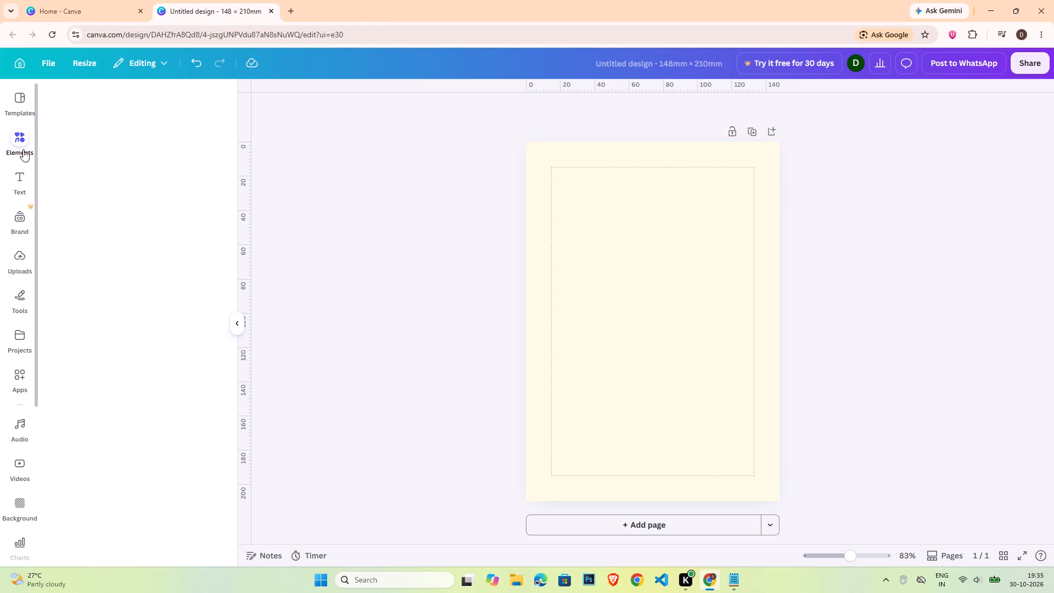
pyautogui.click(70, 166)
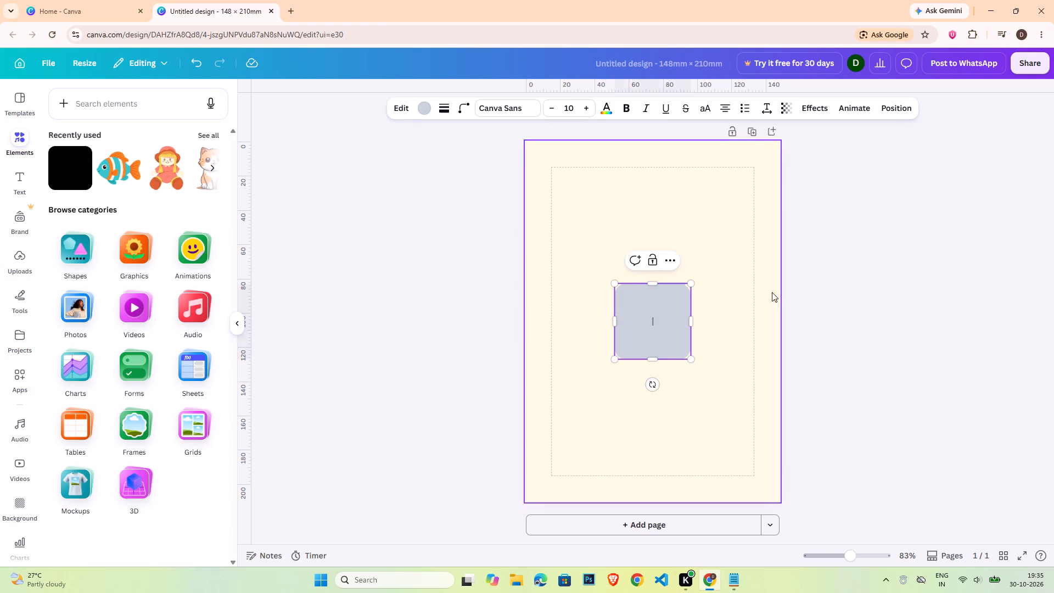
pyautogui.click(825, 287)
pyautogui.moveTo(645, 310); pyautogui.dragTo(641, 297)
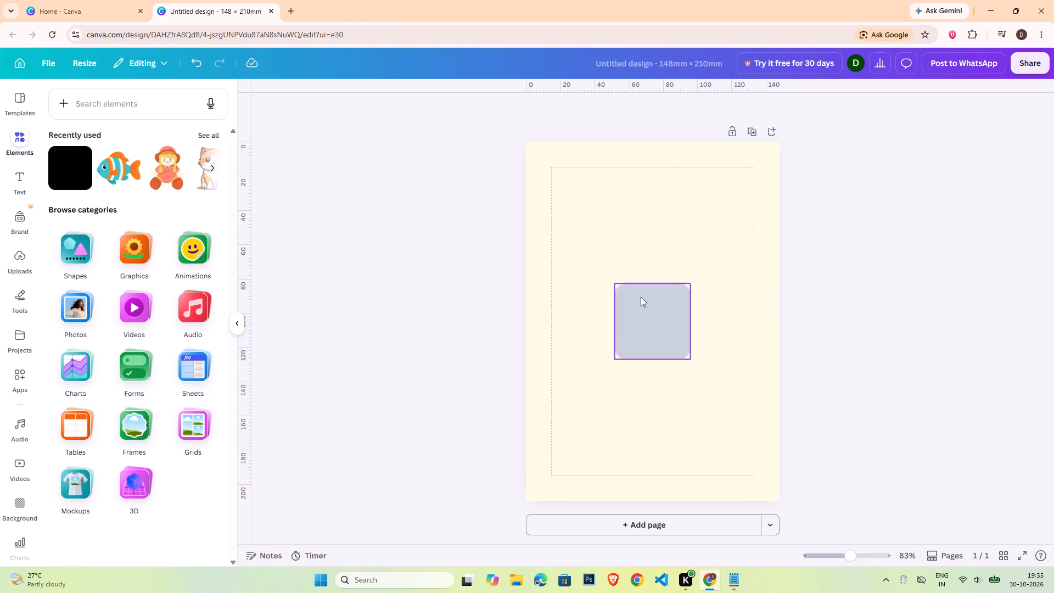
pyautogui.moveTo(641, 297); pyautogui.dragTo(582, 191)
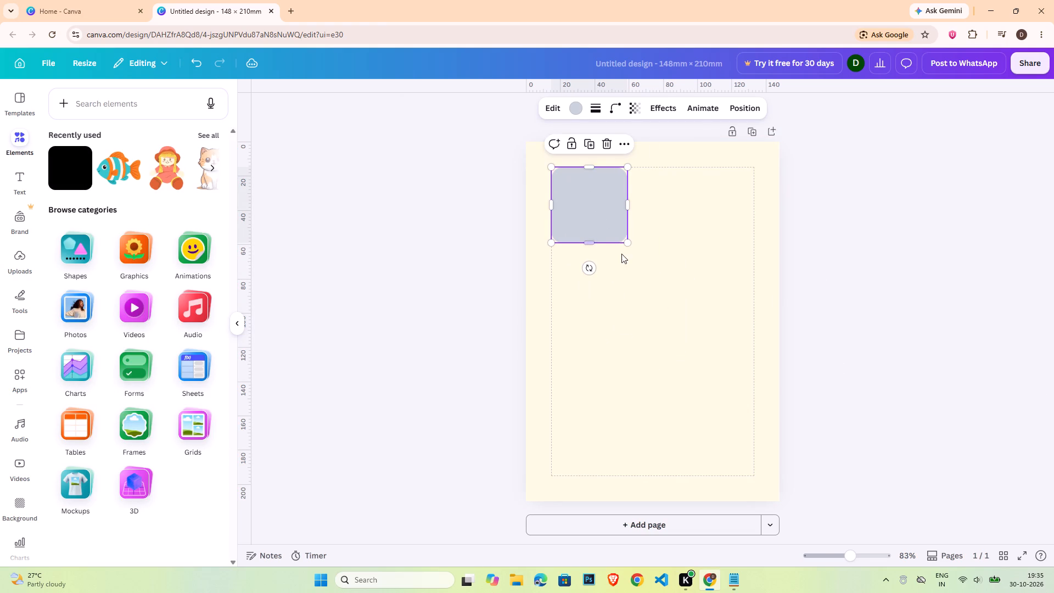
pyautogui.moveTo(626, 242); pyautogui.dragTo(750, 473)
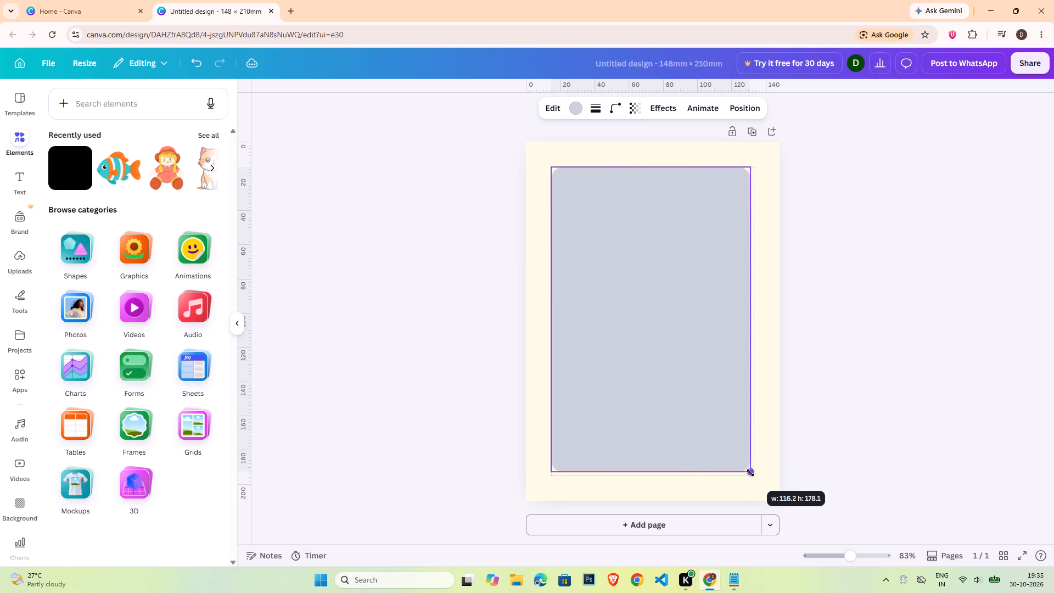
pyautogui.moveTo(750, 473); pyautogui.dragTo(752, 473)
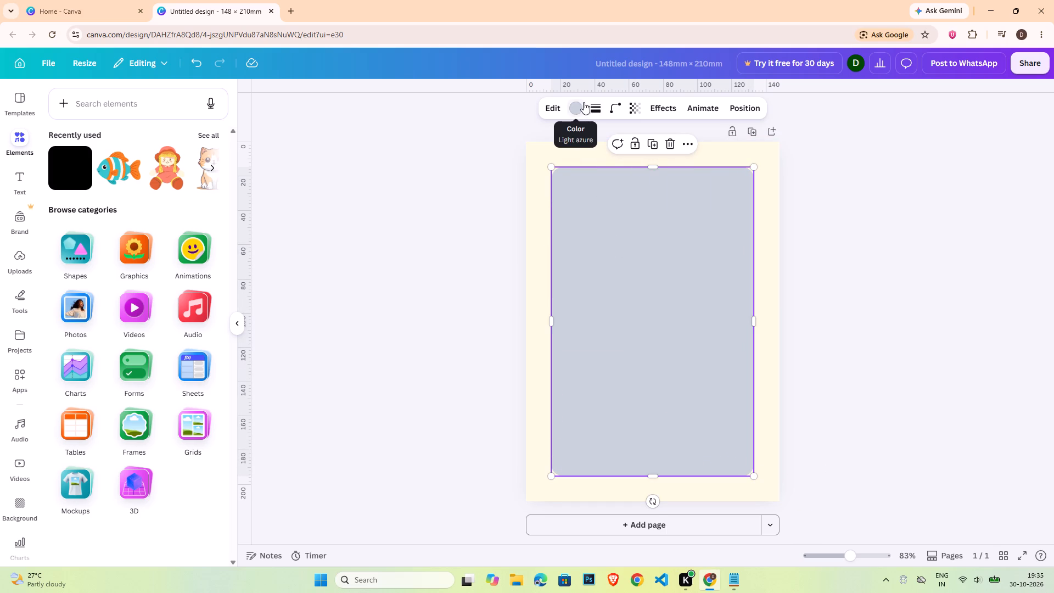
# Give the rounded rectangle a solid border with stroke weight 1 in the default yellow.
pyautogui.click(602, 106)
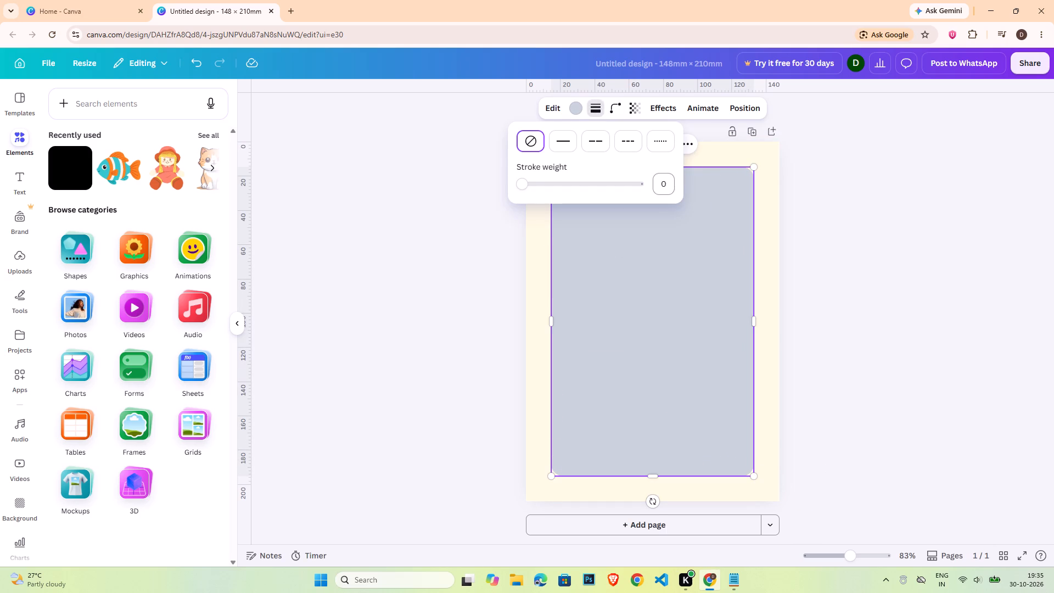
pyautogui.click(672, 175)
pyautogui.press('1')
pyautogui.press('Return')
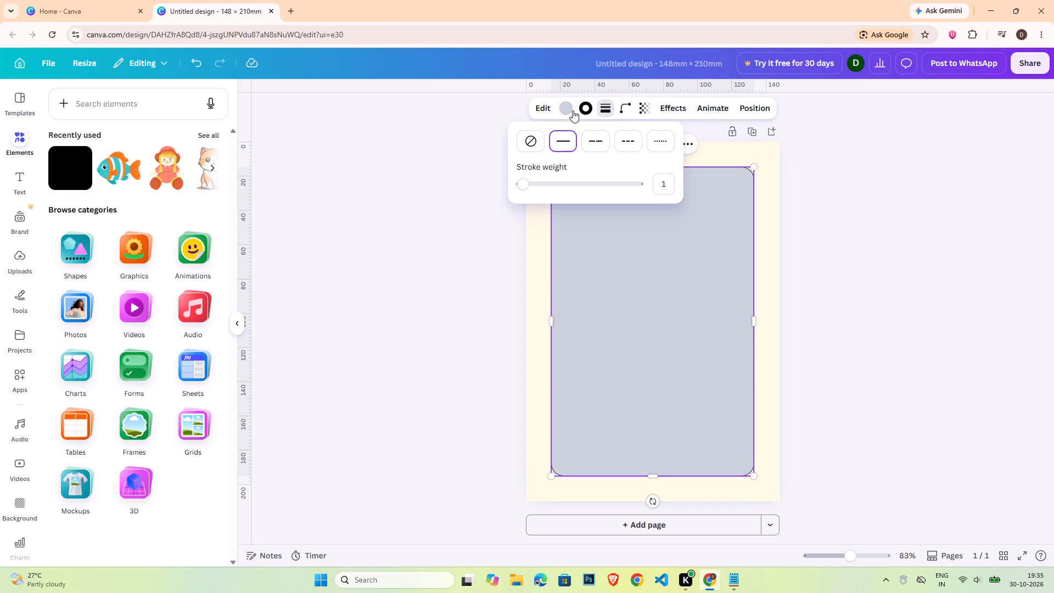
pyautogui.click(569, 108)
pyautogui.click(581, 108)
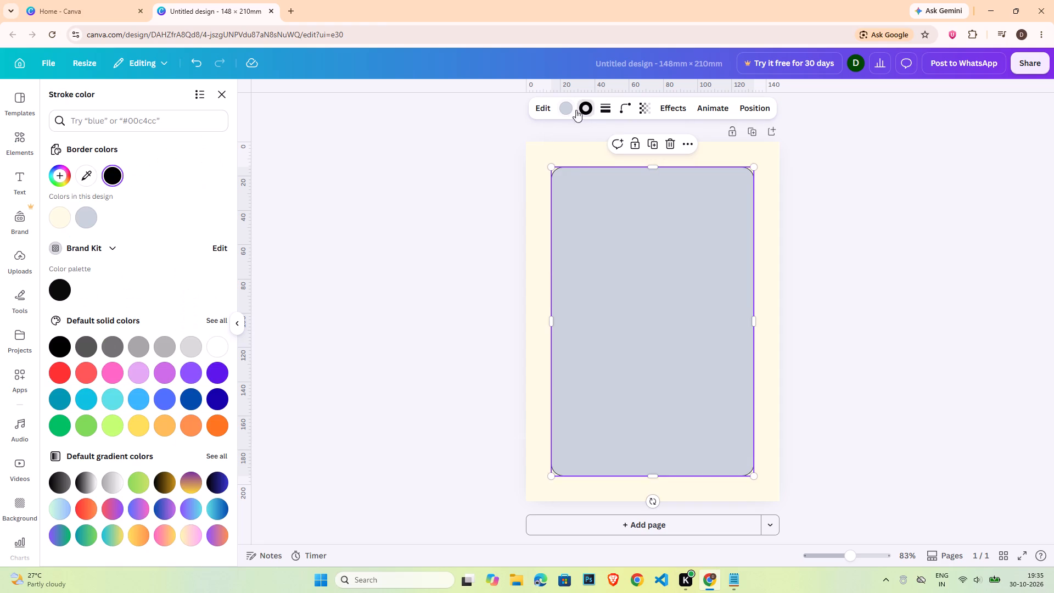
pyautogui.click(137, 423)
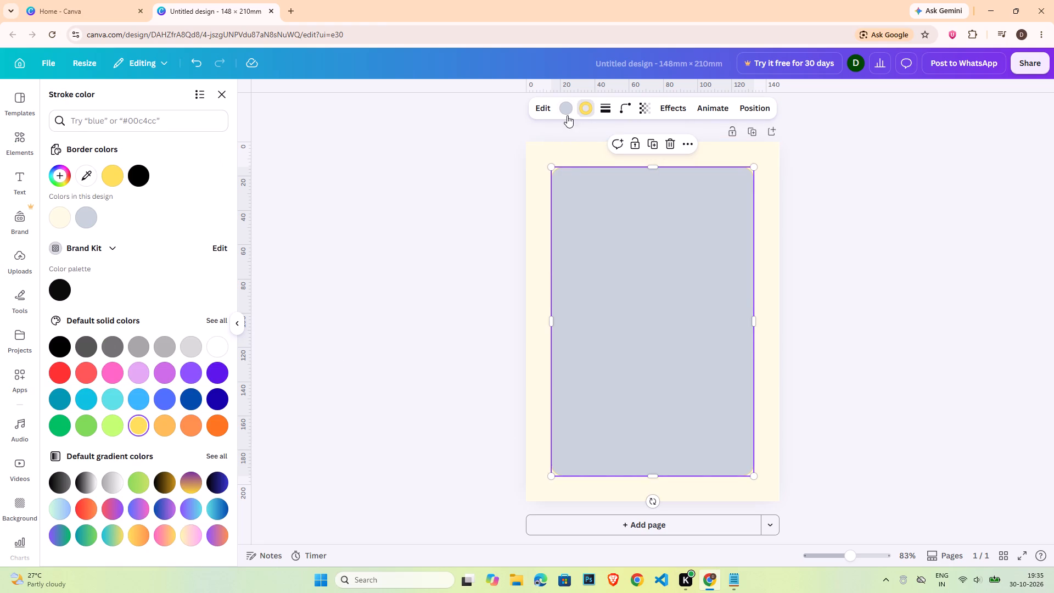
# Fill the rounded rectangle with the very pale pink #FFF1F1 and deselect it.
pyautogui.click(568, 114)
pyautogui.click(83, 228)
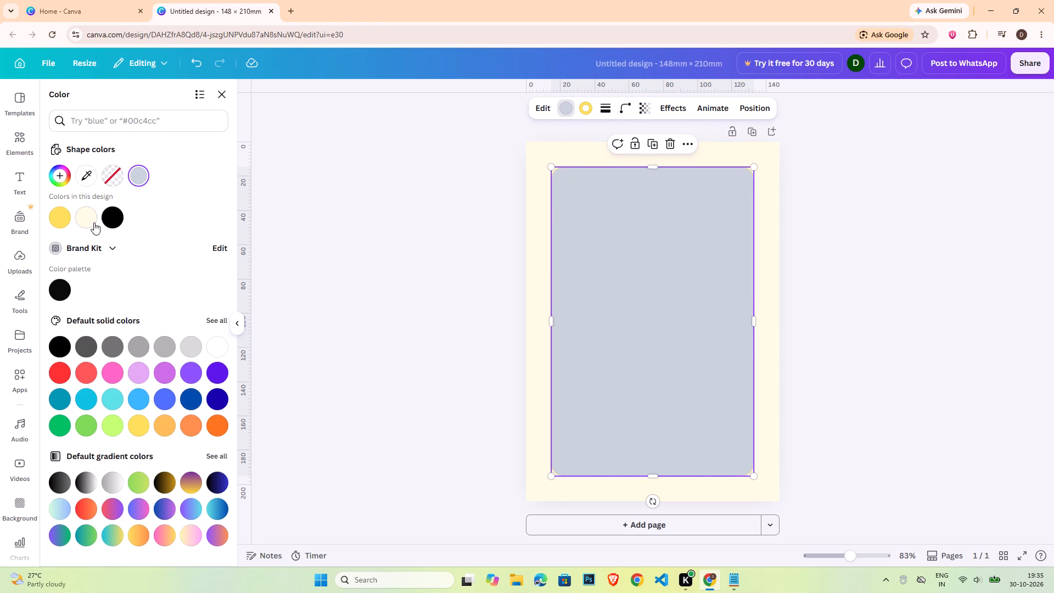
pyautogui.click(94, 221)
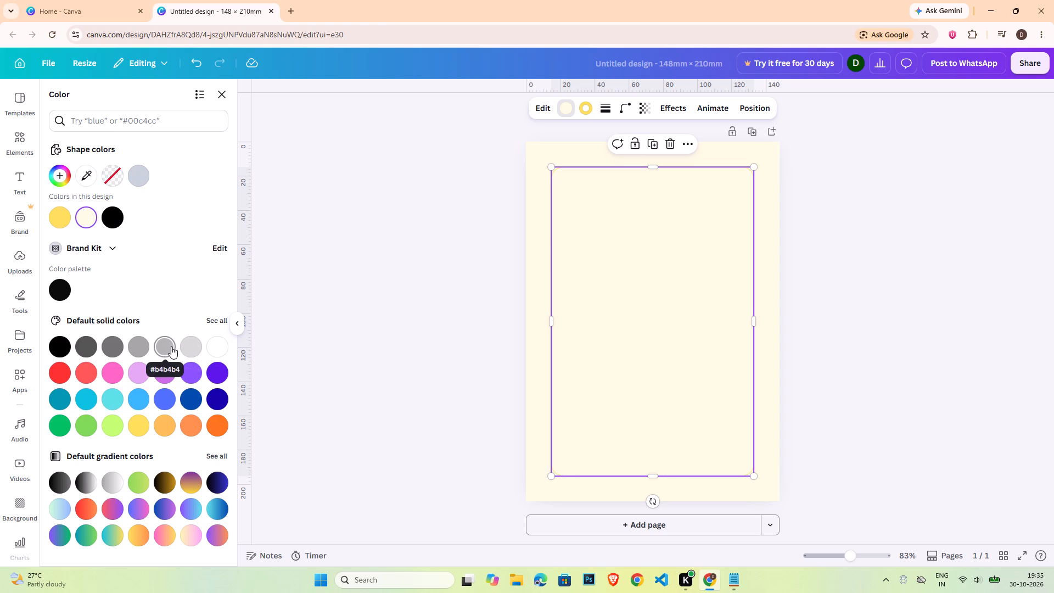
pyautogui.click(208, 346)
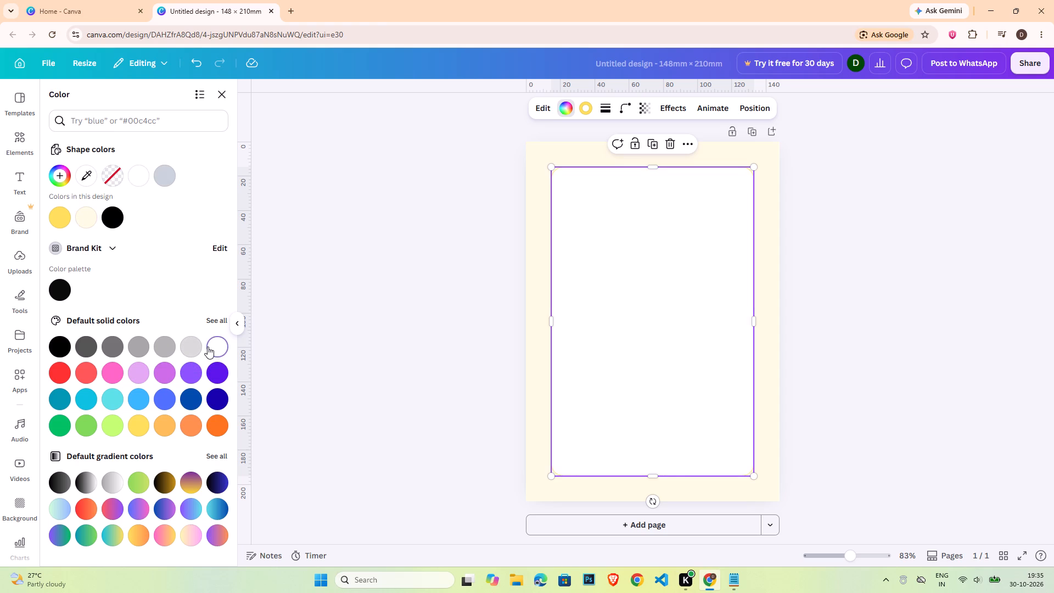
pyautogui.click(48, 175)
pyautogui.click(58, 175)
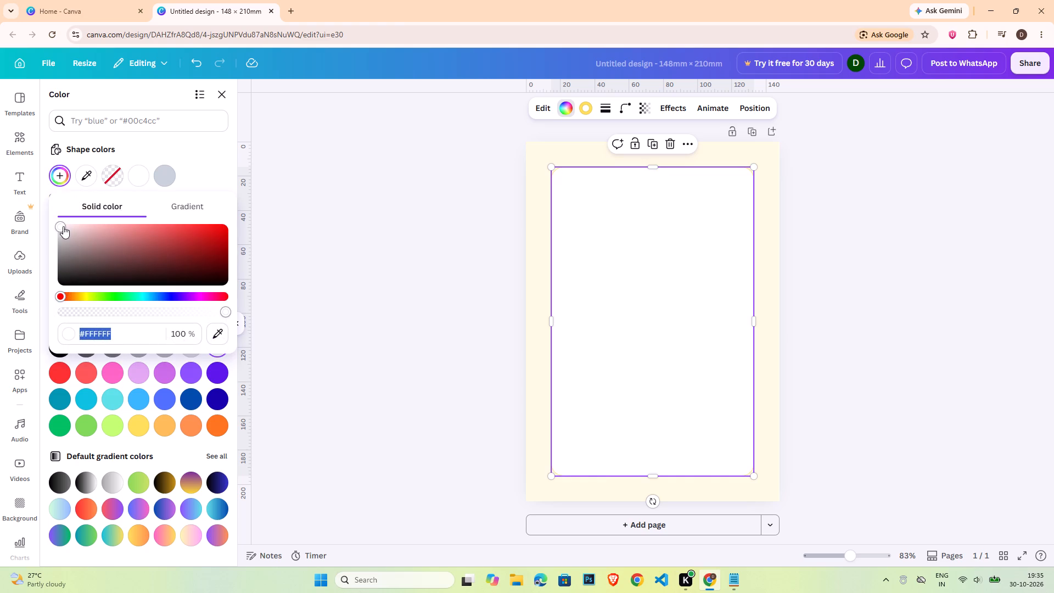
pyautogui.moveTo(62, 225); pyautogui.dragTo(65, 224)
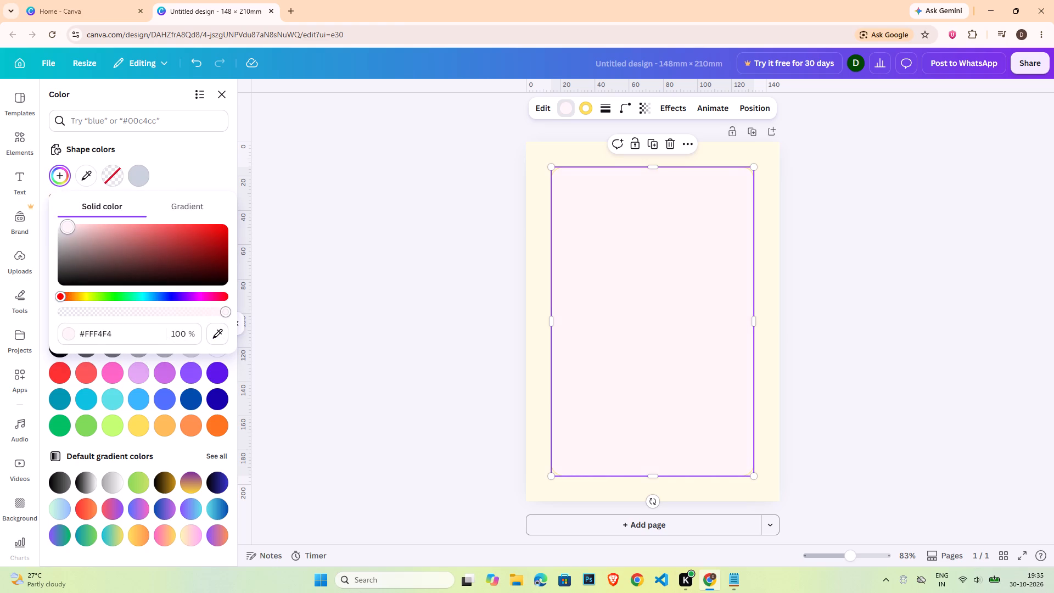
pyautogui.moveTo(65, 224); pyautogui.dragTo(65, 221)
pyautogui.moveTo(65, 221); pyautogui.dragTo(67, 217)
pyautogui.doubleClick(894, 249)
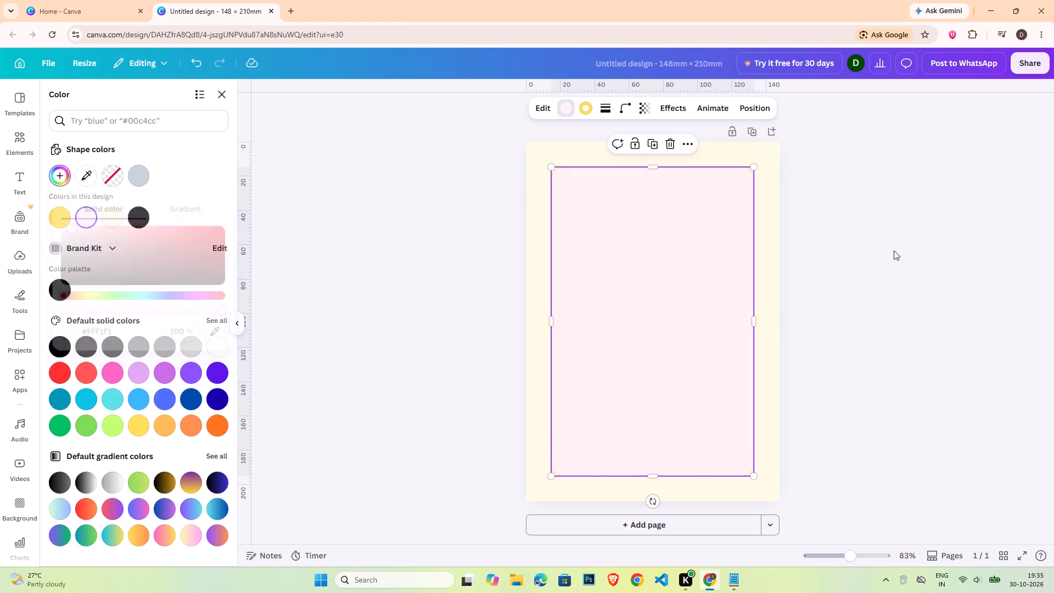
pyautogui.click(894, 255)
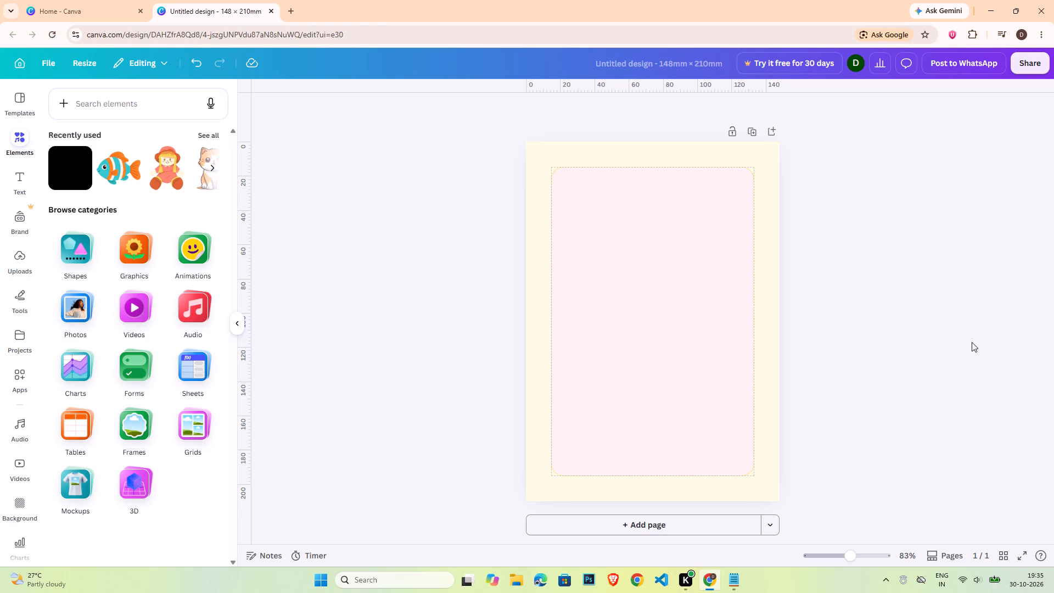
pyautogui.click(972, 340)
# Add a heading text box at the centre of the page and select its placeholder text.
pyautogui.click(24, 184)
pyautogui.click(117, 271)
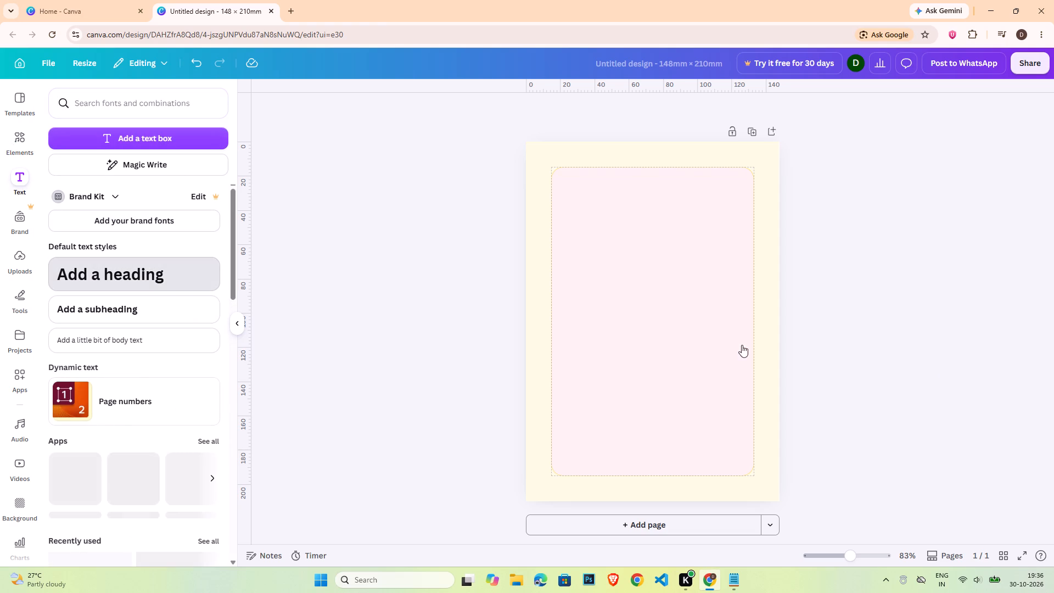
pyautogui.tripleClick(644, 326)
# Check the font notes in Notepad, return to Canva and set the heading's font to Fredoka.
pyautogui.click(449, 109)
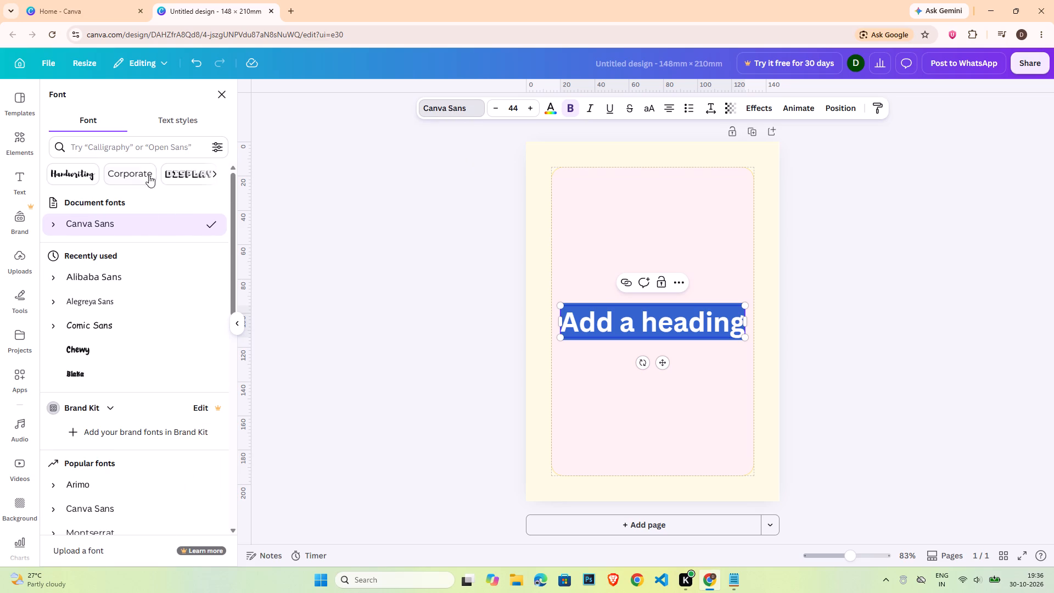
pyautogui.click(726, 574)
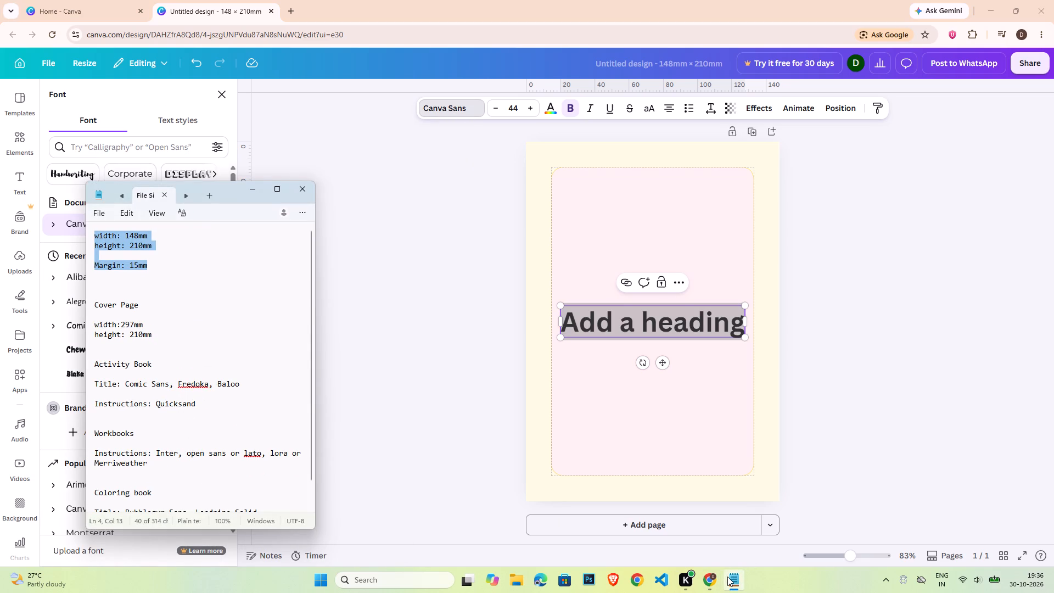
pyautogui.click(727, 577)
pyautogui.click(147, 152)
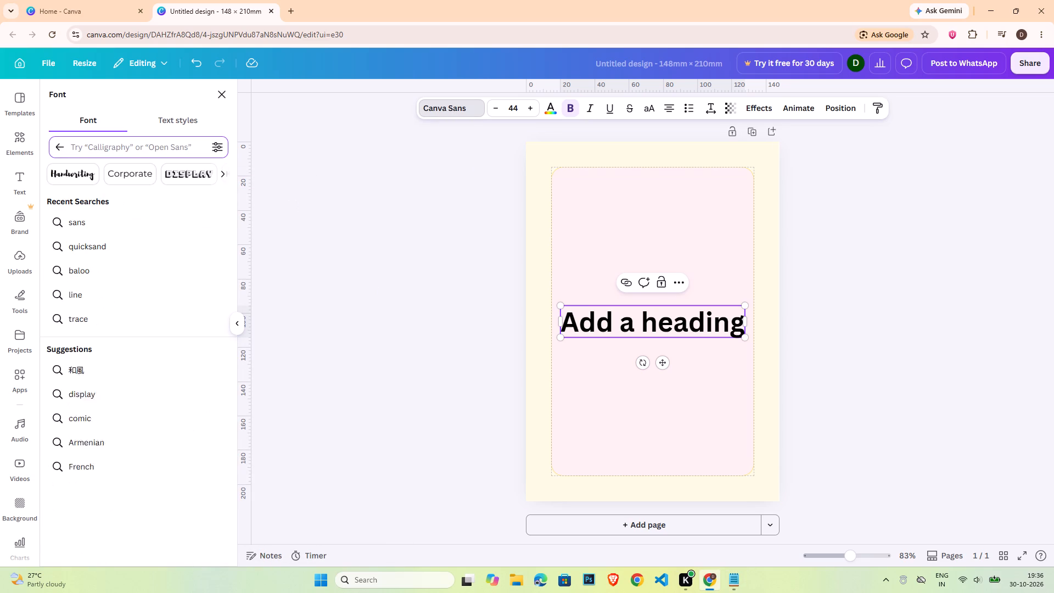
pyautogui.write('Fred')
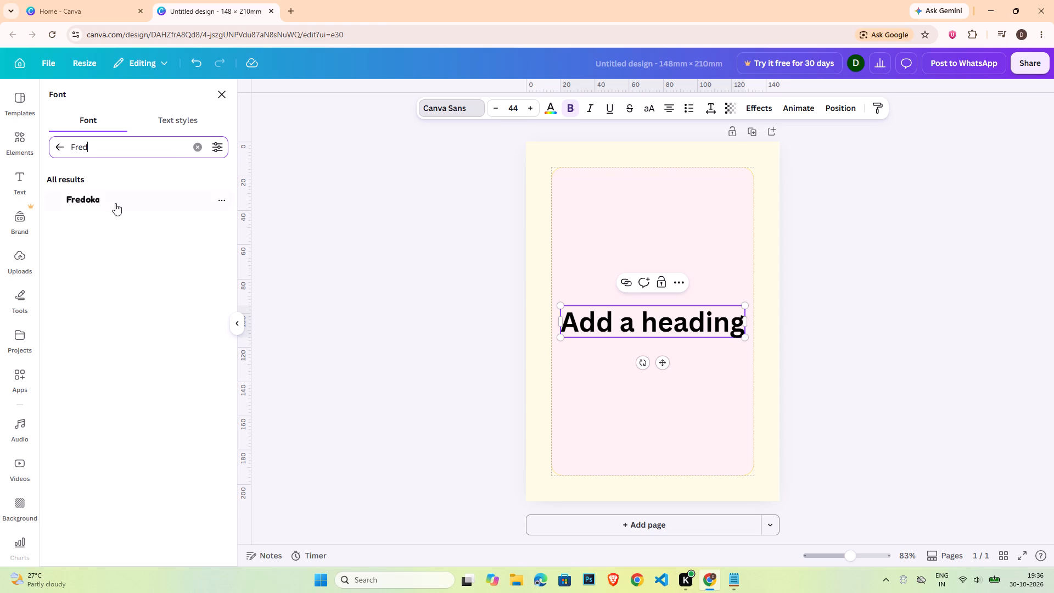
pyautogui.click(115, 203)
# Replace the heading's placeholder text with "ROAD TRIP SCAVENGER HUNT".
pyautogui.tripleClick(663, 332)
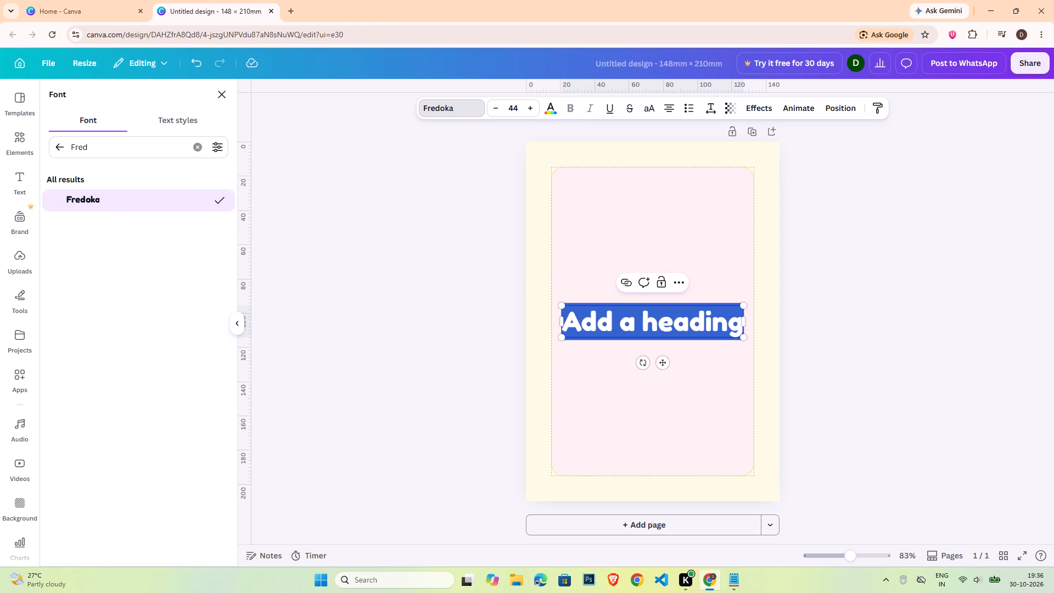
pyautogui.write('ROAD')
pyautogui.press('space')
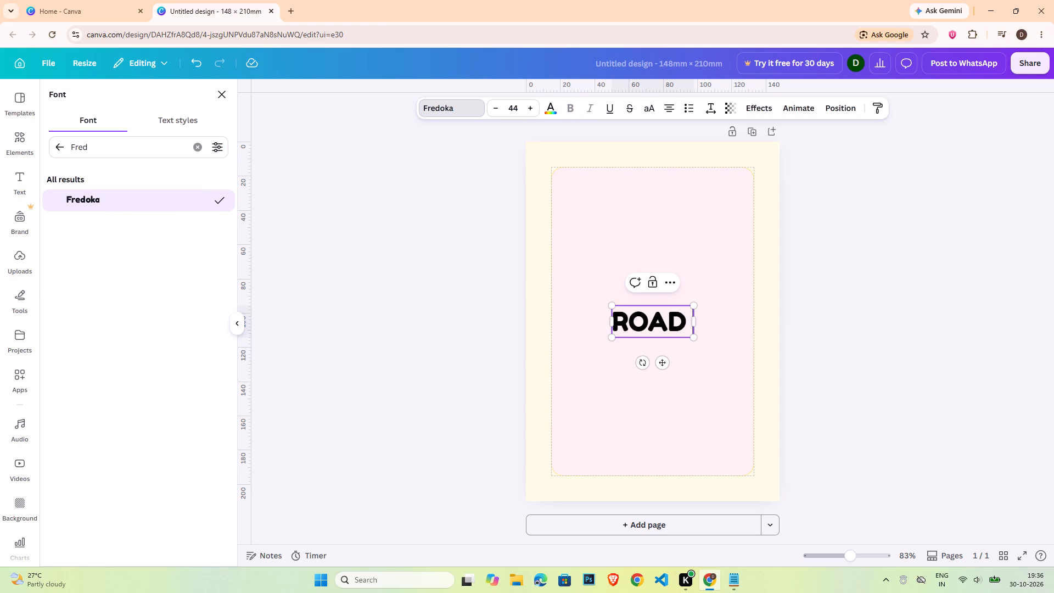
pyautogui.write('TRIP SCA')
pyautogui.write('VENGER HUNT')
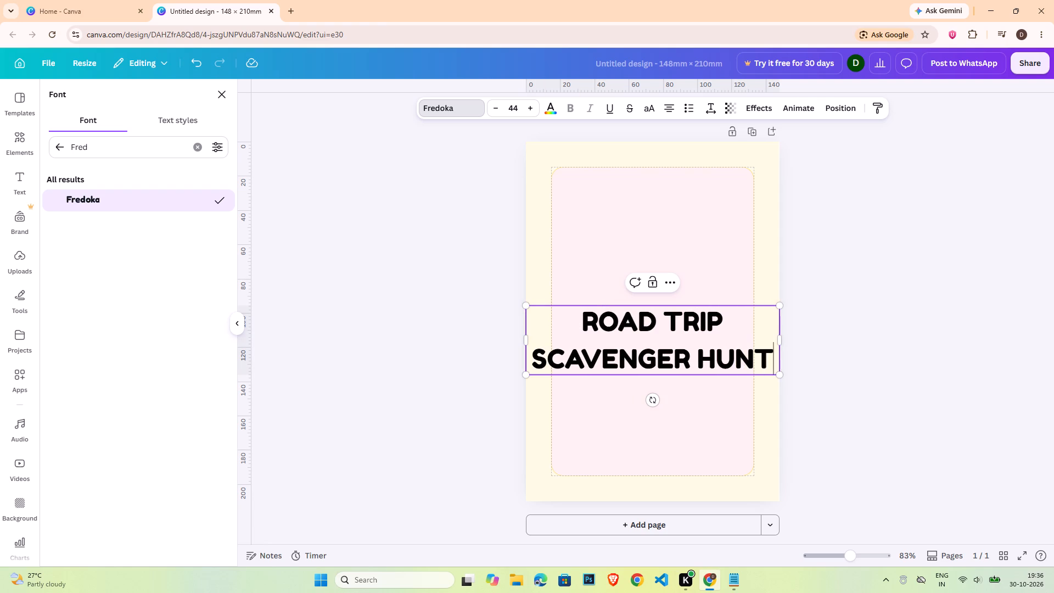
pyautogui.click(836, 353)
# Move the heading to the top of the pink area, scale it to about size 22.4 and widen its box to fit one line.
pyautogui.moveTo(748, 346); pyautogui.dragTo(790, 316)
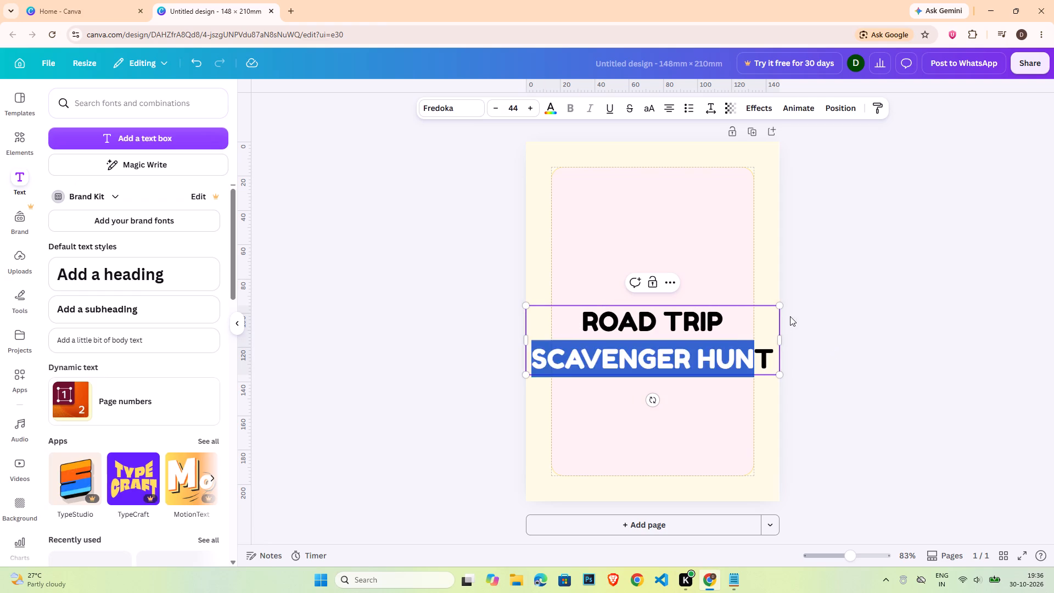
pyautogui.moveTo(790, 316); pyautogui.dragTo(790, 316)
pyautogui.click(814, 312)
pyautogui.moveTo(719, 350); pyautogui.dragTo(754, 220)
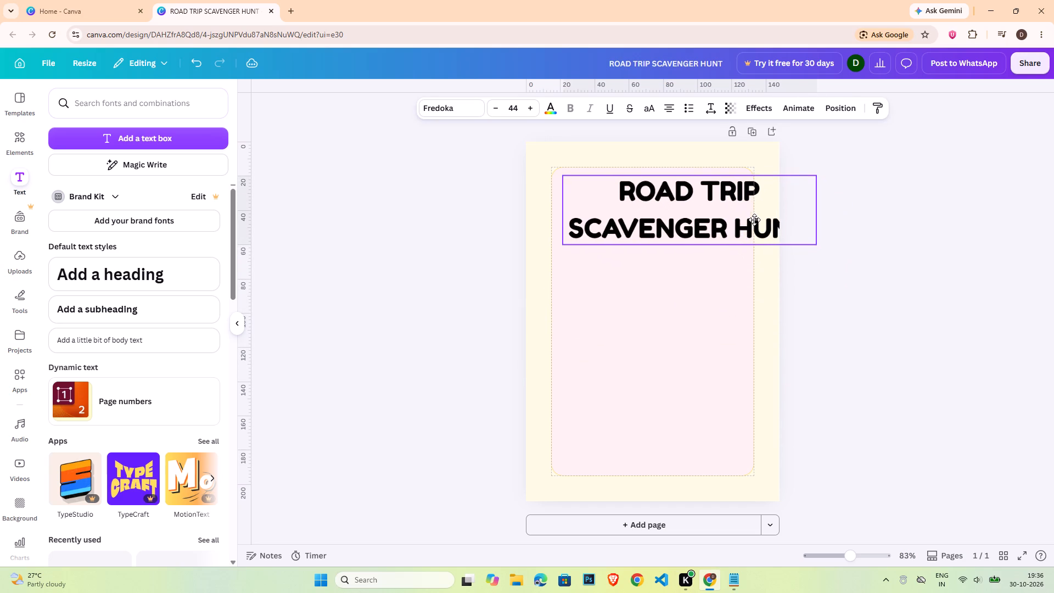
pyautogui.moveTo(754, 220); pyautogui.dragTo(749, 218)
pyautogui.moveTo(809, 244); pyautogui.dragTo(765, 229)
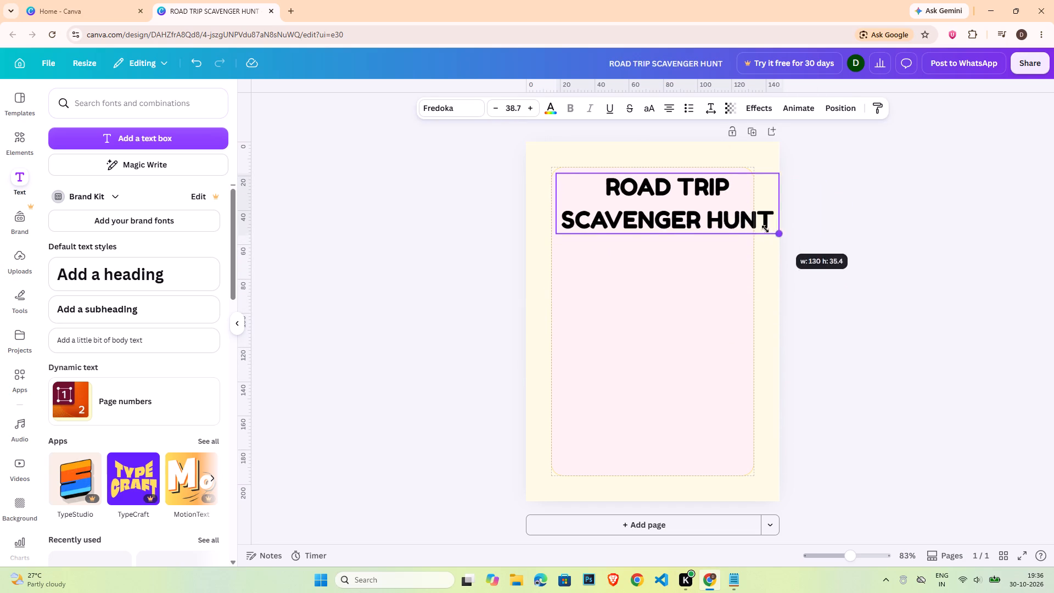
pyautogui.moveTo(765, 229); pyautogui.dragTo(686, 205)
pyautogui.click(685, 191)
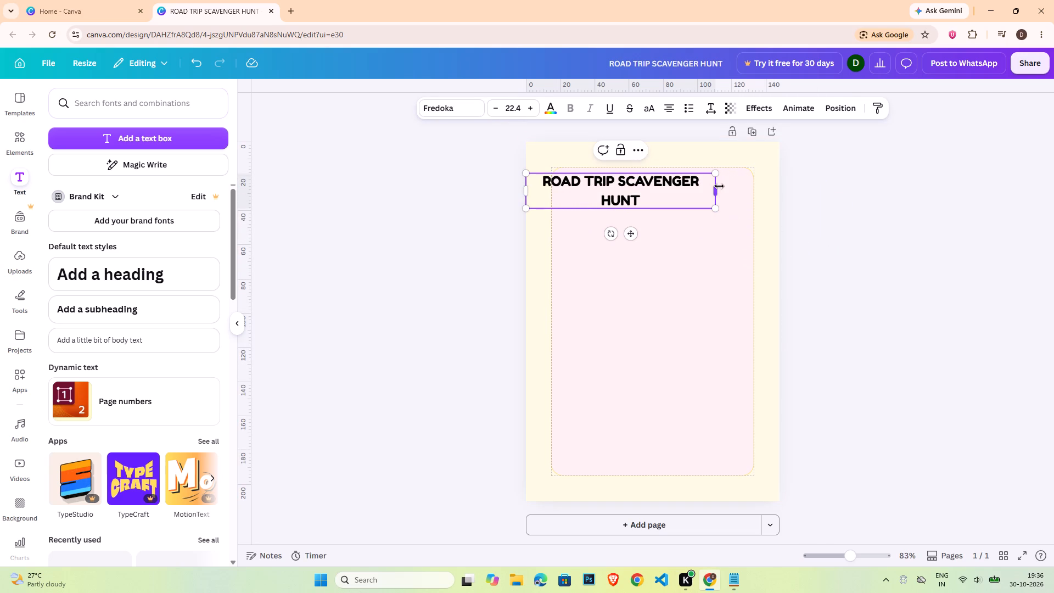
pyautogui.moveTo(719, 186); pyautogui.dragTo(748, 185)
pyautogui.click(945, 253)
# Shift the heading inside the pink area and resize it to about size 21.7 so it nearly spans the area's width.
pyautogui.moveTo(629, 183); pyautogui.dragTo(633, 182)
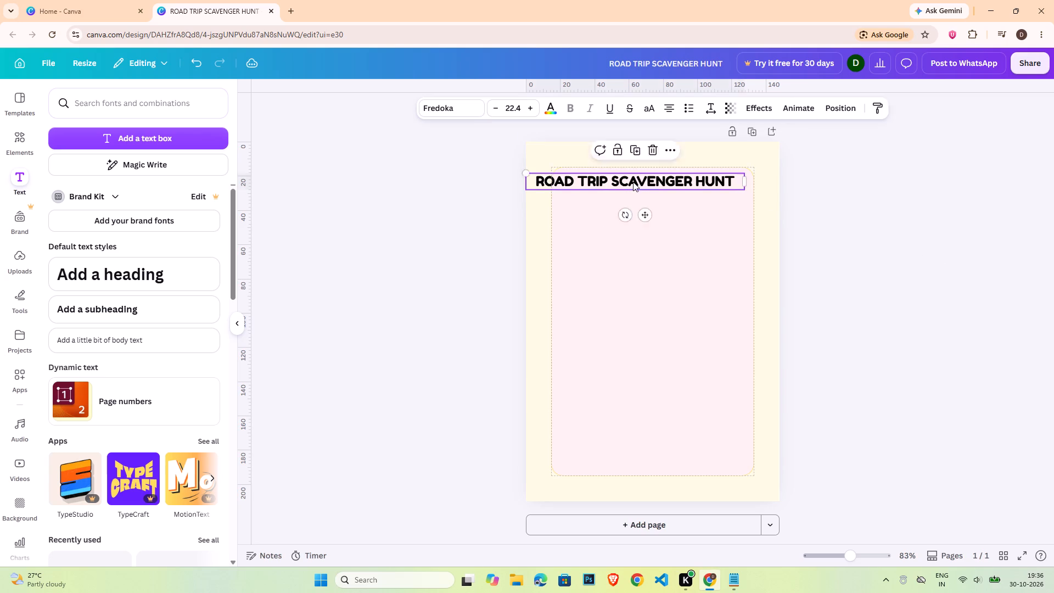
pyautogui.moveTo(633, 182); pyautogui.dragTo(659, 185)
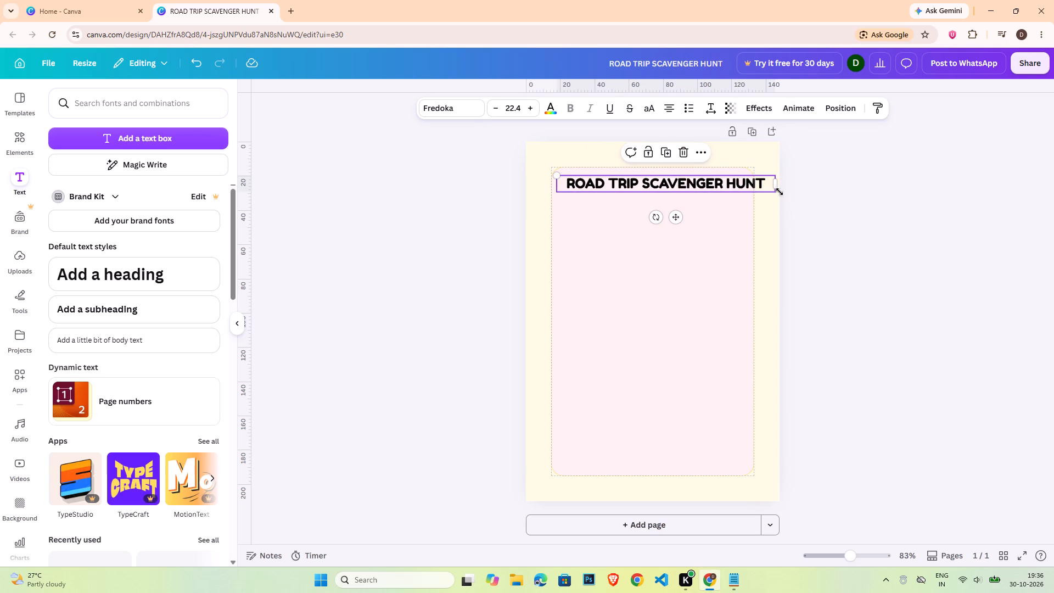
pyautogui.click(774, 191)
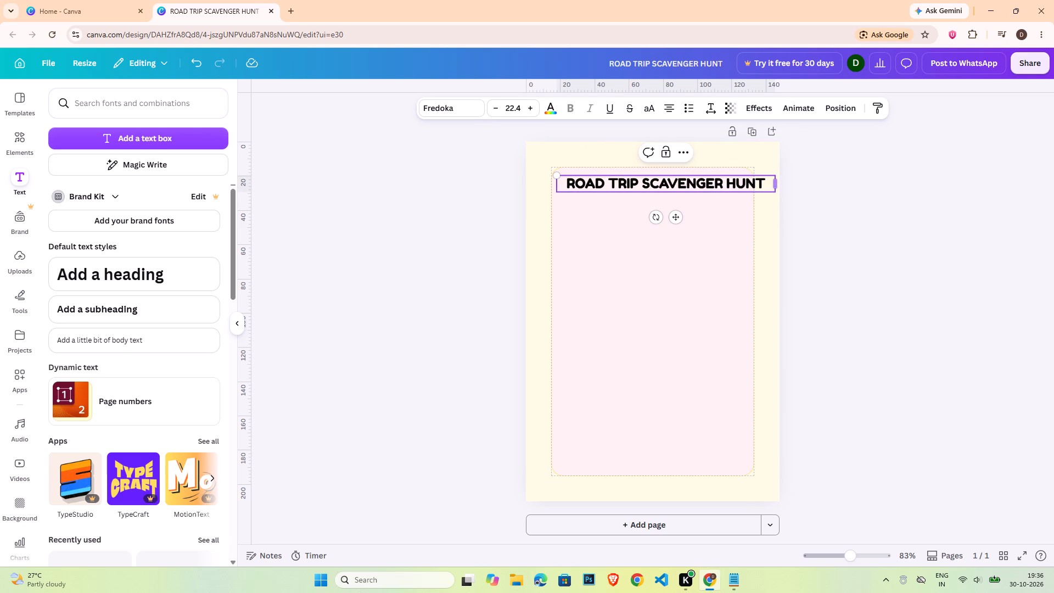
pyautogui.moveTo(777, 193); pyautogui.dragTo(761, 197)
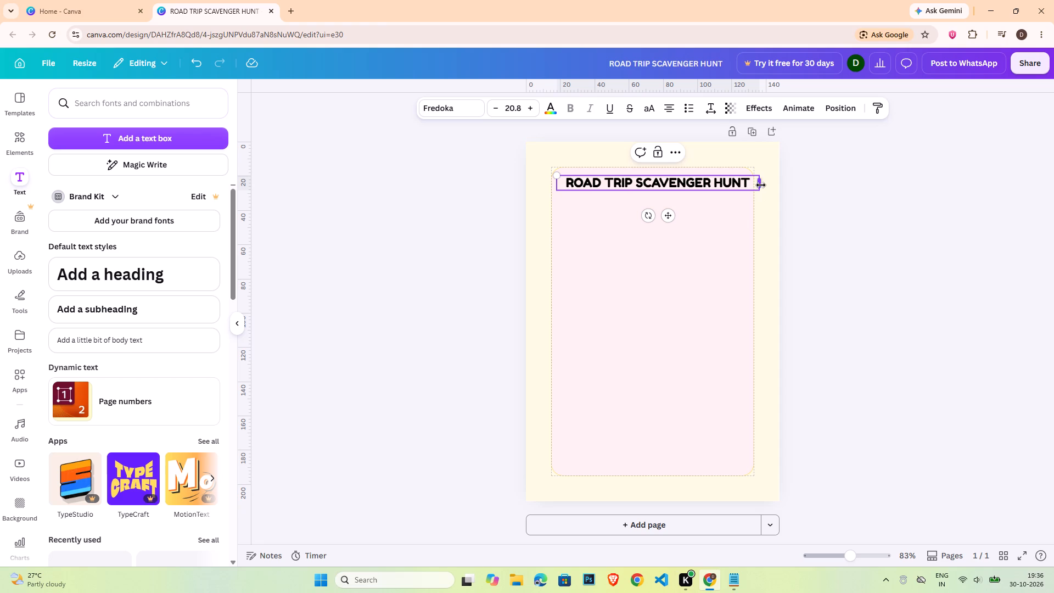
pyautogui.moveTo(761, 185); pyautogui.dragTo(744, 187)
pyautogui.moveTo(743, 191); pyautogui.dragTo(749, 195)
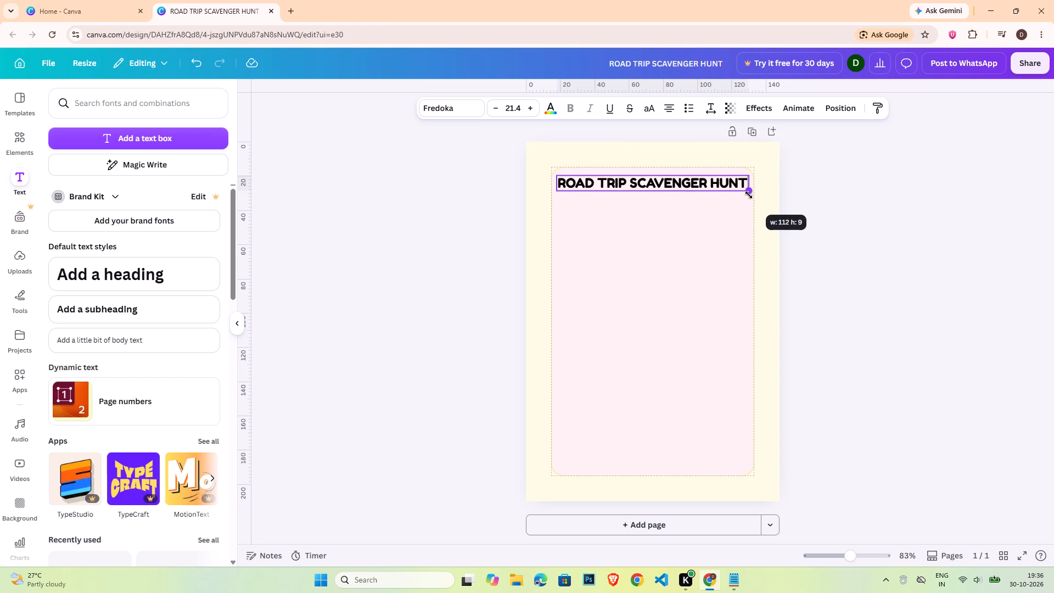
pyautogui.moveTo(749, 195); pyautogui.dragTo(750, 198)
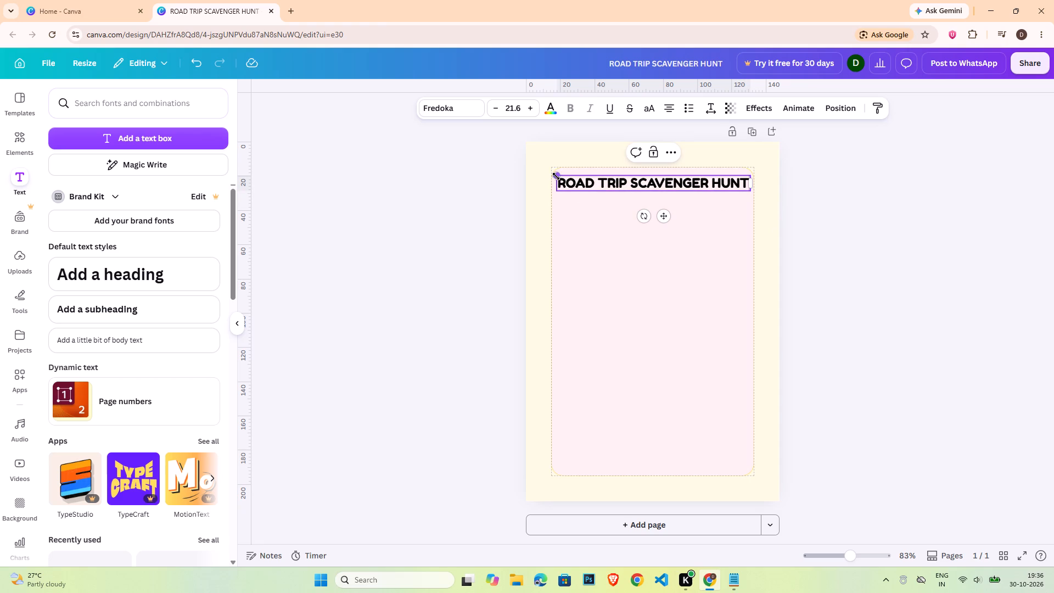
pyautogui.click(556, 176)
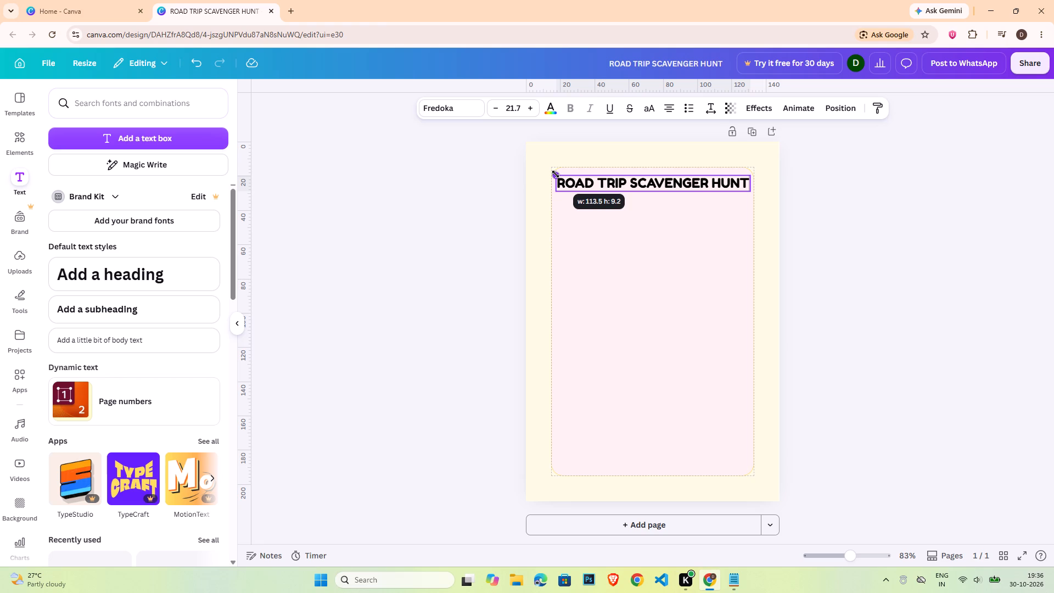
pyautogui.click(853, 292)
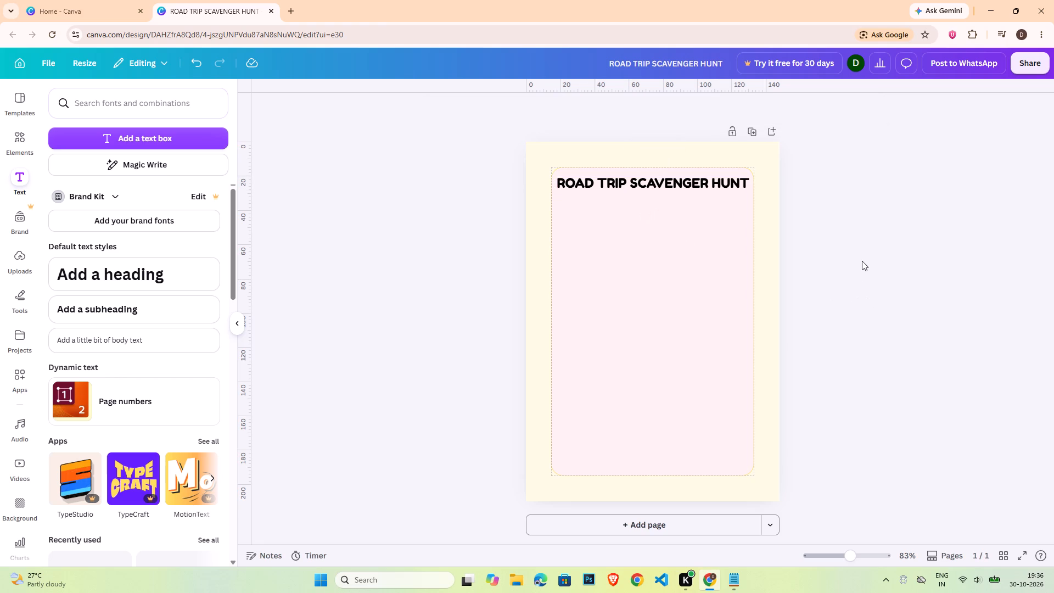
# Nudge the heading closer to the pink area's top edge, aligned to the page's vertical centre line.
pyautogui.moveTo(652, 183); pyautogui.dragTo(652, 180)
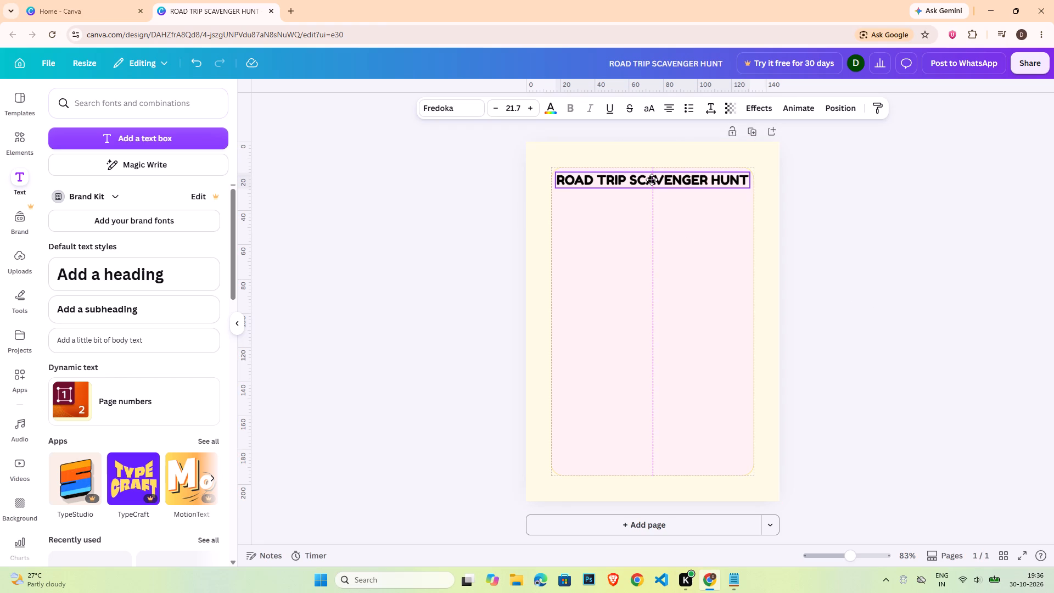
pyautogui.moveTo(652, 180); pyautogui.dragTo(652, 178)
pyautogui.click(818, 251)
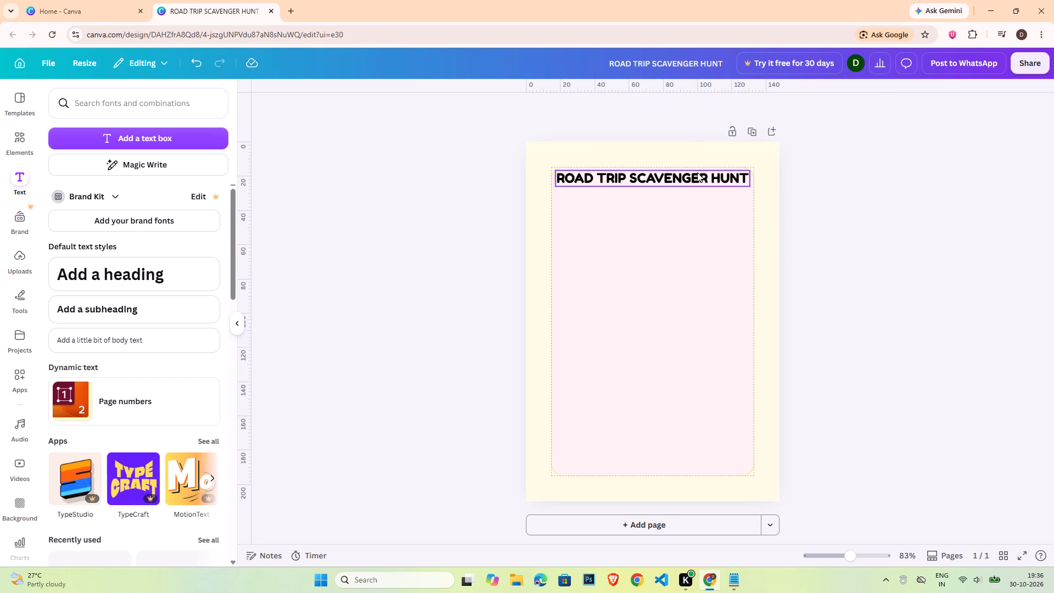
# Add a subheading text box reading "Can you spot all these things on your journey?".
pyautogui.click(697, 171)
pyautogui.click(855, 561)
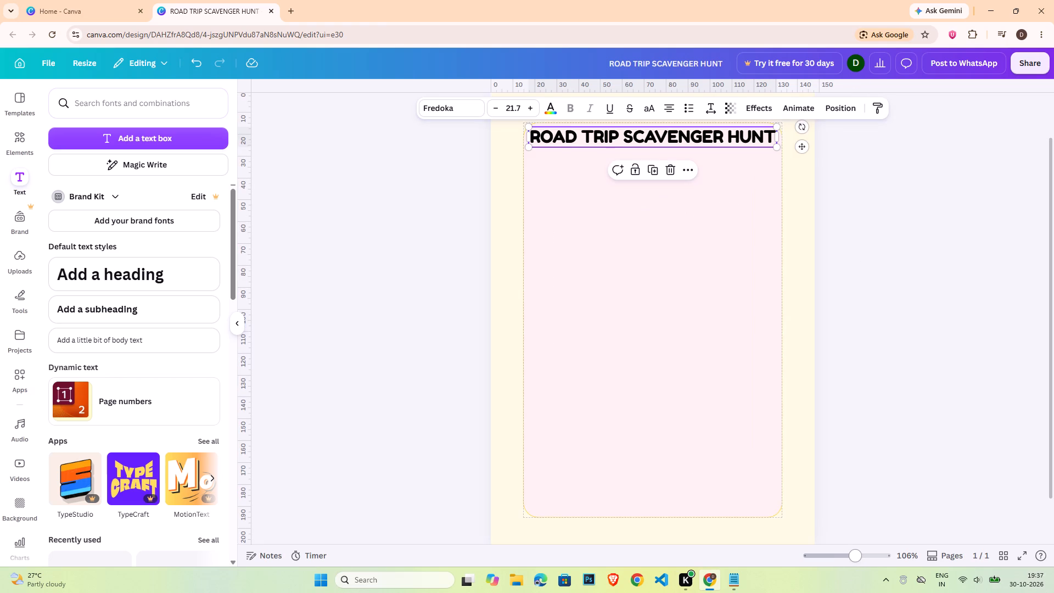
pyautogui.scroll(2, 783, 376)
pyautogui.click(893, 306)
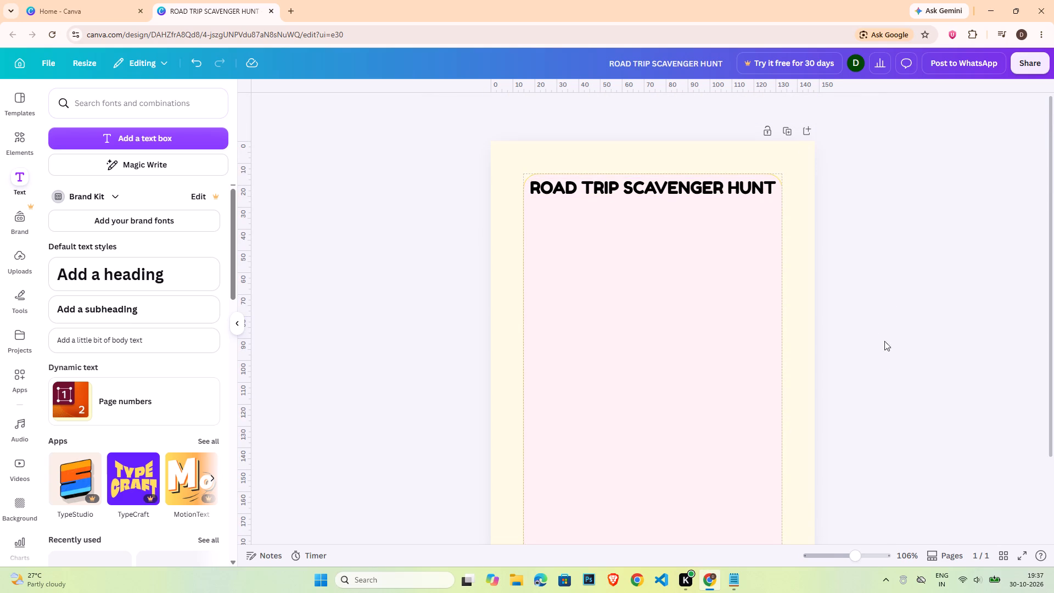
pyautogui.click(119, 311)
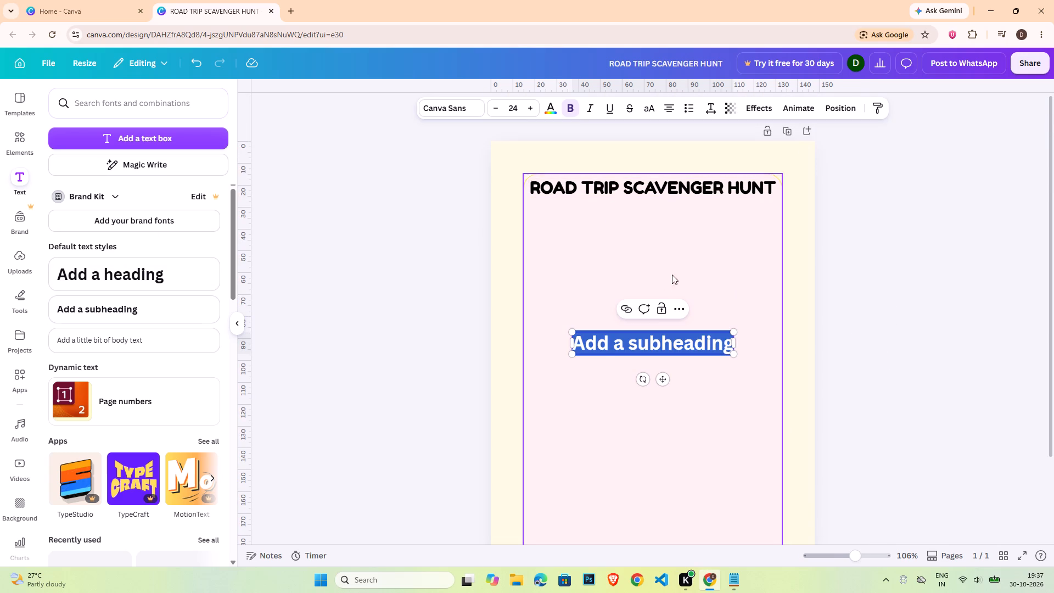
pyautogui.tripleClick(657, 345)
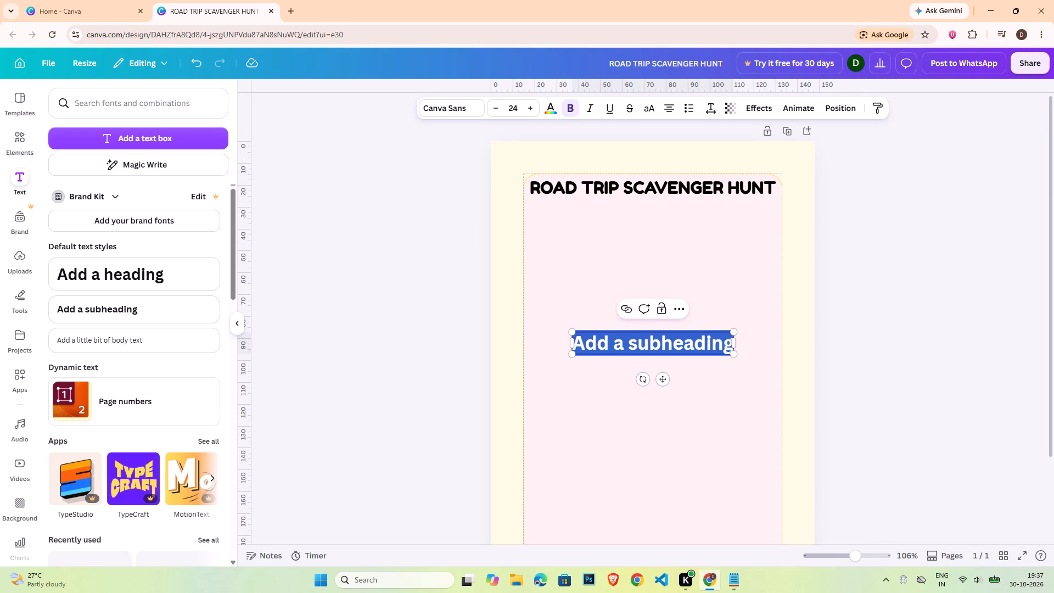
pyautogui.write('CAn')
pyautogui.press('space')
pyautogui.press('BackSpace')
pyautogui.press('BackSpace')
pyautogui.press('BackSpace')
pyautogui.write('a')
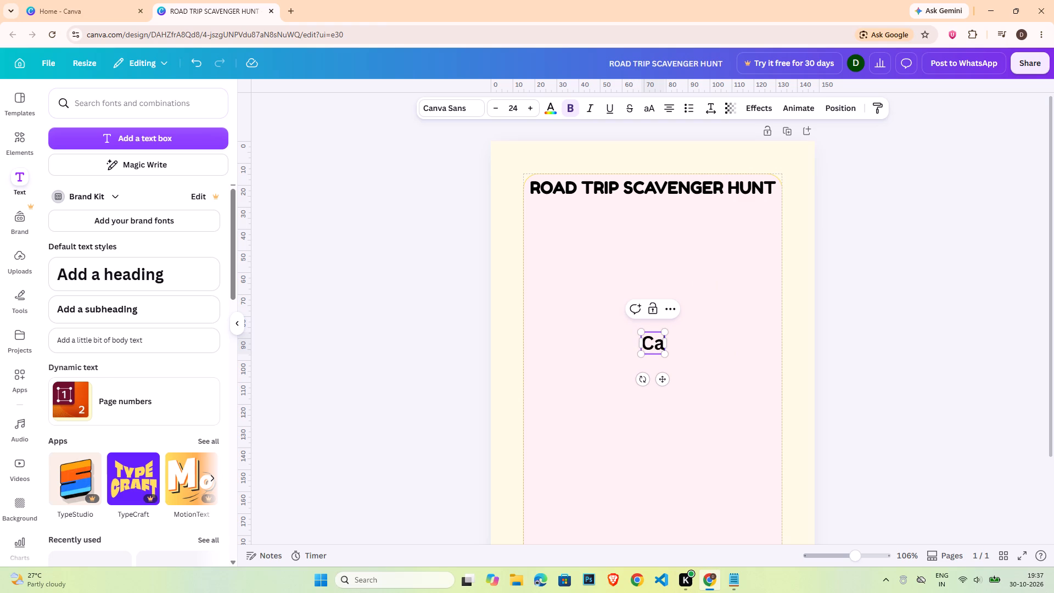
pyautogui.press('space')
pyautogui.press('BackSpace')
pyautogui.write('n you st')
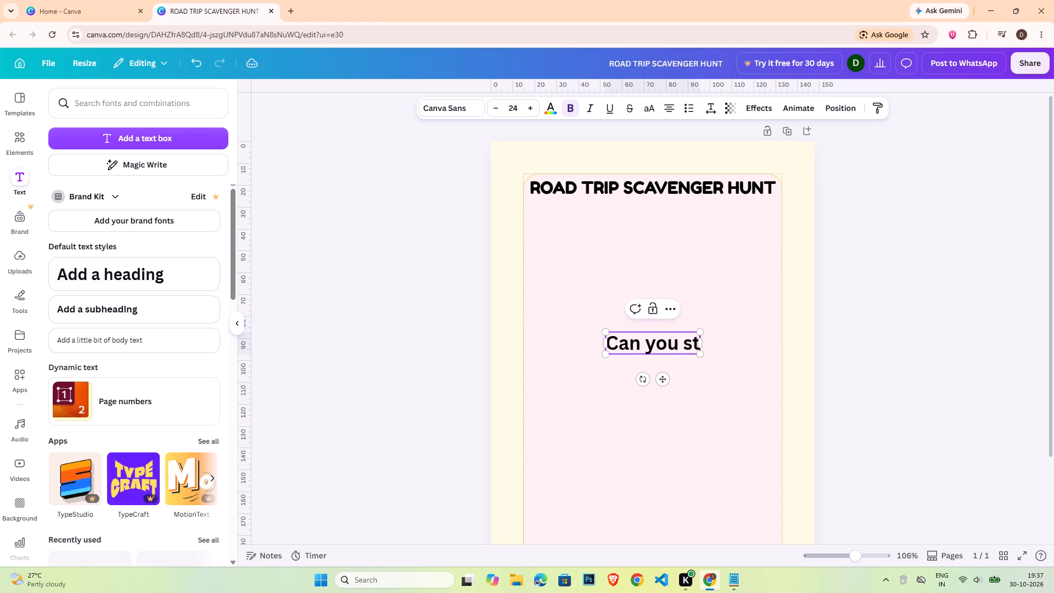
pyautogui.press('BackSpace')
pyautogui.write('pot')
pyautogui.press('space')
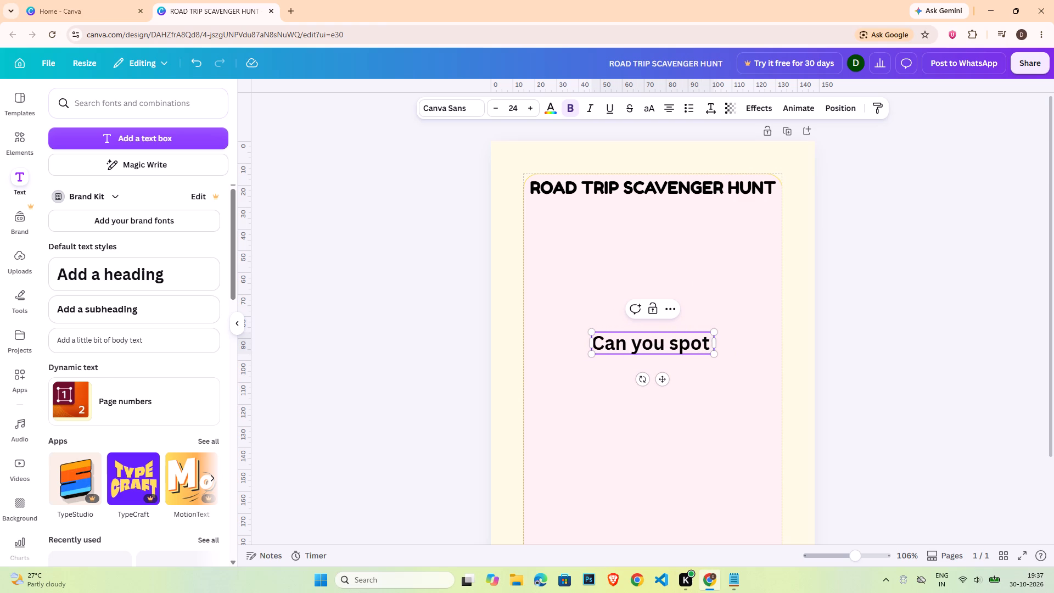
pyautogui.write('all these thi')
pyautogui.write('ngs')
pyautogui.press('space')
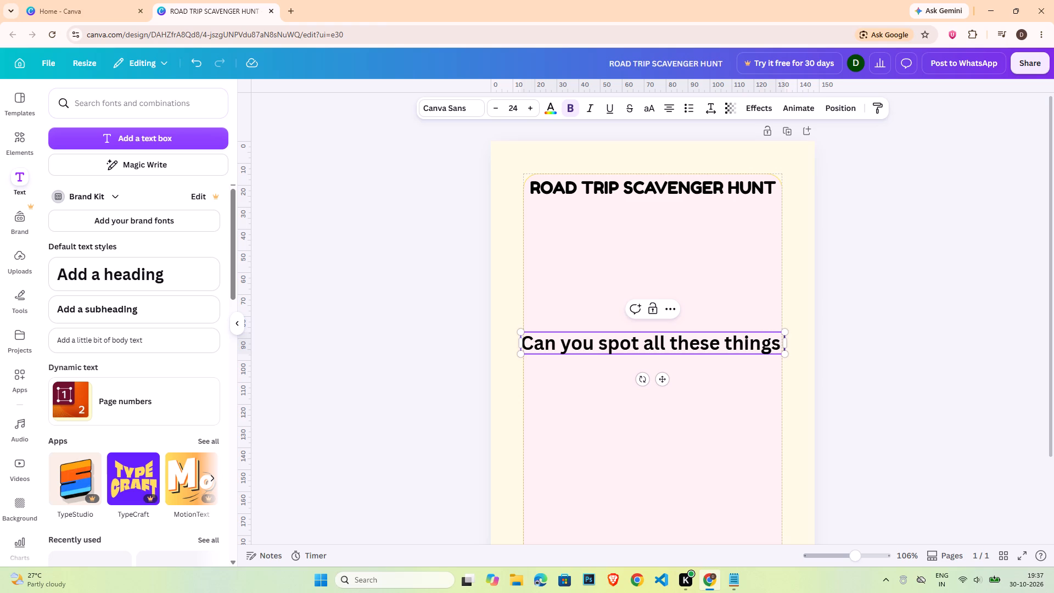
pyautogui.write('o')
pyautogui.press('space')
pyautogui.press('BackSpace')
pyautogui.write('n y')
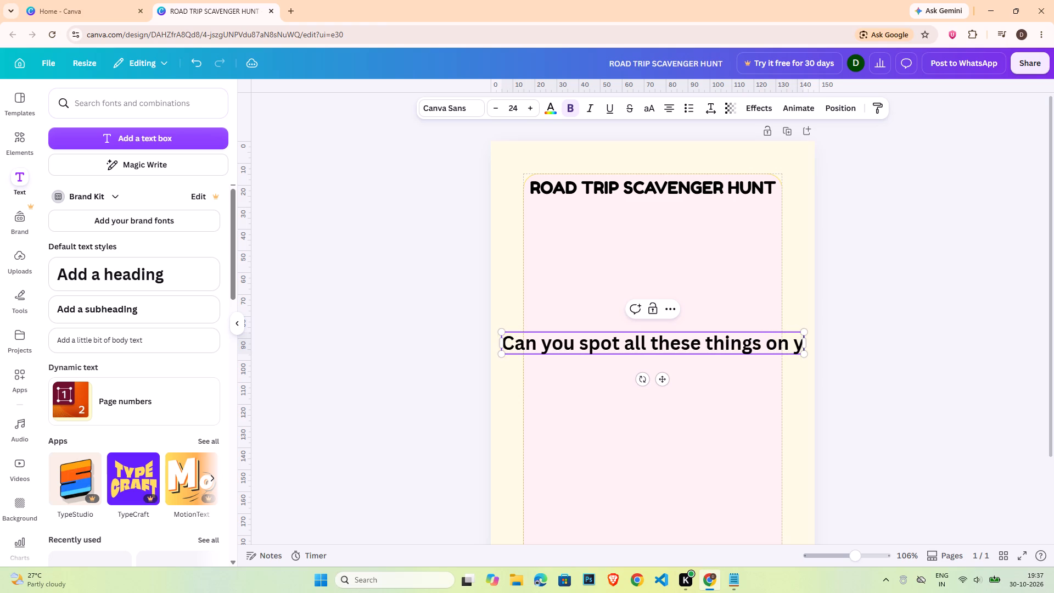
pyautogui.write('our jounry')
pyautogui.press('BackSpace')
pyautogui.press('BackSpace')
pyautogui.press('BackSpace')
pyautogui.write('rne')
pyautogui.write('y?')
# Add a new line to the subheading reading "Check them off as you find them!".
pyautogui.press('Return')
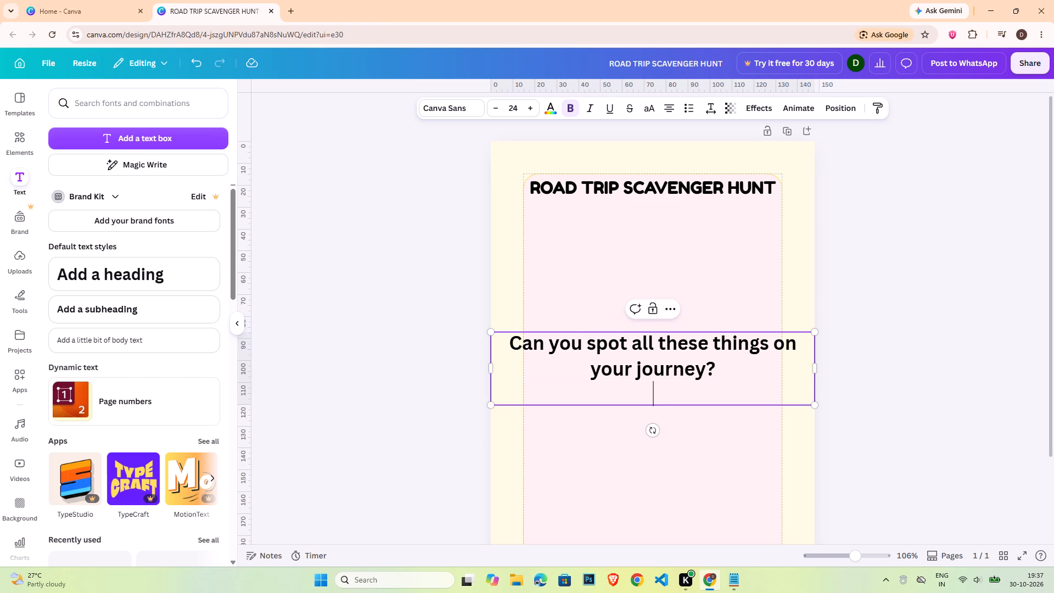
pyautogui.write('Check them')
pyautogui.press('space')
pyautogui.write('off as')
pyautogui.press('space')
pyautogui.write('you find them')
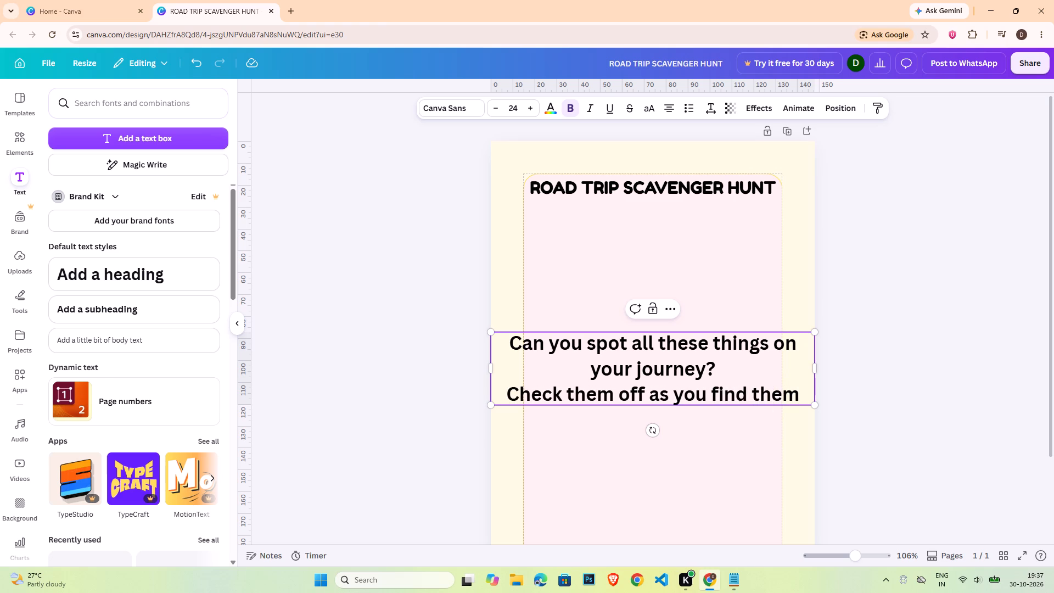
pyautogui.hotkey('shift', '!')
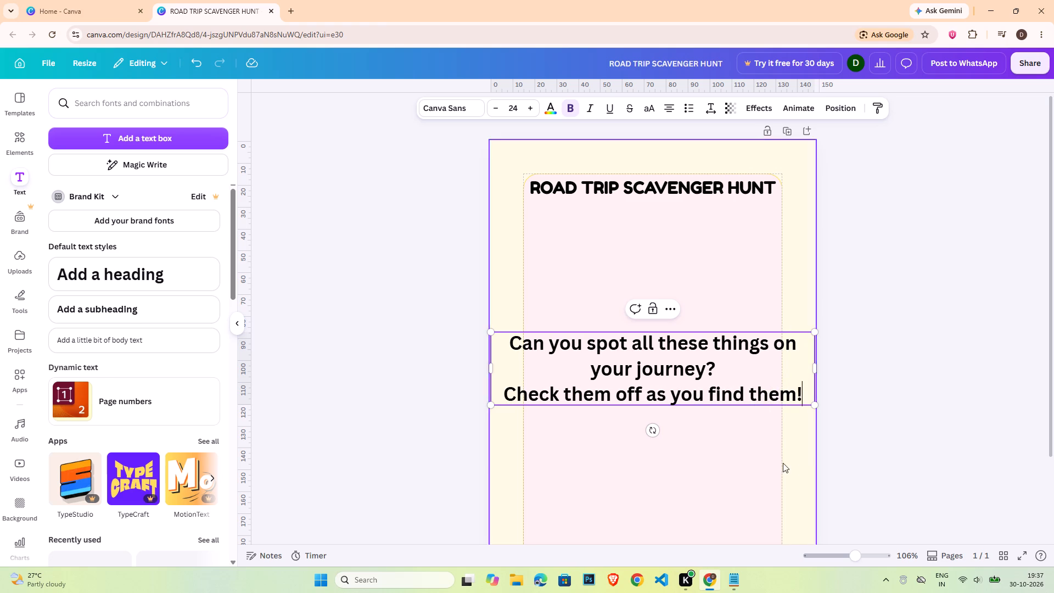
# Shrink the subheading to about size 13.4, widen its box so it fits two lines, and centre it beneath the heading.
pyautogui.moveTo(816, 404); pyautogui.dragTo(694, 295)
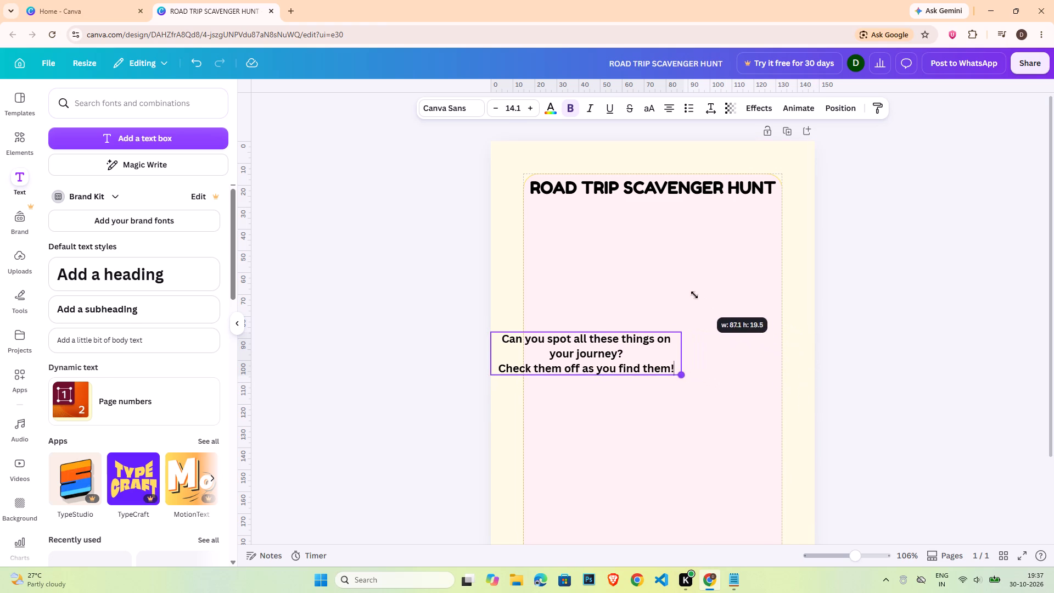
pyautogui.moveTo(694, 295); pyautogui.dragTo(690, 291)
pyautogui.moveTo(674, 351); pyautogui.dragTo(775, 349)
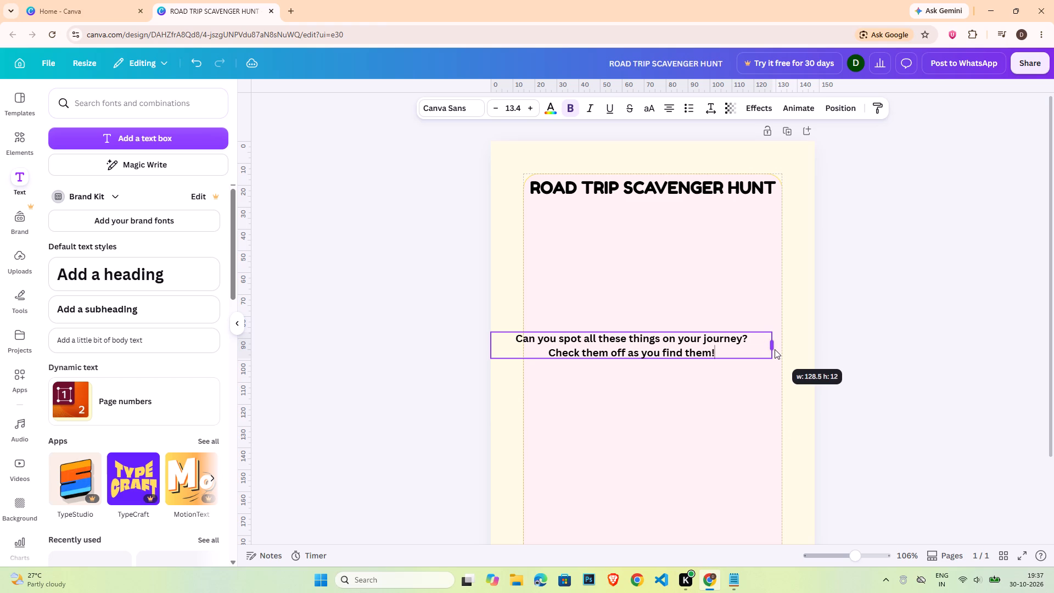
pyautogui.moveTo(775, 349); pyautogui.dragTo(727, 351)
pyautogui.click(825, 349)
pyautogui.moveTo(655, 342); pyautogui.dragTo(703, 218)
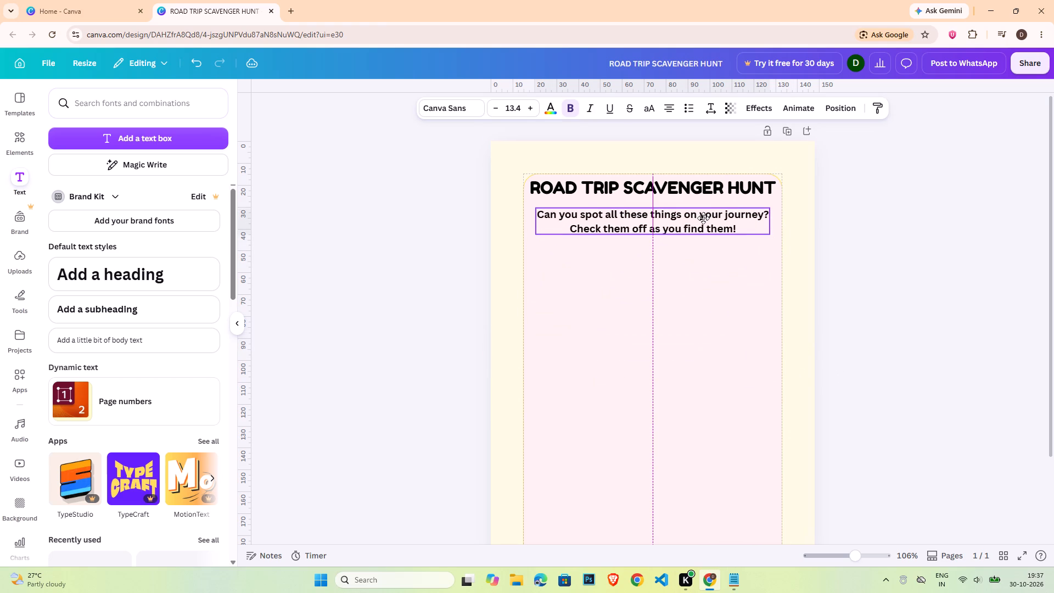
pyautogui.moveTo(703, 218); pyautogui.dragTo(700, 215)
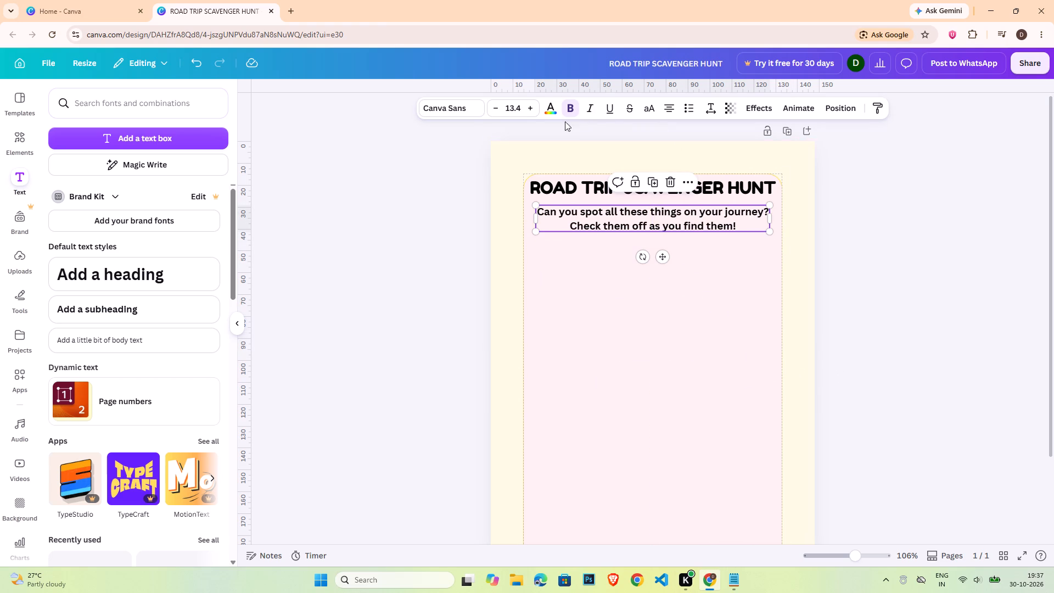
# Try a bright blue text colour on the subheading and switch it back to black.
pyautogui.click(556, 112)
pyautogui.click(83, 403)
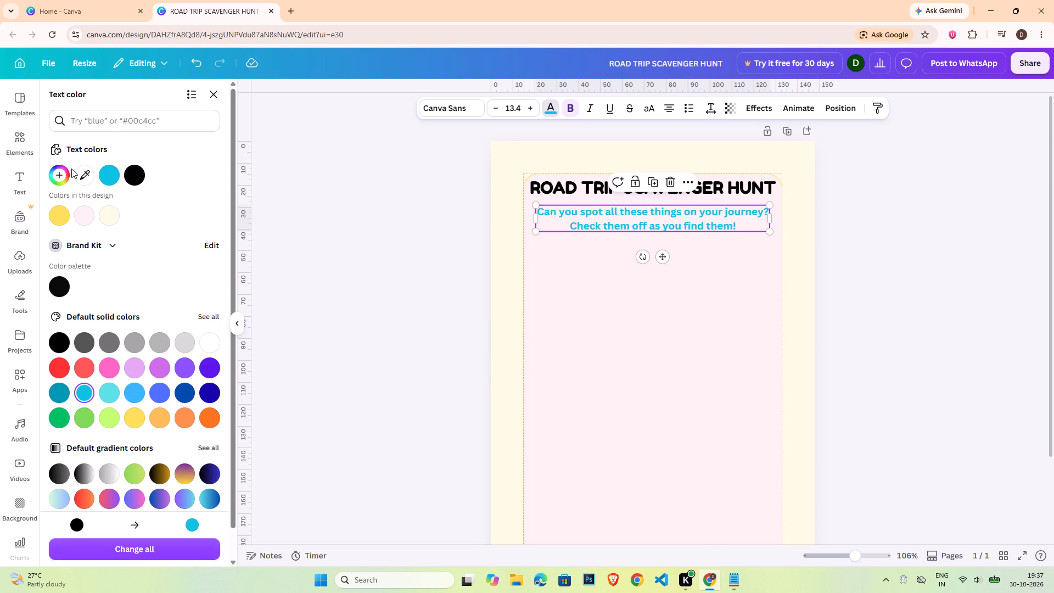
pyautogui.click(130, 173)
# Change the font of the whole subheading to Quicksand, as listed for activity book instructions in the Notepad notes.
pyautogui.tripleClick(632, 220)
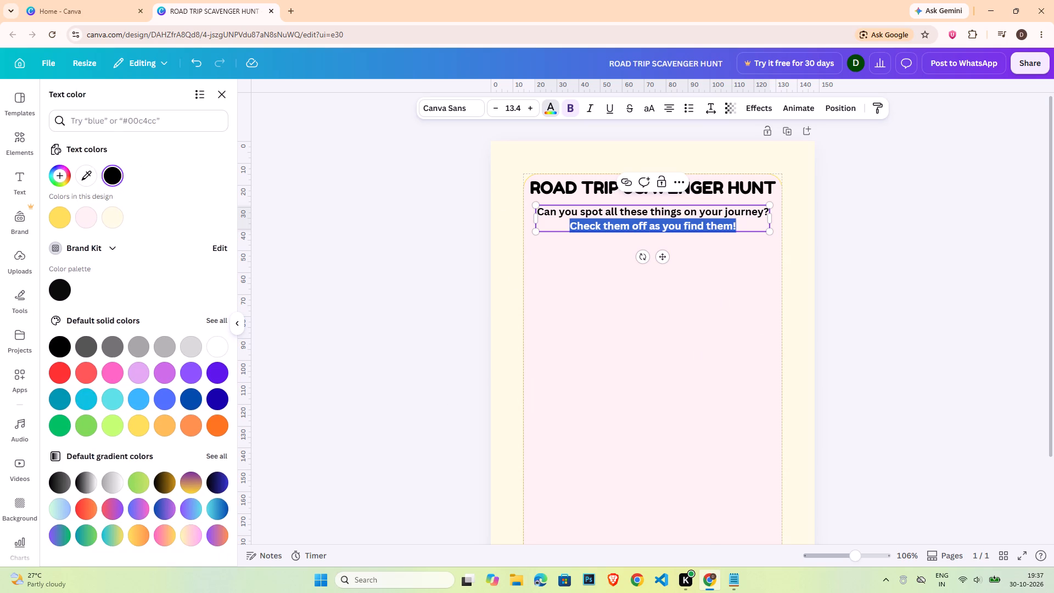
pyautogui.hotkey('ctrl', 'a')
pyautogui.click(731, 572)
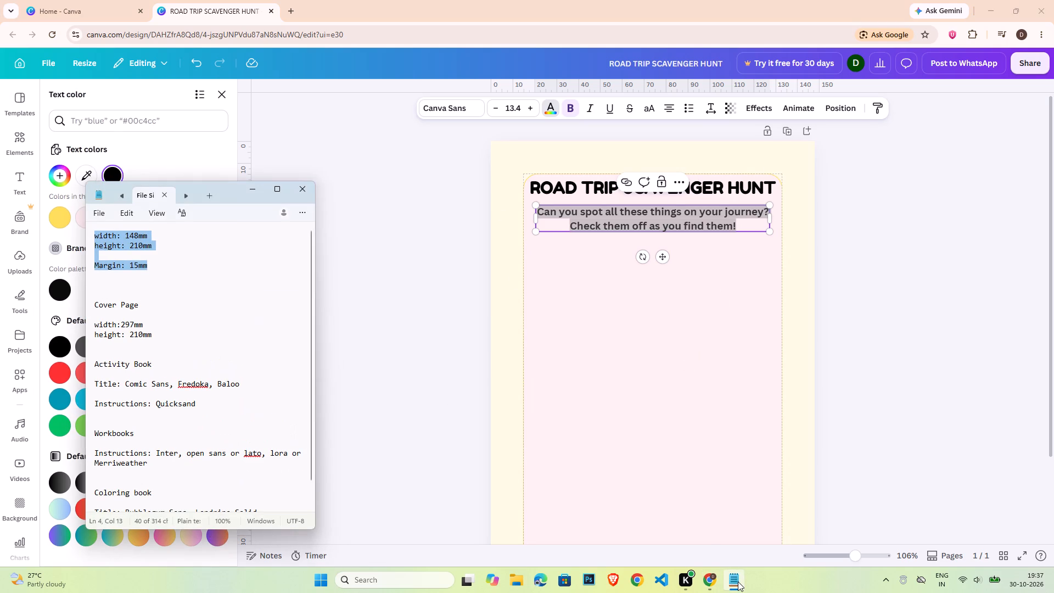
pyautogui.click(738, 581)
pyautogui.click(481, 104)
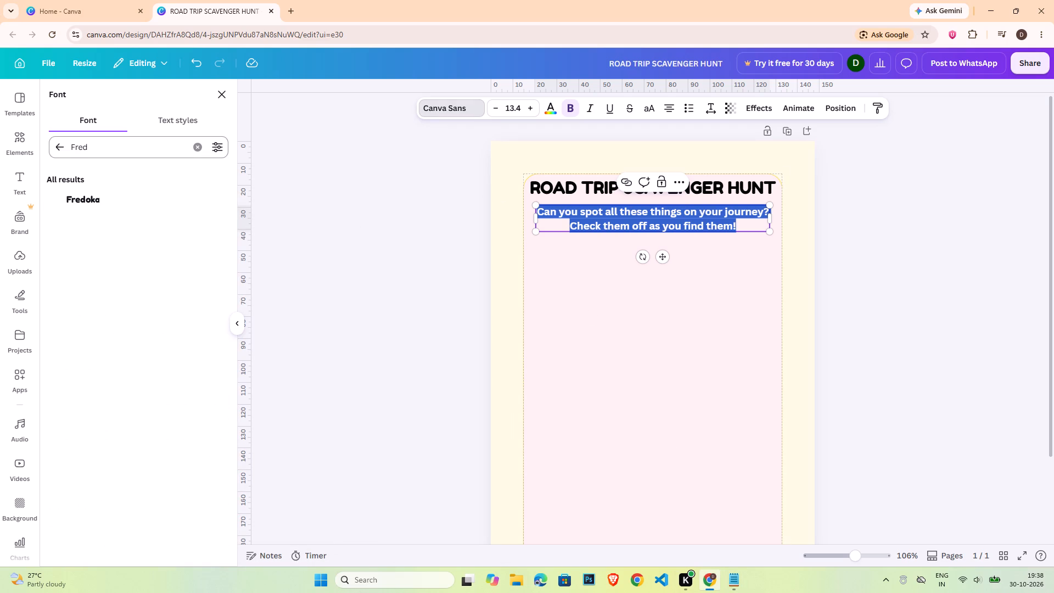
pyautogui.doubleClick(116, 151)
pyautogui.write('quikc')
pyautogui.press('BackSpace')
pyautogui.press('BackSpace')
pyautogui.write('ck')
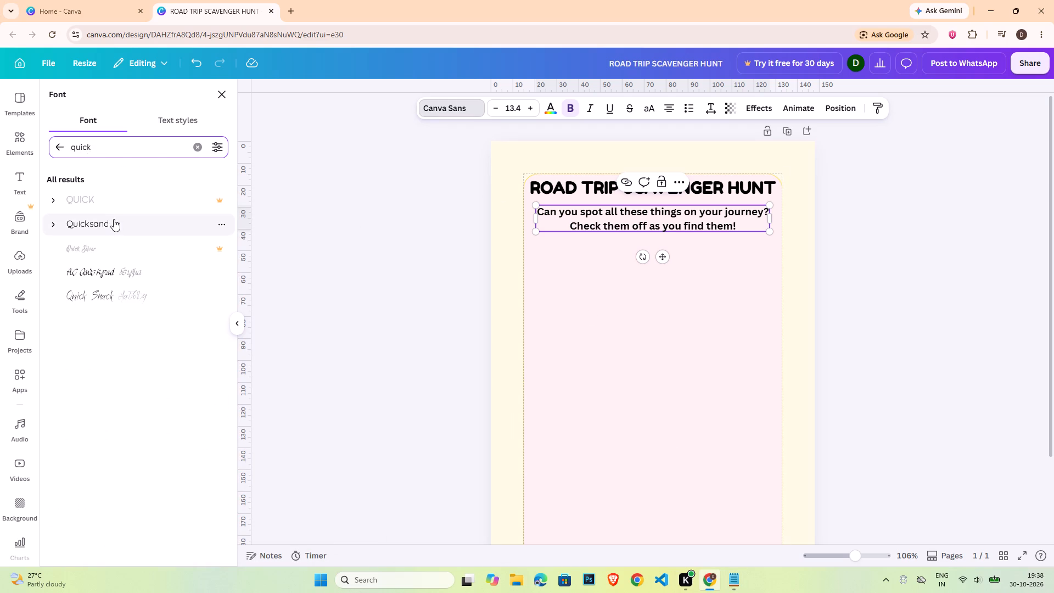
pyautogui.click(114, 219)
pyautogui.doubleClick(853, 275)
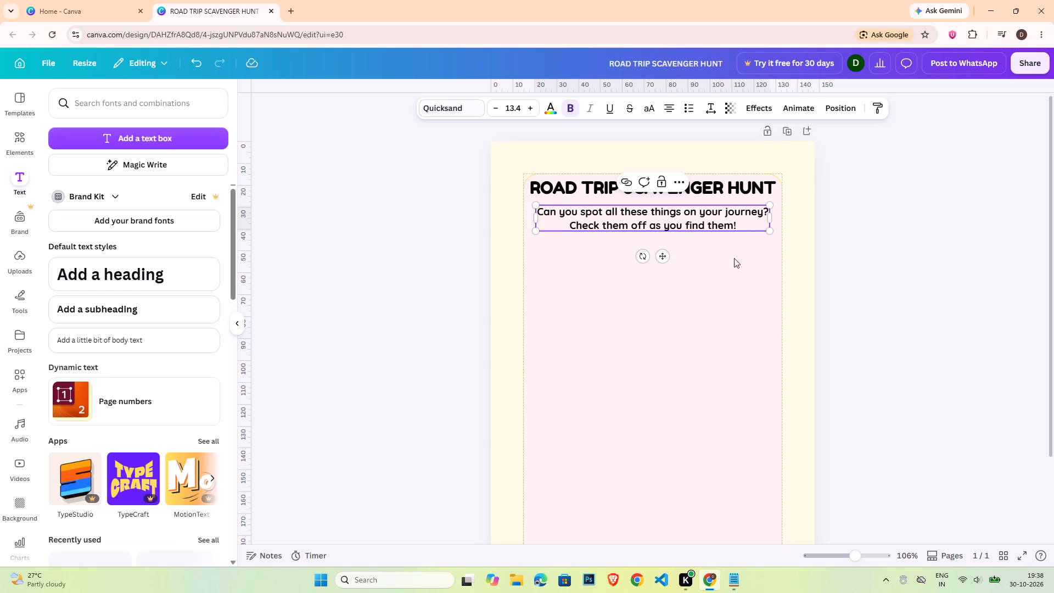
# Shrink the subheading to about size 11.3 and centre it just below the heading.
pyautogui.click(689, 221)
pyautogui.moveTo(768, 230); pyautogui.dragTo(736, 213)
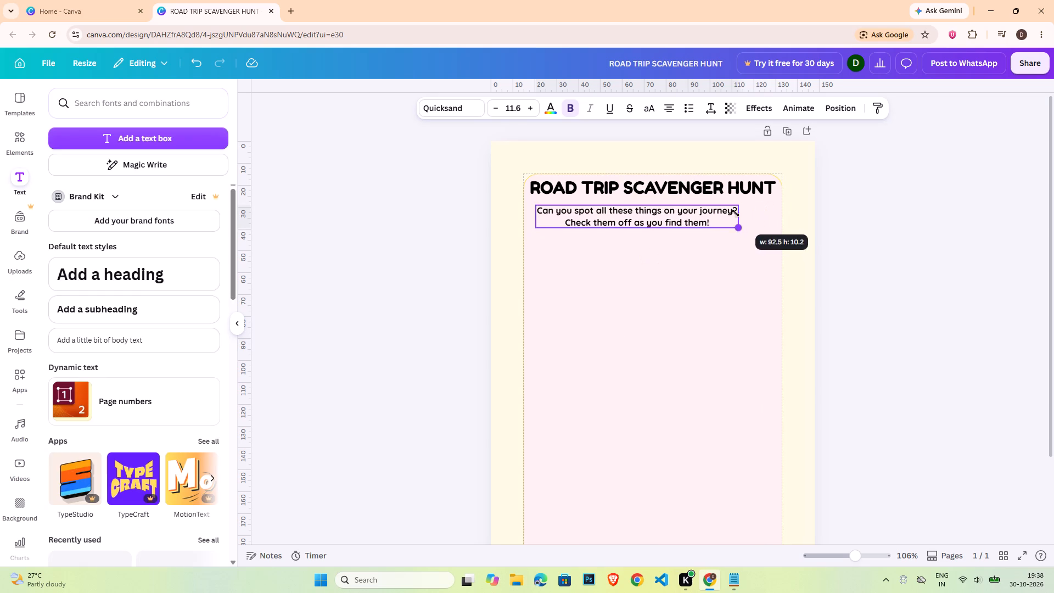
pyautogui.moveTo(736, 213); pyautogui.dragTo(733, 211)
pyautogui.moveTo(876, 226); pyautogui.dragTo(870, 225)
pyautogui.moveTo(667, 212); pyautogui.dragTo(682, 207)
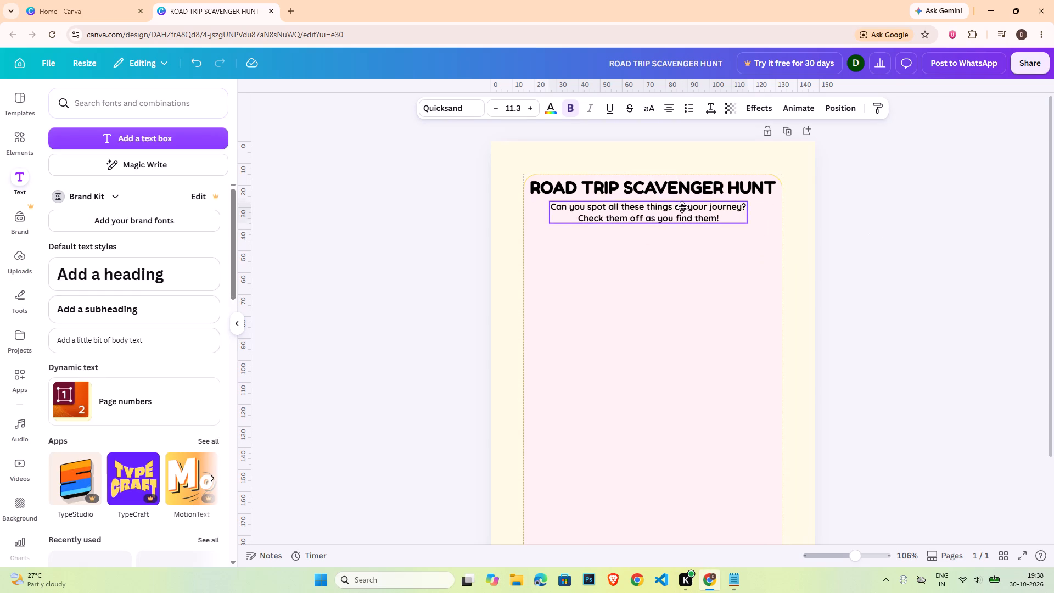
pyautogui.moveTo(682, 207); pyautogui.dragTo(687, 209)
pyautogui.click(883, 240)
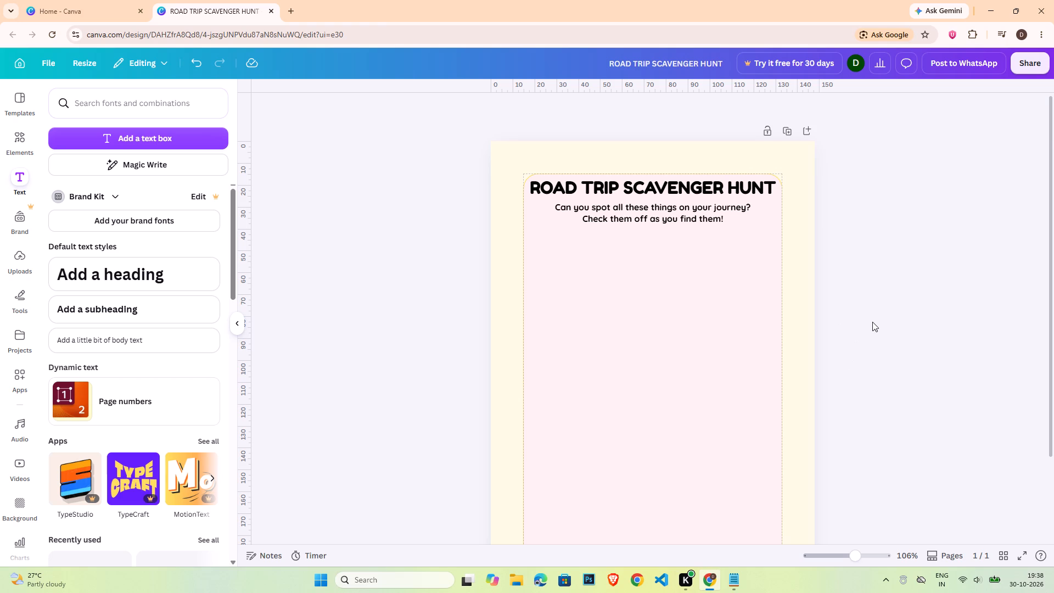
# Add a rounded square at the pink area's left edge below the subheading and shrink it to slightly wider than tall.
pyautogui.scroll(-1, 868, 326)
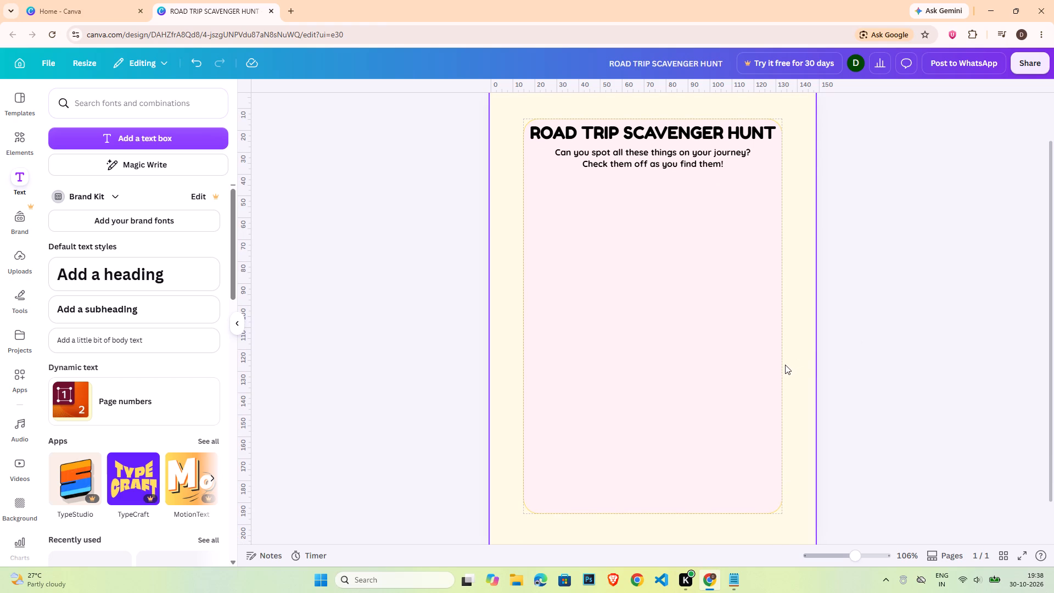
pyautogui.click(918, 289)
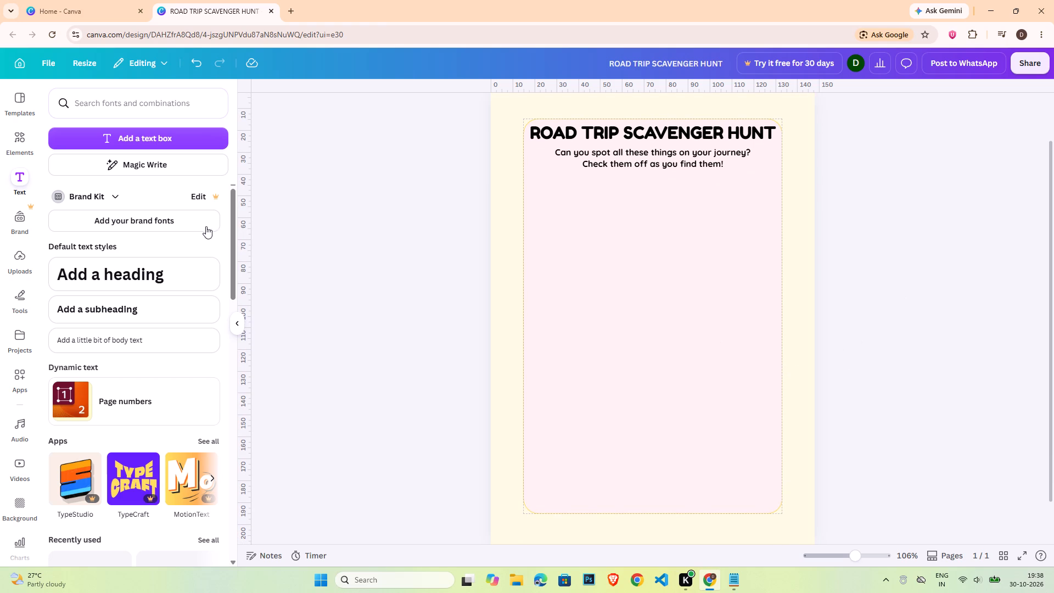
pyautogui.click(30, 138)
pyautogui.click(75, 175)
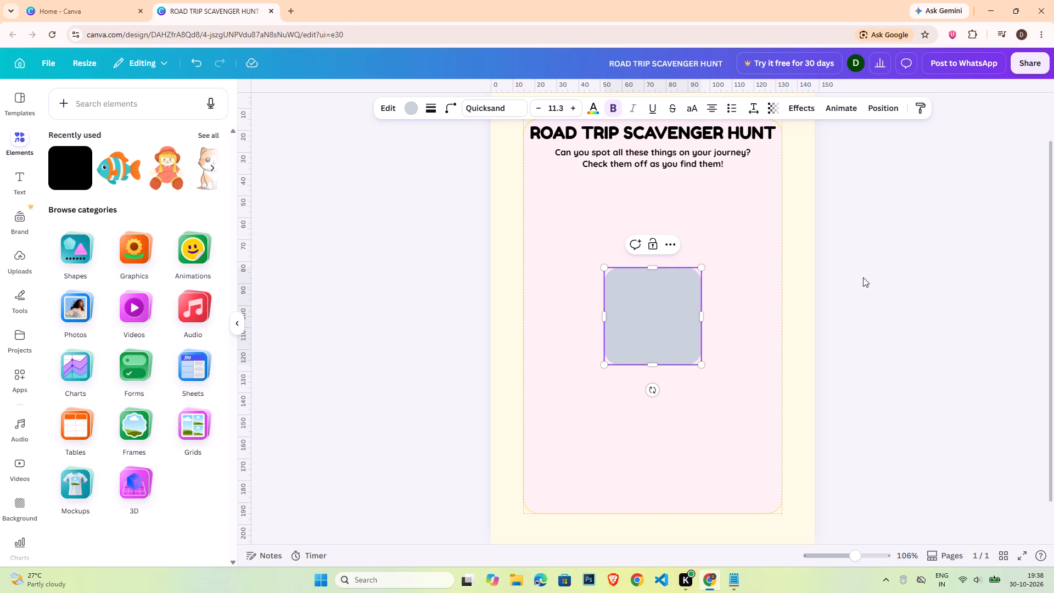
pyautogui.click(863, 277)
pyautogui.moveTo(642, 317); pyautogui.dragTo(565, 225)
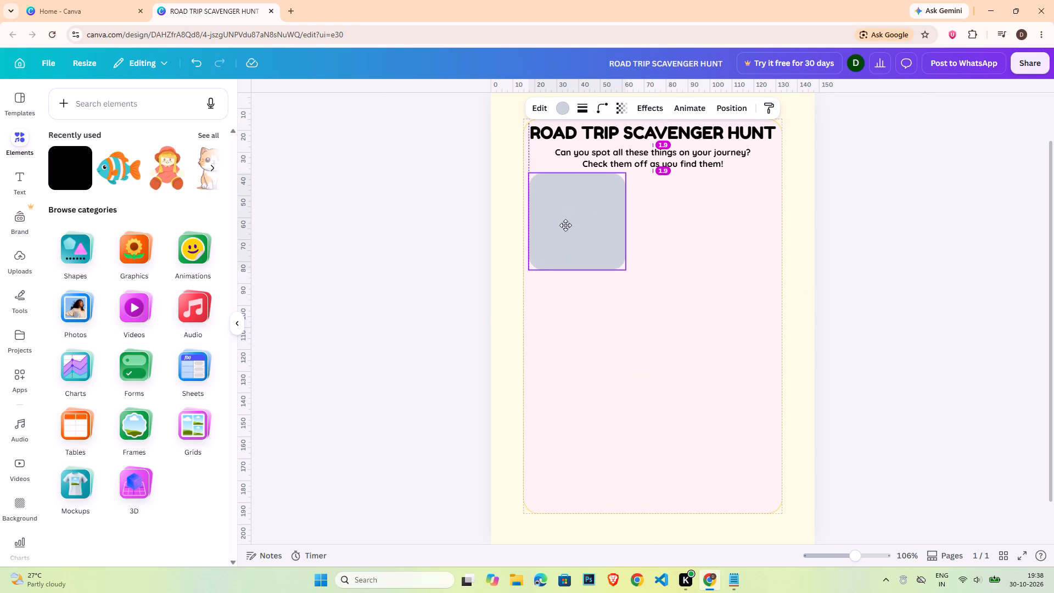
pyautogui.moveTo(565, 225); pyautogui.dragTo(564, 226)
pyautogui.moveTo(578, 275); pyautogui.dragTo(584, 251)
pyautogui.moveTo(626, 210); pyautogui.dragTo(609, 214)
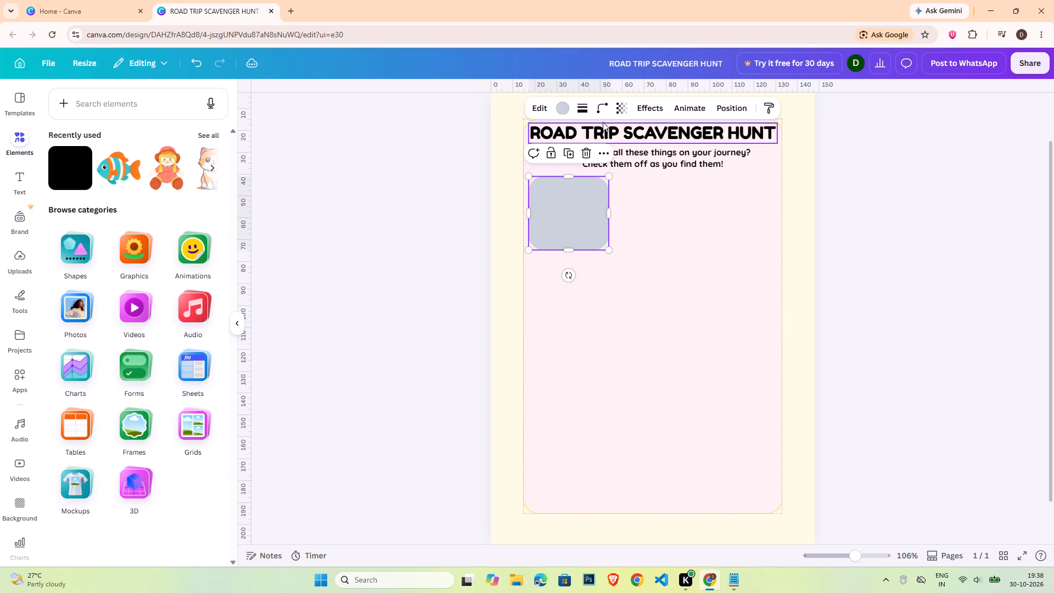
# Set the grey box's corner rounding to 12.
pyautogui.click(599, 105)
pyautogui.click(646, 149)
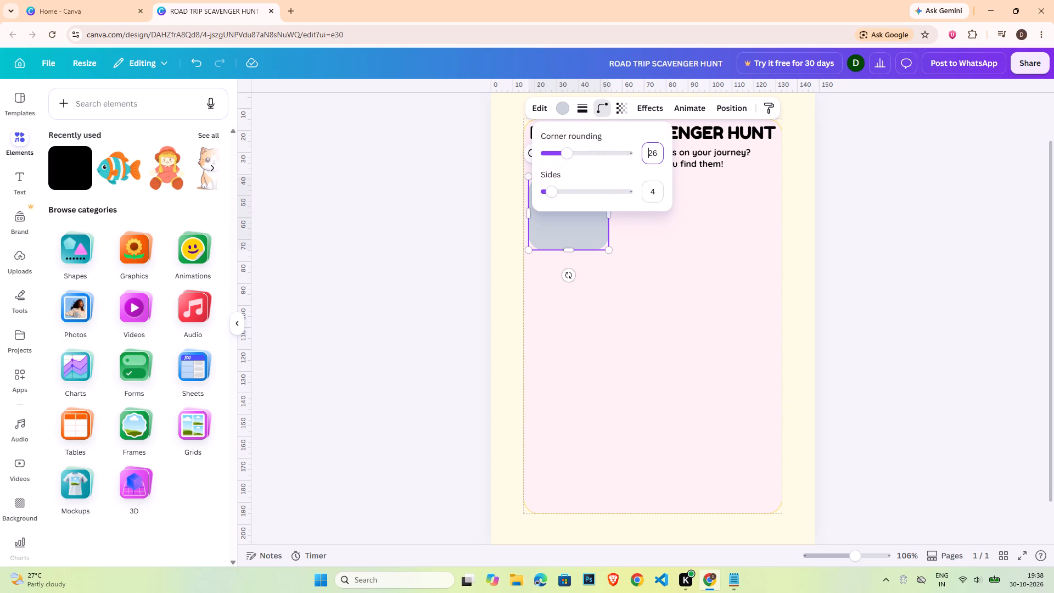
pyautogui.press('1')
pyautogui.press('2')
pyautogui.press('Return')
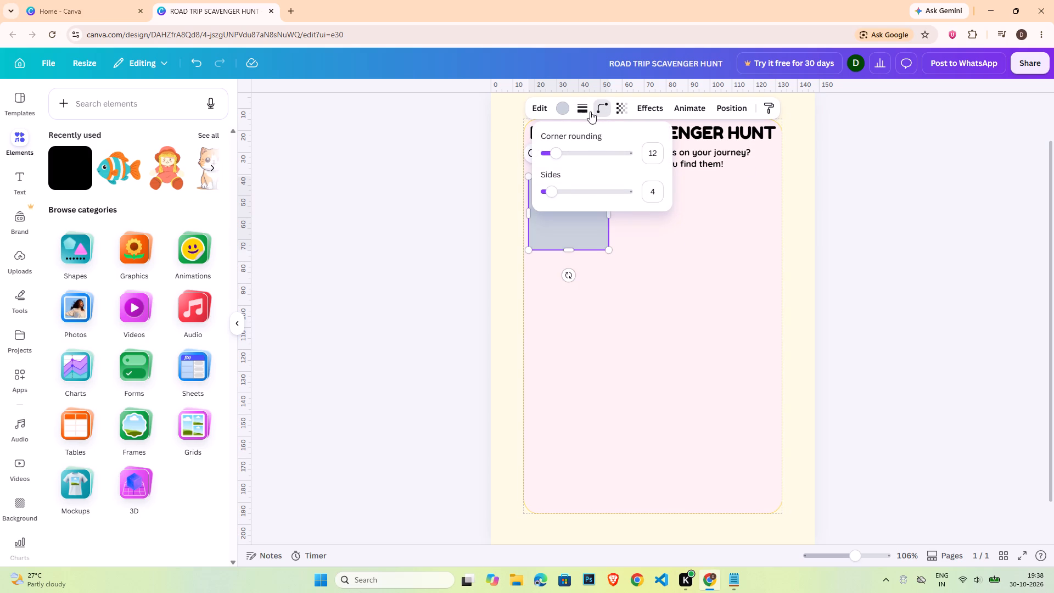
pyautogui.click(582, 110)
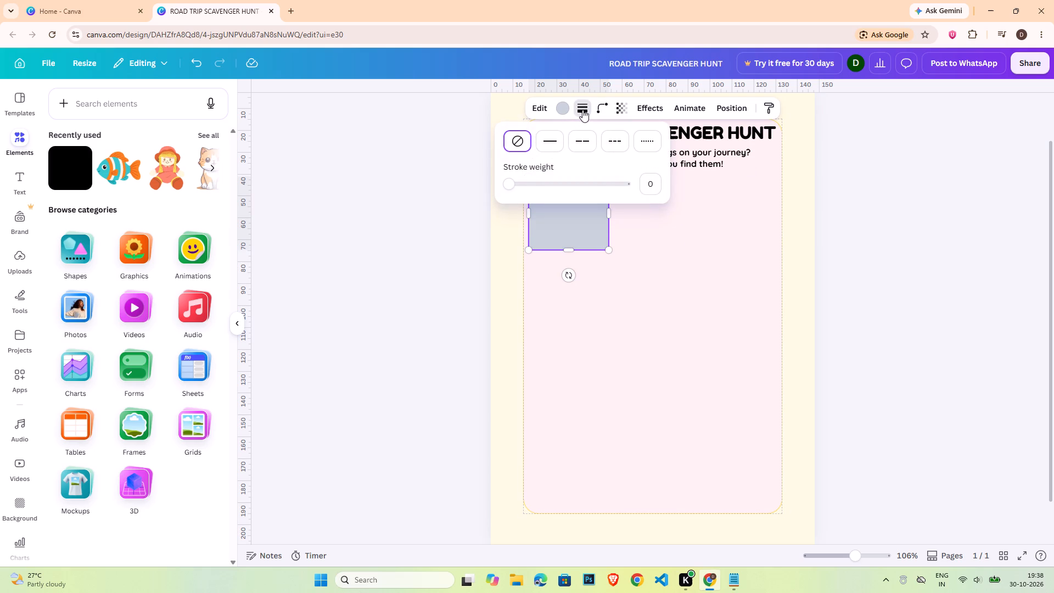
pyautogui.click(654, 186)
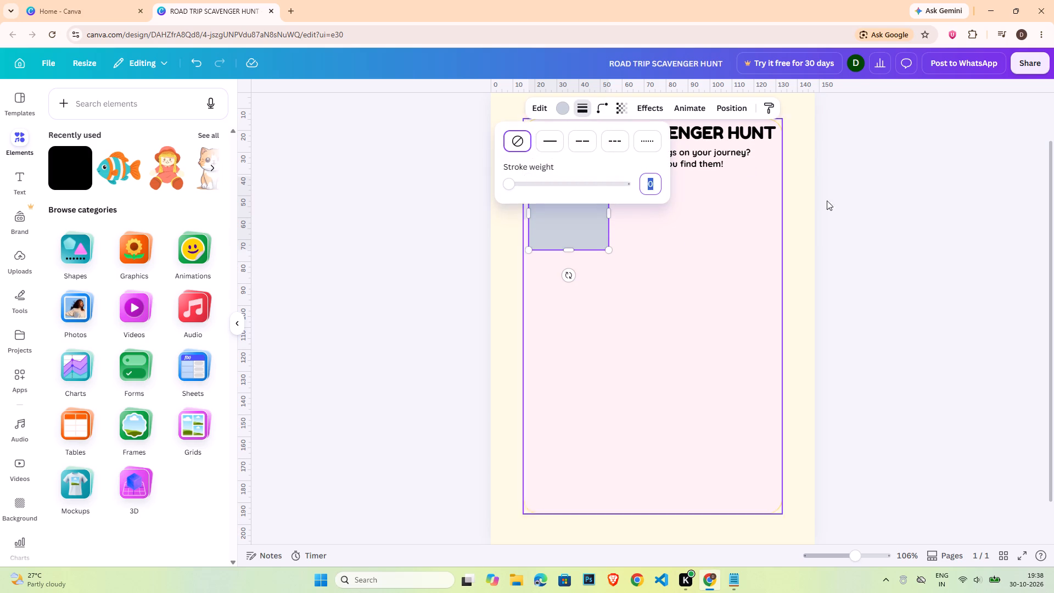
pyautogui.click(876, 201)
# Fill the box with the custom pale yellow colour #FFF6D2.
pyautogui.click(560, 109)
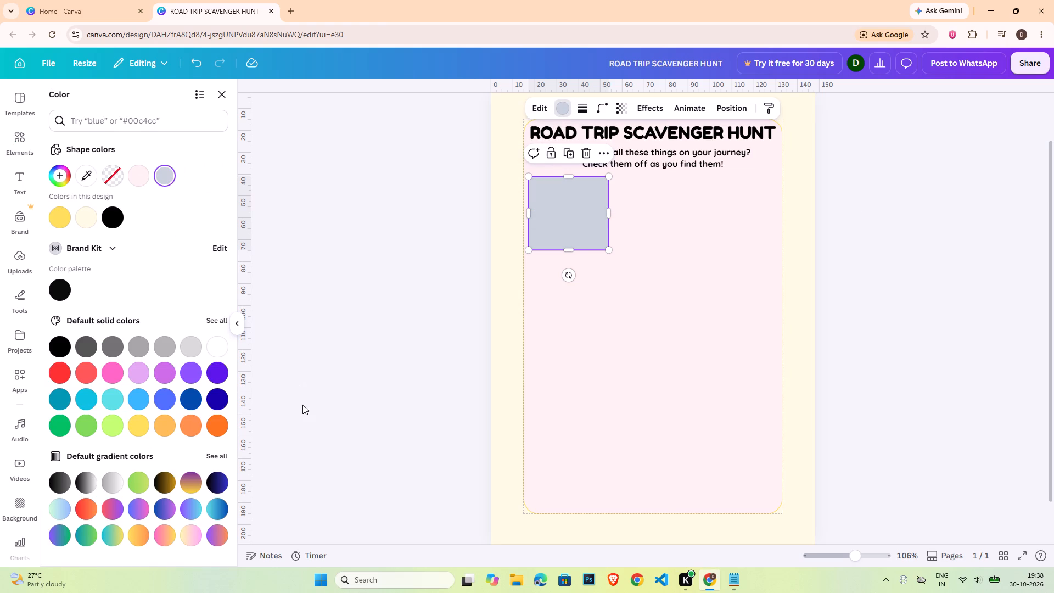
pyautogui.click(137, 427)
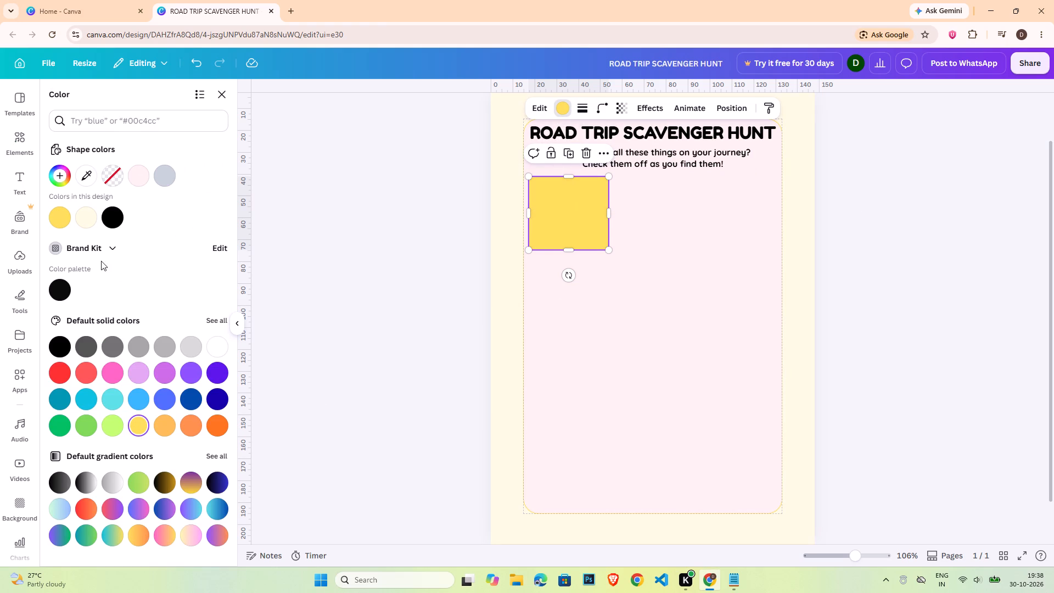
pyautogui.click(61, 177)
pyautogui.moveTo(165, 228); pyautogui.dragTo(85, 217)
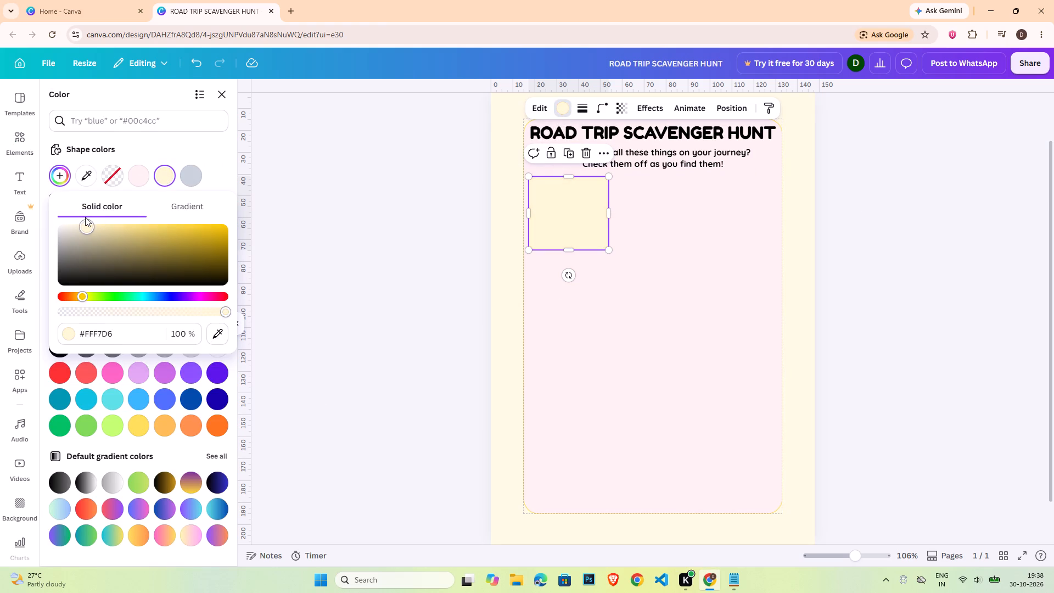
pyautogui.moveTo(85, 217); pyautogui.dragTo(91, 215)
pyautogui.moveTo(91, 215); pyautogui.dragTo(88, 226)
pyautogui.moveTo(88, 226); pyautogui.dragTo(97, 208)
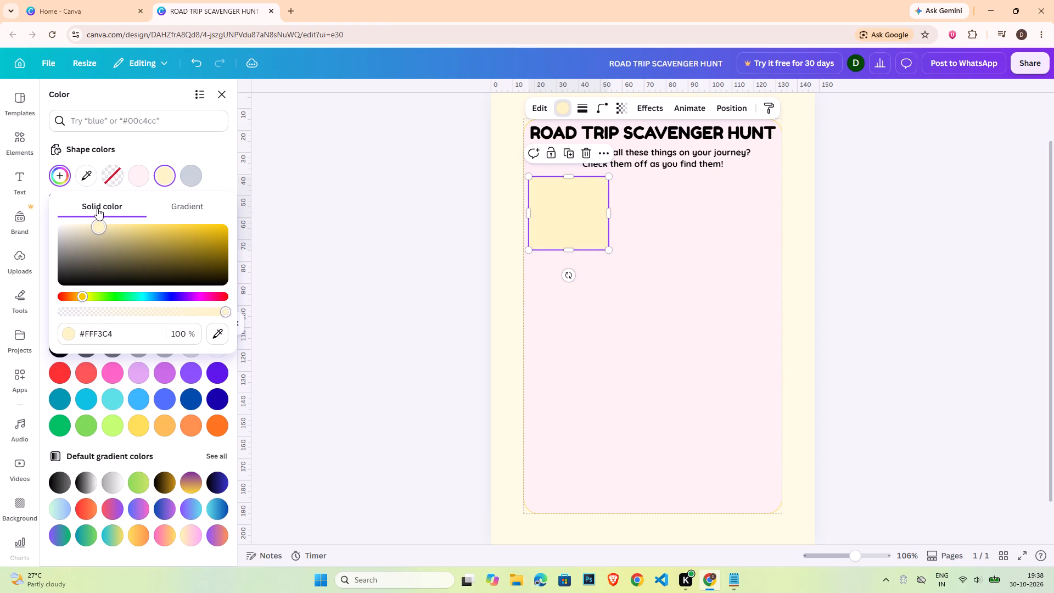
pyautogui.moveTo(97, 208); pyautogui.dragTo(88, 207)
pyautogui.click(957, 257)
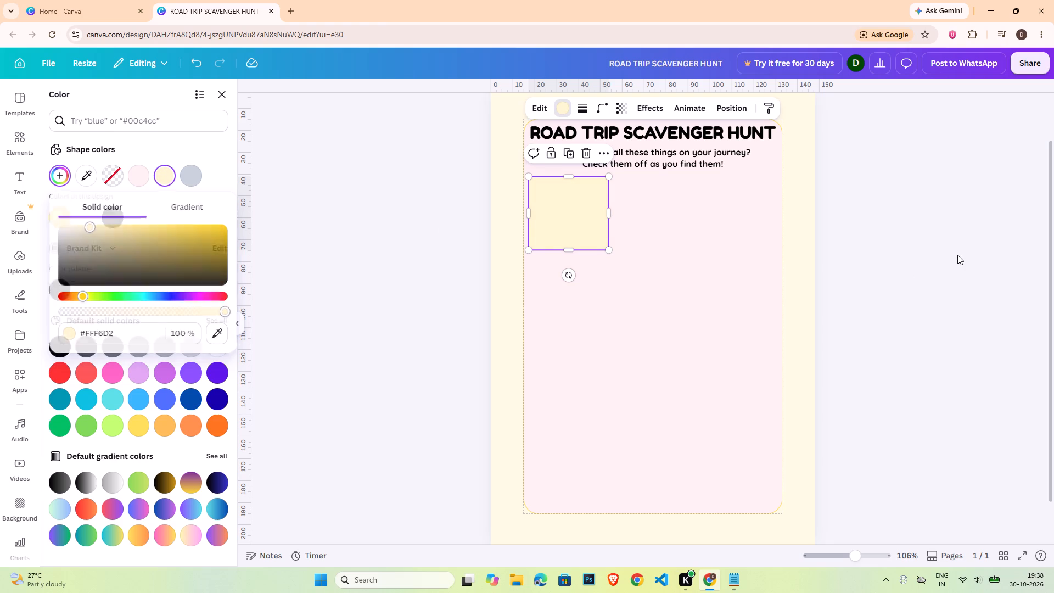
pyautogui.click(957, 253)
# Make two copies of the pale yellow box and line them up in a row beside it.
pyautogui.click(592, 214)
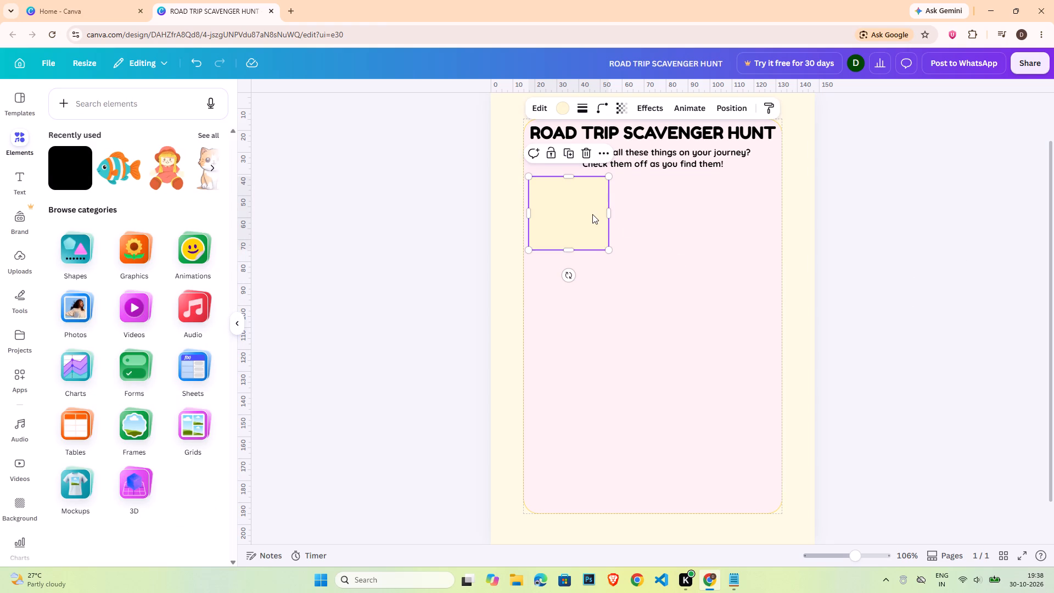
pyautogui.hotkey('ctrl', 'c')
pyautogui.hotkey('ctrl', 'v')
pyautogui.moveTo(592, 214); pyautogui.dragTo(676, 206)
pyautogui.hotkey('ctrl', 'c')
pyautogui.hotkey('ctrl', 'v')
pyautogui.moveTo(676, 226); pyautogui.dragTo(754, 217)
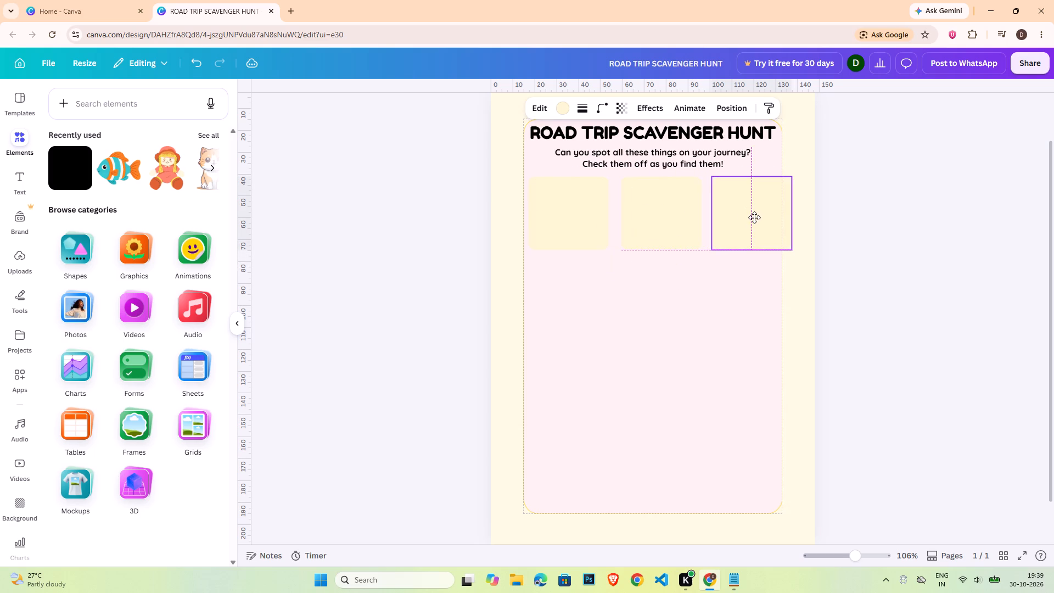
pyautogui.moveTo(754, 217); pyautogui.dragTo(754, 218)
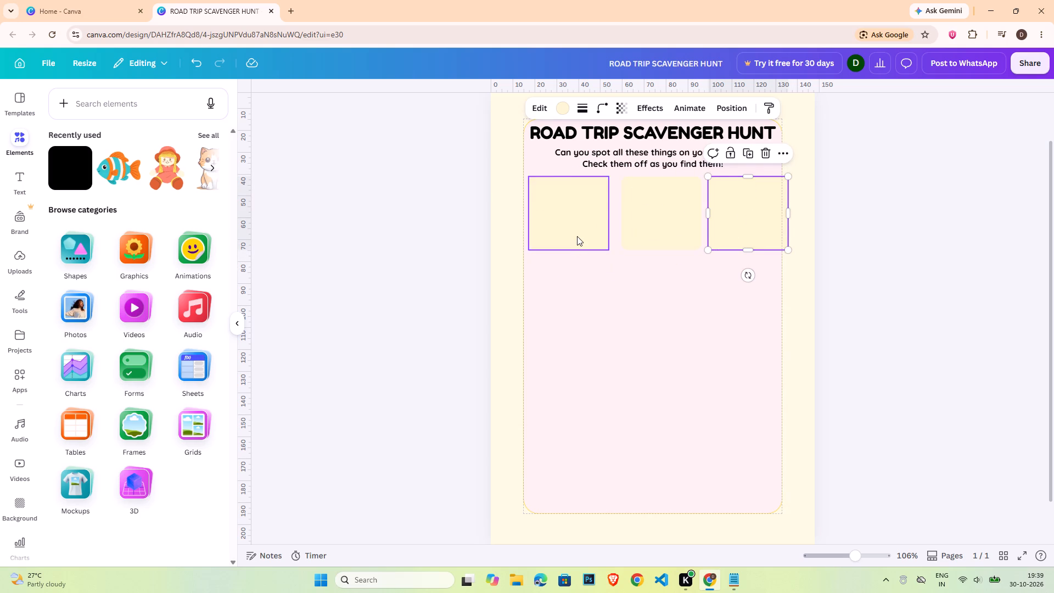
# Narrow the original pale yellow box slightly from its right side so it is nearly square.
pyautogui.click(578, 233)
pyautogui.moveTo(612, 215); pyautogui.dragTo(609, 215)
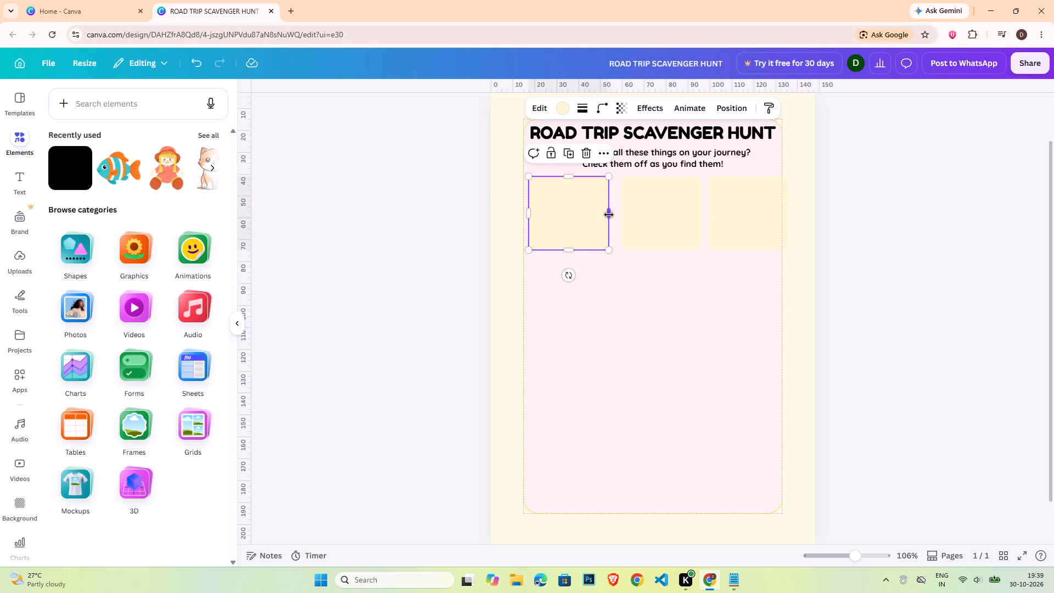
pyautogui.moveTo(609, 215); pyautogui.dragTo(606, 215)
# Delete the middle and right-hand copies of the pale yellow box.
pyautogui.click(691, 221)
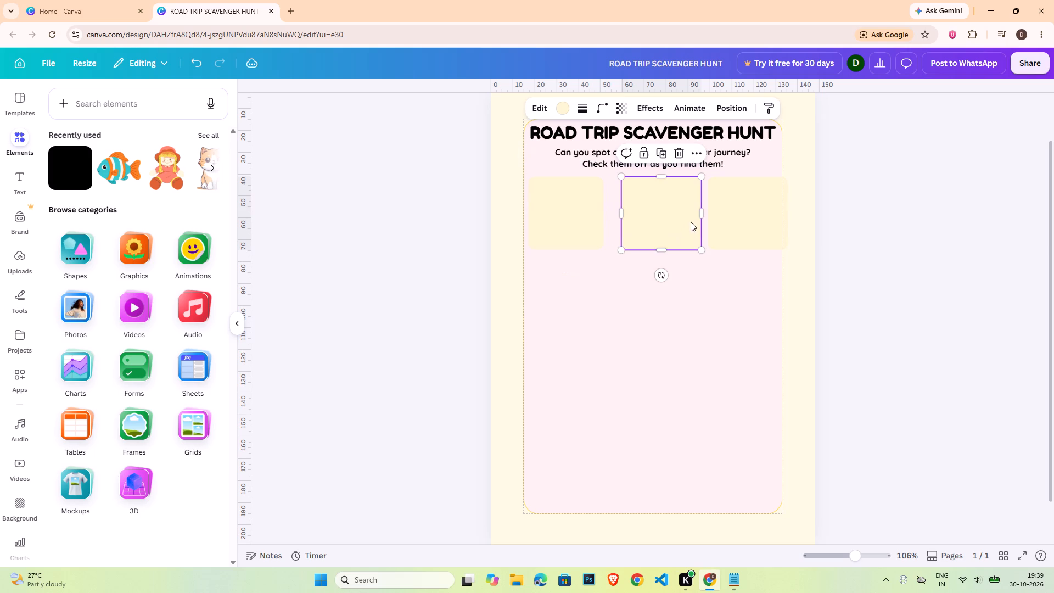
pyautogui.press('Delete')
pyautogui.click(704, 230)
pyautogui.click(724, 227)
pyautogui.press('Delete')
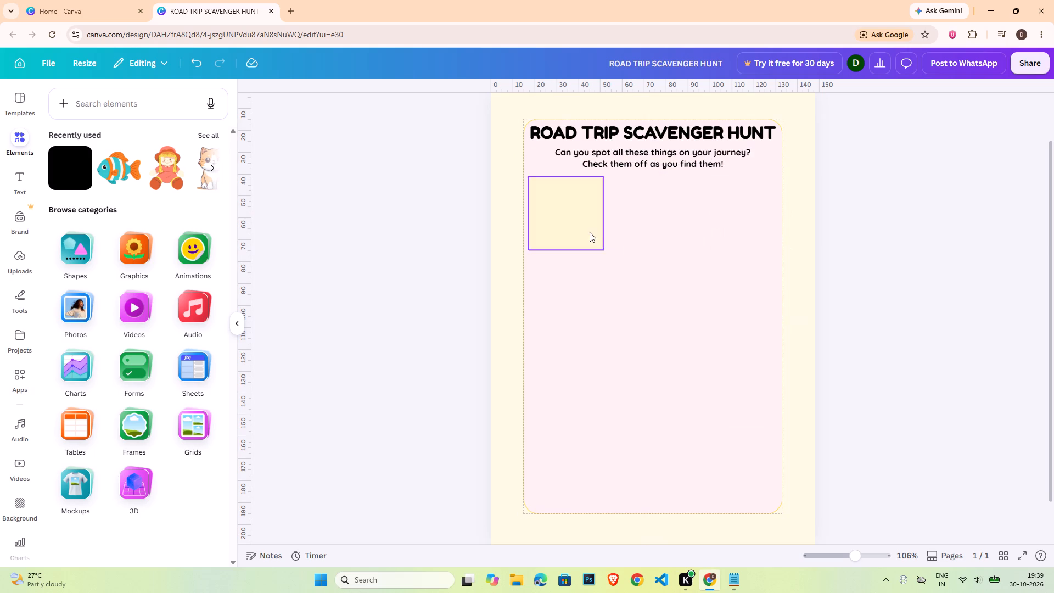
# Make two copies of the pale yellow box and place them beside it as a row of three across the pink panel.
pyautogui.click(685, 288)
pyautogui.click(634, 141)
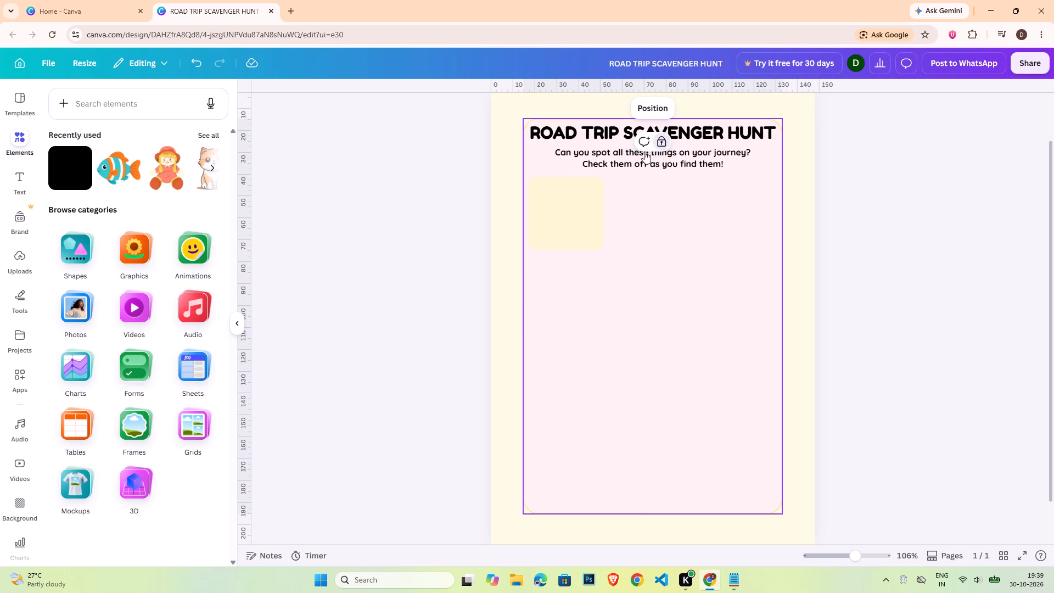
pyautogui.click(1010, 255)
pyautogui.click(547, 213)
pyautogui.hotkey('ctrl', 'c')
pyautogui.hotkey('ctrl', 'v')
pyautogui.moveTo(575, 228); pyautogui.dragTo(686, 231)
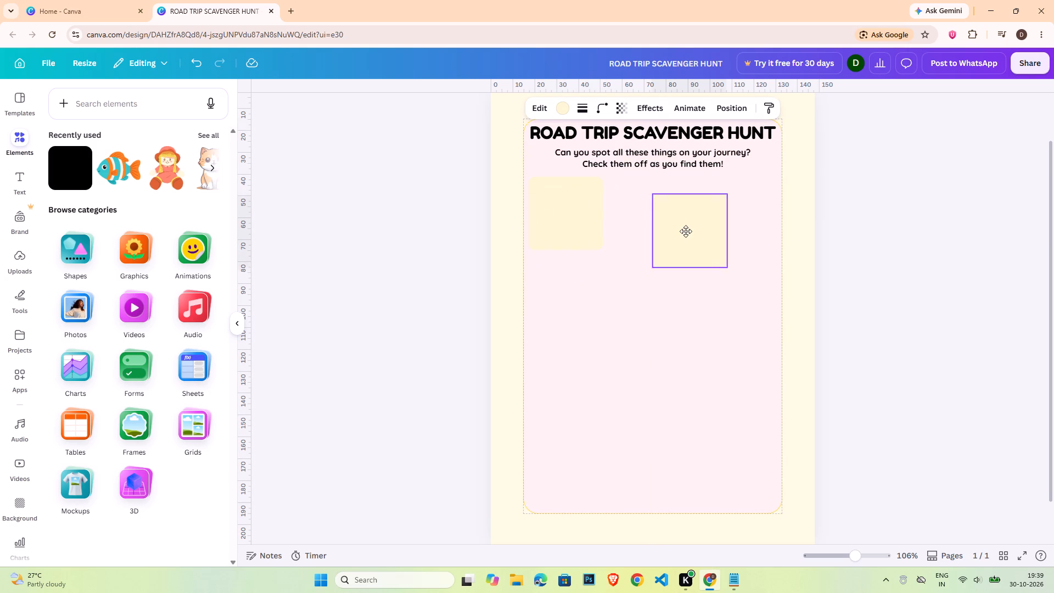
pyautogui.moveTo(686, 231); pyautogui.dragTo(654, 216)
pyautogui.hotkey('ctrl', 'c')
pyautogui.hotkey('ctrl', 'v')
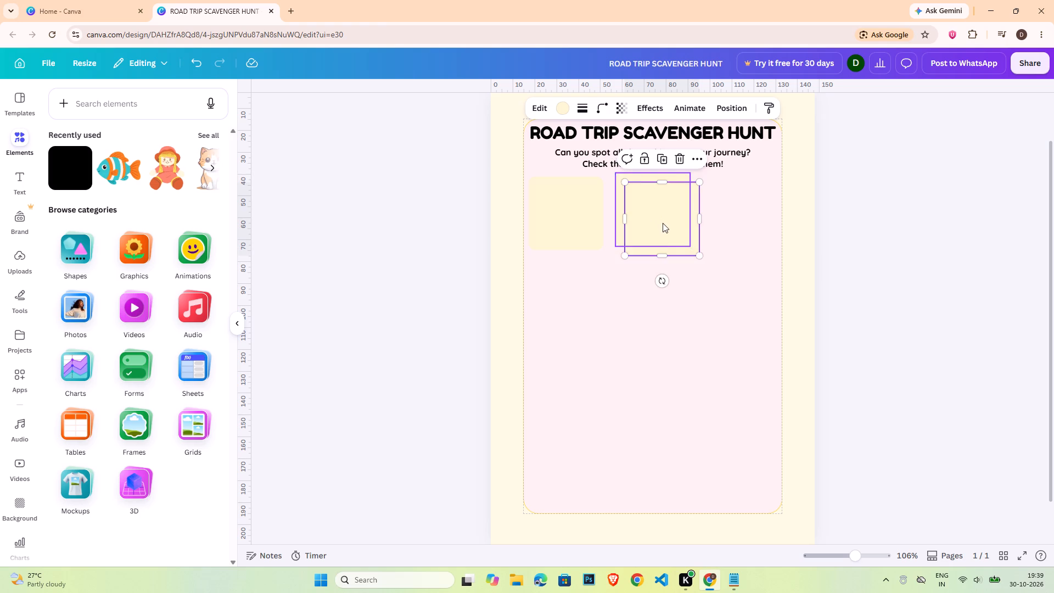
pyautogui.moveTo(663, 223); pyautogui.dragTo(742, 213)
pyautogui.click(611, 277)
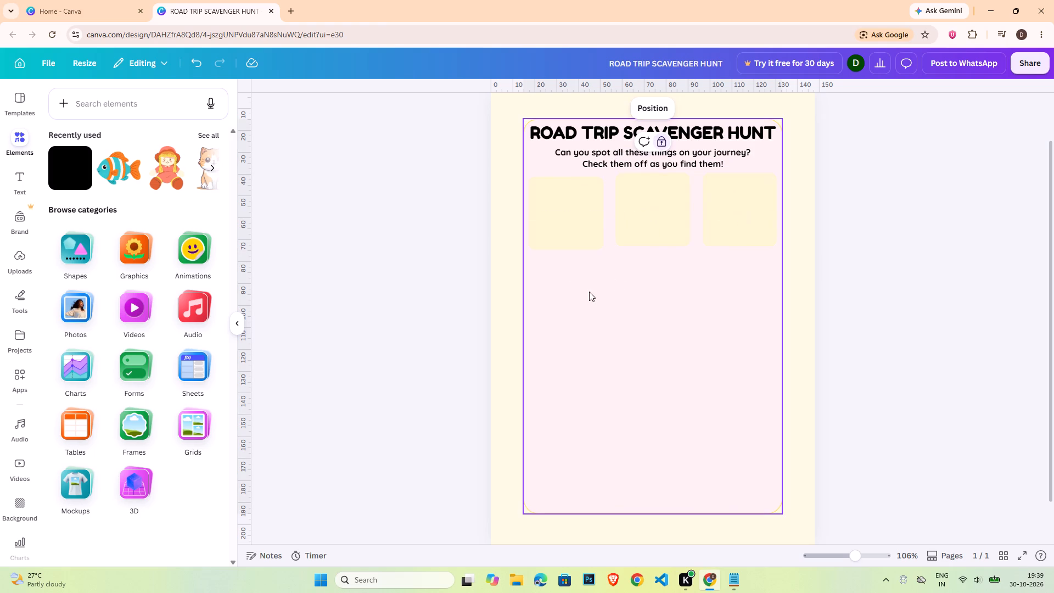
# Align and evenly space the three pale yellow boxes with Tidy up.
pyautogui.moveTo(571, 270); pyautogui.dragTo(741, 203)
pyautogui.click(739, 110)
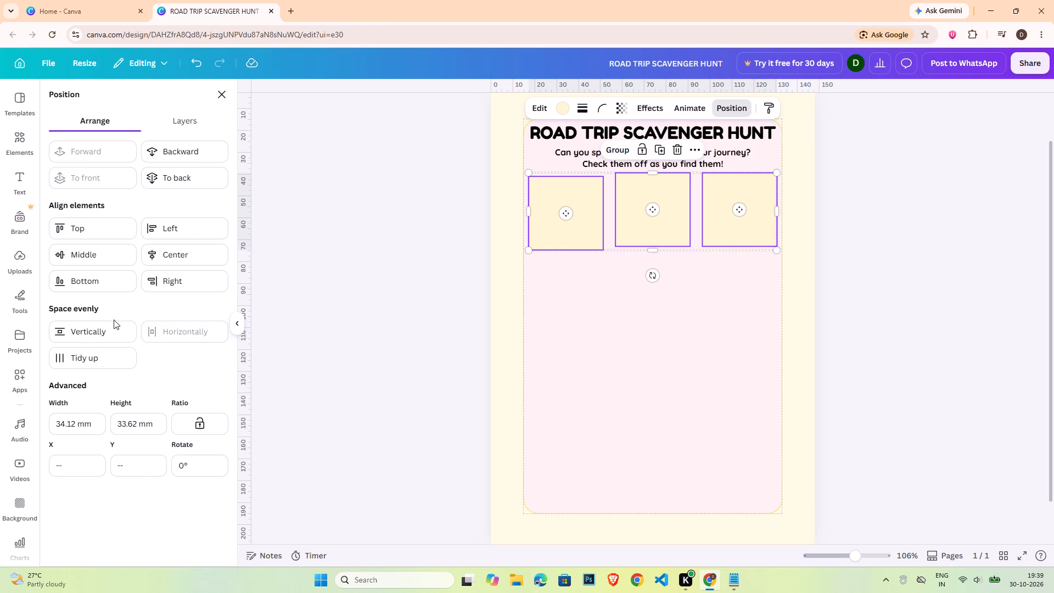
pyautogui.click(95, 354)
pyautogui.doubleClick(874, 306)
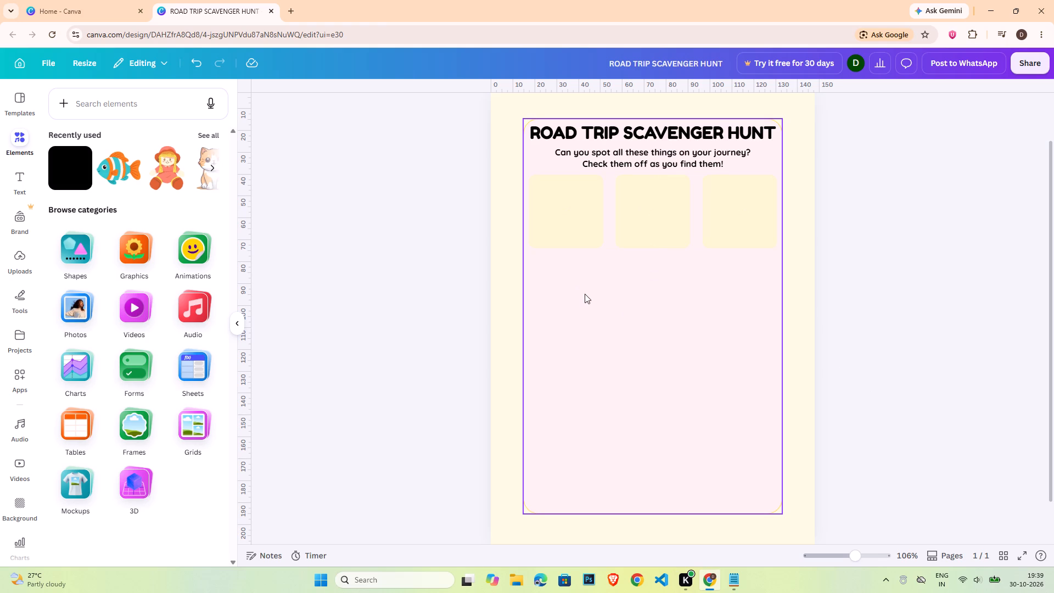
# Search the elements library for "red car" and show all the matching graphics.
pyautogui.click(122, 102)
pyautogui.write('red car')
pyautogui.press('Return')
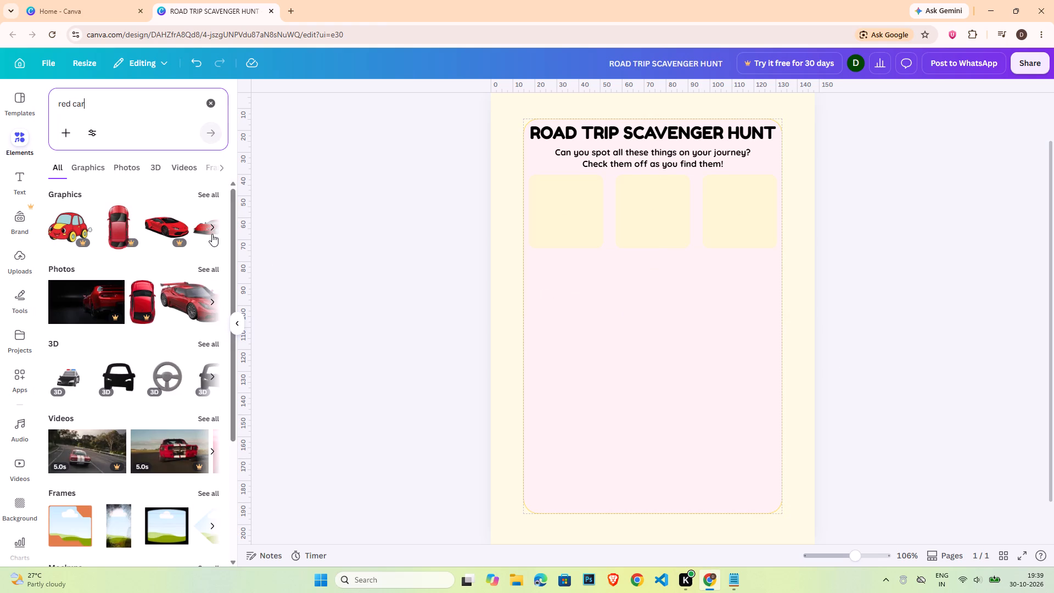
pyautogui.click(212, 190)
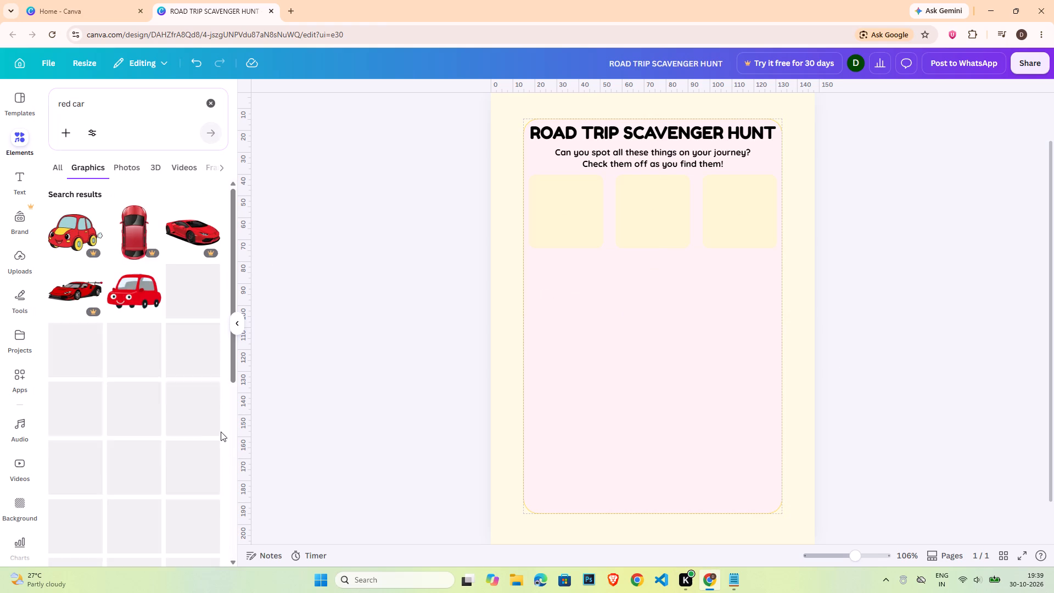
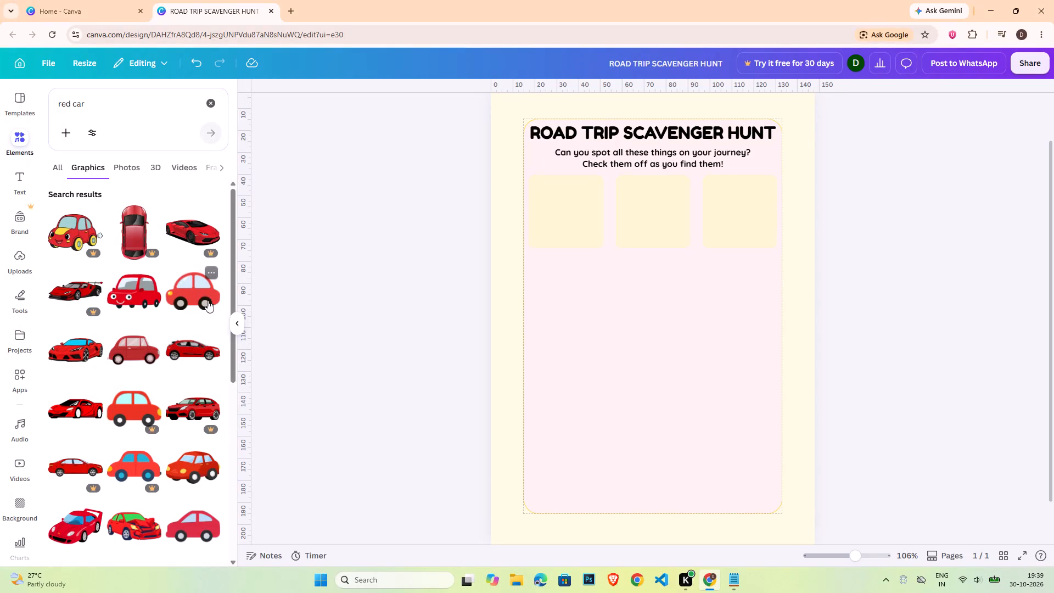
# Insert the simple cartoon red car graphic with light blue windows, shrink it and place it inside the first pale yellow box.
pyautogui.click(205, 295)
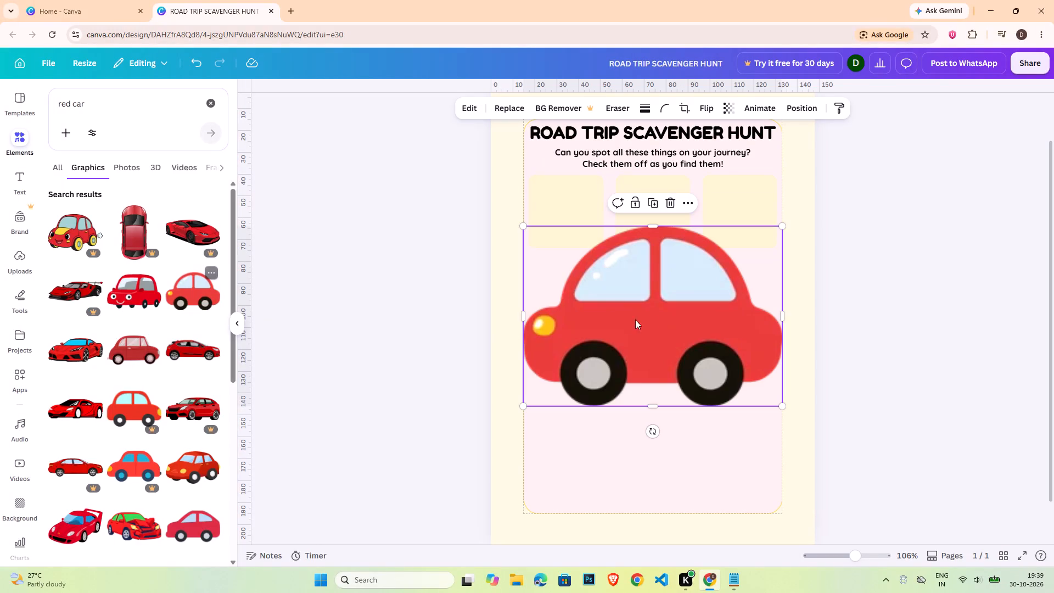
pyautogui.moveTo(781, 406); pyautogui.dragTo(633, 282)
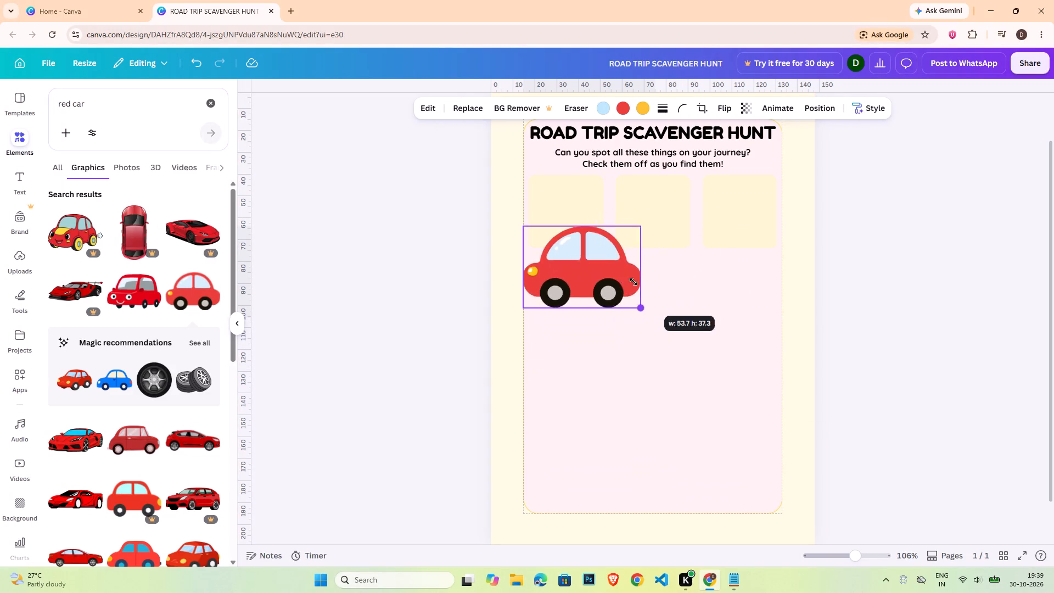
pyautogui.moveTo(633, 282); pyautogui.dragTo(604, 258)
pyautogui.moveTo(545, 261); pyautogui.dragTo(555, 219)
pyautogui.click(565, 222)
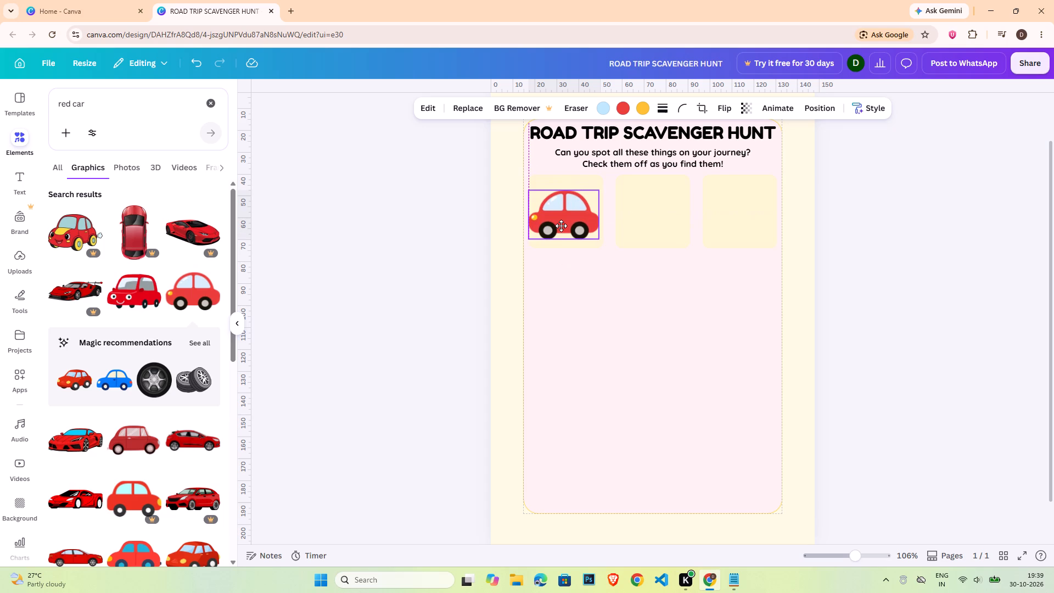
# Give the pale yellow box behind the red car a black outline with stroke weight 1.
pyautogui.click(587, 248)
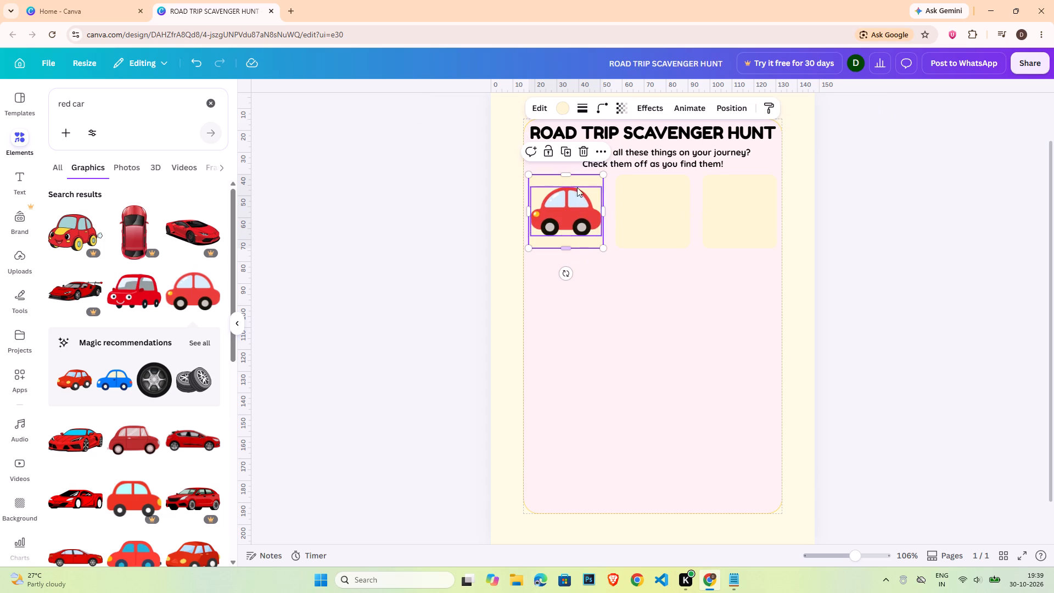
pyautogui.click(581, 112)
pyautogui.click(644, 181)
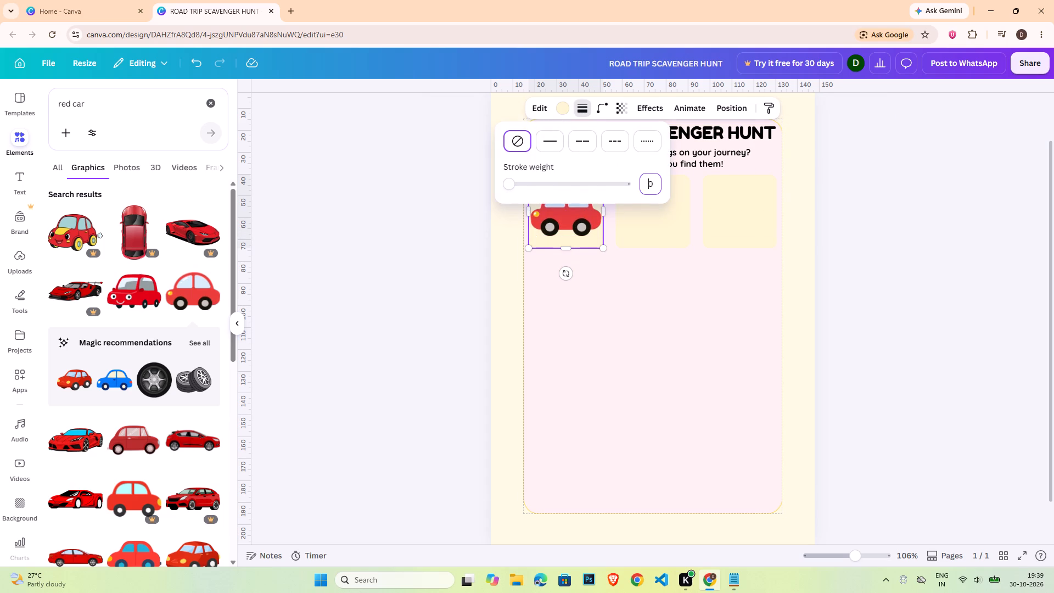
pyautogui.press('1')
pyautogui.press('Return')
# Give the middle pale yellow box an outline with stroke weight 1.
pyautogui.click(666, 239)
pyautogui.click(582, 110)
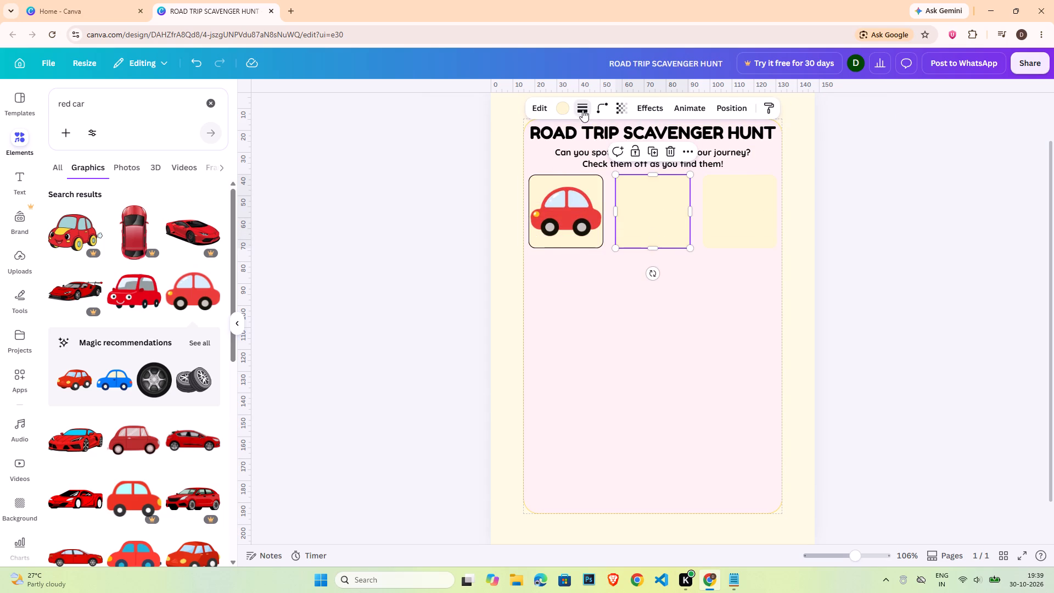
pyautogui.click(644, 184)
pyautogui.press('1')
pyautogui.press('Return')
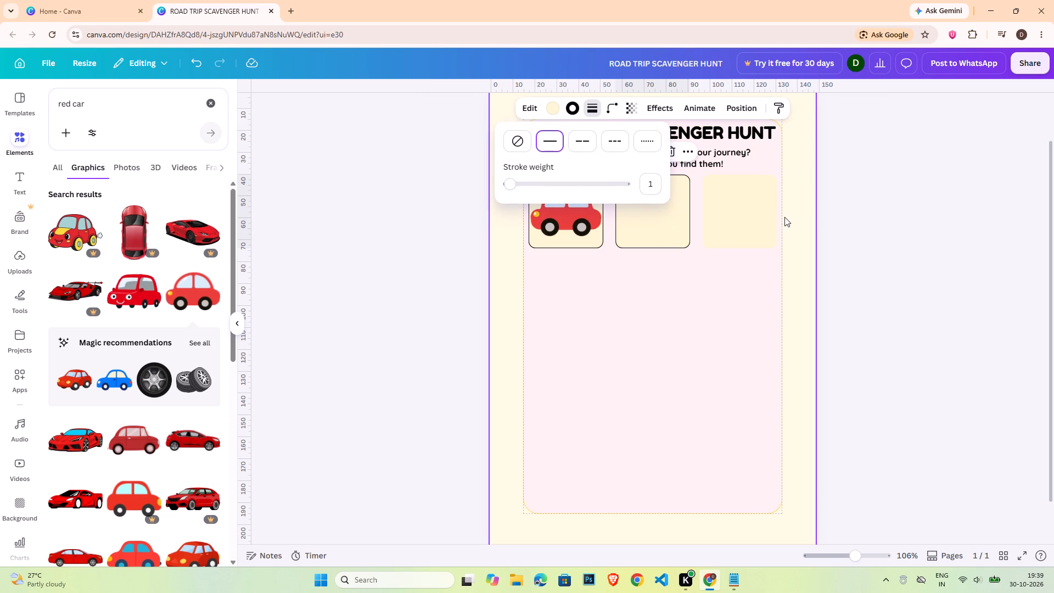
pyautogui.click(784, 217)
# Give the third pale yellow box in the row an outline with stroke weight 1.
pyautogui.click(735, 206)
pyautogui.click(584, 110)
pyautogui.click(641, 194)
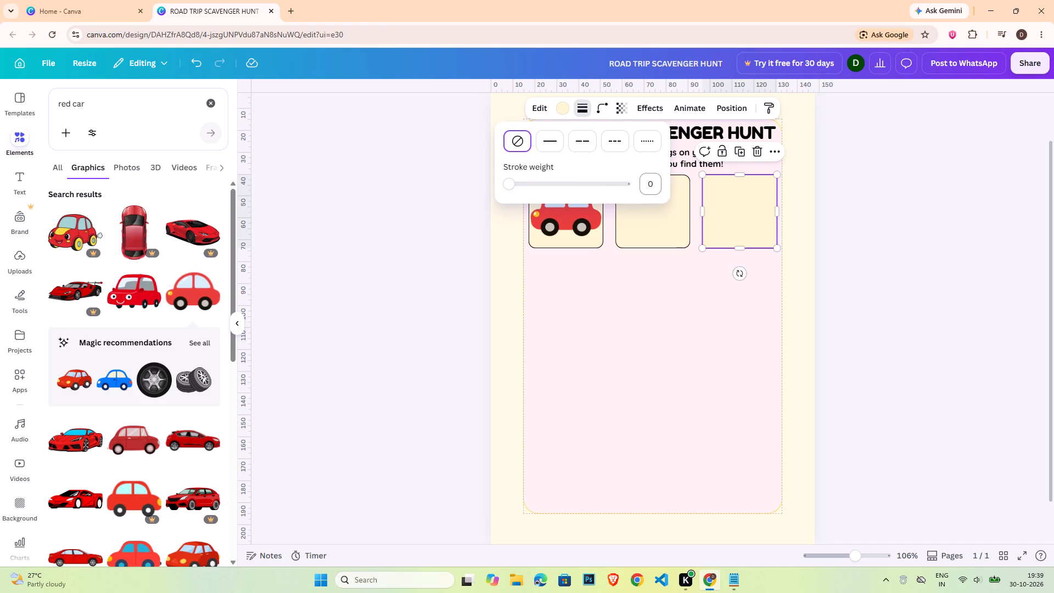
pyautogui.click(642, 188)
pyautogui.press('Return')
pyautogui.click(707, 212)
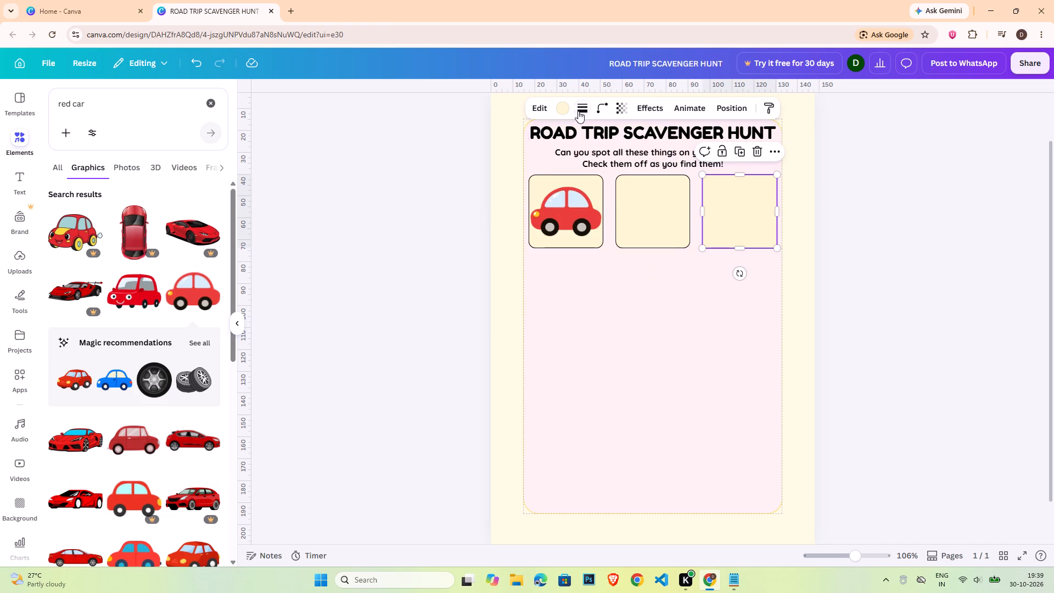
pyautogui.click(578, 111)
pyautogui.click(649, 182)
pyautogui.press('1')
pyautogui.press('Return')
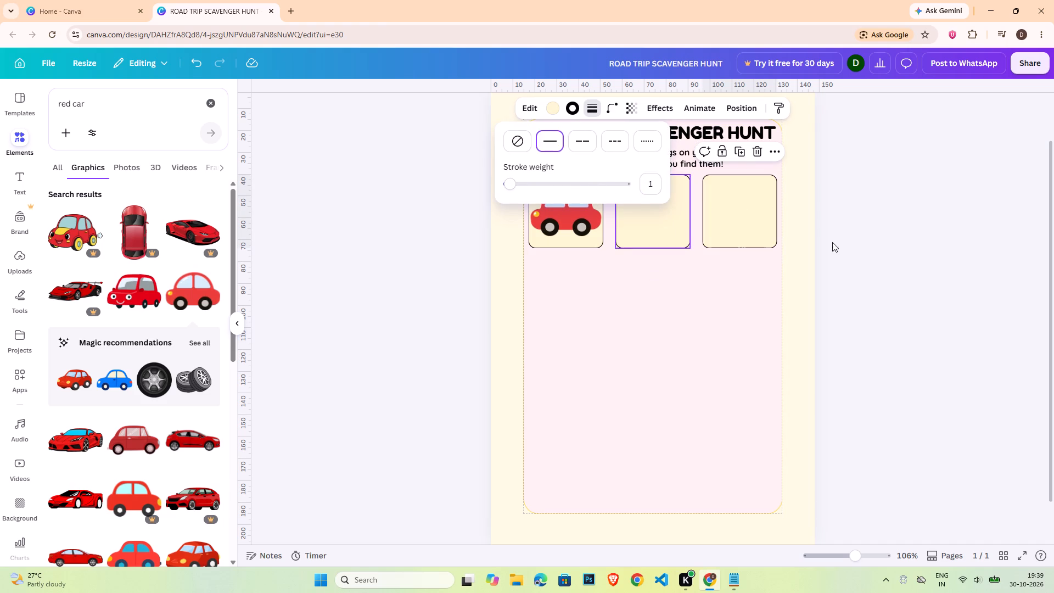
pyautogui.click(930, 268)
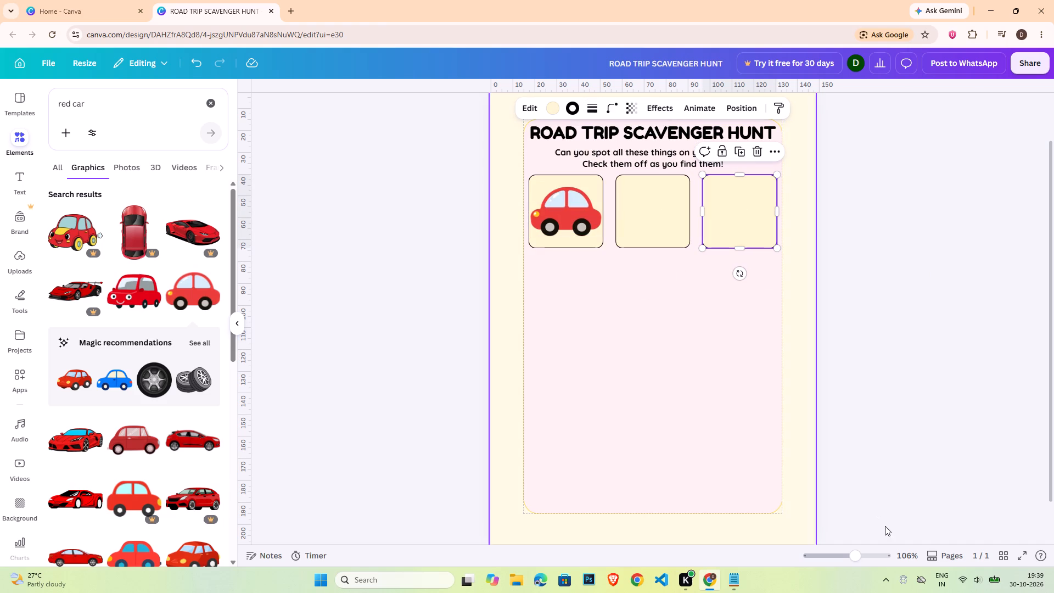
# Shrink the red car slightly and centre it inside the first box, leaving room beneath it.
pyautogui.click(871, 557)
pyautogui.scroll(4, 500, 367)
pyautogui.click(496, 325)
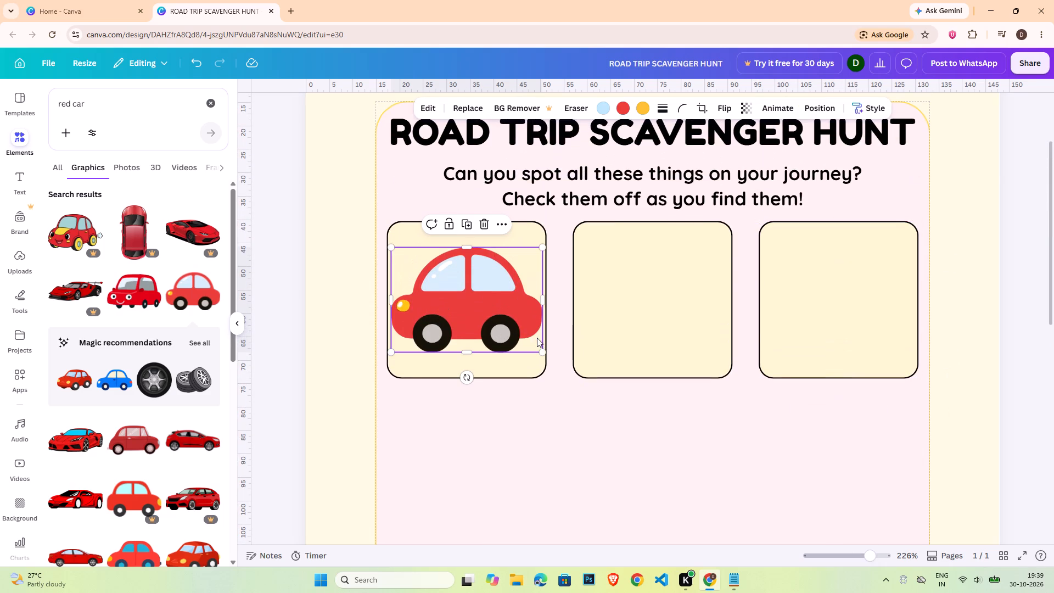
pyautogui.moveTo(540, 348); pyautogui.dragTo(523, 315)
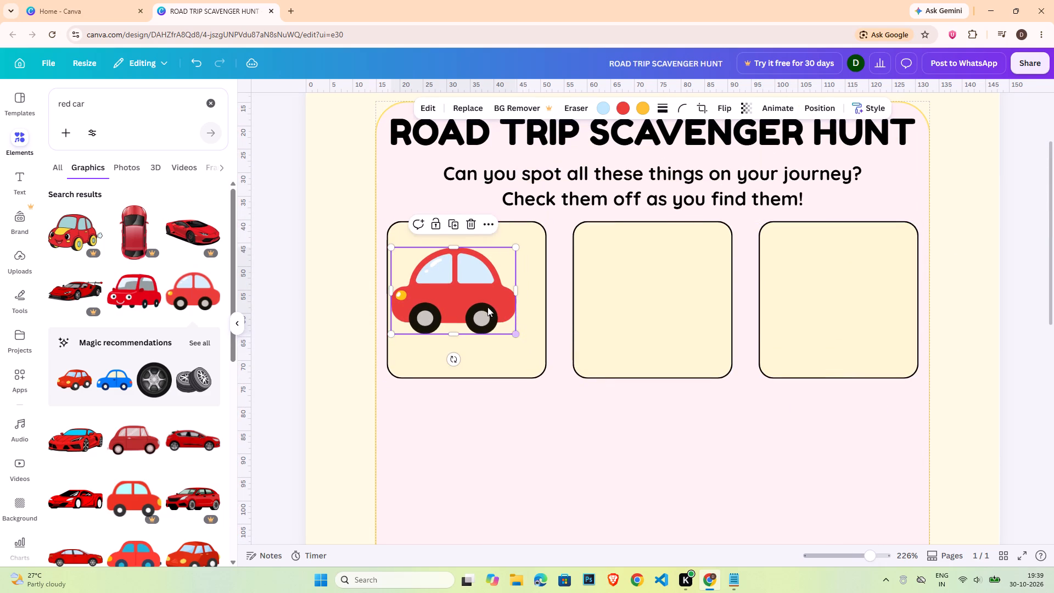
pyautogui.moveTo(482, 298); pyautogui.dragTo(496, 309)
pyautogui.click(537, 413)
# Add a heading text box reading "RED CAR".
pyautogui.click(16, 178)
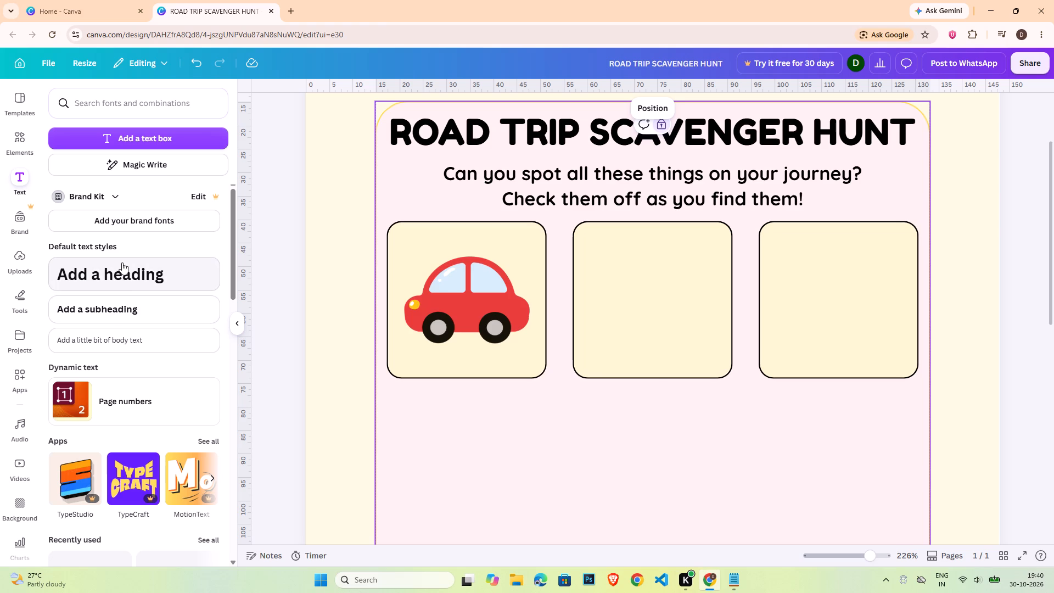
pyautogui.click(129, 279)
pyautogui.tripleClick(660, 333)
pyautogui.hotkey('shift', 'r')
pyautogui.write('ED')
pyautogui.press('space')
pyautogui.write('CAR')
pyautogui.click(1002, 374)
# Shrink the "RED CAR" text to size 13.5 and place it centred beneath the car in the first box.
pyautogui.moveTo(642, 309); pyautogui.dragTo(606, 366)
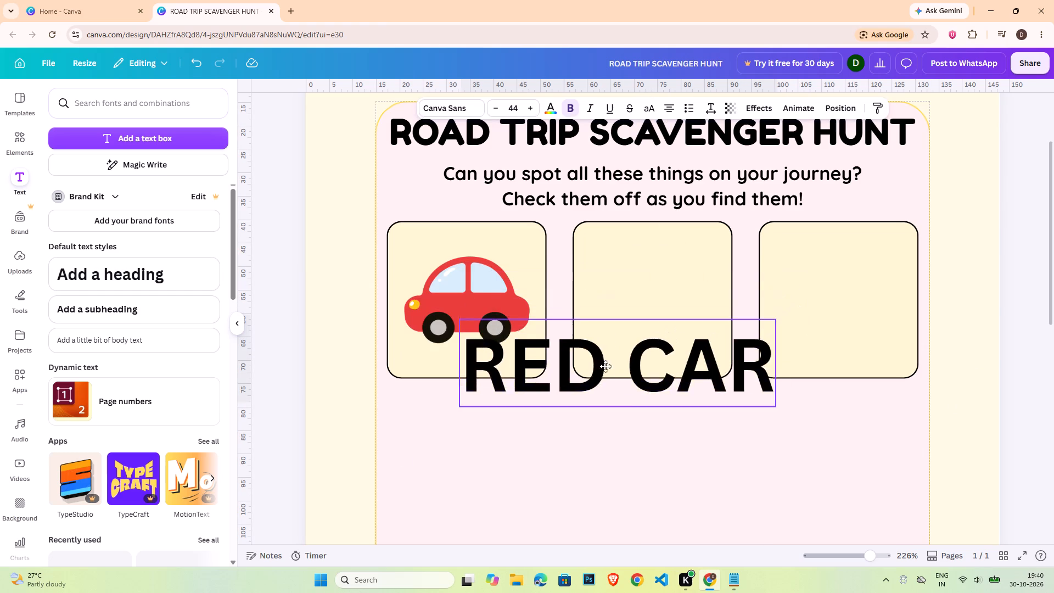
pyautogui.moveTo(606, 366); pyautogui.dragTo(541, 383)
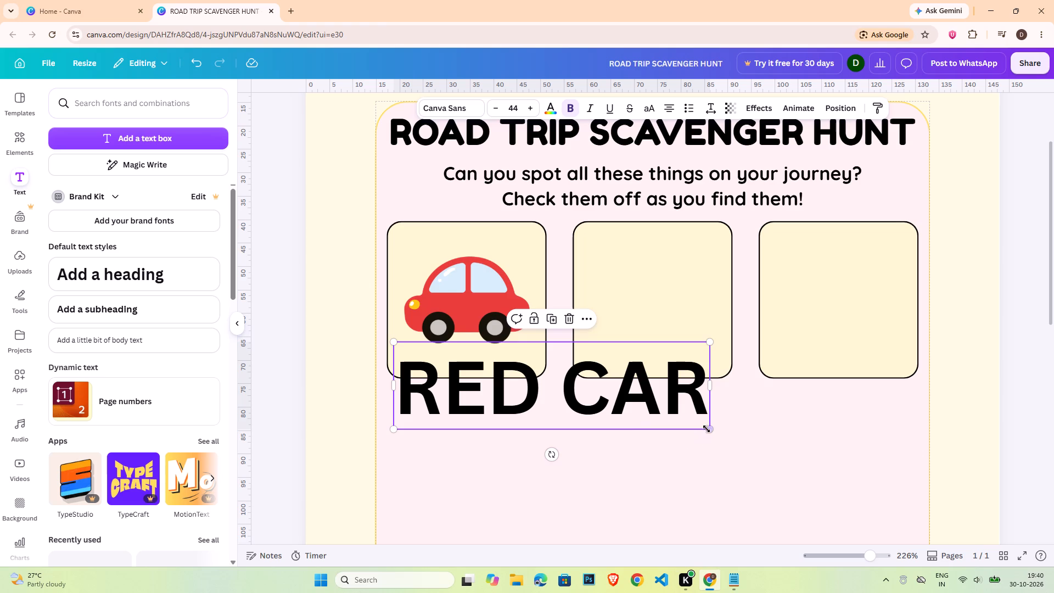
pyautogui.moveTo(708, 430); pyautogui.dragTo(534, 335)
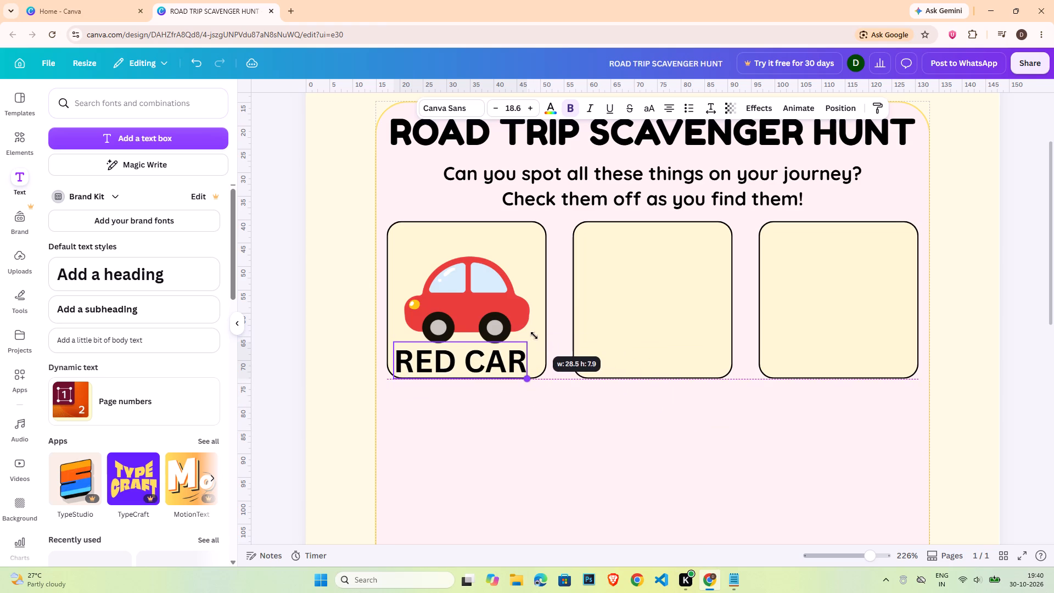
pyautogui.moveTo(534, 335); pyautogui.dragTo(503, 318)
pyautogui.moveTo(452, 394); pyautogui.dragTo(459, 394)
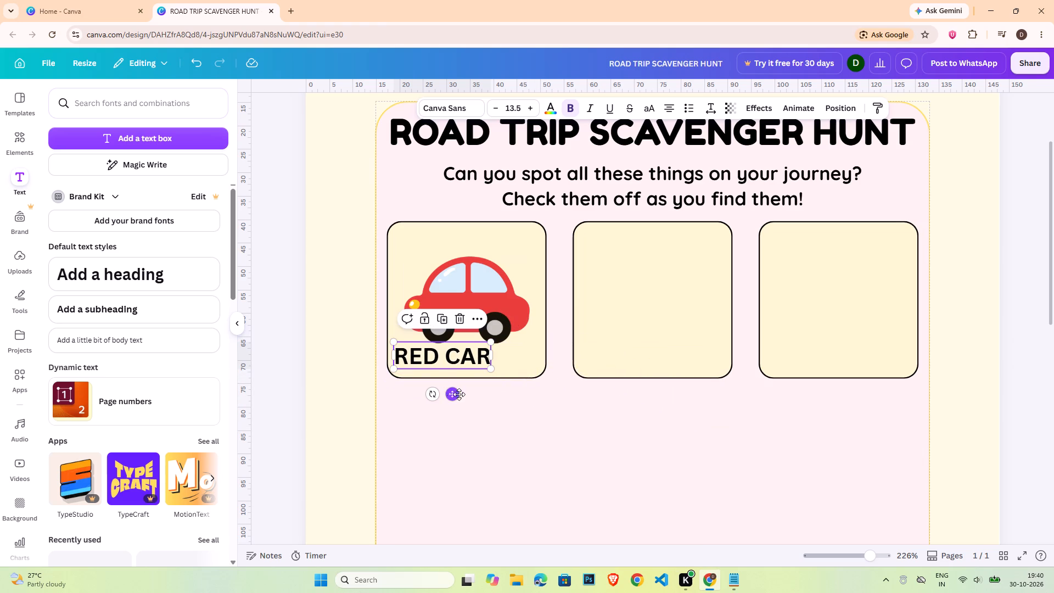
pyautogui.moveTo(459, 394); pyautogui.dragTo(474, 400)
pyautogui.click(519, 349)
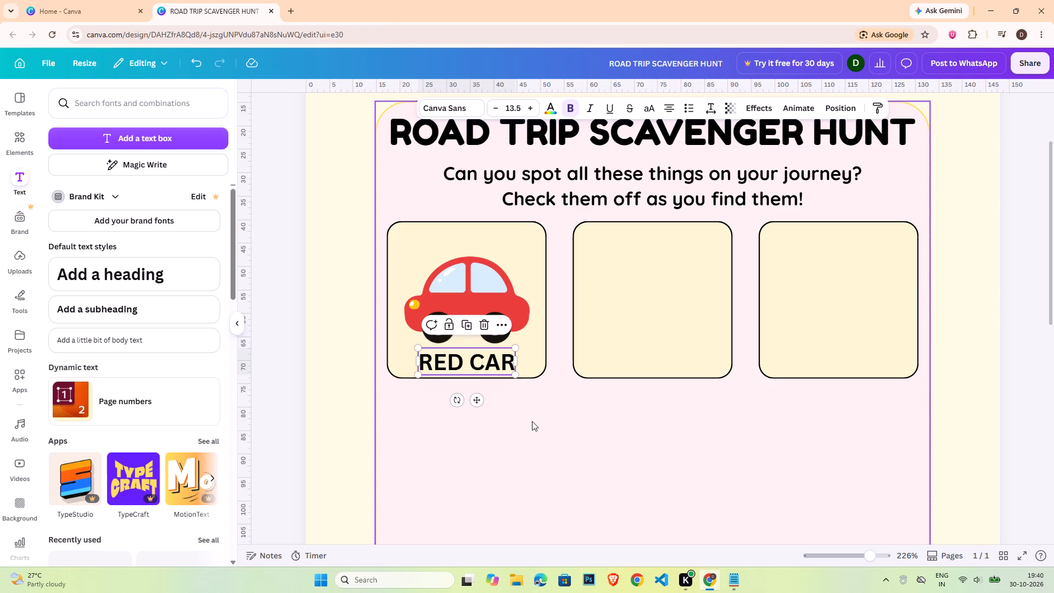
pyautogui.click(532, 422)
# Change the font of the "RED CAR" label to Quicksand.
pyautogui.tripleClick(504, 356)
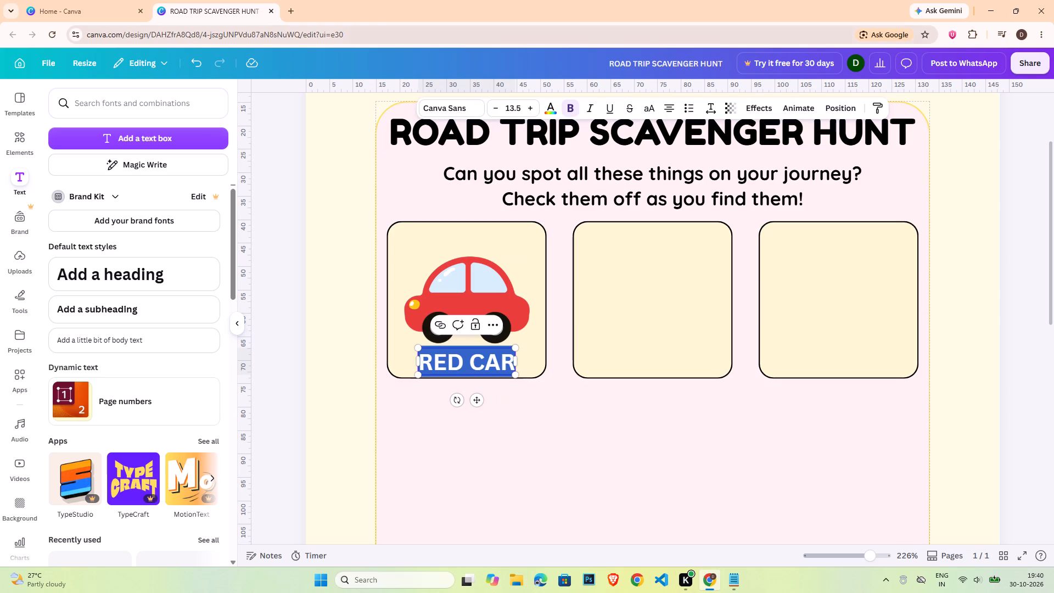
pyautogui.click(458, 104)
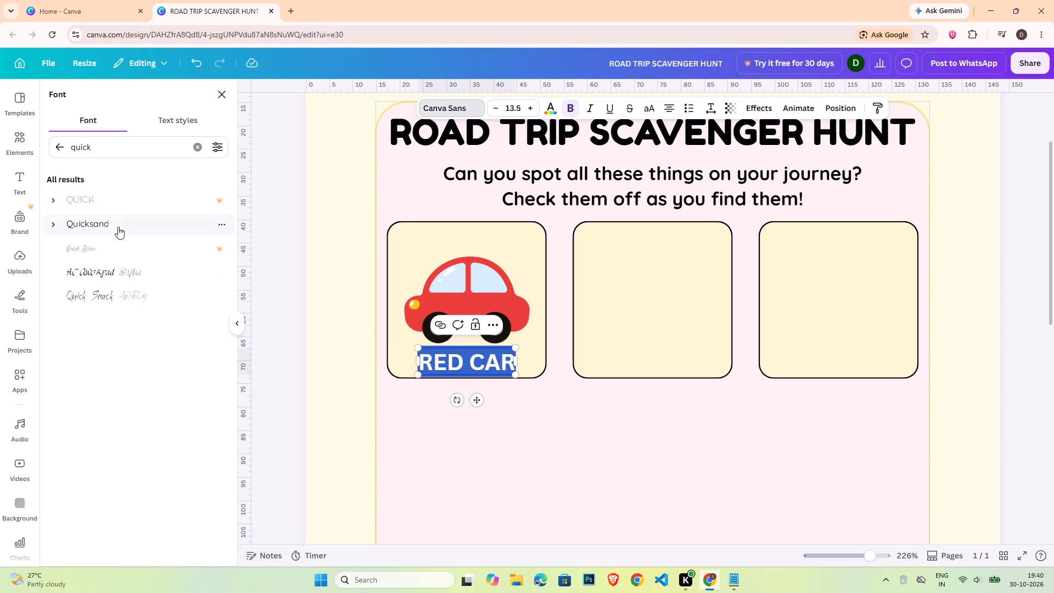
pyautogui.click(118, 227)
pyautogui.doubleClick(956, 378)
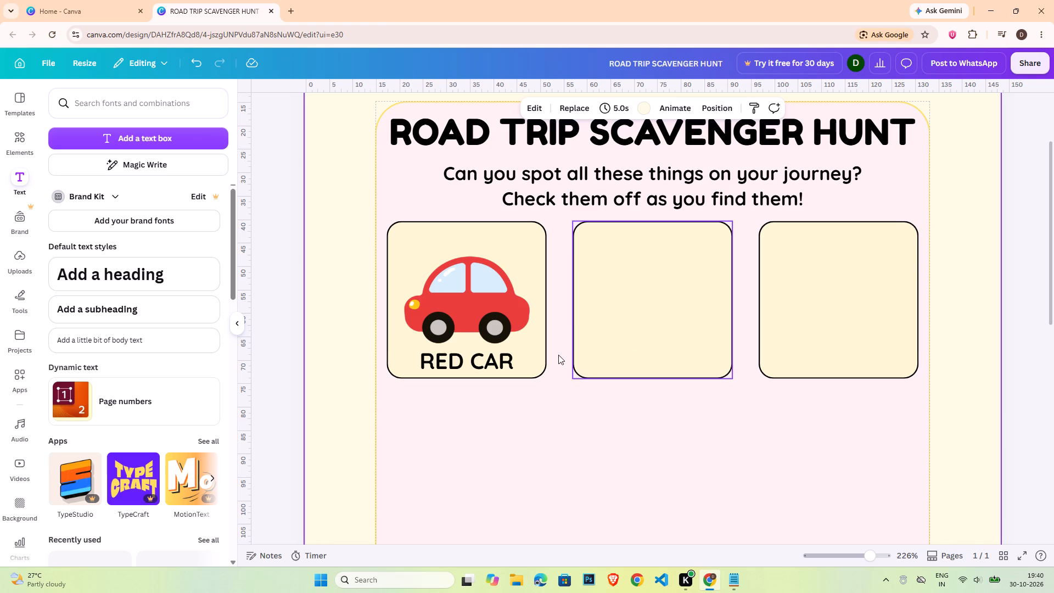
# Add a circle shape, shrink it to a small check-off circle and place it in the first box's upper right corner.
pyautogui.click(27, 137)
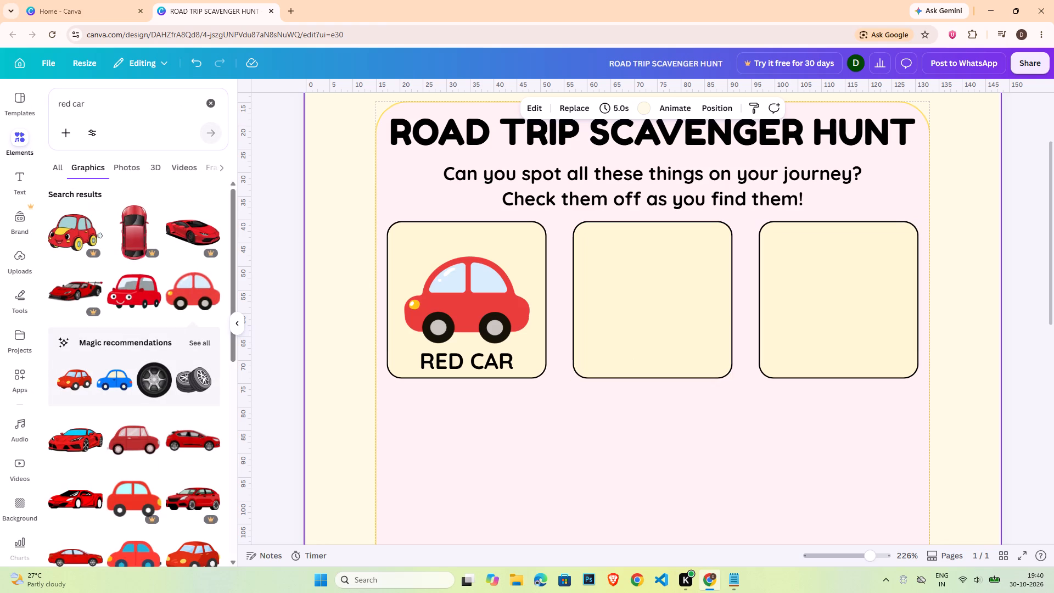
pyautogui.click(205, 104)
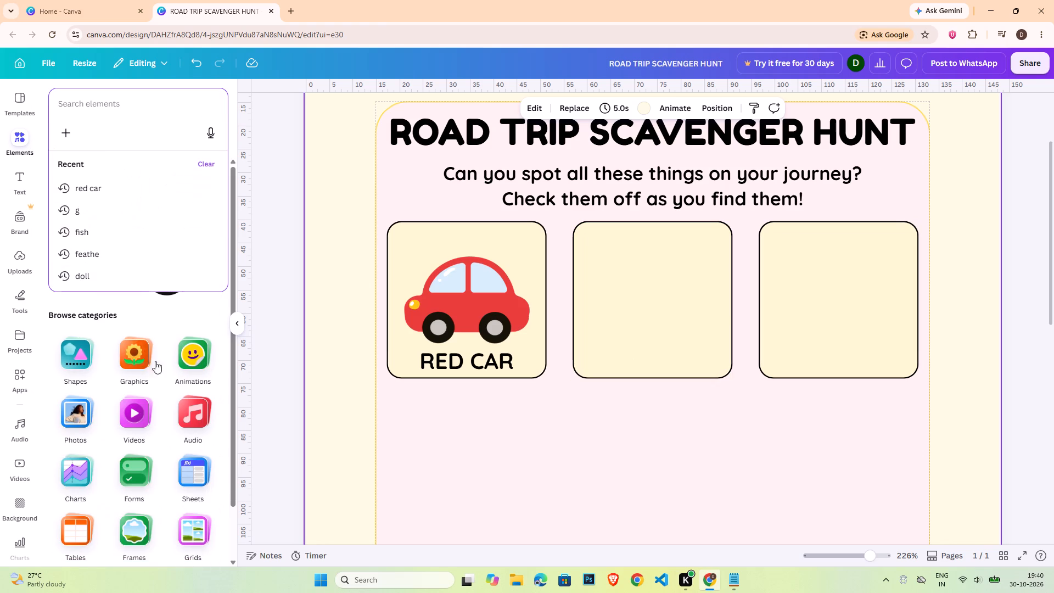
pyautogui.click(64, 359)
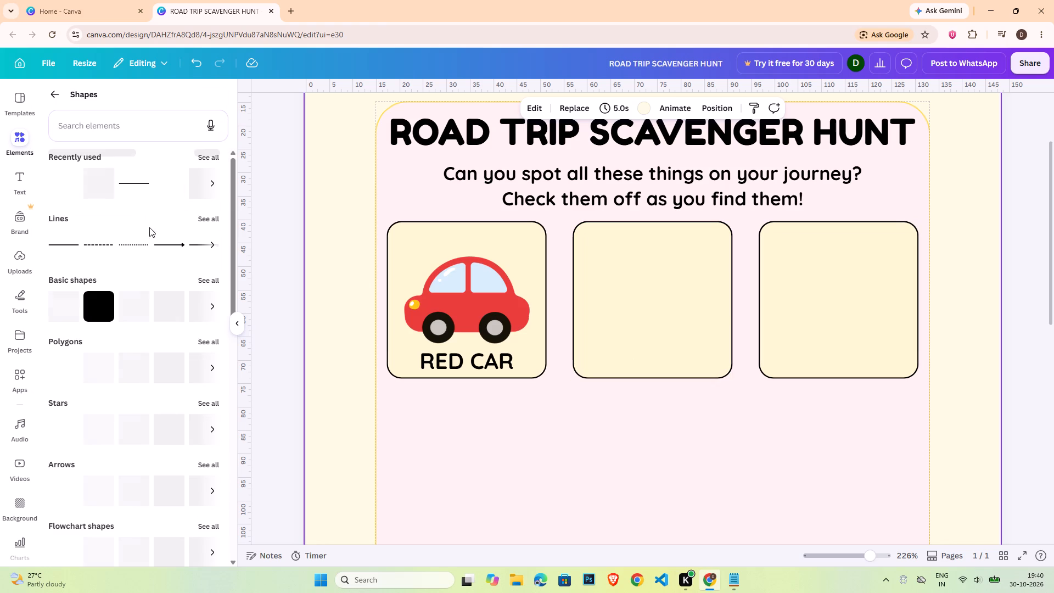
pyautogui.click(139, 311)
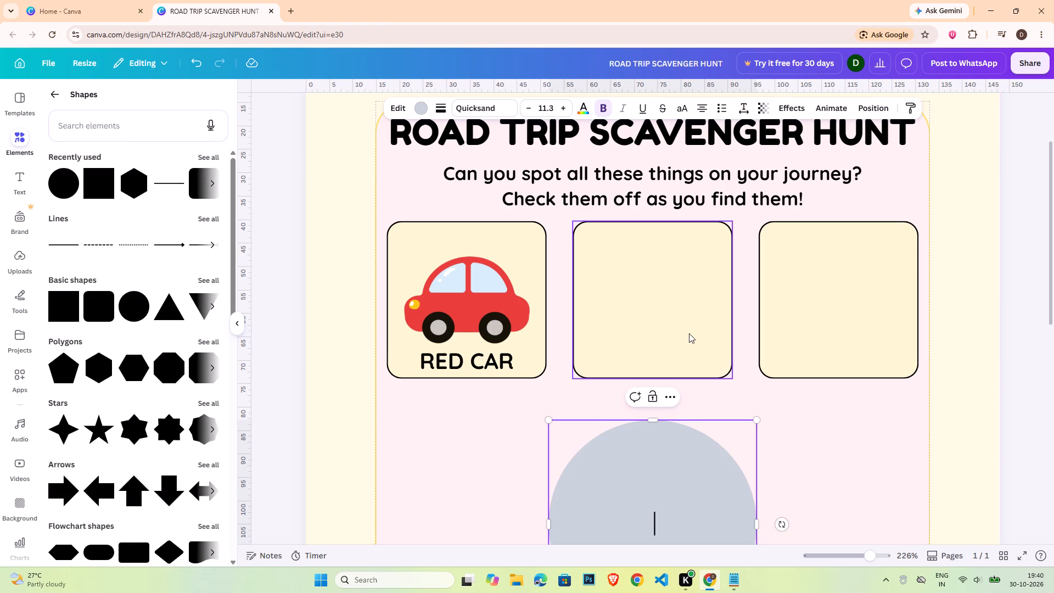
pyautogui.moveTo(675, 494); pyautogui.dragTo(684, 267)
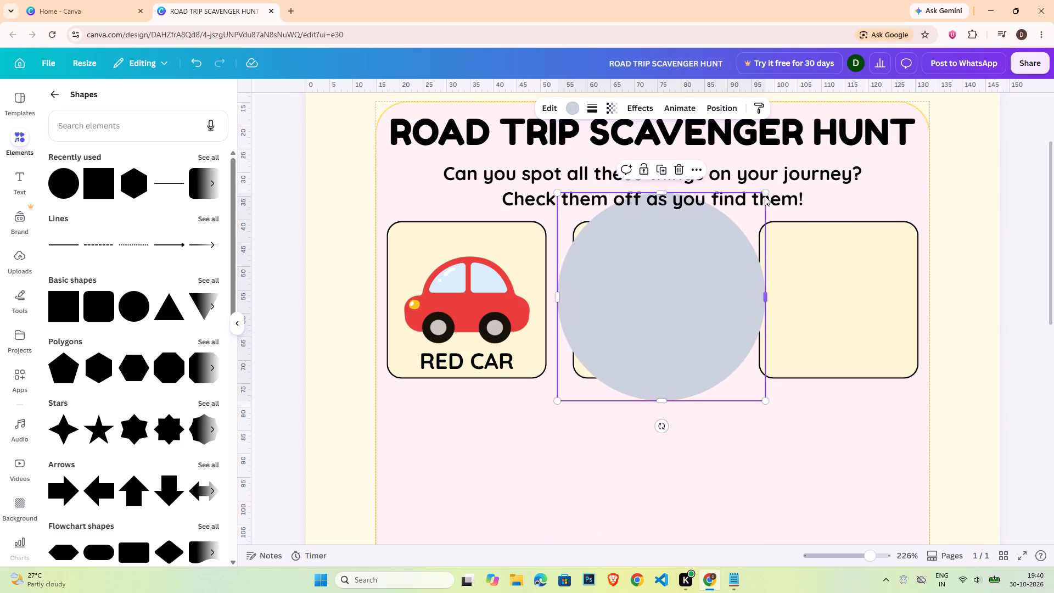
pyautogui.moveTo(766, 194); pyautogui.dragTo(610, 402)
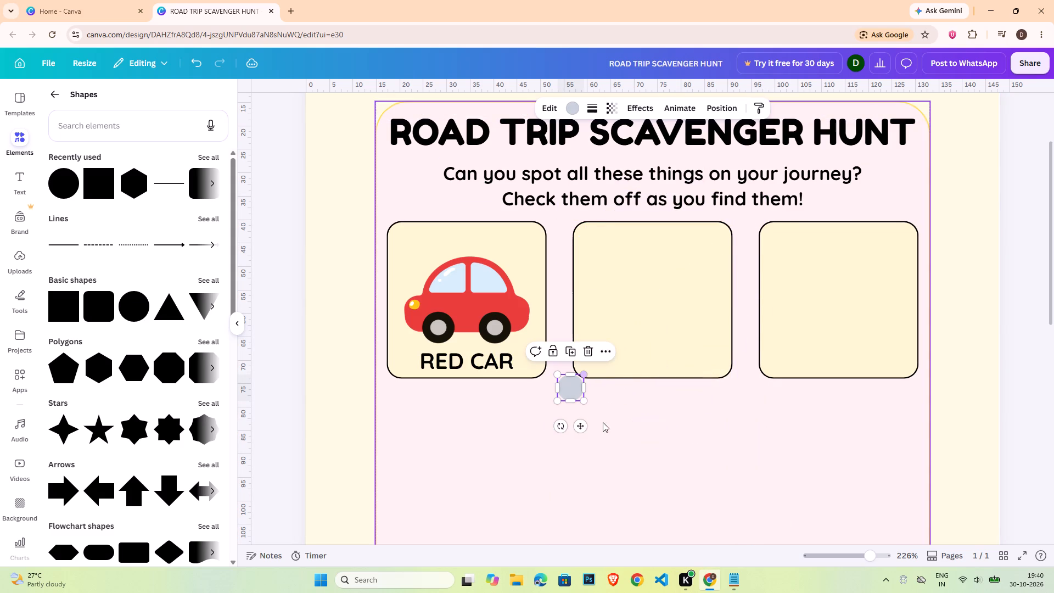
pyautogui.moveTo(580, 427); pyautogui.dragTo(530, 282)
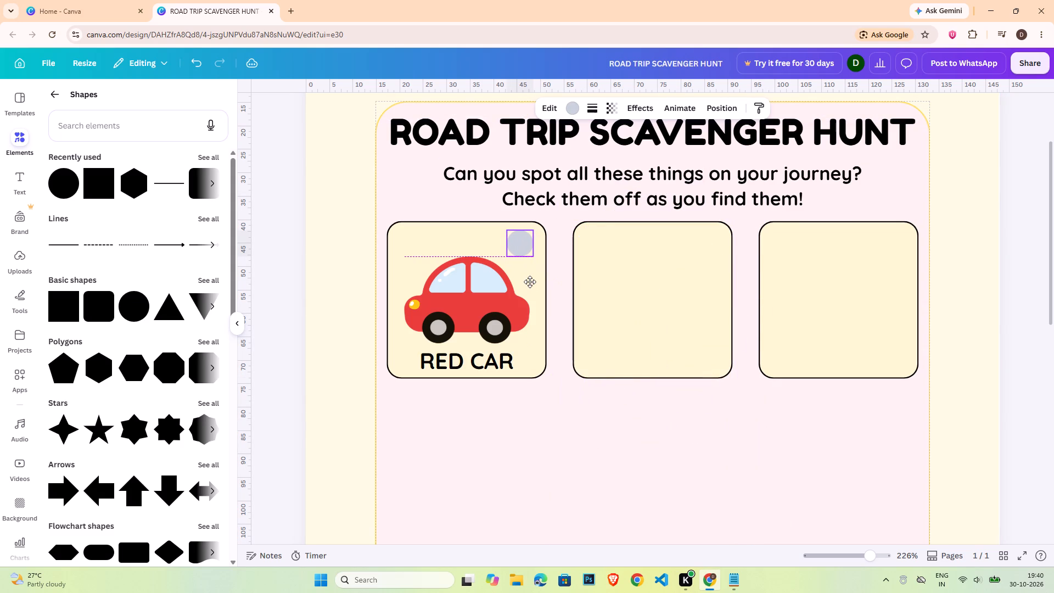
pyautogui.moveTo(530, 282); pyautogui.dragTo(530, 282)
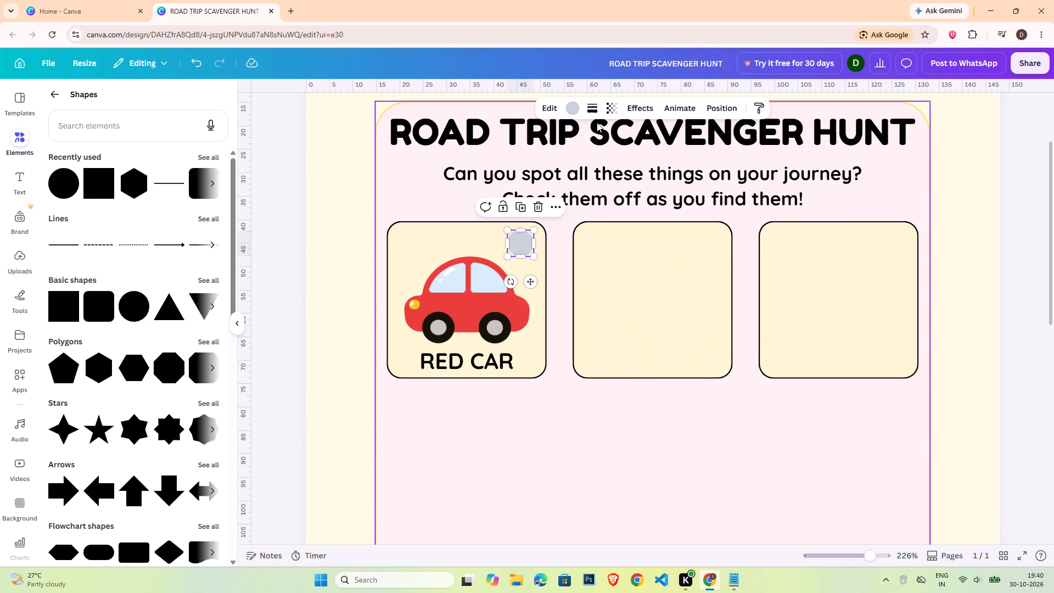
# Give the small circle a solid outline with stroke weight 1 and fill it with the boxes' pale yellow colour.
pyautogui.click(595, 113)
pyautogui.click(652, 180)
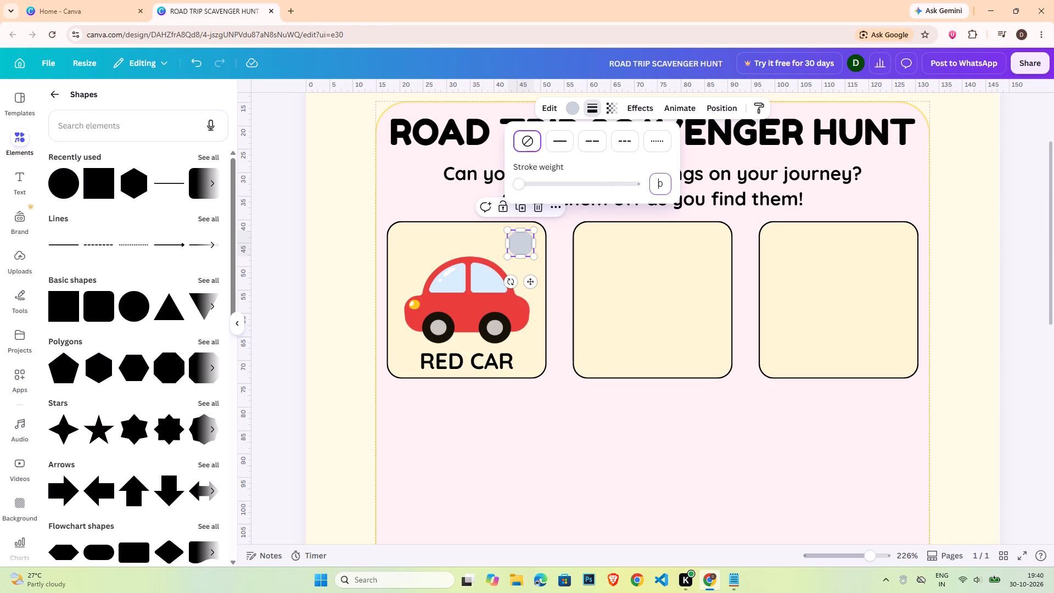
pyautogui.press('1')
pyautogui.press('Return')
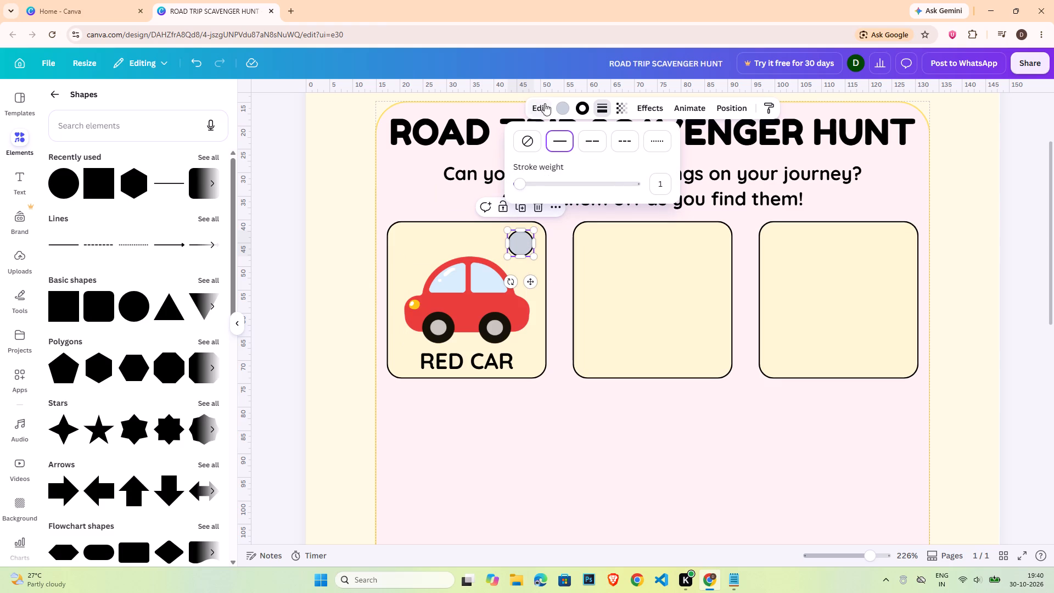
pyautogui.click(560, 109)
pyautogui.click(157, 171)
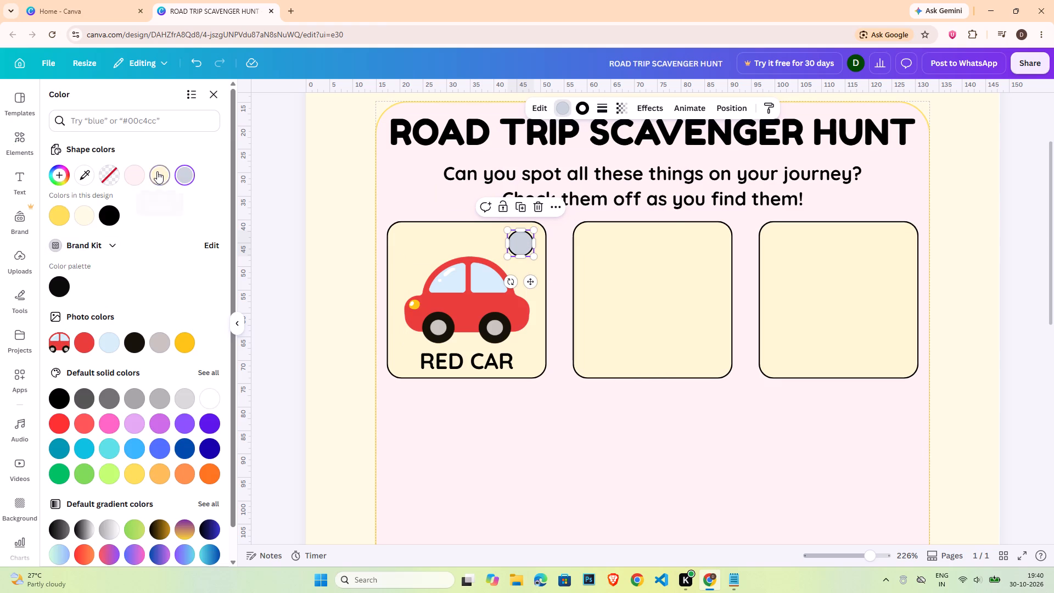
pyautogui.doubleClick(1017, 351)
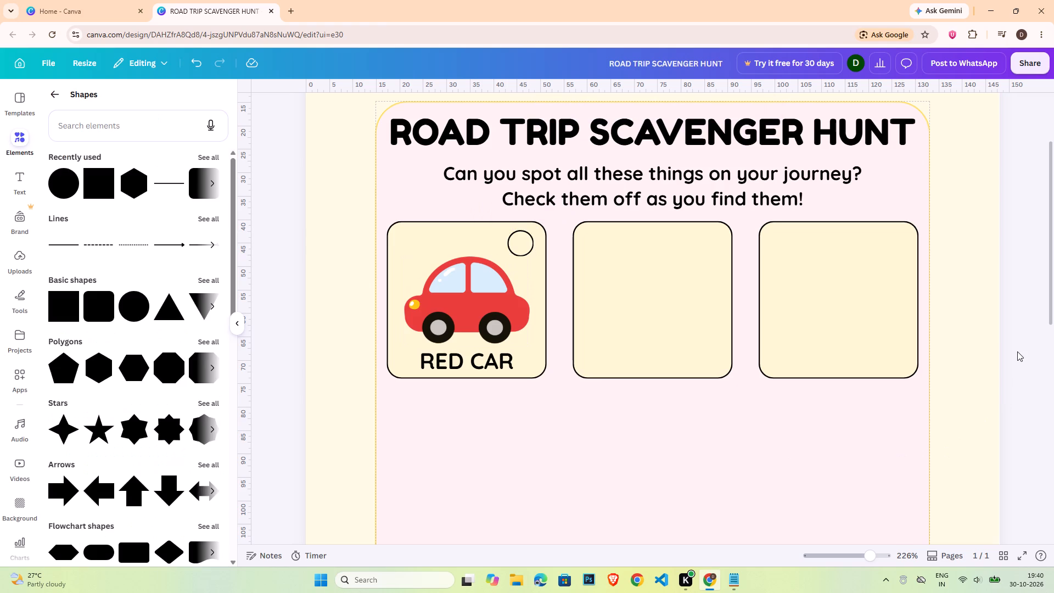
# Change the fill of the small check-off circle in the first box to the design's pale pink.
pyautogui.click(515, 238)
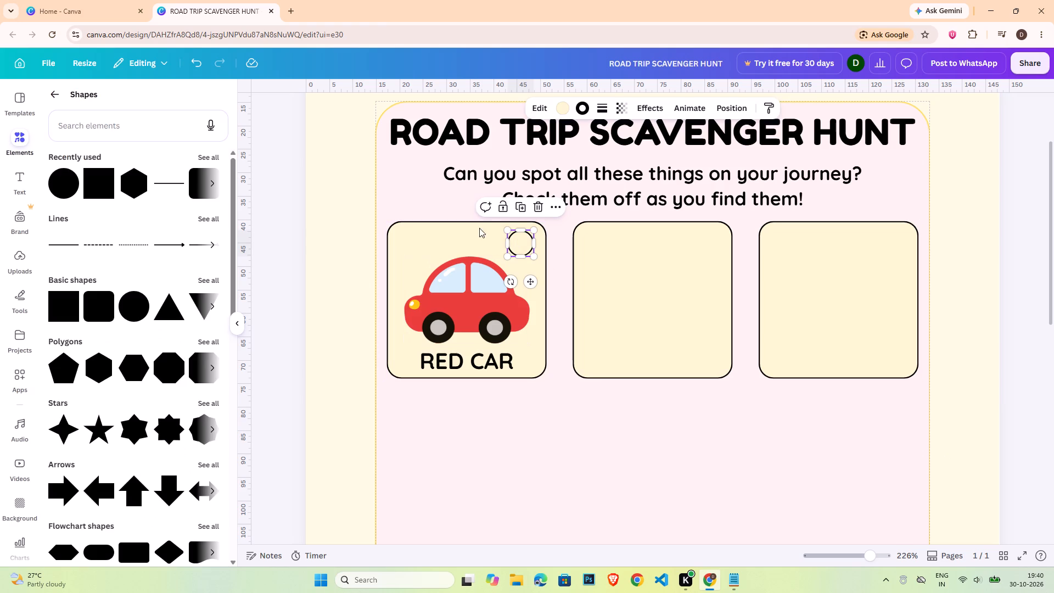
pyautogui.click(569, 105)
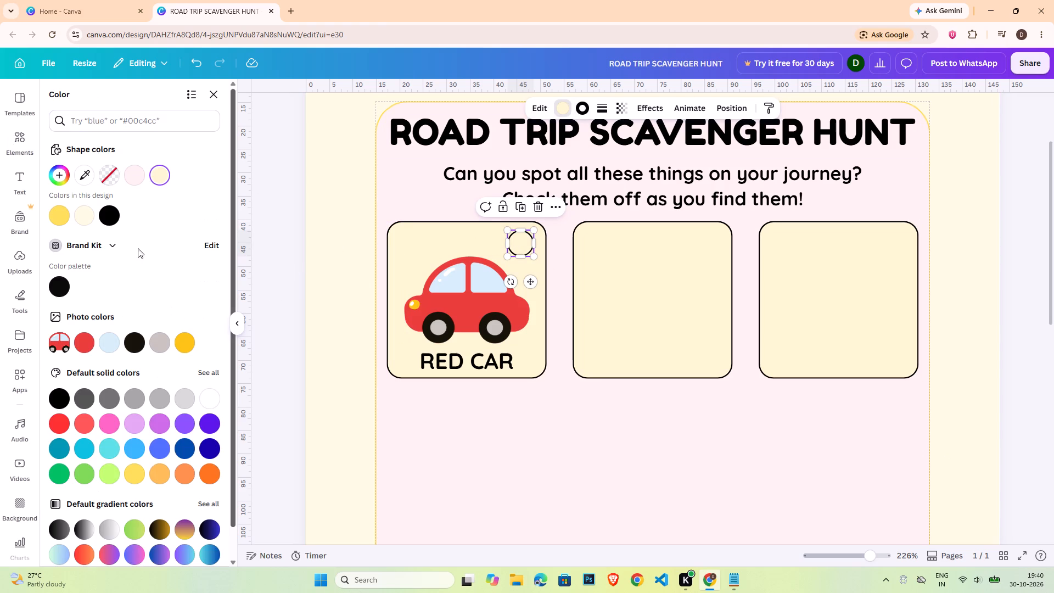
pyautogui.click(141, 179)
pyautogui.doubleClick(1027, 332)
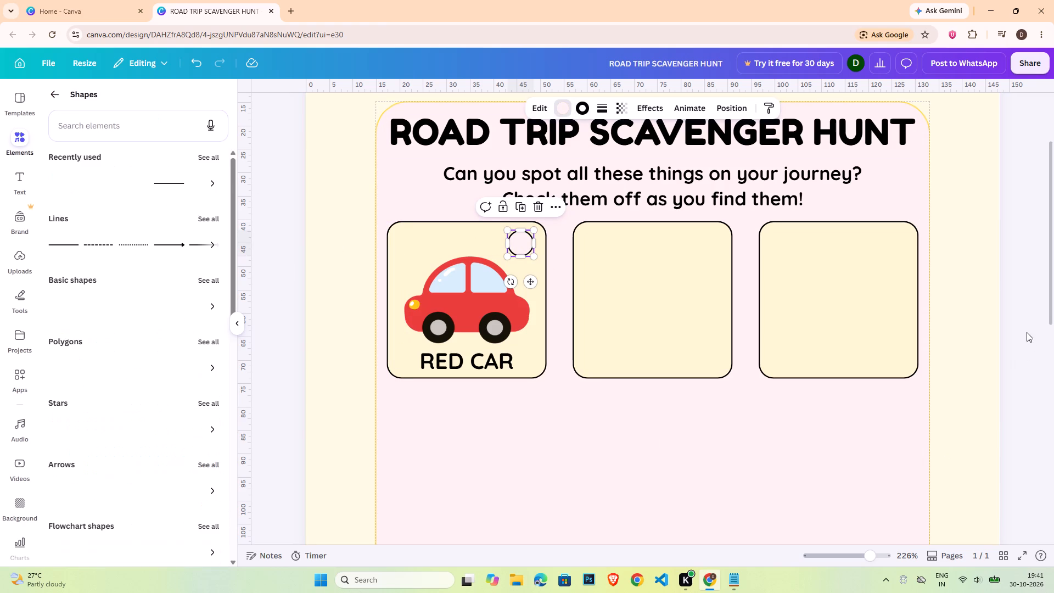
# Group the first box with its red car graphic, "RED CAR" label and check-off circle.
pyautogui.click(856, 552)
pyautogui.click(888, 469)
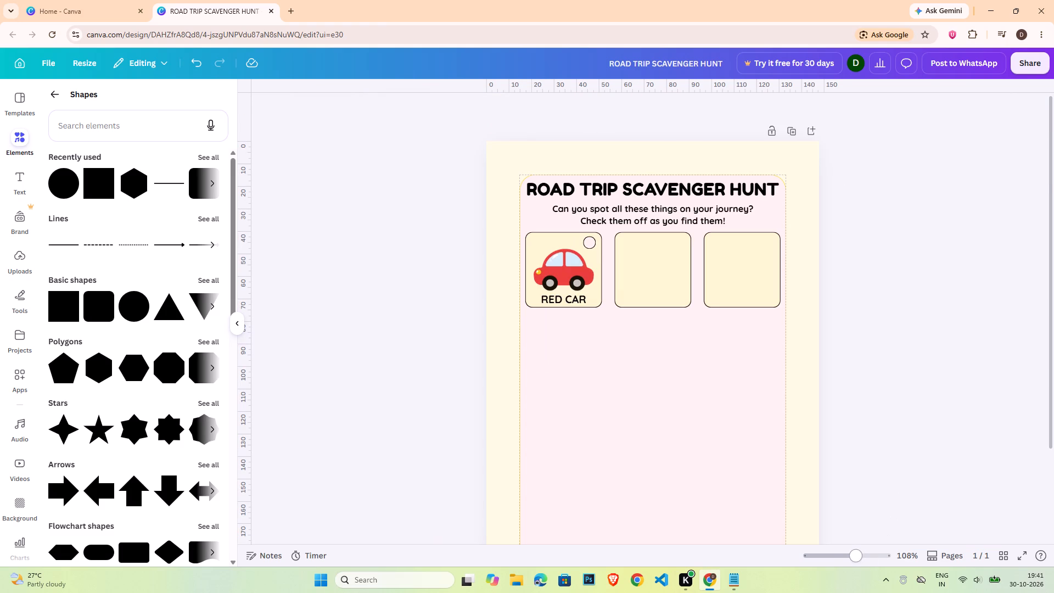
pyautogui.click(871, 555)
pyautogui.click(929, 337)
pyautogui.moveTo(404, 331); pyautogui.dragTo(405, 329)
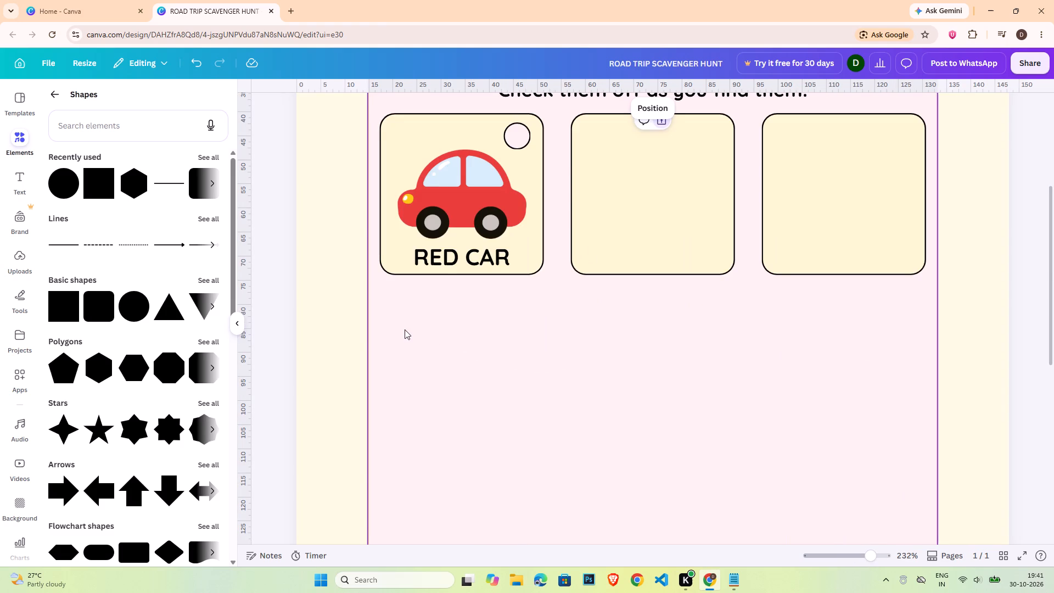
pyautogui.moveTo(405, 329); pyautogui.dragTo(523, 123)
pyautogui.scroll(3, 517, 281)
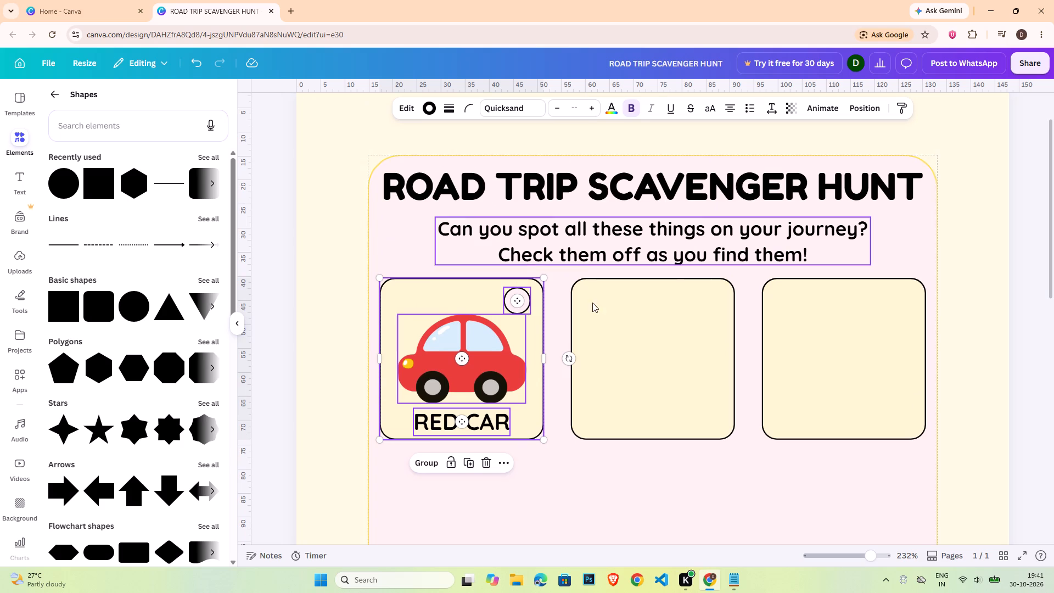
pyautogui.click(427, 467)
pyautogui.moveTo(418, 514); pyautogui.dragTo(517, 222)
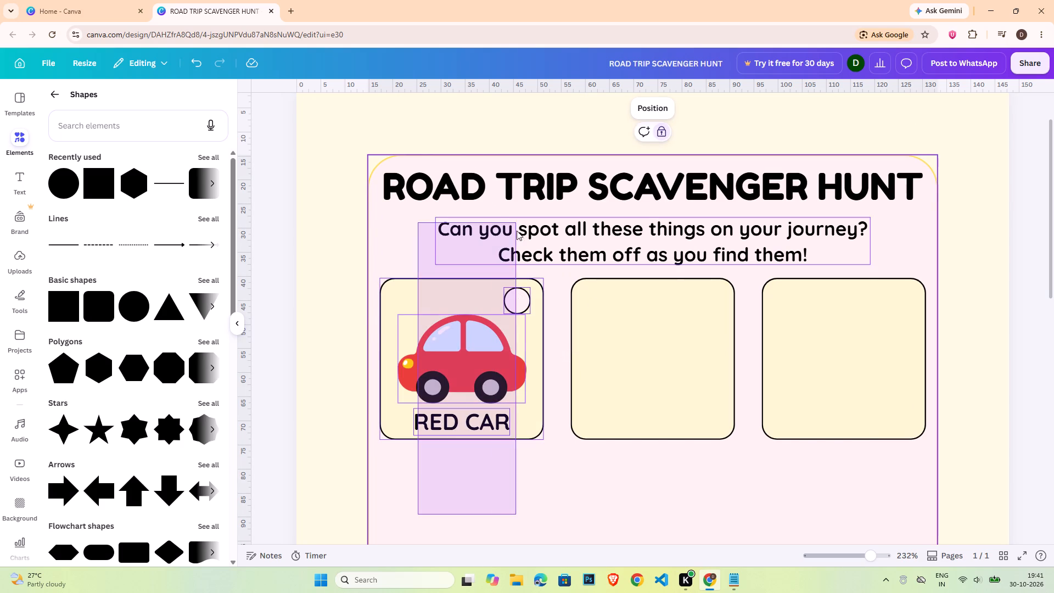
pyautogui.click(476, 506)
pyautogui.moveTo(447, 487); pyautogui.dragTo(525, 287)
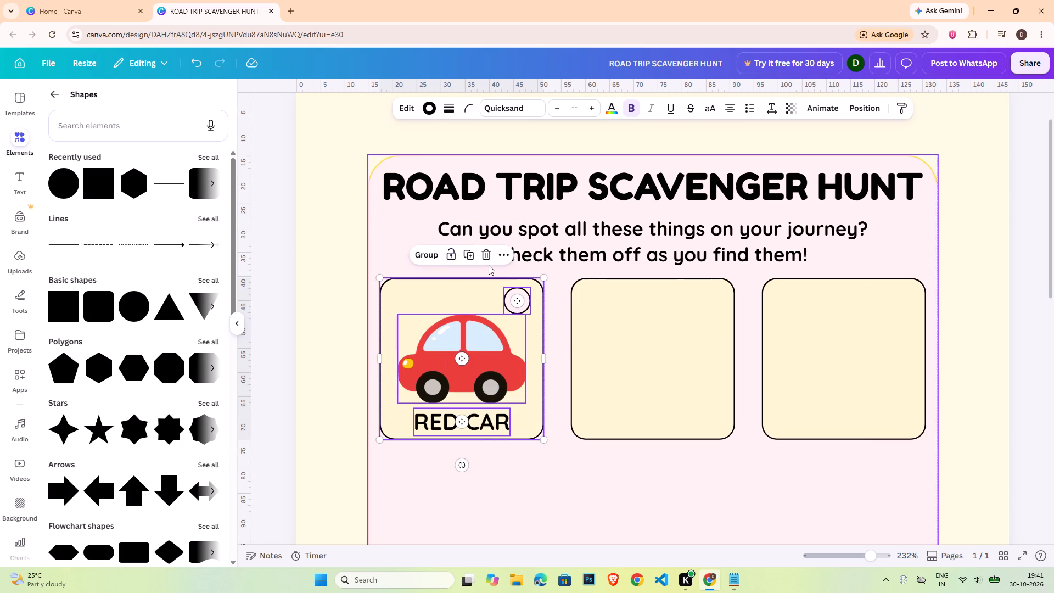
pyautogui.click(435, 256)
pyautogui.click(571, 500)
# Delete the two empty pale yellow boxes beside the red car card.
pyautogui.click(671, 333)
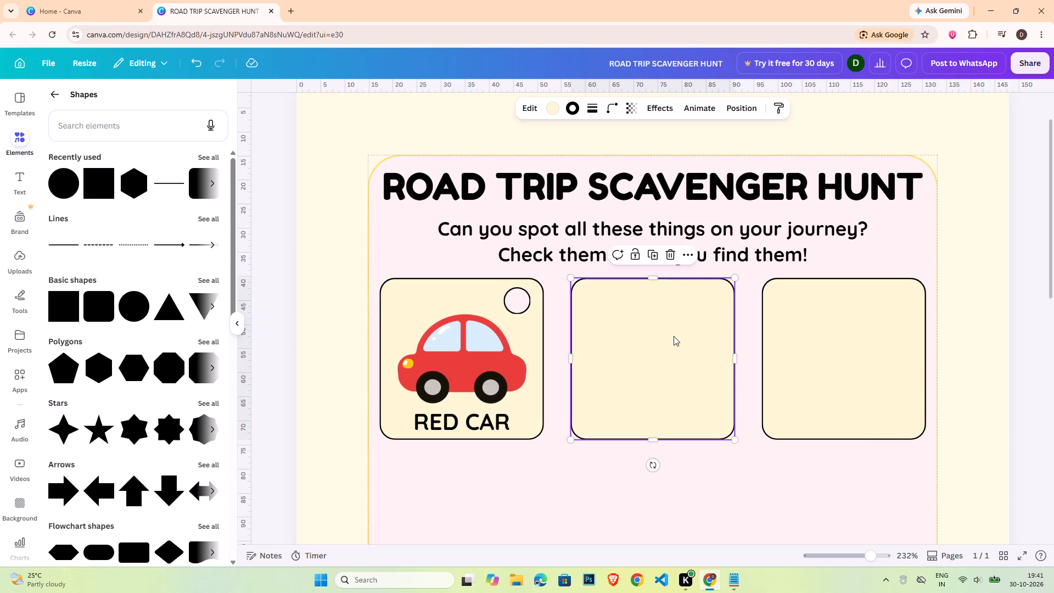
pyautogui.press('Delete')
pyautogui.click(761, 357)
pyautogui.press('Delete')
# Duplicate the grouped red car card twice and place the copies beside it to form a row of three.
pyautogui.click(448, 392)
pyautogui.hotkey('ctrl', 'c')
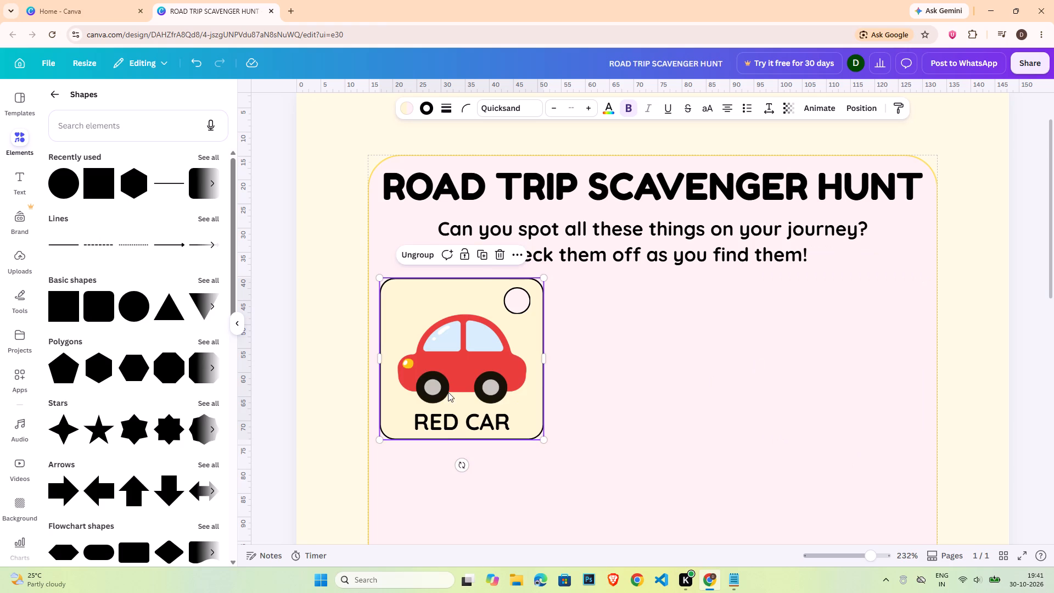
pyautogui.hotkey('ctrl', 'v')
pyautogui.moveTo(453, 398); pyautogui.dragTo(624, 373)
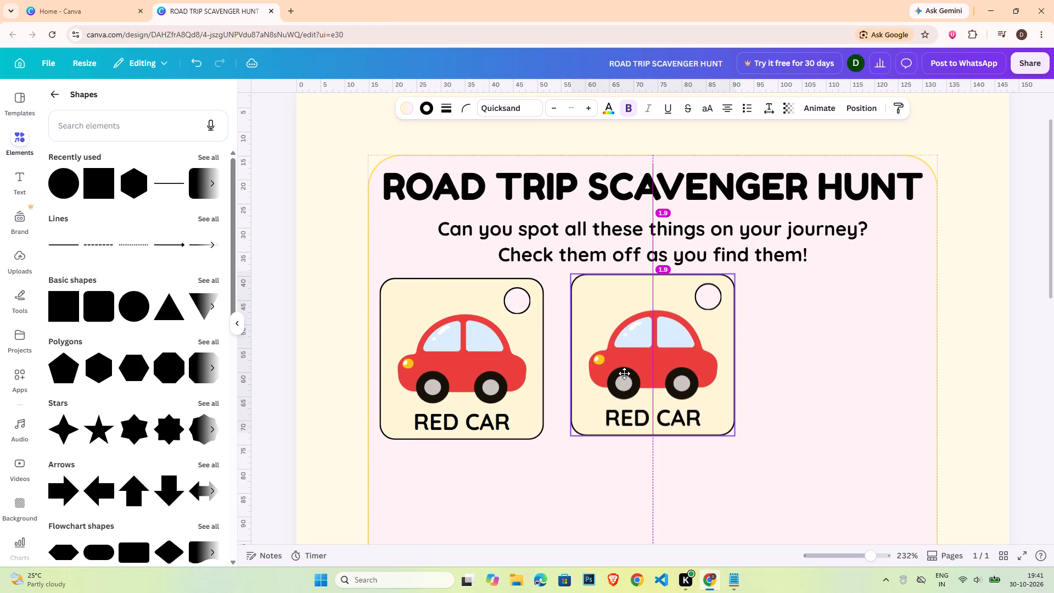
pyautogui.moveTo(624, 373); pyautogui.dragTo(625, 374)
pyautogui.hotkey('ctrl', 'c')
pyautogui.hotkey('ctrl', 'v')
pyautogui.moveTo(646, 398); pyautogui.dragTo(809, 376)
# Tidy up the three red car cards so they line up in an evenly spaced row.
pyautogui.click(495, 473)
pyautogui.moveTo(439, 471); pyautogui.dragTo(938, 379)
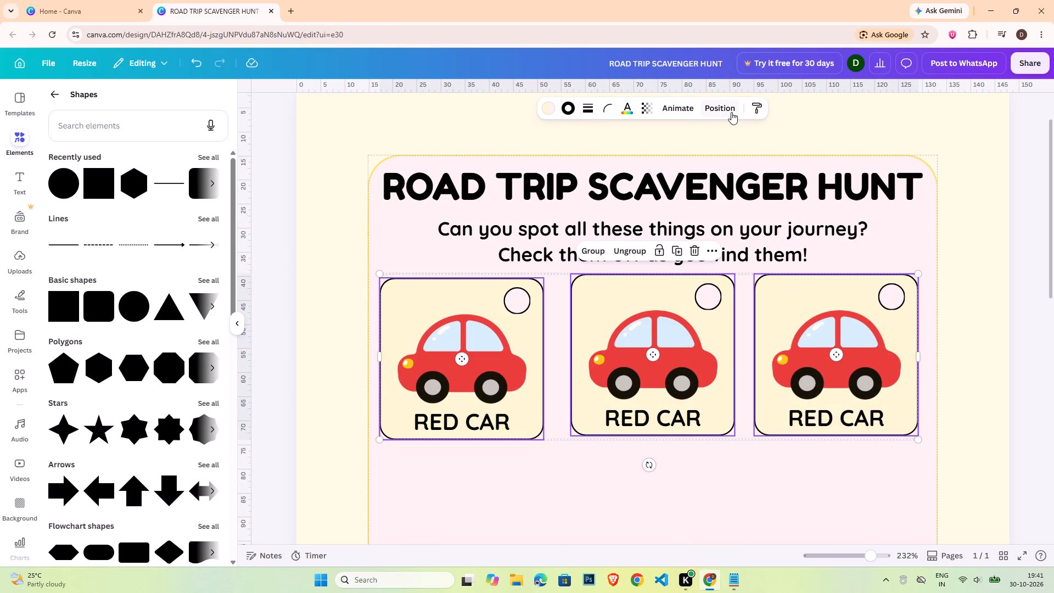
pyautogui.click(731, 112)
pyautogui.click(104, 355)
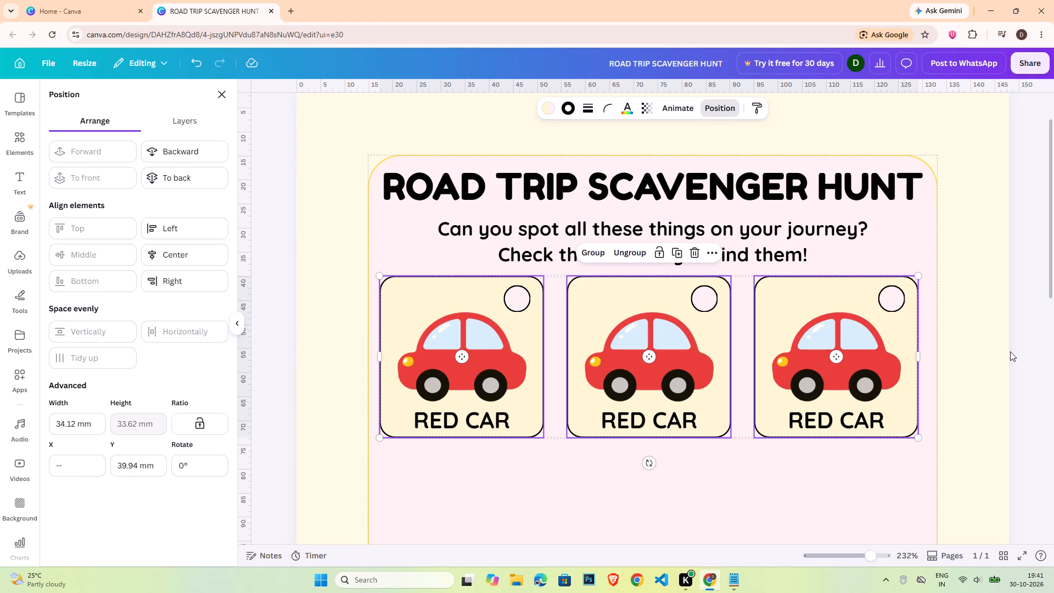
pyautogui.click(1007, 345)
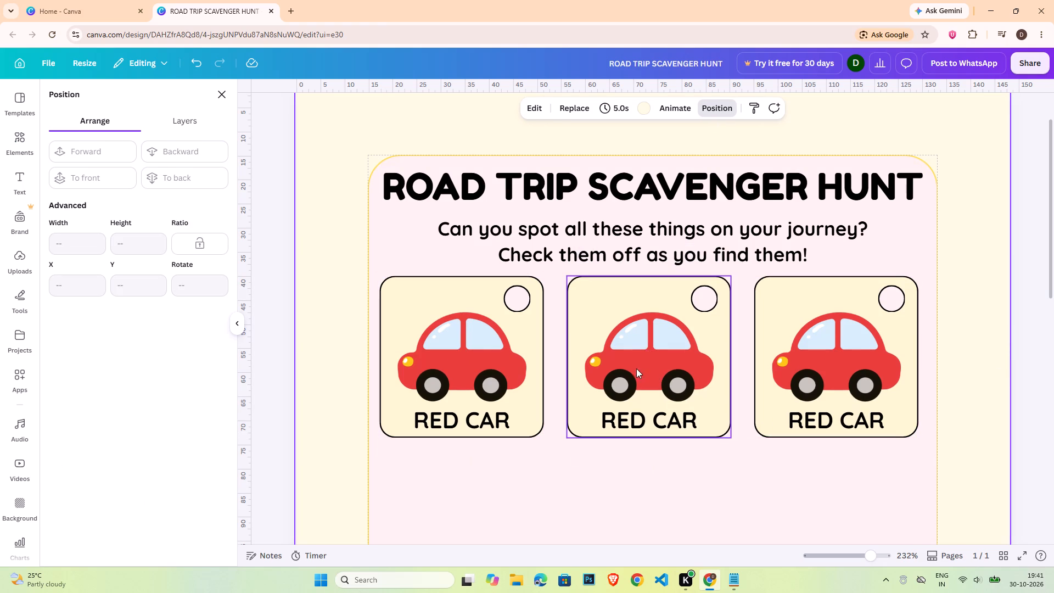
# Search the elements library for "traffic cone".
pyautogui.click(15, 143)
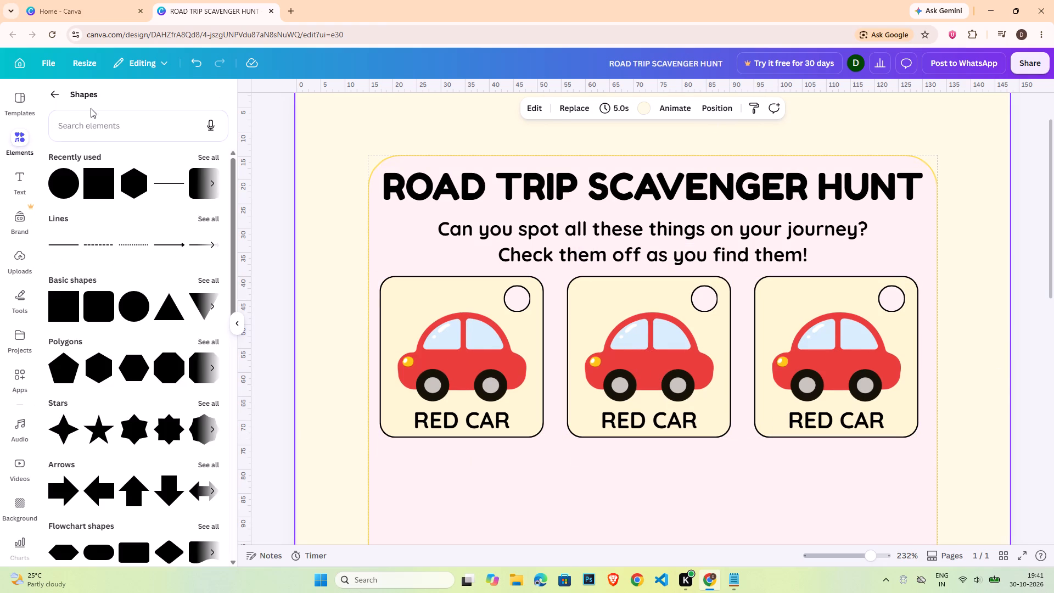
pyautogui.click(58, 91)
pyautogui.click(114, 102)
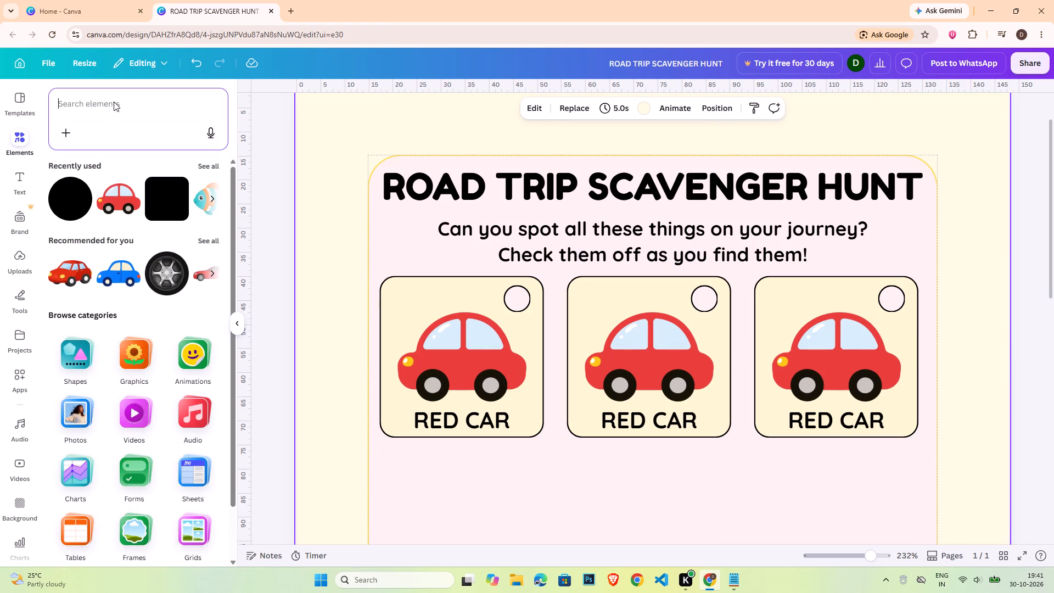
pyautogui.write('tra')
pyautogui.write('ffic cone')
pyautogui.press('Return')
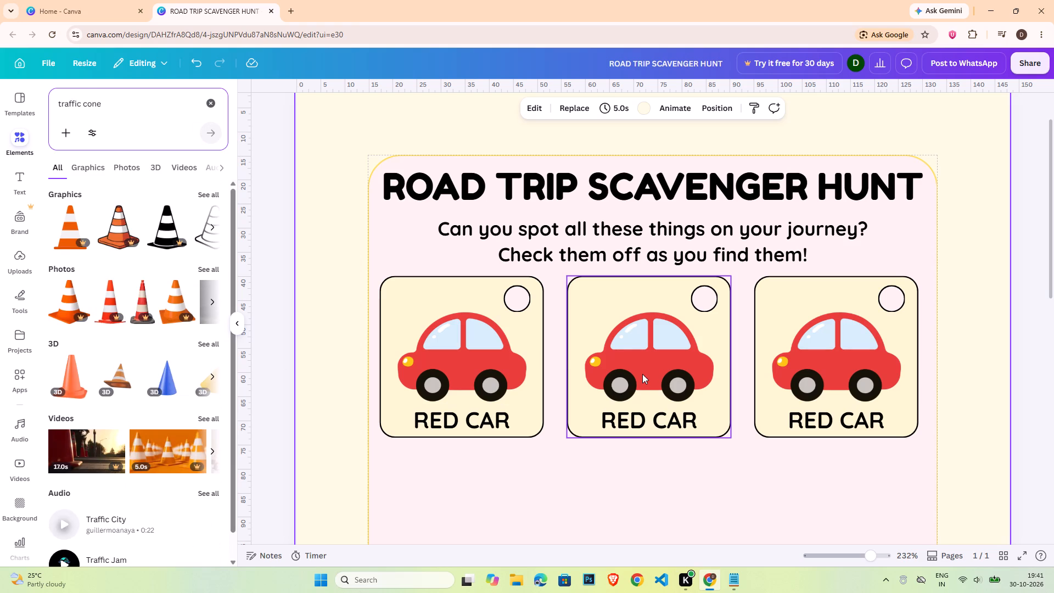
# Ungroup the middle card and delete its red car graphic.
pyautogui.click(642, 374)
pyautogui.click(614, 255)
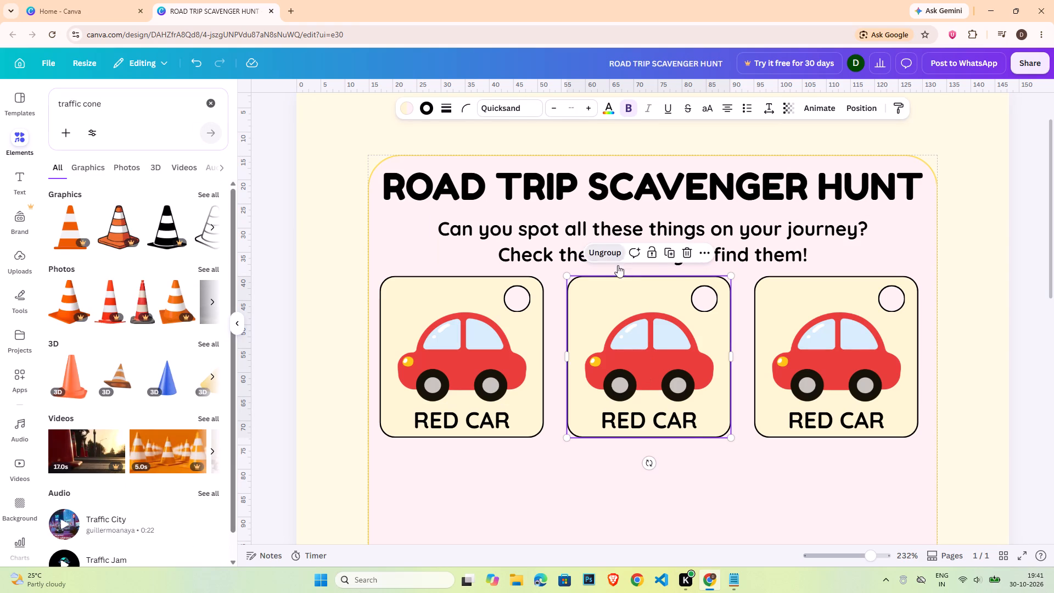
pyautogui.click(653, 349)
pyautogui.click(1024, 388)
pyautogui.click(664, 364)
pyautogui.press('Delete')
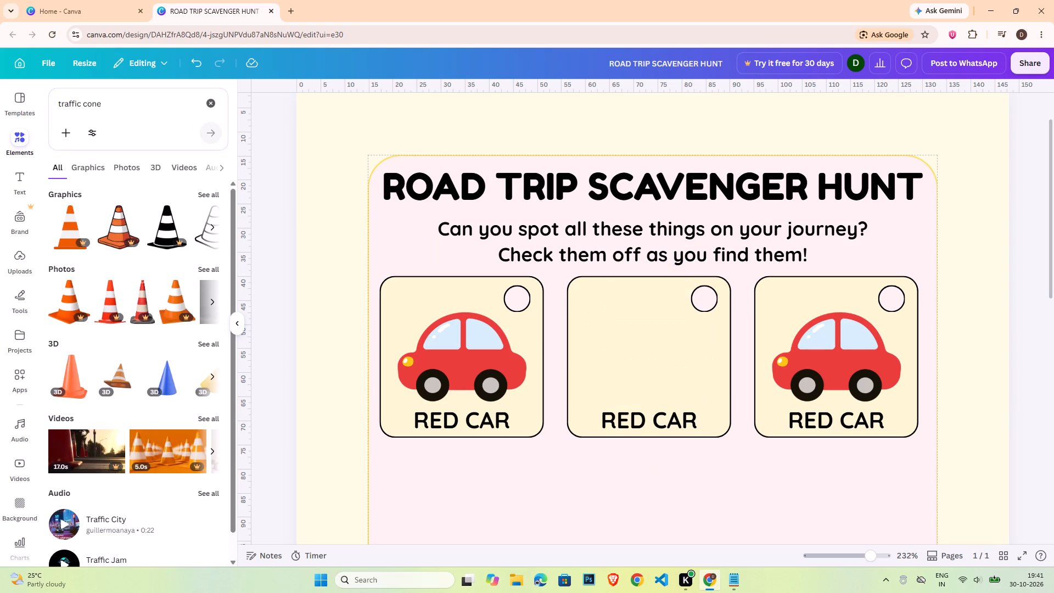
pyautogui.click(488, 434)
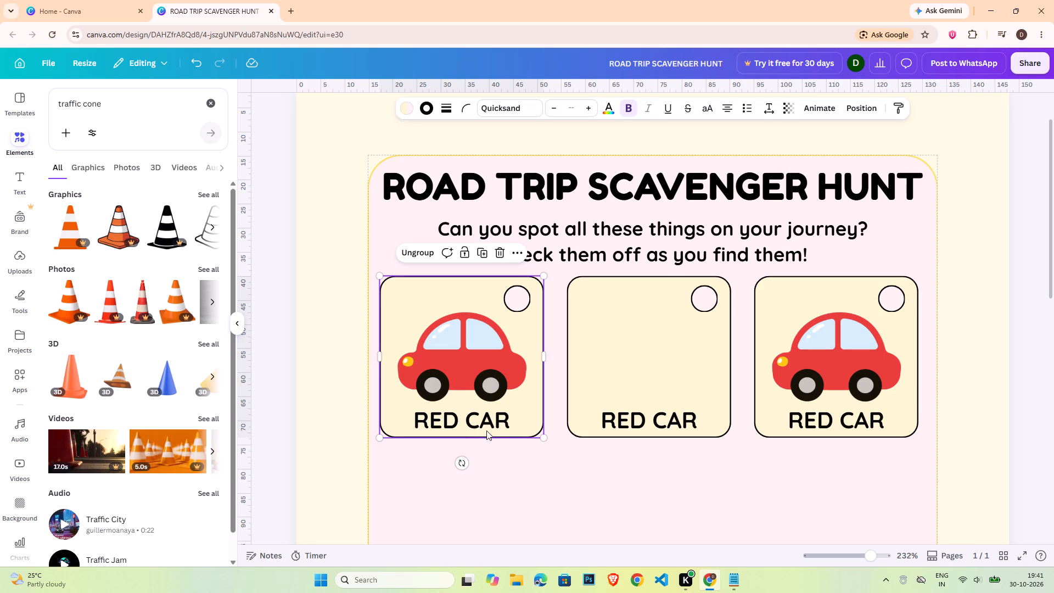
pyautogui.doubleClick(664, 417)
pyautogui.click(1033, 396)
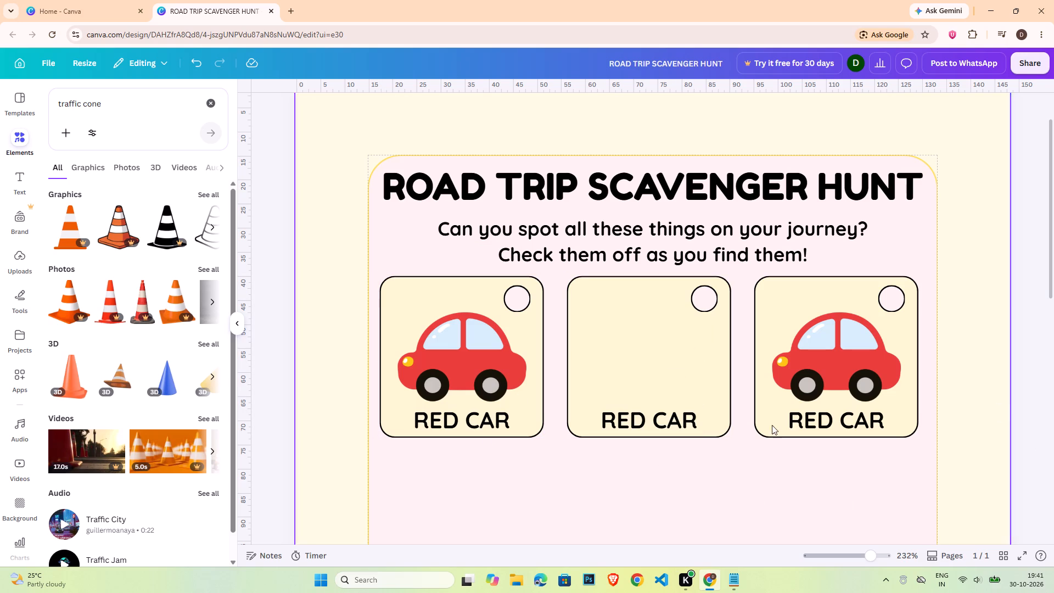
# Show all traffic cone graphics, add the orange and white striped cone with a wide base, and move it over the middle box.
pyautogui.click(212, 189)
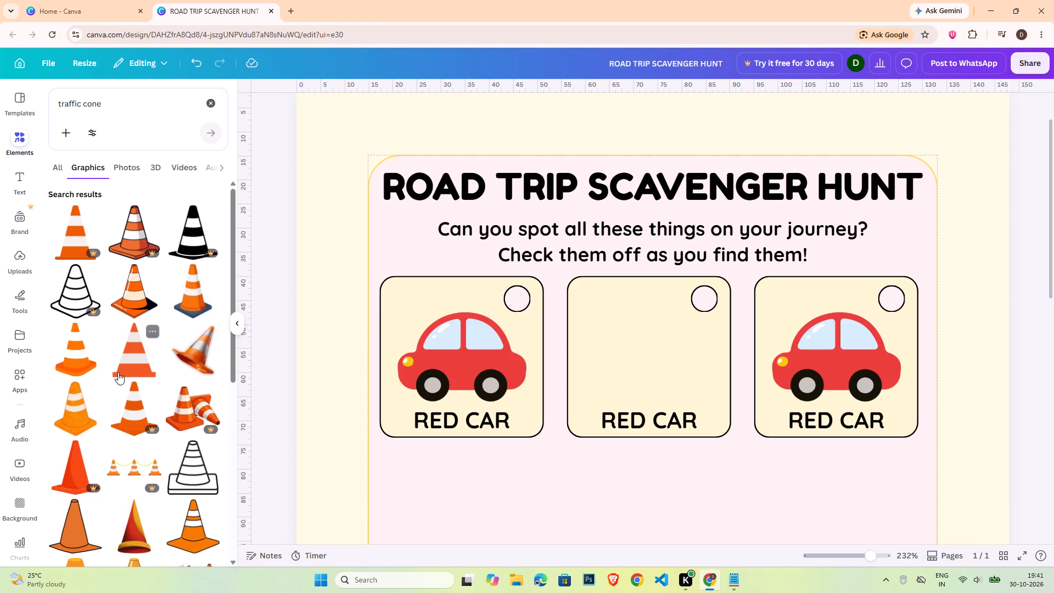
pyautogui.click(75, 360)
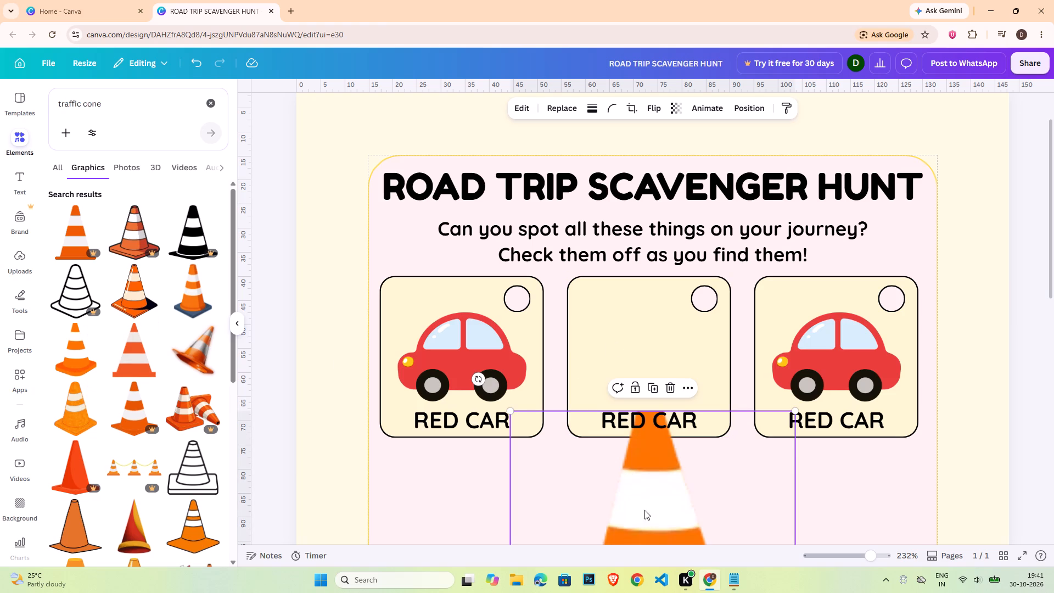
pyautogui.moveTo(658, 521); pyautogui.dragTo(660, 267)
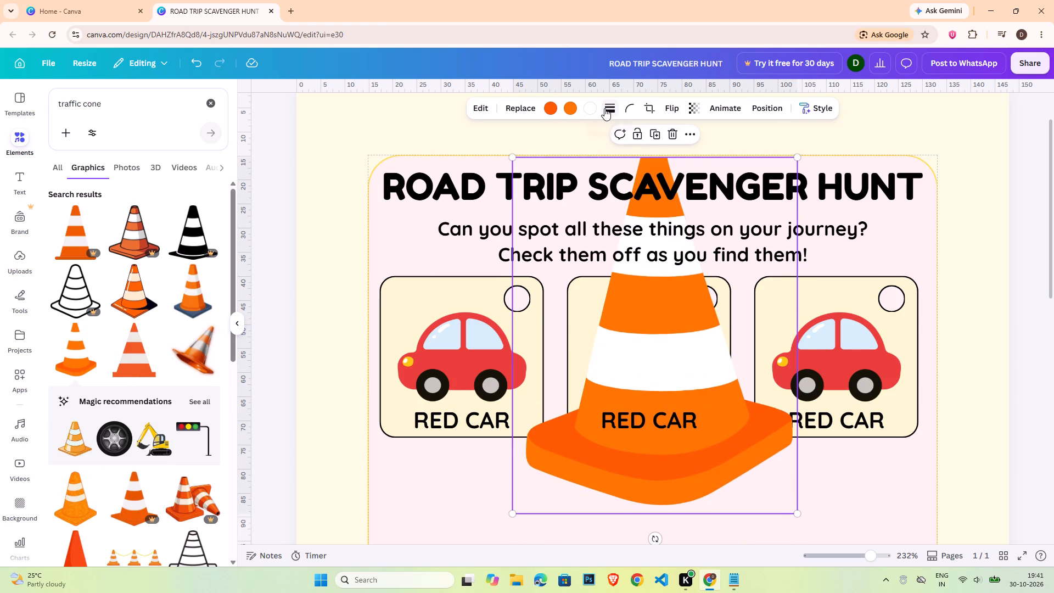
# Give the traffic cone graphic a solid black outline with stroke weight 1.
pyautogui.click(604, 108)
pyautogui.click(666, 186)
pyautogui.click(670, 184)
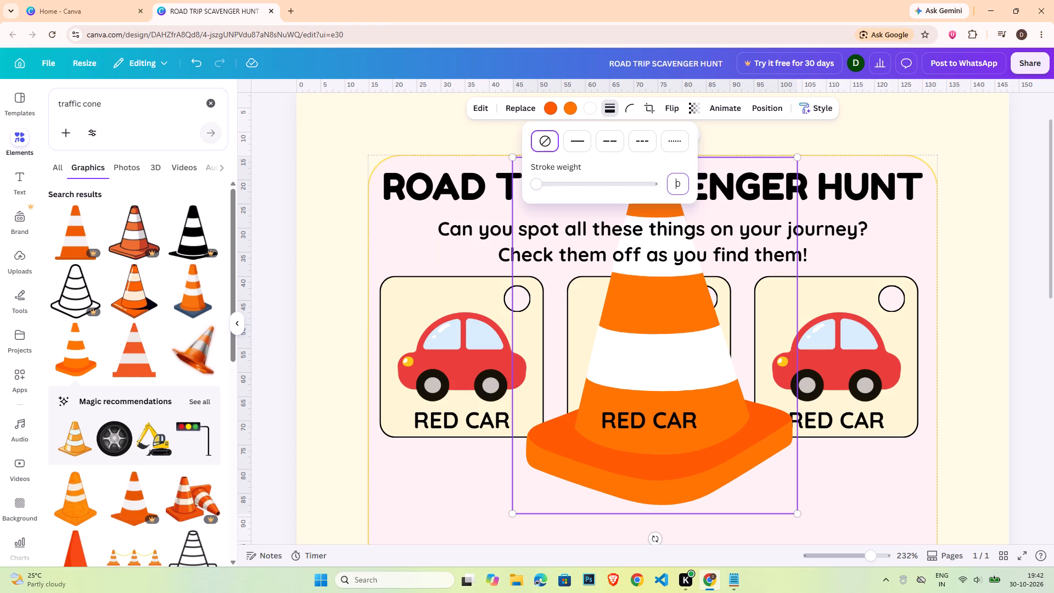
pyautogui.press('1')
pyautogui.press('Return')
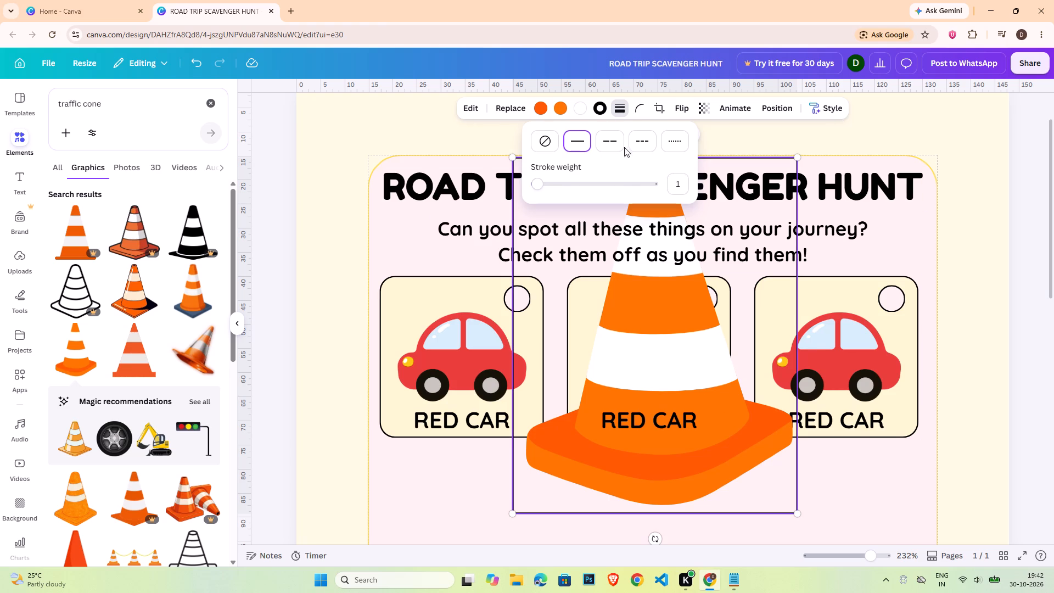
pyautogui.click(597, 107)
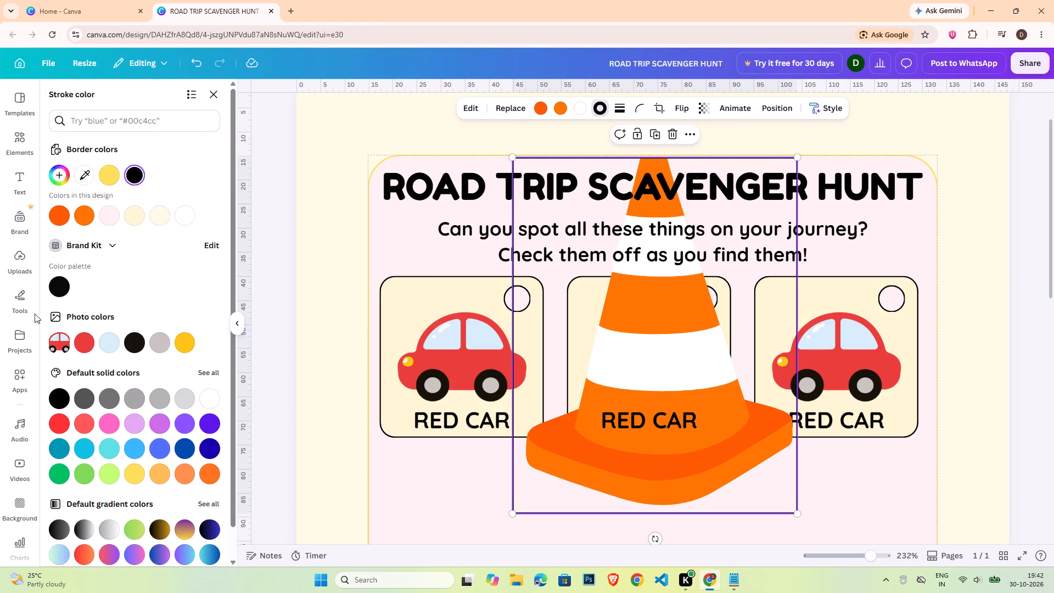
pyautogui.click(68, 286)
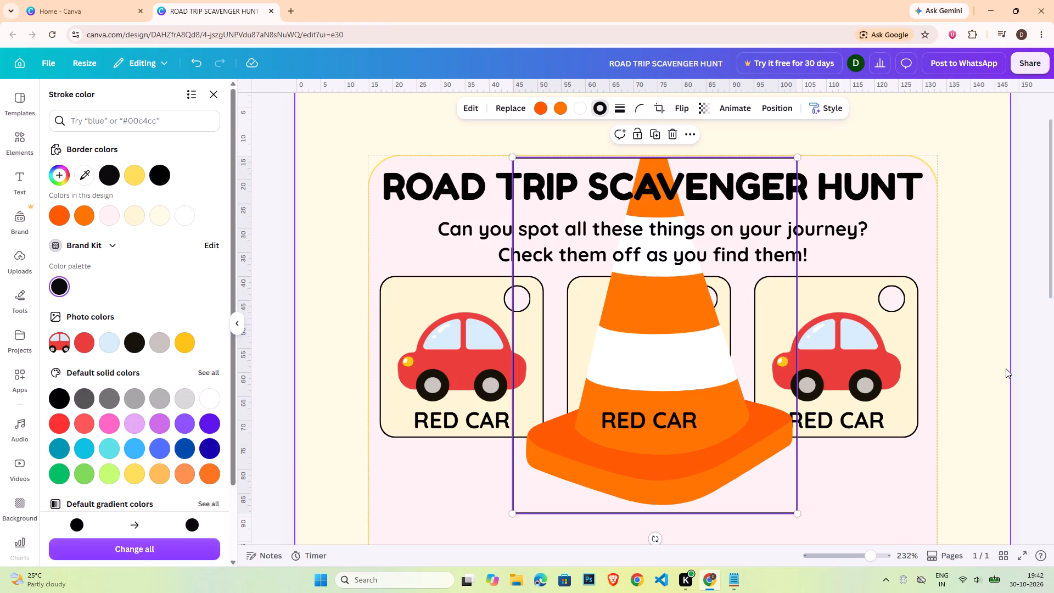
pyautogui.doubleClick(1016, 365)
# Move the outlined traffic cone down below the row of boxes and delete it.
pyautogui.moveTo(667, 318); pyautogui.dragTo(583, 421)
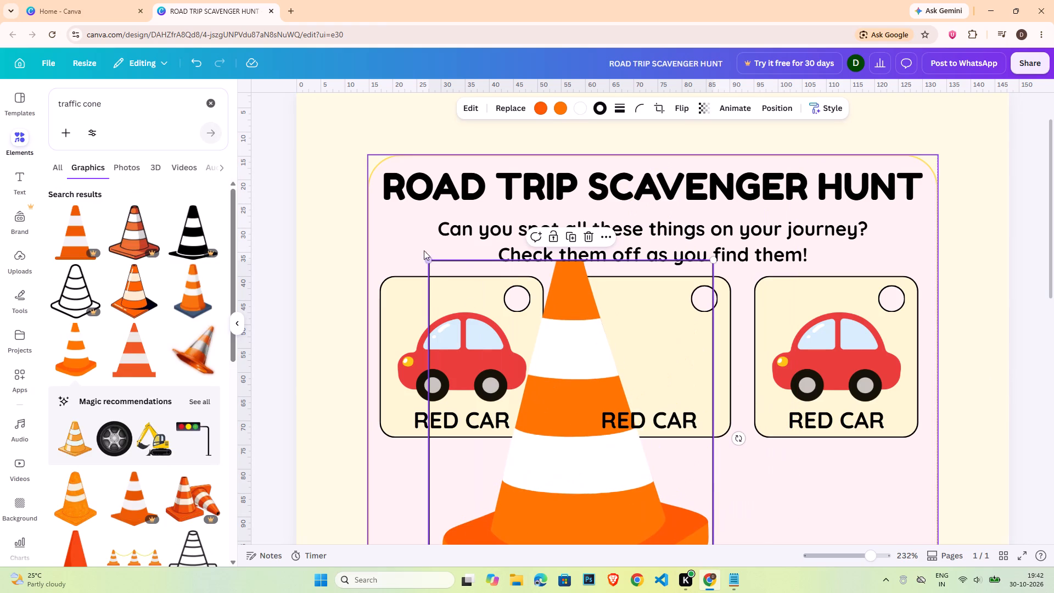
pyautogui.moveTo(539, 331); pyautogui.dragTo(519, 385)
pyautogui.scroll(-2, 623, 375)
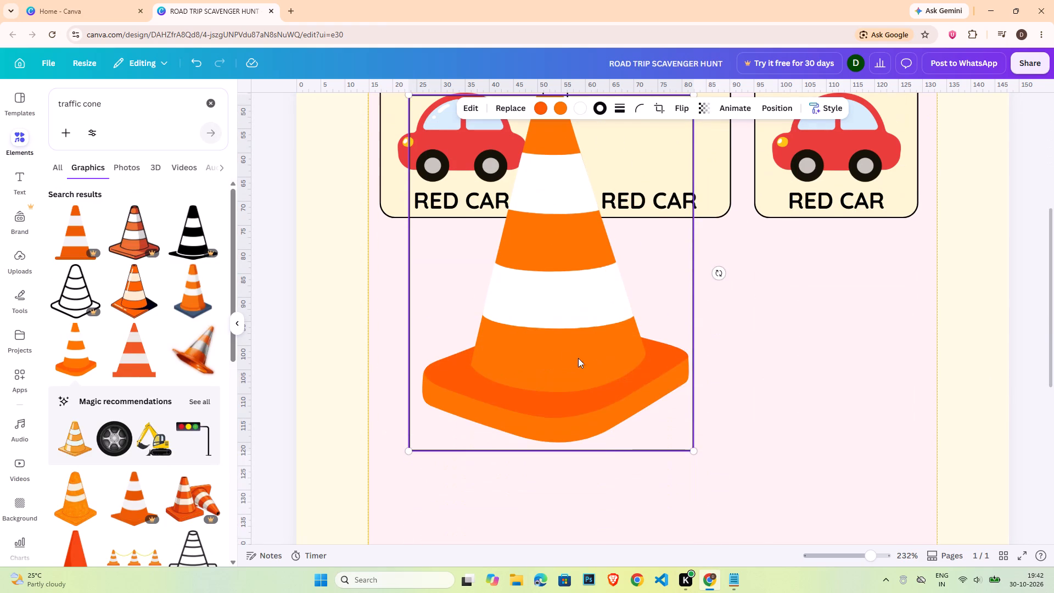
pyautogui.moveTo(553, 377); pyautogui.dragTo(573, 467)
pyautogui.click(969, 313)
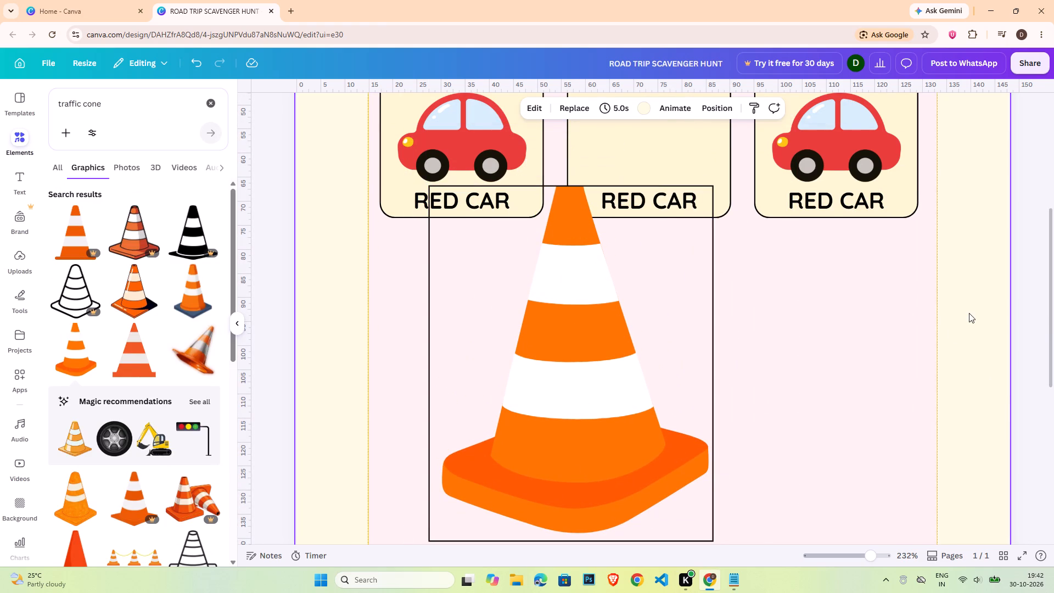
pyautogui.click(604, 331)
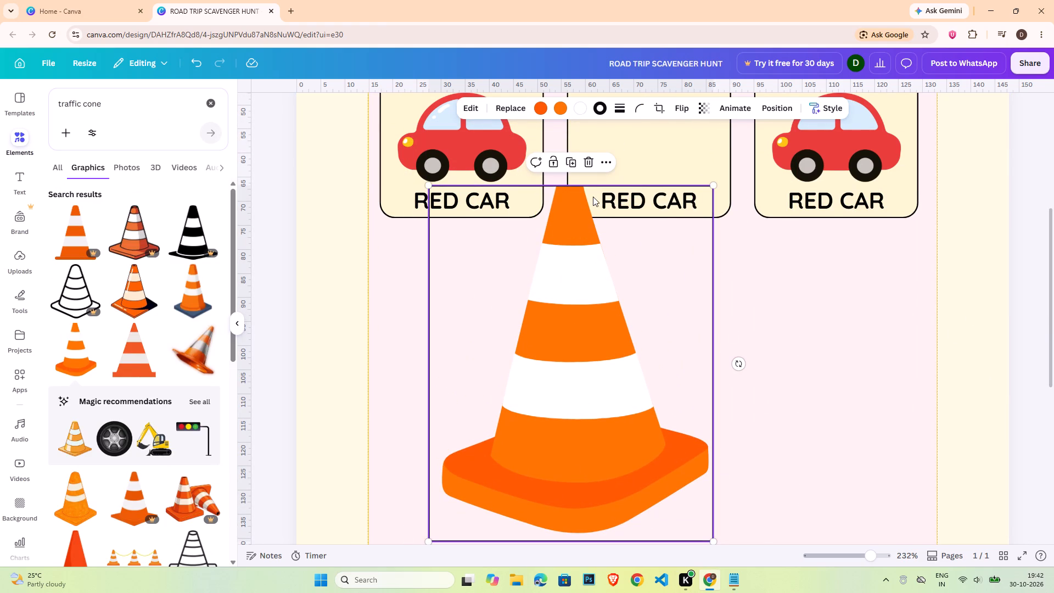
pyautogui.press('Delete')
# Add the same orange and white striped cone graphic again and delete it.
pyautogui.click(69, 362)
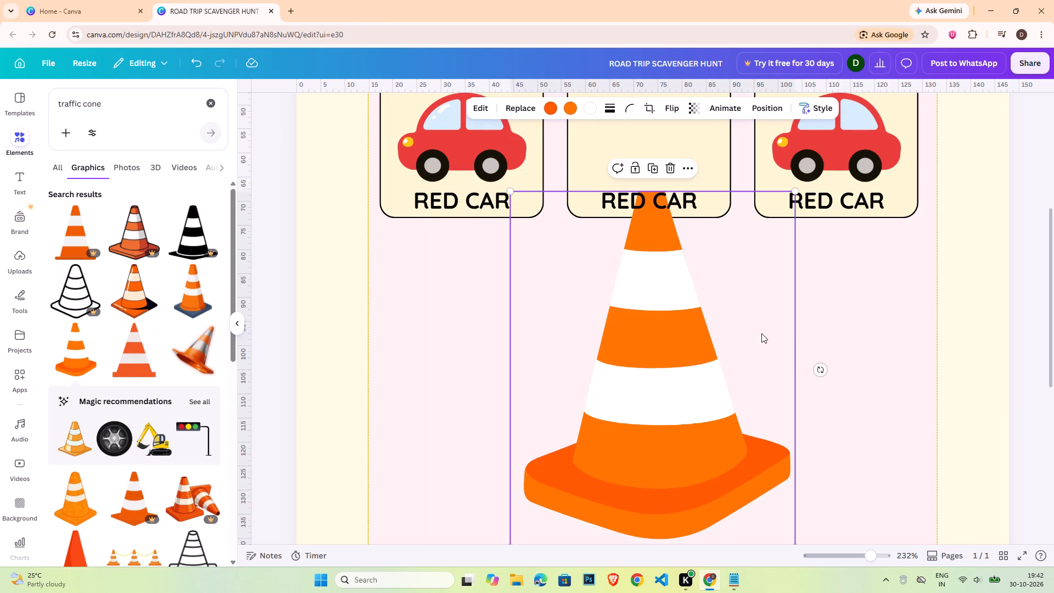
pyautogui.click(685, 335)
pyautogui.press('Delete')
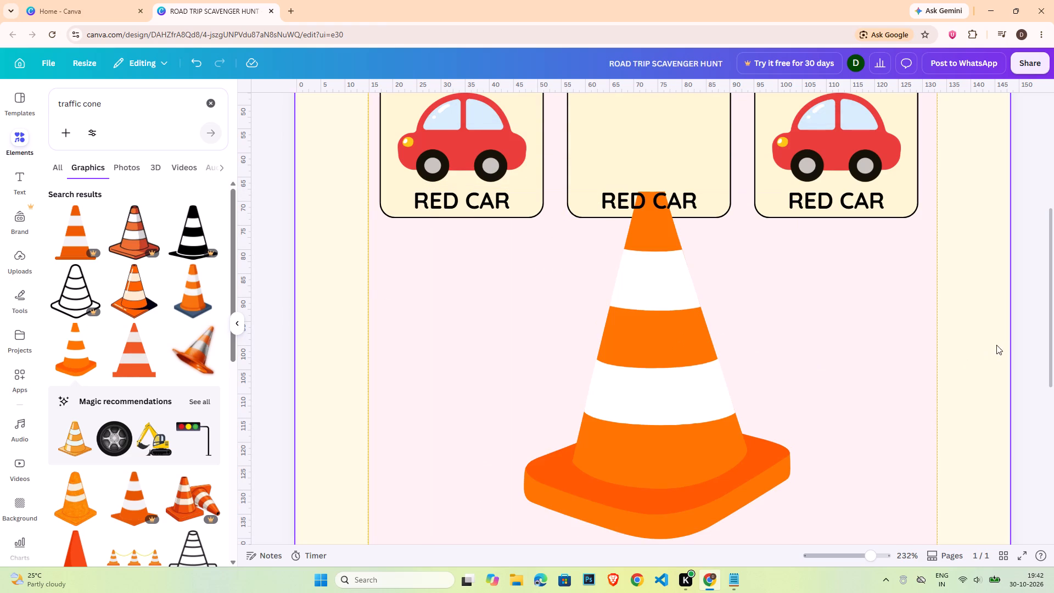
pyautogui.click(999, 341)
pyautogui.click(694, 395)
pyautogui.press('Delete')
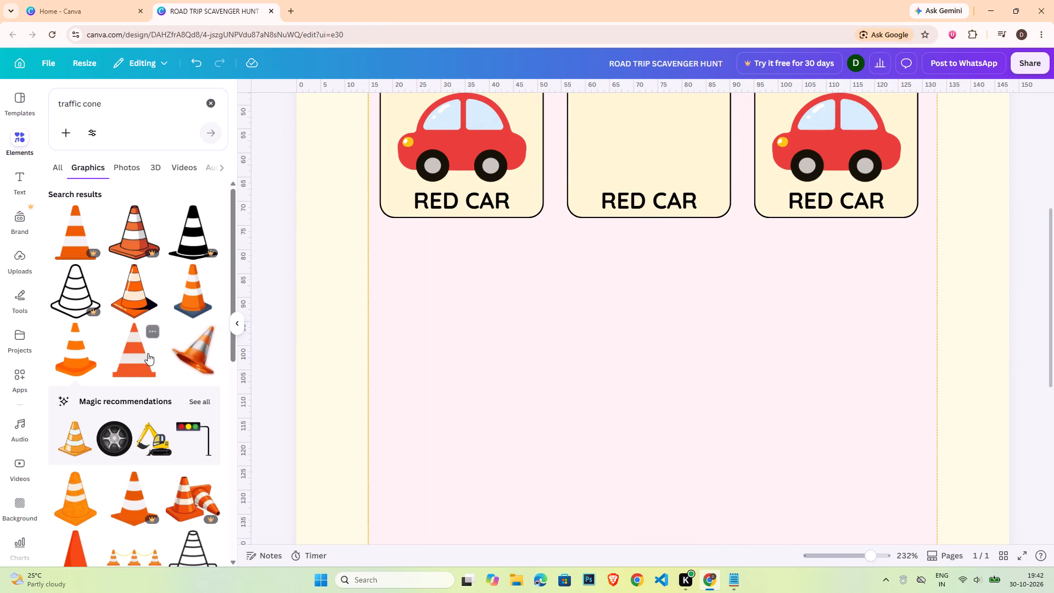
# Add the flat orange and white striped traffic cone graphic, shrink it, and centre it in the middle box above the label.
pyautogui.click(148, 353)
pyautogui.moveTo(797, 192); pyautogui.dragTo(662, 381)
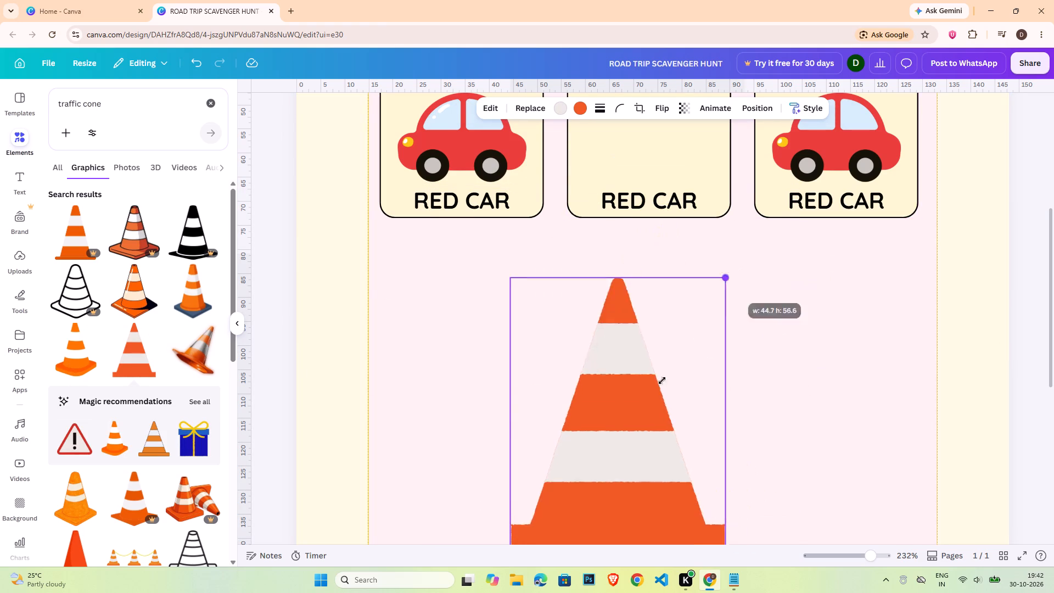
pyautogui.moveTo(662, 381); pyautogui.dragTo(625, 445)
pyautogui.moveTo(564, 485); pyautogui.dragTo(663, 192)
pyautogui.scroll(2, 724, 299)
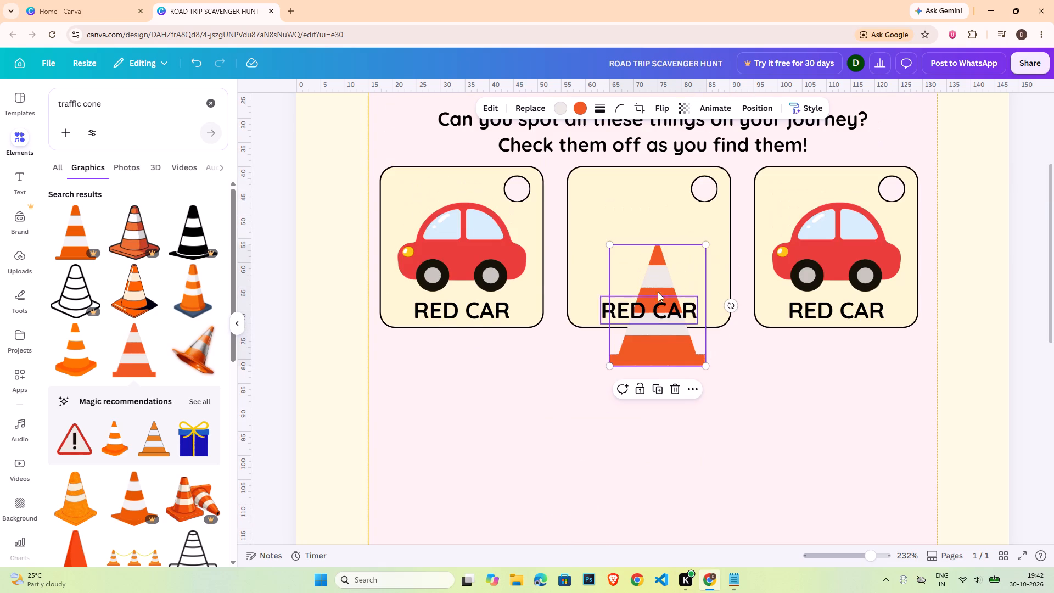
pyautogui.moveTo(662, 281); pyautogui.dragTo(652, 208)
pyautogui.click(727, 424)
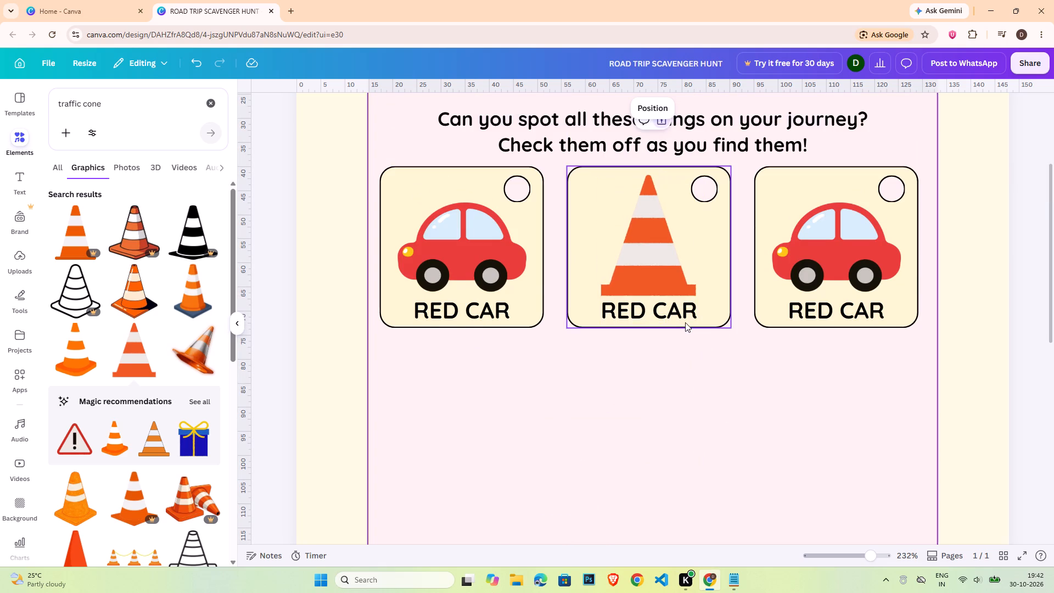
# Replace the middle card's label text with "TRAFFIC CONE".
pyautogui.doubleClick(682, 310)
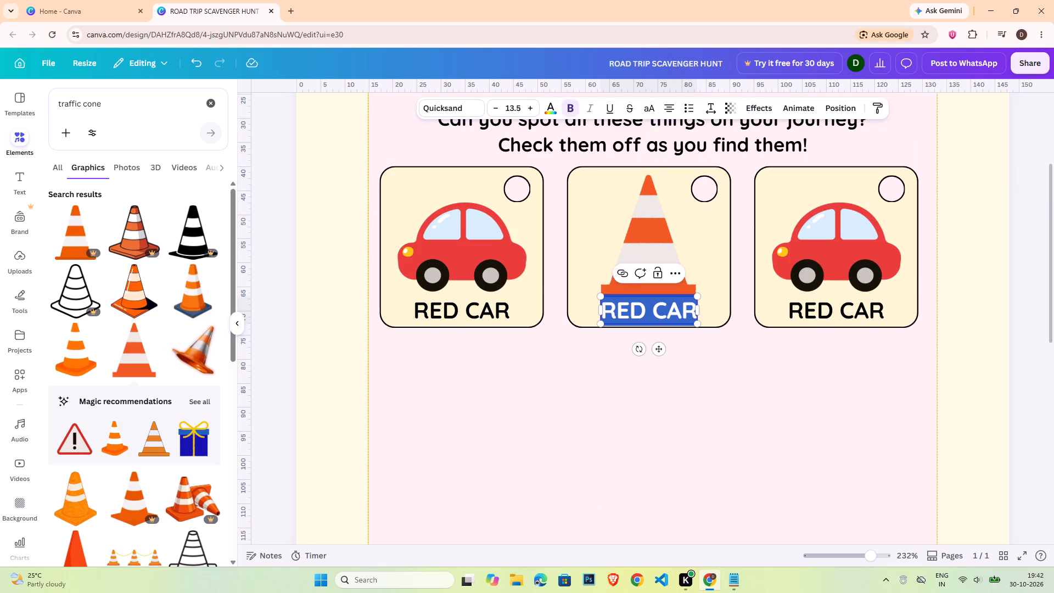
pyautogui.write('TRAFFUC')
pyautogui.press('space')
pyautogui.hotkey('shift', 'BackSpace')
pyautogui.hotkey('shift', 'BackSpace')
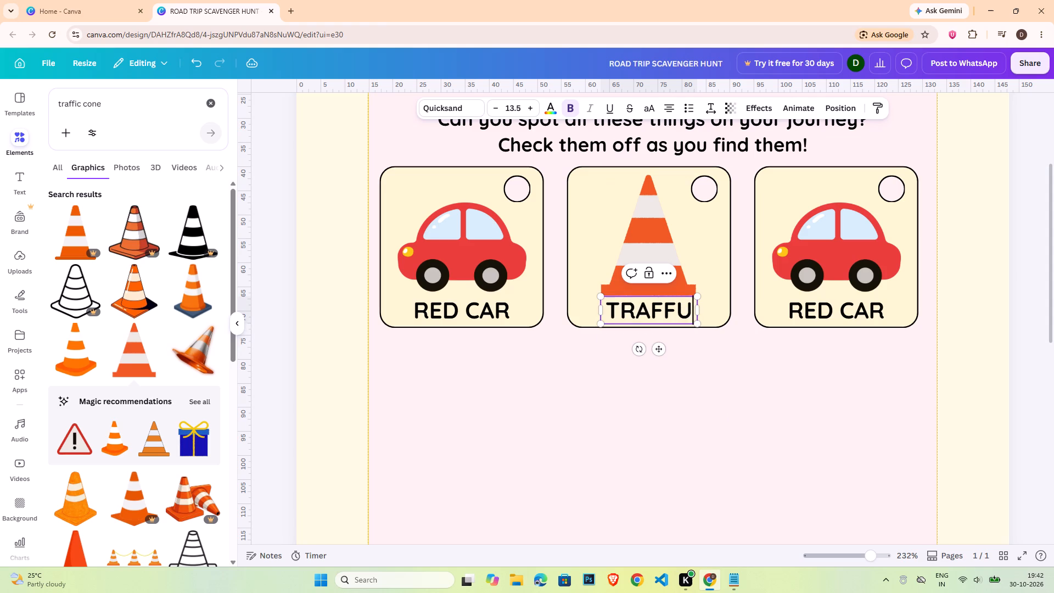
pyautogui.hotkey('shift', 'BackSpace')
pyautogui.write('IC CONE')
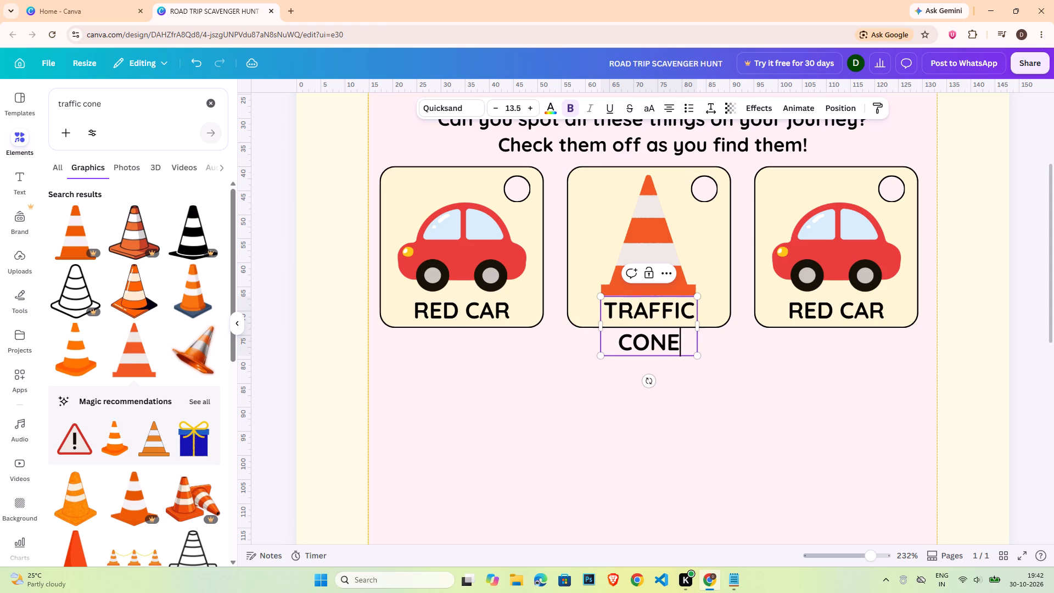
# Fit the TRAFFIC CONE label on one line centred in the middle box, scaling its text down to size 12.7.
pyautogui.moveTo(700, 325); pyautogui.dragTo(732, 320)
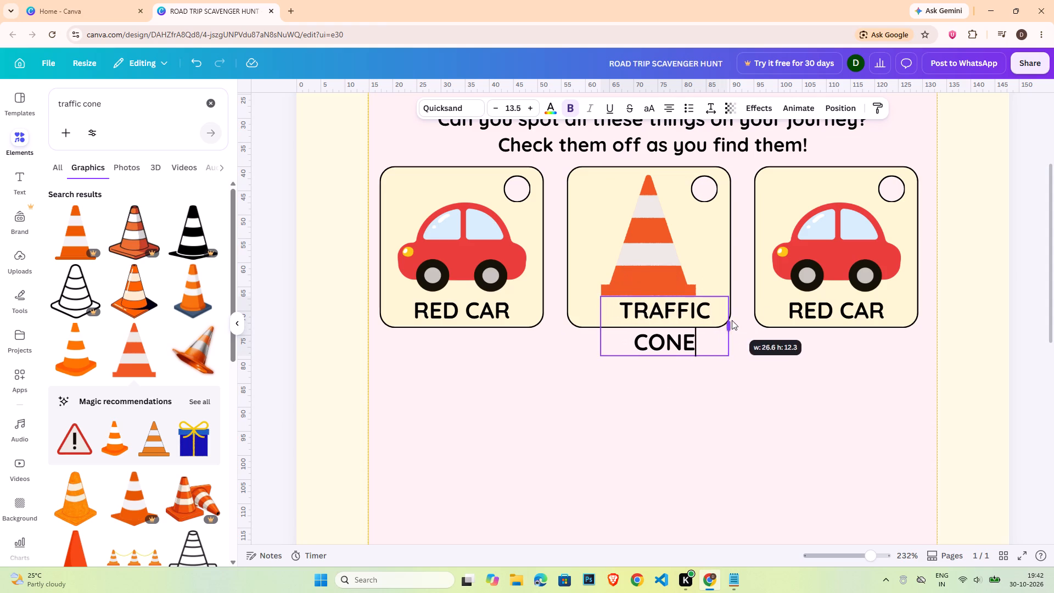
pyautogui.moveTo(732, 320); pyautogui.dragTo(773, 309)
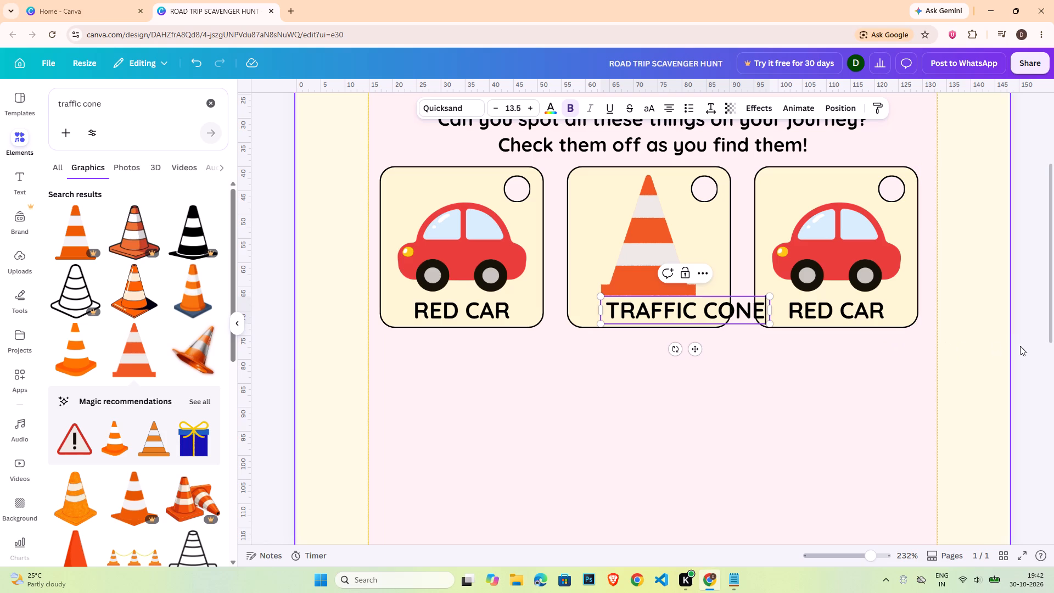
pyautogui.click(1023, 347)
pyautogui.moveTo(689, 312); pyautogui.dragTo(655, 312)
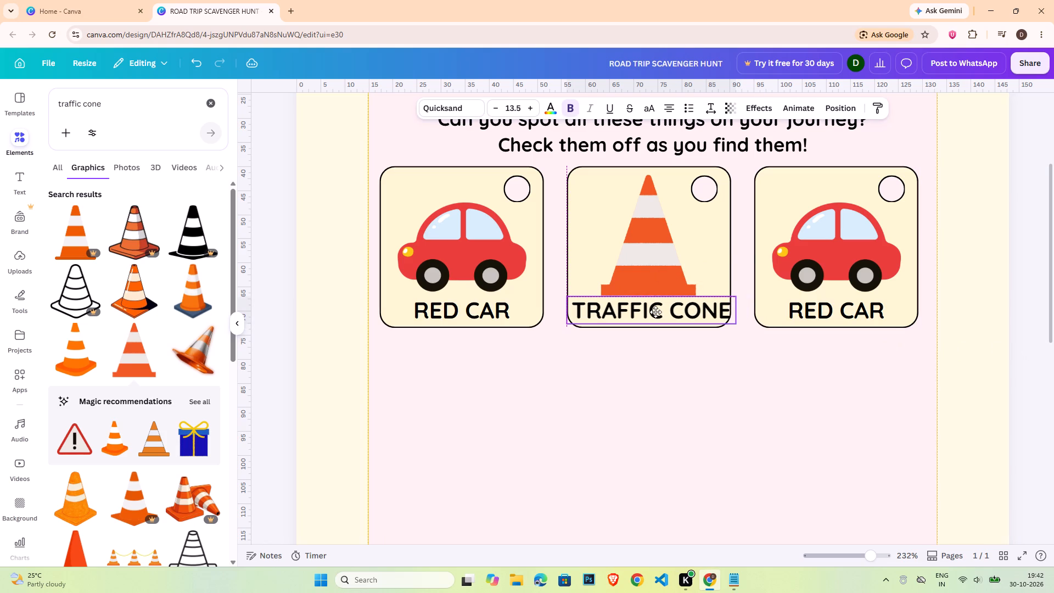
pyautogui.moveTo(655, 312); pyautogui.dragTo(653, 312)
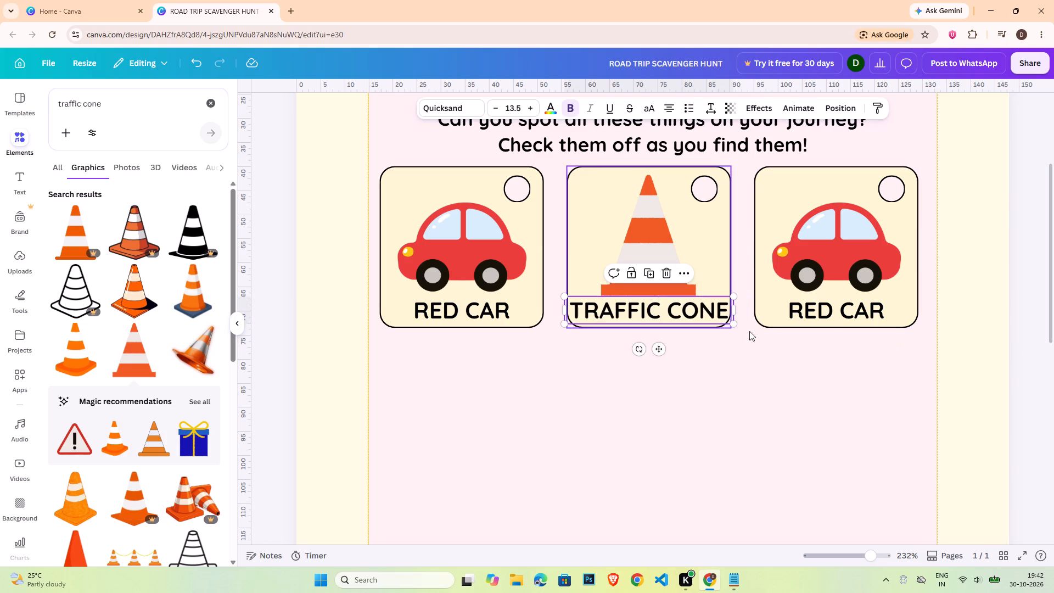
pyautogui.moveTo(734, 326); pyautogui.dragTo(724, 323)
pyautogui.click(696, 311)
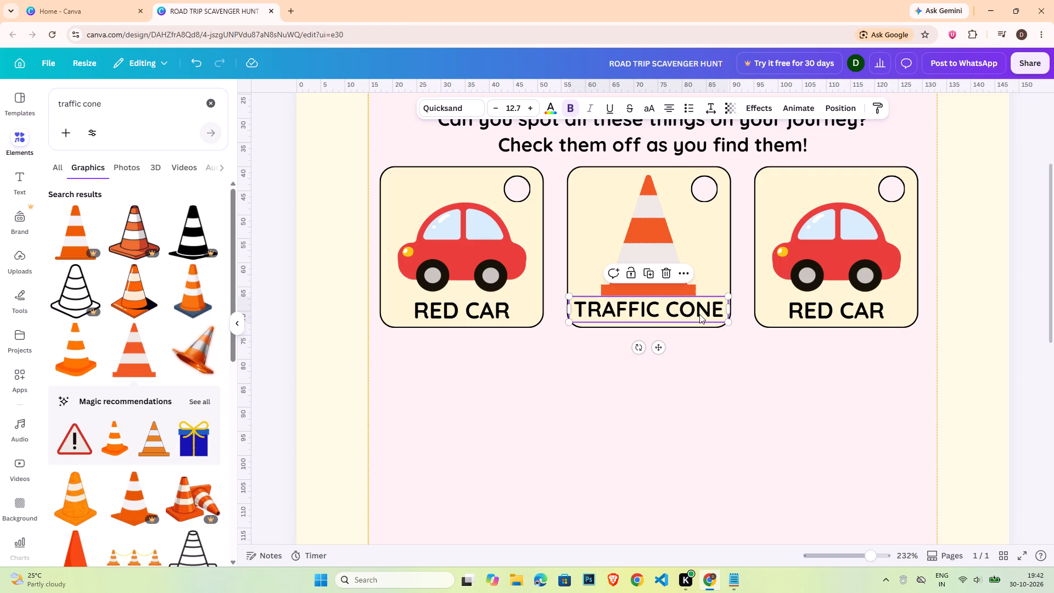
# Set the first card's RED CAR label to font size 12.
pyautogui.tripleClick(485, 310)
pyautogui.click(514, 106)
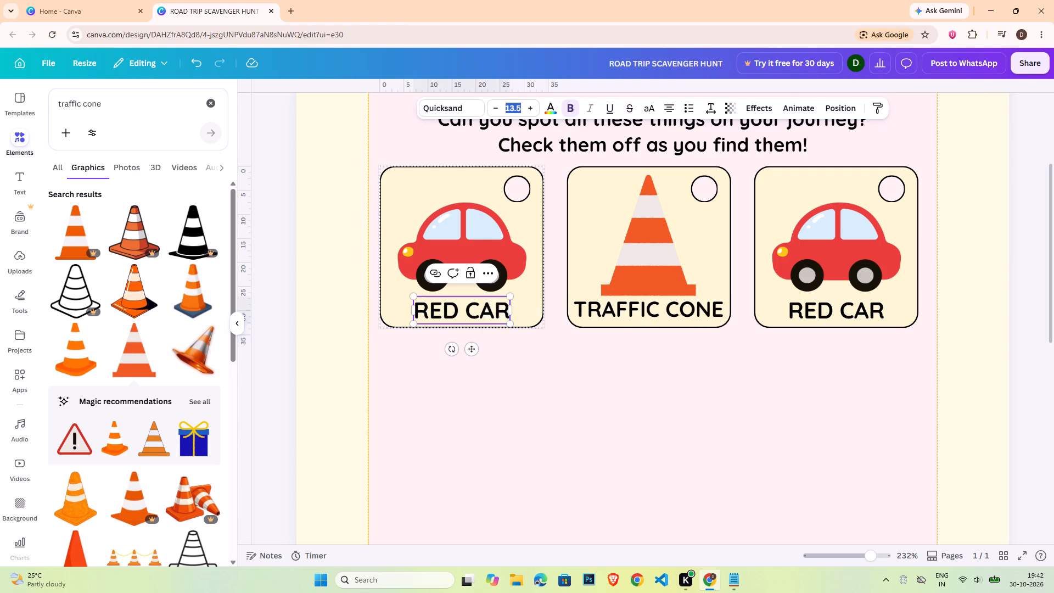
pyautogui.press('1')
pyautogui.press('2')
pyautogui.press('Return')
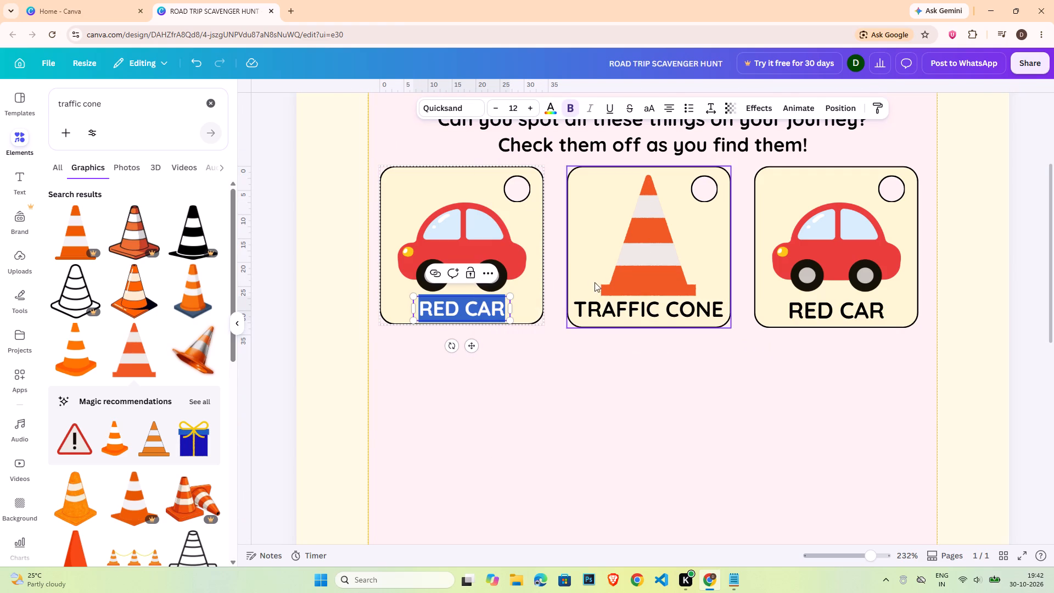
# Set the TRAFFIC CONE label to font size 12.
pyautogui.tripleClick(651, 310)
pyautogui.doubleClick(513, 108)
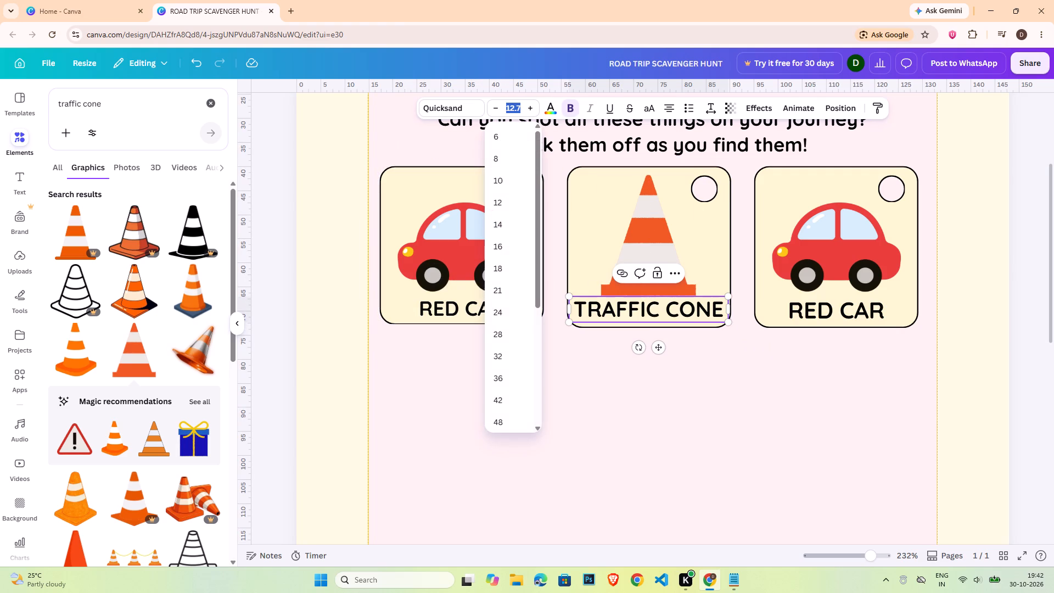
pyautogui.write('12')
pyautogui.press('Return')
pyautogui.click(1041, 333)
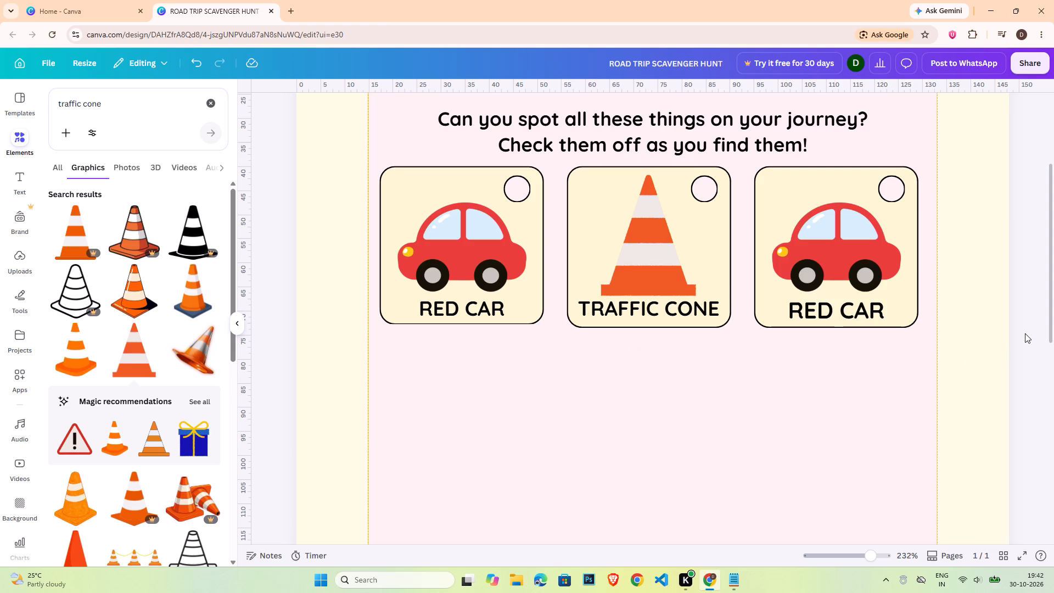
# Nudge the TRAFFIC CONE label slightly down within the middle box, away from the cone's base.
pyautogui.click(708, 314)
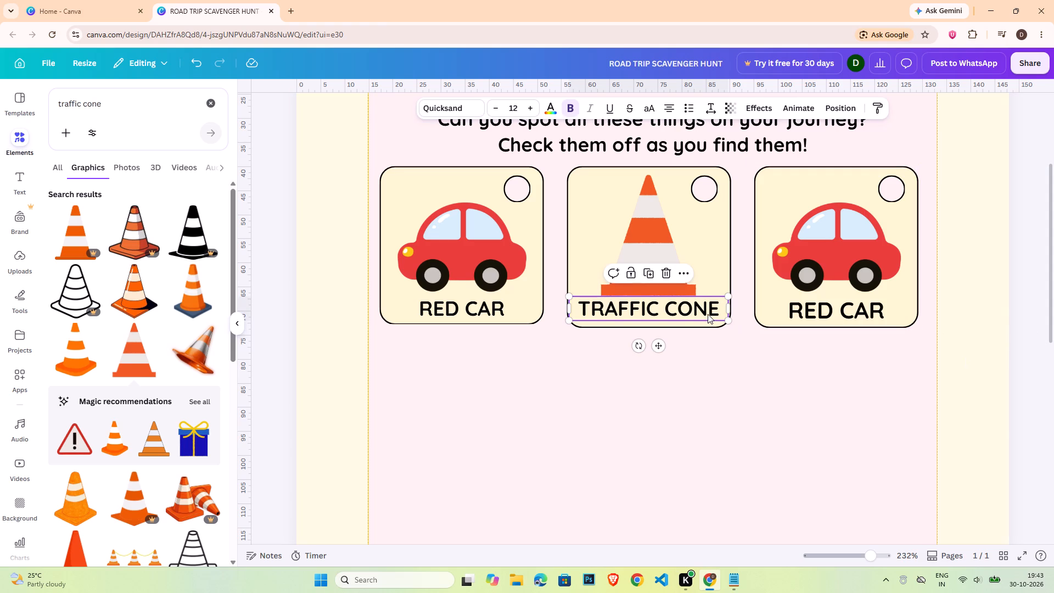
pyautogui.press('Down')
pyautogui.press('Down')
pyautogui.press('Up')
pyautogui.press('Up')
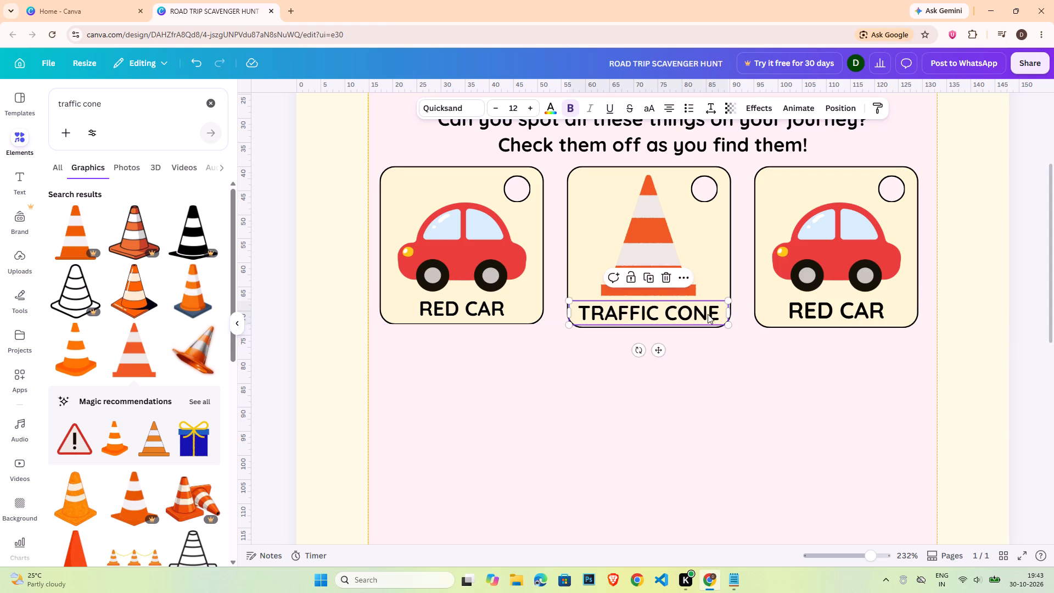
pyautogui.press('Down')
pyautogui.press('Up')
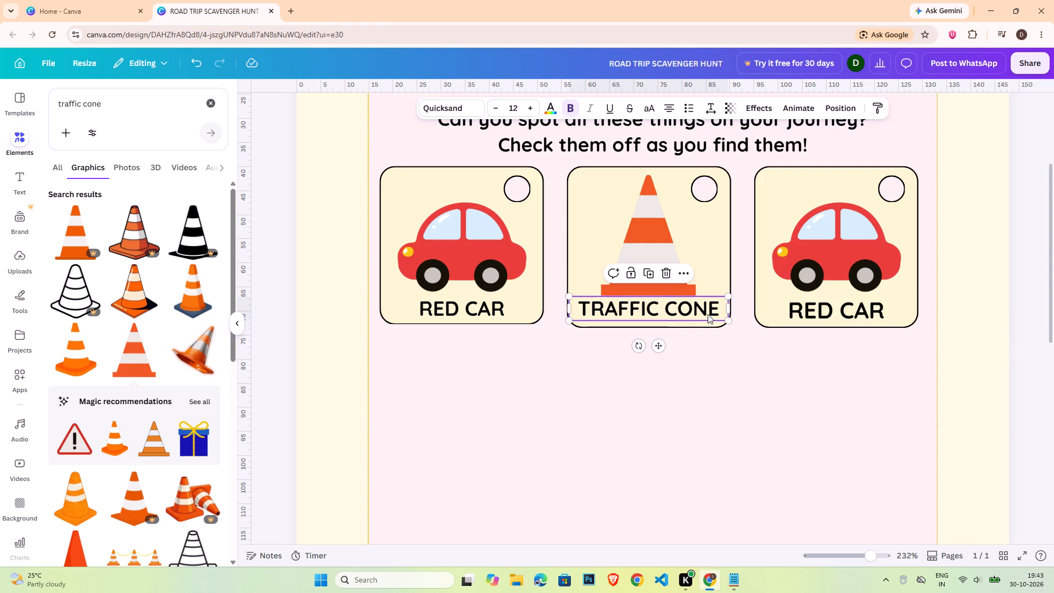
pyautogui.press('Down')
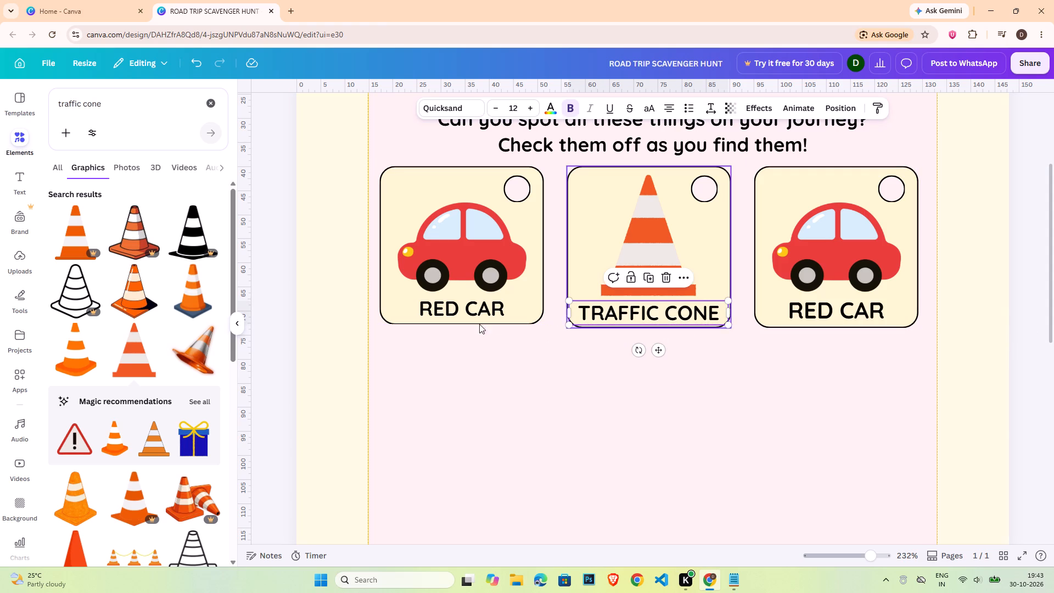
# Ungroup the first card and nudge its RED CAR label slightly down to line up with the TRAFFIC CONE label.
pyautogui.click(475, 314)
pyautogui.click(474, 307)
pyautogui.click(418, 273)
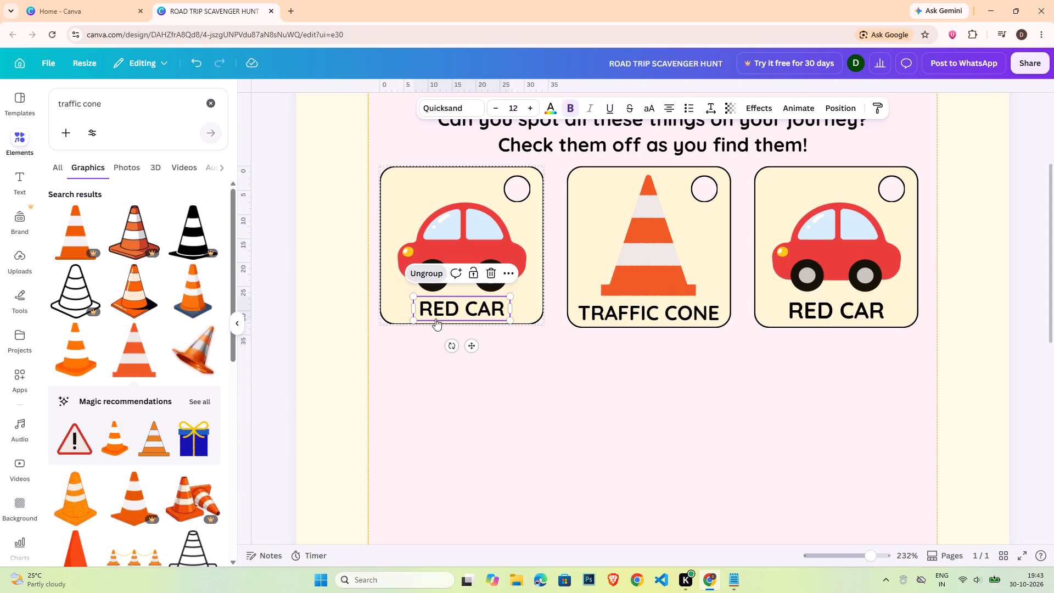
pyautogui.click(453, 400)
pyautogui.click(459, 311)
pyautogui.press('Down')
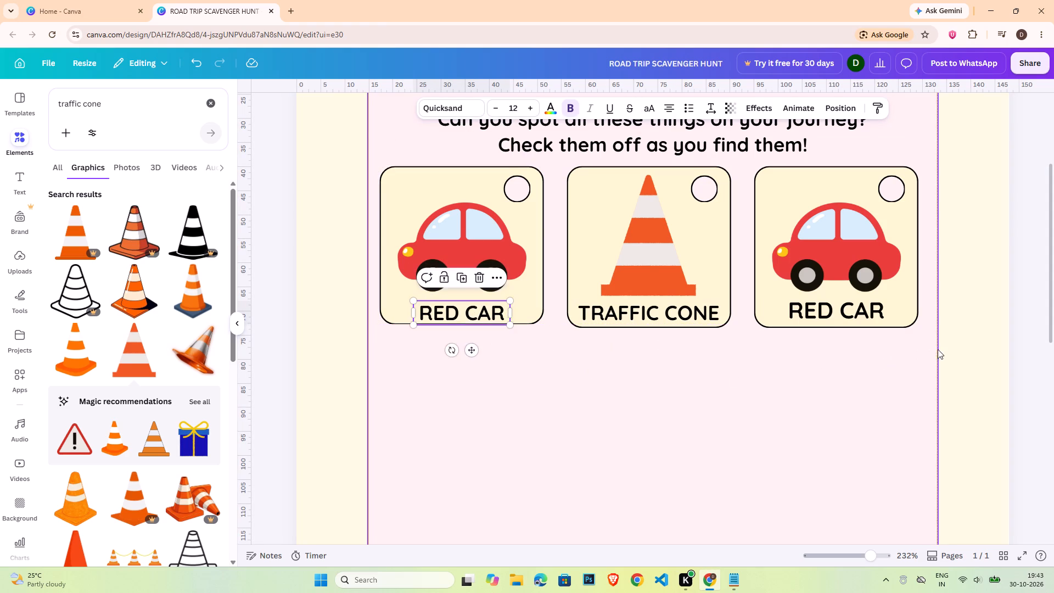
pyautogui.press('Up')
pyautogui.press('Down')
pyautogui.click(1036, 321)
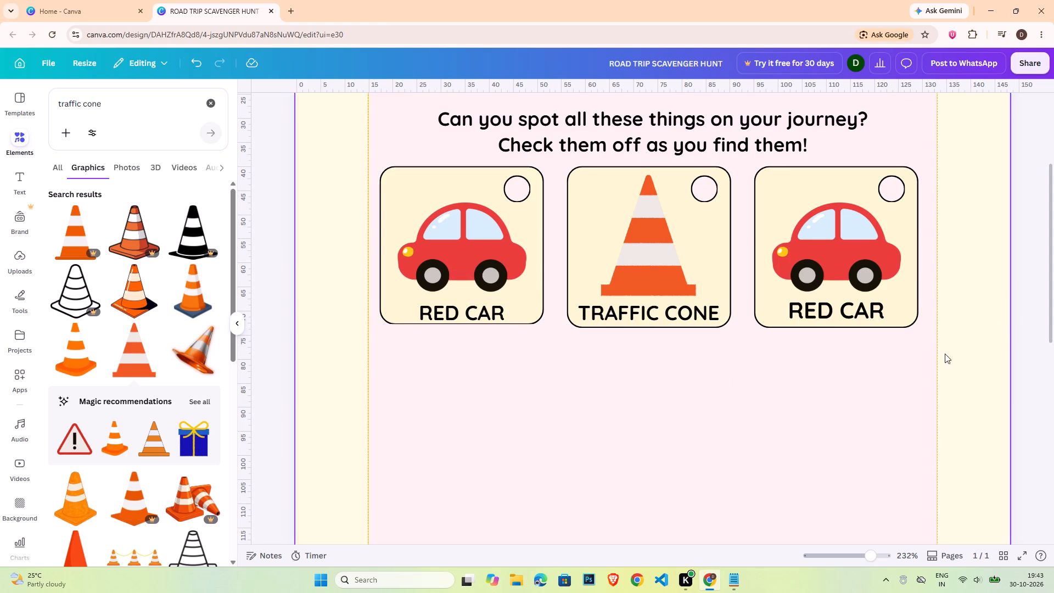
# Search the graphics library for "bridge".
pyautogui.click(853, 560)
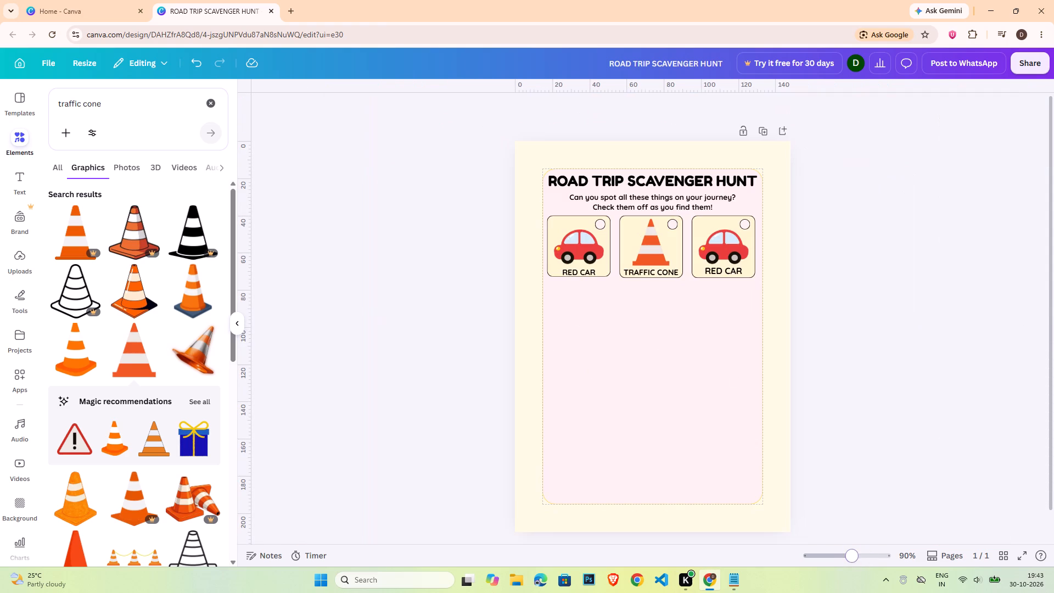
pyautogui.click(946, 291)
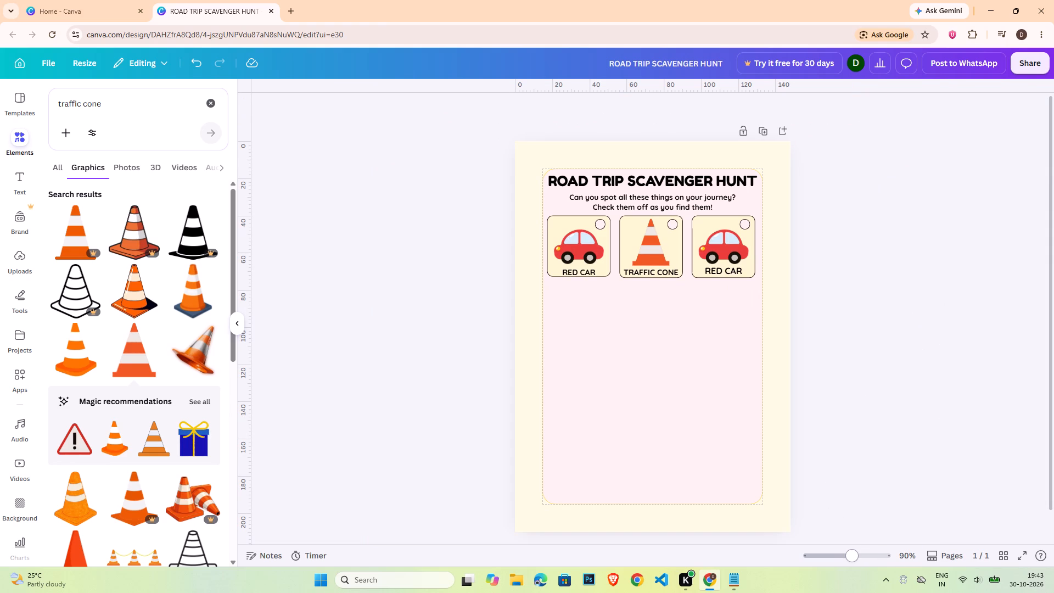
pyautogui.click(863, 554)
pyautogui.click(952, 294)
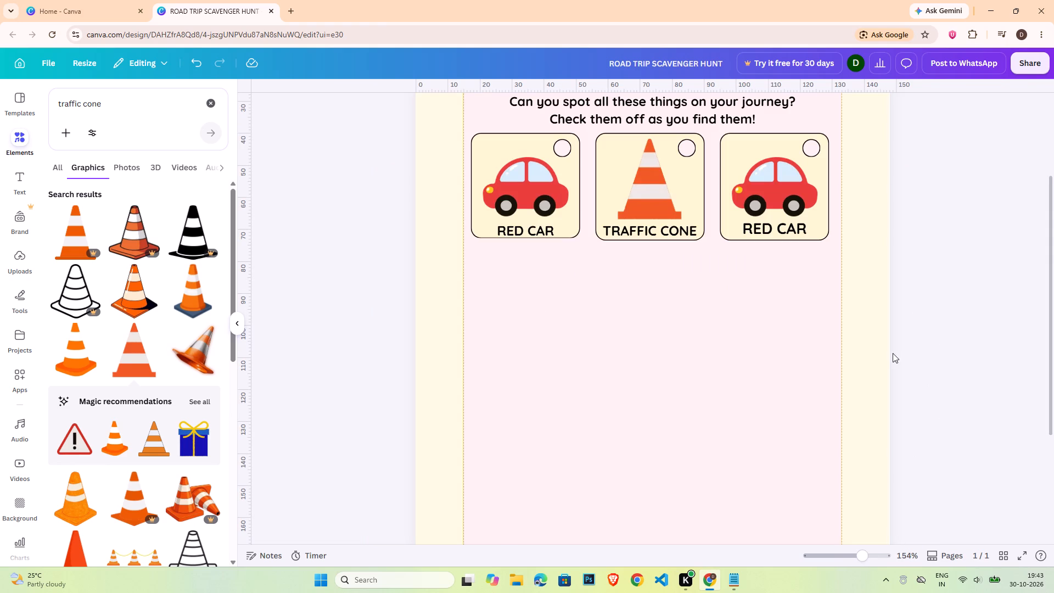
pyautogui.doubleClick(139, 95)
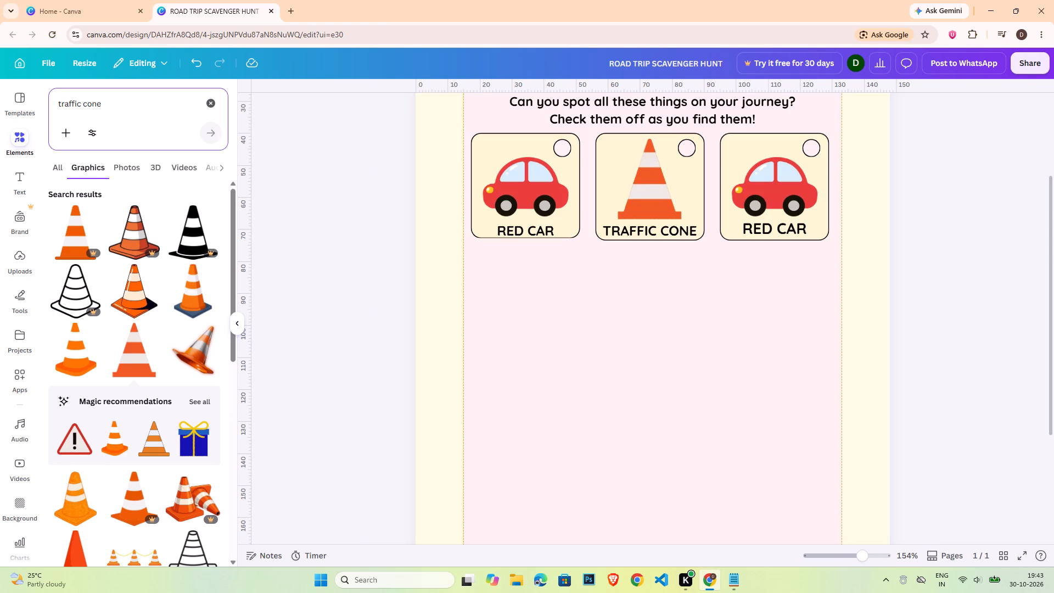
pyautogui.tripleClick(132, 101)
pyautogui.write('bridge')
pyautogui.press('Return')
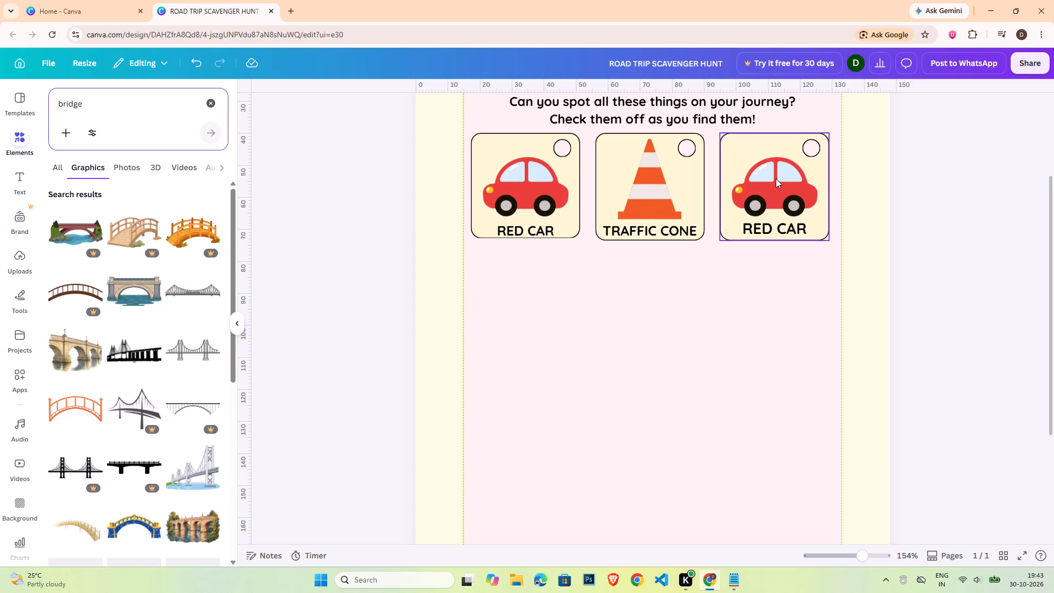
# Ungroup the third card and delete its red car graphic.
pyautogui.click(769, 174)
pyautogui.click(730, 262)
pyautogui.click(965, 239)
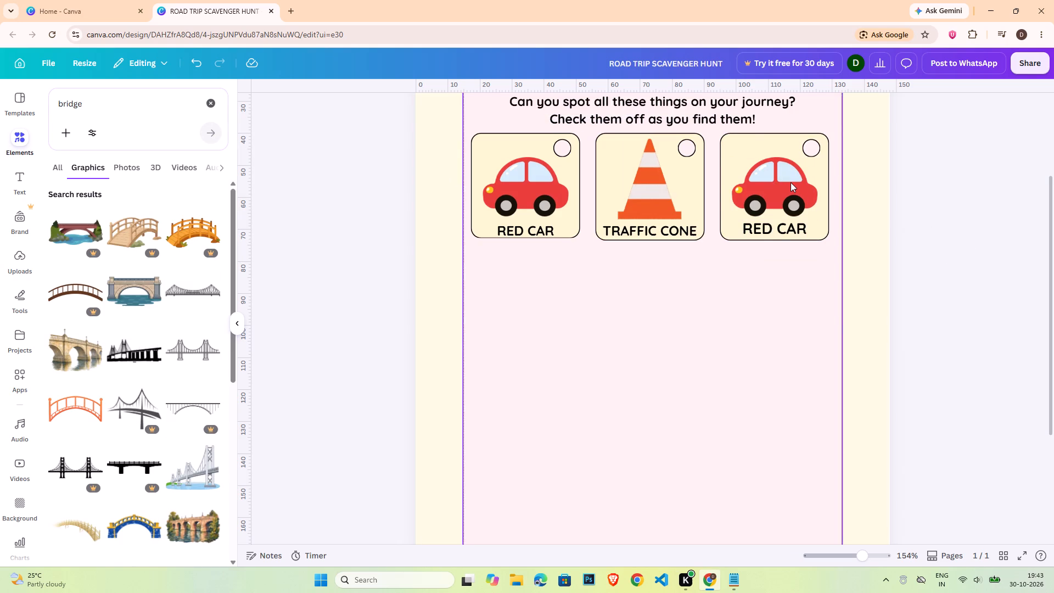
pyautogui.click(789, 181)
pyautogui.press('Delete')
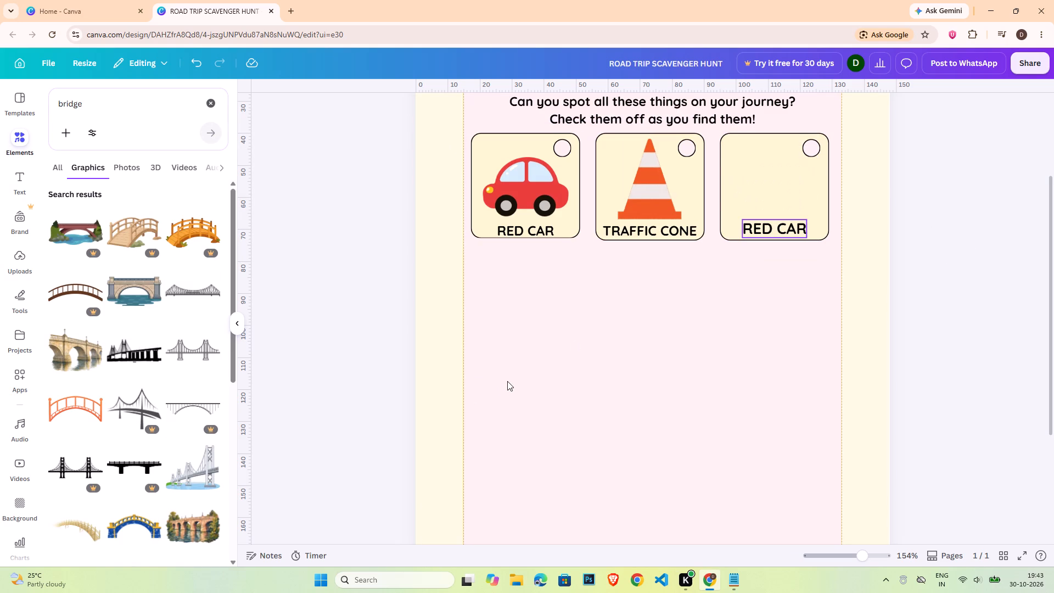
# Insert the blue suspension bridge graphic with two towers from the bridge search results.
pyautogui.scroll(-2, 149, 515)
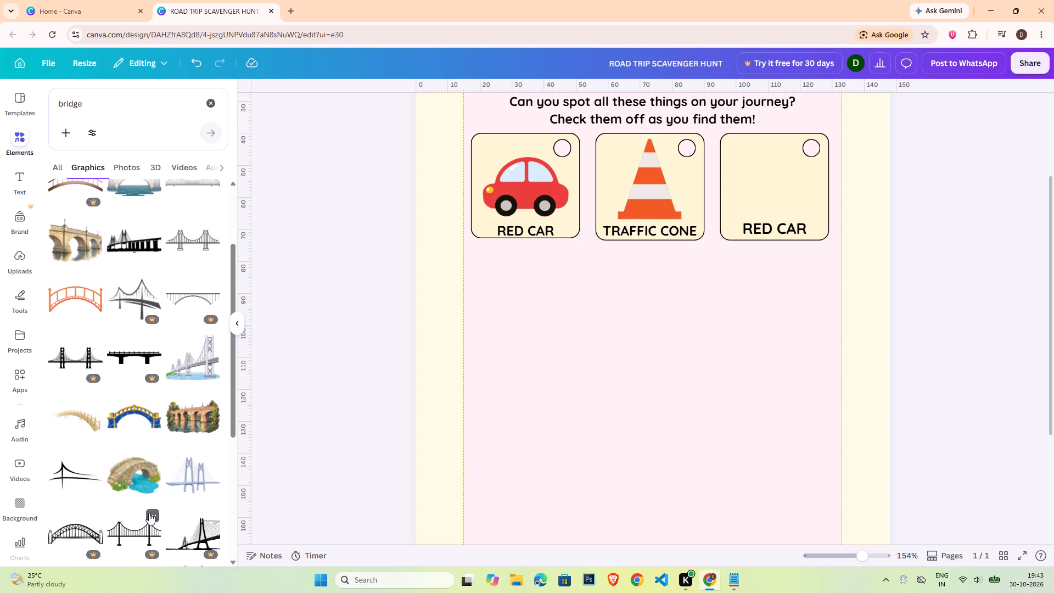
pyautogui.scroll(-5, 149, 513)
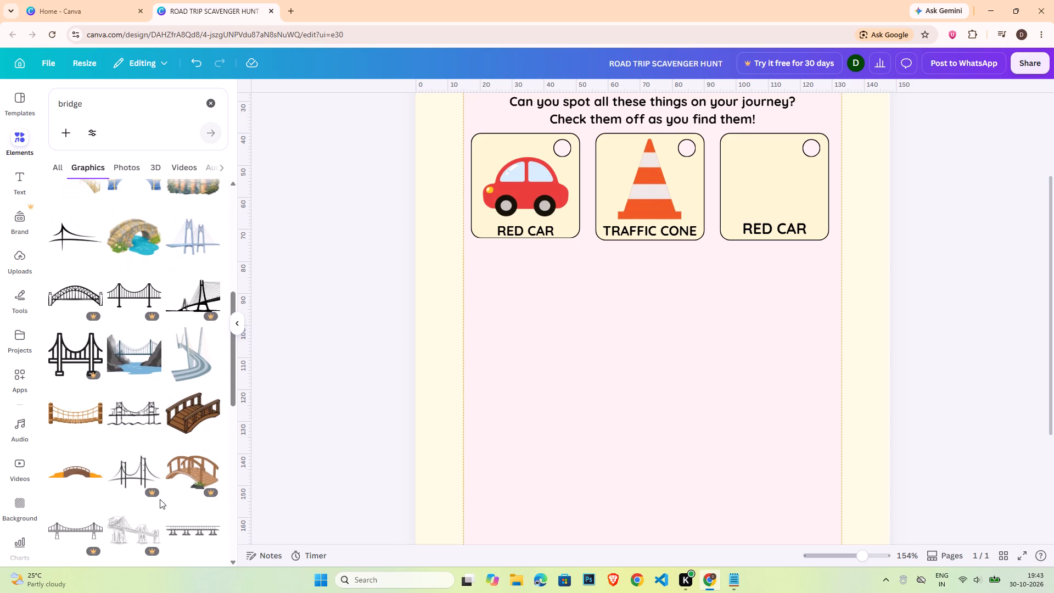
pyautogui.scroll(-4, 160, 499)
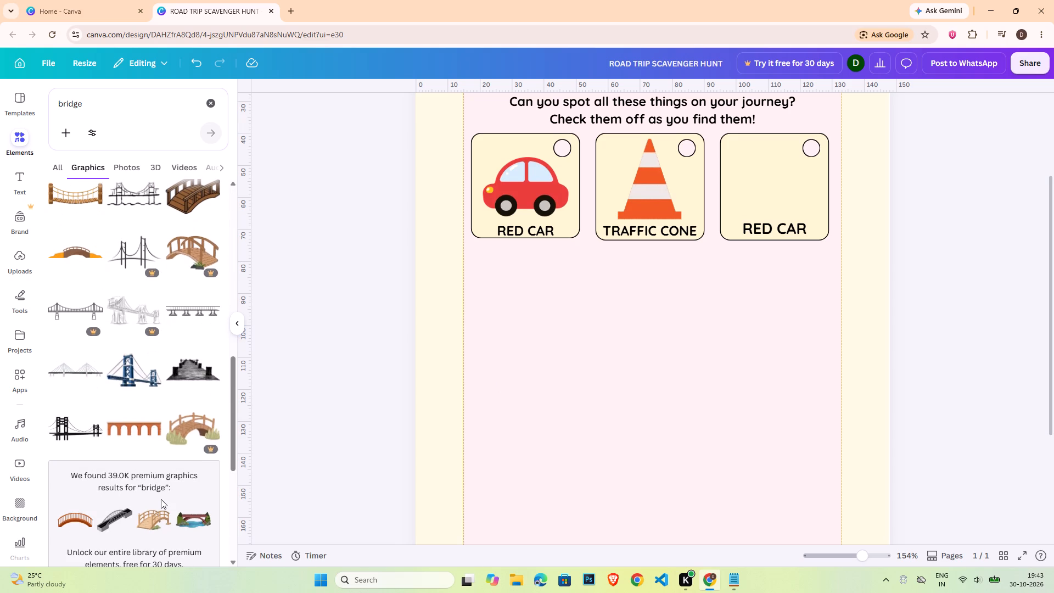
pyautogui.scroll(-2, 161, 499)
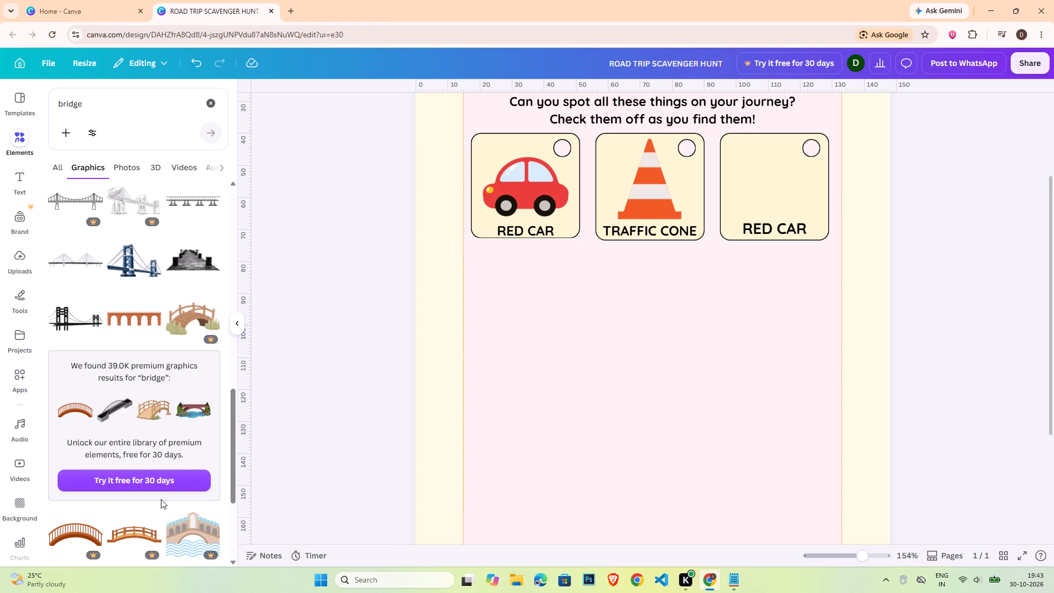
pyautogui.click(143, 259)
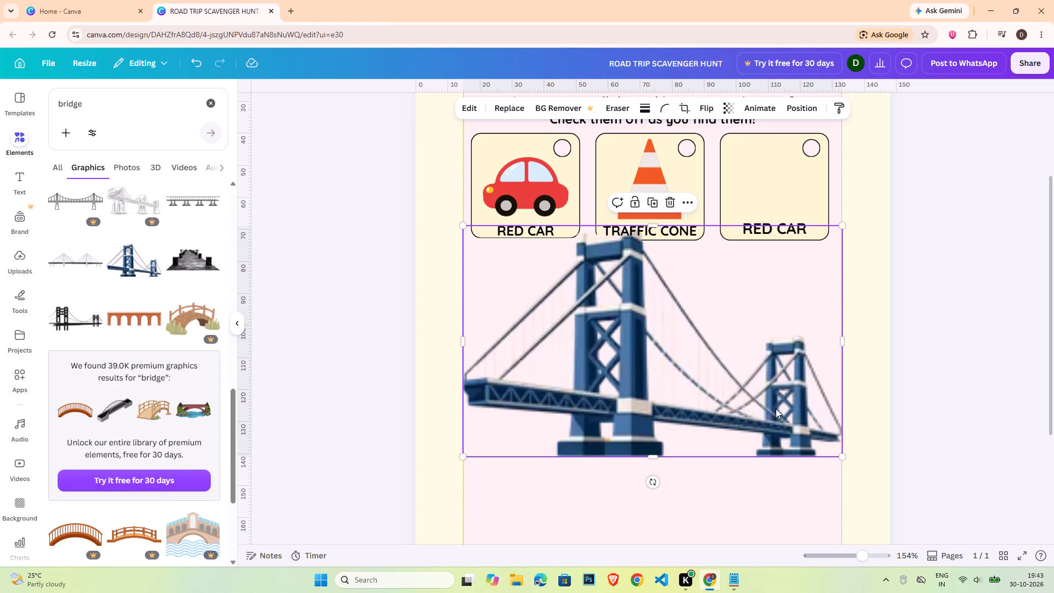
# Shrink the blue bridge graphic to about 31.7 × 19.3 mm and place it in the third card above the label.
pyautogui.moveTo(785, 314); pyautogui.dragTo(795, 387)
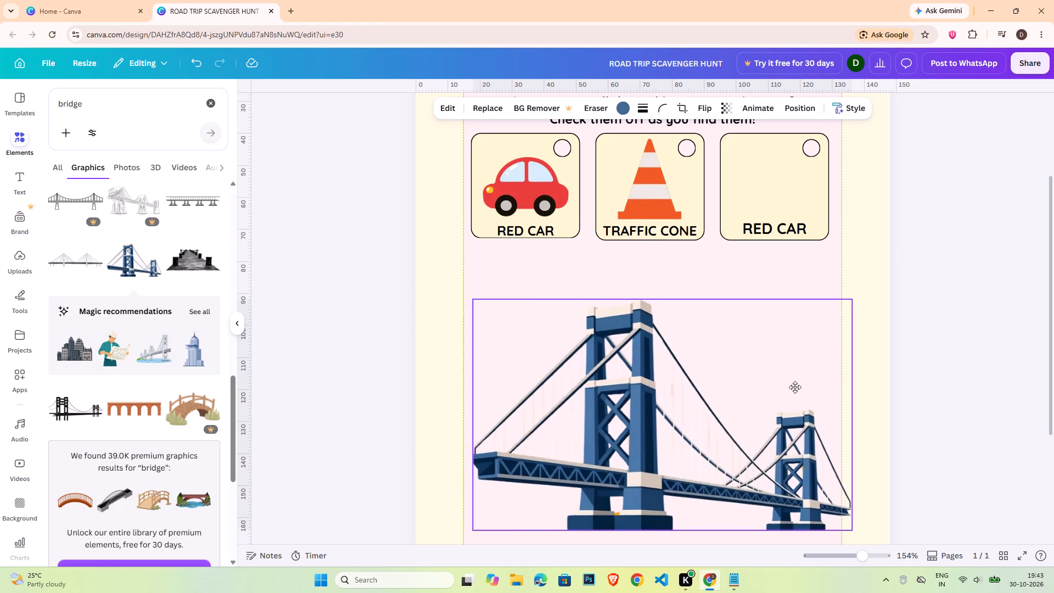
pyautogui.moveTo(795, 387); pyautogui.dragTo(780, 346)
pyautogui.moveTo(840, 259); pyautogui.dragTo(679, 390)
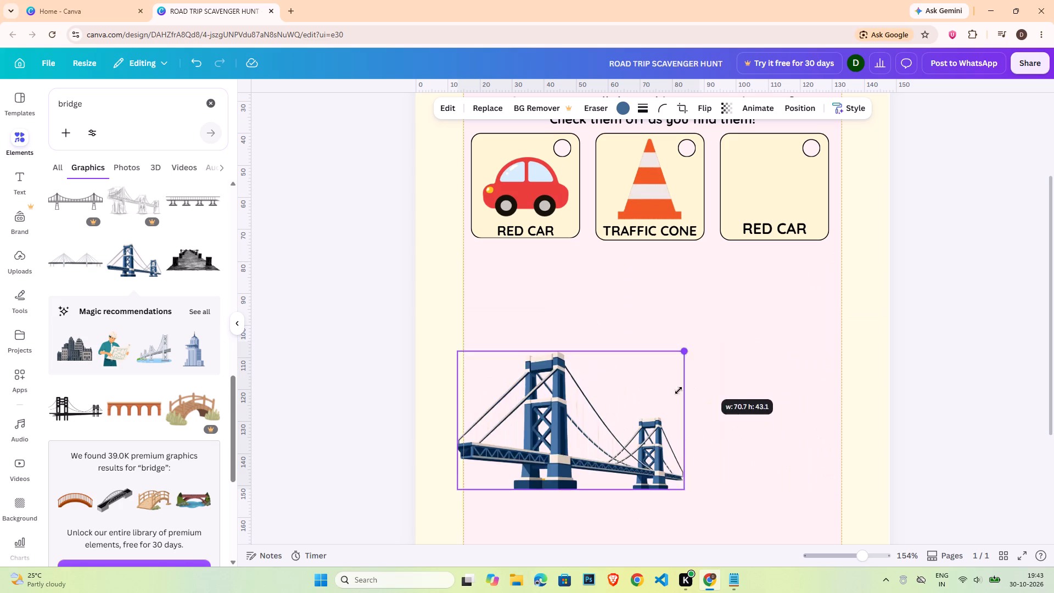
pyautogui.moveTo(679, 390); pyautogui.dragTo(567, 456)
pyautogui.moveTo(521, 462); pyautogui.dragTo(789, 181)
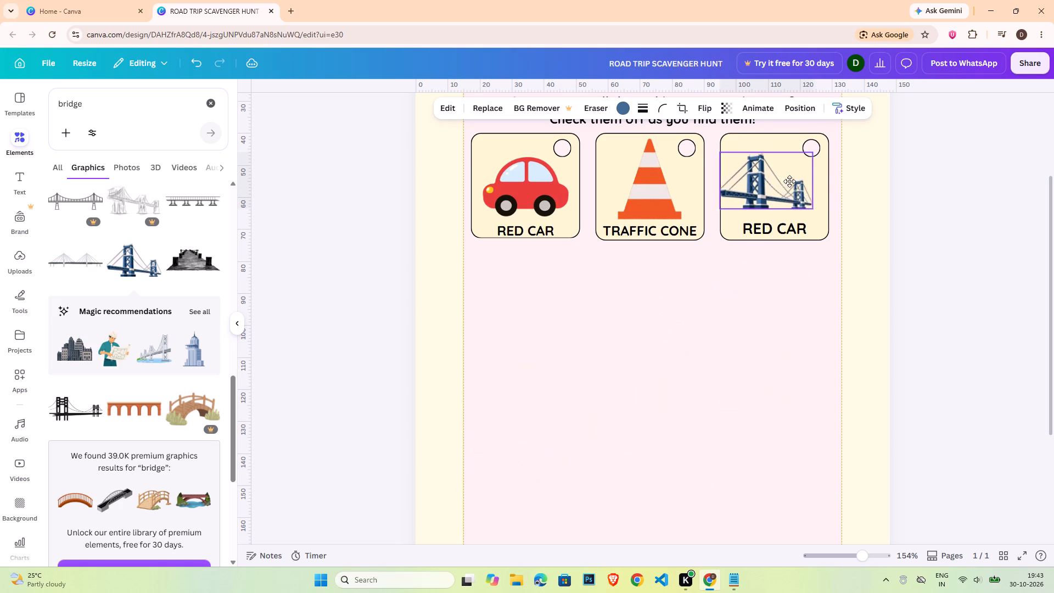
pyautogui.moveTo(789, 181); pyautogui.dragTo(790, 186)
pyautogui.click(820, 155)
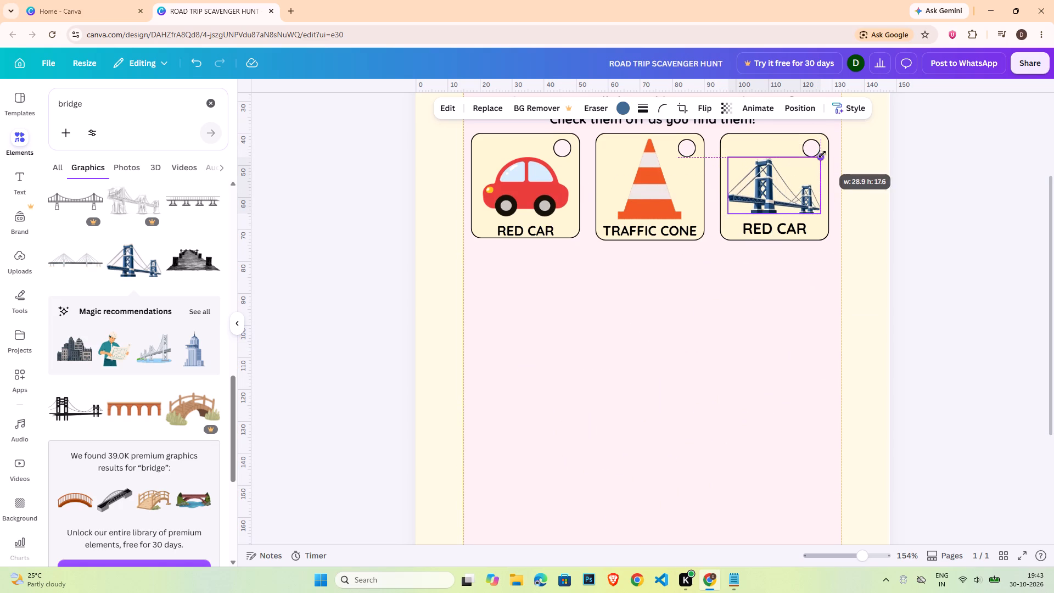
pyautogui.click(725, 152)
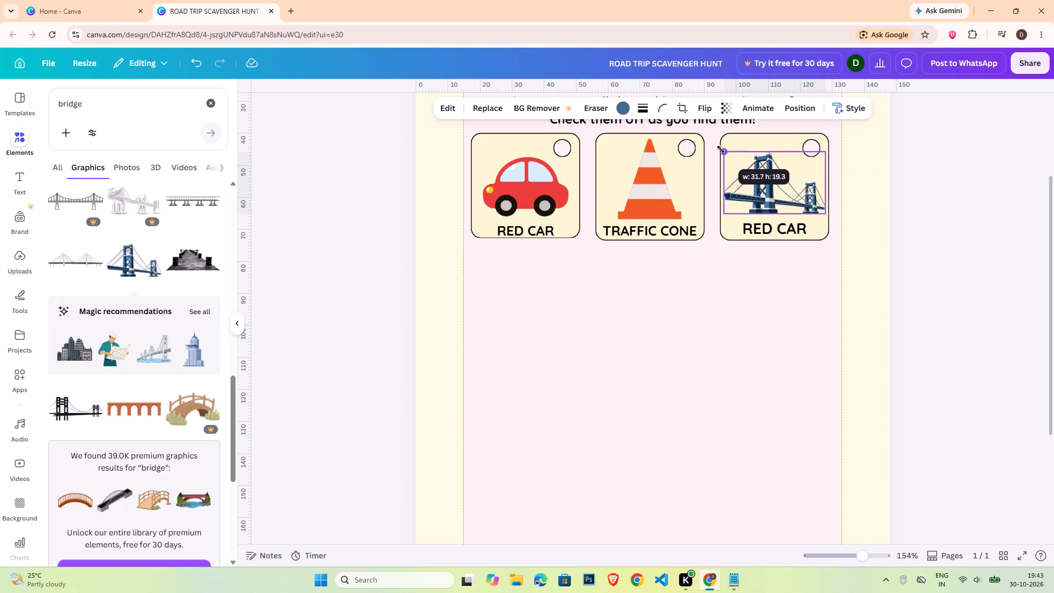
pyautogui.click(1053, 245)
# Set the third card's label to font size 12 and change its text to BRIDGE.
pyautogui.tripleClick(748, 228)
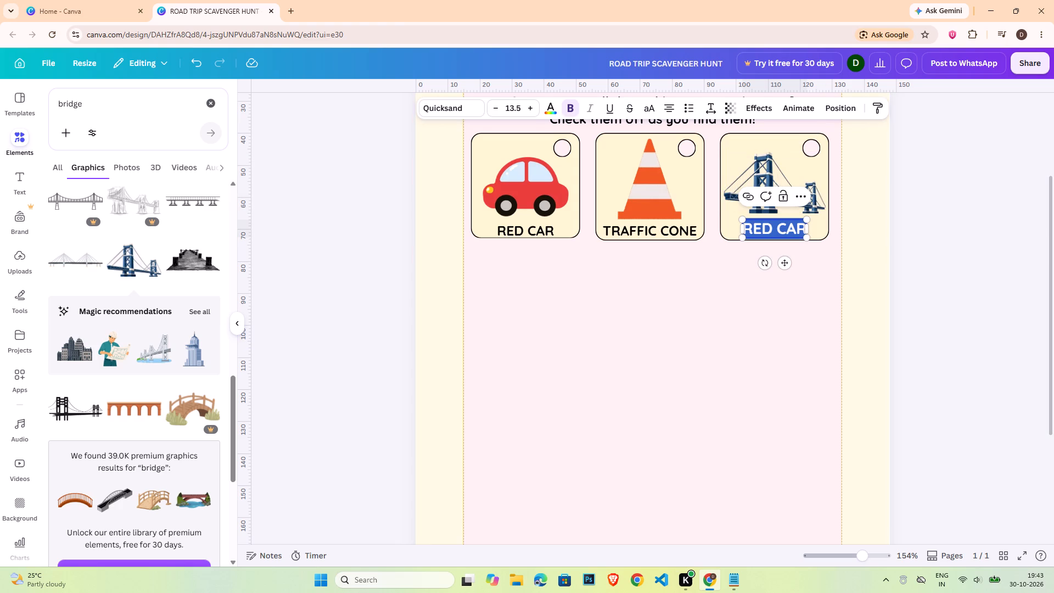
pyautogui.click(513, 104)
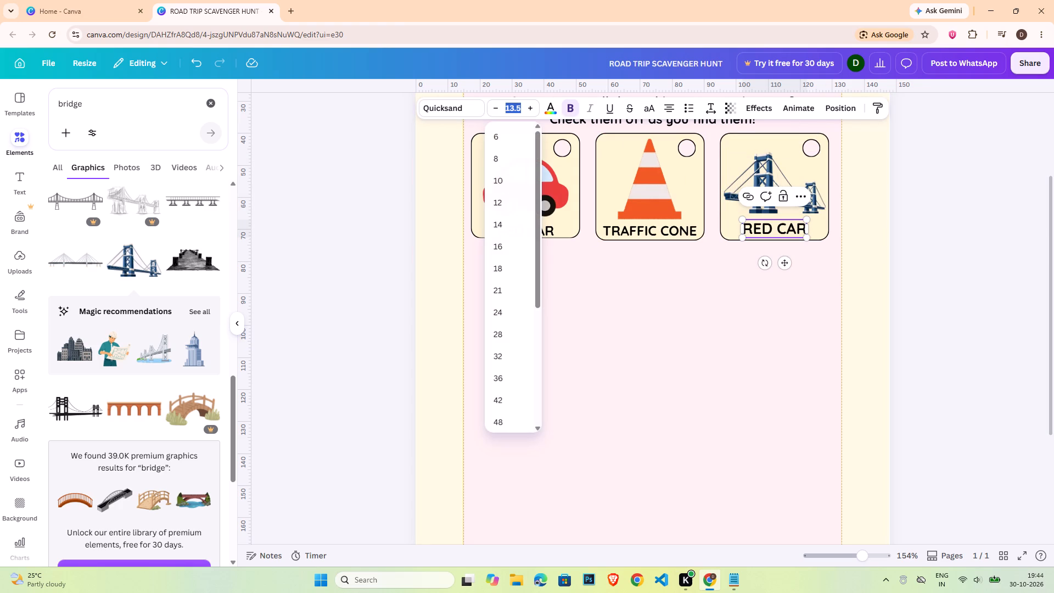
pyautogui.write('12')
pyautogui.press('Return')
pyautogui.doubleClick(906, 244)
pyautogui.tripleClick(786, 229)
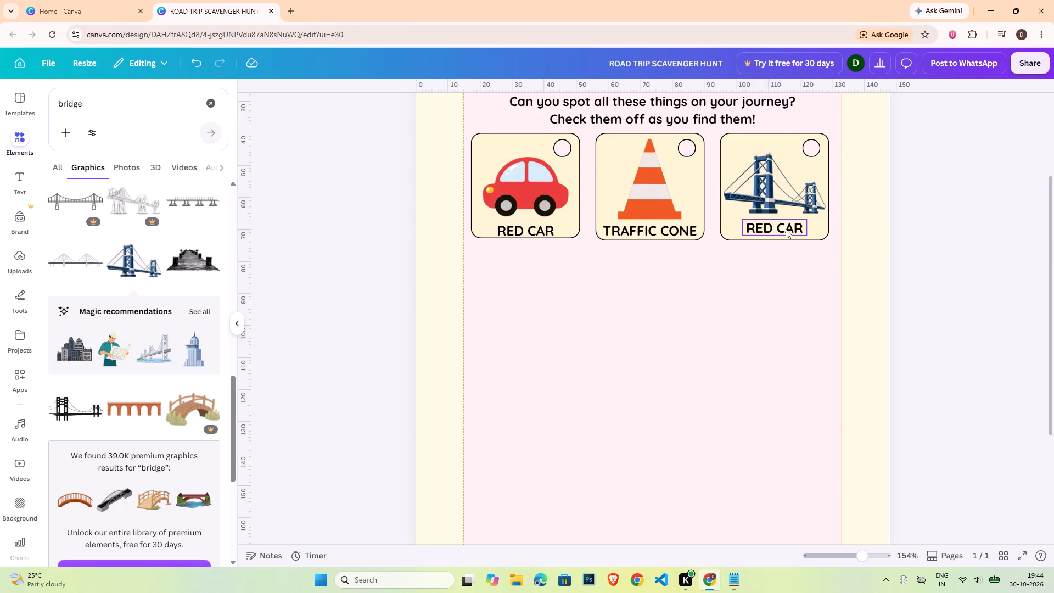
pyautogui.write('BRIDGE')
pyautogui.click(932, 224)
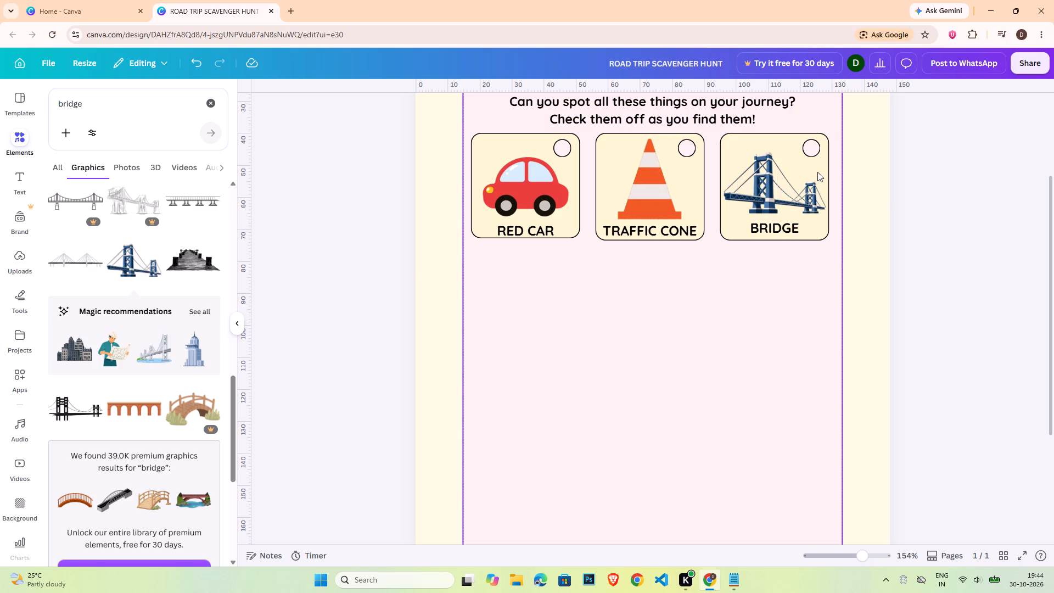
# Centre the bridge graphic and the BRIDGE label horizontally within the third card.
pyautogui.click(827, 143)
pyautogui.keyDown('shift'); pyautogui.click(782, 183); pyautogui.keyUp('shift')
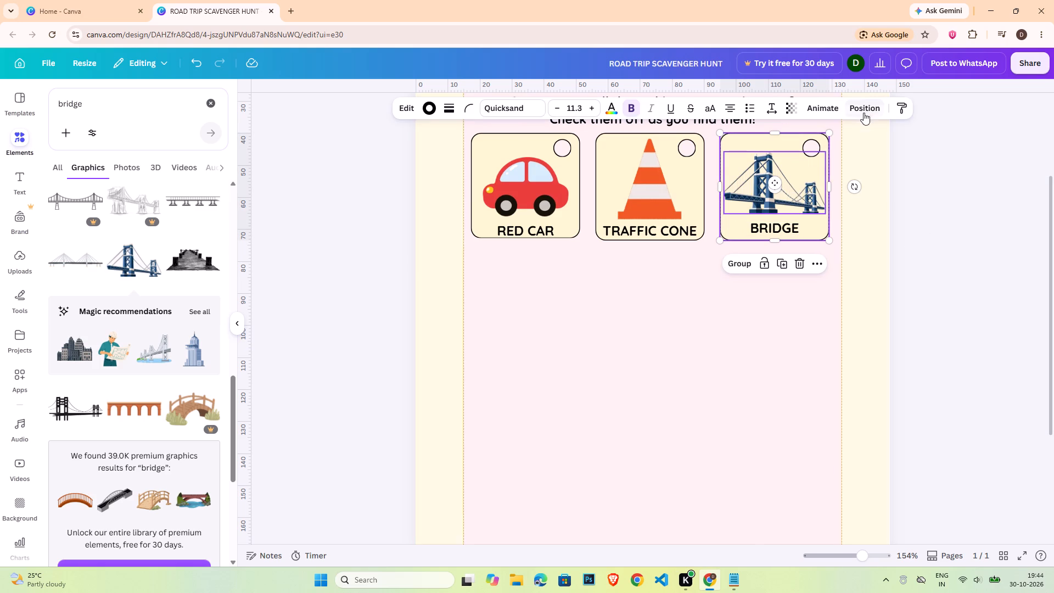
pyautogui.click(864, 112)
pyautogui.click(218, 249)
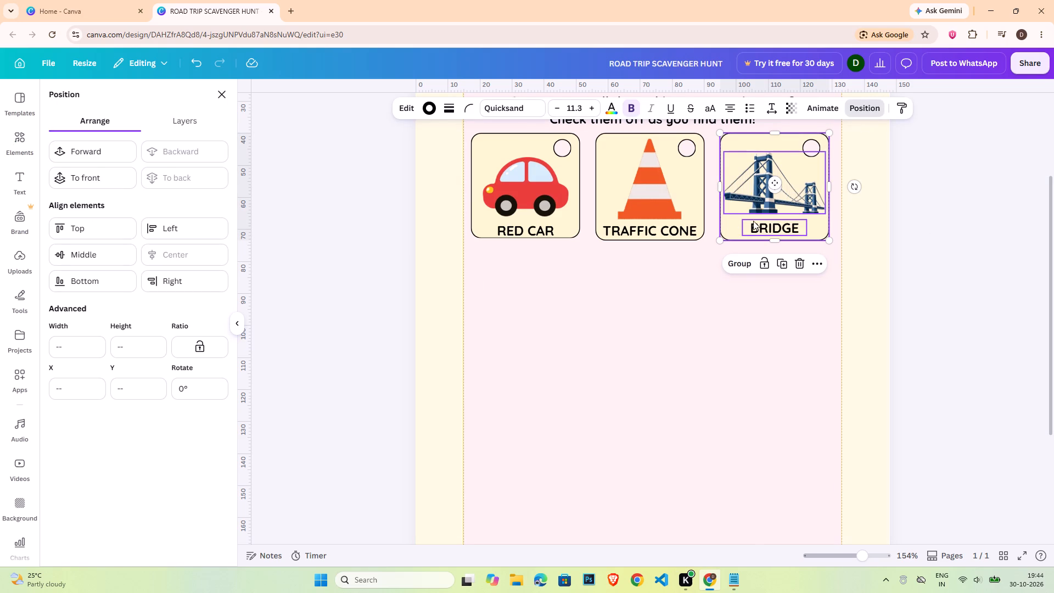
pyautogui.click(737, 230)
pyautogui.click(945, 273)
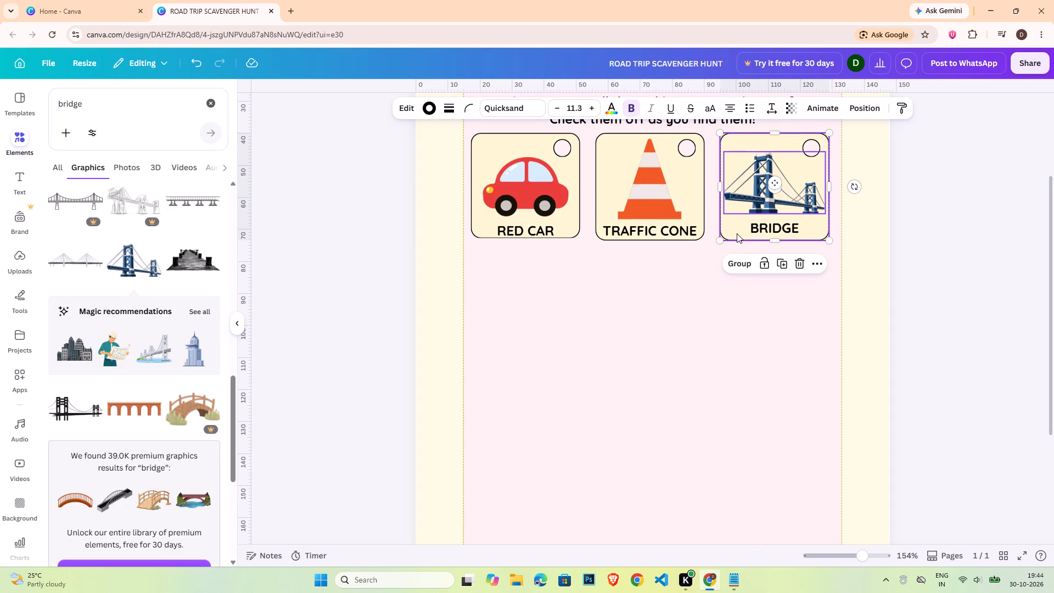
pyautogui.click(970, 271)
pyautogui.click(747, 233)
pyautogui.click(727, 233)
pyautogui.keyDown('shift'); pyautogui.click(755, 225); pyautogui.keyUp('shift')
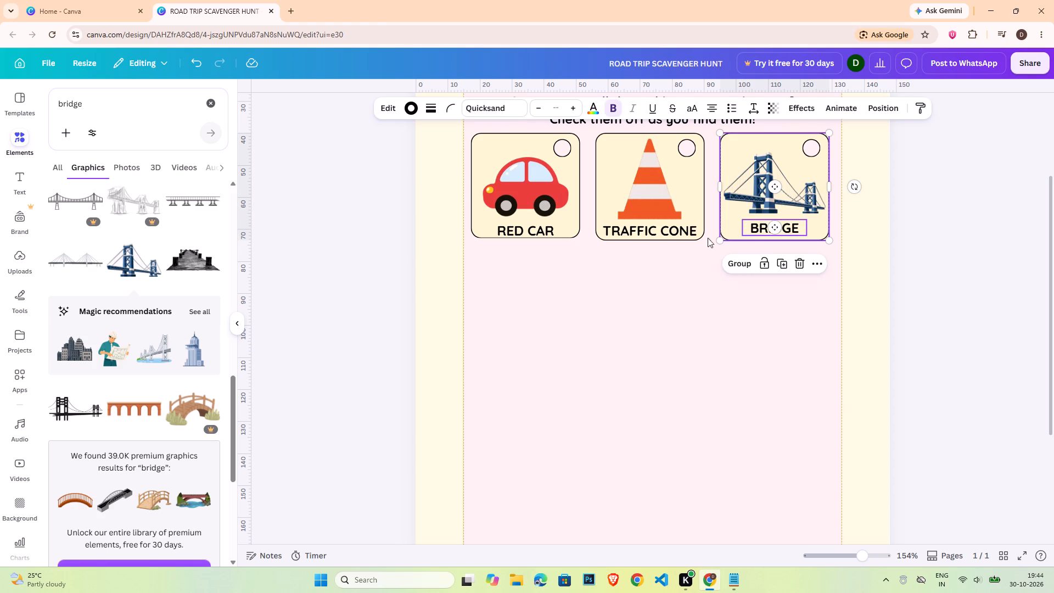
pyautogui.click(889, 109)
pyautogui.doubleClick(977, 293)
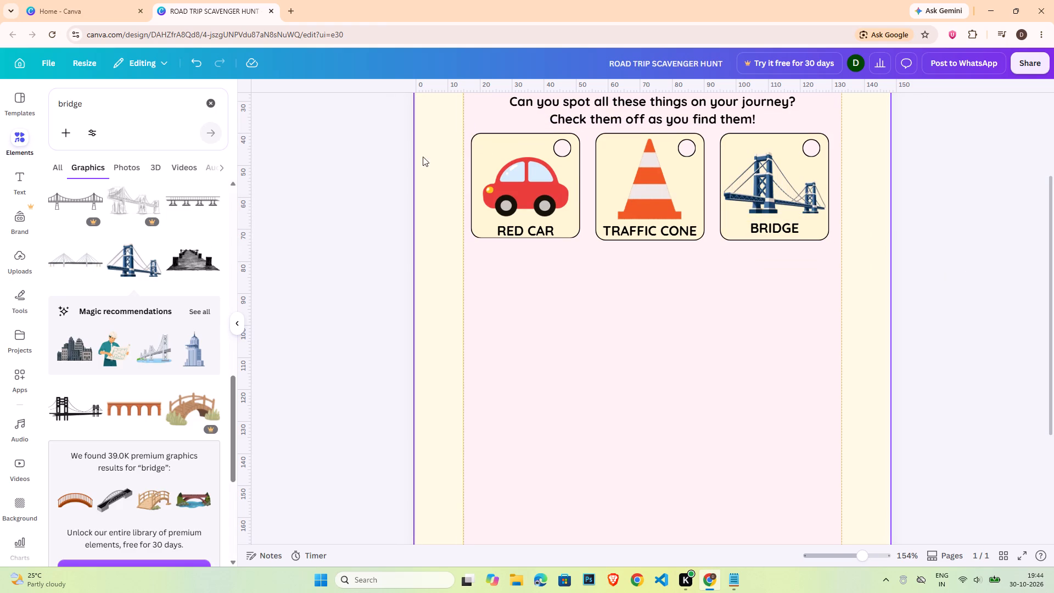
# Group the first card's box, car graphic, RED CAR label and check circle.
pyautogui.moveTo(445, 149); pyautogui.dragTo(571, 259)
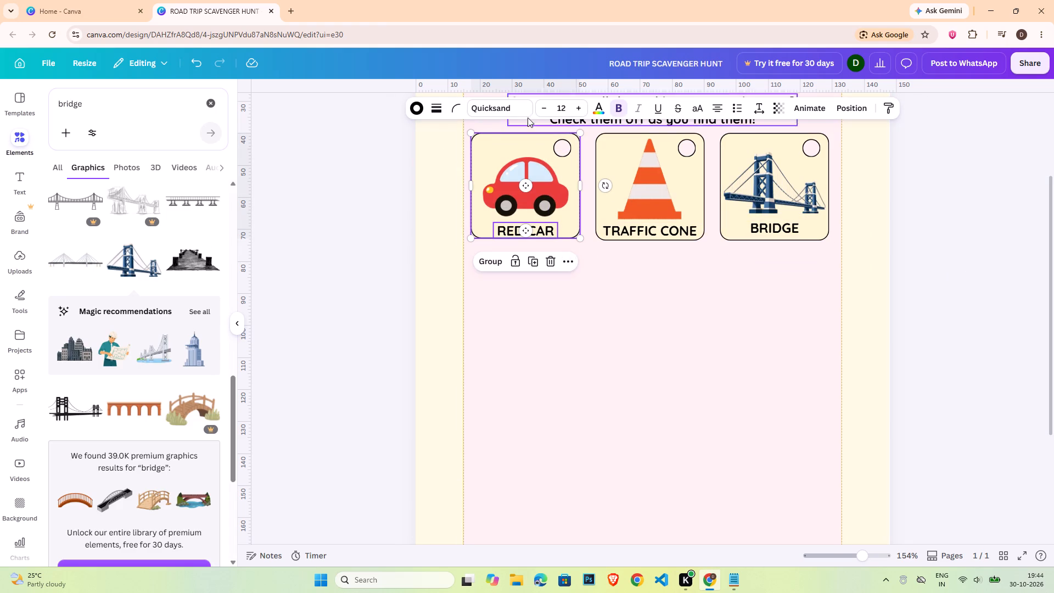
pyautogui.click(491, 267)
pyautogui.click(653, 283)
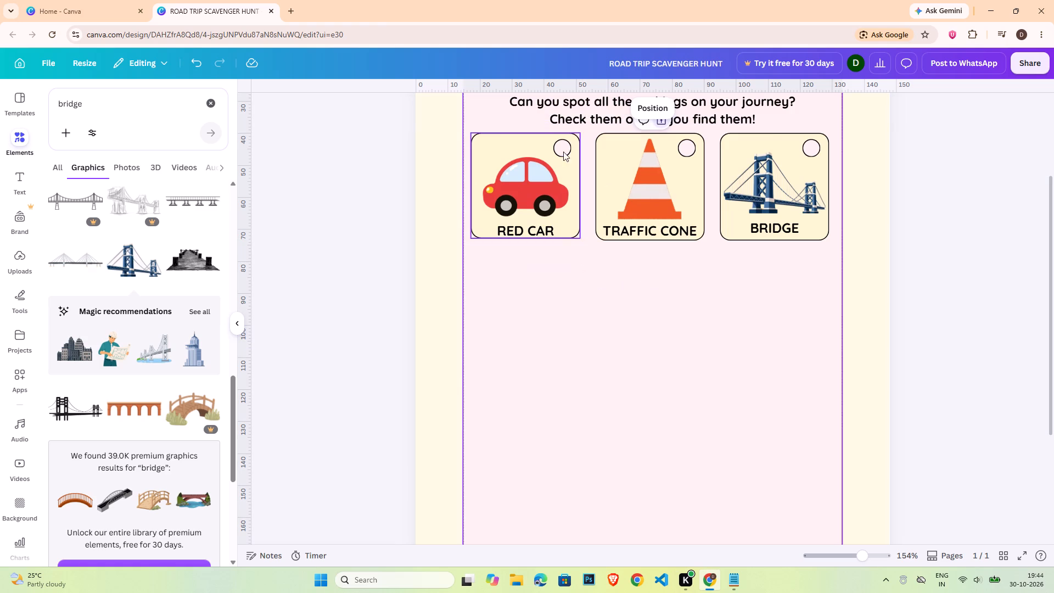
pyautogui.click(563, 145)
pyautogui.click(566, 188)
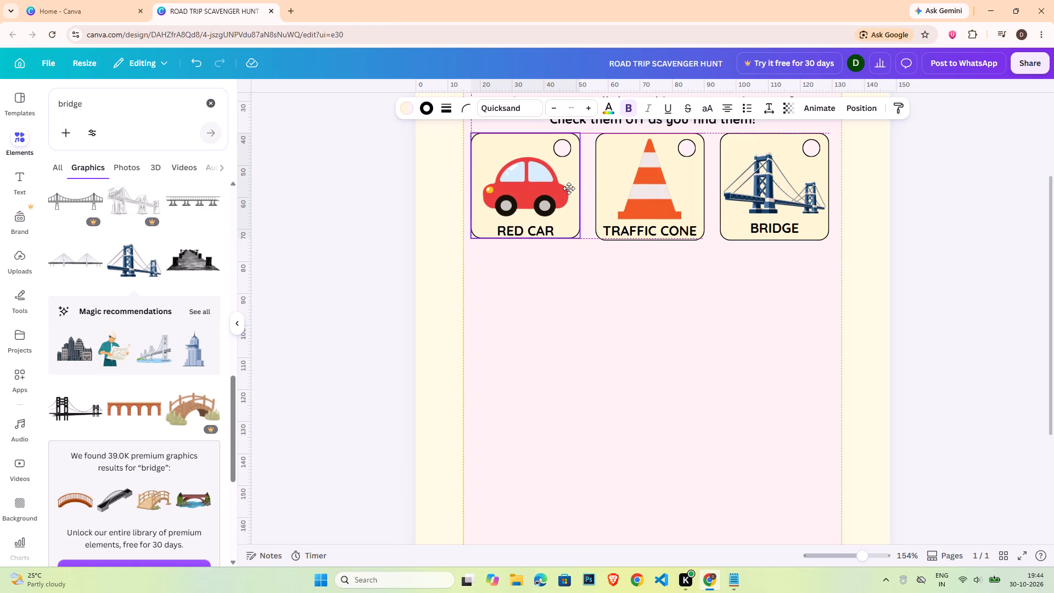
pyautogui.click(615, 282)
# Group the middle card's box, cone graphic, TRAFFIC CONE label and check circle.
pyautogui.moveTo(620, 290); pyautogui.dragTo(664, 177)
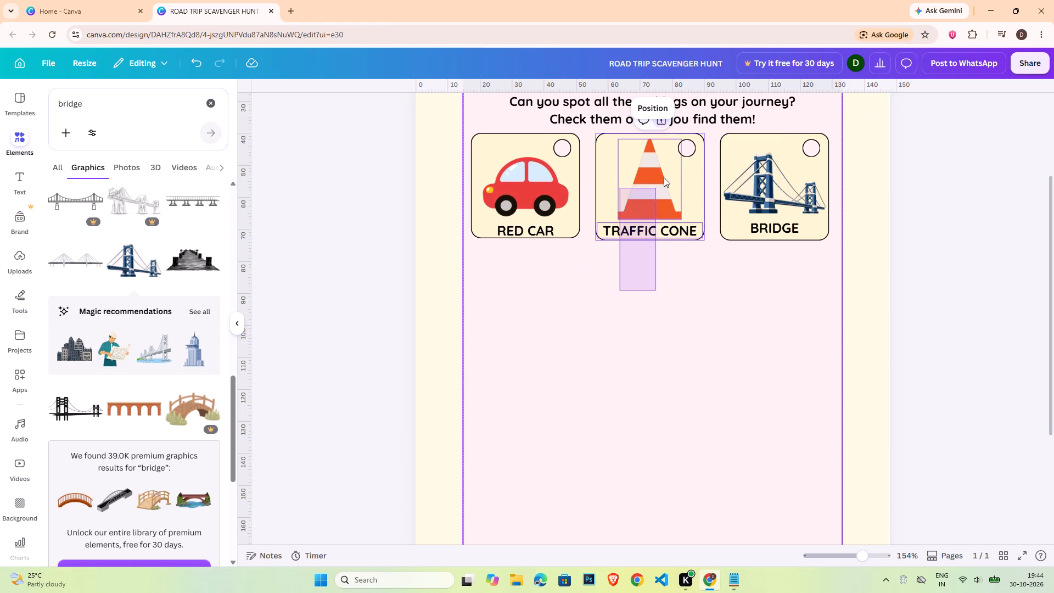
pyautogui.moveTo(664, 177); pyautogui.dragTo(685, 155)
pyautogui.click(613, 264)
pyautogui.click(766, 296)
# Group the third card's box, bridge graphic, BRIDGE label and check circle.
pyautogui.moveTo(744, 261); pyautogui.dragTo(744, 260)
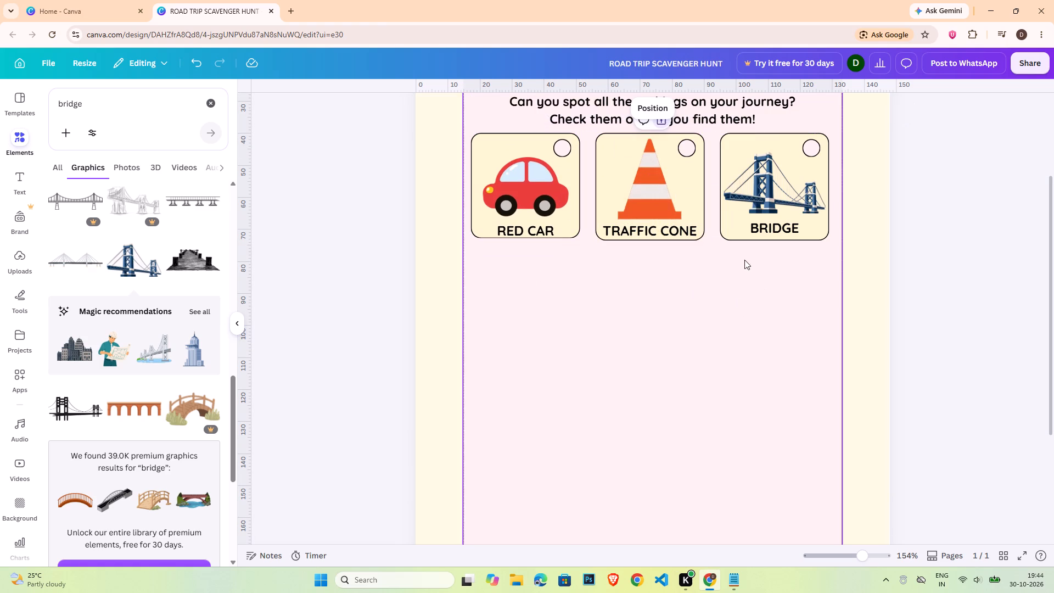
pyautogui.moveTo(744, 260); pyautogui.dragTo(801, 144)
pyautogui.click(794, 288)
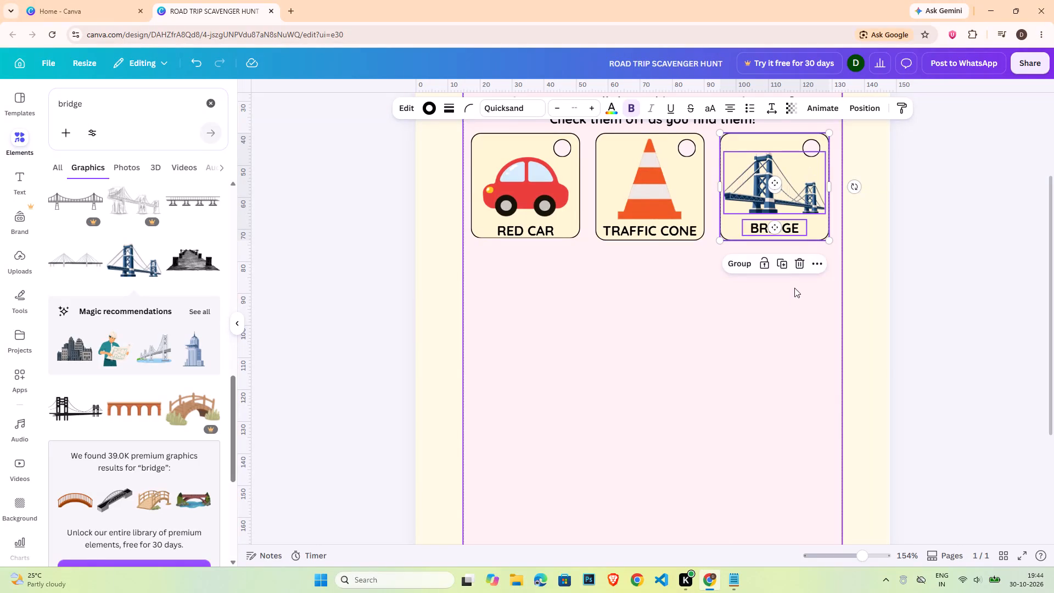
pyautogui.moveTo(791, 330); pyautogui.dragTo(811, 143)
pyautogui.click(744, 266)
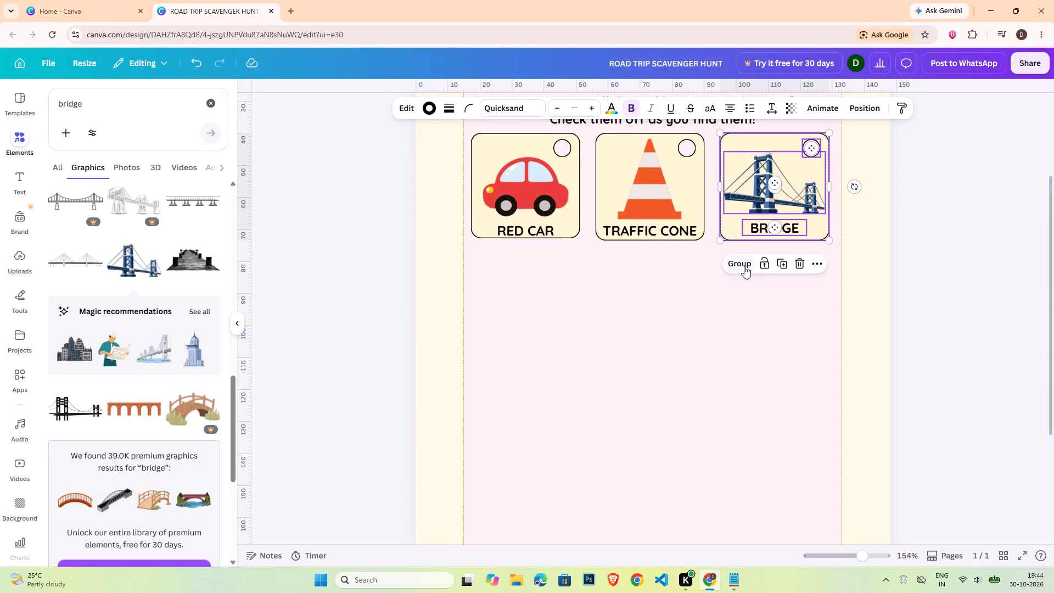
pyautogui.click(519, 300)
# Duplicate the row of three cards and place the copy about 2 mm below, aligned with the first row's columns.
pyautogui.moveTo(506, 275); pyautogui.dragTo(826, 204)
pyautogui.hotkey('ctrl', 'c')
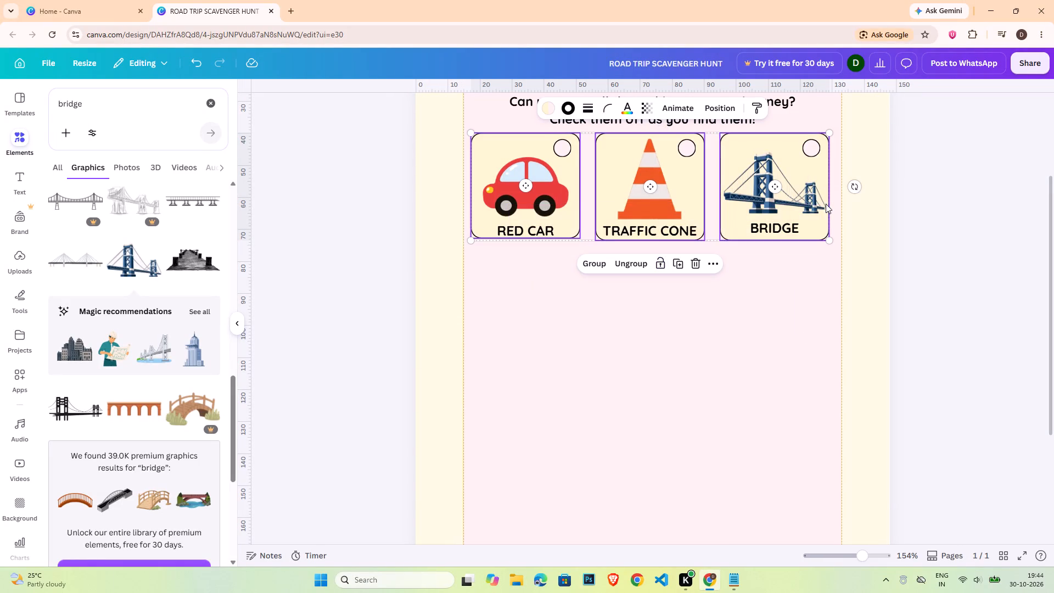
pyautogui.hotkey('ctrl', 'v')
pyautogui.moveTo(822, 204); pyautogui.dragTo(811, 305)
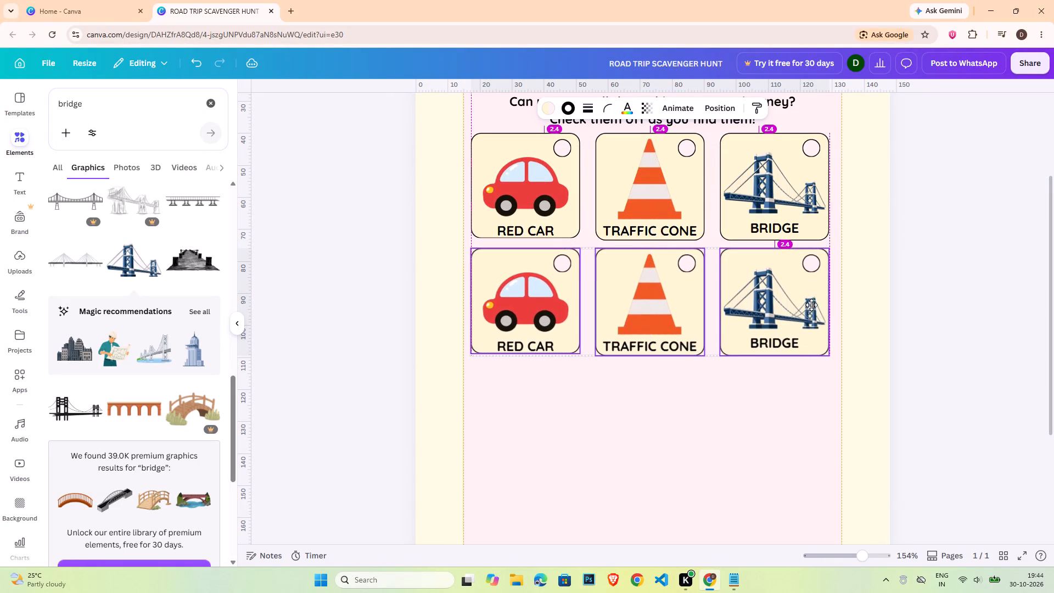
pyautogui.moveTo(811, 305); pyautogui.dragTo(811, 299)
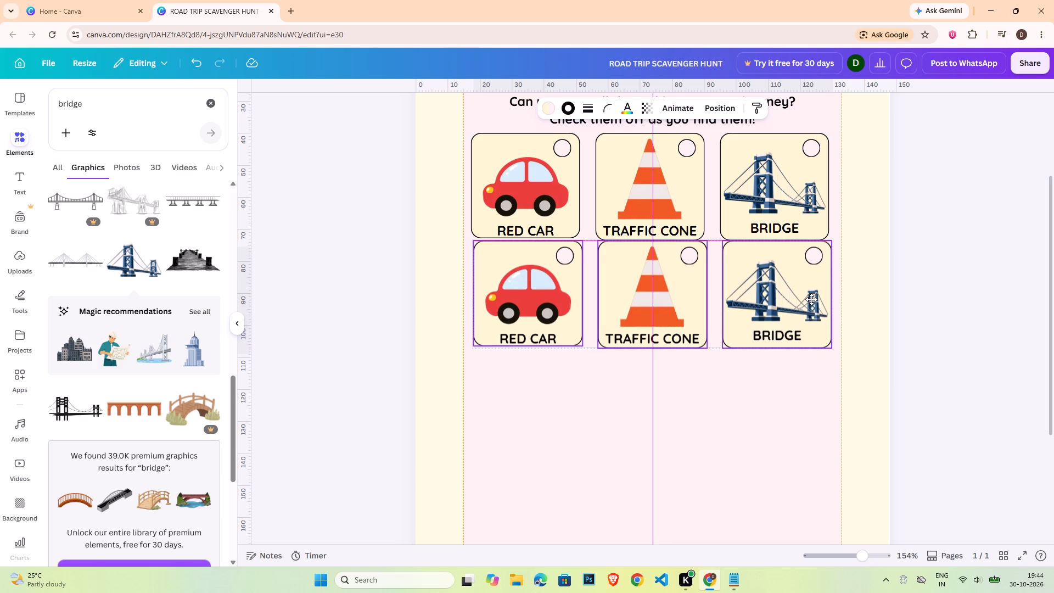
pyautogui.moveTo(811, 299); pyautogui.dragTo(814, 303)
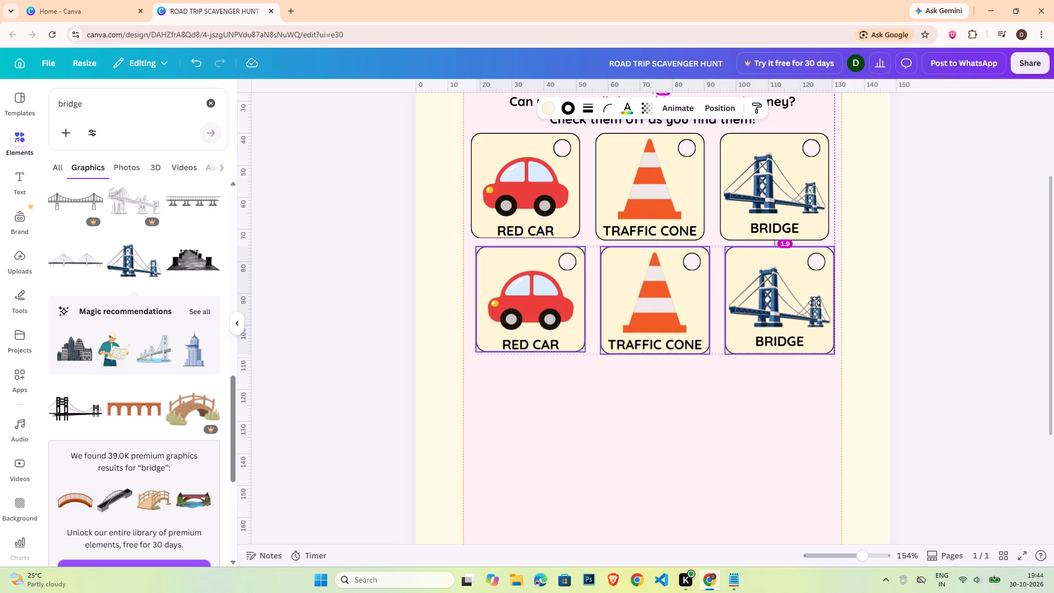
pyautogui.moveTo(814, 303); pyautogui.dragTo(808, 304)
# Duplicate the second row of cards and place the copy about 2.4 mm below it as a third row.
pyautogui.scroll(-2, 885, 353)
pyautogui.hotkey('ctrl', 'c')
pyautogui.hotkey('ctrl', 'v')
pyautogui.moveTo(793, 221); pyautogui.dragTo(780, 328)
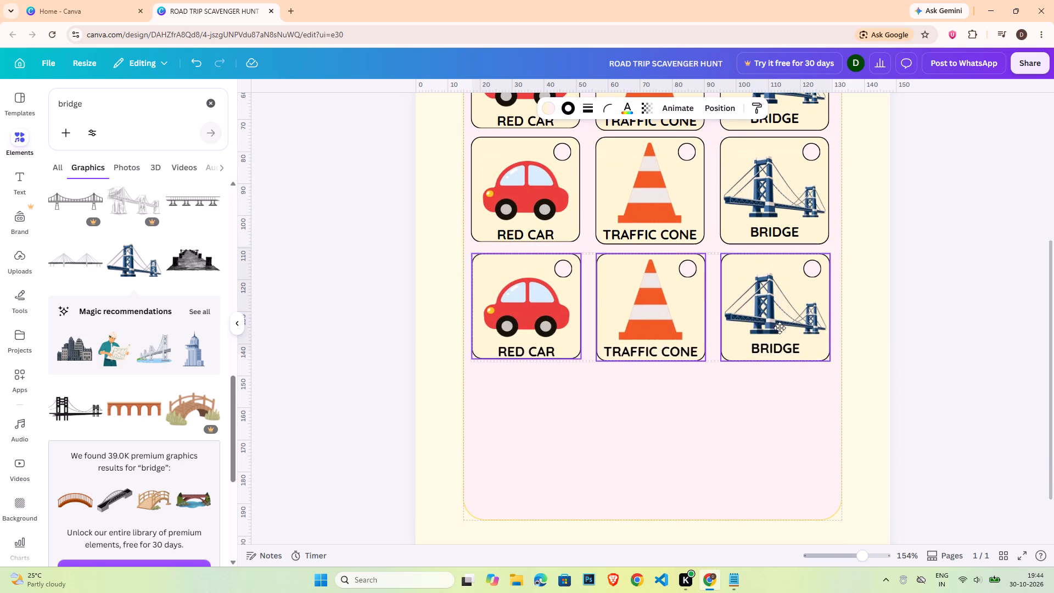
pyautogui.moveTo(780, 328); pyautogui.dragTo(783, 323)
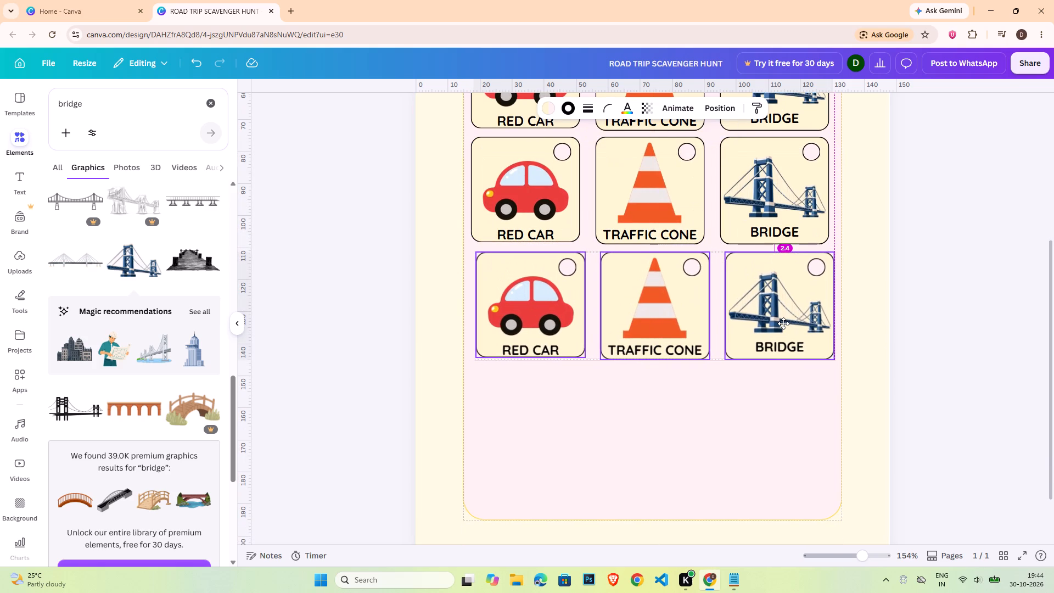
pyautogui.moveTo(783, 323); pyautogui.dragTo(782, 323)
# Duplicate the third row of cards and place the copy near the pink panel's lower edge, aligned with the upper rows' columns.
pyautogui.hotkey('ctrl', 'c')
pyautogui.hotkey('ctrl', 'v')
pyautogui.moveTo(793, 312); pyautogui.dragTo(782, 444)
pyautogui.moveTo(782, 327); pyautogui.dragTo(779, 355)
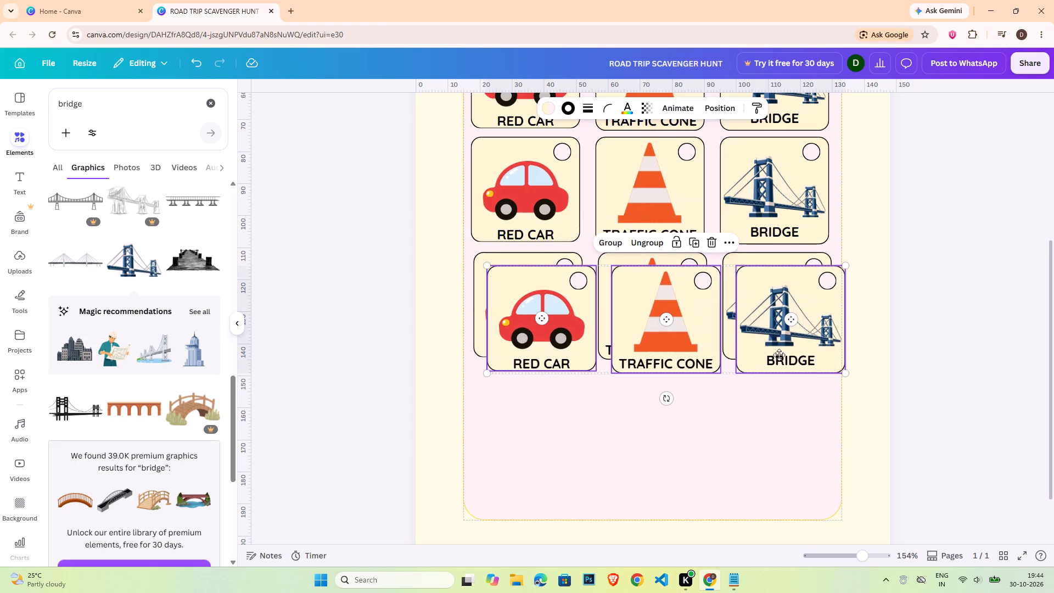
pyautogui.moveTo(779, 355); pyautogui.dragTo(763, 455)
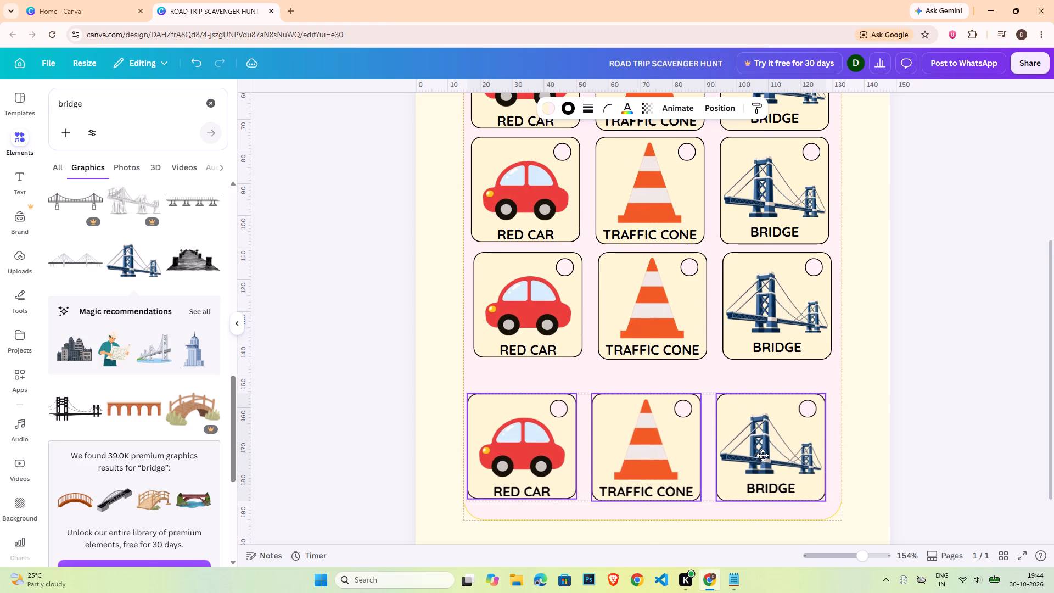
pyautogui.moveTo(763, 455); pyautogui.dragTo(766, 460)
pyautogui.click(324, 161)
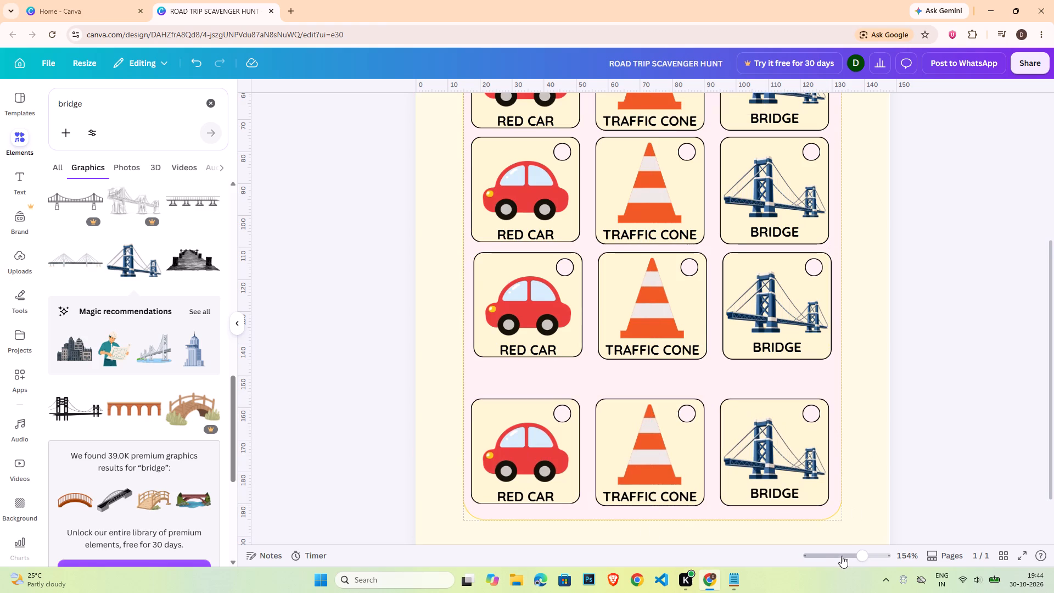
# Select all twelve cards and tidy up their spacing into an even grid of three columns and four rows.
pyautogui.click(849, 555)
pyautogui.click(876, 436)
pyautogui.moveTo(502, 194); pyautogui.dragTo(741, 422)
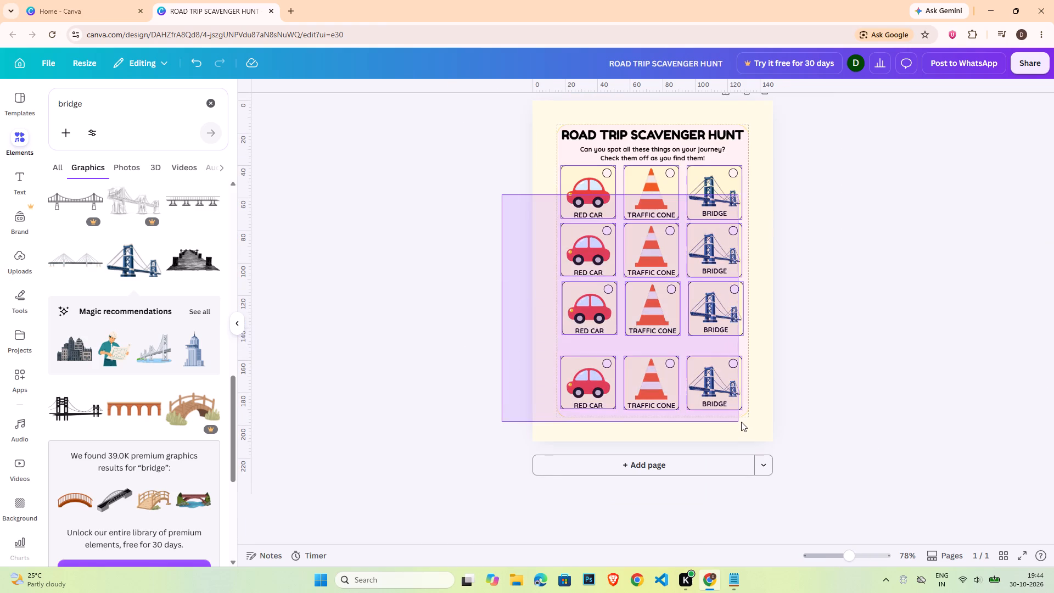
pyautogui.moveTo(741, 422); pyautogui.dragTo(743, 423)
pyautogui.click(720, 116)
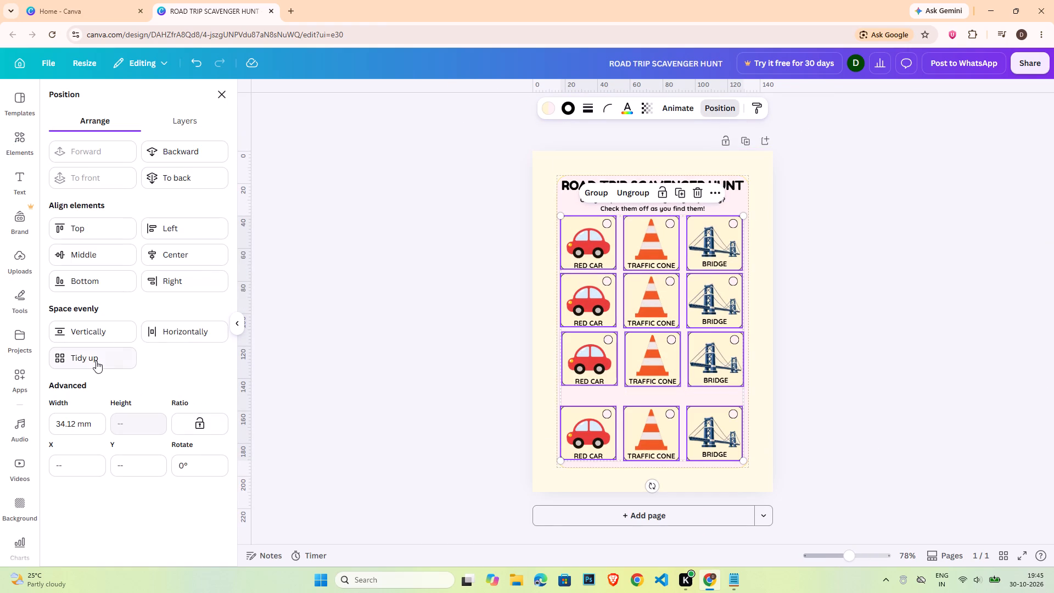
pyautogui.click(96, 361)
pyautogui.doubleClick(844, 396)
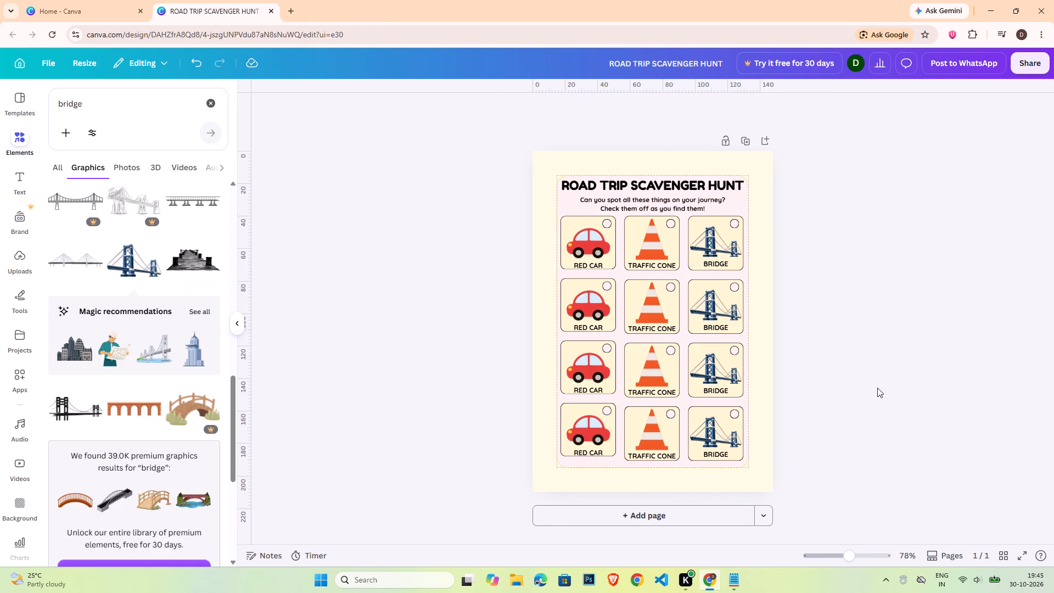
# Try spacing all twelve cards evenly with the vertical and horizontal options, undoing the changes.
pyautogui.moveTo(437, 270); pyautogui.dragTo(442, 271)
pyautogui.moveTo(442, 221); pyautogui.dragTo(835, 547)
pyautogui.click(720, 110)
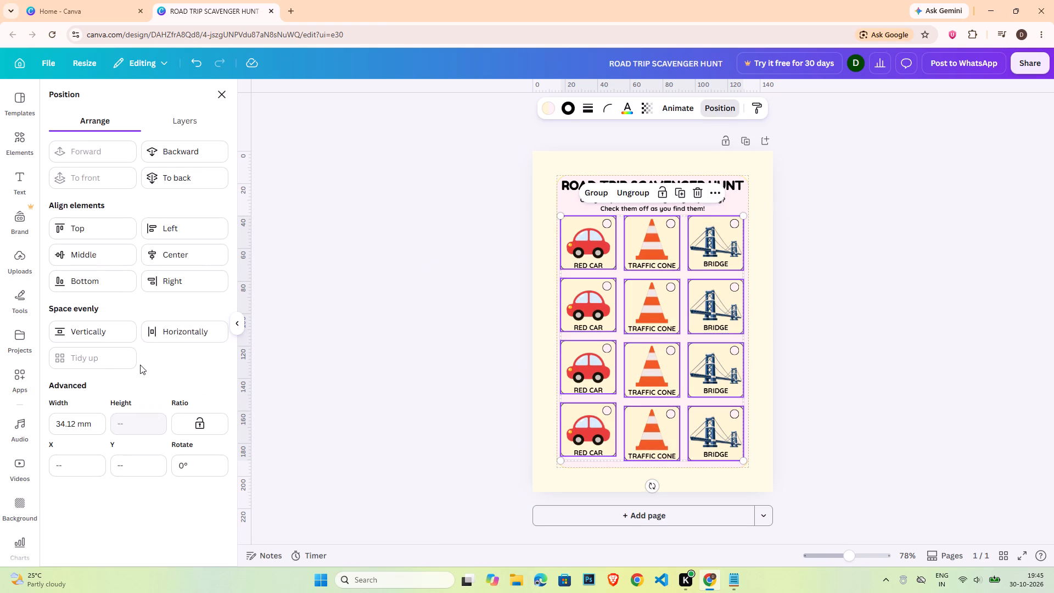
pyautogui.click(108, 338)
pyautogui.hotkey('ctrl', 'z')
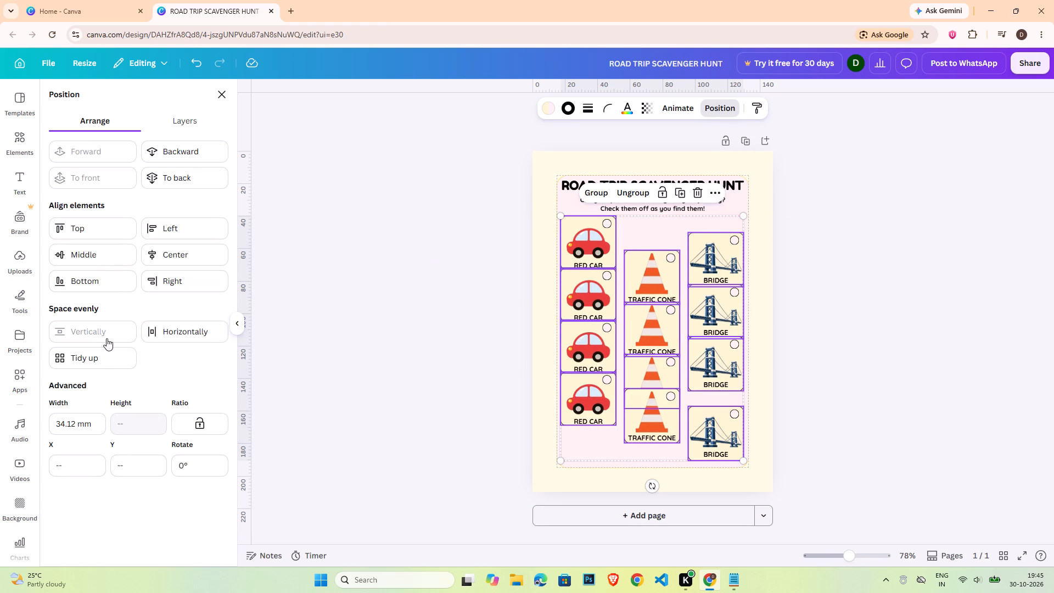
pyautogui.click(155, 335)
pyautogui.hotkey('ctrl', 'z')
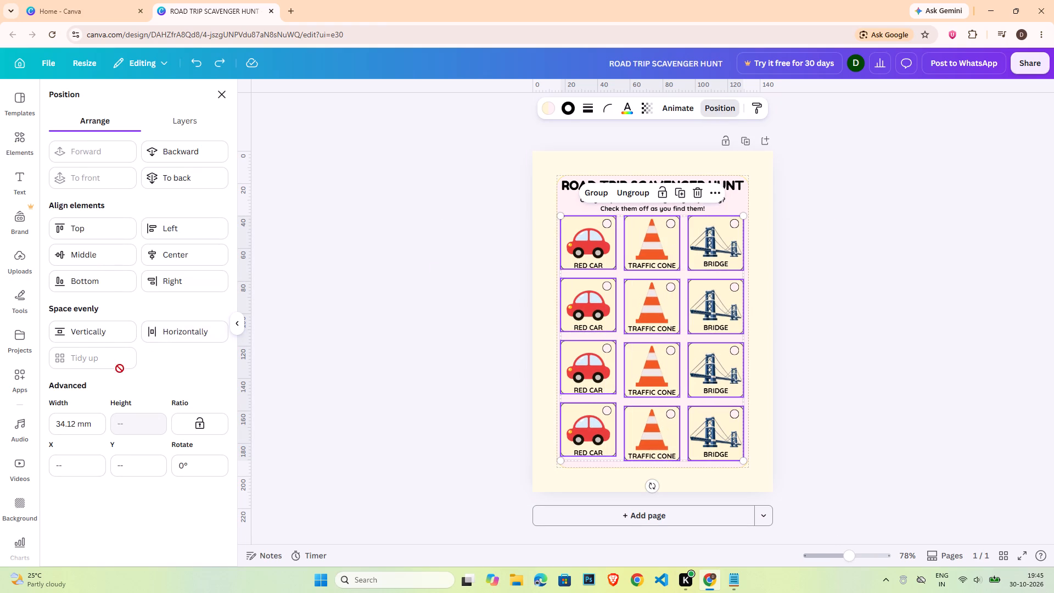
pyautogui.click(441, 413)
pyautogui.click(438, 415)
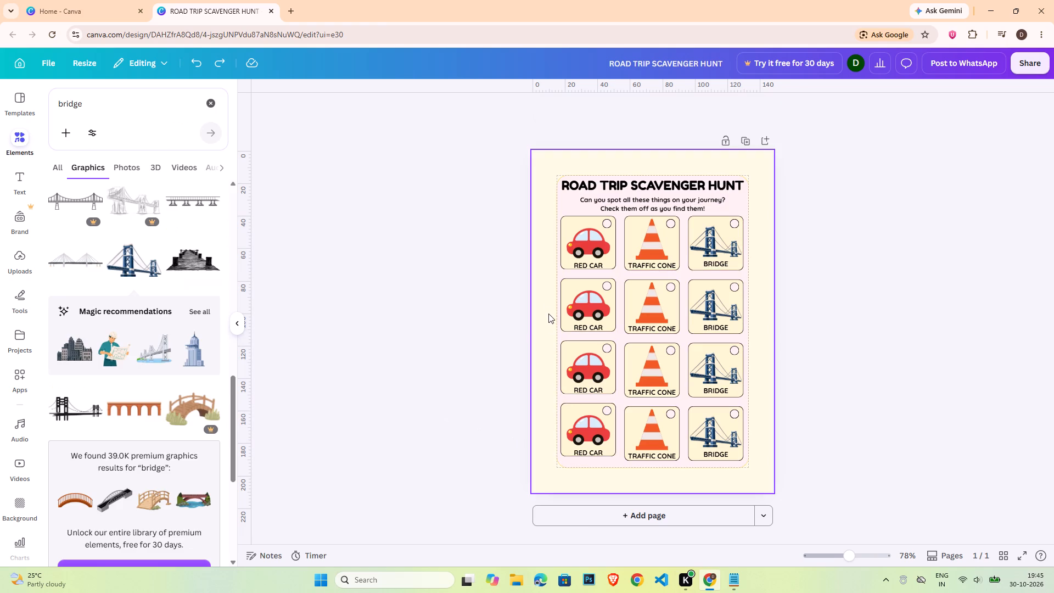
# Tidy up the first and second rows of cards, one row at a time.
pyautogui.moveTo(491, 232); pyautogui.dragTo(730, 276)
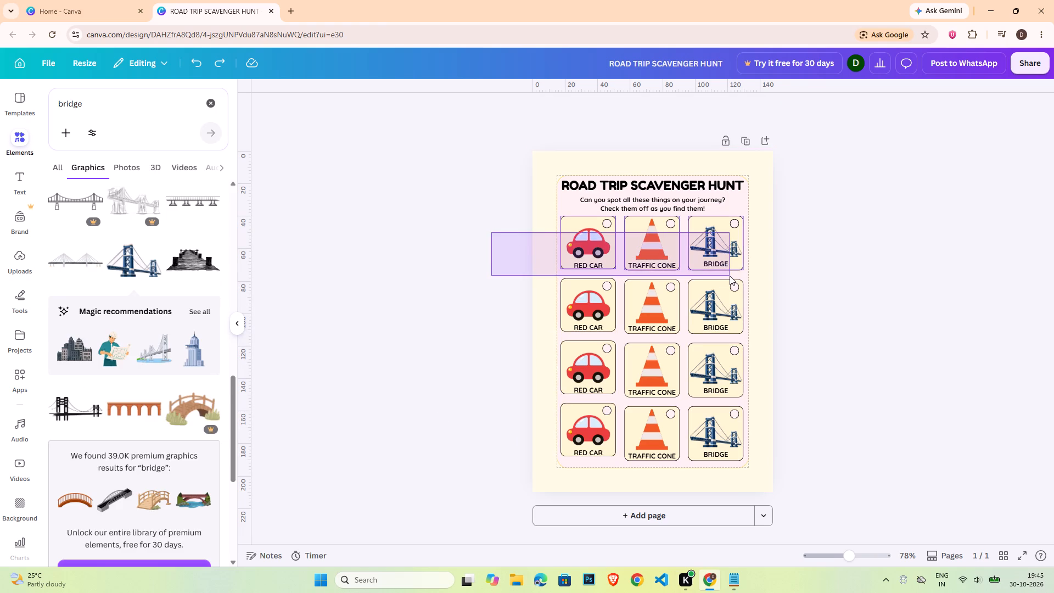
pyautogui.click(731, 110)
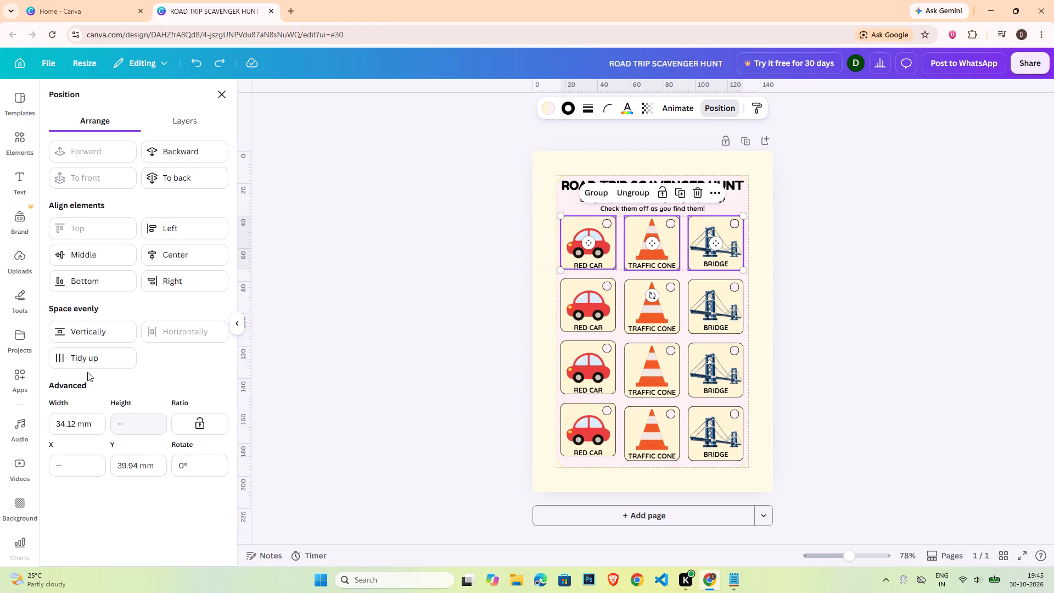
pyautogui.click(94, 361)
pyautogui.doubleClick(363, 331)
pyautogui.moveTo(400, 291); pyautogui.dragTo(715, 328)
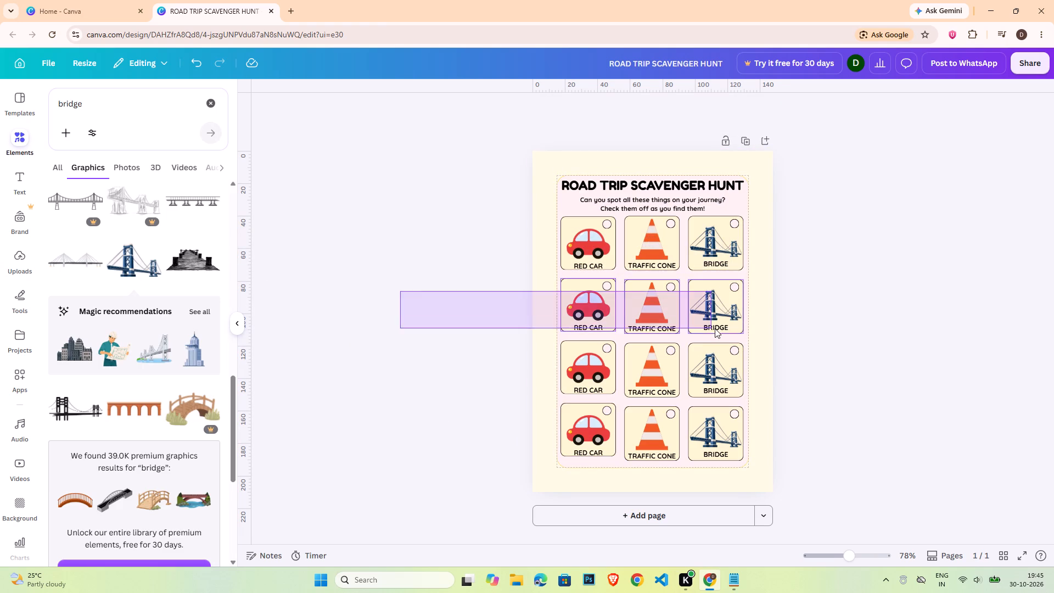
pyautogui.moveTo(715, 328); pyautogui.dragTo(715, 328)
pyautogui.click(709, 113)
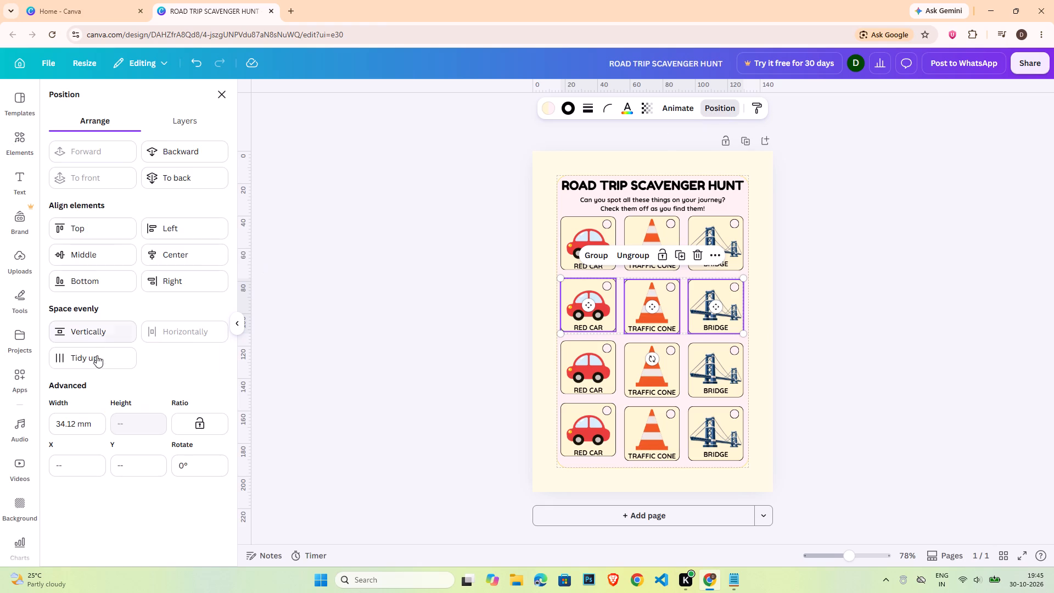
pyautogui.click(93, 364)
pyautogui.doubleClick(478, 357)
# Tidy up the third and fourth rows of cards, one row at a time.
pyautogui.moveTo(400, 347); pyautogui.dragTo(784, 405)
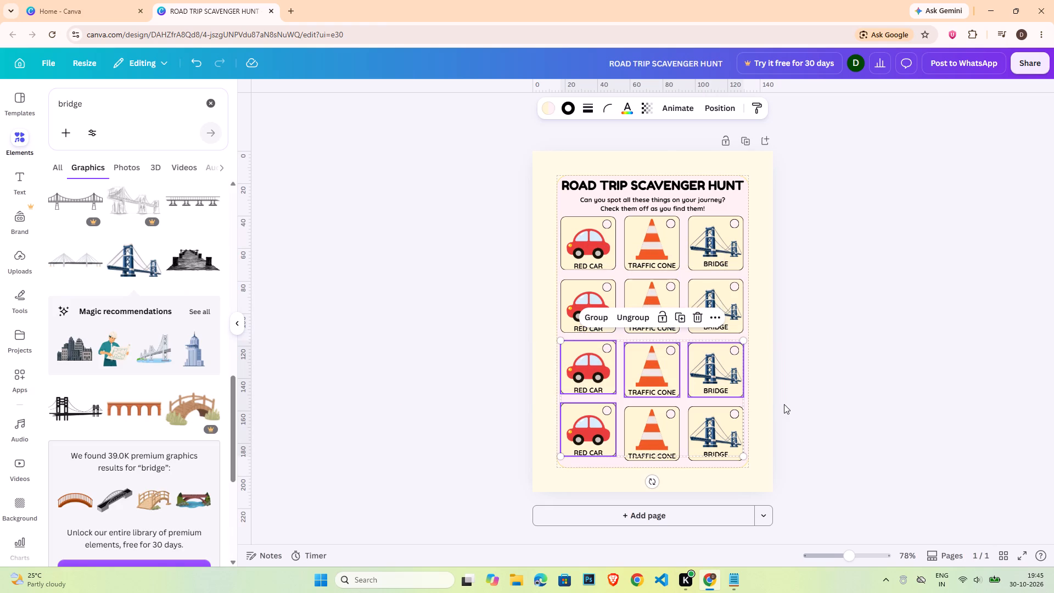
pyautogui.click(927, 363)
pyautogui.moveTo(518, 372); pyautogui.dragTo(784, 370)
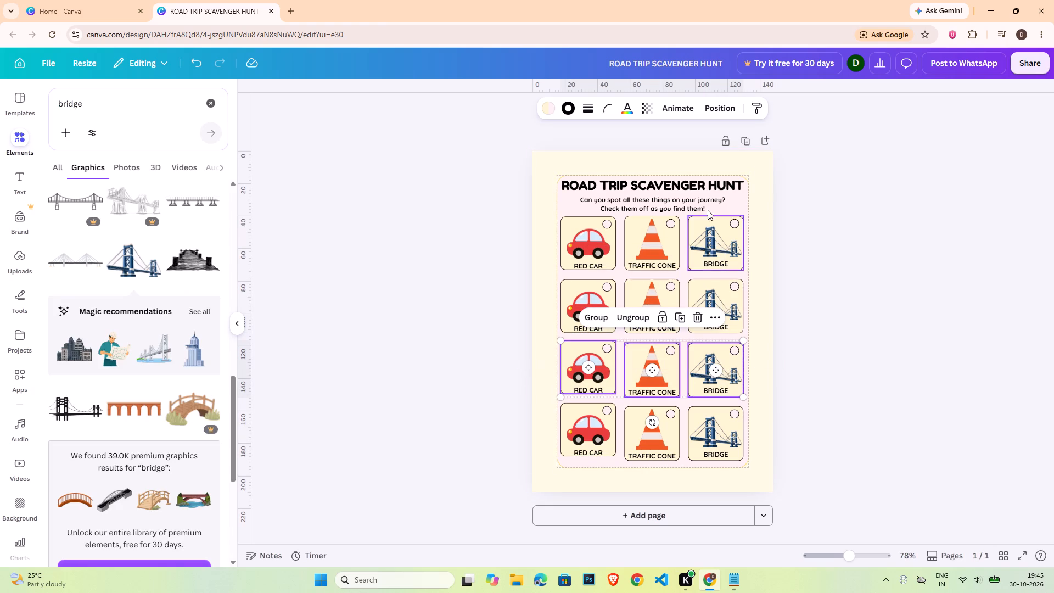
pyautogui.click(713, 107)
pyautogui.click(114, 350)
pyautogui.doubleClick(472, 397)
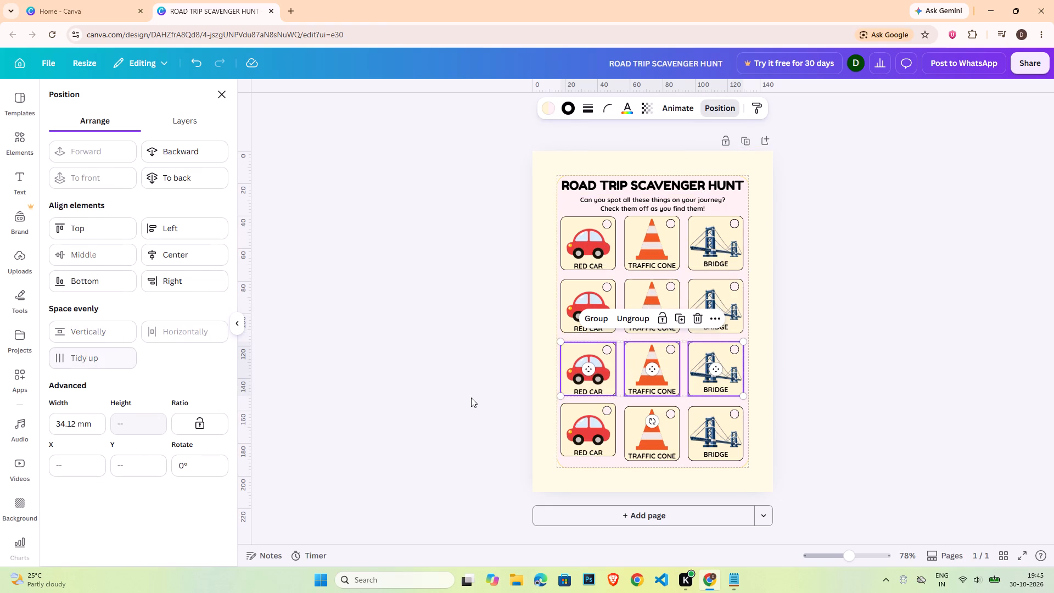
pyautogui.moveTo(413, 420); pyautogui.dragTo(781, 462)
pyautogui.click(714, 100)
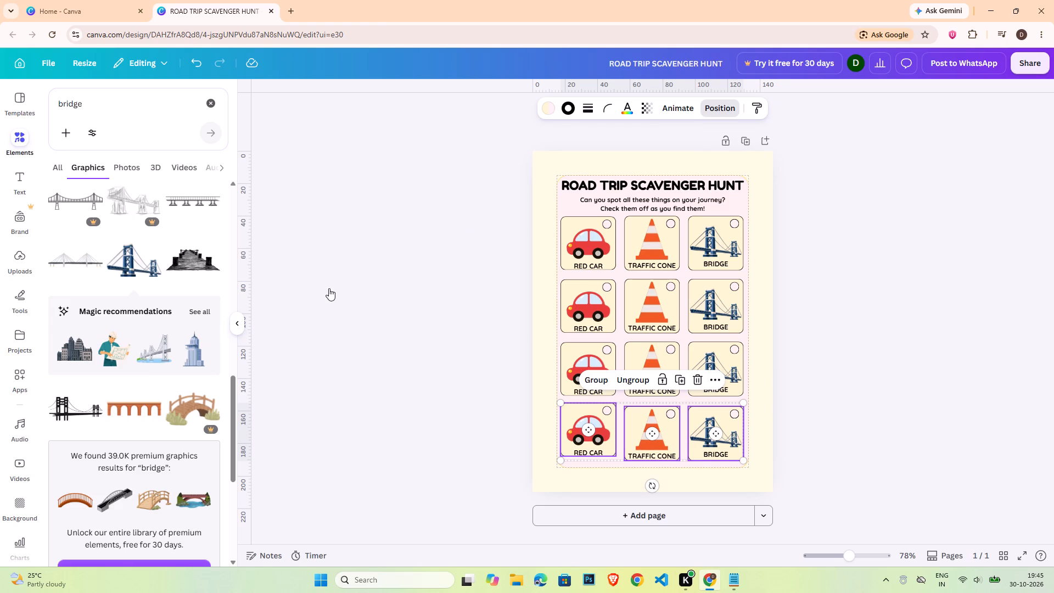
pyautogui.click(76, 358)
pyautogui.doubleClick(896, 359)
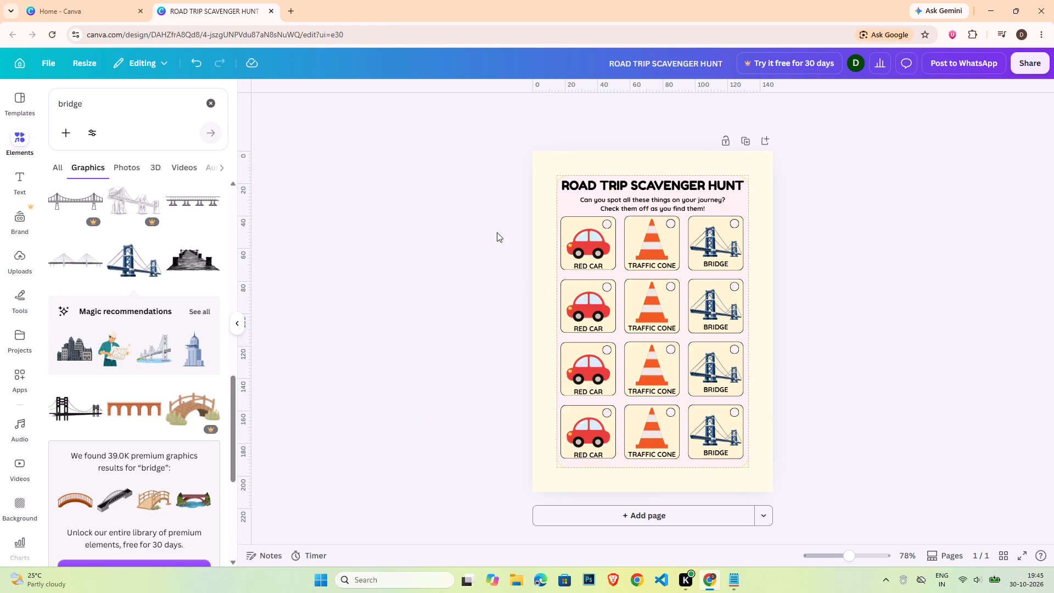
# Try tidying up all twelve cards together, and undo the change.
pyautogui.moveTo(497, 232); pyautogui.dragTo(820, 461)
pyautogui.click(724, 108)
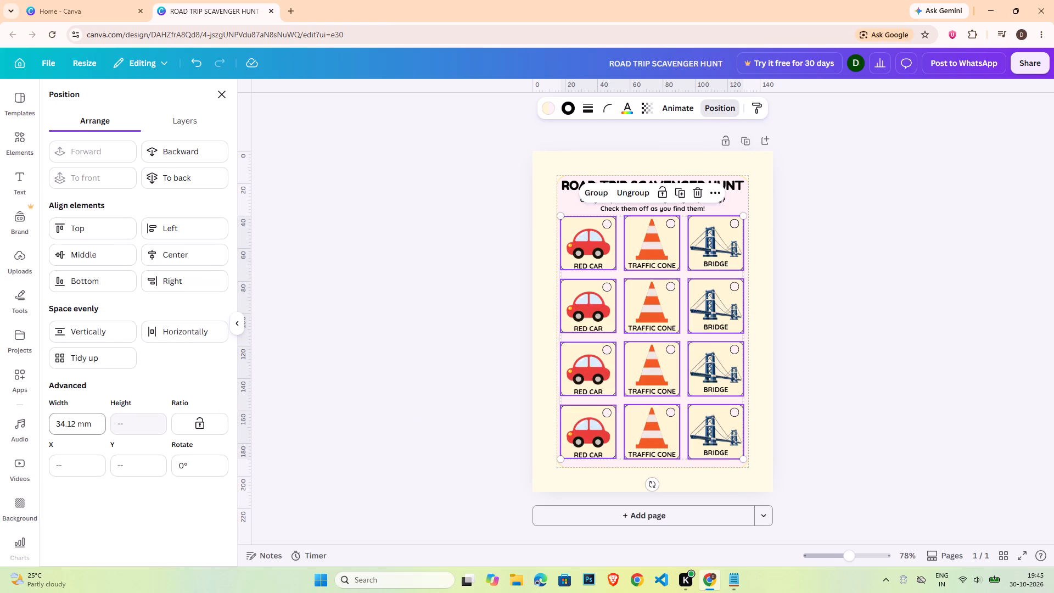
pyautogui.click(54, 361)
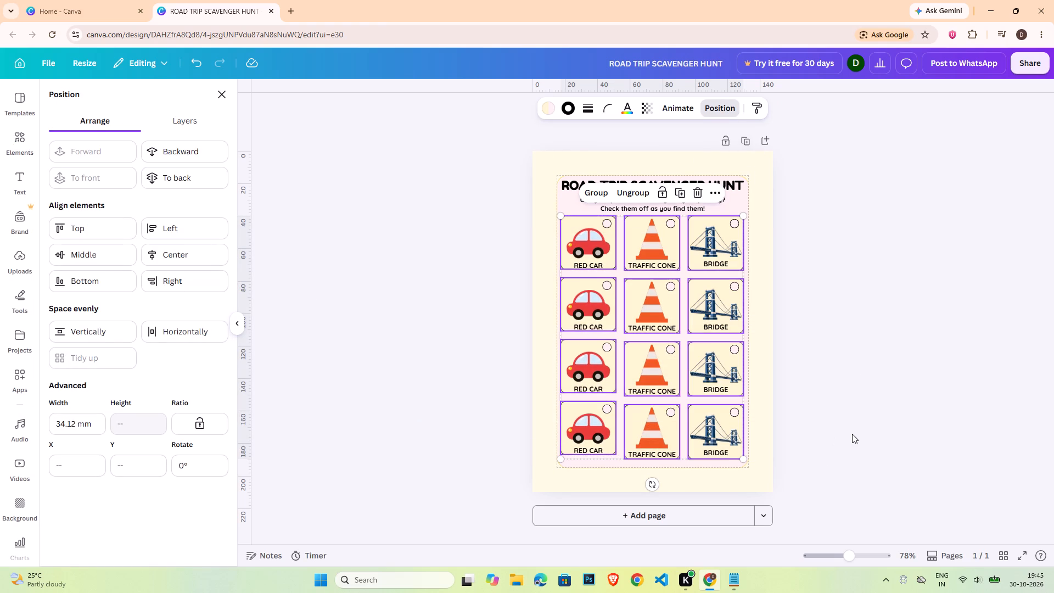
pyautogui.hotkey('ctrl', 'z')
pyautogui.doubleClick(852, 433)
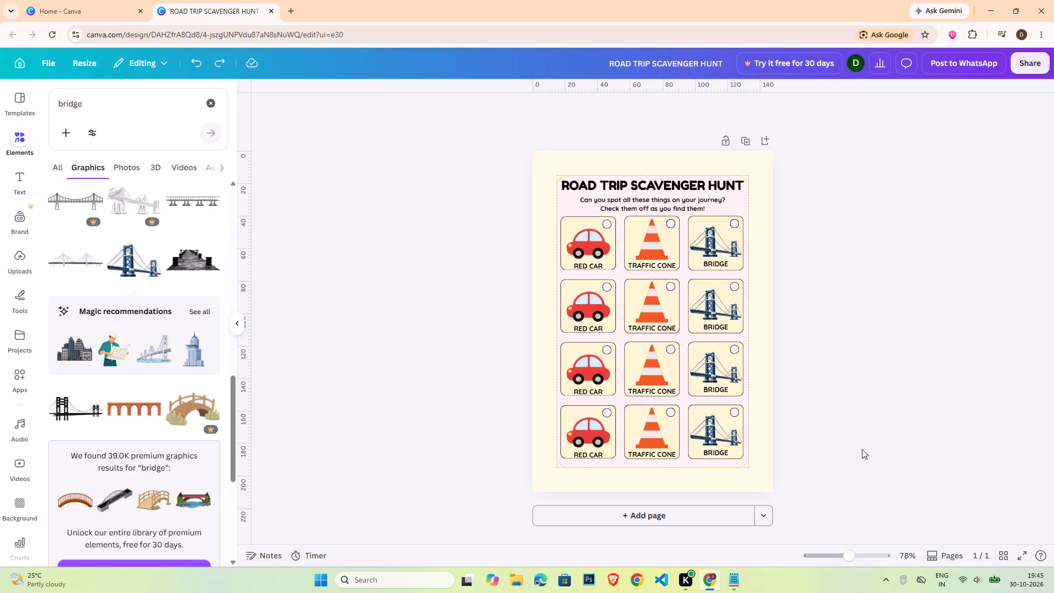
# Search the graphics for "tiny bug".
pyautogui.tripleClick(124, 99)
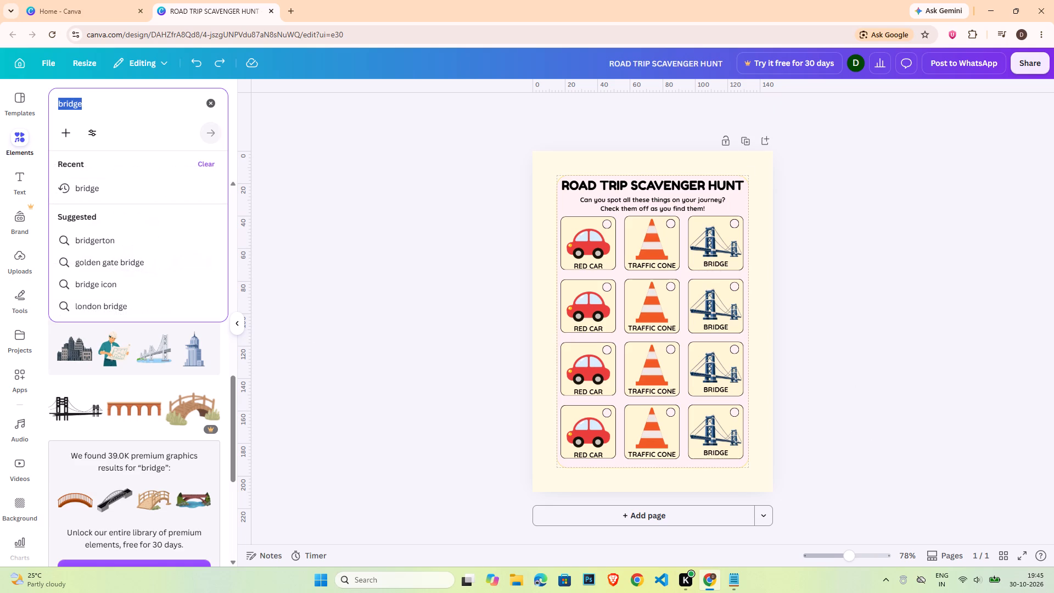
pyautogui.write('tinu')
pyautogui.press('BackSpace')
pyautogui.write('y bug')
pyautogui.press('Return')
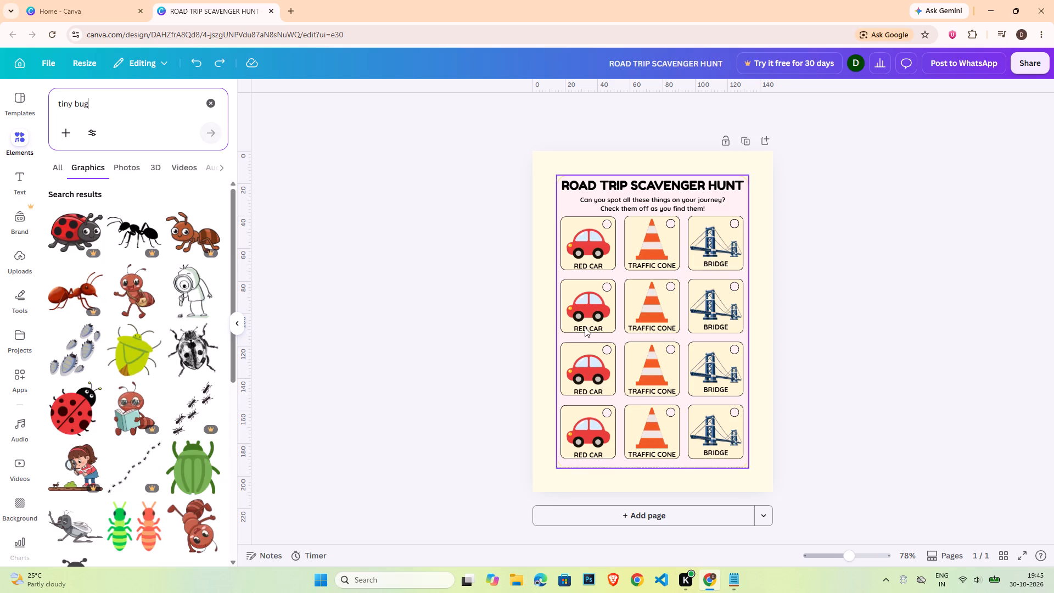
# Delete the red car graphic from the first card of the second row.
pyautogui.click(600, 313)
pyautogui.click(558, 253)
pyautogui.click(498, 277)
pyautogui.click(607, 311)
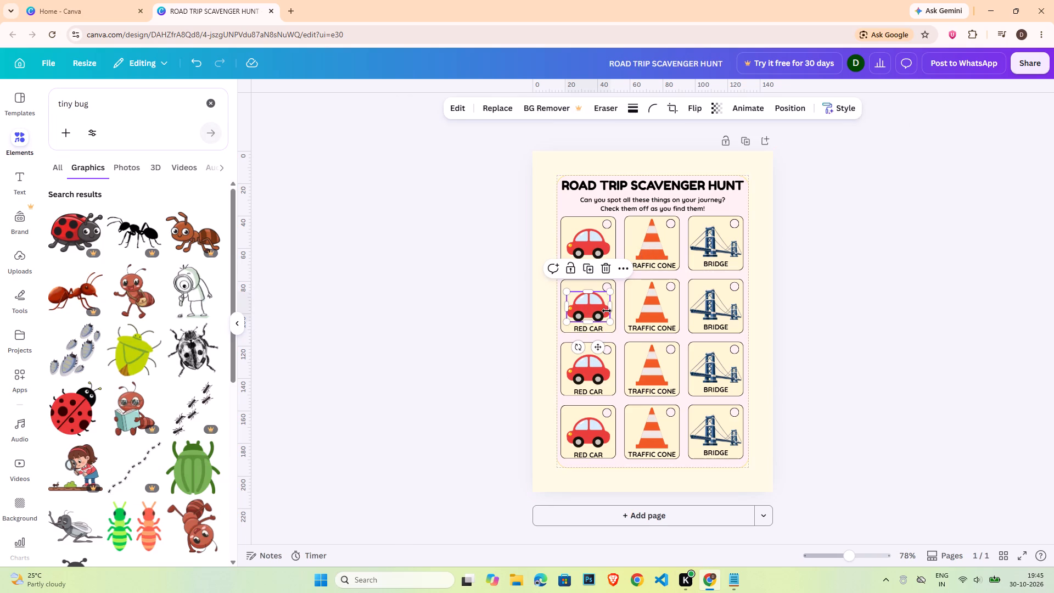
pyautogui.press('Delete')
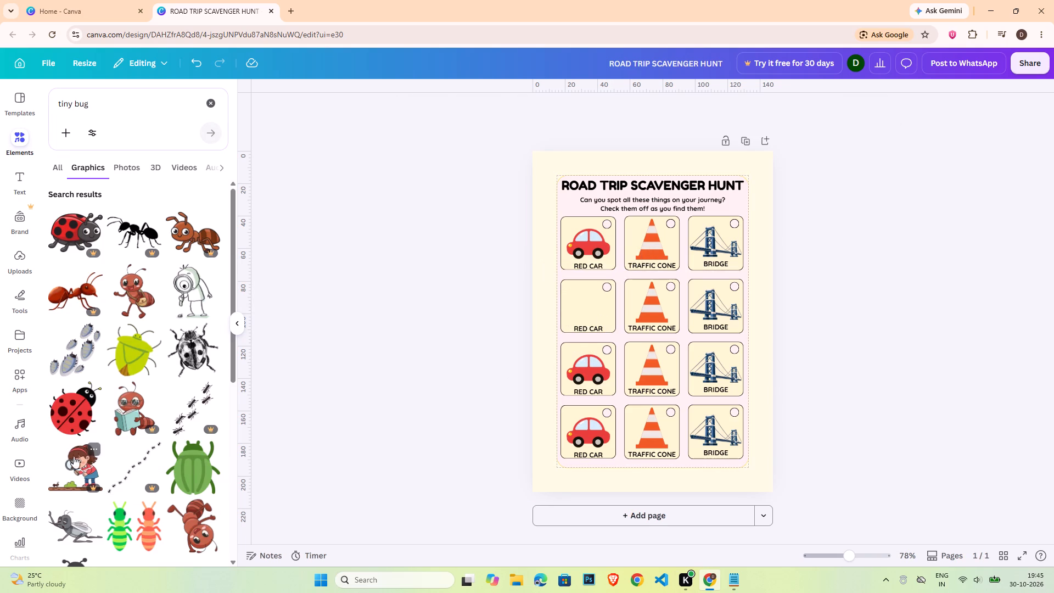
# Insert the red ladybug graphic with black spots and rotate it so that it stands upright.
pyautogui.click(72, 421)
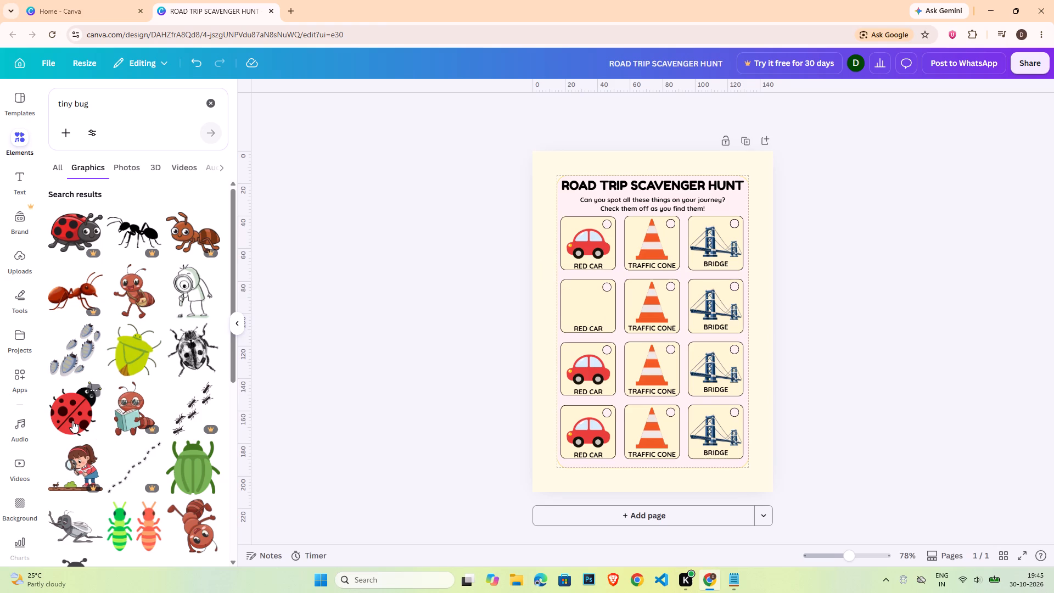
pyautogui.moveTo(649, 448); pyautogui.dragTo(799, 444)
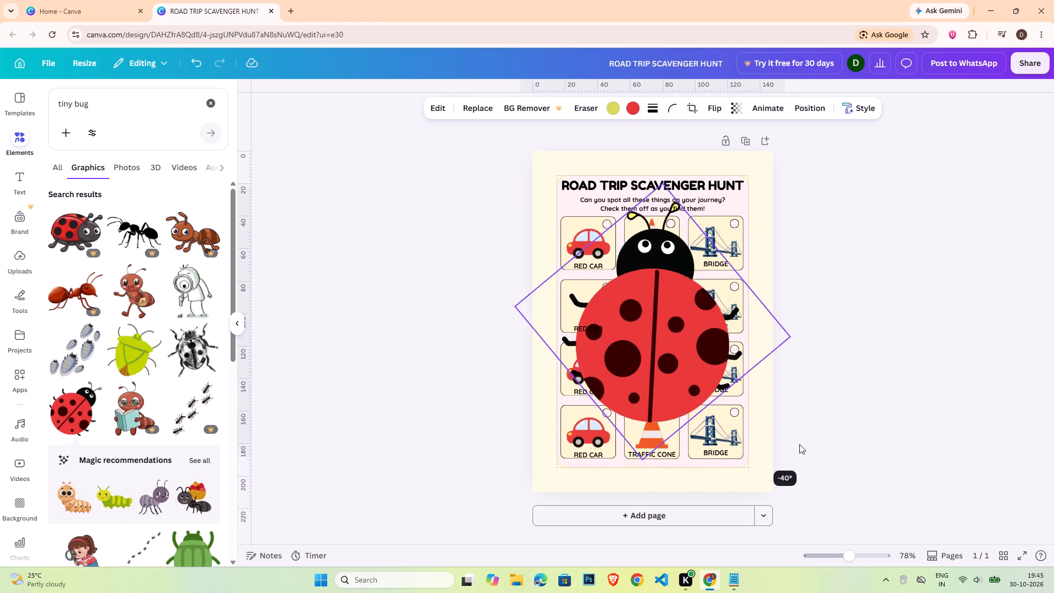
pyautogui.moveTo(799, 444); pyautogui.dragTo(779, 458)
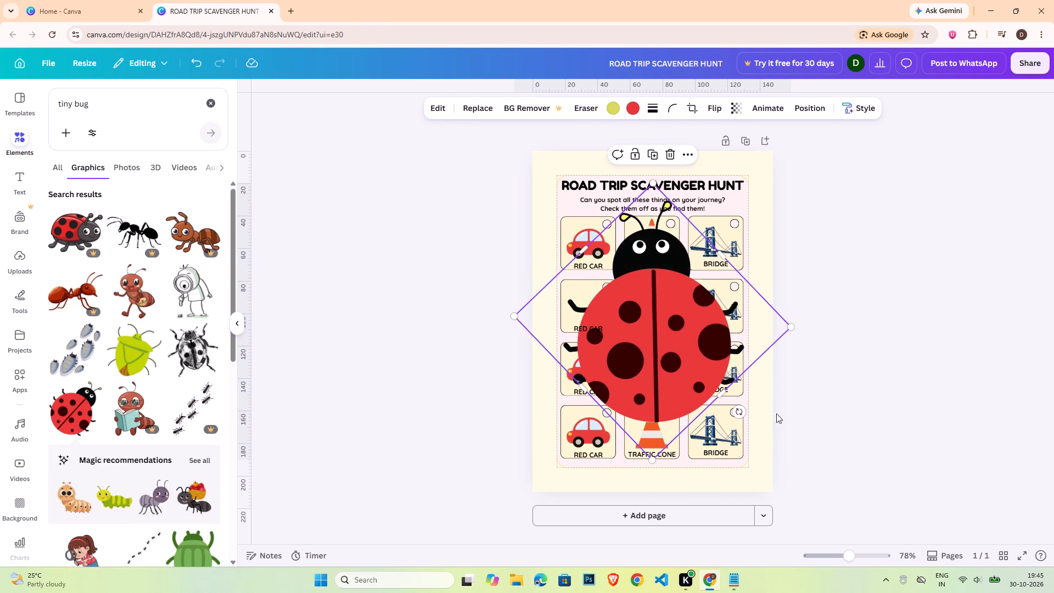
# Scale the ladybug down and centre it above the label in the first card of the second row.
pyautogui.moveTo(652, 185); pyautogui.dragTo(622, 285)
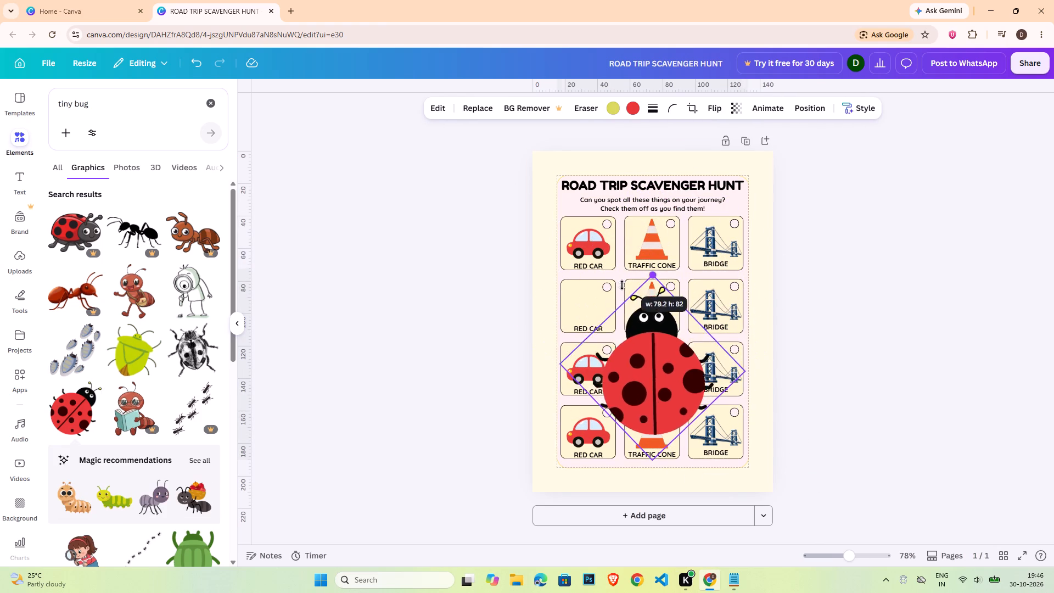
pyautogui.moveTo(622, 285); pyautogui.dragTo(602, 374)
pyautogui.moveTo(657, 435); pyautogui.dragTo(644, 414)
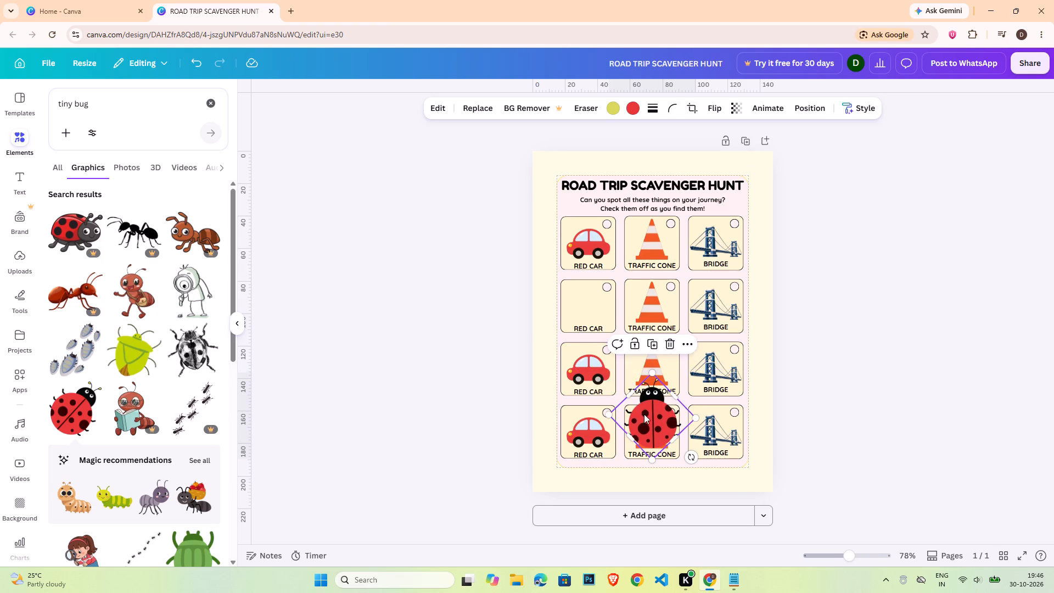
pyautogui.moveTo(644, 414); pyautogui.dragTo(597, 333)
pyautogui.click(862, 558)
pyautogui.scroll(2, 571, 451)
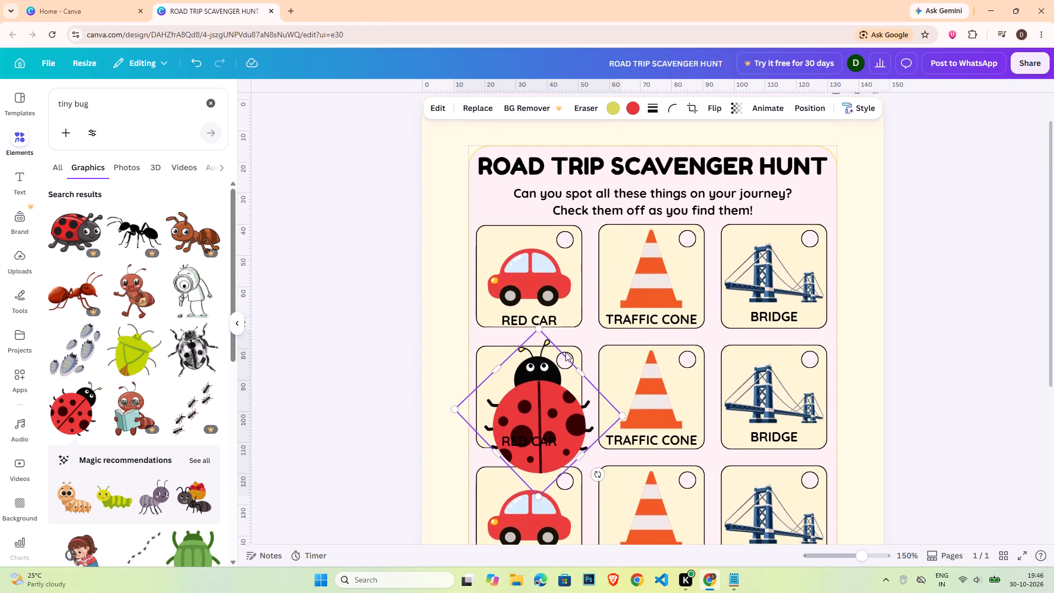
pyautogui.moveTo(538, 331); pyautogui.dragTo(539, 390)
pyautogui.moveTo(546, 467); pyautogui.dragTo(540, 421)
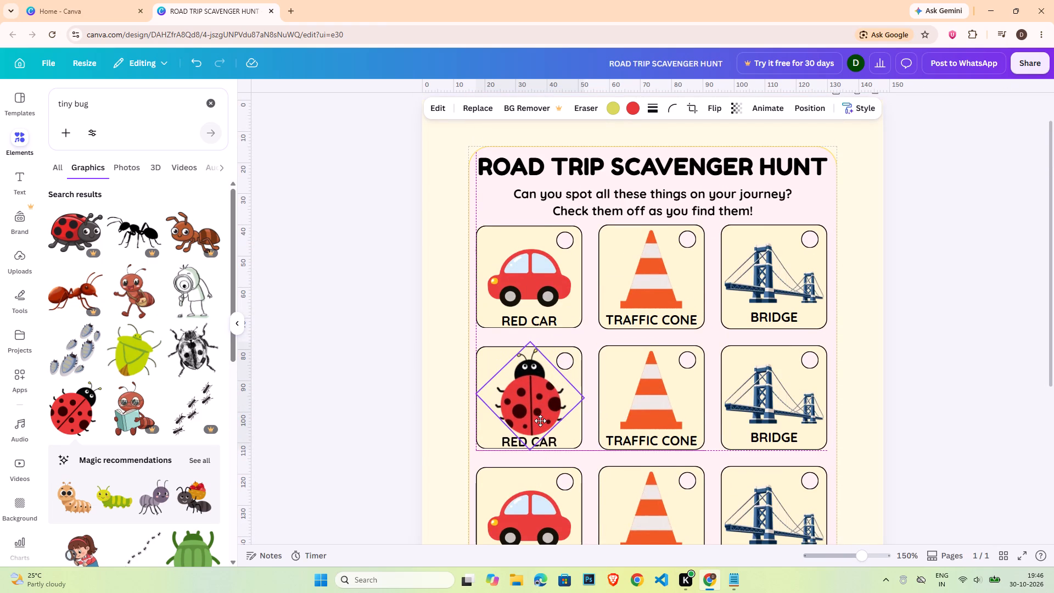
pyautogui.moveTo(540, 421); pyautogui.dragTo(541, 421)
pyautogui.moveTo(532, 340); pyautogui.dragTo(528, 354)
pyautogui.moveTo(535, 409); pyautogui.dragTo(535, 404)
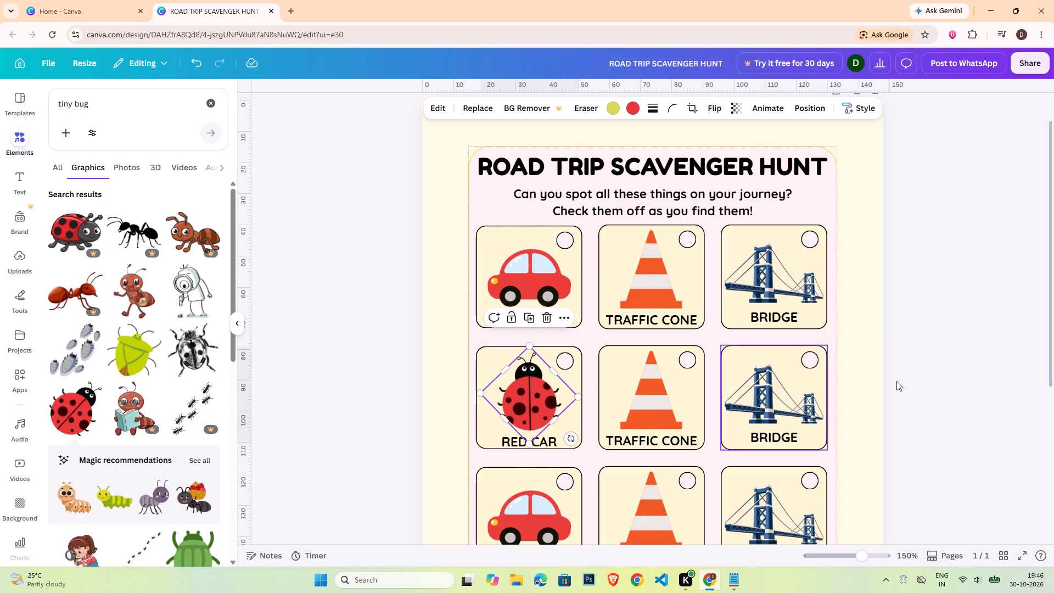
pyautogui.click(994, 325)
# Change the RED CAR label under the ladybug to TINY BUG.
pyautogui.doubleClick(541, 442)
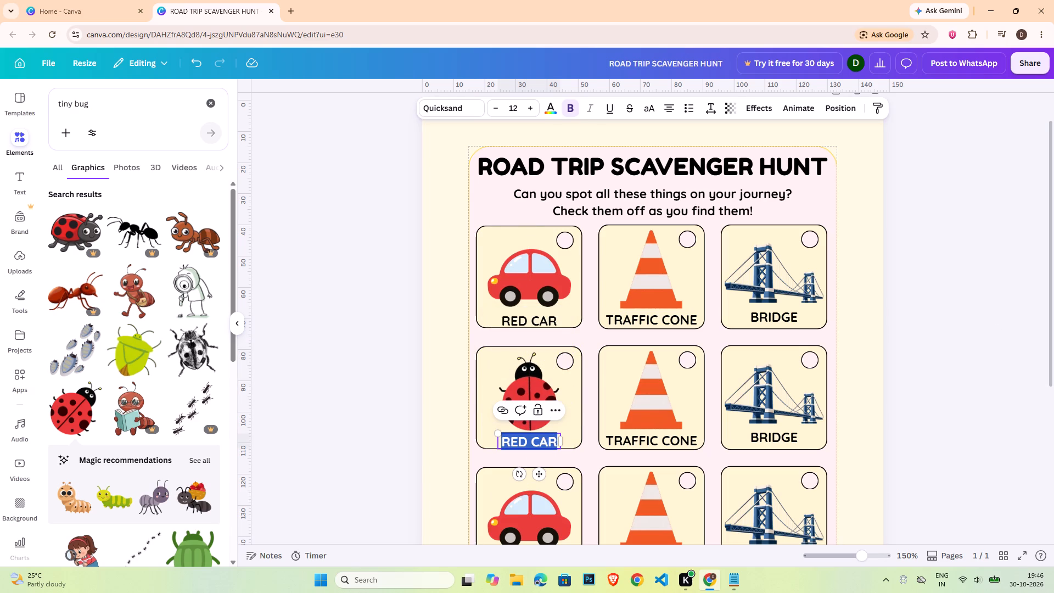
pyautogui.write('TINY BUG')
pyautogui.click(948, 346)
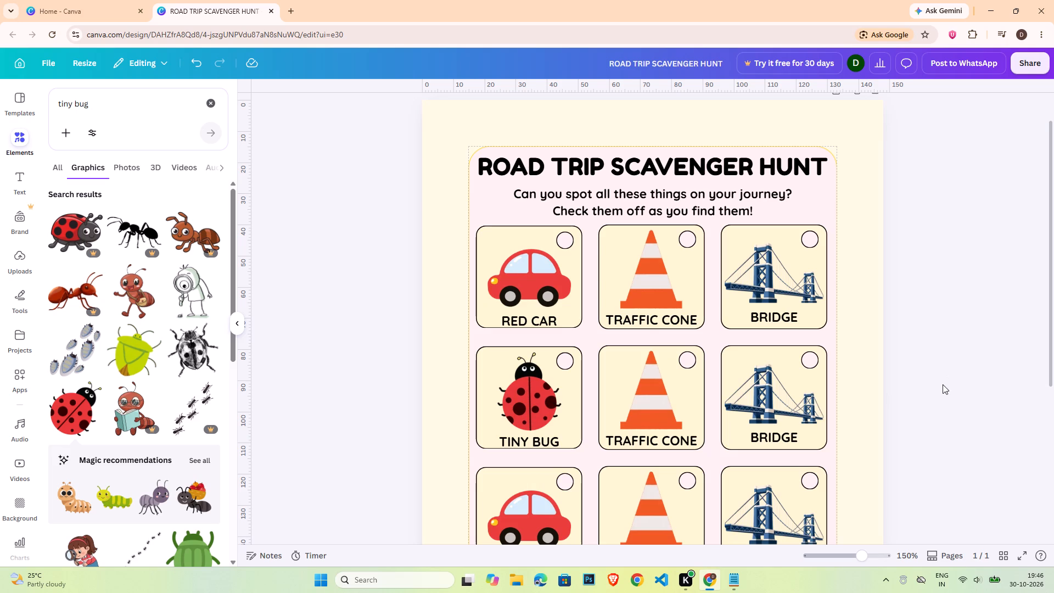
# Search the graphics for "cow".
pyautogui.tripleClick(122, 110)
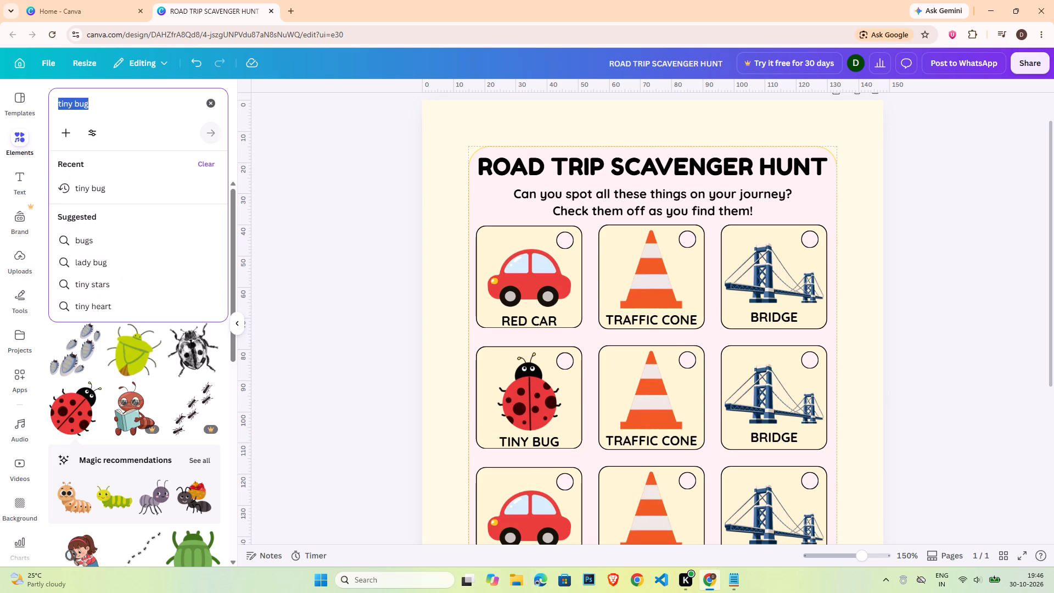
pyautogui.write('cow')
pyautogui.press('Return')
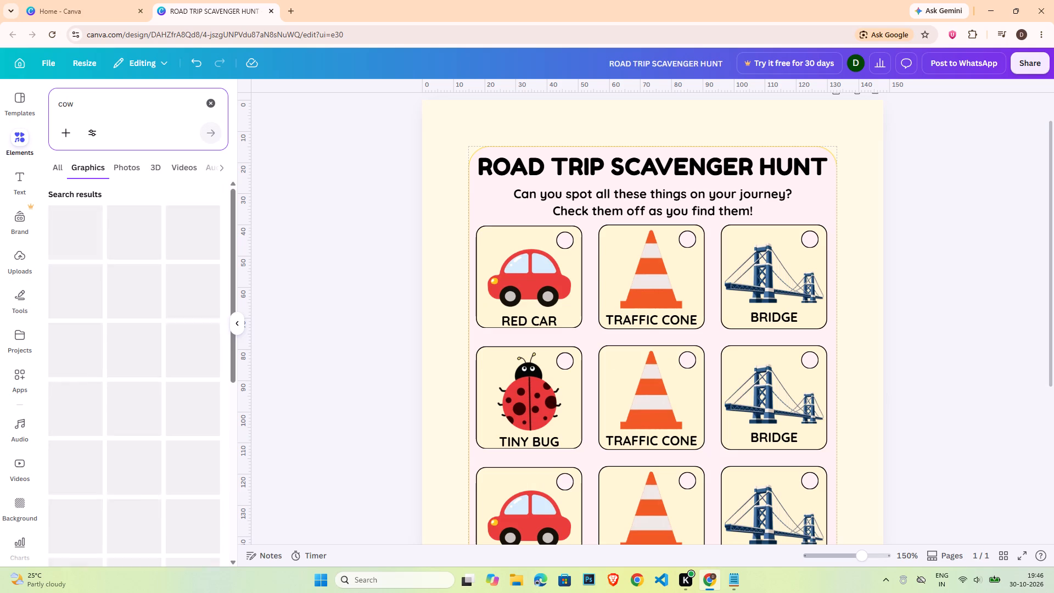
# Ungroup the traffic cone card in the second row and delete its cone graphic.
pyautogui.click(690, 407)
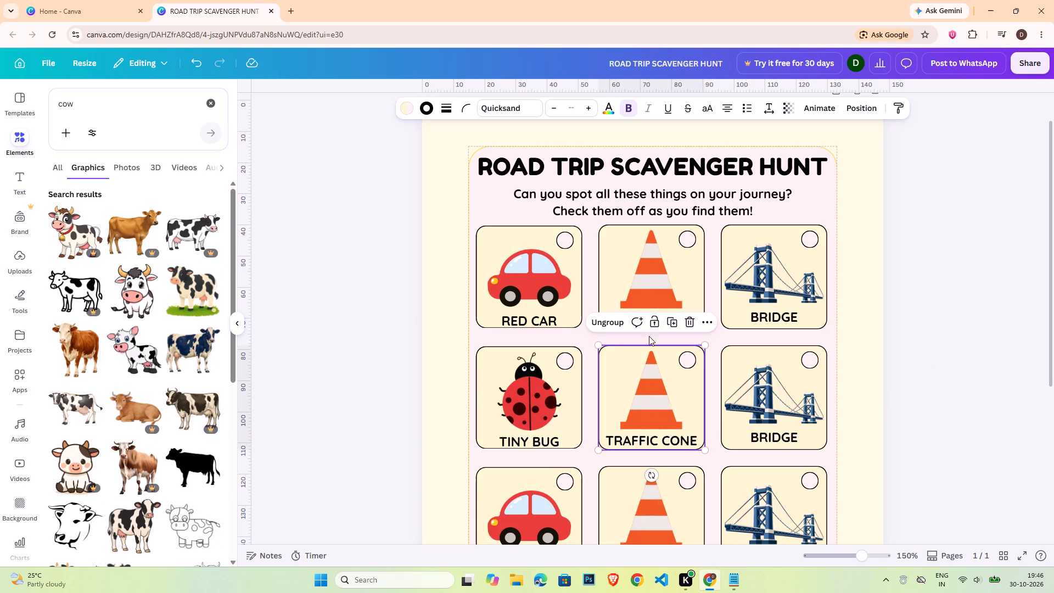
pyautogui.click(623, 320)
pyautogui.click(894, 351)
pyautogui.click(653, 393)
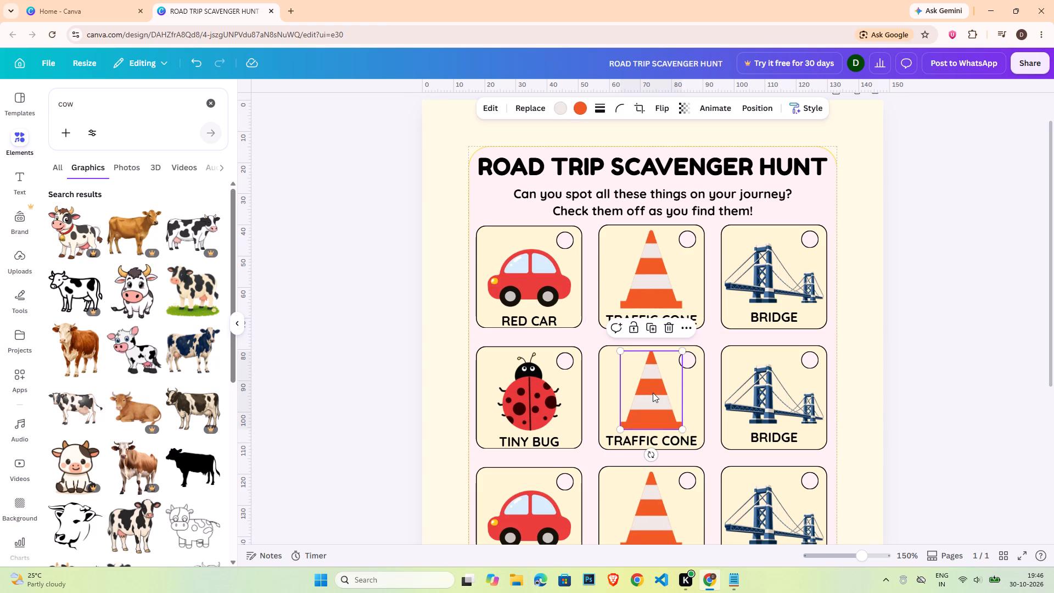
pyautogui.press('Delete')
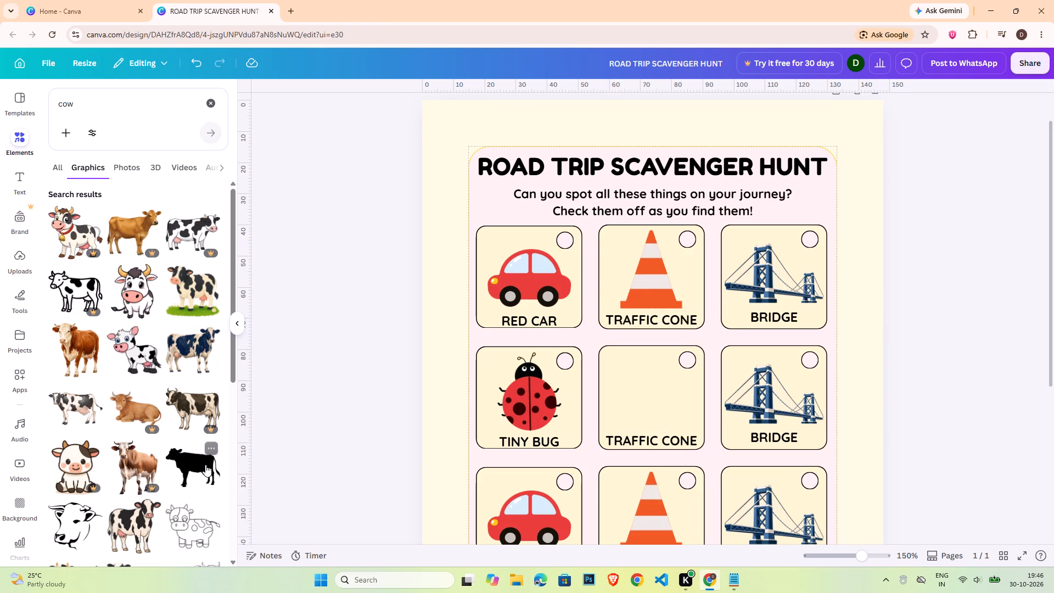
# Insert the black-and-white cartoon cow with the pink muzzle, scale it down and centre it above the label in the middle card of the second row.
pyautogui.scroll(-2, 205, 465)
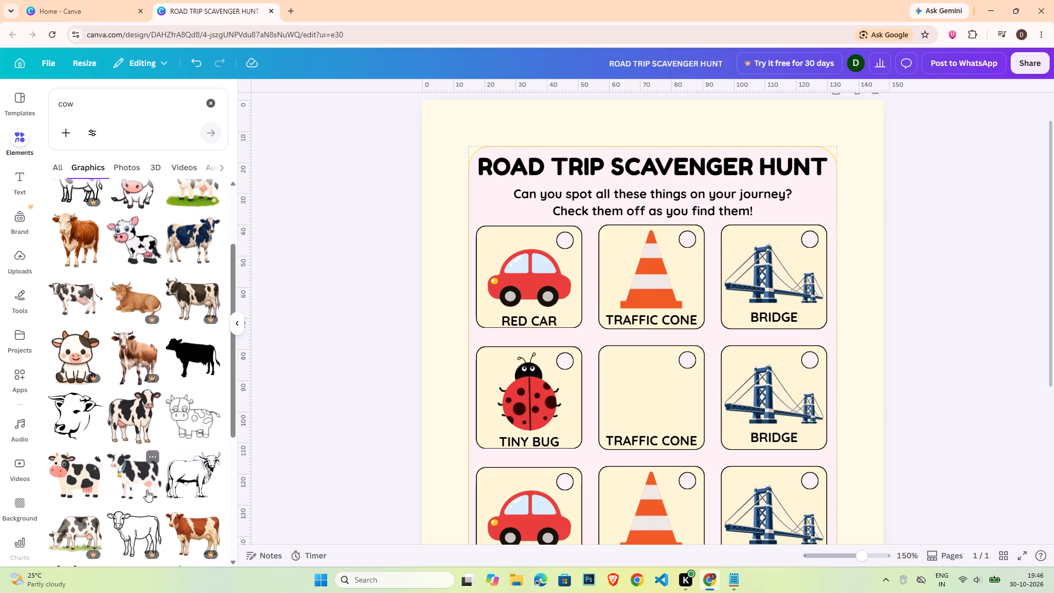
pyautogui.click(66, 484)
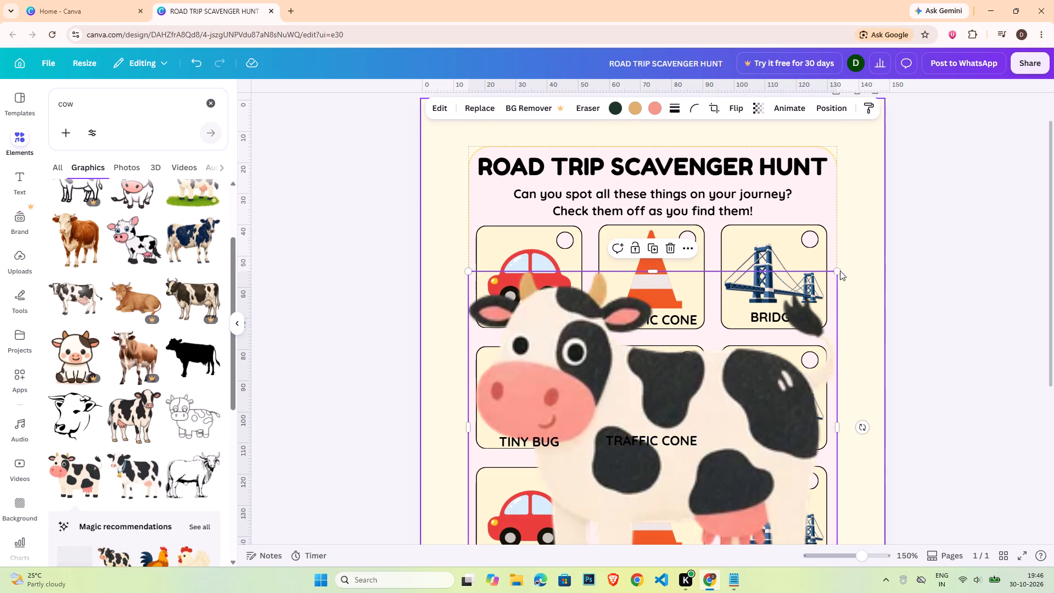
pyautogui.moveTo(838, 275); pyautogui.dragTo(565, 463)
pyautogui.moveTo(537, 515); pyautogui.dragTo(642, 399)
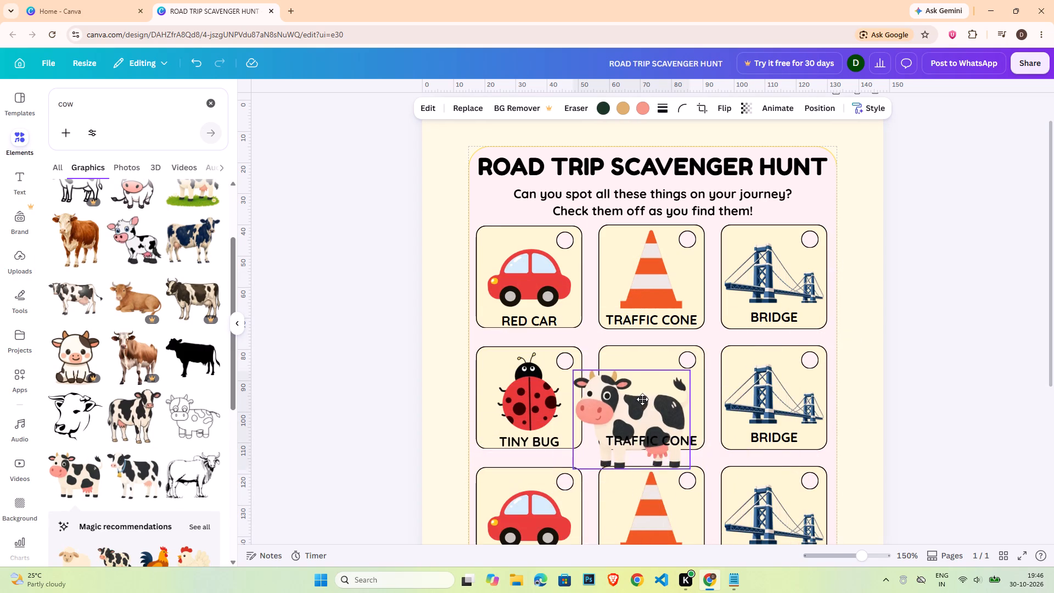
pyautogui.moveTo(642, 399); pyautogui.dragTo(649, 381)
pyautogui.moveTo(579, 350); pyautogui.dragTo(615, 368)
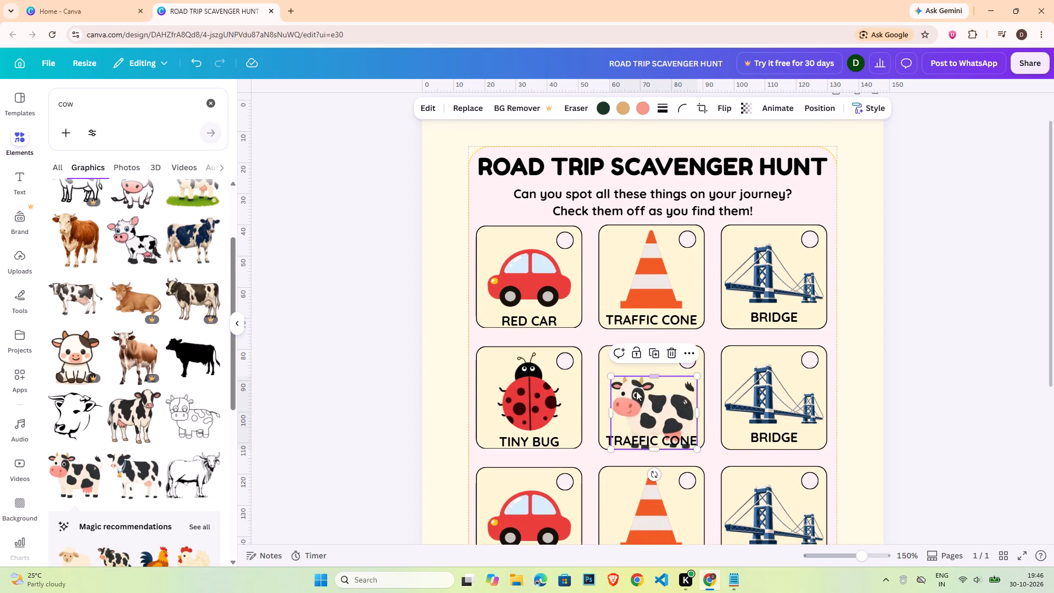
pyautogui.moveTo(643, 400); pyautogui.dragTo(637, 386)
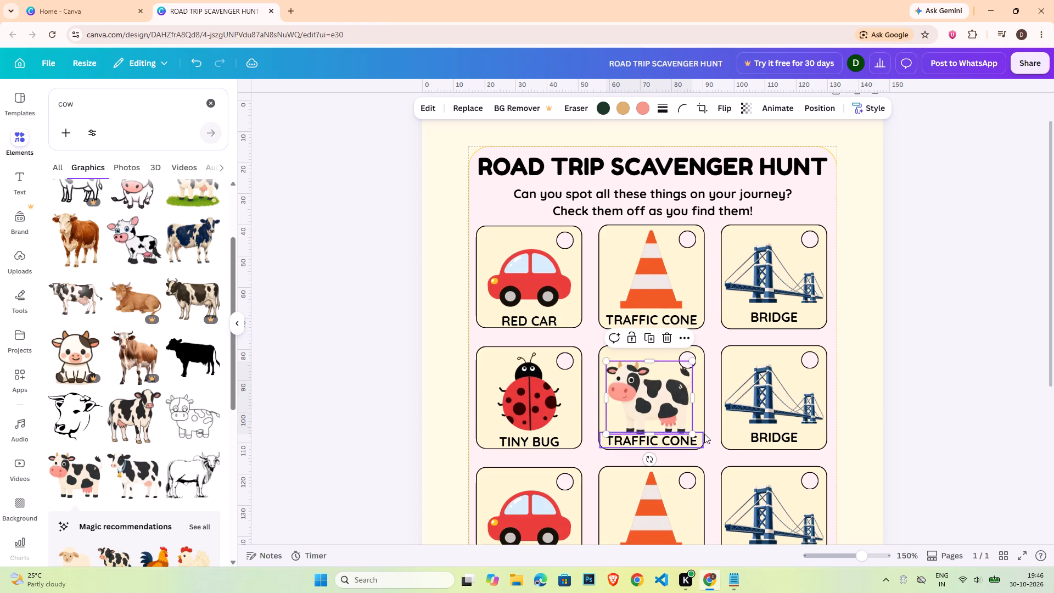
pyautogui.moveTo(693, 431); pyautogui.dragTo(686, 423)
pyautogui.moveTo(670, 390); pyautogui.dragTo(676, 397)
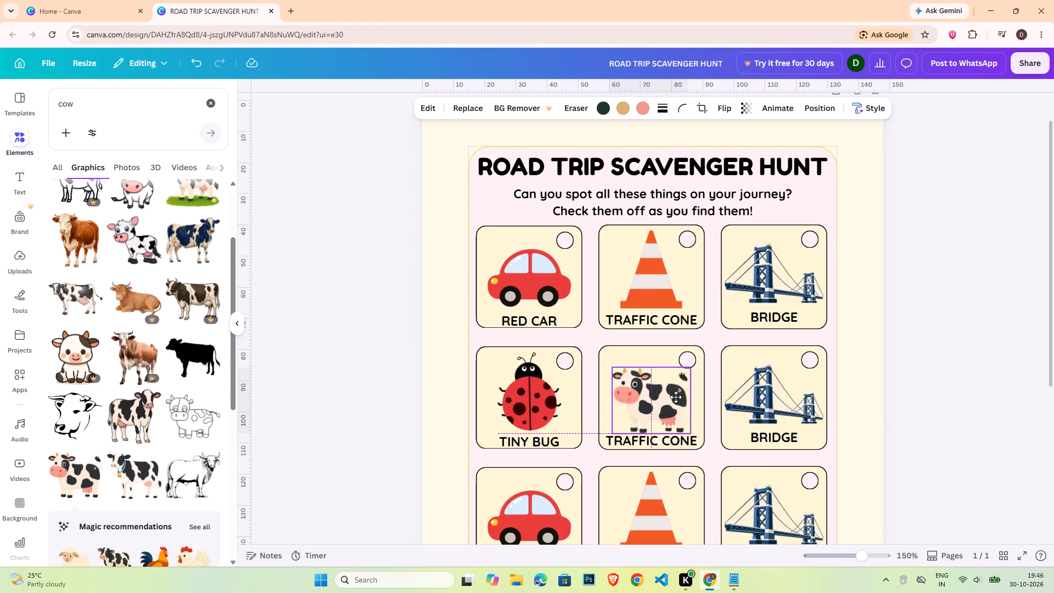
pyautogui.moveTo(676, 397); pyautogui.dragTo(675, 393)
pyautogui.click(972, 383)
# Change the TRAFFIC CONE label under the cow to COW.
pyautogui.tripleClick(659, 441)
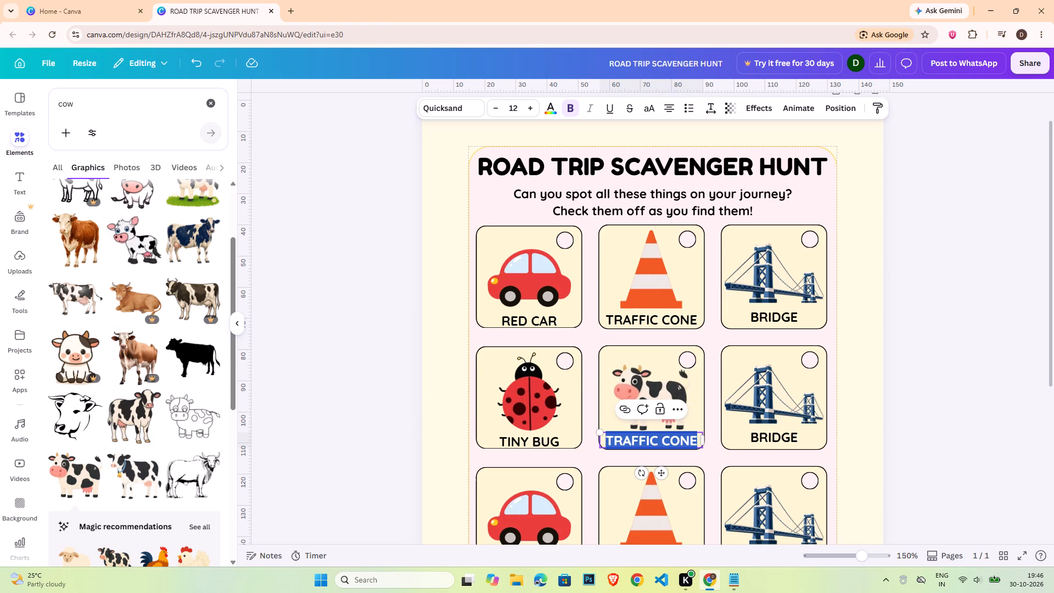
pyautogui.write('COW')
pyautogui.click(890, 361)
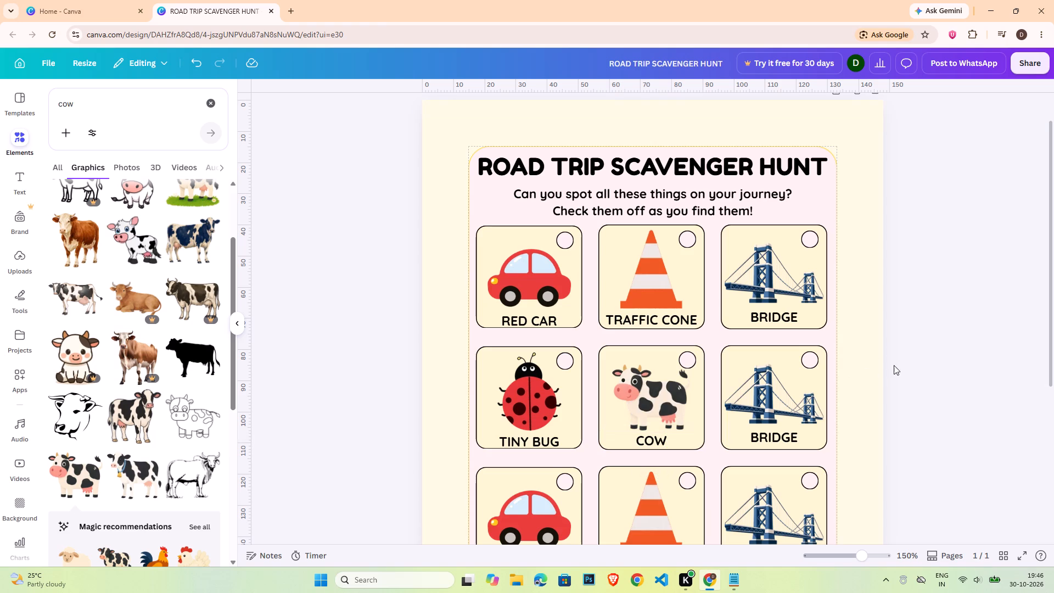
# Ungroup the bridge card in the second row.
pyautogui.click(772, 378)
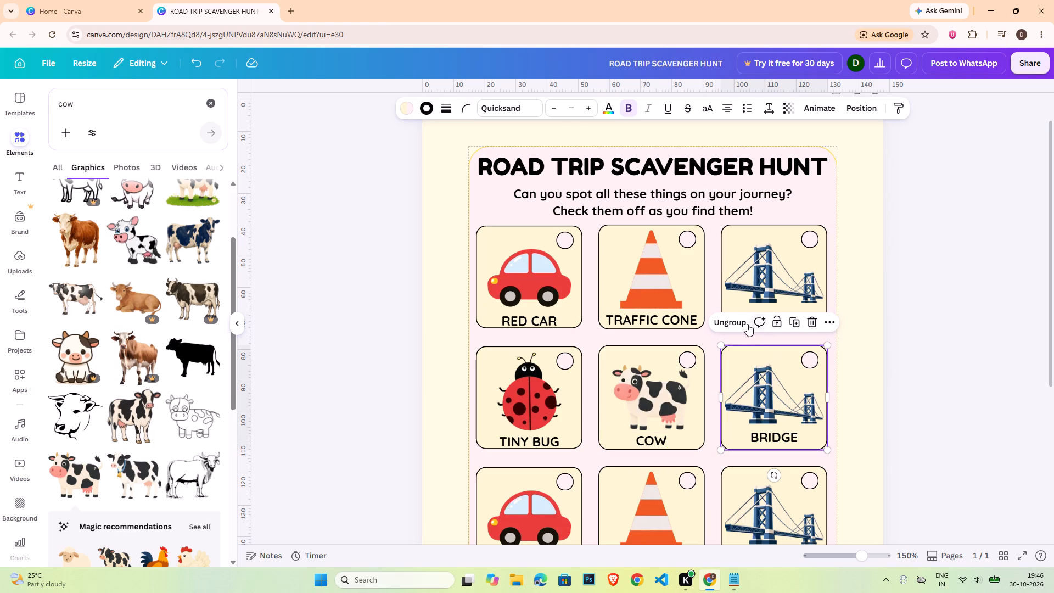
pyautogui.click(743, 323)
pyautogui.click(965, 344)
# Search the graphics for "speed limit sign" and examine the results for a suitable sign.
pyautogui.doubleClick(142, 104)
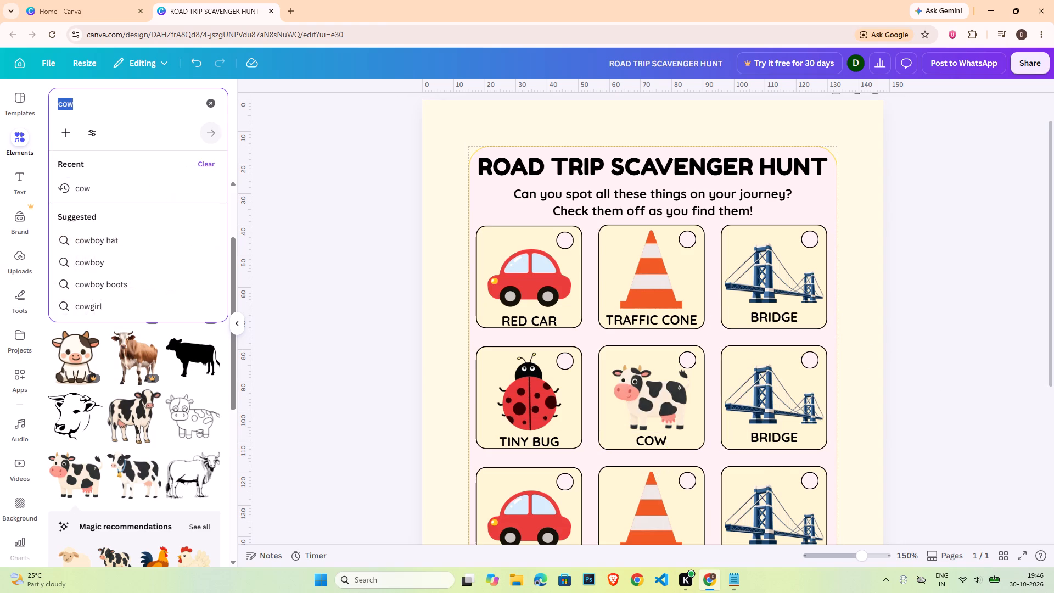
pyautogui.write('speed')
pyautogui.press('Return')
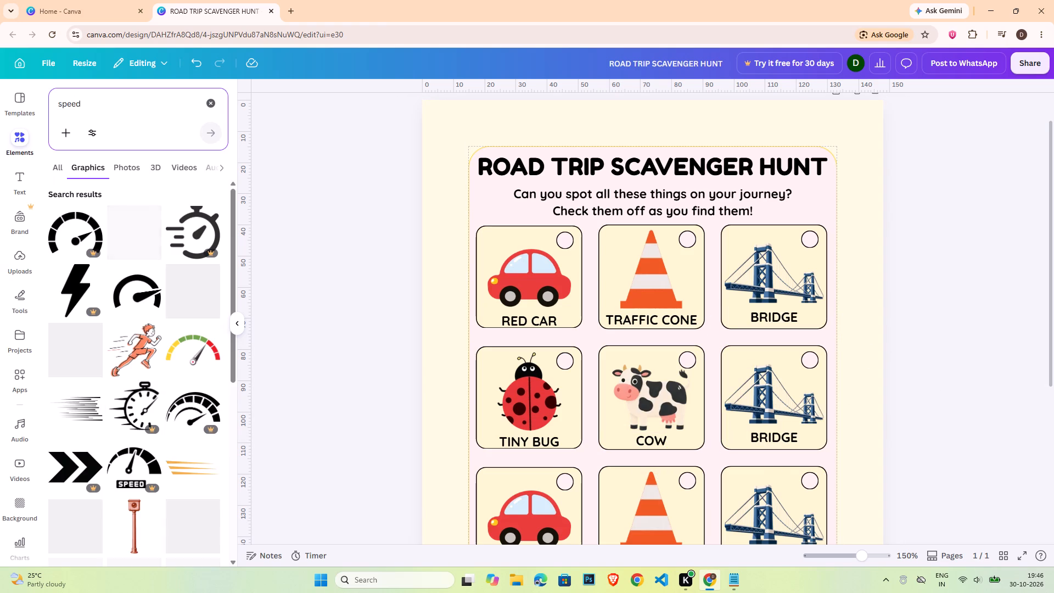
pyautogui.press('space')
pyautogui.write('limit sign')
pyautogui.press('Return')
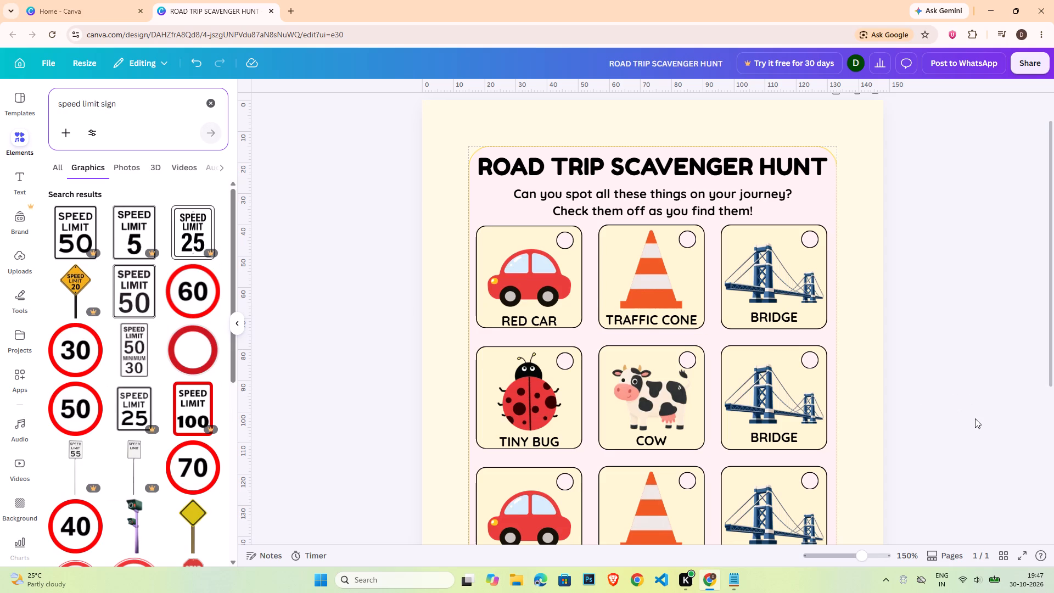
pyautogui.scroll(-3, 186, 418)
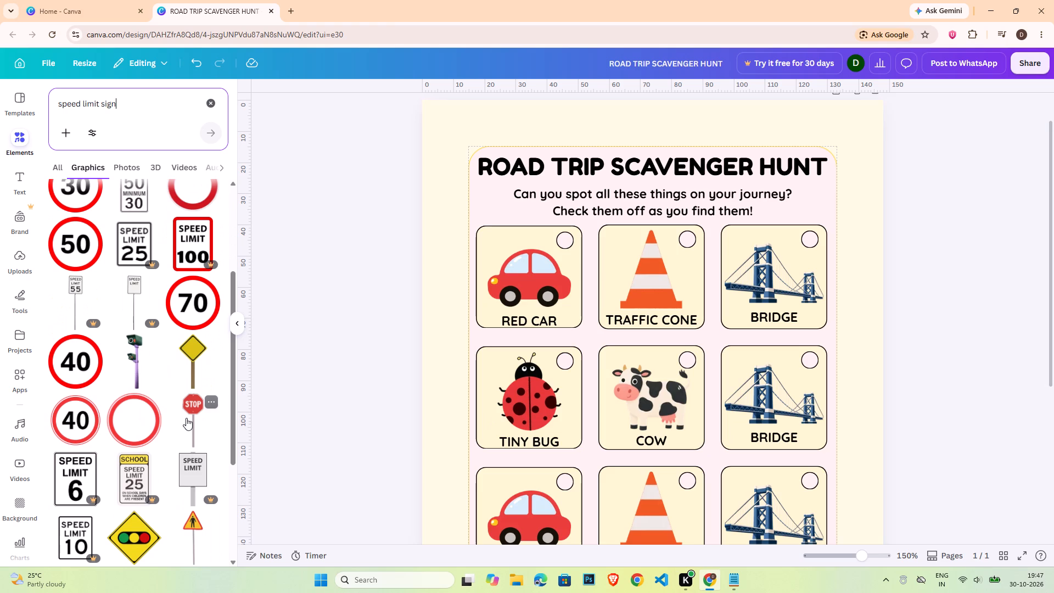
pyautogui.scroll(-4, 186, 418)
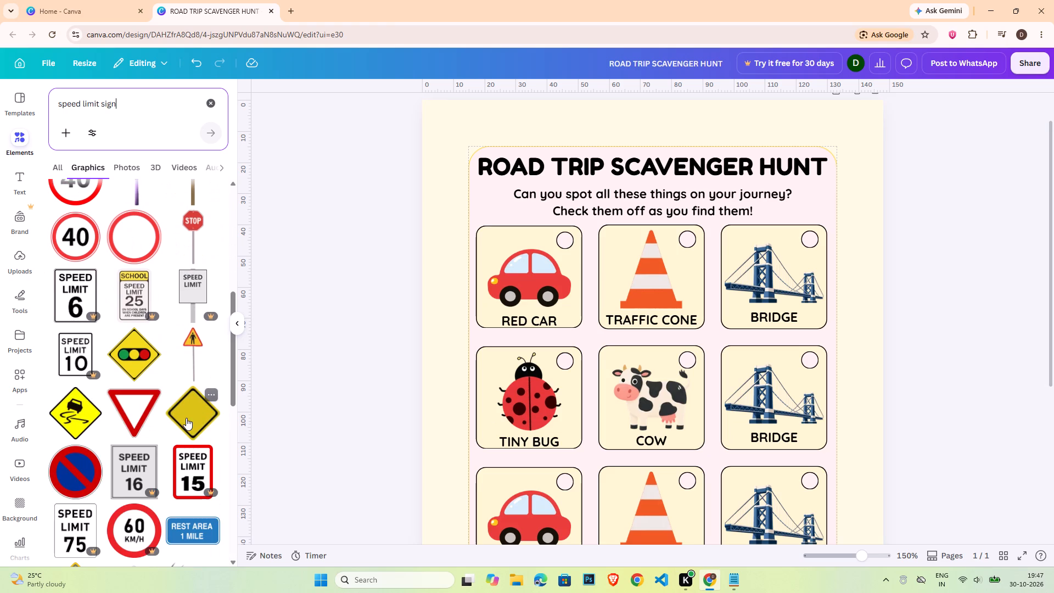
pyautogui.scroll(-4, 186, 418)
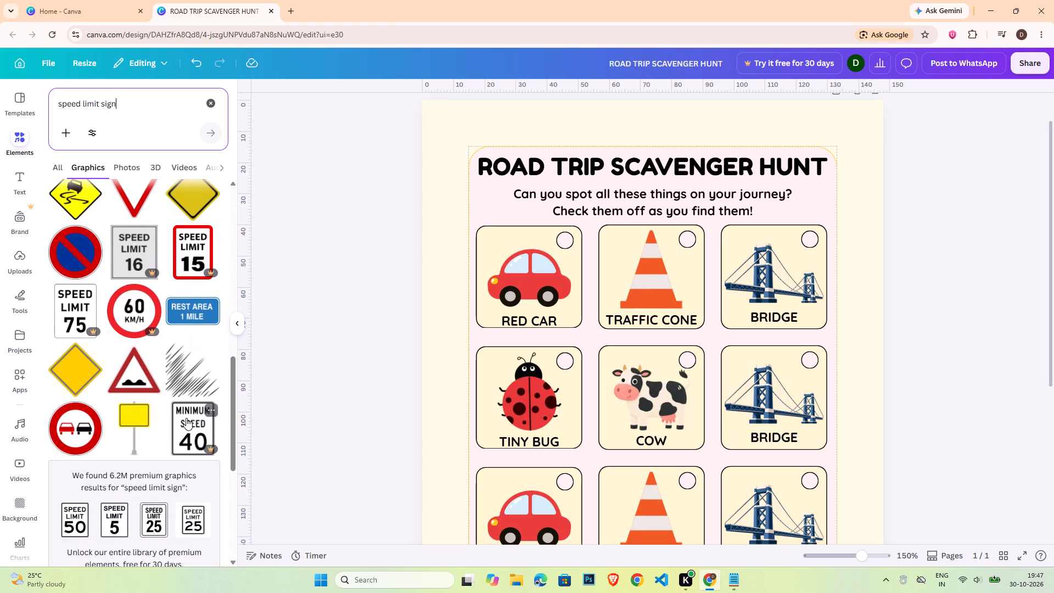
pyautogui.scroll(-5, 186, 418)
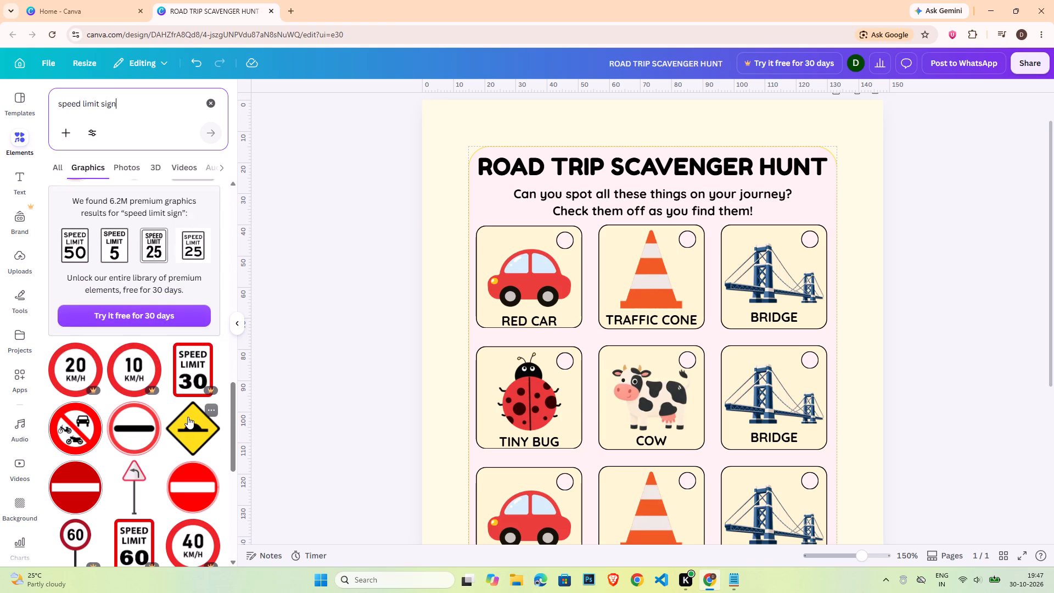
# Add a new blank page after the scavenger hunt page.
pyautogui.scroll(-5, 927, 428)
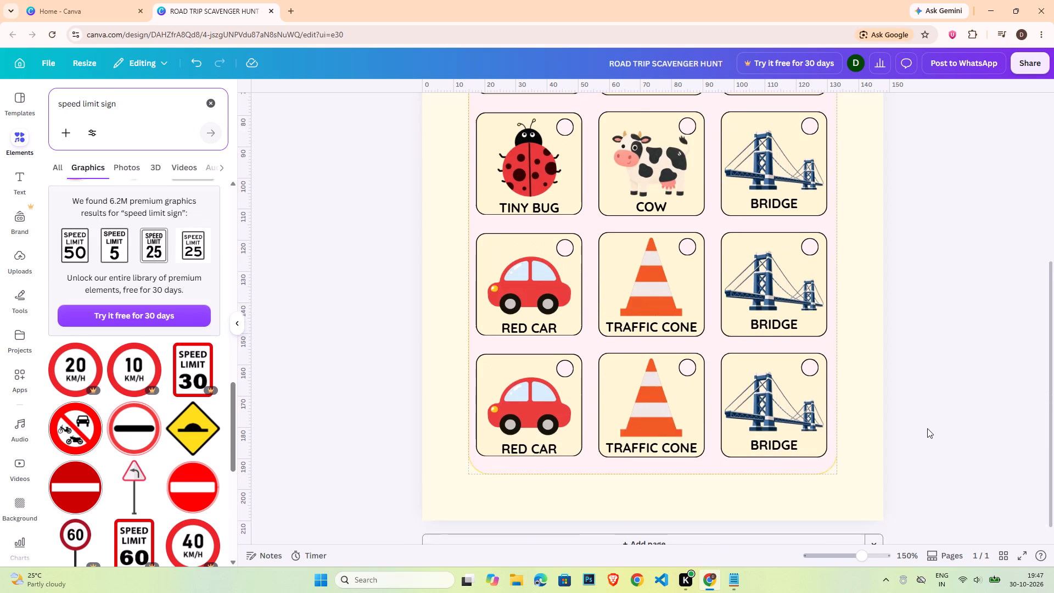
pyautogui.scroll(-5, 927, 428)
pyautogui.click(623, 525)
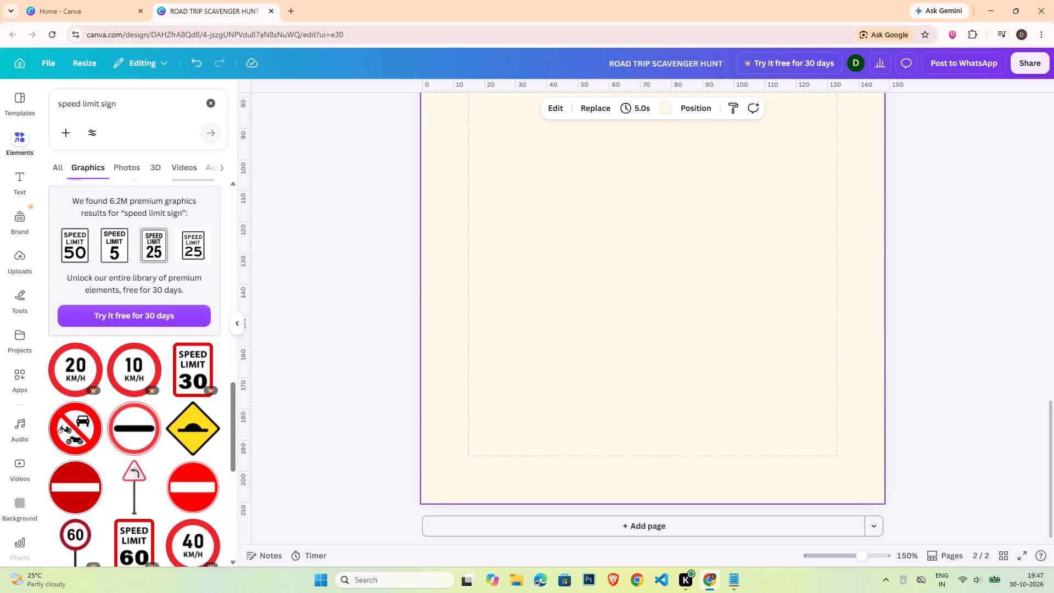
# Examine the rest of the speed limit sign graphics, and clear the search.
pyautogui.scroll(-4, 227, 465)
pyautogui.scroll(-4, 177, 432)
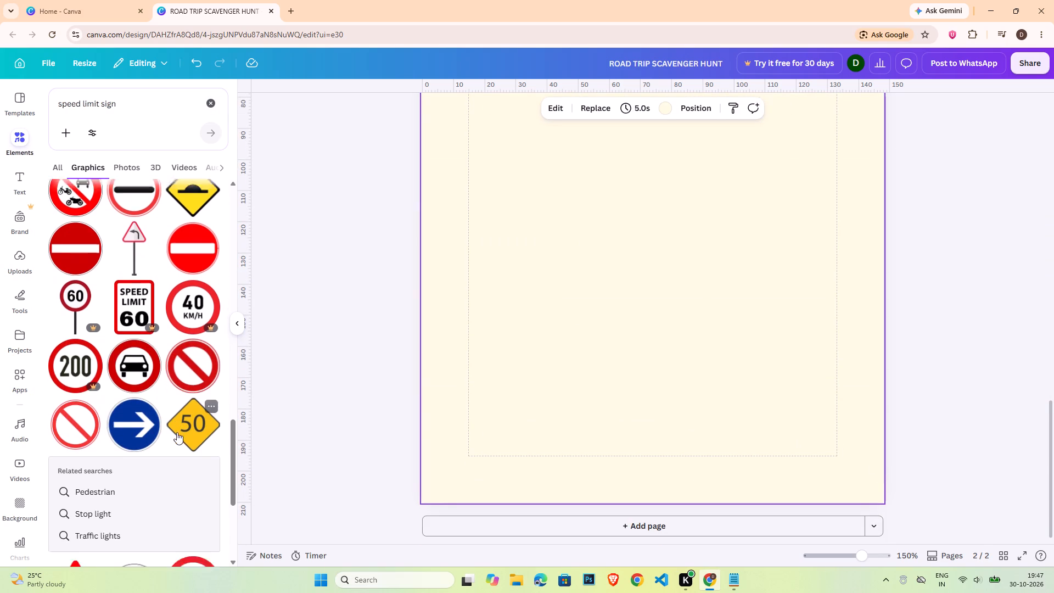
pyautogui.scroll(-4, 177, 432)
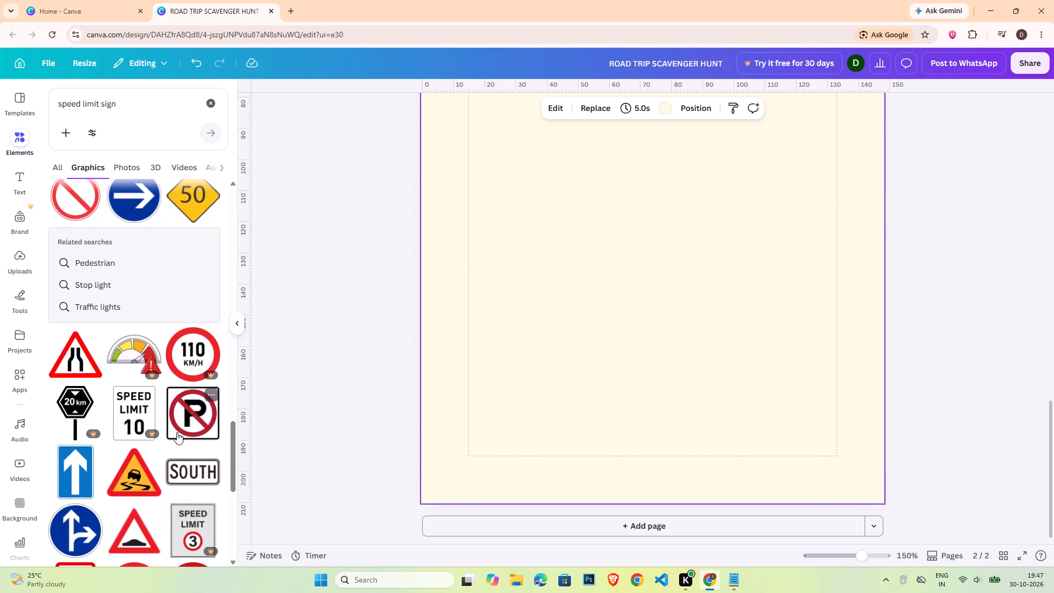
pyautogui.scroll(-4, 177, 432)
pyautogui.scroll(10, 177, 432)
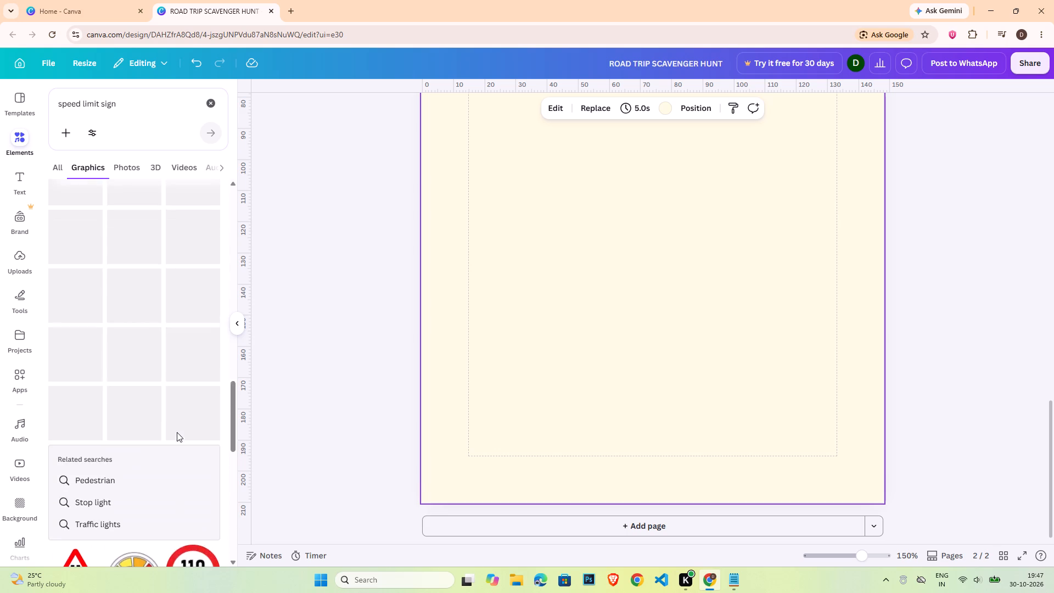
pyautogui.scroll(9, 177, 432)
pyautogui.scroll(12, 177, 432)
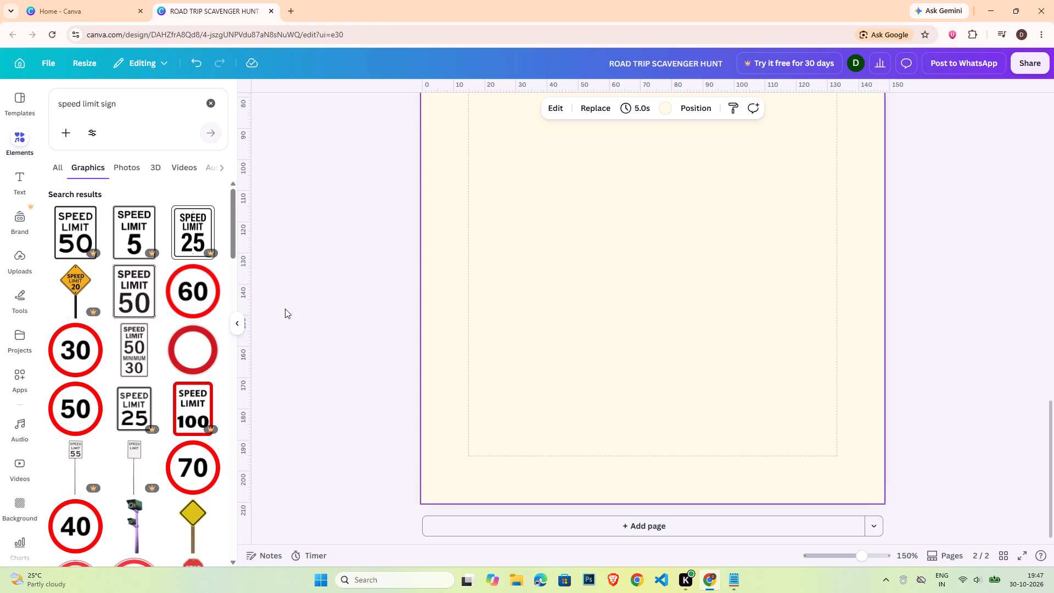
pyautogui.click(212, 99)
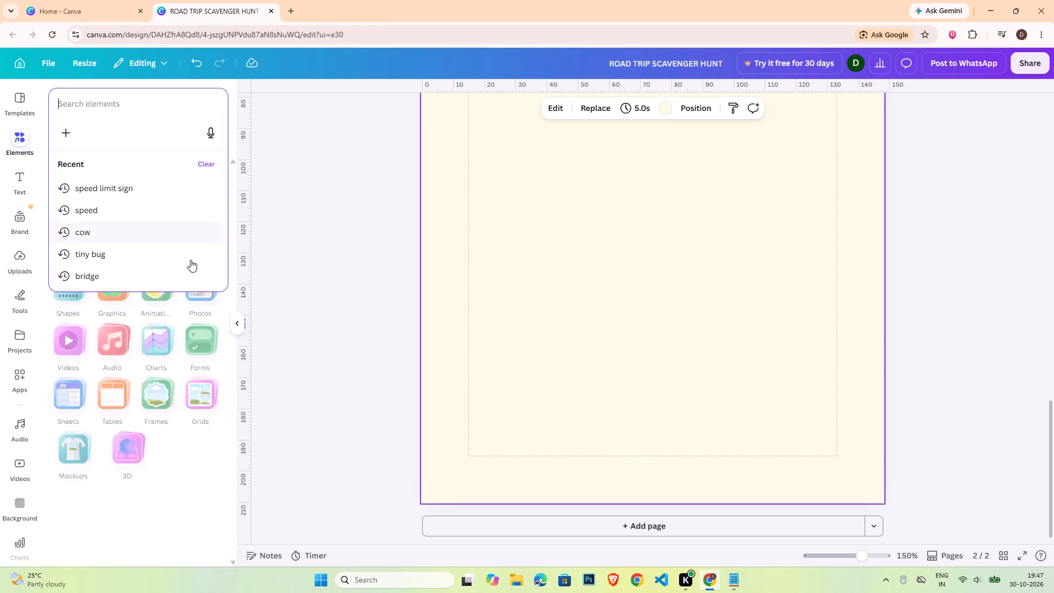
pyautogui.click(327, 283)
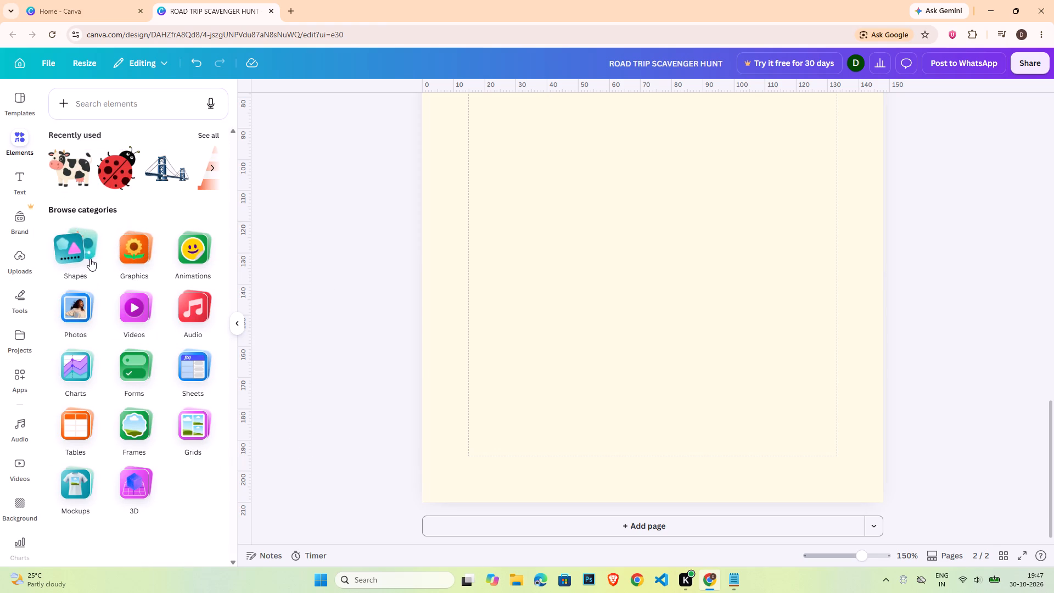
# Insert a circle on the new page, enlarge it to about 73 mm across and place it near the middle of the page.
pyautogui.click(76, 253)
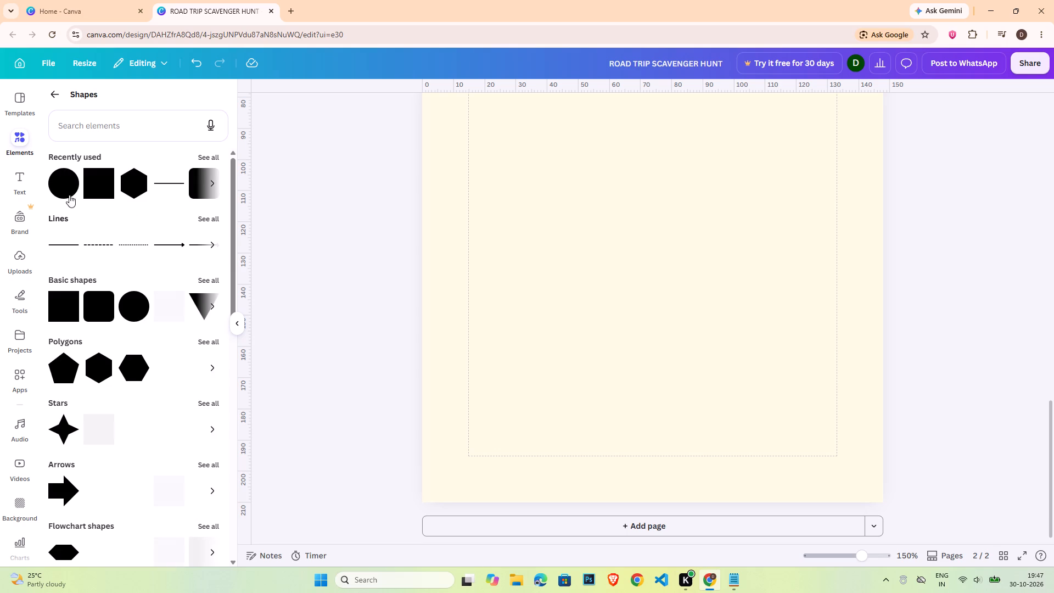
pyautogui.click(70, 183)
pyautogui.moveTo(721, 243); pyautogui.dragTo(750, 267)
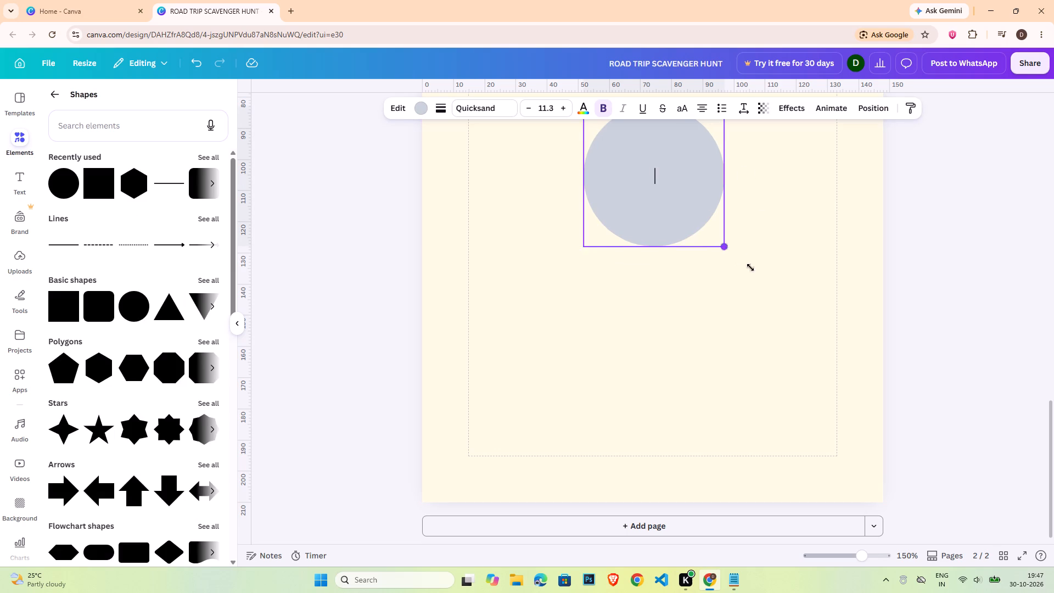
pyautogui.moveTo(750, 267); pyautogui.dragTo(810, 331)
pyautogui.moveTo(703, 192); pyautogui.dragTo(655, 217)
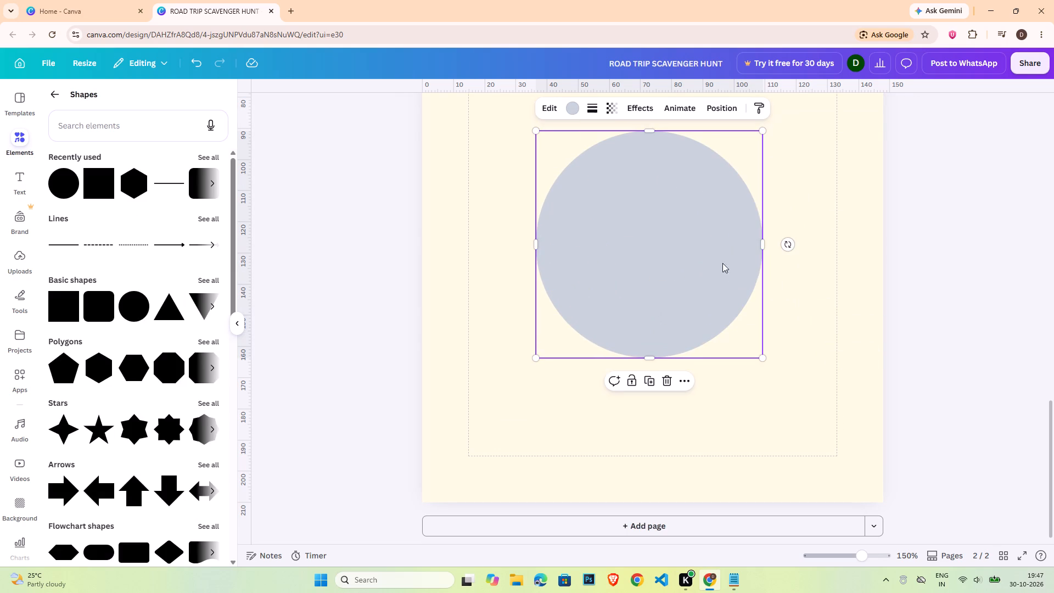
# Fill the circle with the red from the car graphic's photo colours.
pyautogui.click(569, 105)
pyautogui.click(75, 346)
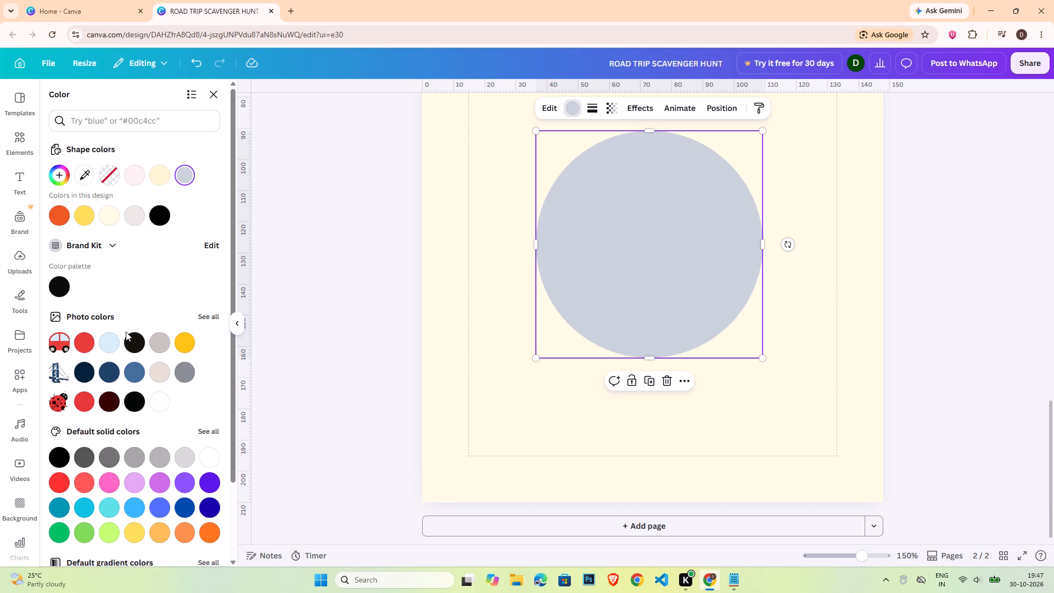
pyautogui.click(85, 343)
pyautogui.doubleClick(901, 255)
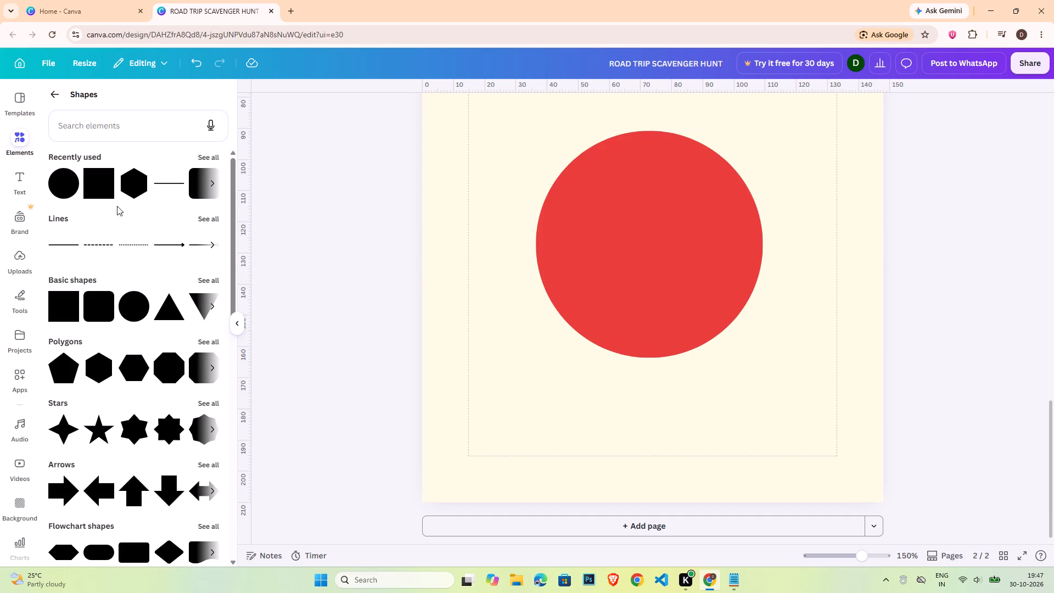
# Duplicate the red circle, fill the copy with pale beige from the photo colours, and shrink it to about 68 mm inside the original.
pyautogui.click(560, 254)
pyautogui.hotkey('ctrl', 'c')
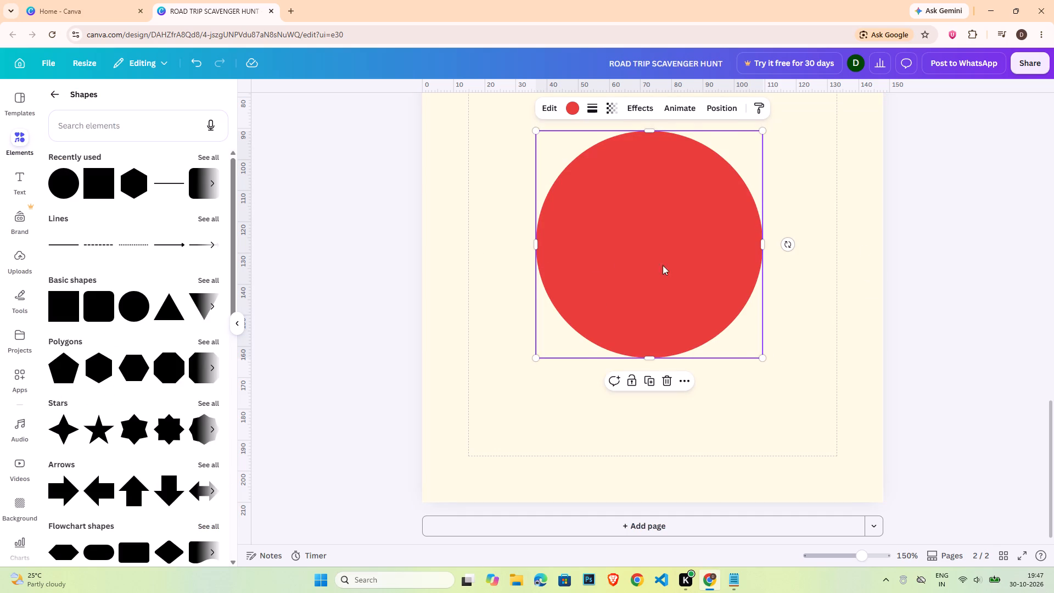
pyautogui.hotkey('ctrl', 'v')
pyautogui.moveTo(677, 265); pyautogui.dragTo(666, 254)
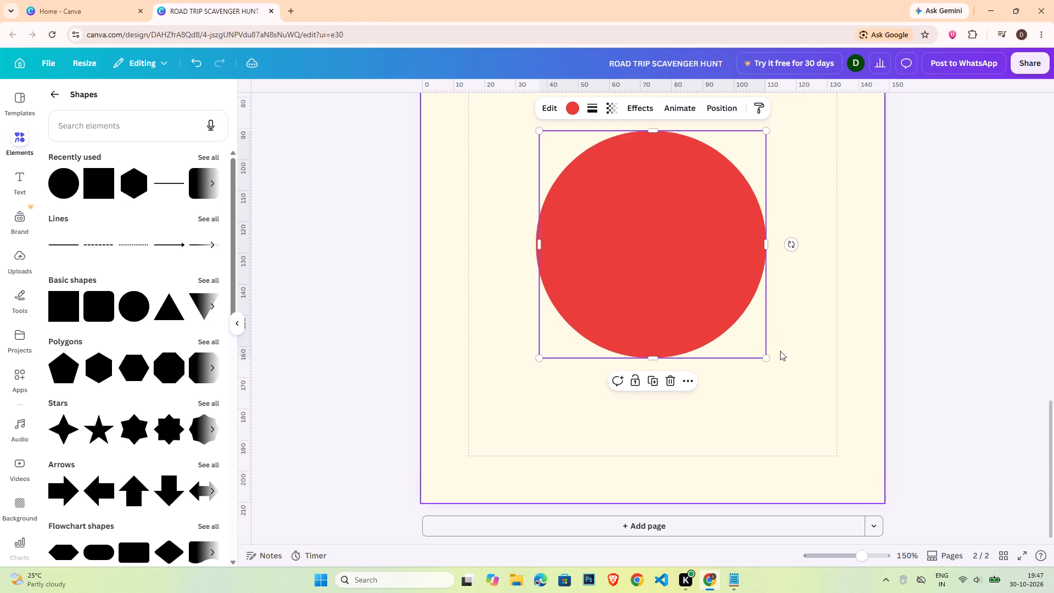
pyautogui.moveTo(766, 360); pyautogui.dragTo(756, 350)
pyautogui.click(573, 111)
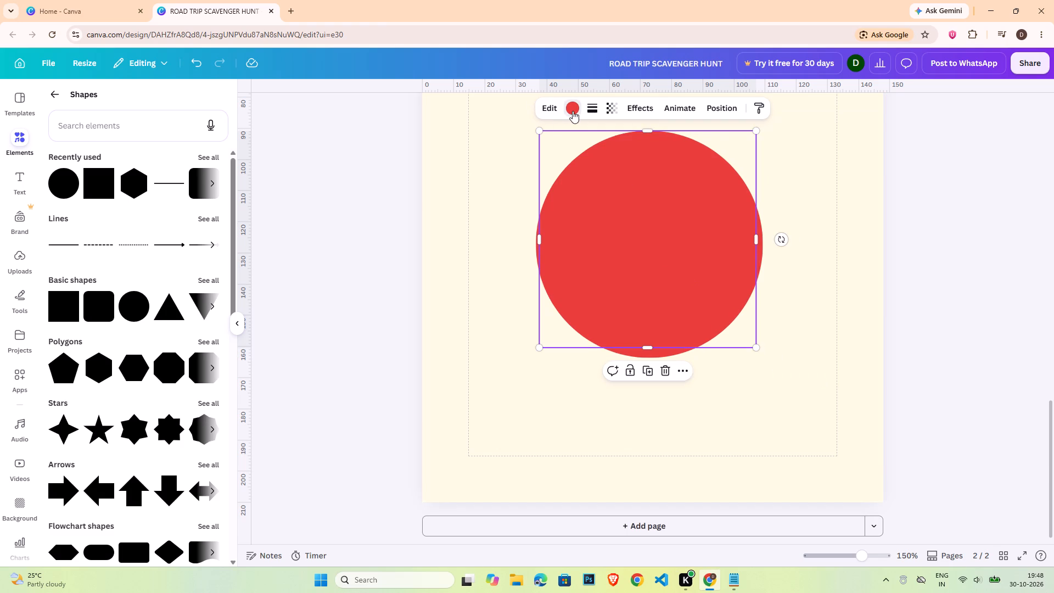
pyautogui.click(164, 372)
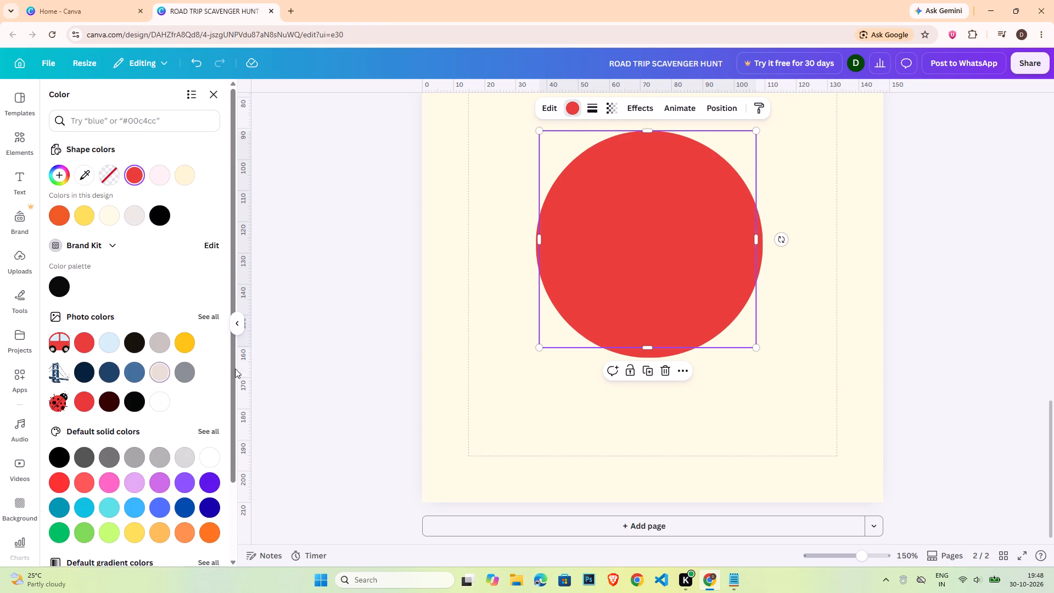
pyautogui.moveTo(536, 131); pyautogui.dragTo(545, 141)
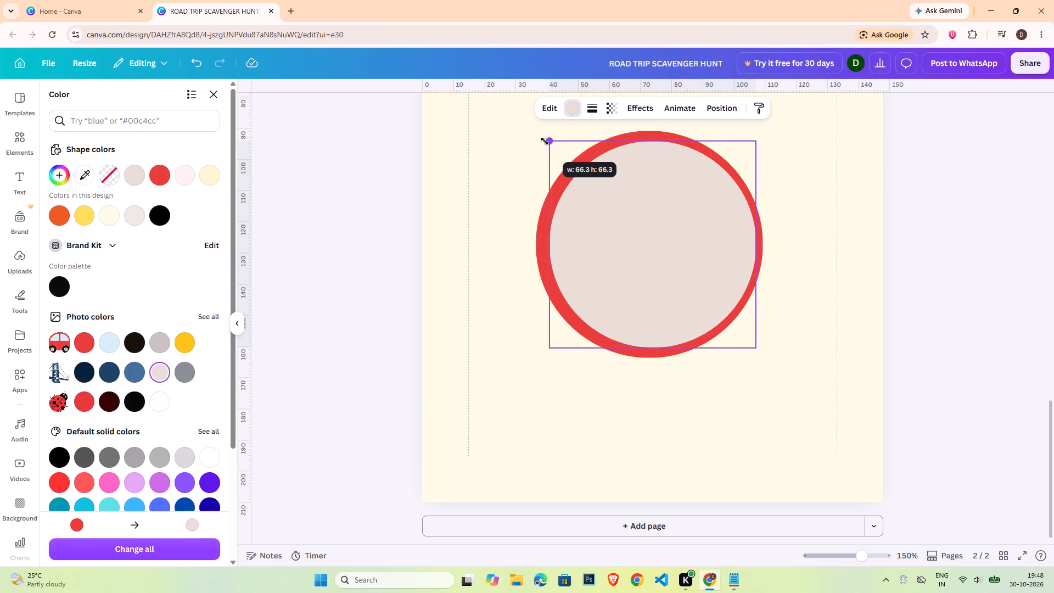
pyautogui.moveTo(545, 141); pyautogui.dragTo(542, 137)
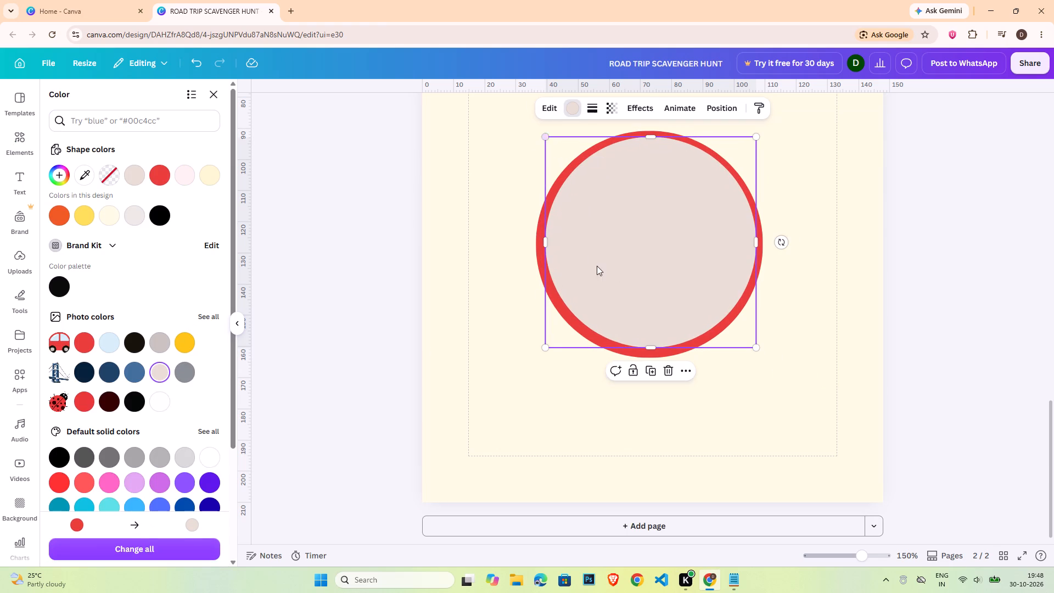
# Align both the red circle and the beige circle to the center and middle of the page.
pyautogui.click(517, 245)
pyautogui.click(536, 242)
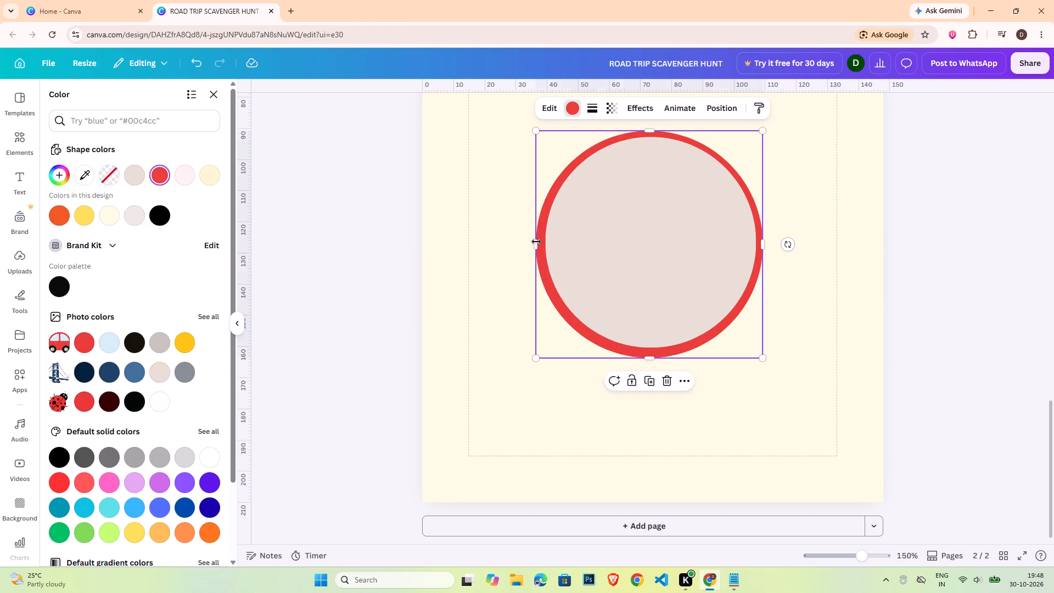
pyautogui.click(730, 112)
pyautogui.click(212, 255)
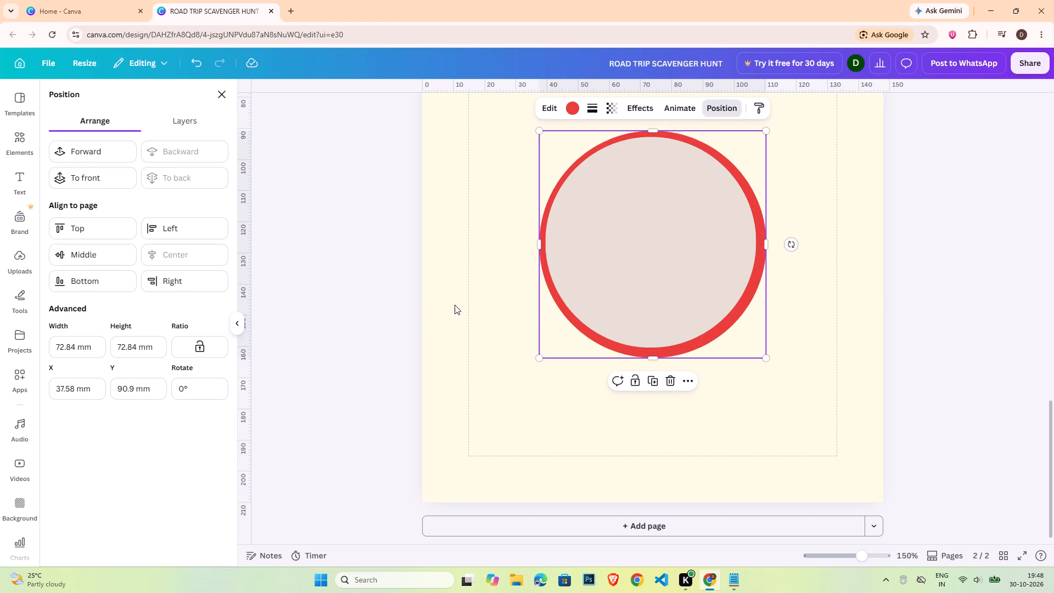
pyautogui.click(687, 281)
pyautogui.click(189, 265)
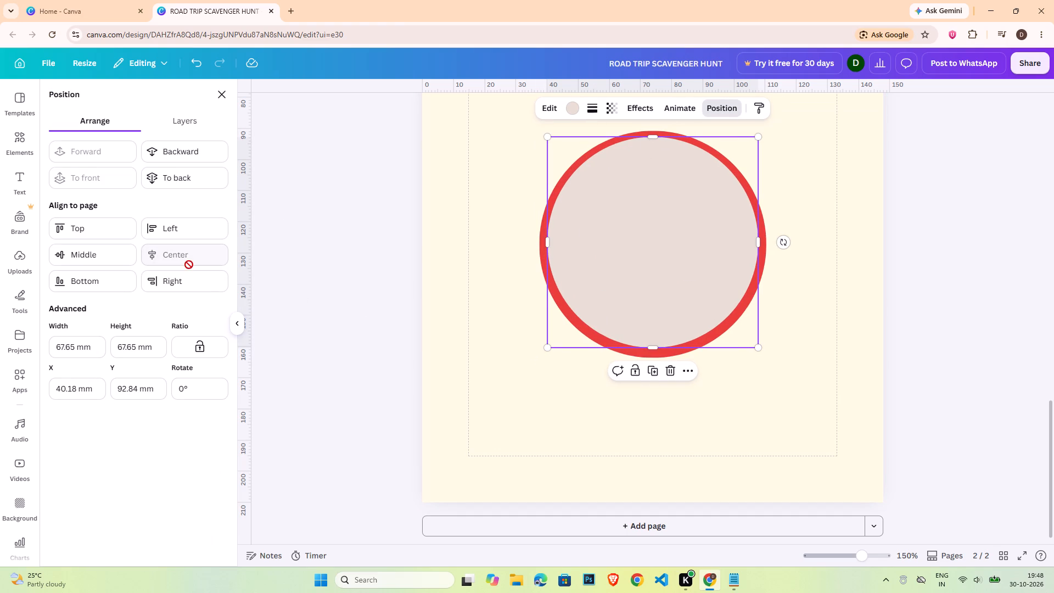
pyautogui.click(67, 262)
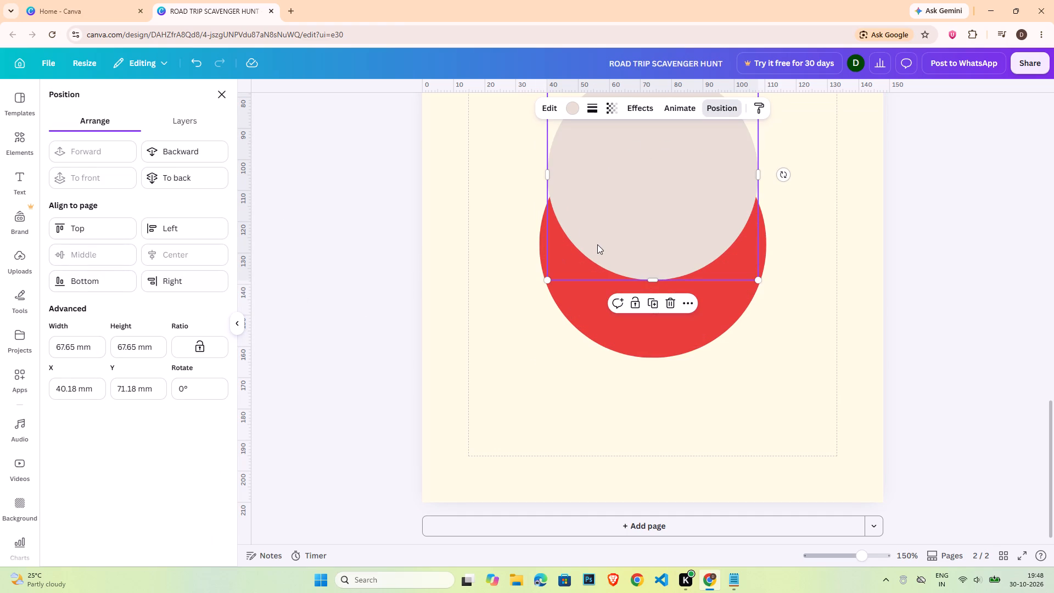
pyautogui.hotkey('ctrl', 'z')
pyautogui.click(539, 248)
pyautogui.click(100, 258)
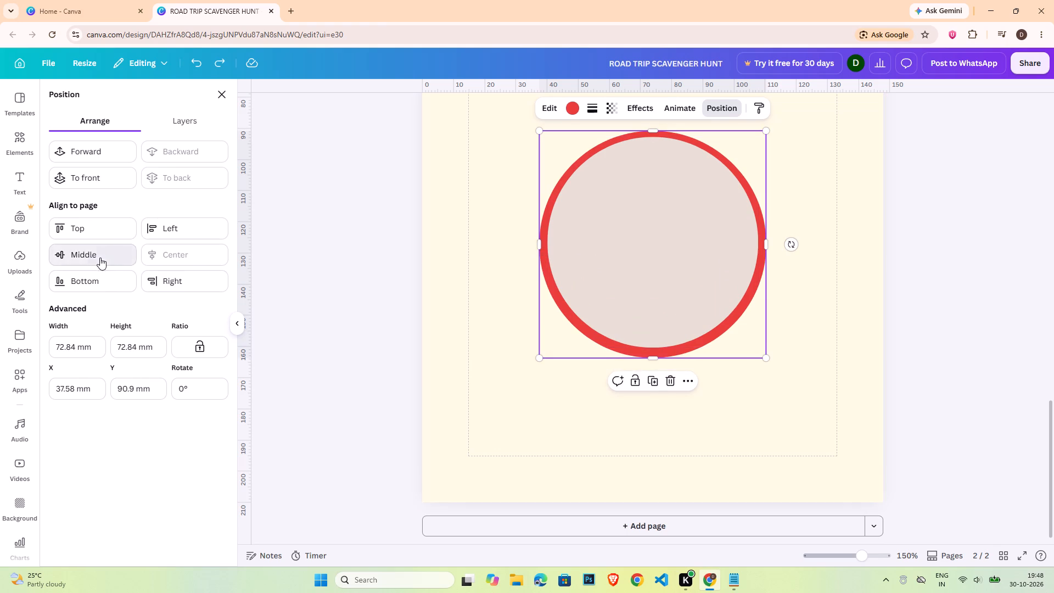
pyautogui.click(615, 246)
pyautogui.click(108, 253)
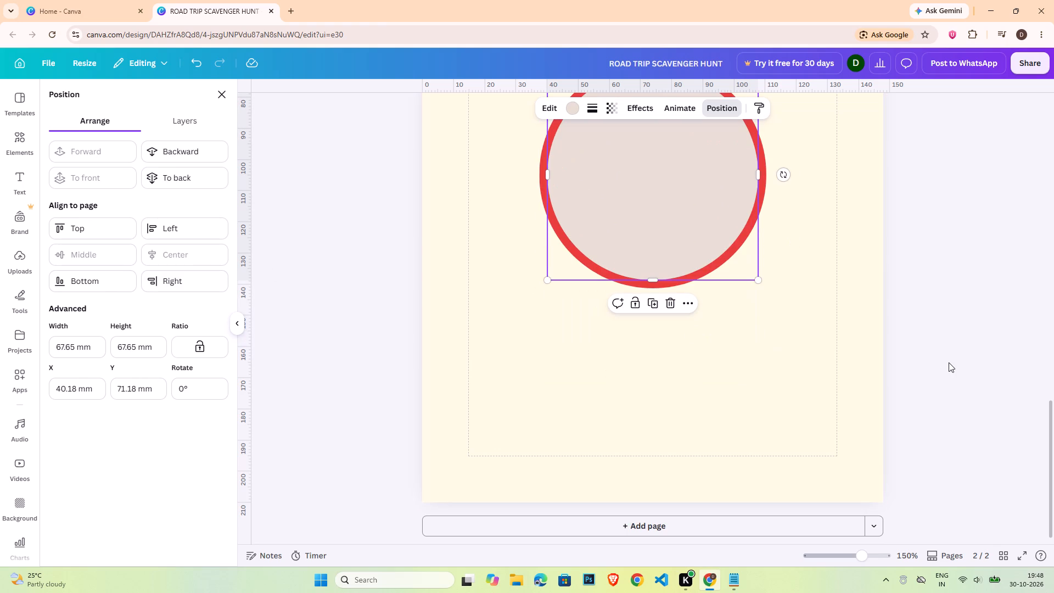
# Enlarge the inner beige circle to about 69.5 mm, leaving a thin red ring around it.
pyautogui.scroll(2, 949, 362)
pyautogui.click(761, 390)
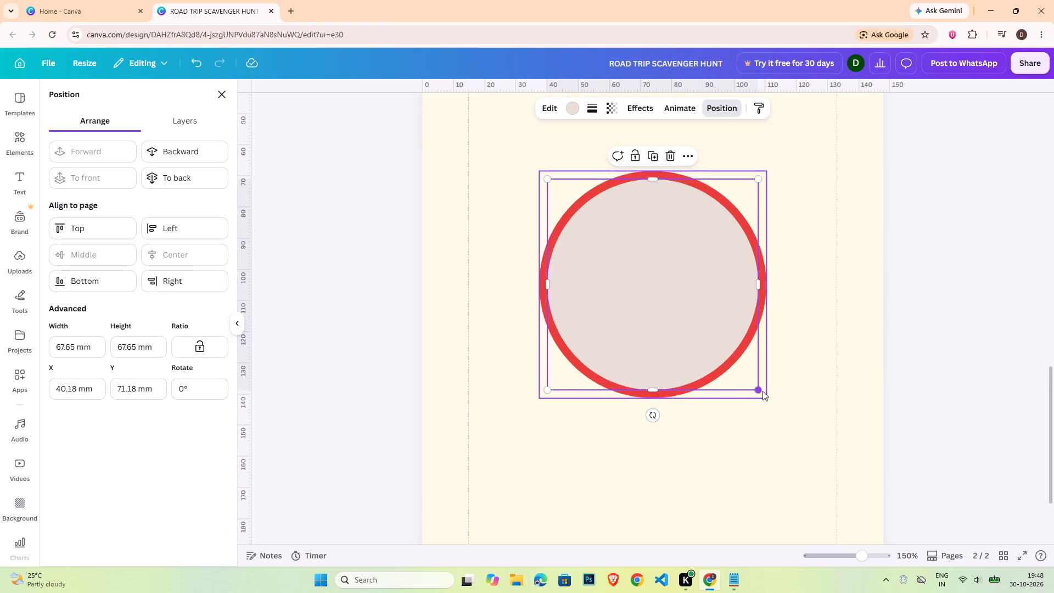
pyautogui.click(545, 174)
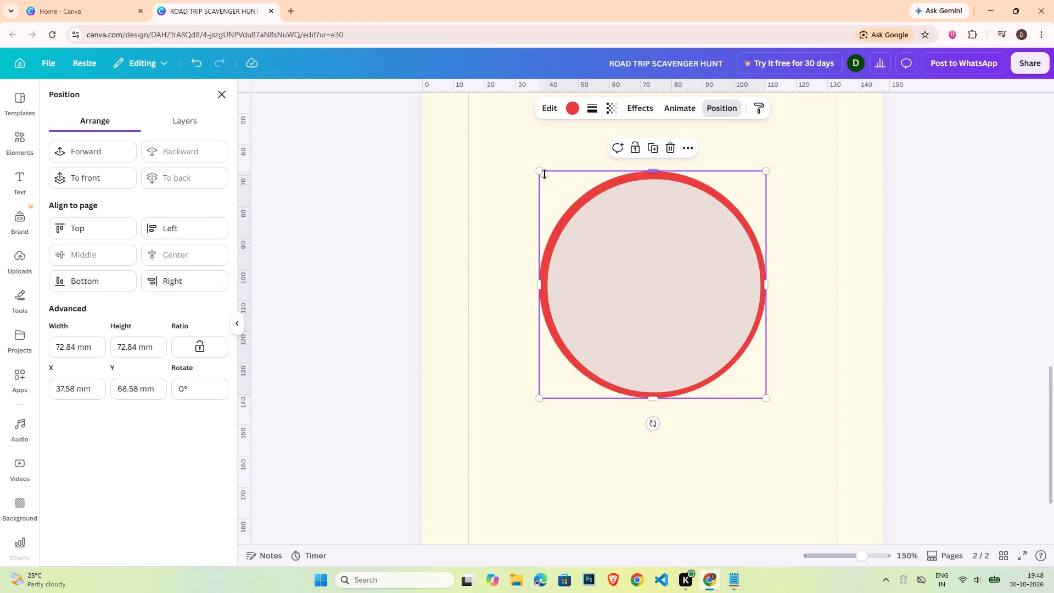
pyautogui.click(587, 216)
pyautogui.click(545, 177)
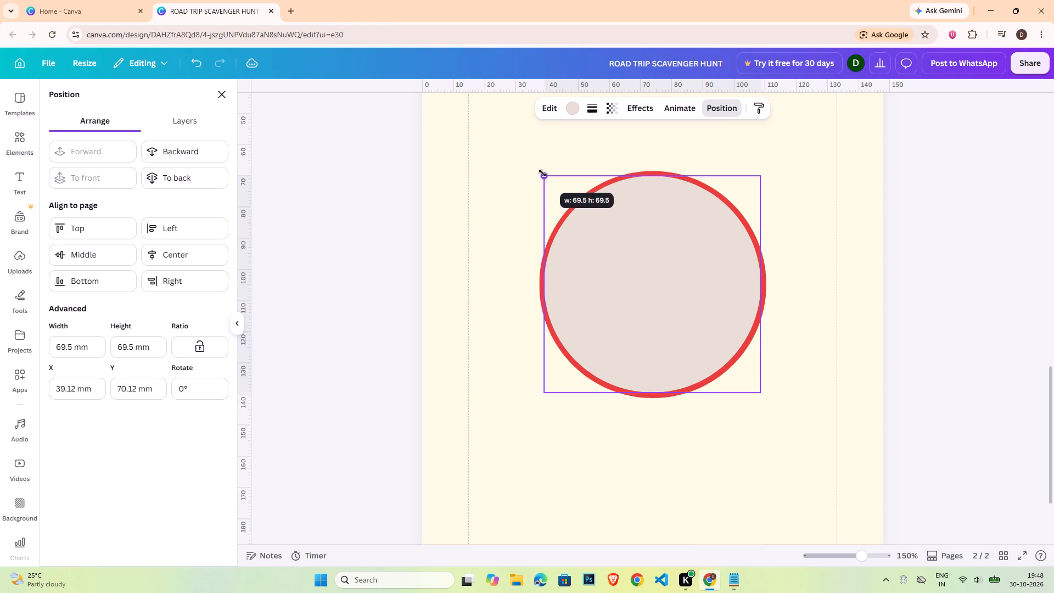
# Fill the inner circle with the design's pale cream that matches the page background.
pyautogui.click(574, 112)
pyautogui.click(206, 177)
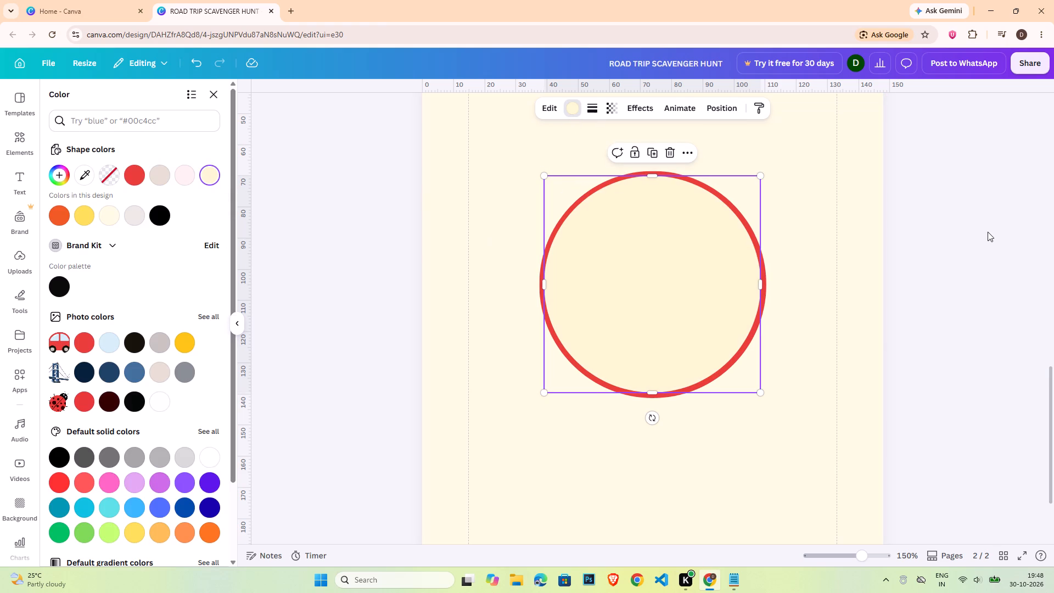
pyautogui.click(170, 176)
pyautogui.click(107, 221)
pyautogui.doubleClick(911, 251)
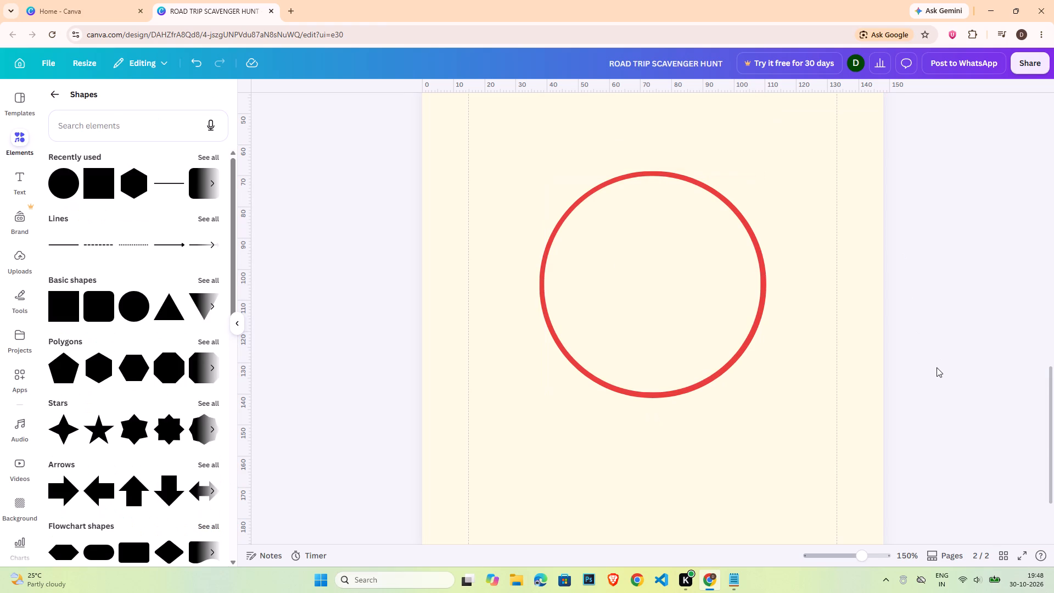
# Shrink the inner cream circle slightly from opposite corners to give an evenly thicker red ring.
pyautogui.click(552, 267)
pyautogui.click(546, 174)
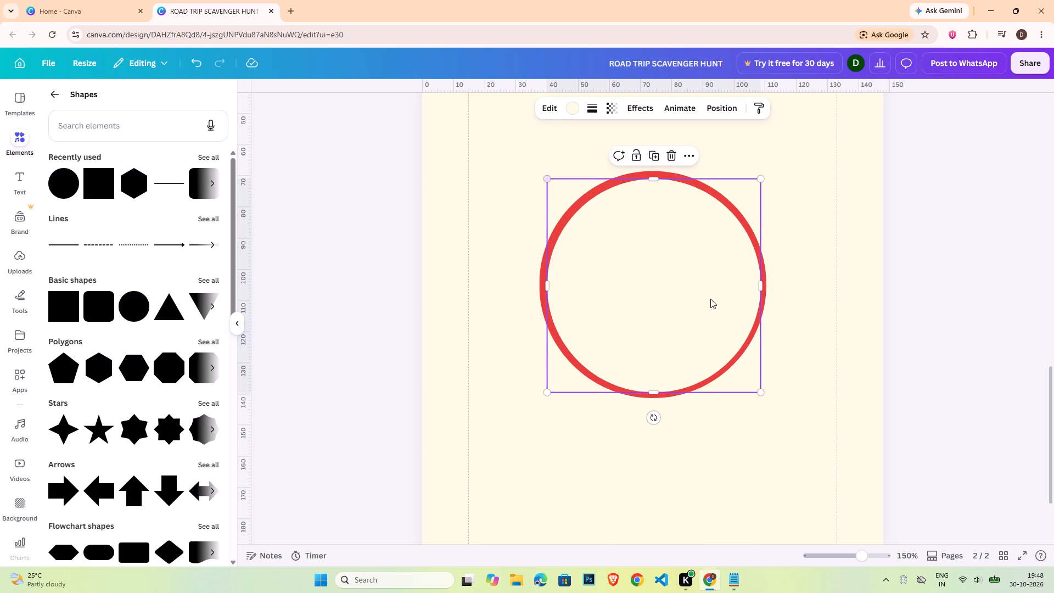
pyautogui.moveTo(758, 389); pyautogui.dragTo(756, 384)
pyautogui.click(979, 307)
# Add a solid black outline with stroke weight 2 to the outer red circle.
pyautogui.click(761, 260)
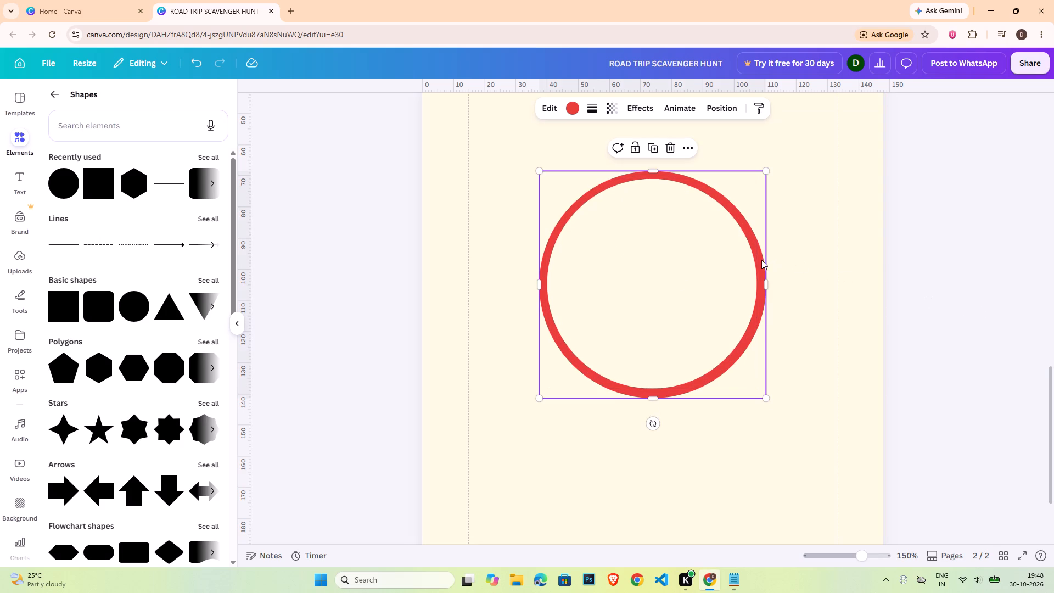
pyautogui.click(592, 108)
pyautogui.click(664, 191)
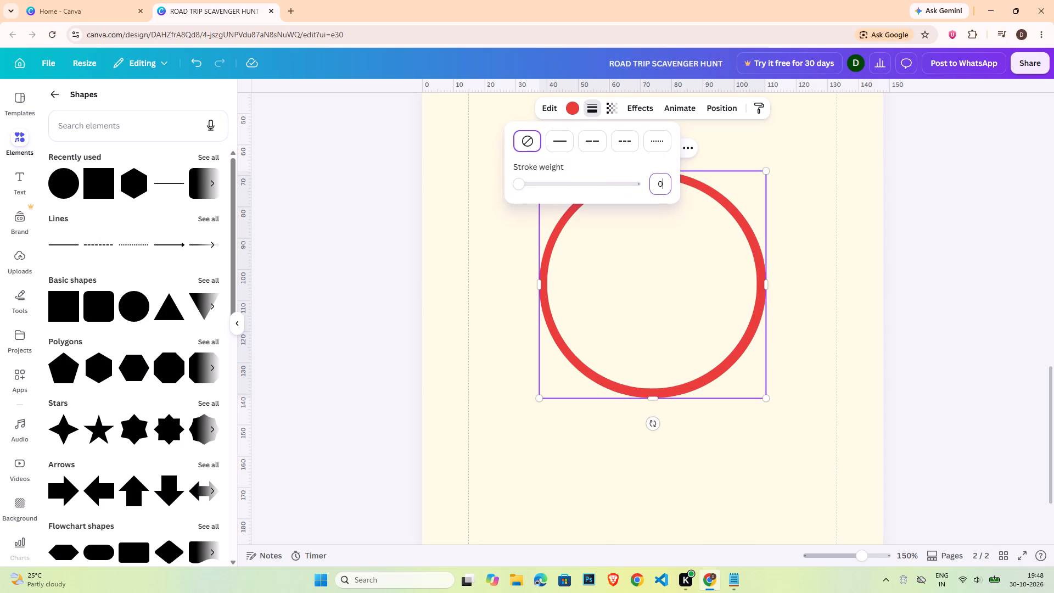
pyautogui.press('2')
pyautogui.press('Return')
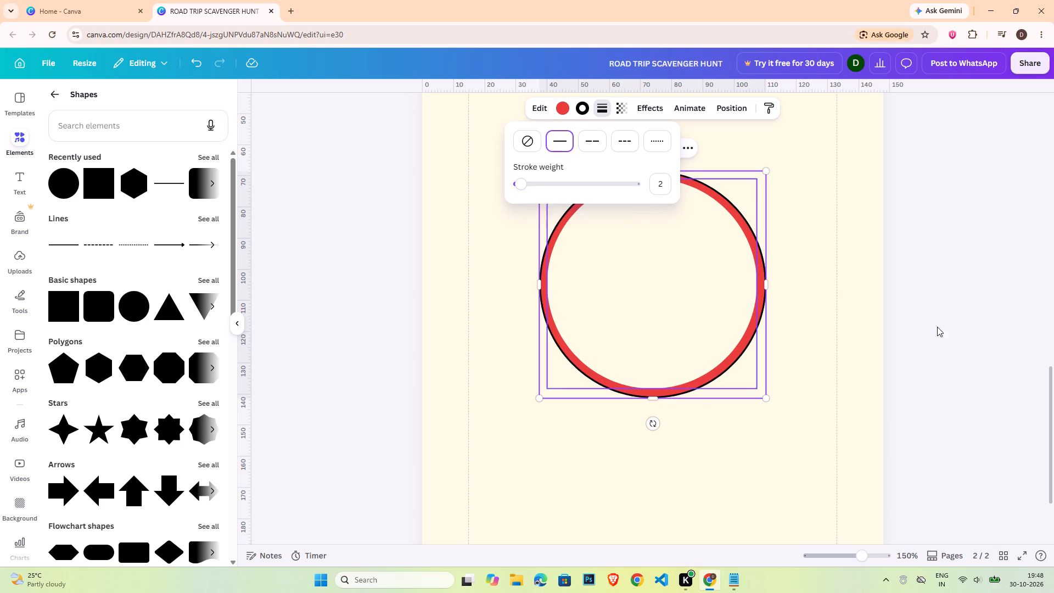
pyautogui.click(976, 329)
# Add a solid black outline with stroke weight 2 to the inner cream circle.
pyautogui.click(610, 236)
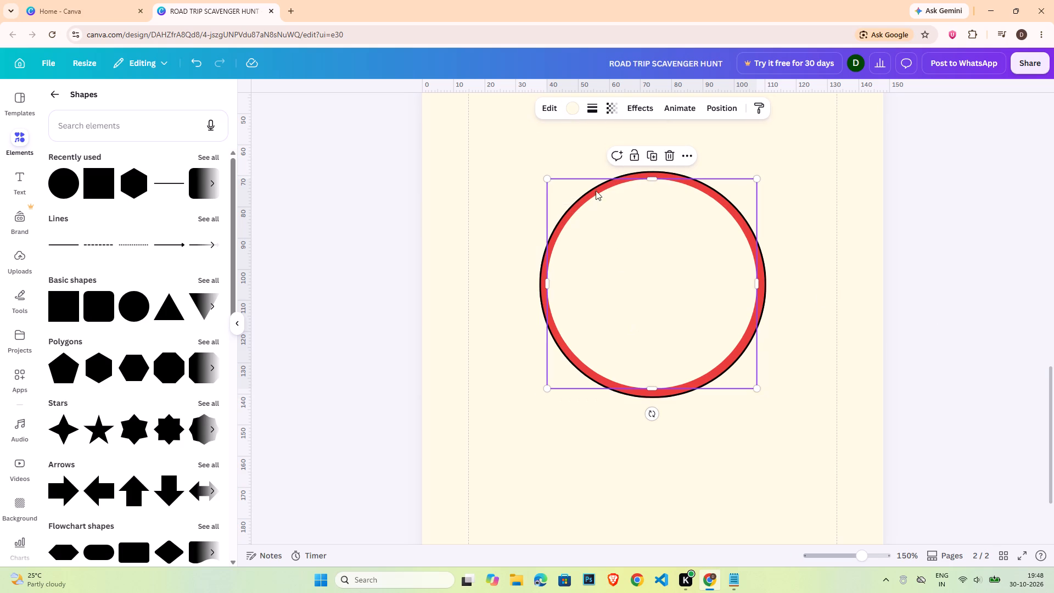
pyautogui.click(591, 105)
pyautogui.click(655, 182)
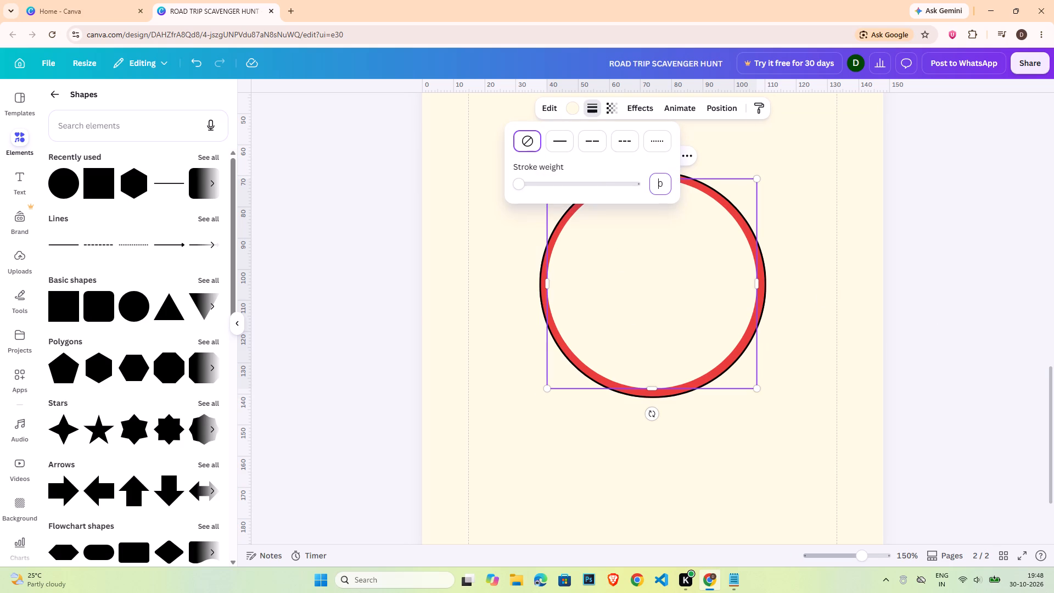
pyautogui.press('2')
pyautogui.press('Return')
pyautogui.click(983, 299)
pyautogui.click(959, 369)
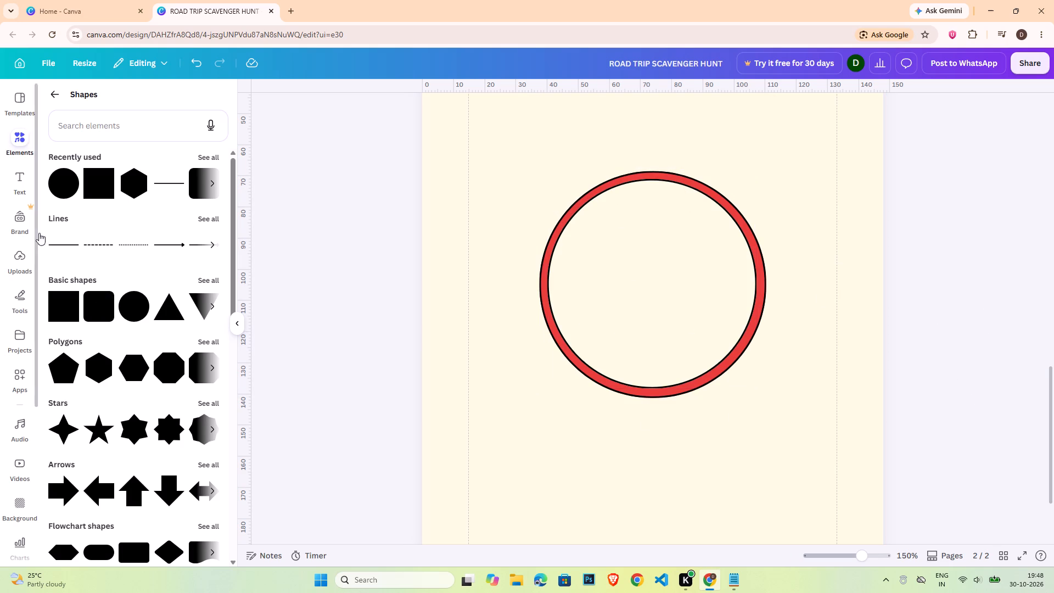
# Insert a square and place it beneath the round sign, overlapping the ring's lower edge.
pyautogui.click(99, 196)
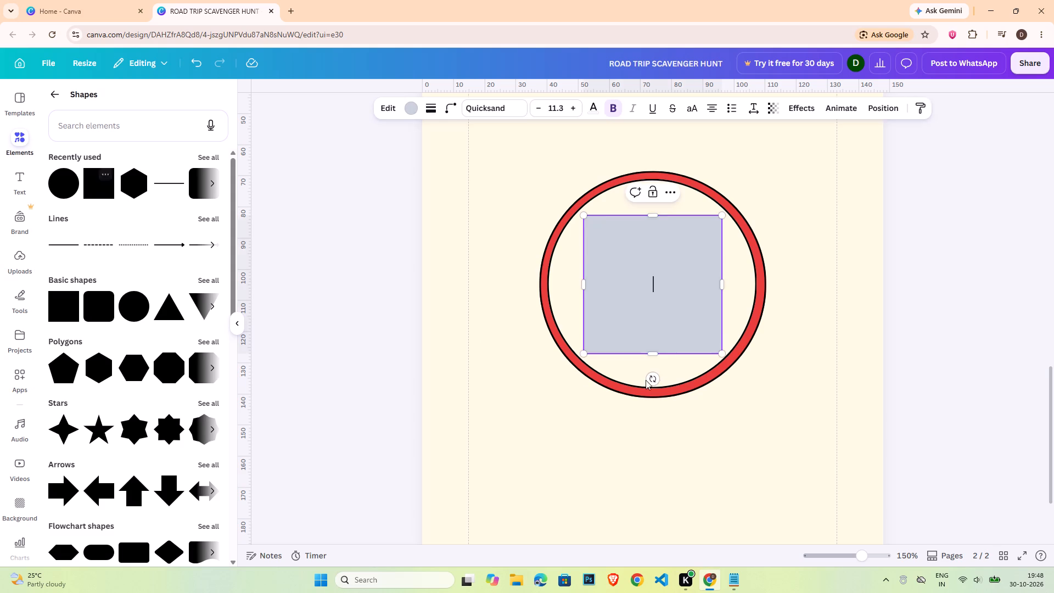
pyautogui.scroll(-1, 720, 389)
pyautogui.click(957, 323)
pyautogui.moveTo(677, 248); pyautogui.dragTo(708, 466)
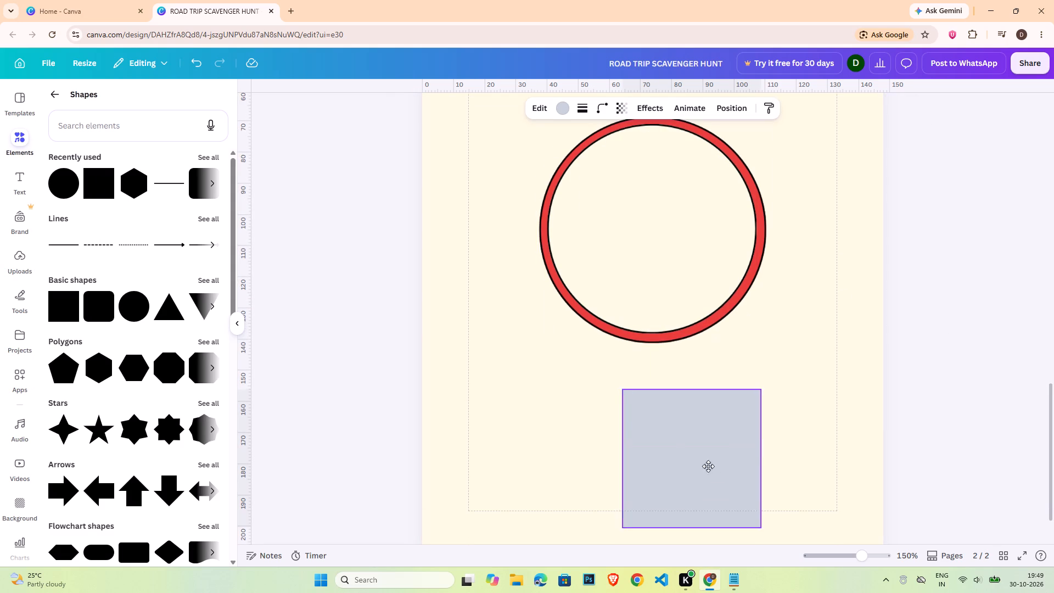
pyautogui.moveTo(708, 466); pyautogui.dragTo(677, 411)
# Send the grey square one layer backward.
pyautogui.click(739, 111)
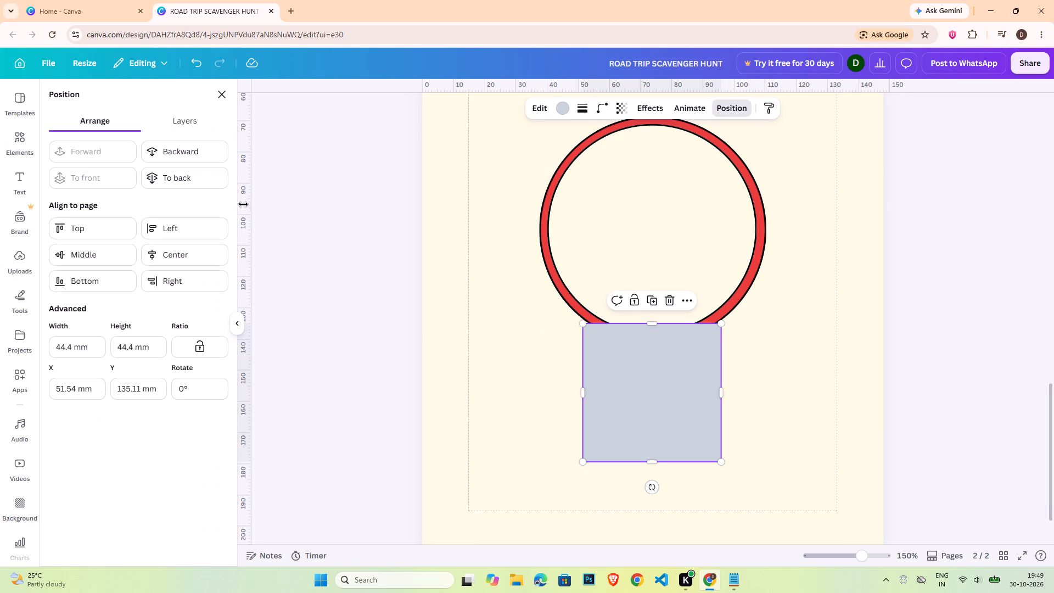
pyautogui.click(176, 156)
pyautogui.doubleClick(971, 371)
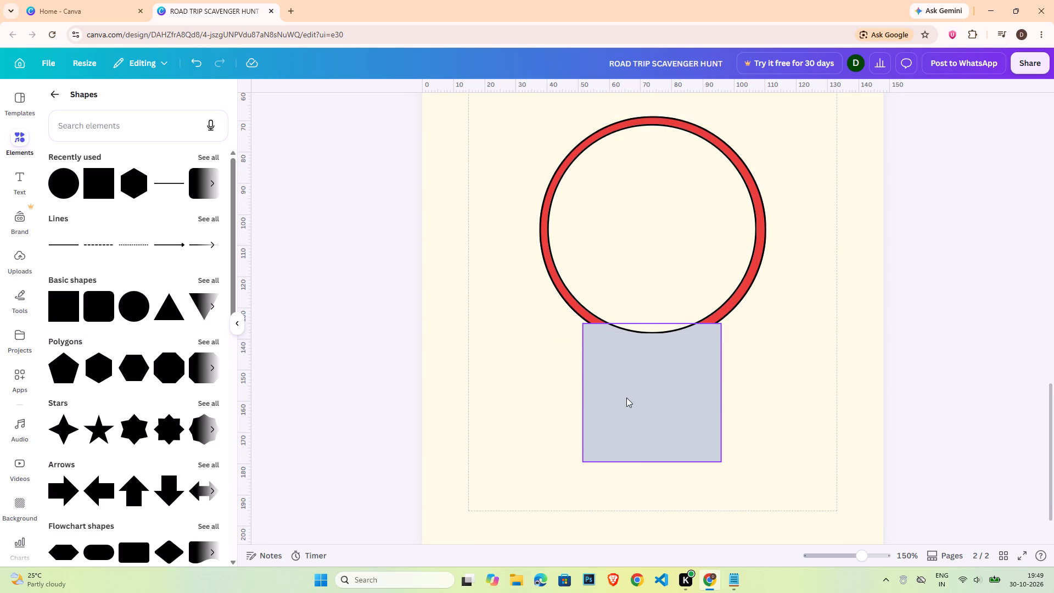
# Narrow the square into a signpost about 8 mm wide and 44 mm tall, and place it under the ring's bottom centre.
pyautogui.moveTo(626, 398); pyautogui.dragTo(626, 415)
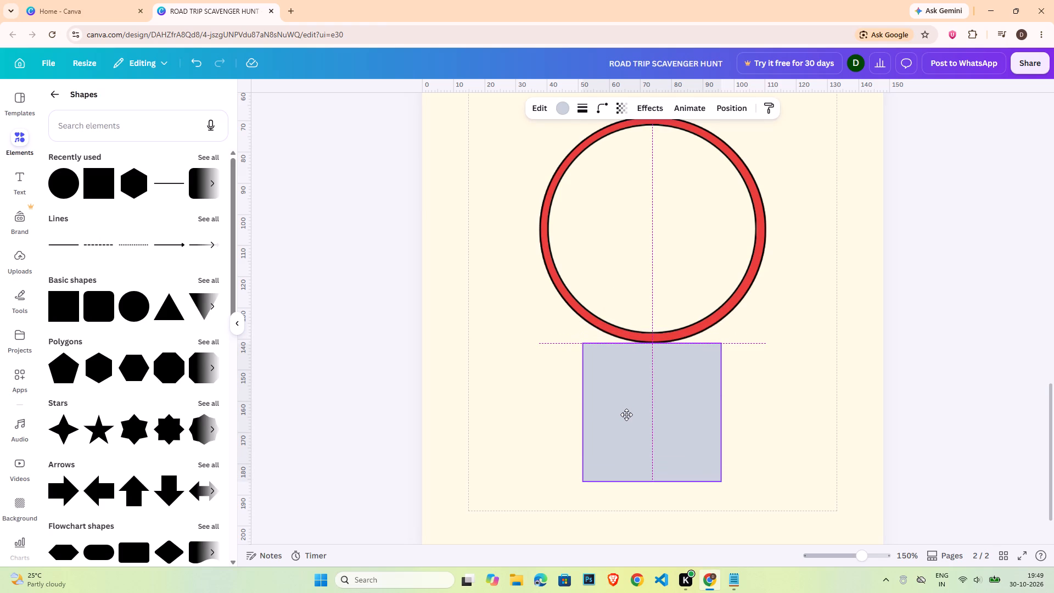
pyautogui.moveTo(626, 415); pyautogui.dragTo(627, 411)
pyautogui.moveTo(582, 407); pyautogui.dragTo(620, 409)
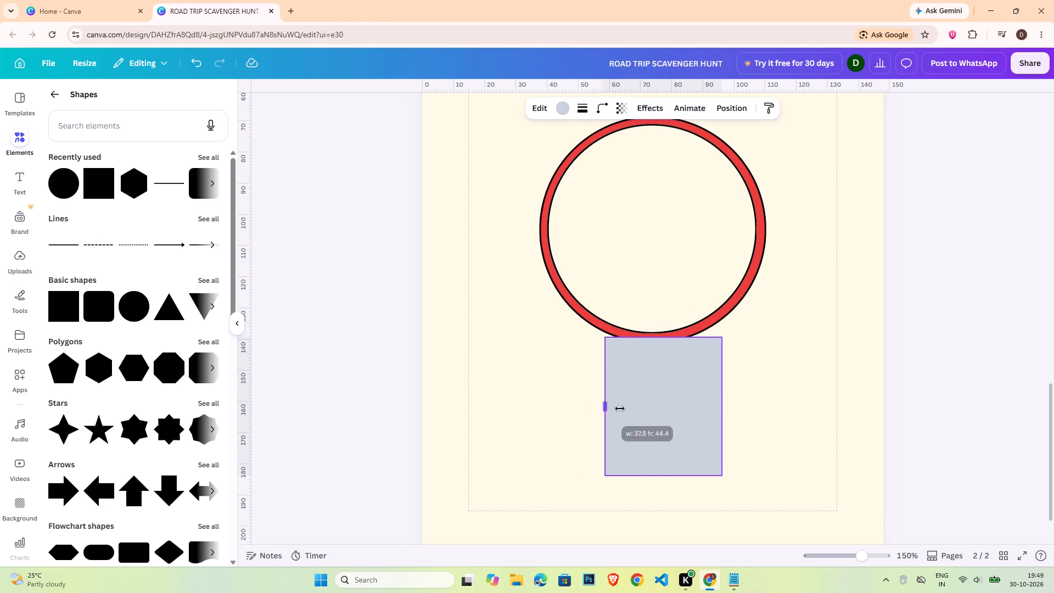
pyautogui.moveTo(620, 409); pyautogui.dragTo(641, 412)
pyautogui.moveTo(724, 404); pyautogui.dragTo(676, 406)
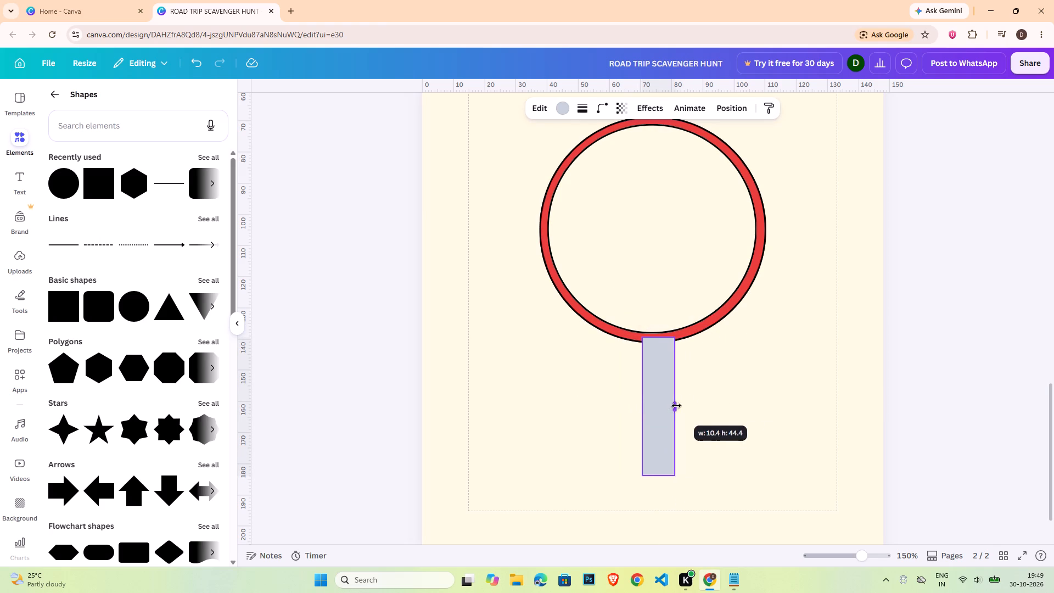
pyautogui.moveTo(676, 406); pyautogui.dragTo(669, 406)
pyautogui.moveTo(656, 402); pyautogui.dragTo(653, 402)
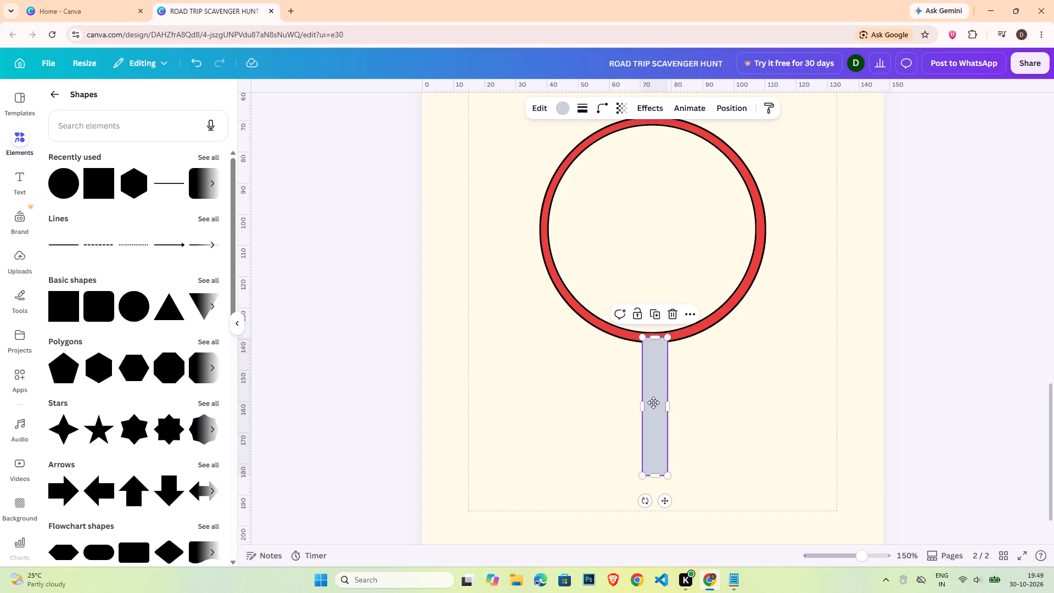
pyautogui.moveTo(653, 402); pyautogui.dragTo(649, 402)
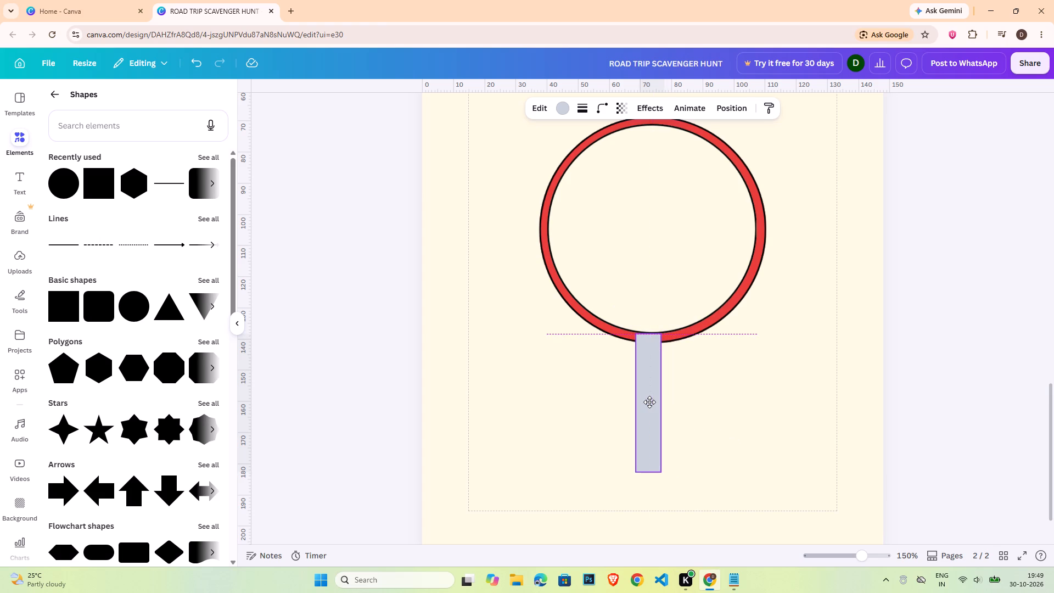
pyautogui.moveTo(649, 402); pyautogui.dragTo(649, 402)
# Send the grey signpost backward so it sits behind the round sign.
pyautogui.click(722, 111)
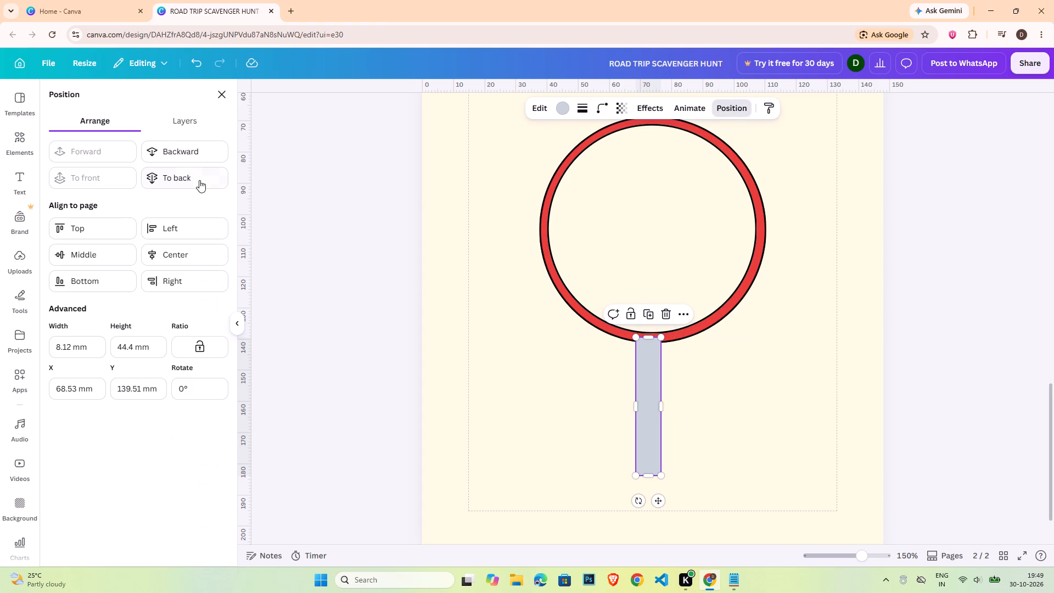
pyautogui.click(193, 155)
pyautogui.doubleClick(934, 359)
# Align the signpost to the horizontal centre of the page.
pyautogui.click(650, 390)
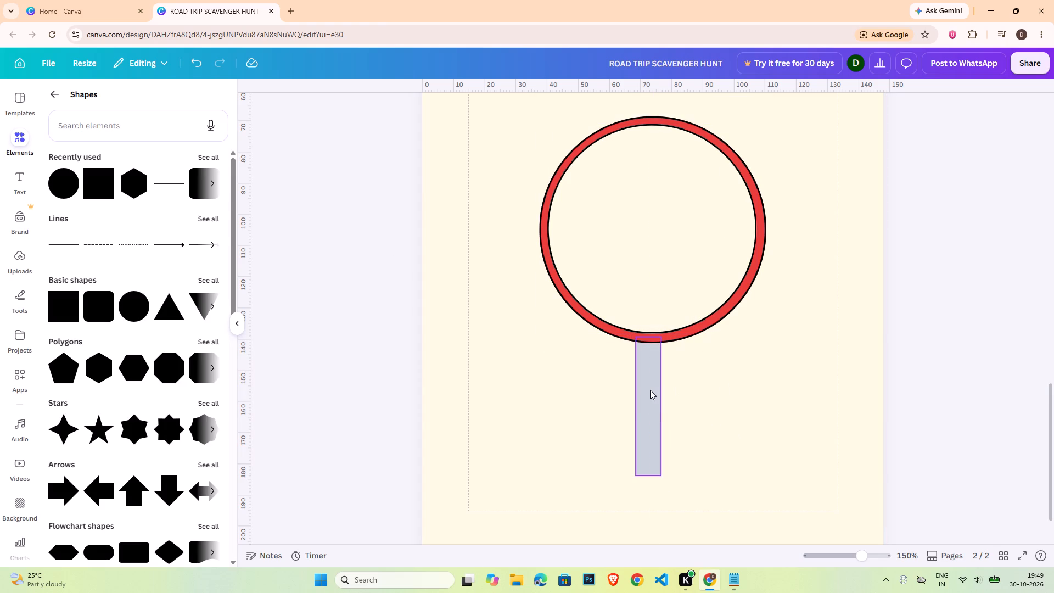
pyautogui.click(735, 100)
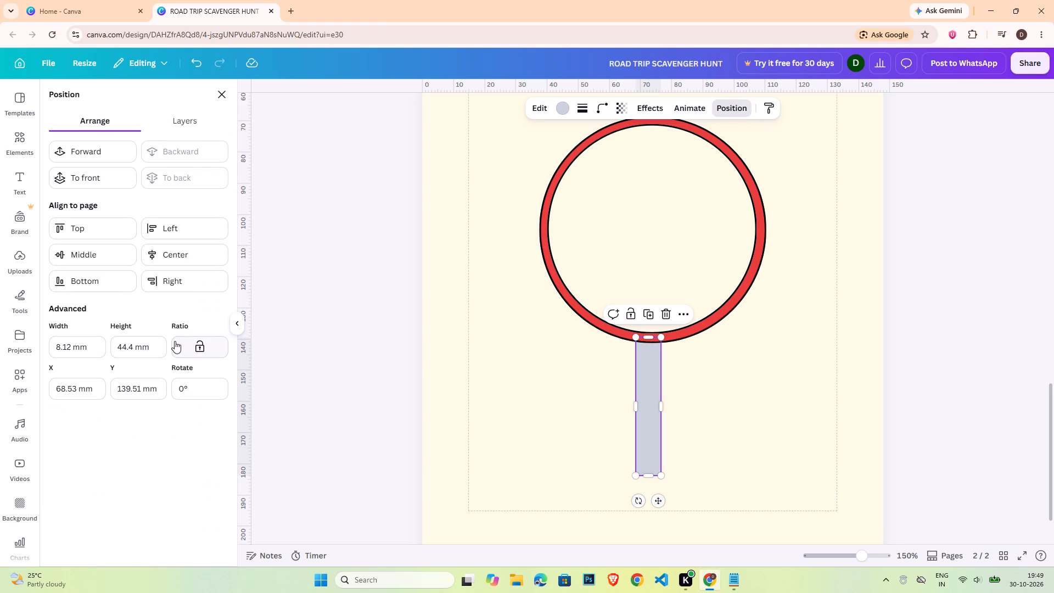
pyautogui.click(163, 262)
pyautogui.doubleClick(910, 336)
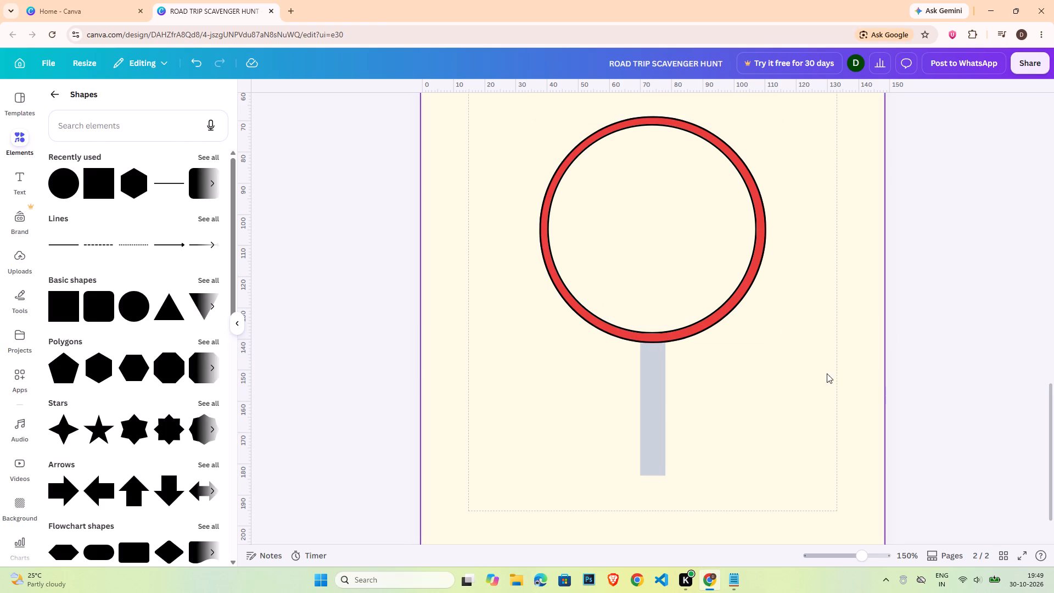
# Fill the signpost with the custom dark teal #005462.
pyautogui.click(660, 395)
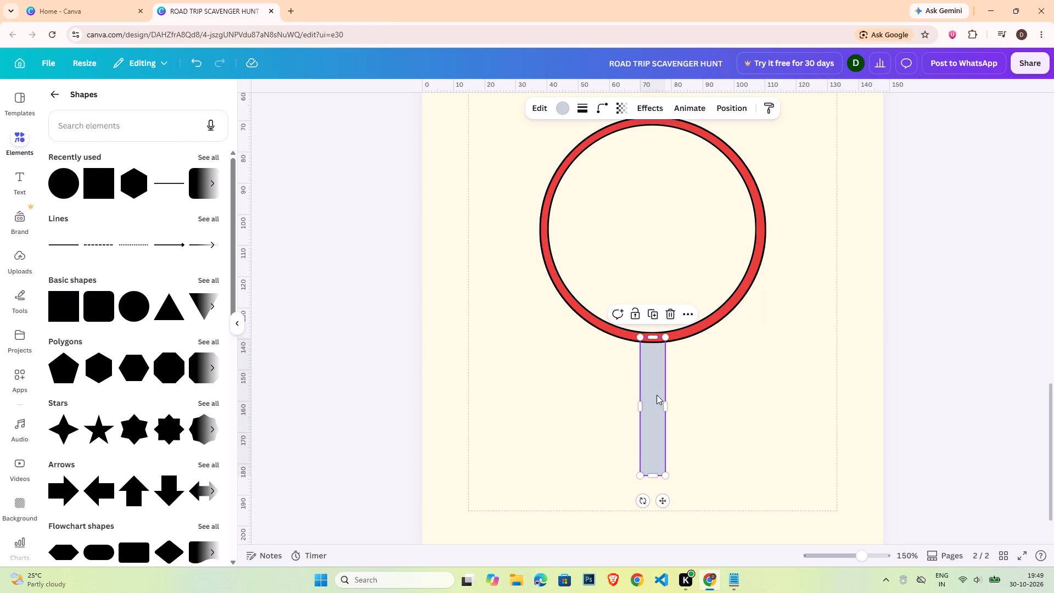
pyautogui.click(564, 106)
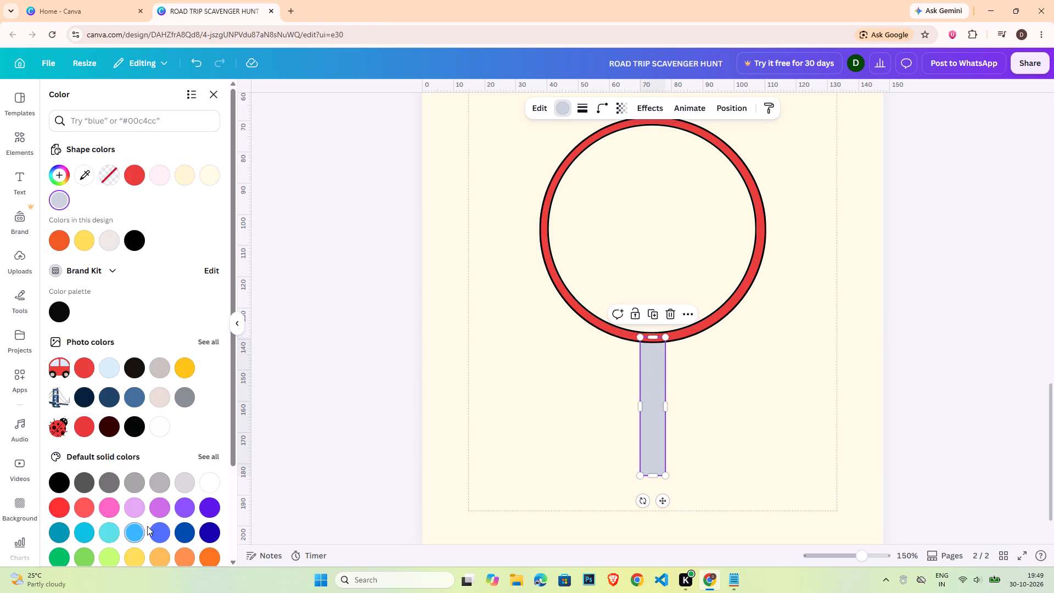
pyautogui.click(90, 530)
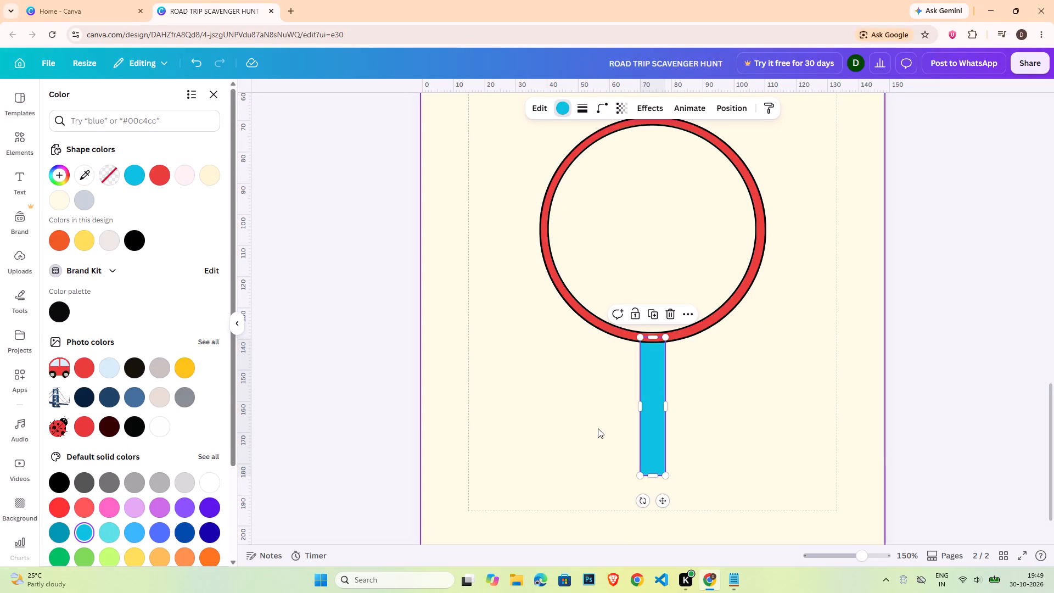
pyautogui.click(66, 174)
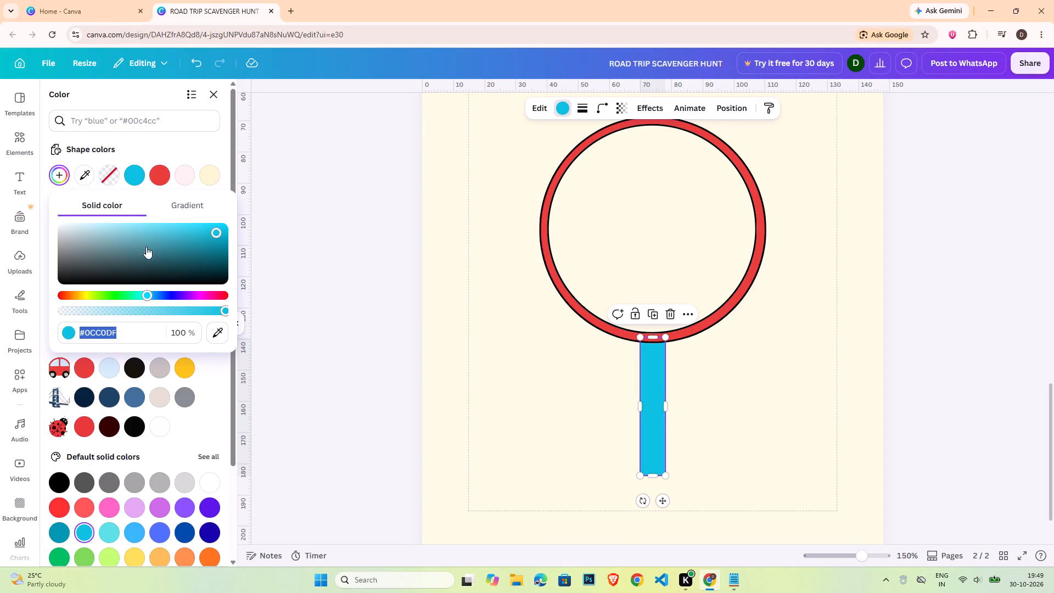
pyautogui.moveTo(210, 230); pyautogui.dragTo(137, 233)
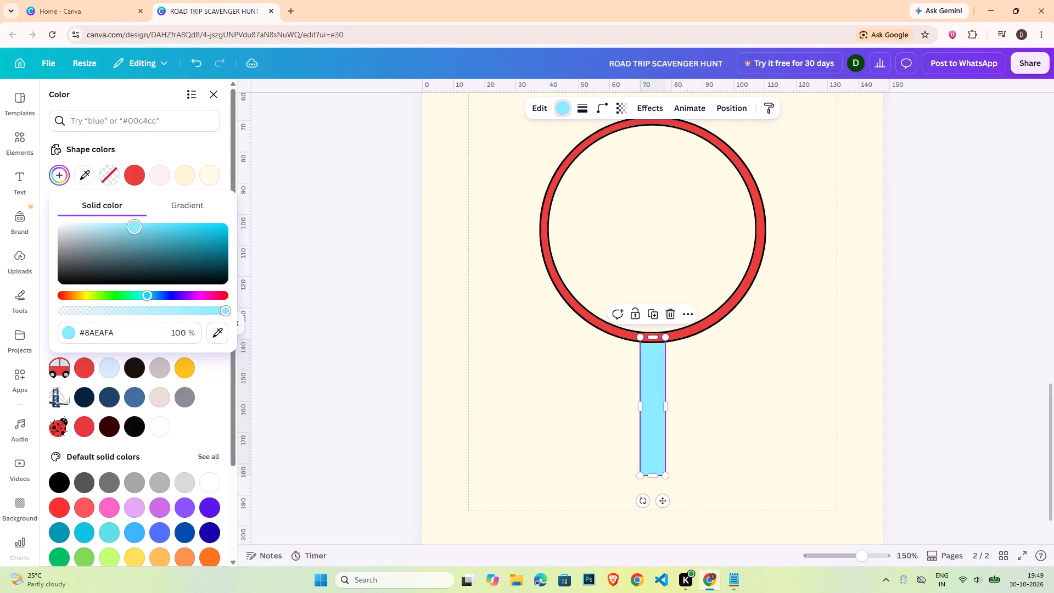
pyautogui.moveTo(137, 233); pyautogui.dragTo(226, 271)
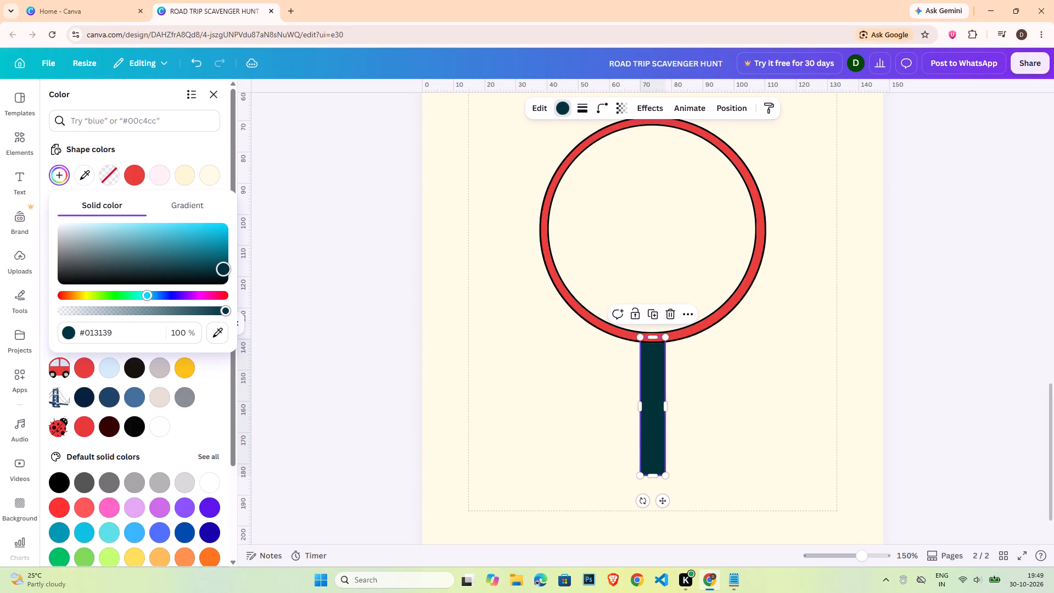
pyautogui.moveTo(226, 271); pyautogui.dragTo(231, 269)
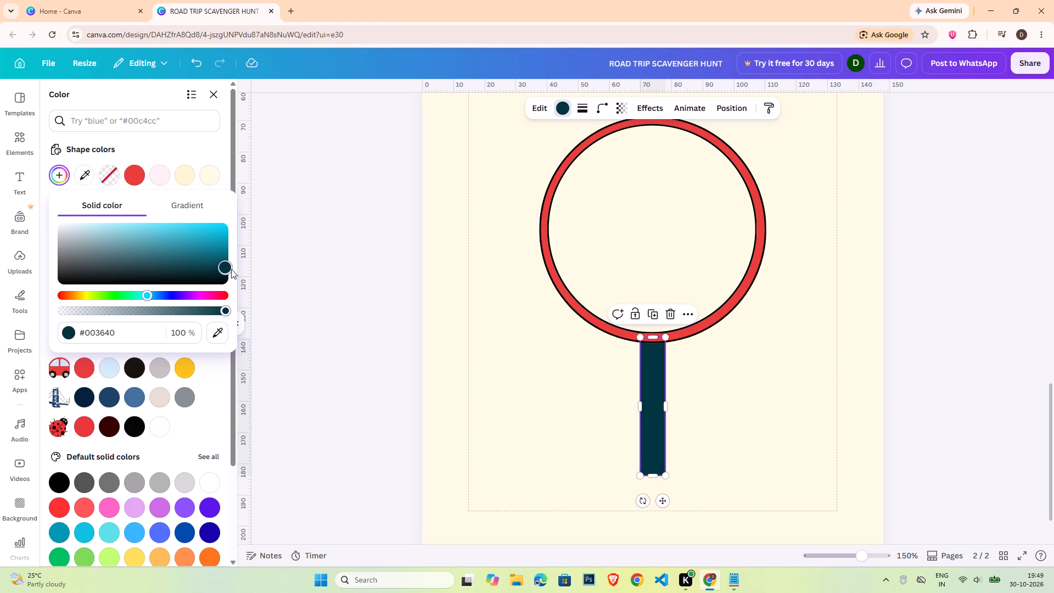
pyautogui.moveTo(231, 269); pyautogui.dragTo(231, 261)
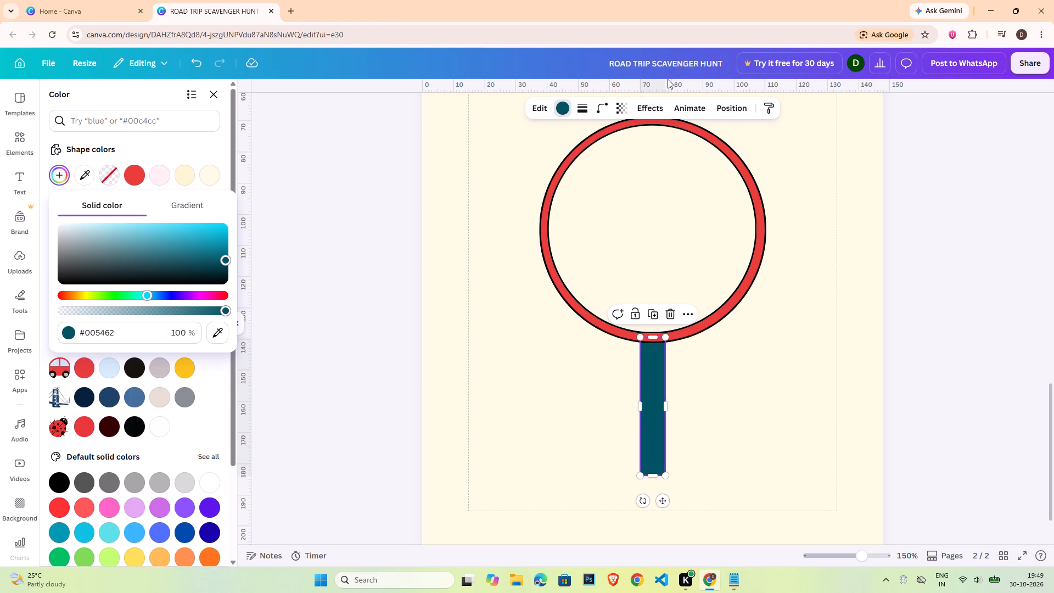
# Add a solid black outline with stroke weight 1 to the teal signpost.
pyautogui.click(590, 105)
pyautogui.click(656, 178)
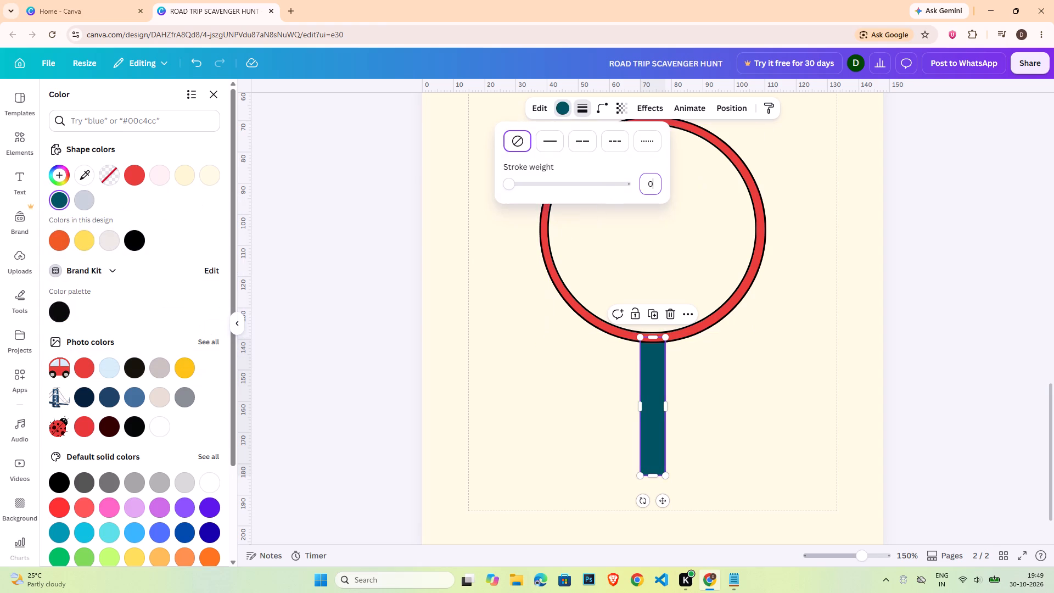
pyautogui.press('1')
pyautogui.press('Return')
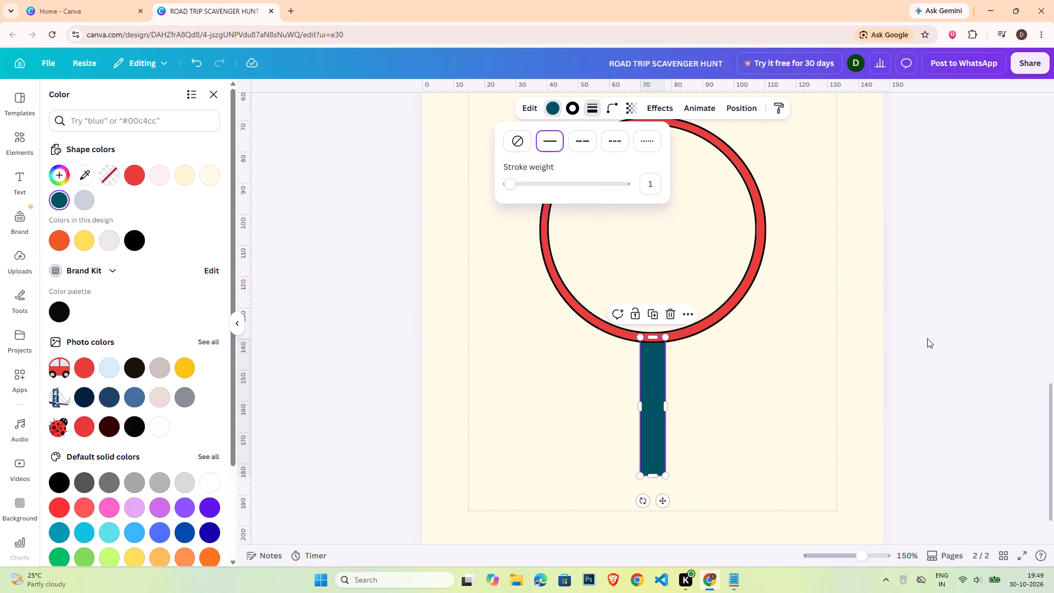
pyautogui.doubleClick(907, 331)
pyautogui.click(927, 415)
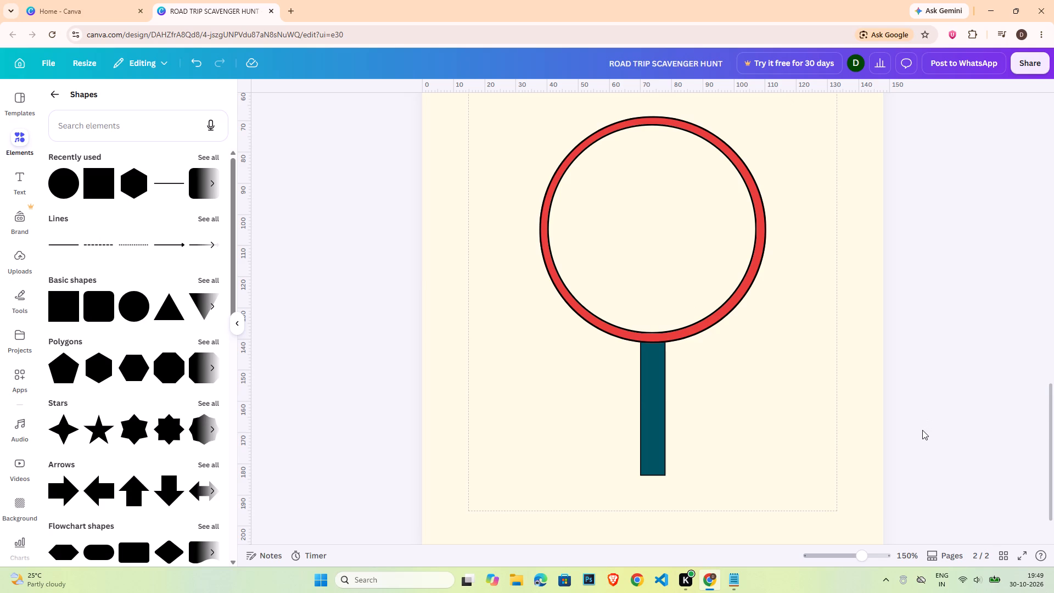
pyautogui.click(658, 468)
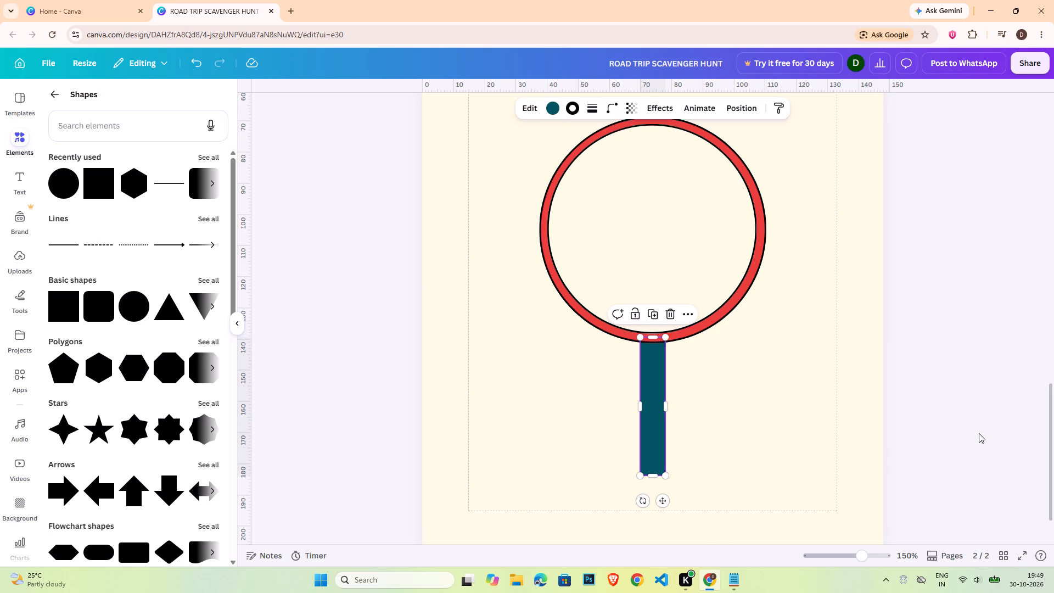
pyautogui.click(980, 432)
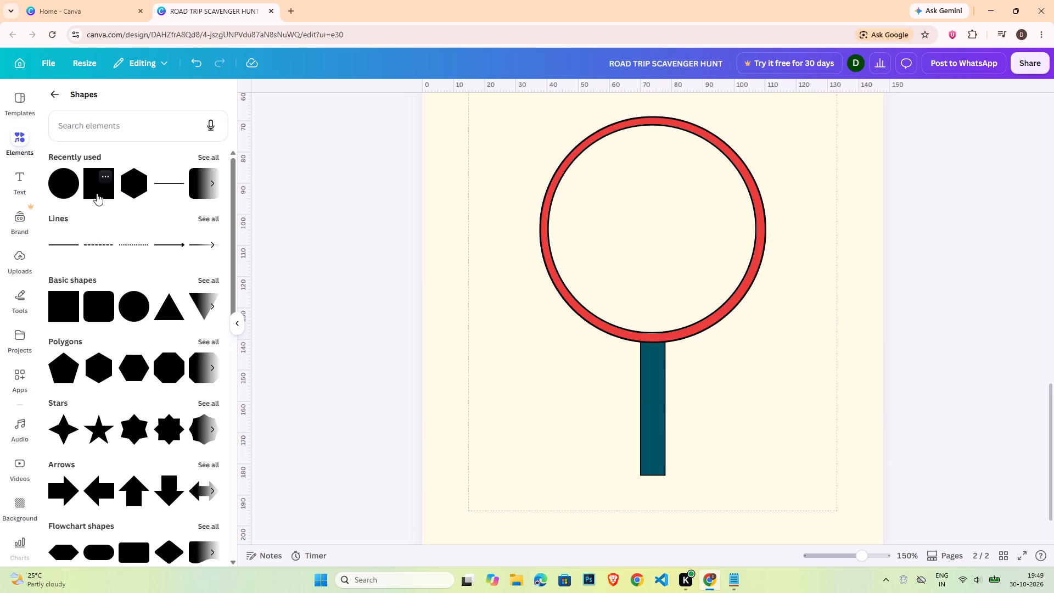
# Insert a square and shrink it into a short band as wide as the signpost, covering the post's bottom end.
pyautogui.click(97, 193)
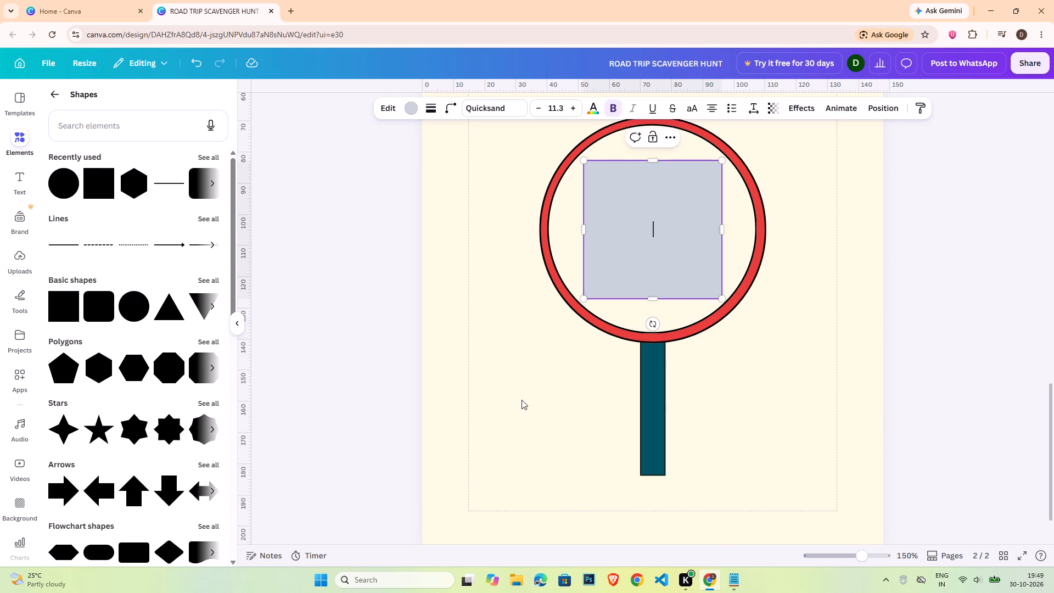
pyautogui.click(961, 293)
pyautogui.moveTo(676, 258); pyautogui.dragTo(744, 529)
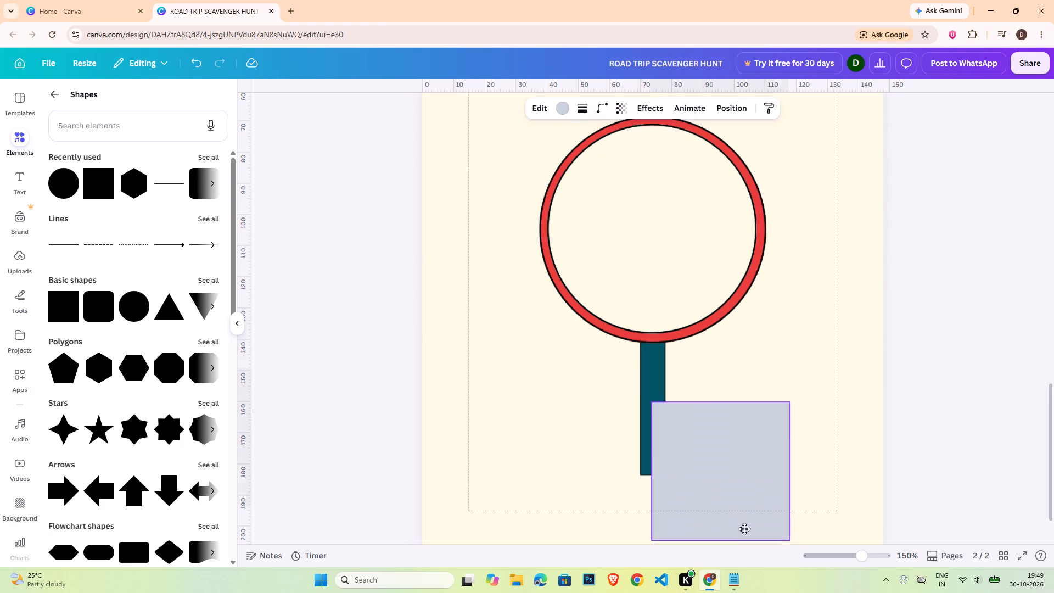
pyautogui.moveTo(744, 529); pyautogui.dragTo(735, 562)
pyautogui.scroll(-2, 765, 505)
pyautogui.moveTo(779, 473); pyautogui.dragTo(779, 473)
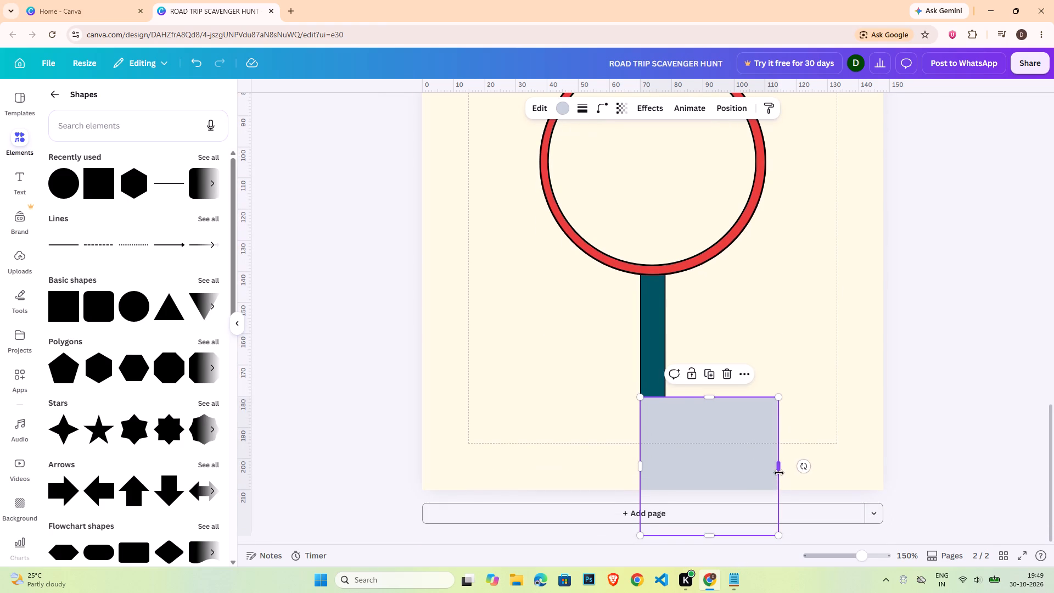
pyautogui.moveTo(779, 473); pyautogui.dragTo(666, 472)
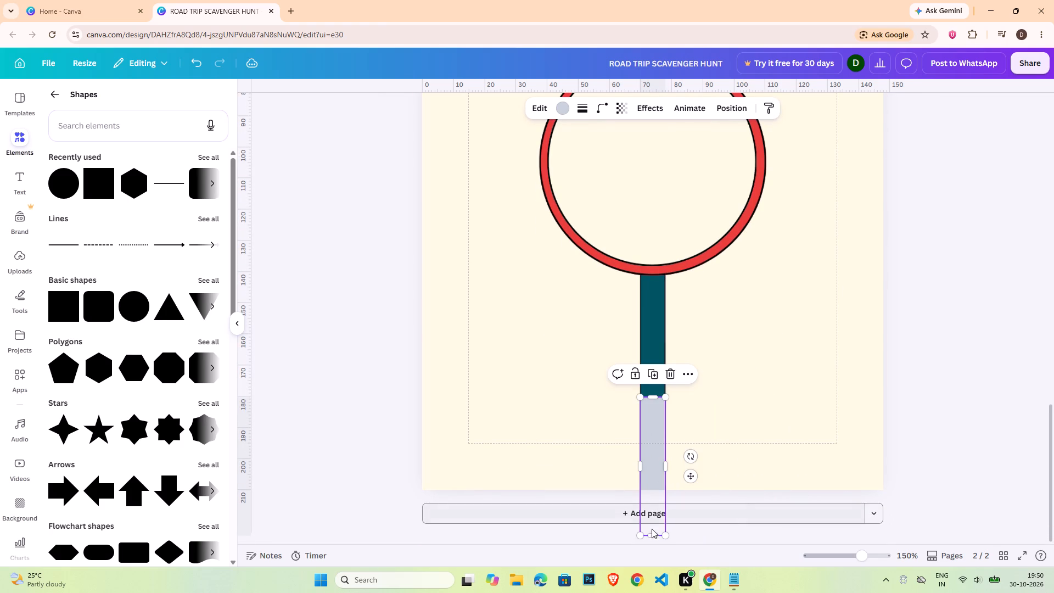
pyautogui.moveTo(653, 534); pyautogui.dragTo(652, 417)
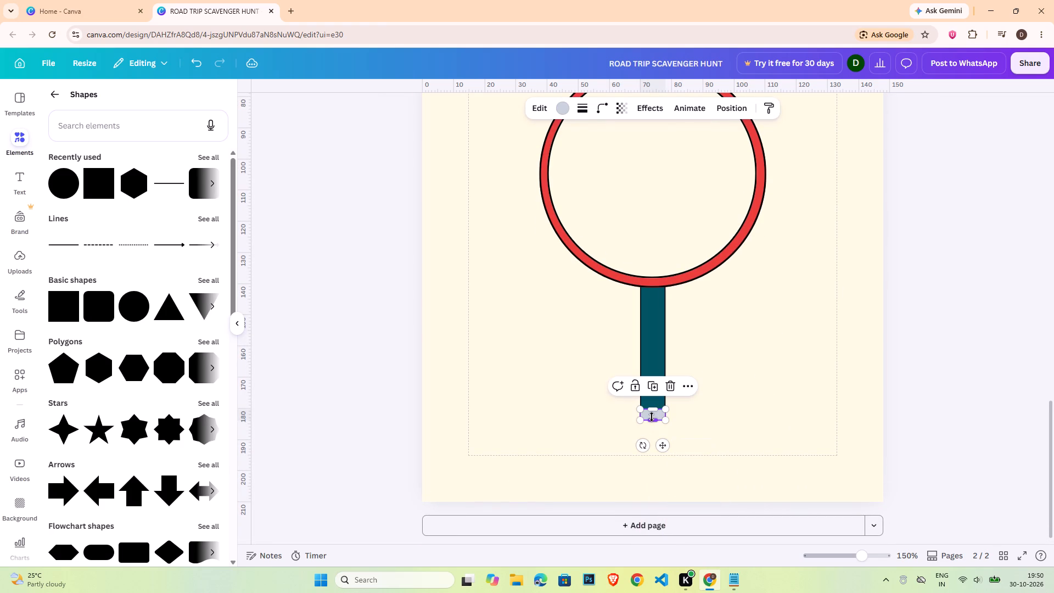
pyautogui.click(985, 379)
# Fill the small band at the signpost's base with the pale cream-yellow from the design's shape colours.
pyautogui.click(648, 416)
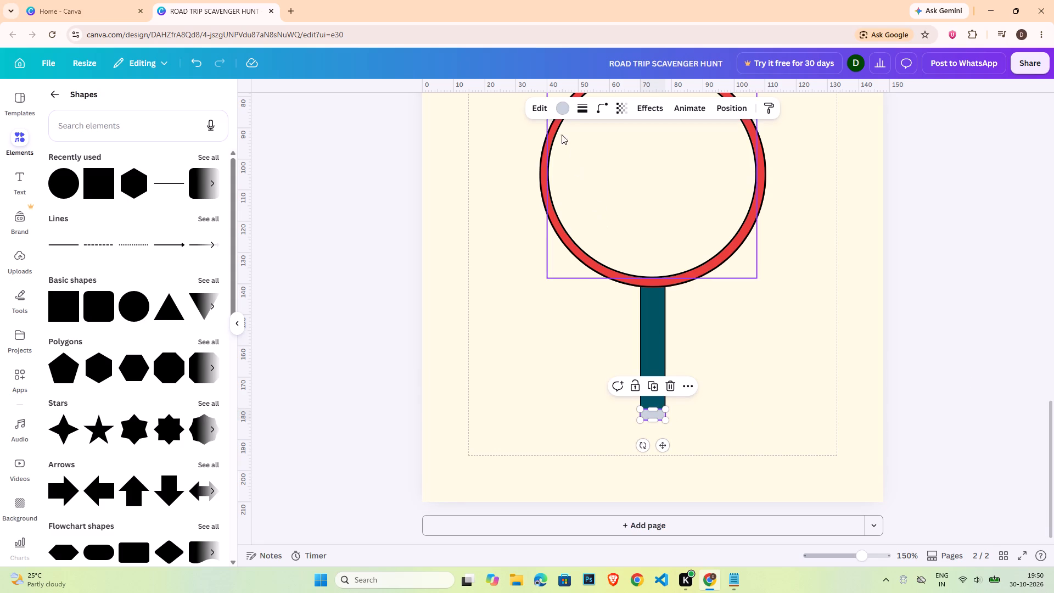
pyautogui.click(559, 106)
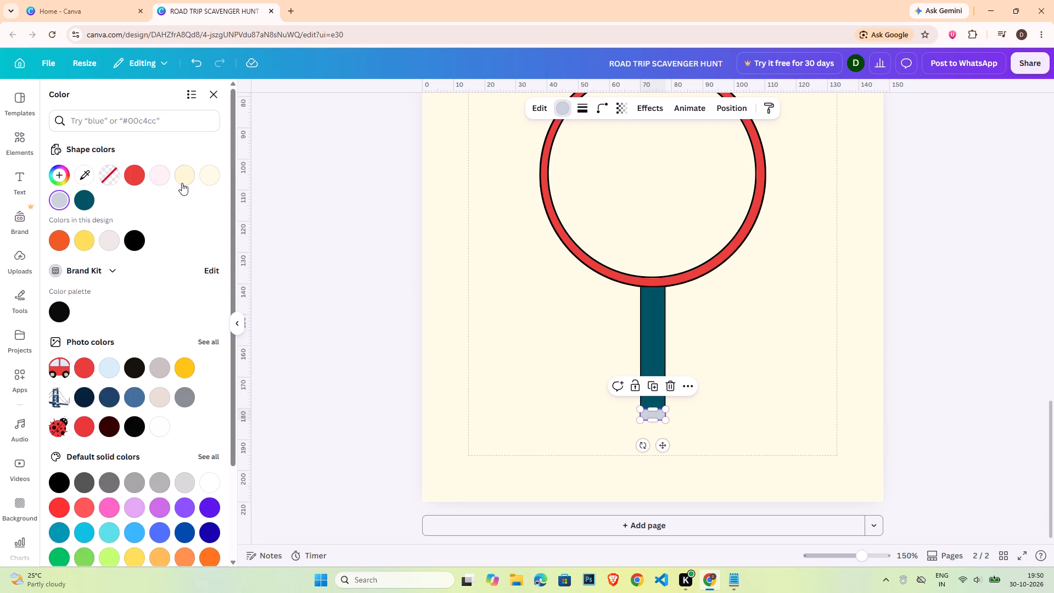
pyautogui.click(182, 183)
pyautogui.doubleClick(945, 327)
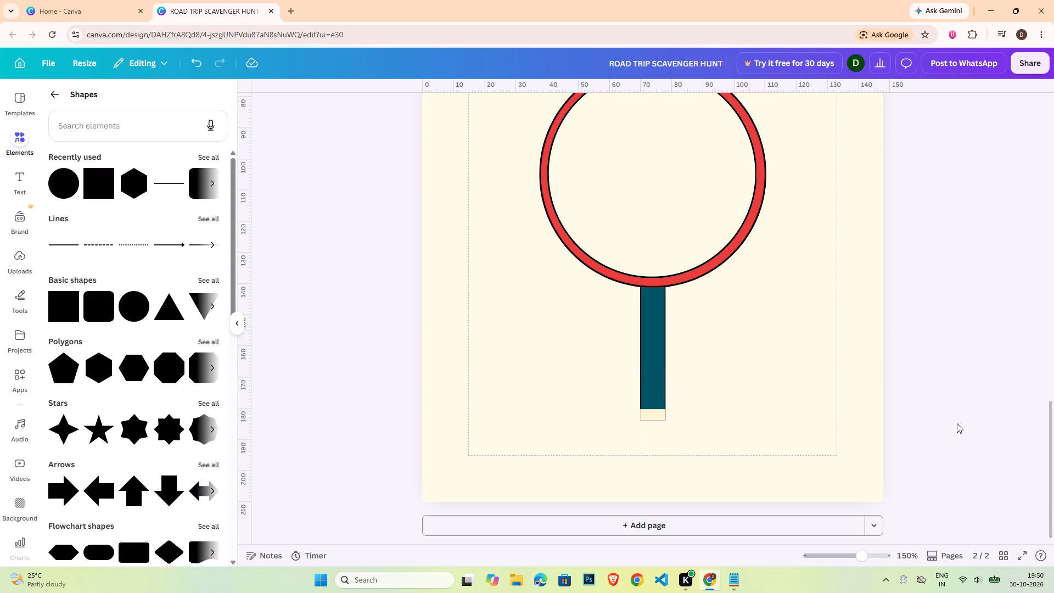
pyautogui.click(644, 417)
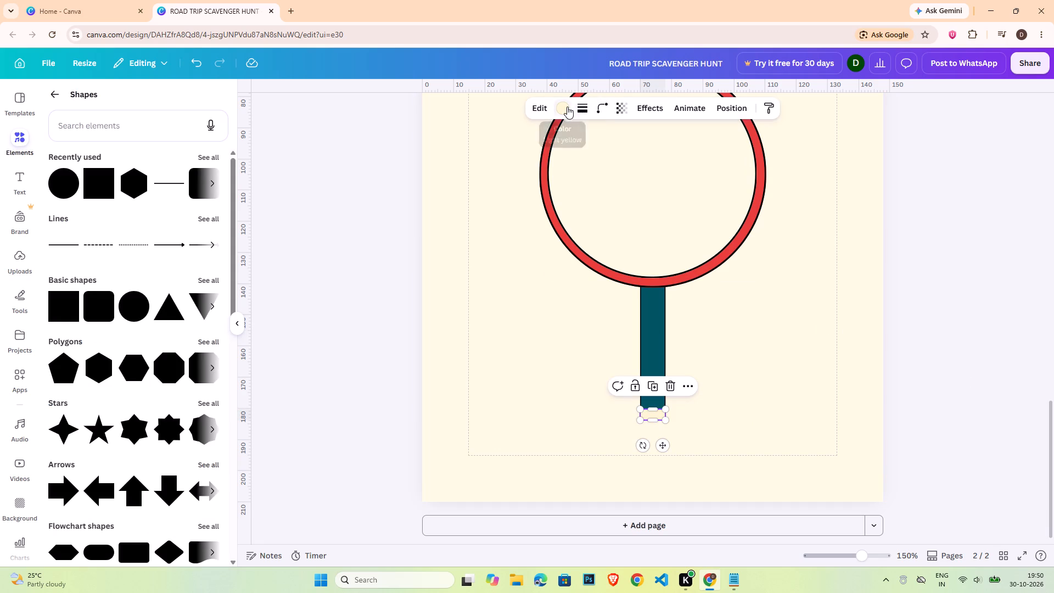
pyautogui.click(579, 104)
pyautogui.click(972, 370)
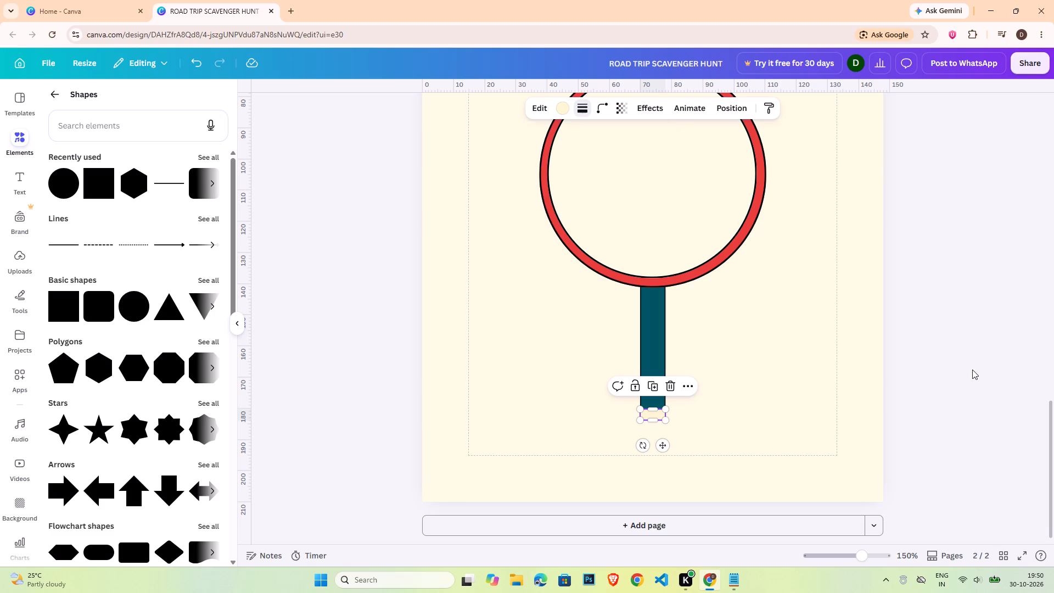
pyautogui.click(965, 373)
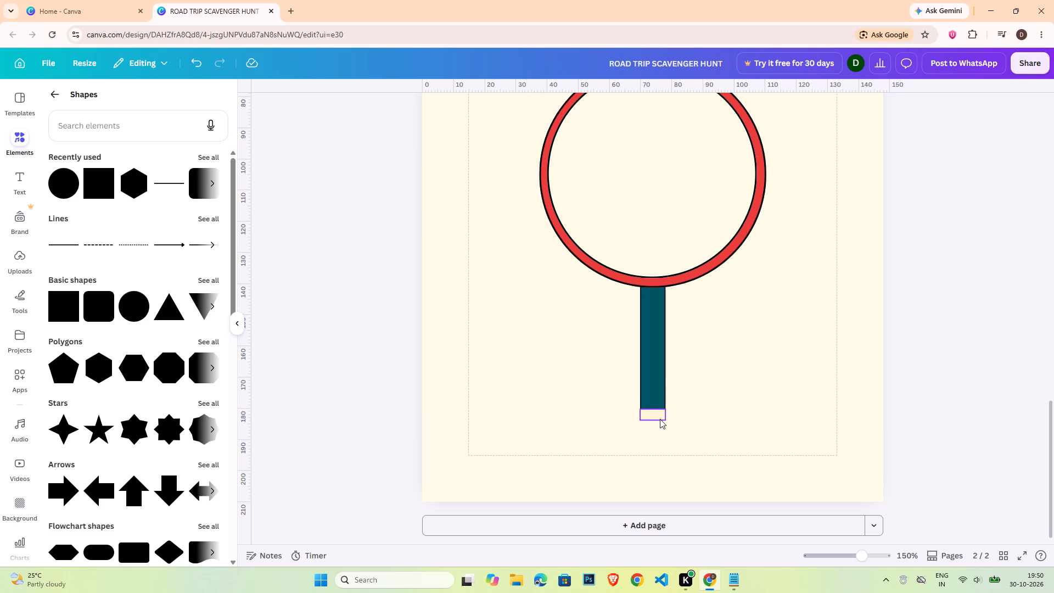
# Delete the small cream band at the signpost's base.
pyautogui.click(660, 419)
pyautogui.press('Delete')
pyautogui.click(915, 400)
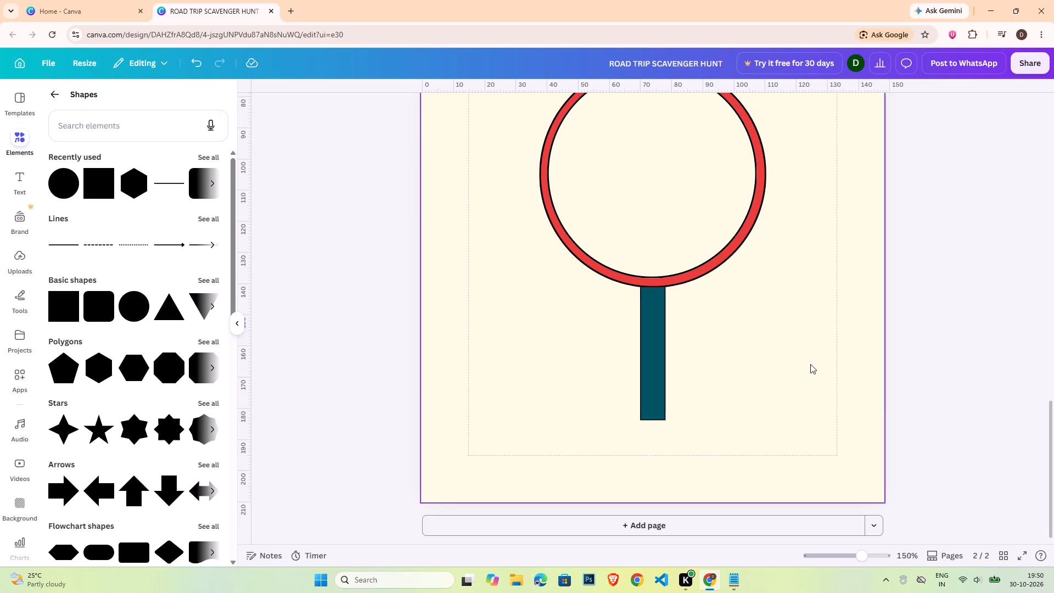
# Add a heading reading "50" inside the sign's inner circle and enlarge it to font size 104.
pyautogui.scroll(1, 765, 371)
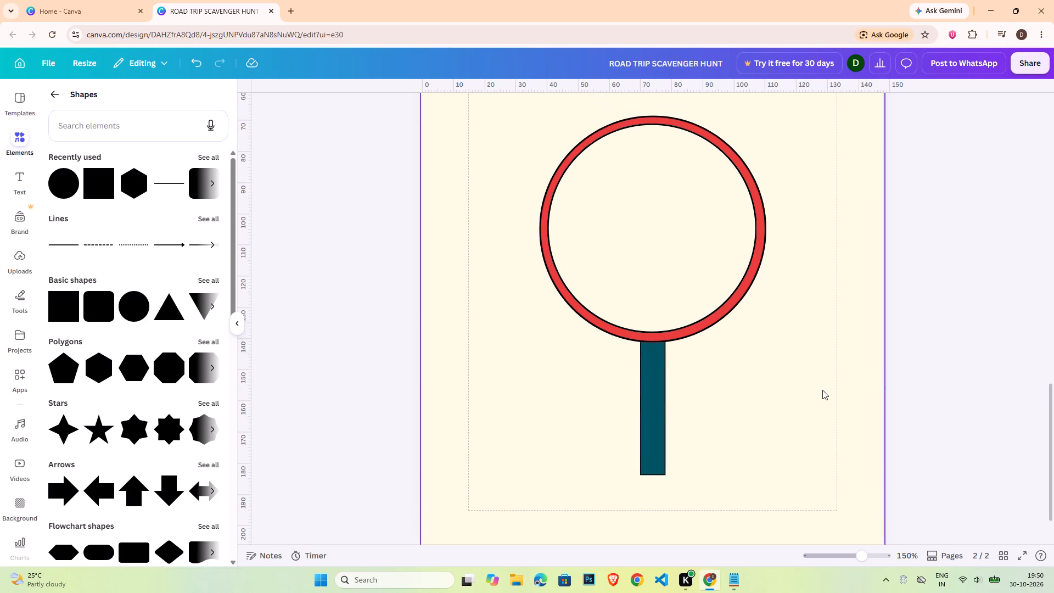
pyautogui.click(20, 181)
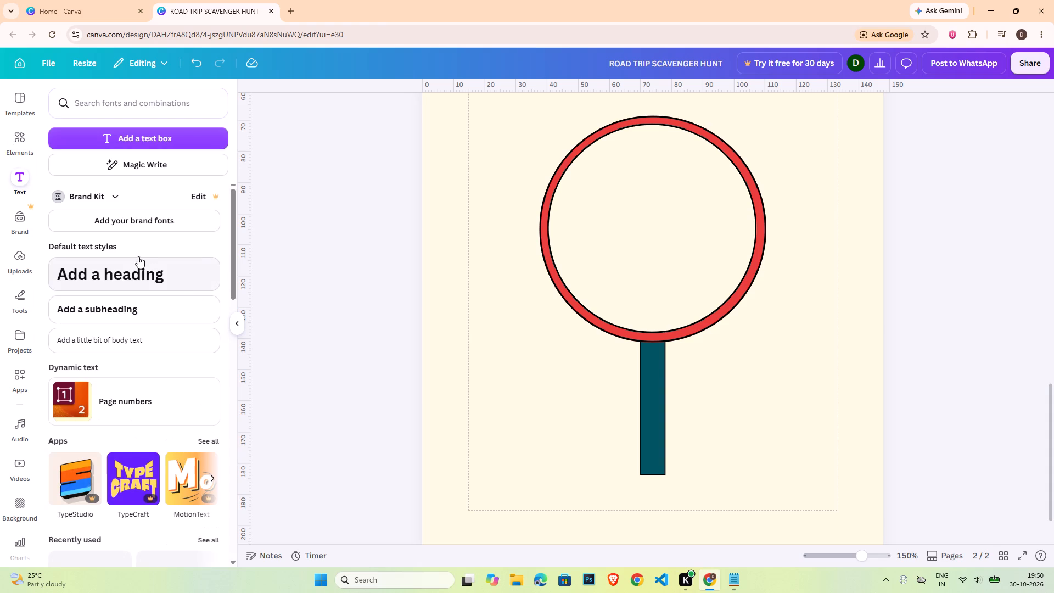
pyautogui.click(130, 279)
pyautogui.tripleClick(645, 307)
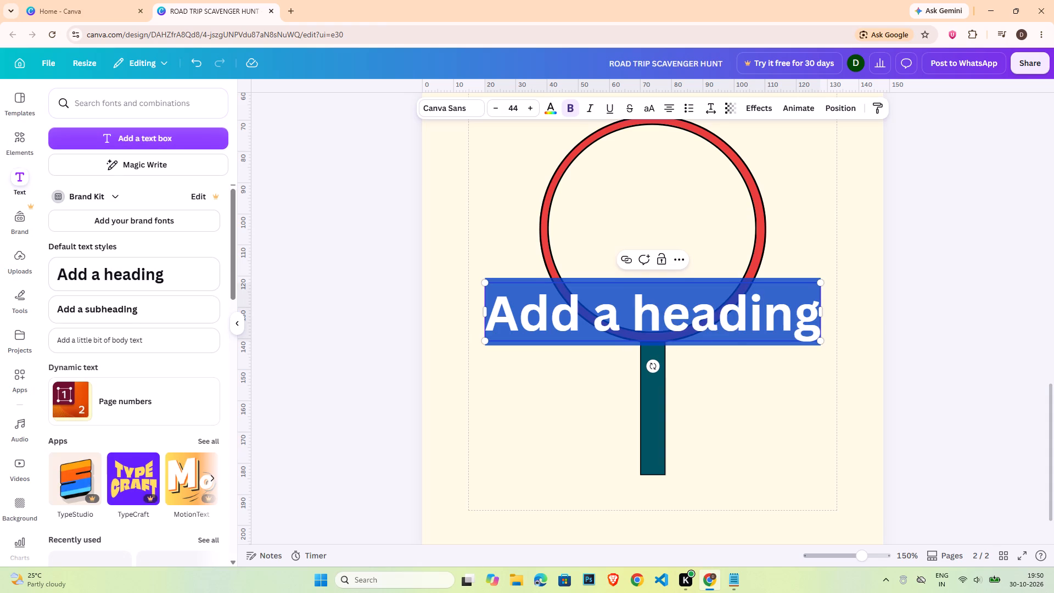
pyautogui.write('50')
pyautogui.click(910, 288)
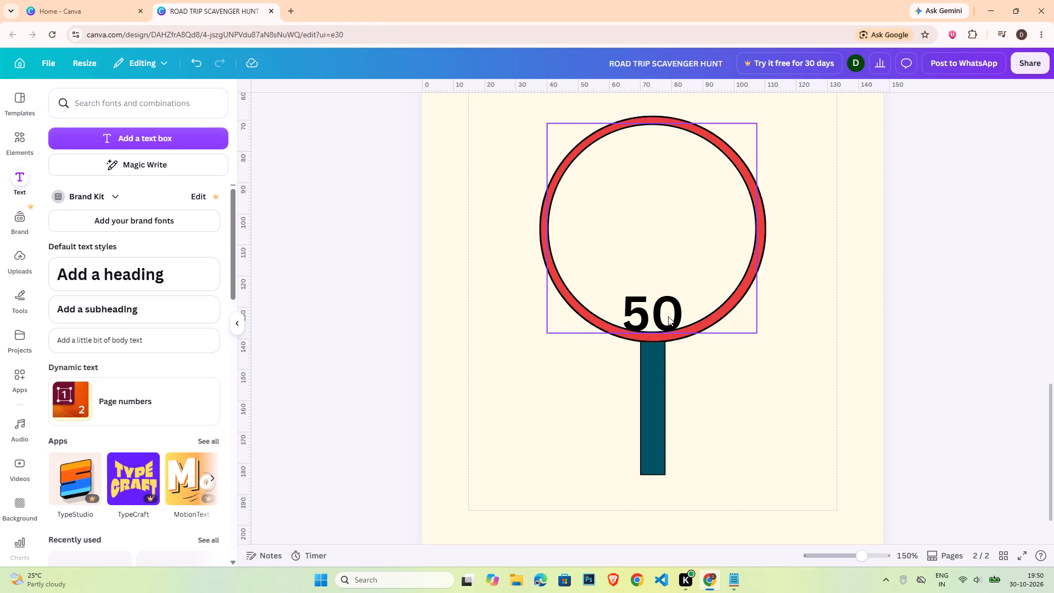
pyautogui.moveTo(662, 315); pyautogui.dragTo(620, 195)
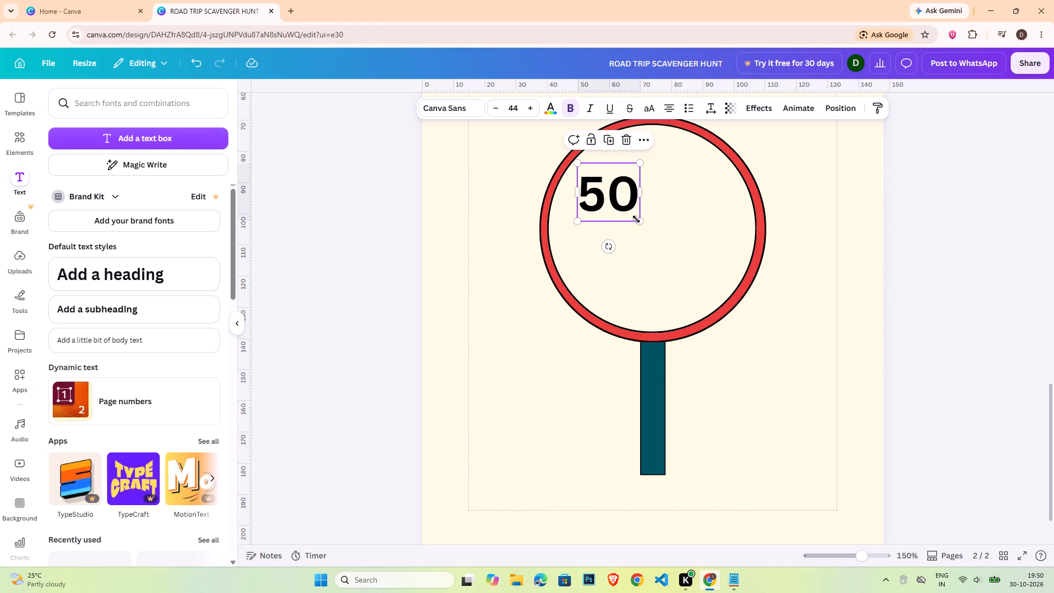
pyautogui.moveTo(637, 220); pyautogui.dragTo(743, 276)
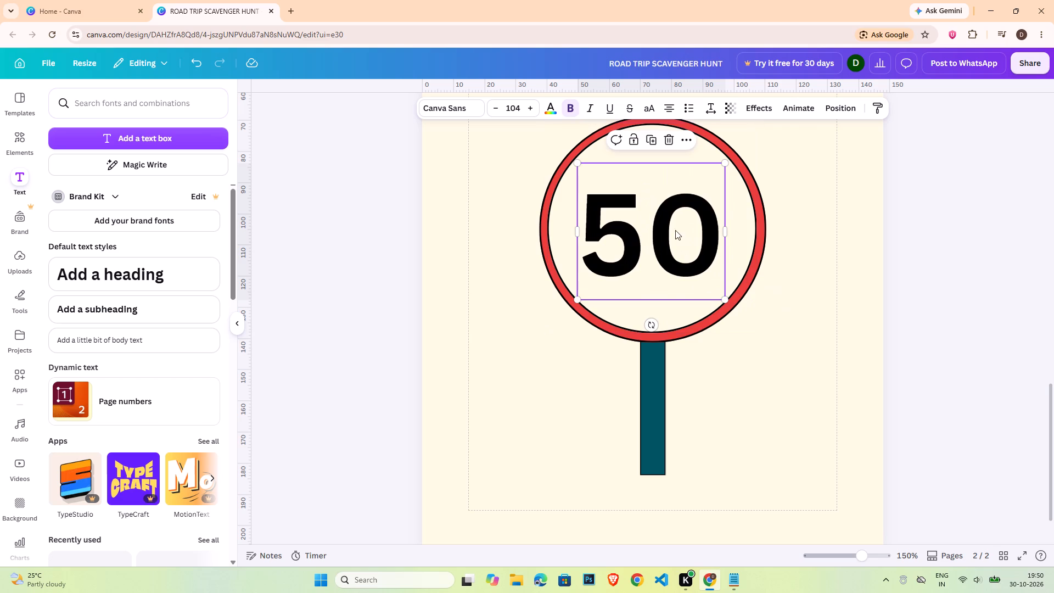
# Enlarge the "50" text to font size 131 and centre it horizontally and vertically on the page.
pyautogui.moveTo(574, 160); pyautogui.dragTo(554, 142)
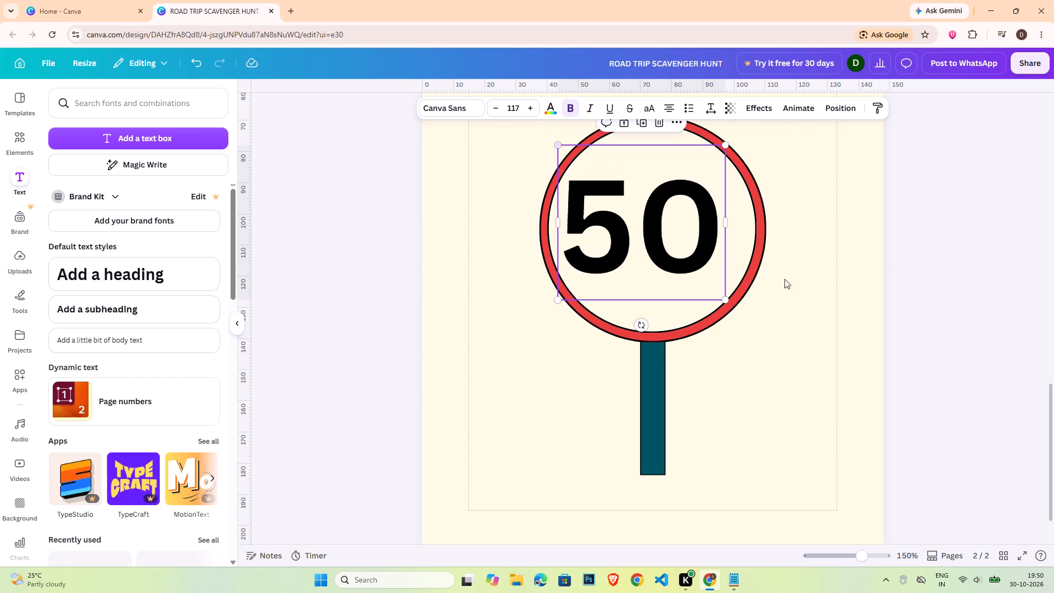
pyautogui.moveTo(725, 301); pyautogui.dragTo(745, 317)
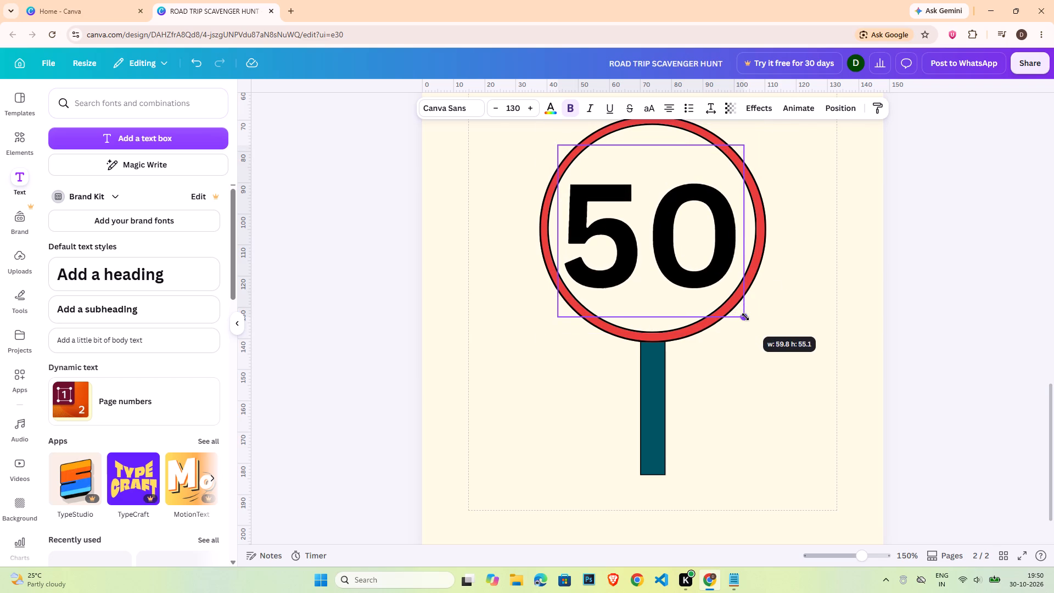
pyautogui.moveTo(745, 317); pyautogui.dragTo(746, 317)
pyautogui.moveTo(703, 250); pyautogui.dragTo(708, 253)
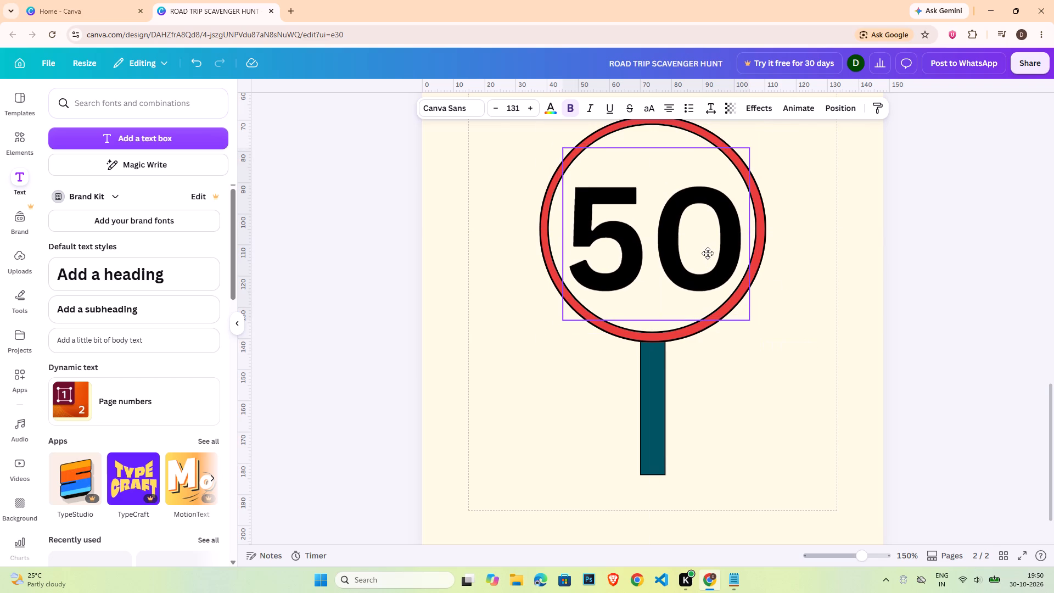
pyautogui.moveTo(708, 253); pyautogui.dragTo(709, 253)
pyautogui.click(709, 253)
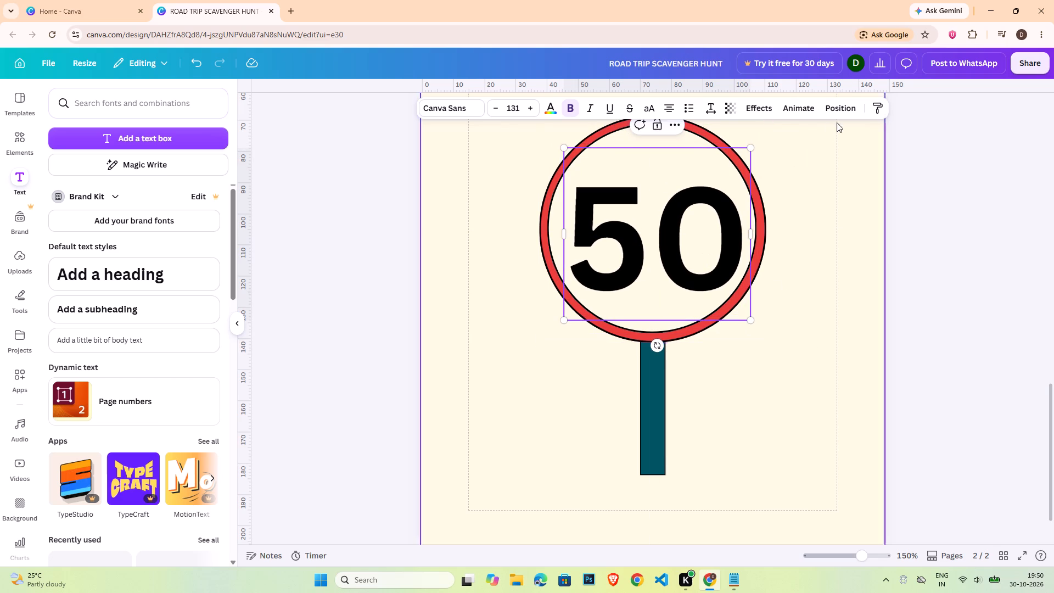
pyautogui.click(849, 109)
pyautogui.click(204, 258)
pyautogui.click(127, 261)
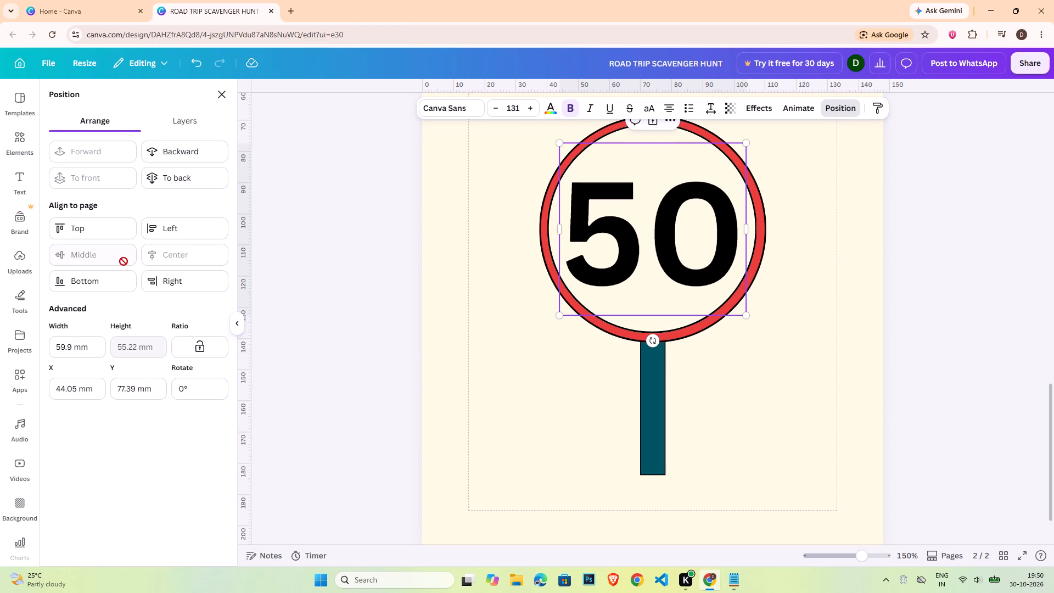
# Change the "50" text's font to Quicksand.
pyautogui.click(462, 114)
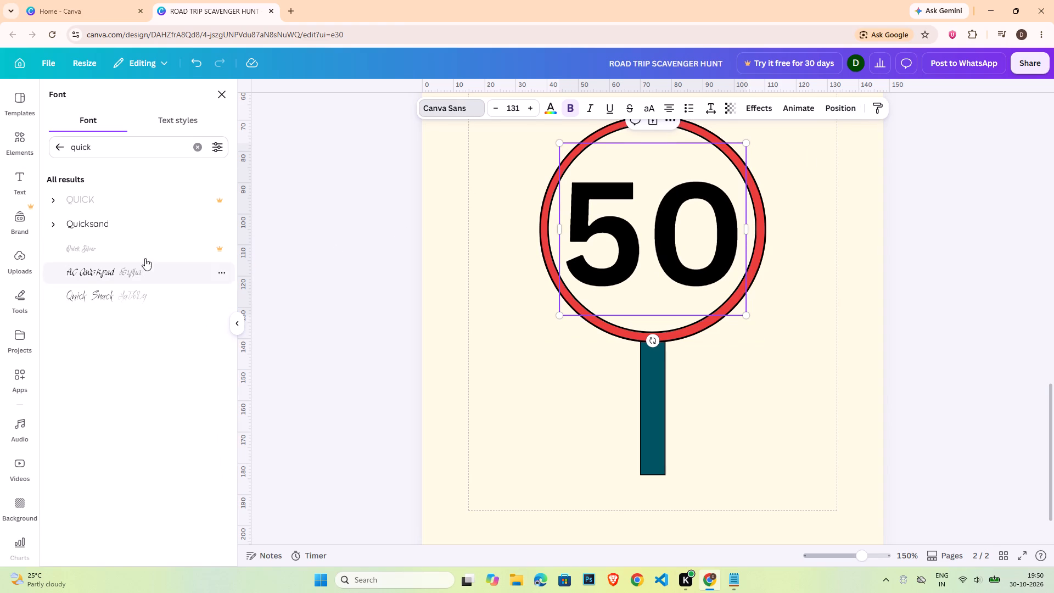
pyautogui.click(128, 220)
pyautogui.doubleClick(965, 290)
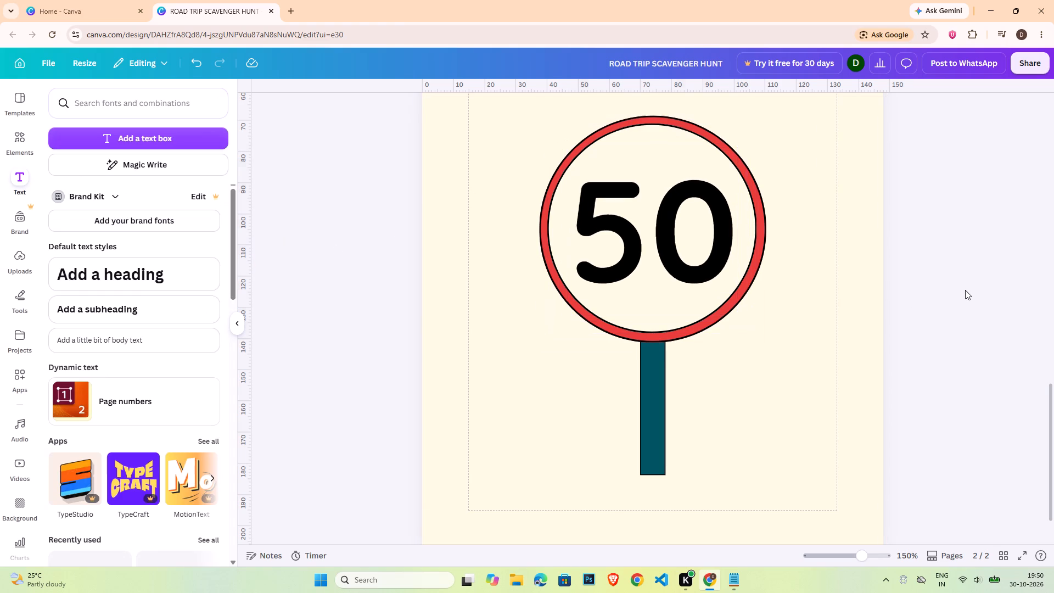
# Group the "50" text, both circles and the teal post into one sign.
pyautogui.moveTo(490, 146); pyautogui.dragTo(735, 425)
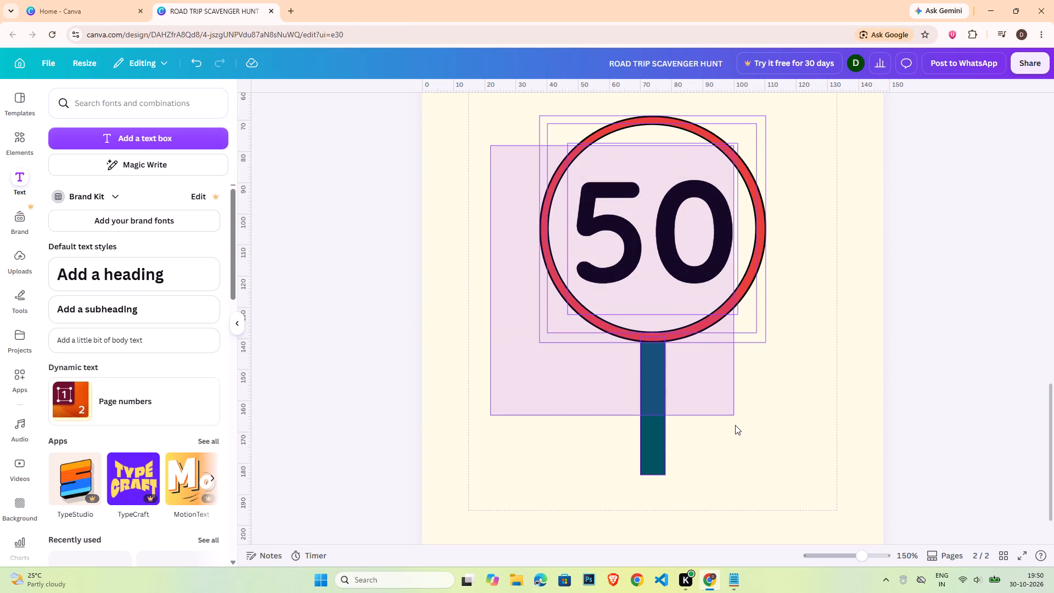
pyautogui.moveTo(735, 425); pyautogui.dragTo(735, 437)
pyautogui.click(617, 495)
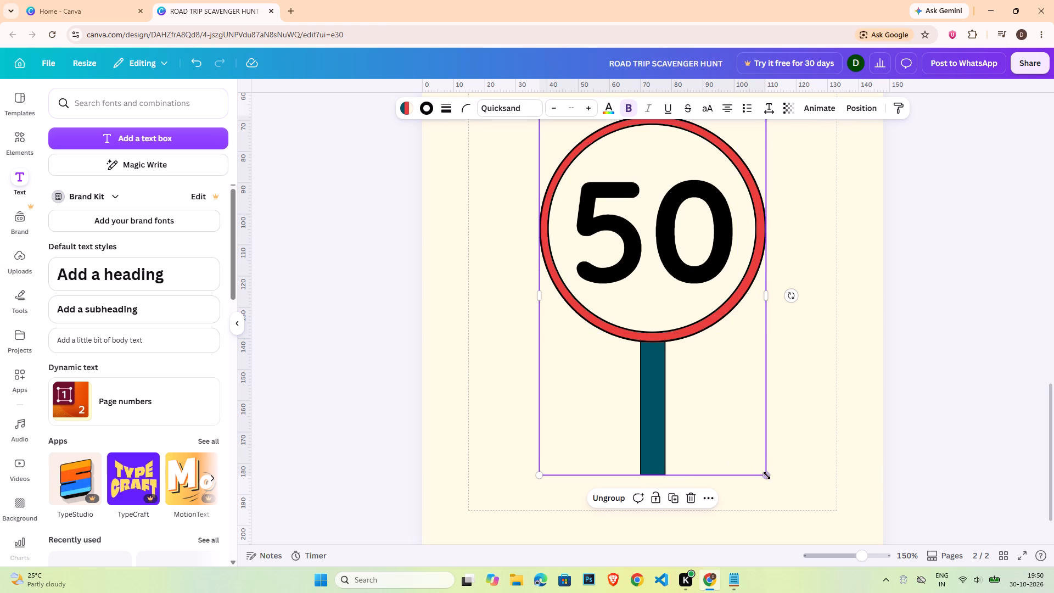
# Scale the grouped sign down to about 45 mm wide and move it higher on page 2.
pyautogui.moveTo(755, 457); pyautogui.dragTo(743, 428)
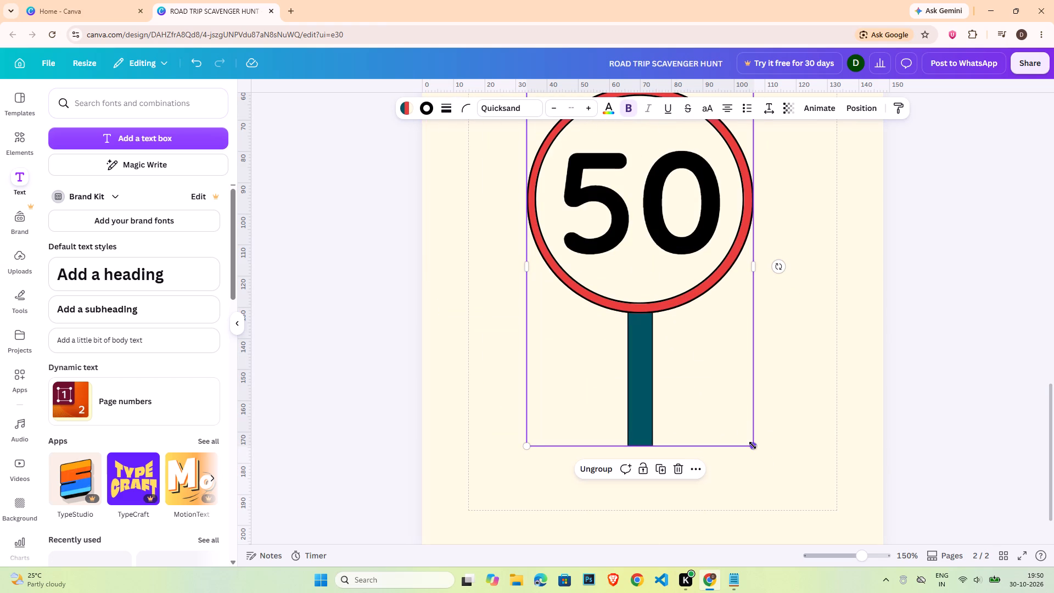
pyautogui.moveTo(753, 445); pyautogui.dragTo(586, 226)
pyautogui.scroll(3, 647, 298)
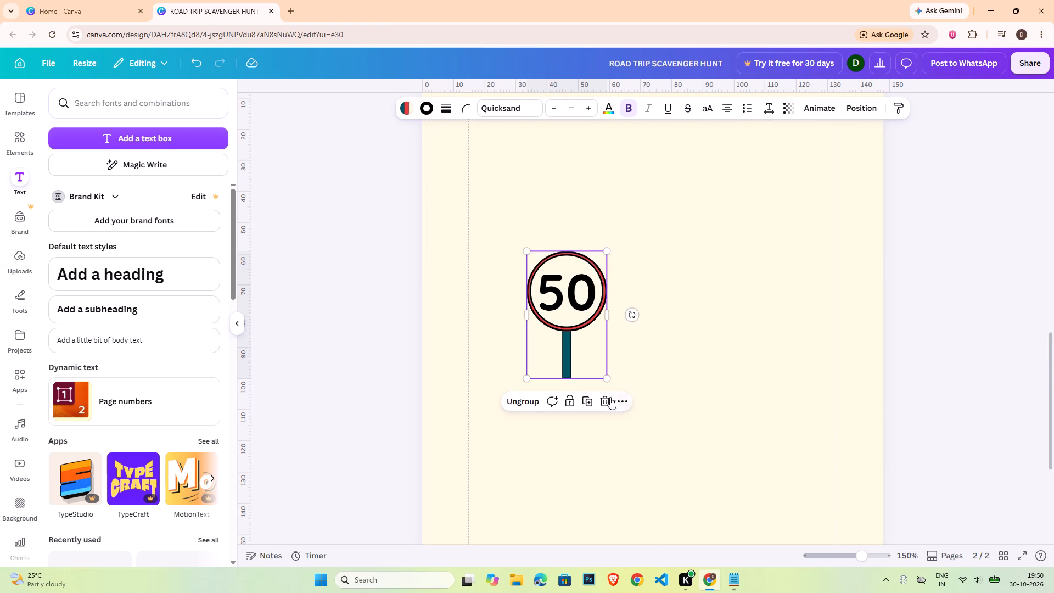
pyautogui.moveTo(605, 375); pyautogui.dragTo(570, 295)
pyautogui.click(646, 306)
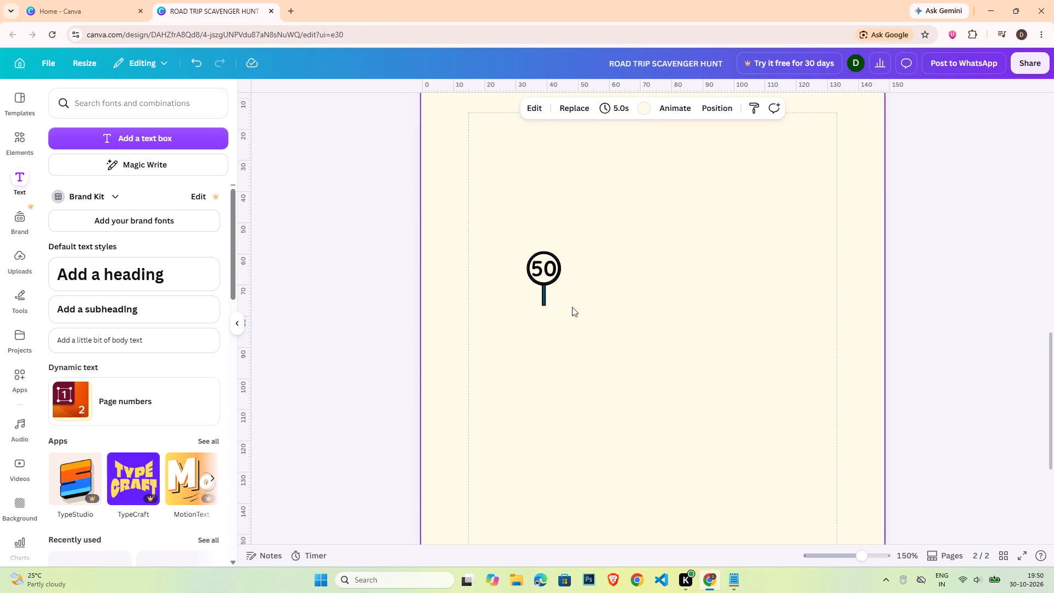
pyautogui.click(556, 299)
pyautogui.moveTo(563, 307); pyautogui.dragTo(599, 334)
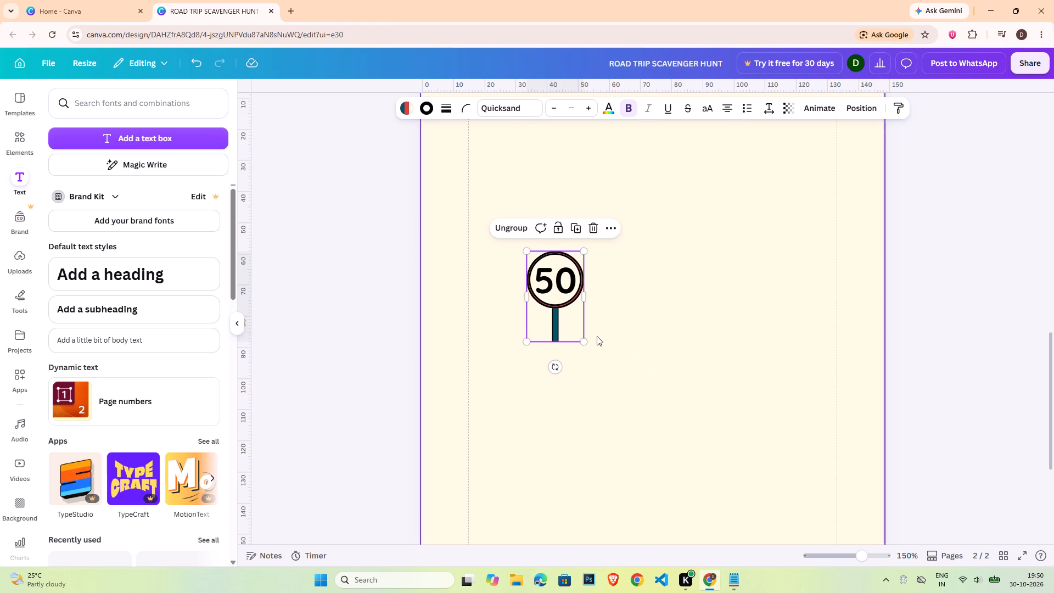
pyautogui.moveTo(586, 342); pyautogui.dragTo(741, 447)
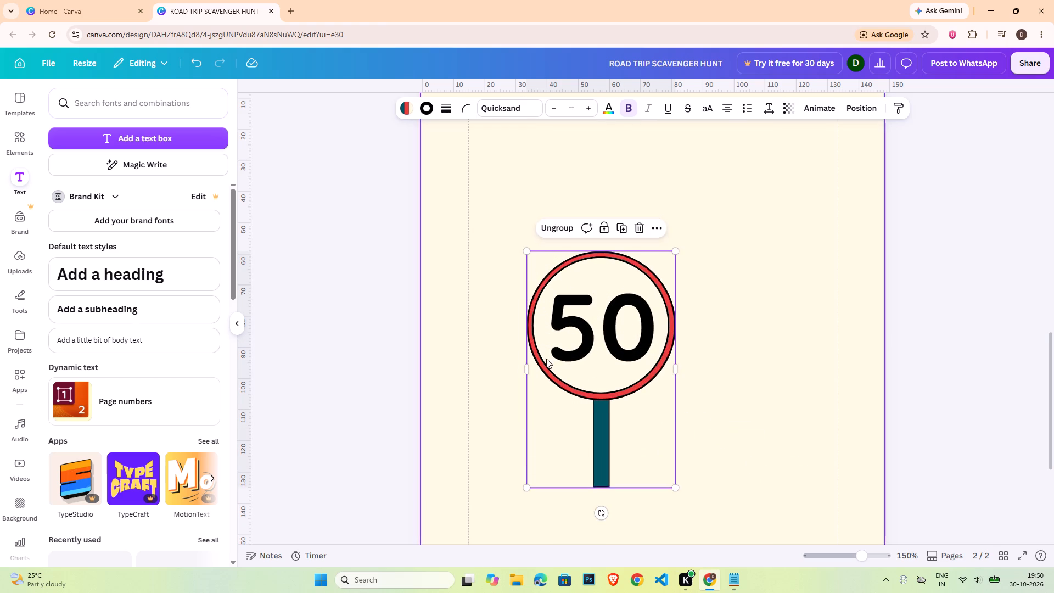
pyautogui.moveTo(546, 359); pyautogui.dragTo(568, 283)
pyautogui.moveTo(700, 412); pyautogui.dragTo(756, 463)
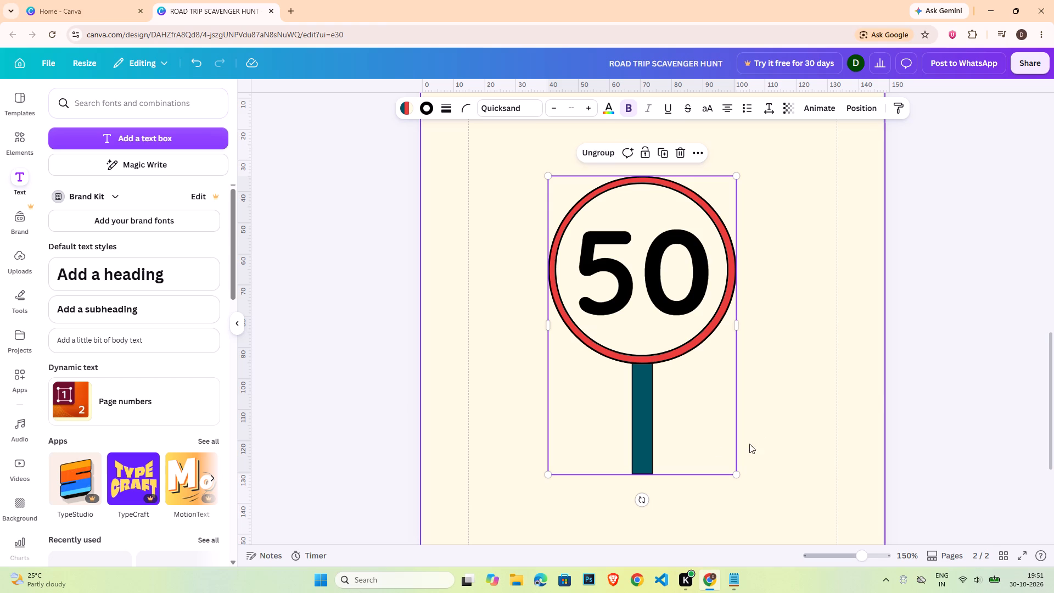
pyautogui.moveTo(738, 475); pyautogui.dragTo(679, 409)
# Copy the grouped sign and delete the bridge picture from the card beside the cow on page 1.
pyautogui.hotkey('ctrl', 'c')
pyautogui.scroll(9, 890, 435)
pyautogui.click(784, 301)
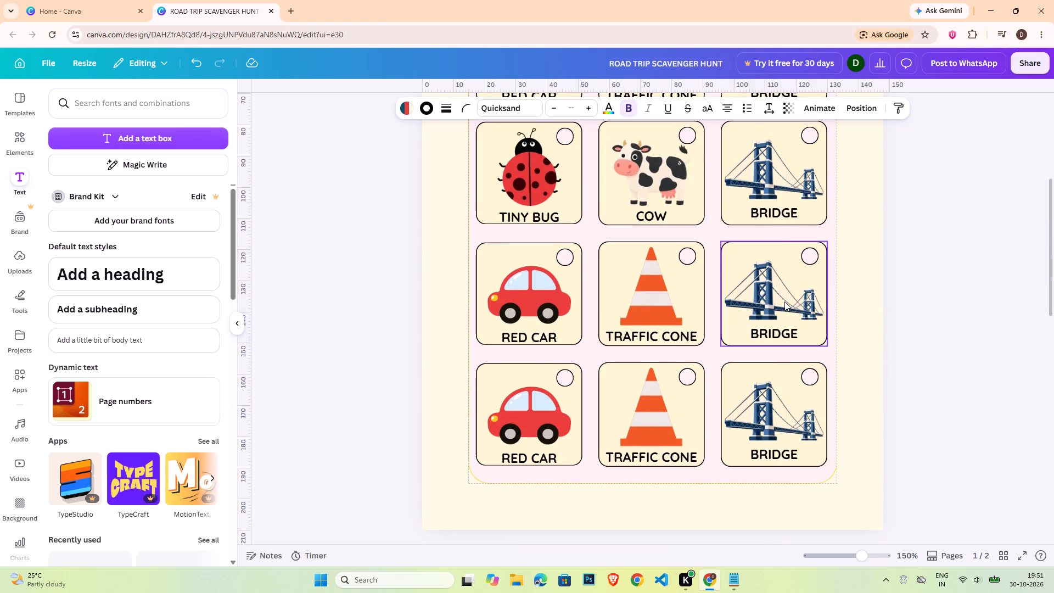
pyautogui.scroll(2, 825, 361)
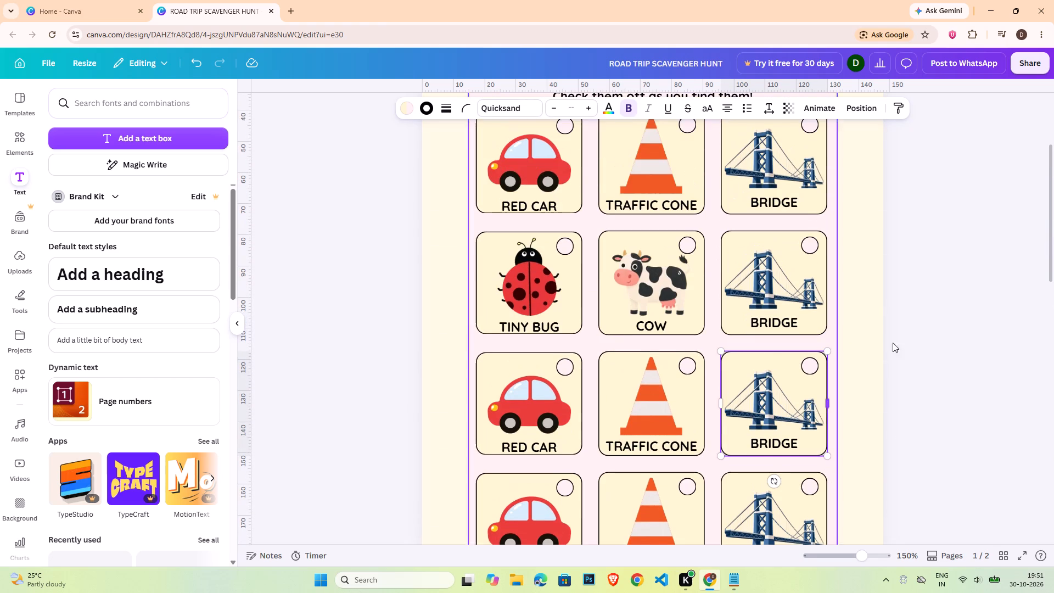
pyautogui.click(930, 320)
pyautogui.click(792, 290)
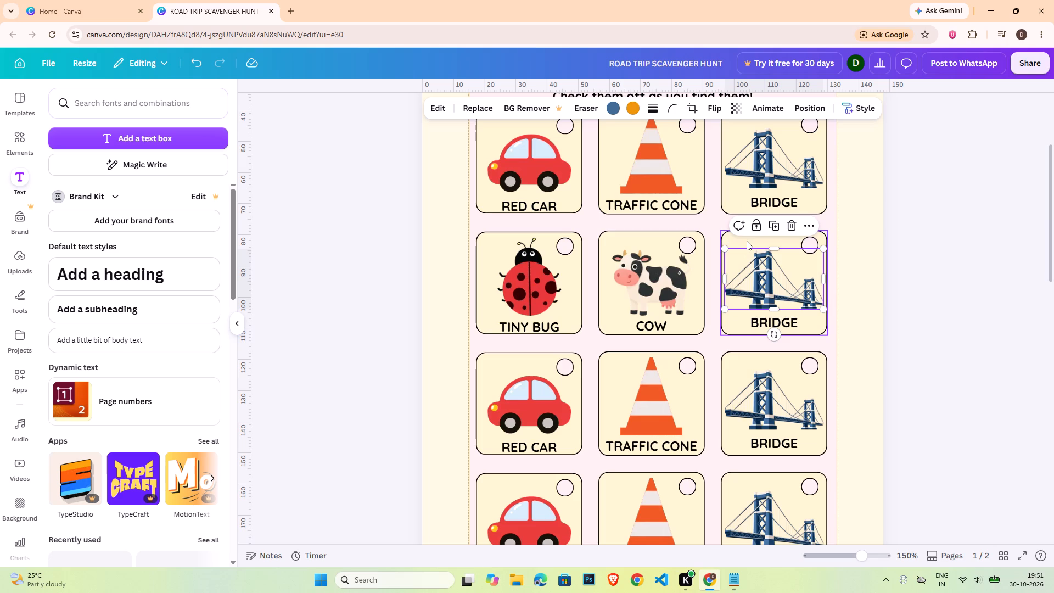
pyautogui.press('Delete')
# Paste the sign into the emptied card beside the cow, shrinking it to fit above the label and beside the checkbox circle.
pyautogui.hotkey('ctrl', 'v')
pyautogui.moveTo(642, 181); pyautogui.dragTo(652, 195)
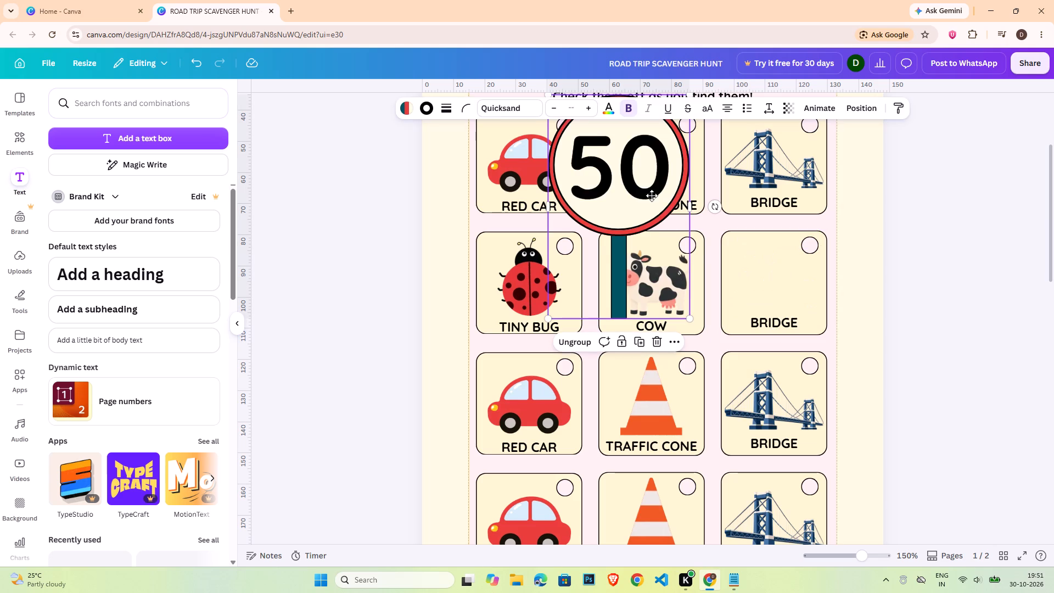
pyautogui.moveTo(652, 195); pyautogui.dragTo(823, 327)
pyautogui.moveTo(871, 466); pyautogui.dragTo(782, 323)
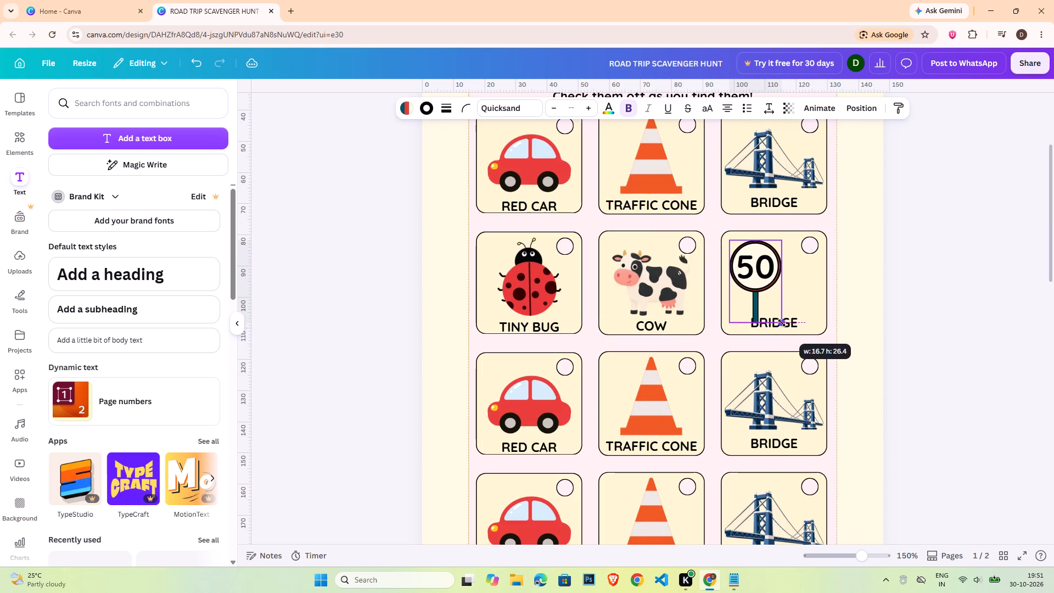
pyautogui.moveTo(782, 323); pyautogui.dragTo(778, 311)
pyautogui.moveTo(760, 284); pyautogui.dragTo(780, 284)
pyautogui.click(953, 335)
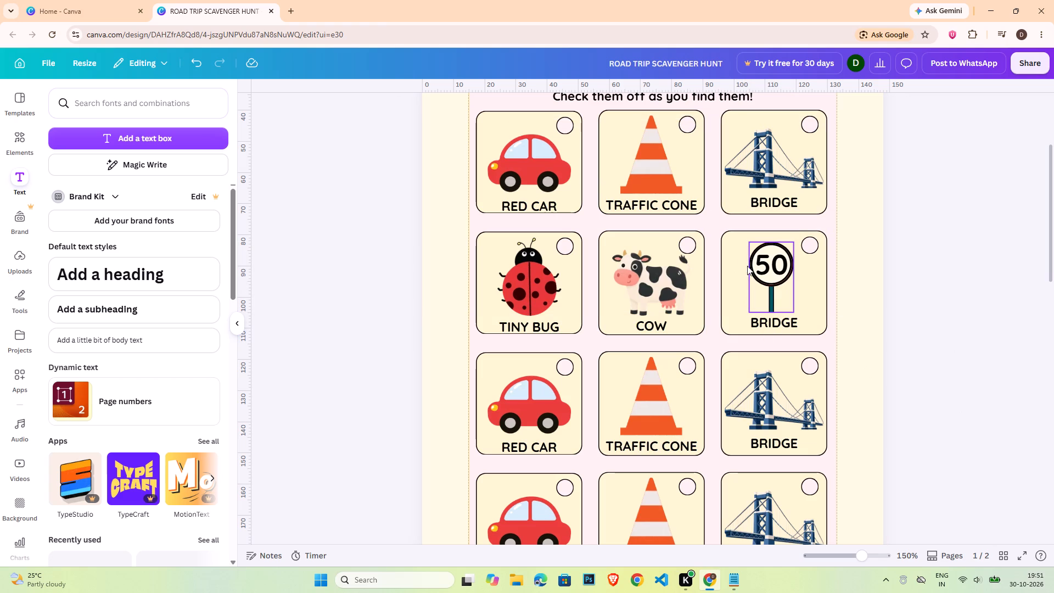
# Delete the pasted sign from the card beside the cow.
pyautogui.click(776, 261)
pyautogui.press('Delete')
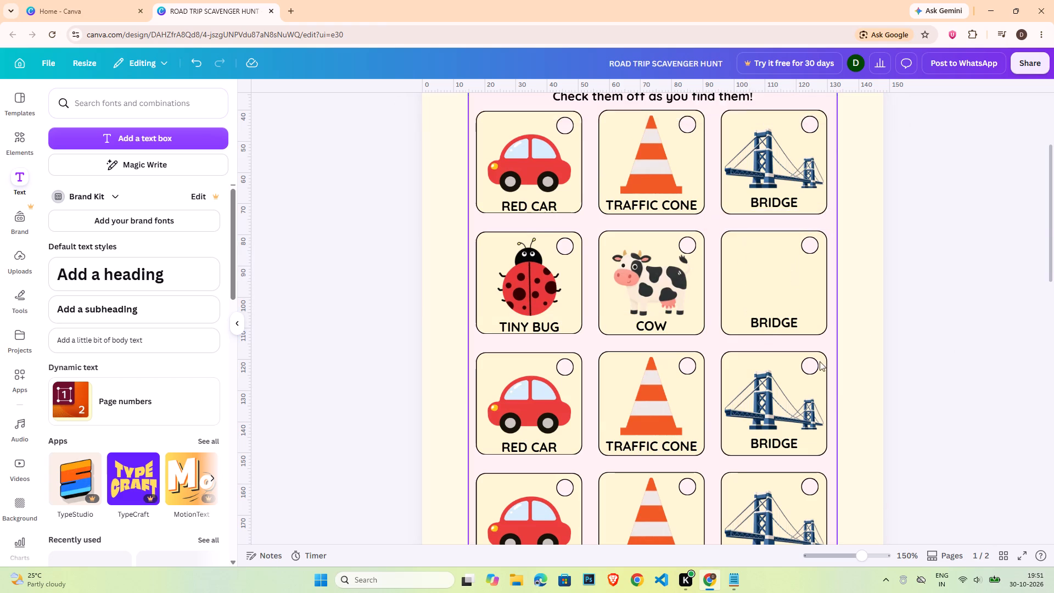
# Ungroup the large 50 sign on page 2.
pyautogui.scroll(-4, 819, 376)
pyautogui.scroll(-4, 675, 450)
pyautogui.click(653, 391)
pyautogui.click(585, 259)
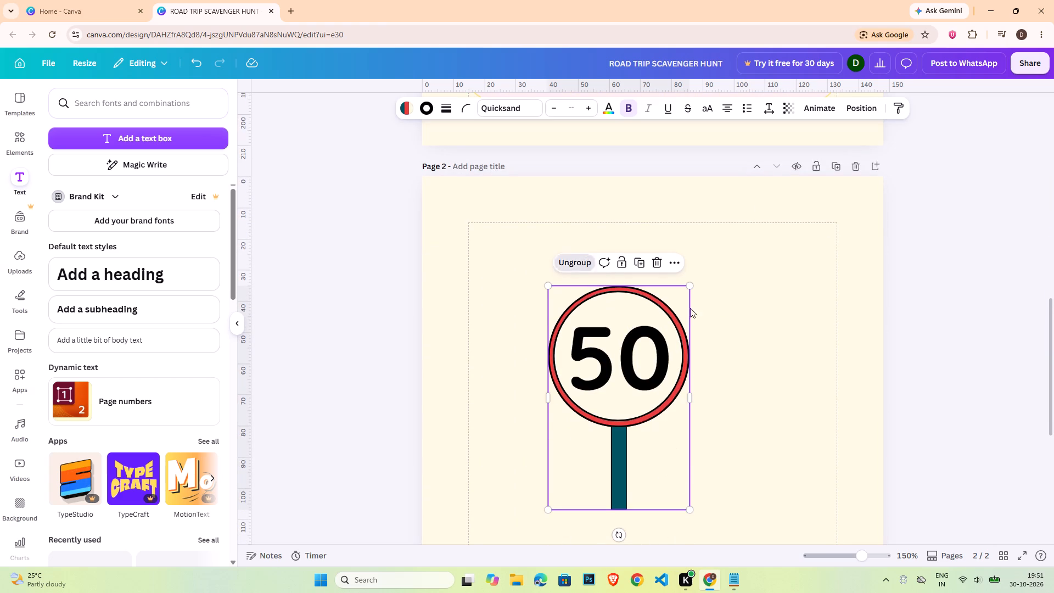
pyautogui.click(910, 339)
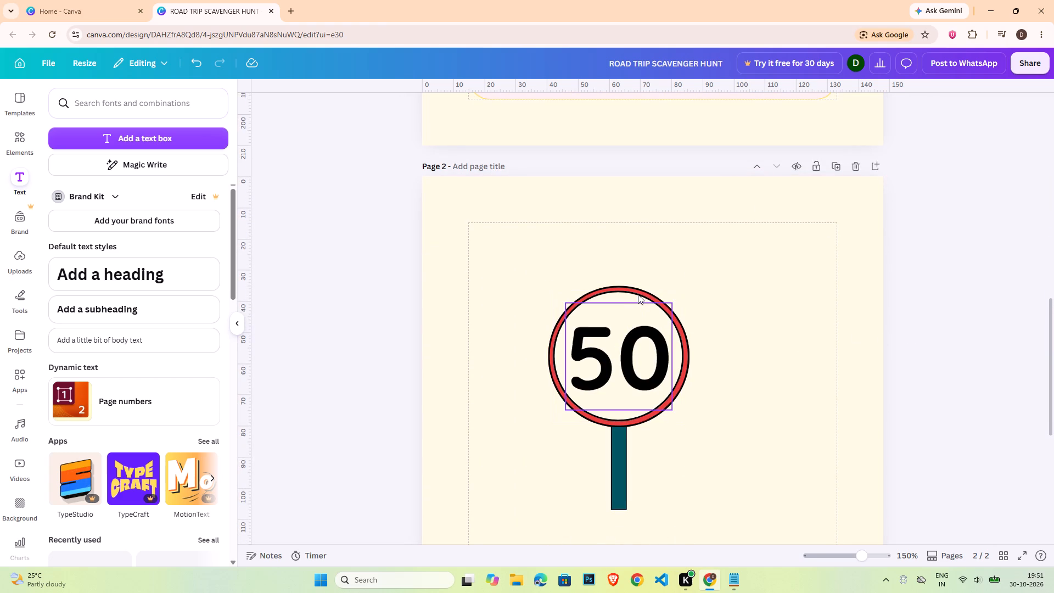
# Group the "50" text with the sign's cream inner circle.
pyautogui.click(833, 556)
pyautogui.click(860, 555)
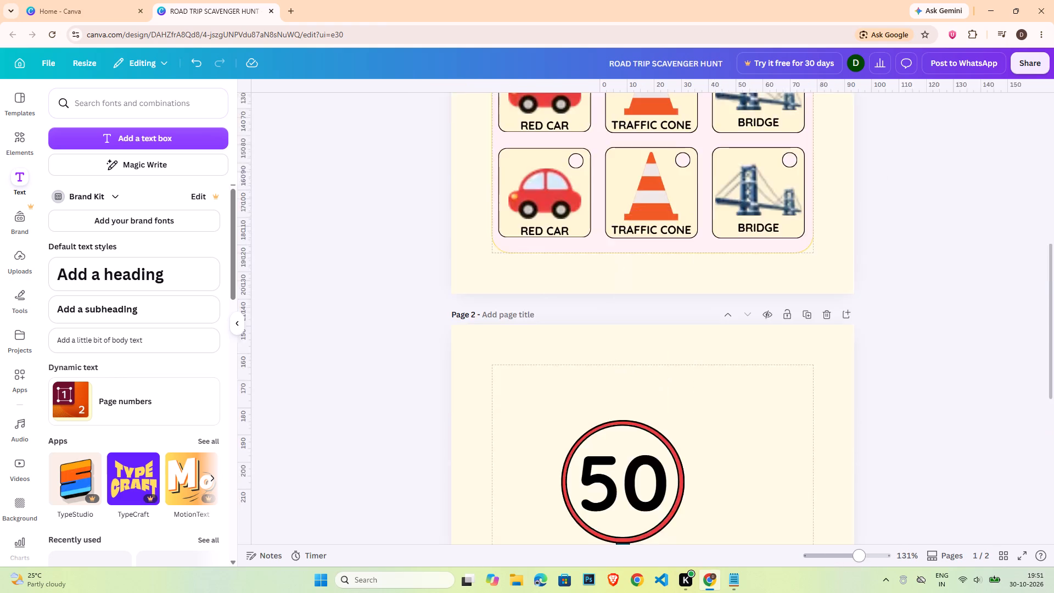
pyautogui.click(872, 555)
pyautogui.scroll(-4, 771, 468)
pyautogui.scroll(1, 771, 468)
pyautogui.scroll(-3, 771, 468)
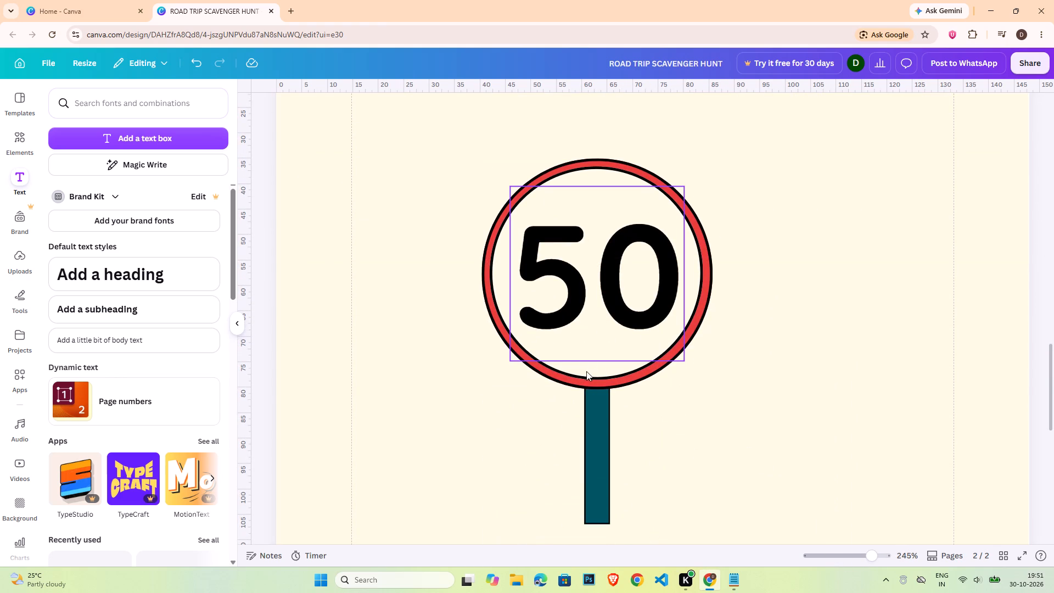
pyautogui.click(613, 289)
pyautogui.keyDown('shift'); pyautogui.click(504, 277); pyautogui.keyUp('shift')
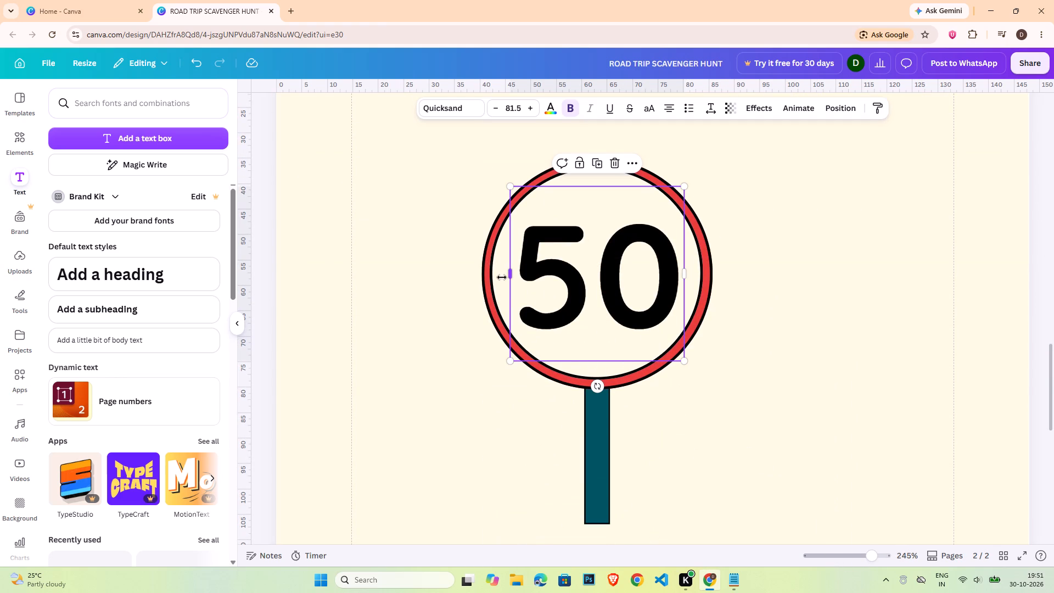
pyautogui.click(498, 273)
pyautogui.keyDown('shift'); pyautogui.click(539, 262); pyautogui.keyUp('shift')
pyautogui.click(572, 141)
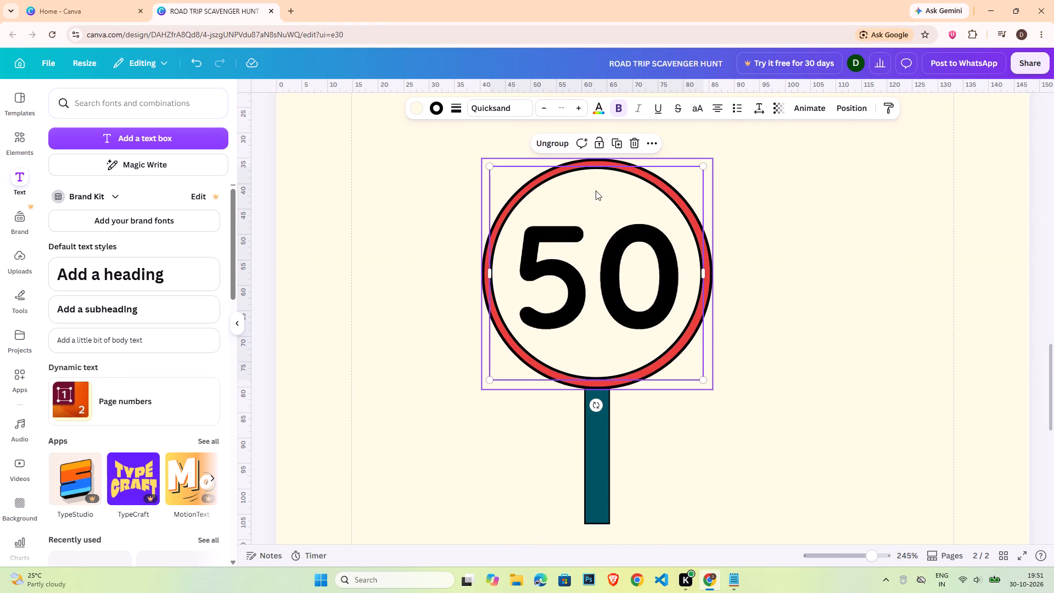
# Shrink the inner circle and "50" group to about 37.6 mm wide so the red ring gets thicker.
pyautogui.moveTo(707, 380); pyautogui.dragTo(694, 368)
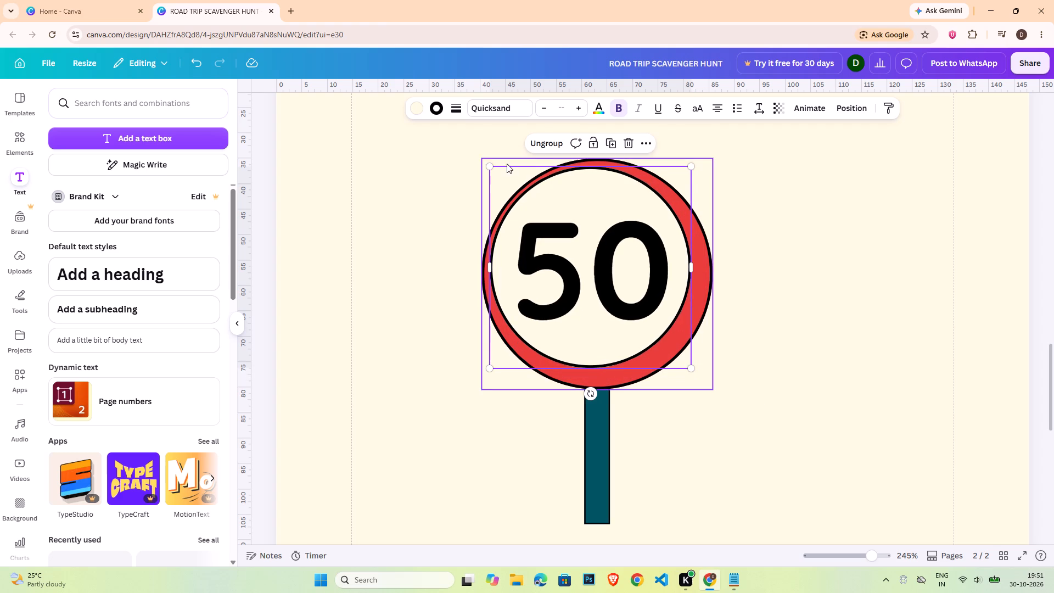
pyautogui.moveTo(492, 165); pyautogui.dragTo(501, 177)
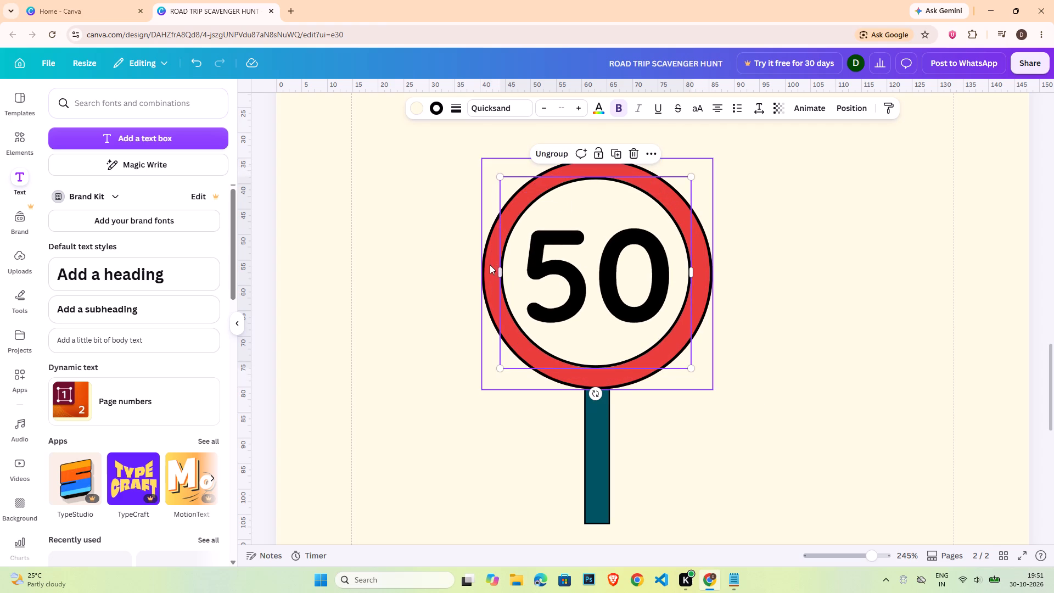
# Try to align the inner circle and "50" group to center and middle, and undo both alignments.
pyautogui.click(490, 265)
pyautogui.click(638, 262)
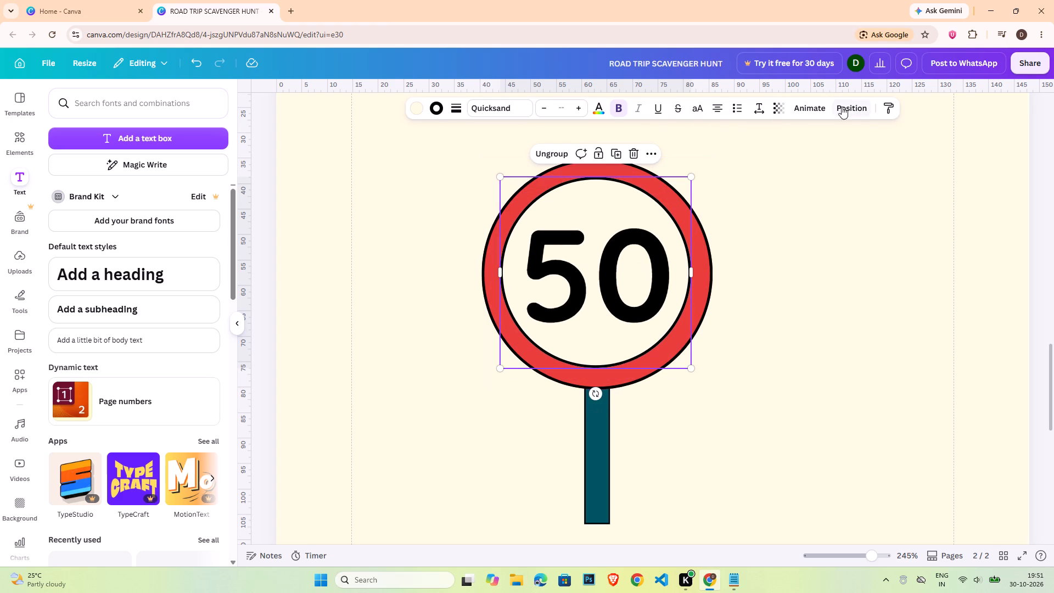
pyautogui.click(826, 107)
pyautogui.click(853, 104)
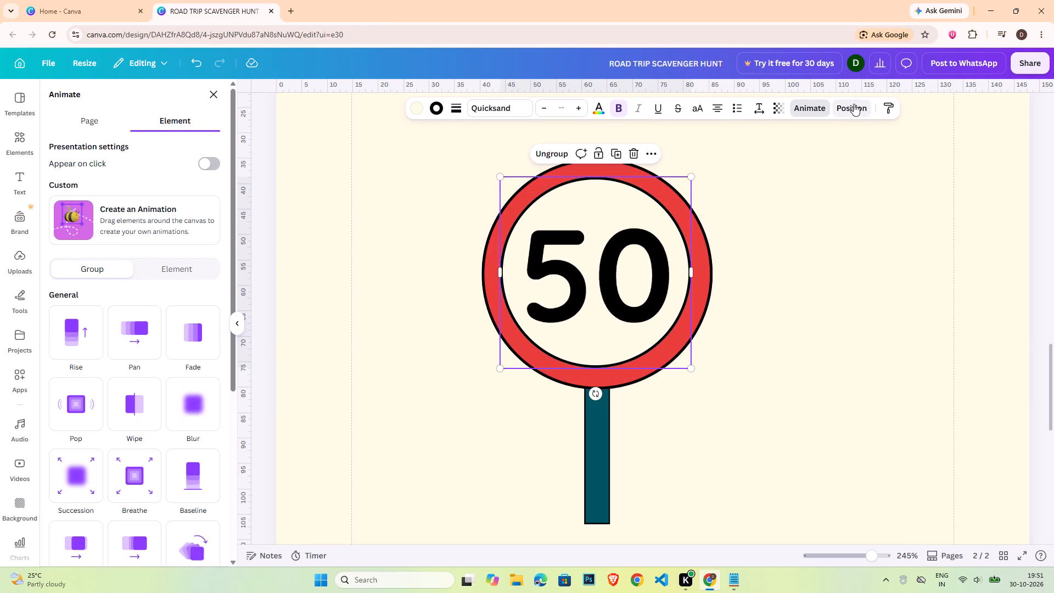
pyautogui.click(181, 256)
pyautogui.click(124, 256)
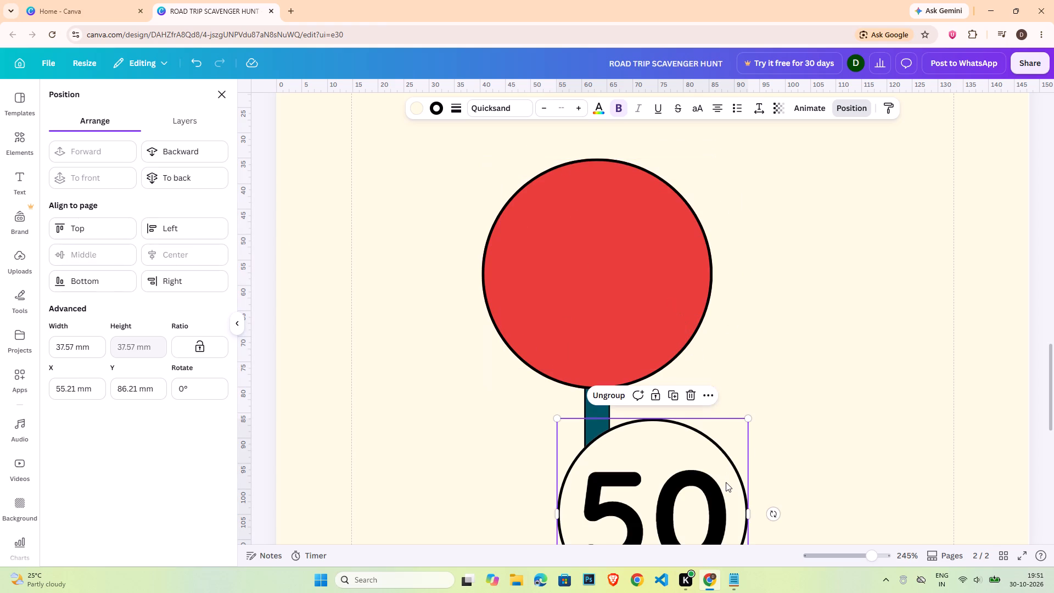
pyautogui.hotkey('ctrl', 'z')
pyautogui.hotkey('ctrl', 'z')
# Align the red circle and the inner "50" group with each other to center and middle.
pyautogui.click(486, 284)
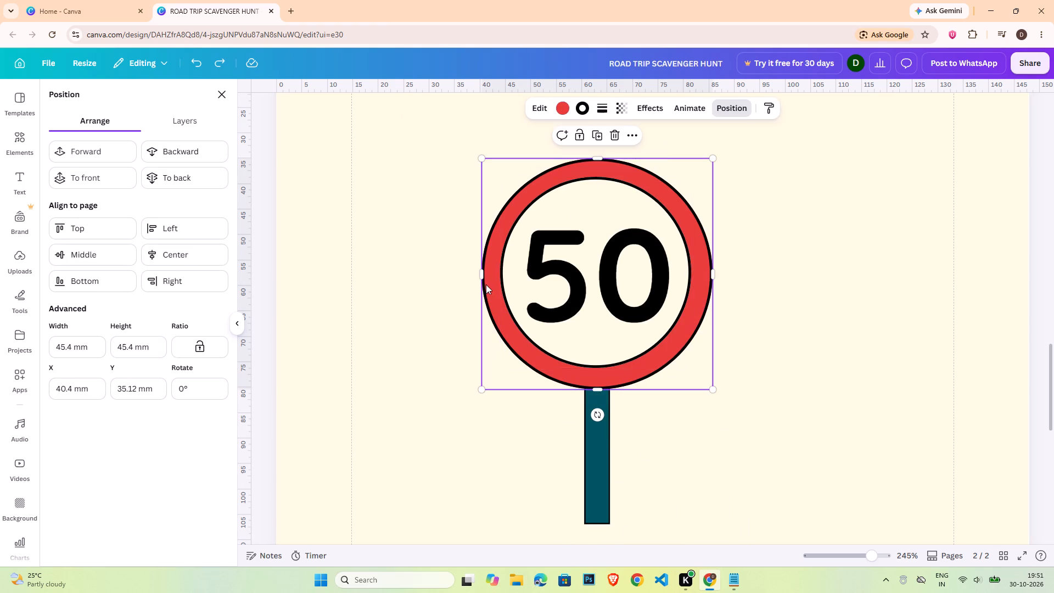
pyautogui.keyDown('shift'); pyautogui.click(588, 292); pyautogui.keyUp('shift')
pyautogui.click(144, 254)
pyautogui.click(134, 251)
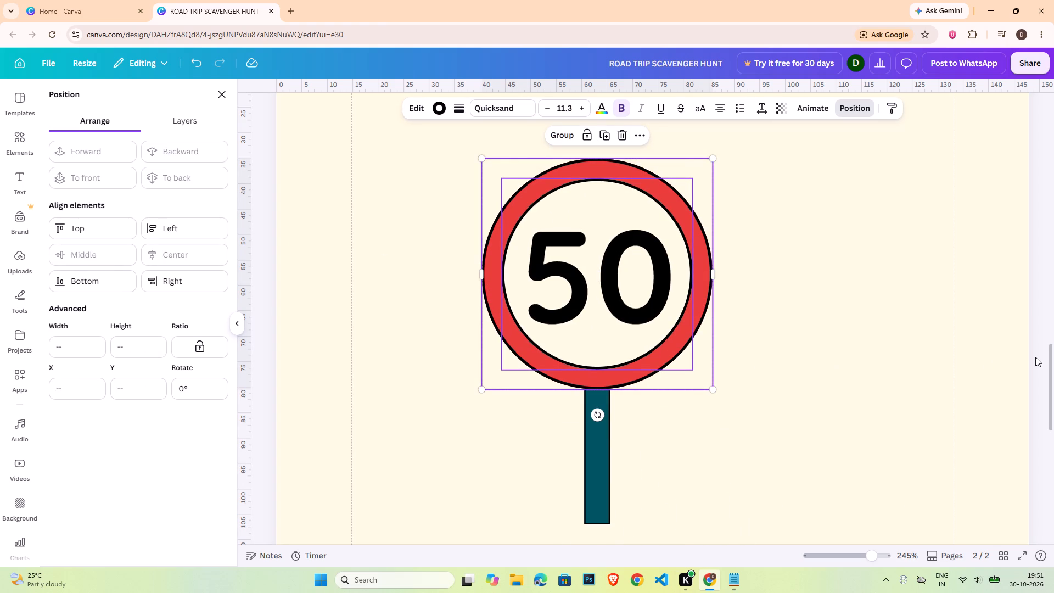
# Group the red circle, the inner "50" group and the teal pole on page 2 into one sign.
pyautogui.click(1035, 357)
pyautogui.click(766, 377)
pyautogui.moveTo(408, 199); pyautogui.dragTo(749, 519)
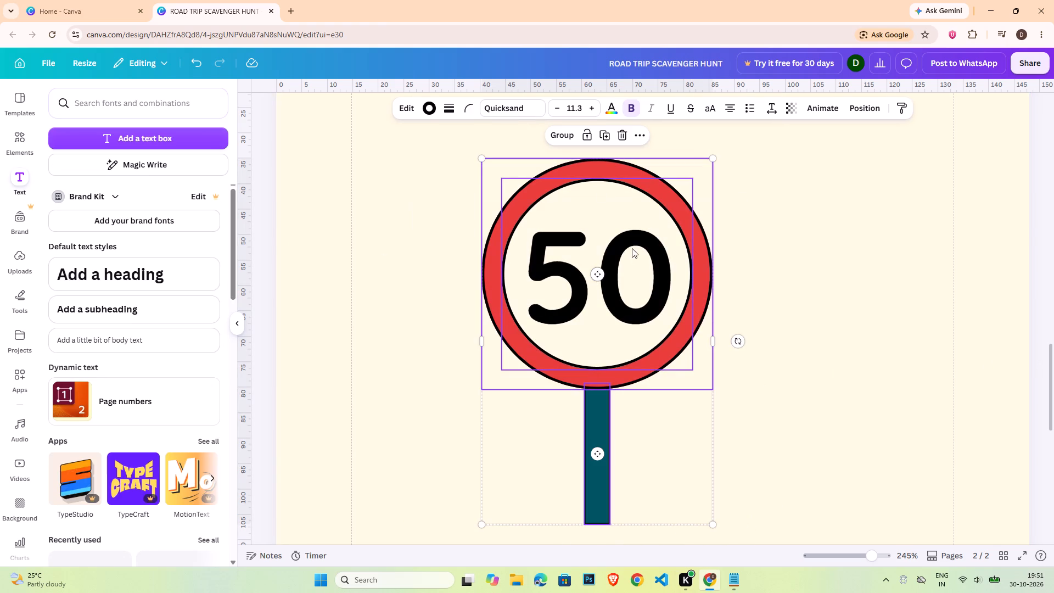
pyautogui.click(567, 122)
pyautogui.moveTo(407, 166); pyautogui.dragTo(745, 510)
pyautogui.click(570, 133)
# Copy the grouped 50 sign onto the picture-less BRIDGE card in the second row of page 1.
pyautogui.hotkey('ctrl', 'c')
pyautogui.scroll(4, 882, 416)
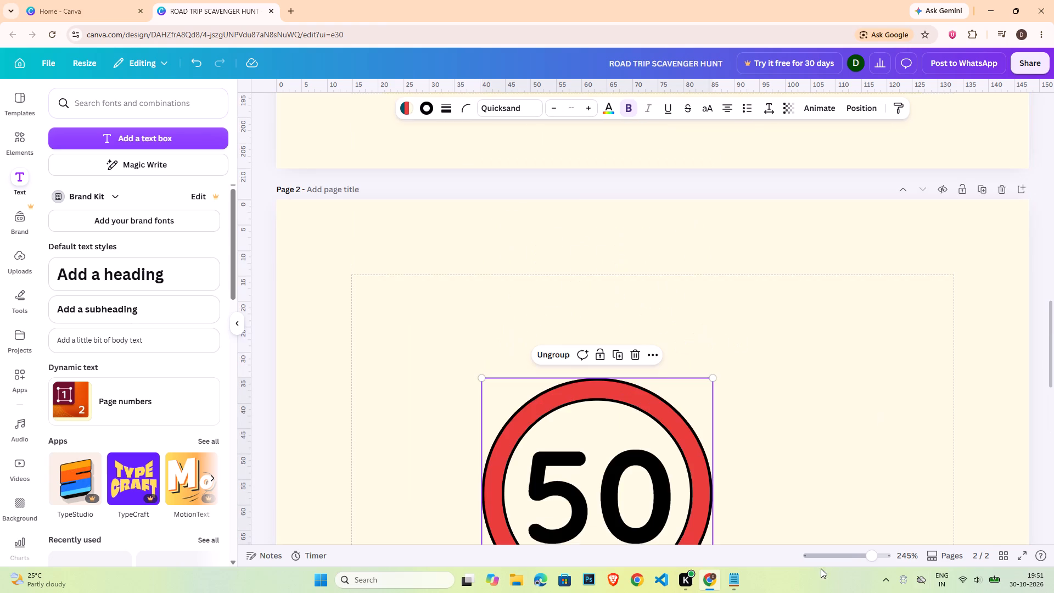
pyautogui.click(849, 552)
pyautogui.scroll(3, 850, 447)
pyautogui.click(719, 253)
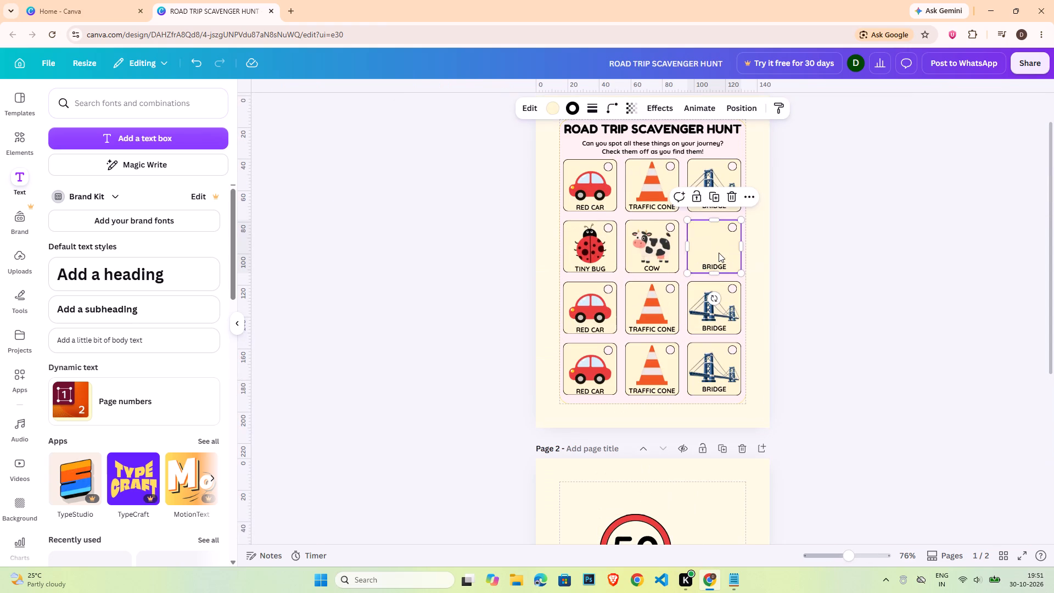
pyautogui.hotkey('ctrl', 'v')
pyautogui.moveTo(632, 185); pyautogui.dragTo(717, 279)
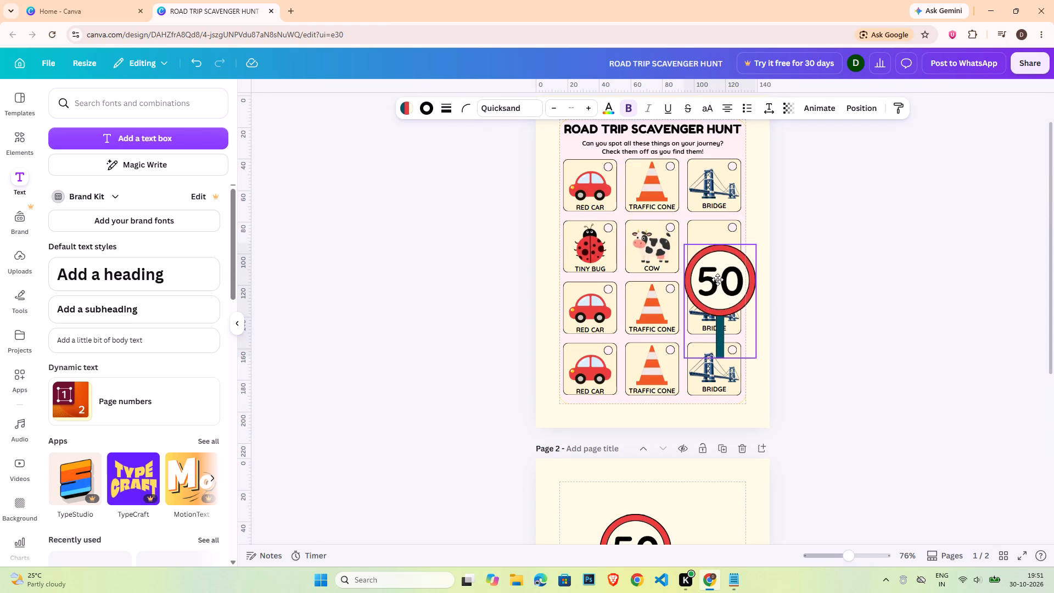
pyautogui.moveTo(717, 279); pyautogui.dragTo(726, 264)
# Shrink the copied sign to fit the second-row BRIDGE card and centre it above the label.
pyautogui.moveTo(764, 343); pyautogui.dragTo(720, 252)
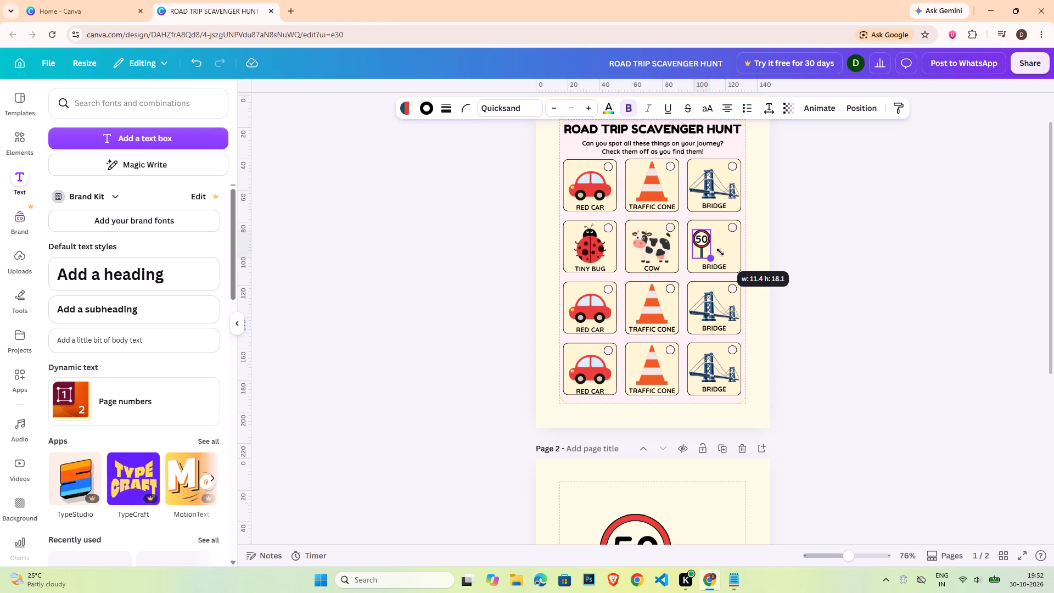
pyautogui.moveTo(720, 252); pyautogui.dragTo(724, 258)
pyautogui.click(871, 552)
pyautogui.scroll(4, 857, 540)
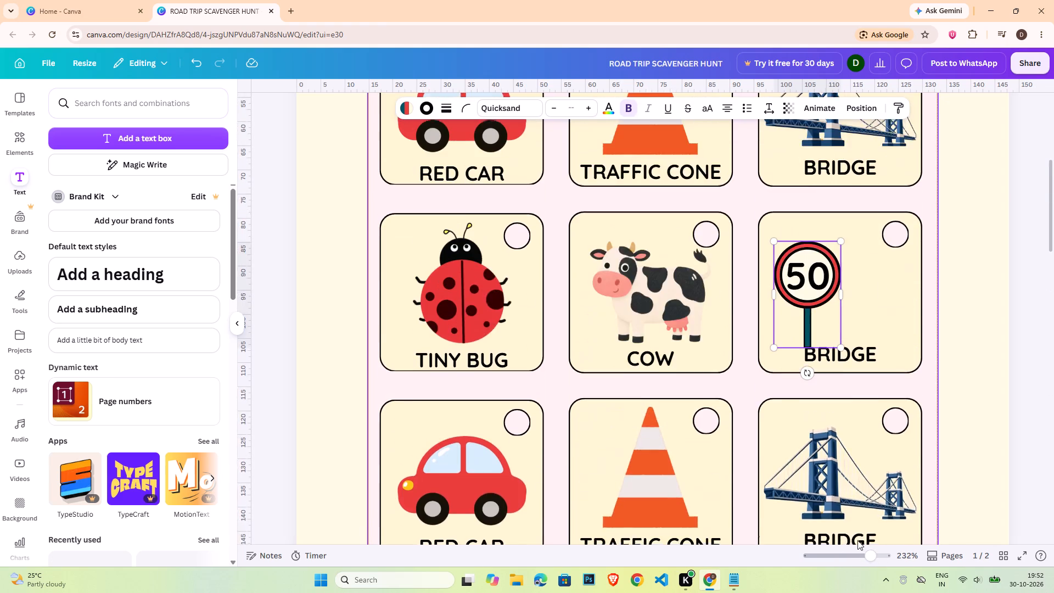
pyautogui.scroll(2, 857, 540)
pyautogui.moveTo(795, 383); pyautogui.dragTo(807, 360)
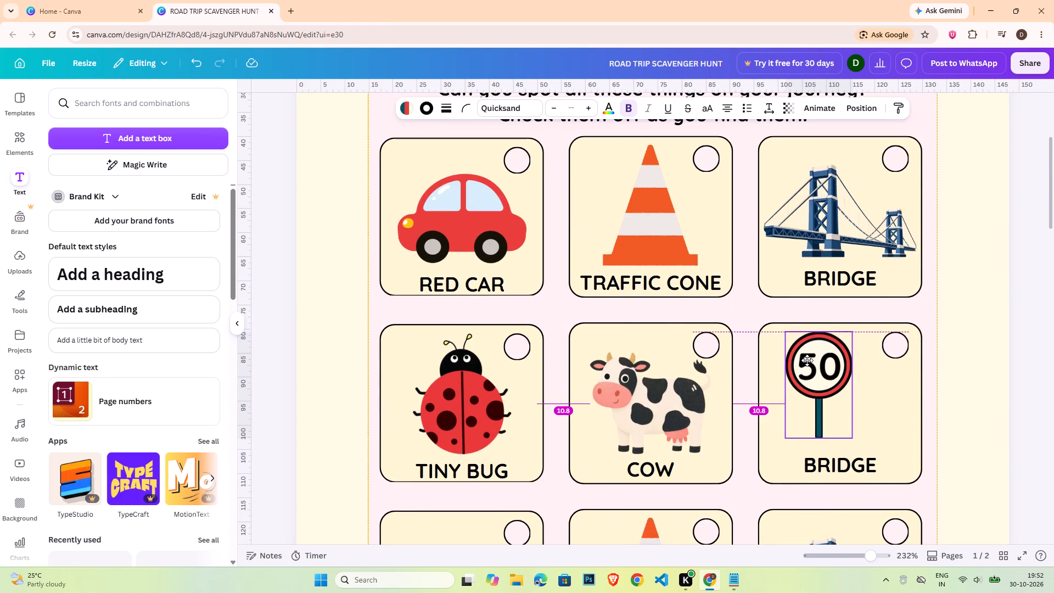
pyautogui.moveTo(854, 435); pyautogui.dragTo(869, 448)
pyautogui.moveTo(838, 410); pyautogui.dragTo(853, 410)
pyautogui.click(974, 460)
# Replace the BRIDGE label under the 50 sign with "SPEED LIMIT SIGN", widening its text box to about 25.5 mm.
pyautogui.doubleClick(840, 466)
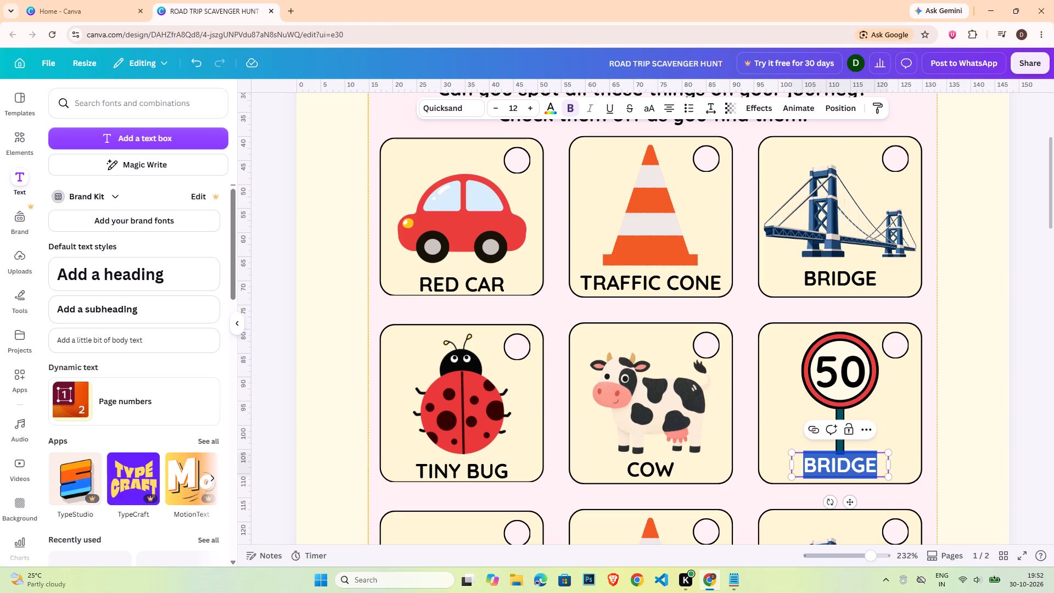
pyautogui.write('SPEED')
pyautogui.press('space')
pyautogui.write('LIMIT')
pyautogui.press('space')
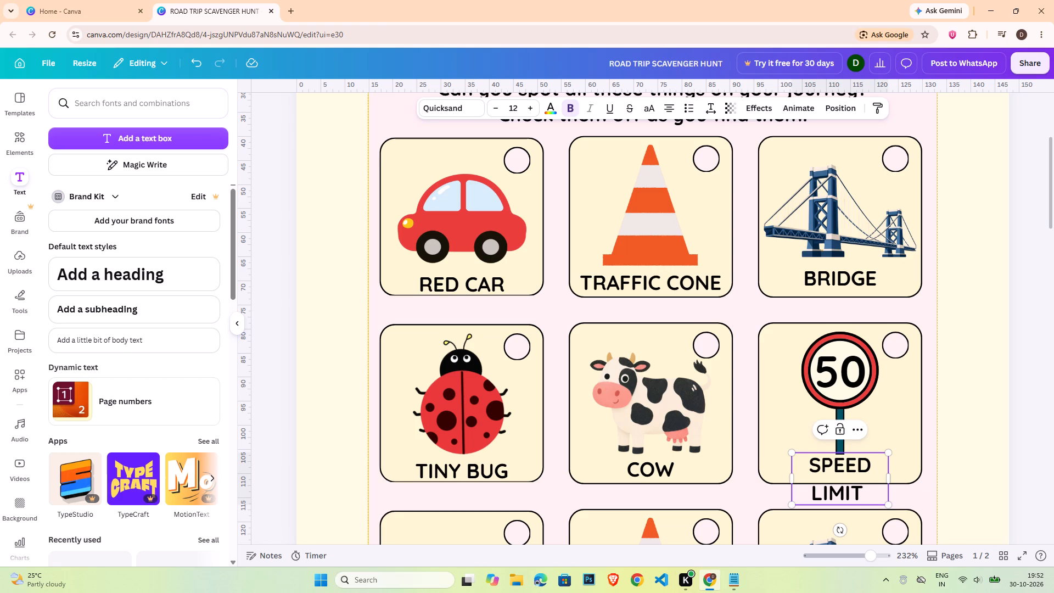
pyautogui.moveTo(889, 478); pyautogui.dragTo(916, 473)
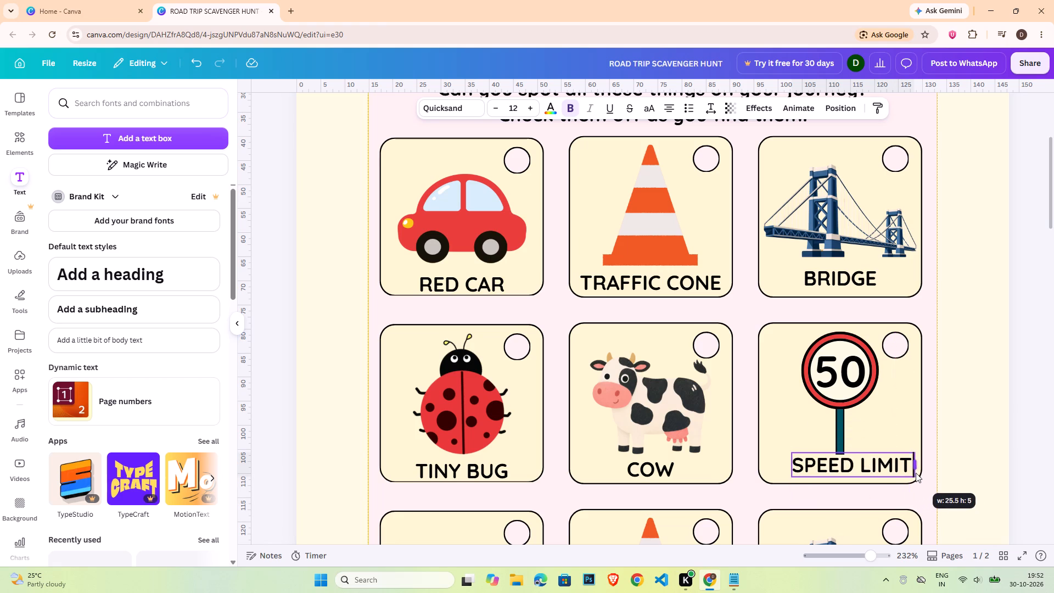
pyautogui.moveTo(916, 473); pyautogui.dragTo(916, 473)
pyautogui.press('space')
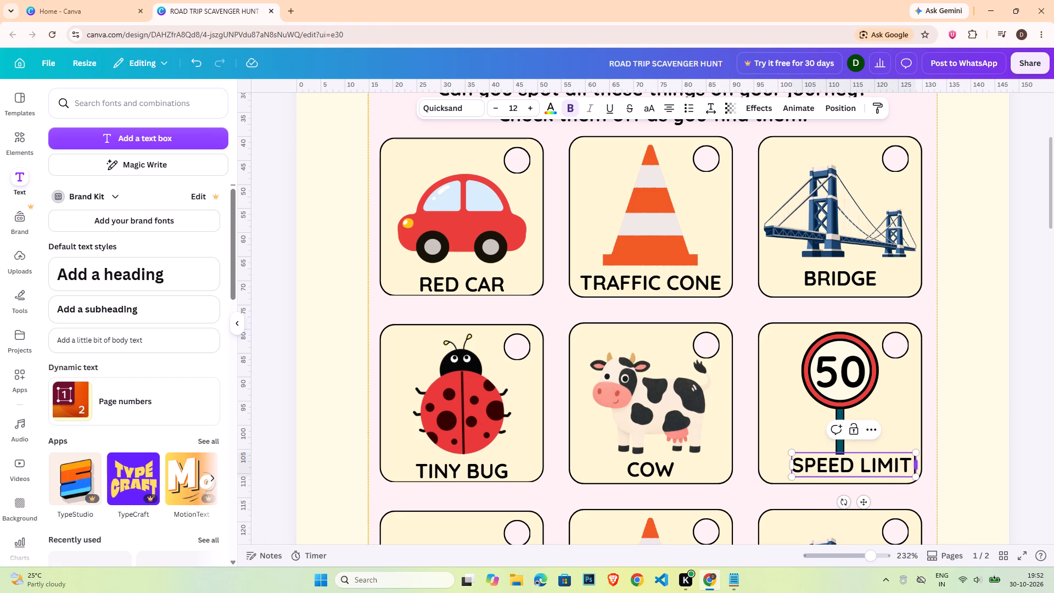
pyautogui.write('SIGN')
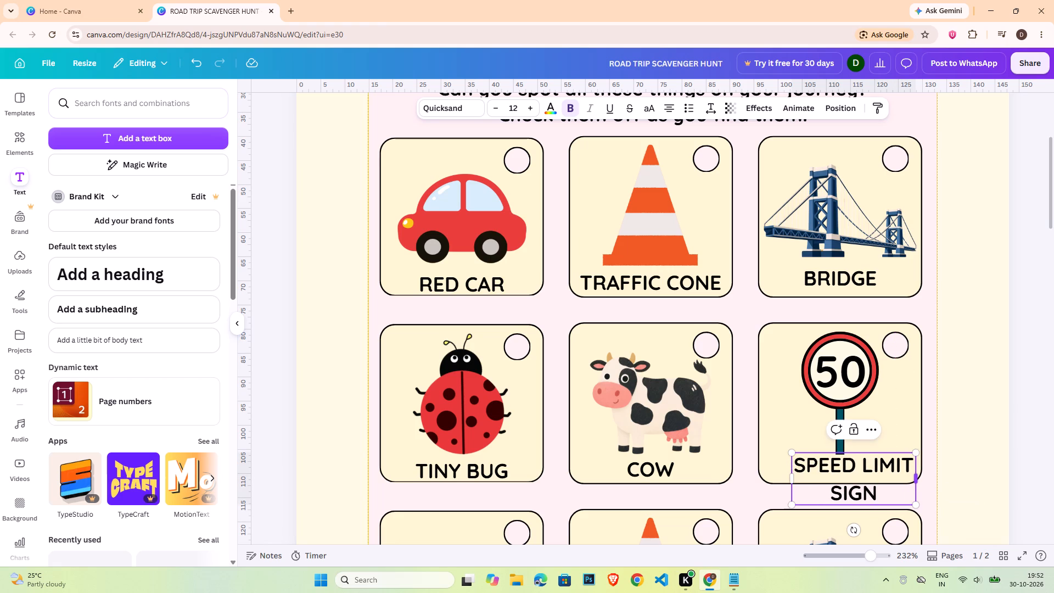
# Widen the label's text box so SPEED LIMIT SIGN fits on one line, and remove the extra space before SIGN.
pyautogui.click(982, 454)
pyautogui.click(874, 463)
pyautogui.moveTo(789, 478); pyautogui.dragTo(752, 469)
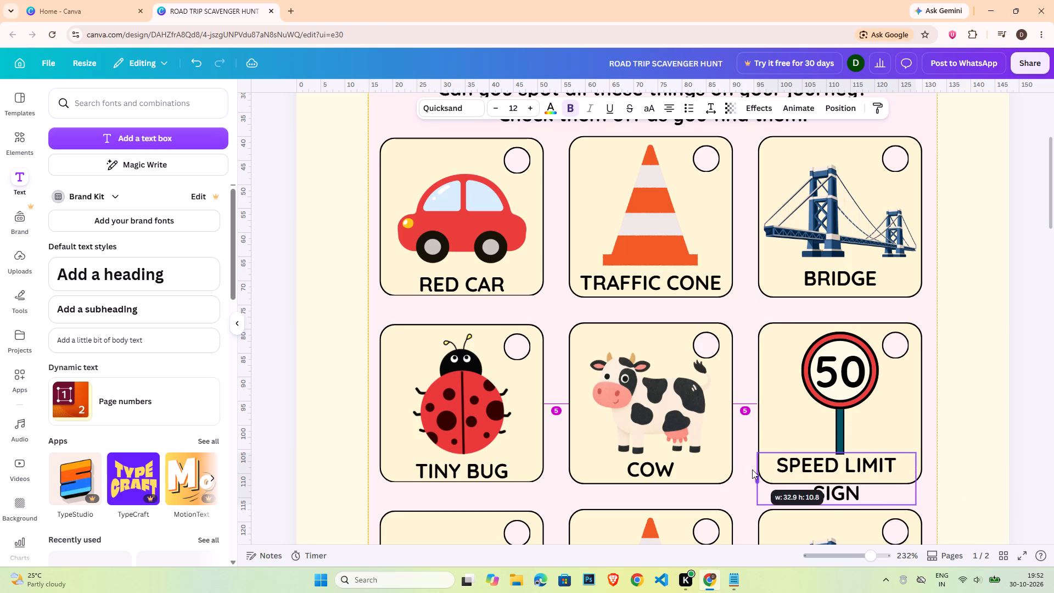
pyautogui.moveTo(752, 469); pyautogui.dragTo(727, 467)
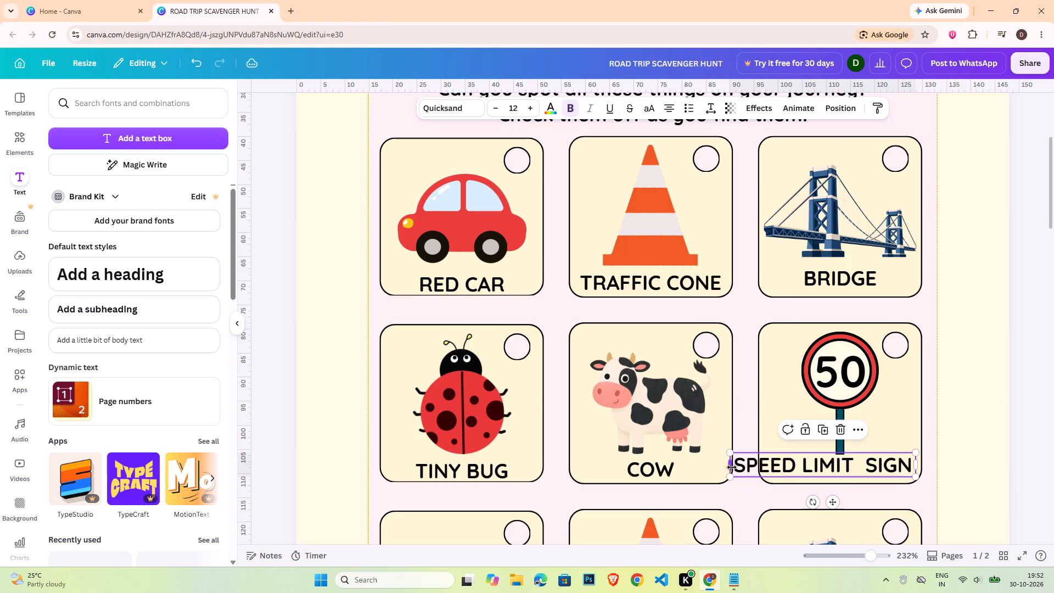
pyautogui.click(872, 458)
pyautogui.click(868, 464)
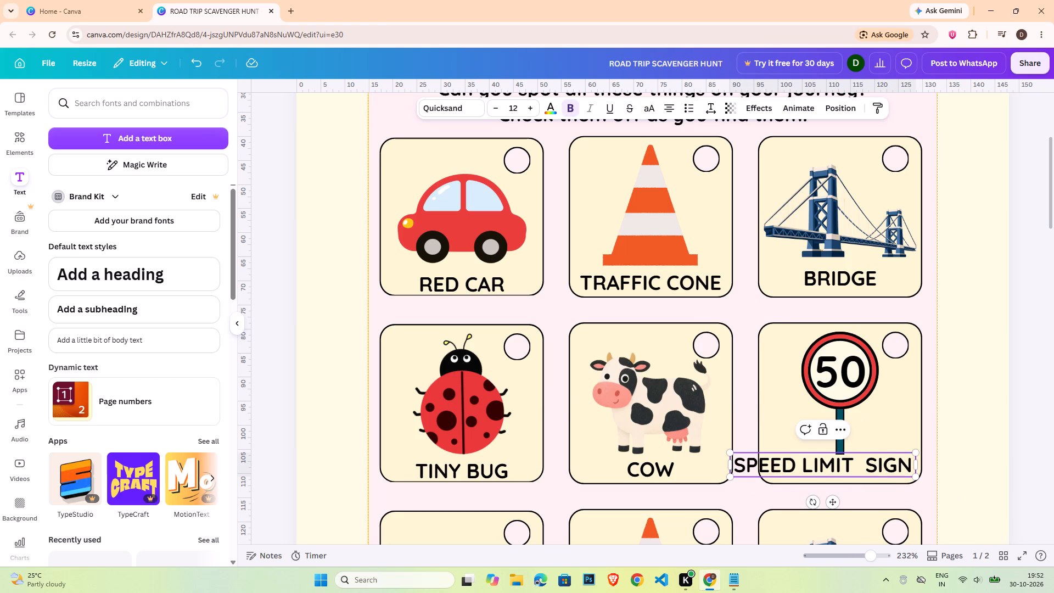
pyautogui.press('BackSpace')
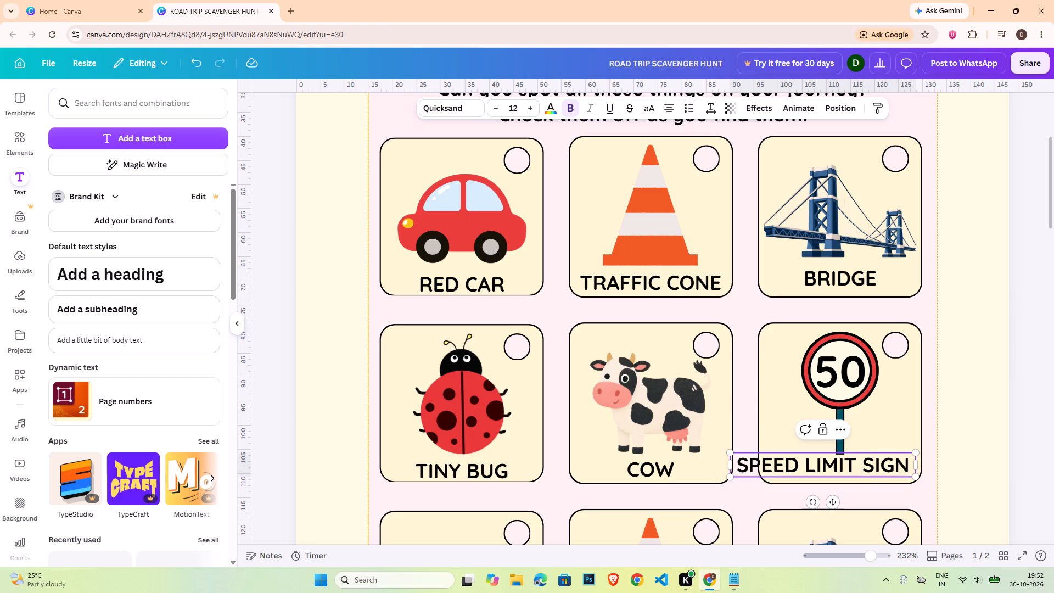
# Move the SPEED LIMIT SIGN label across so its text box starts at the card's left edge.
pyautogui.click(977, 461)
pyautogui.moveTo(840, 463); pyautogui.dragTo(868, 466)
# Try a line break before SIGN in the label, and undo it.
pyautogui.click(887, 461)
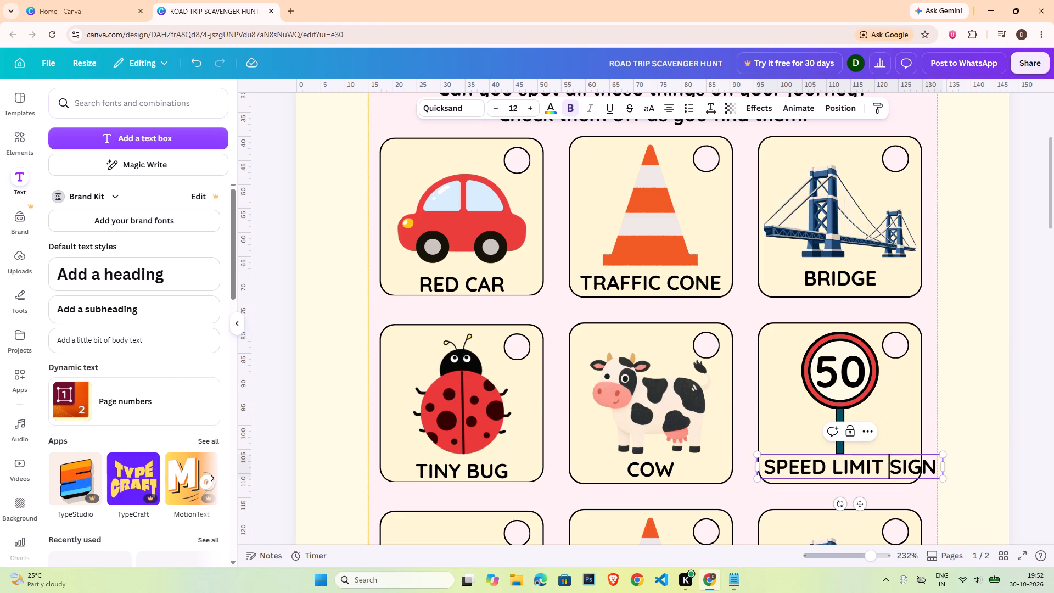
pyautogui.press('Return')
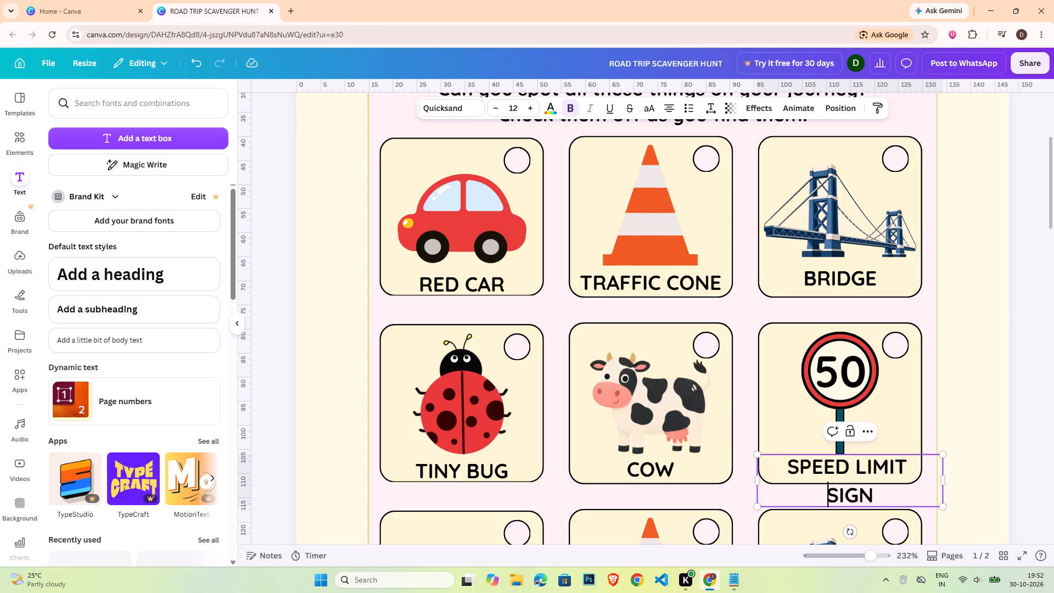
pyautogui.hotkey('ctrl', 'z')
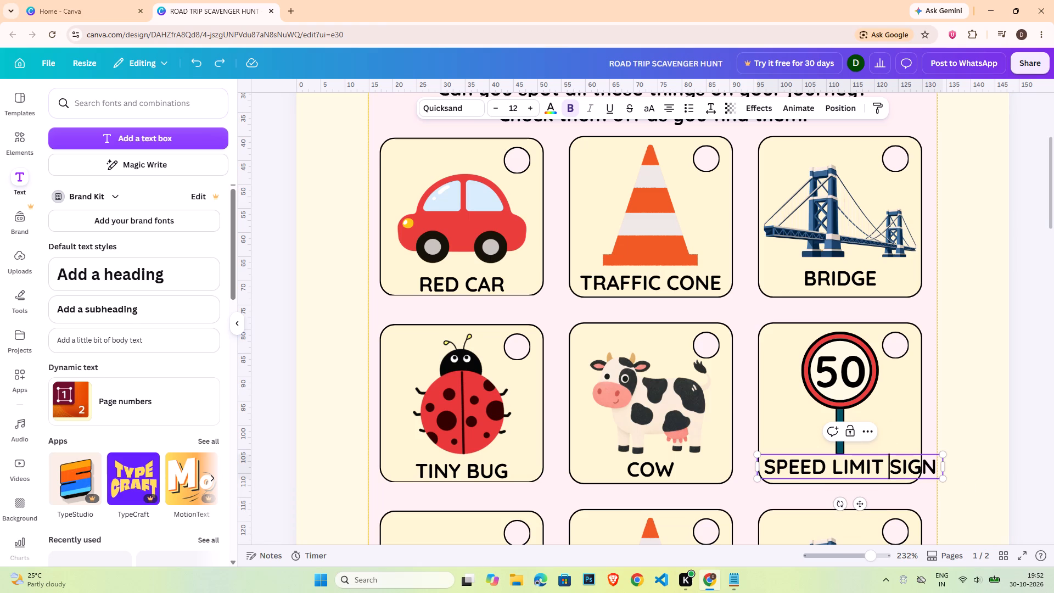
# Shorten the sign card's label to "SPEED LIMIT" and narrow its text box to fit the text.
pyautogui.moveTo(878, 467); pyautogui.dragTo(938, 468)
pyautogui.press('BackSpace')
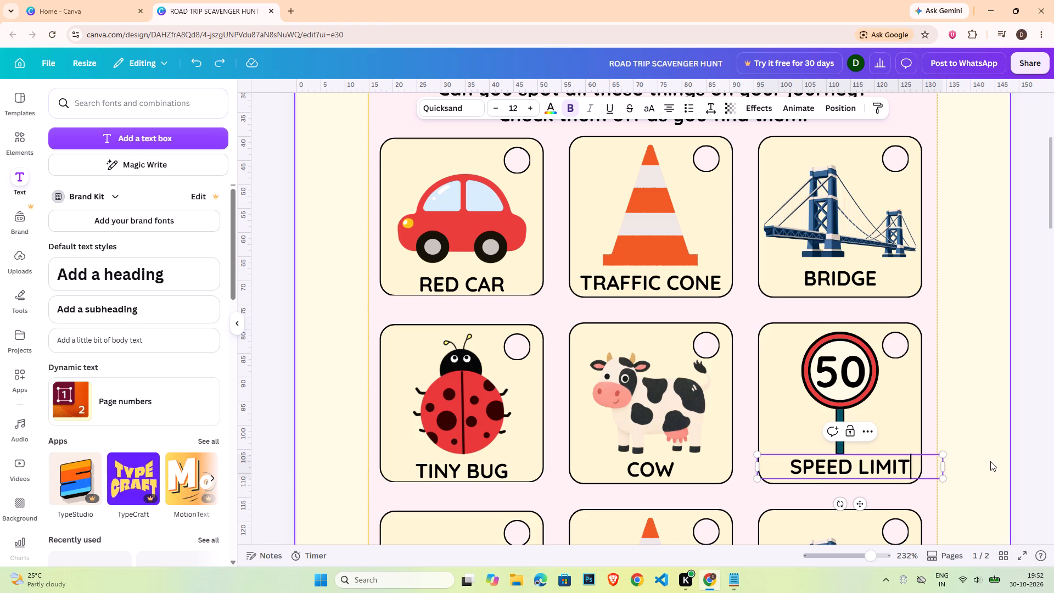
pyautogui.click(990, 460)
pyautogui.click(938, 468)
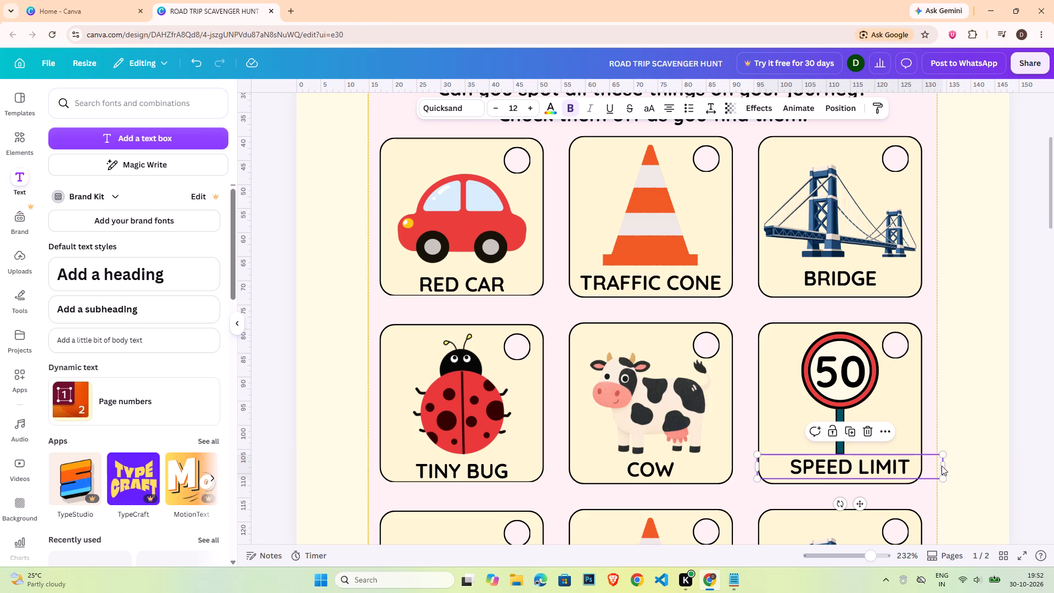
pyautogui.moveTo(945, 466); pyautogui.dragTo(889, 467)
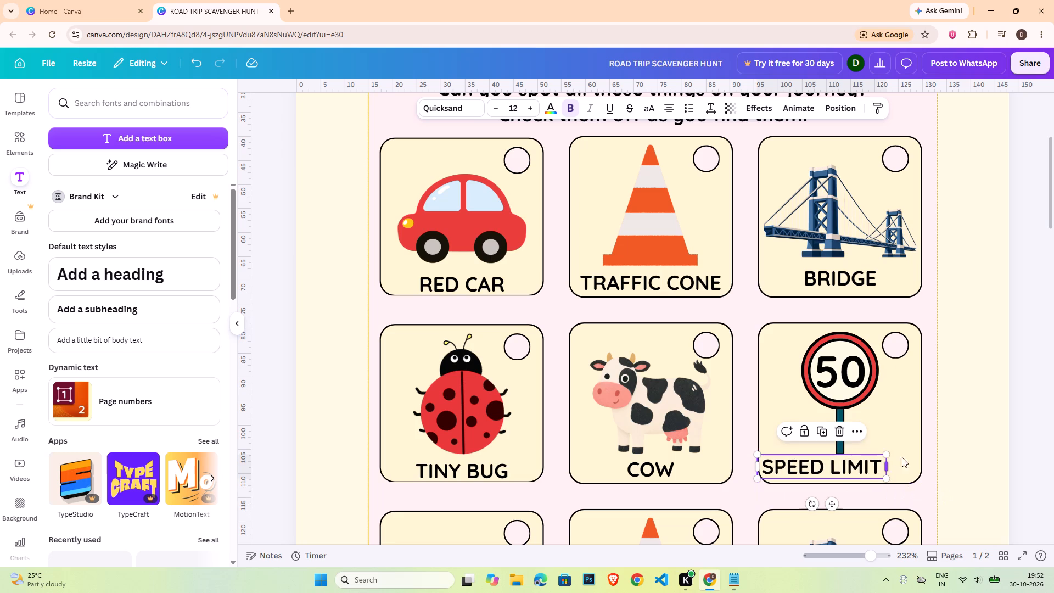
# Align the SPEED LIMIT label to the horizontal center of its card.
pyautogui.click(907, 454)
pyautogui.keyDown('shift'); pyautogui.click(847, 467); pyautogui.keyUp('shift')
pyautogui.click(882, 105)
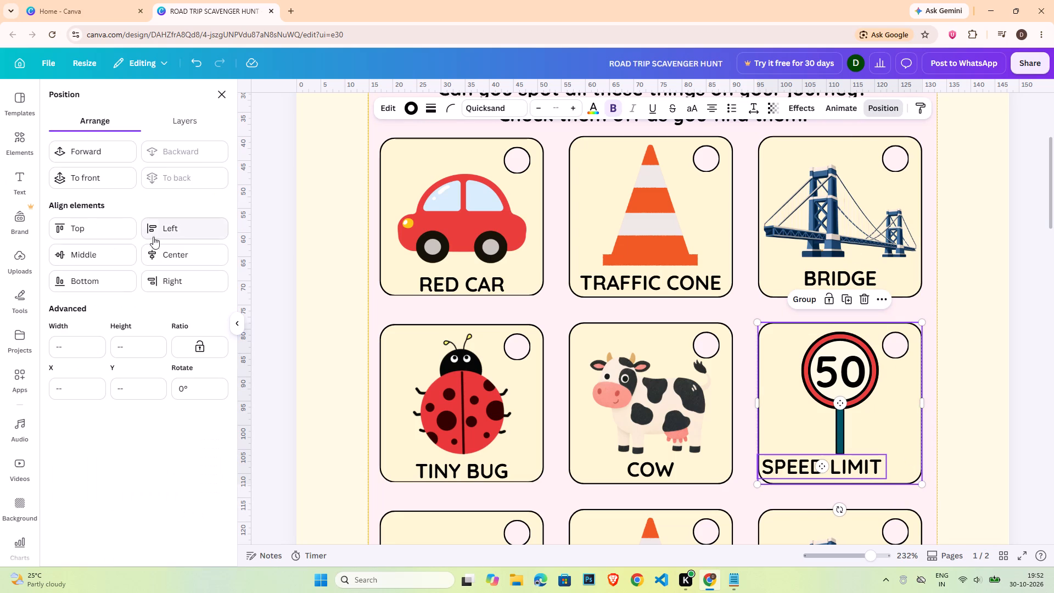
pyautogui.click(164, 251)
pyautogui.doubleClick(961, 408)
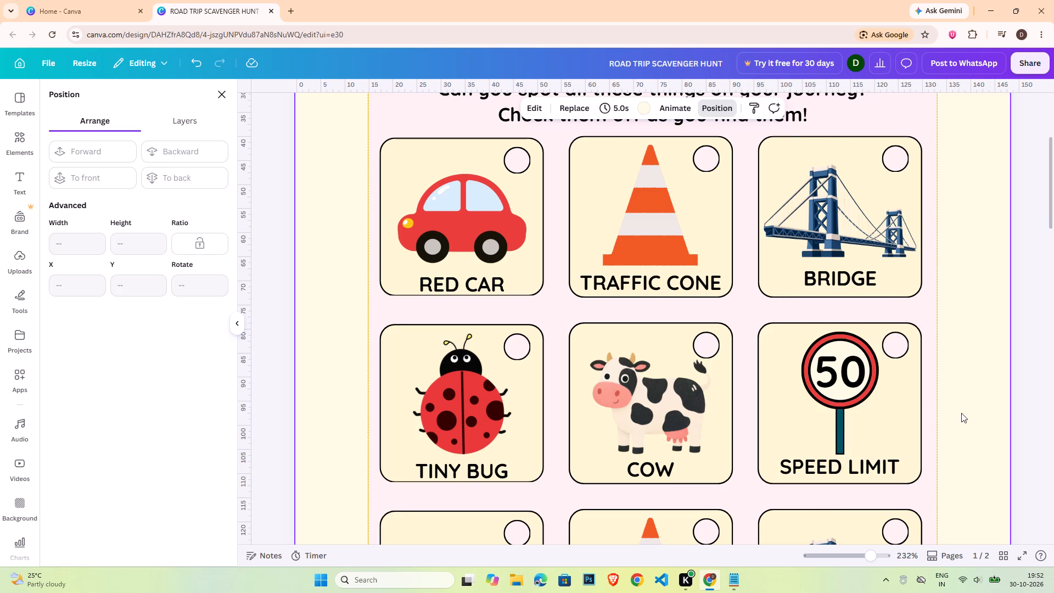
# Ungroup the RED CAR card in the third row and delete its car picture.
pyautogui.scroll(-2, 924, 465)
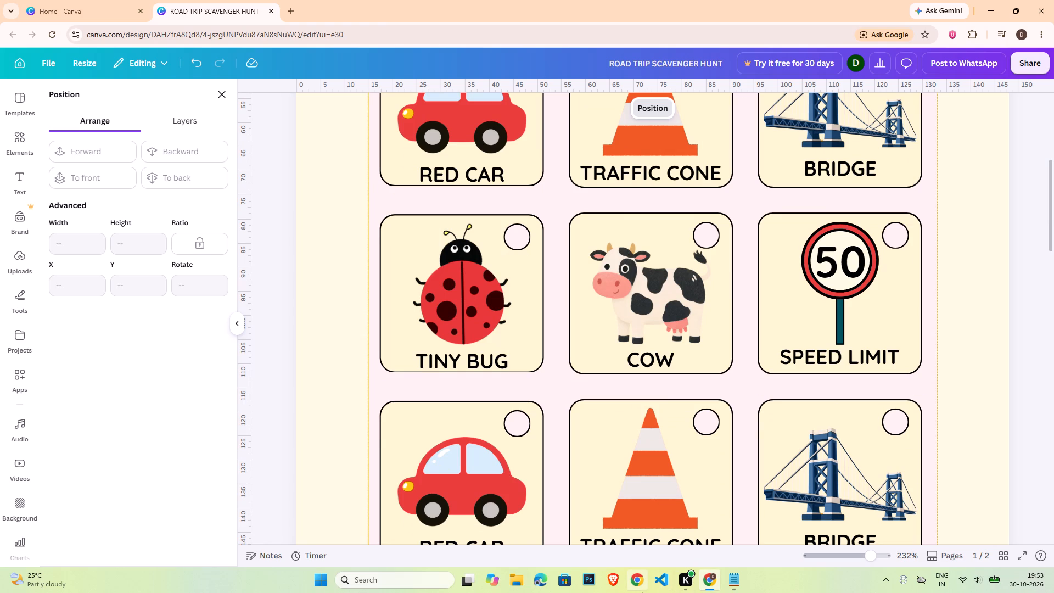
pyautogui.scroll(-3, 829, 506)
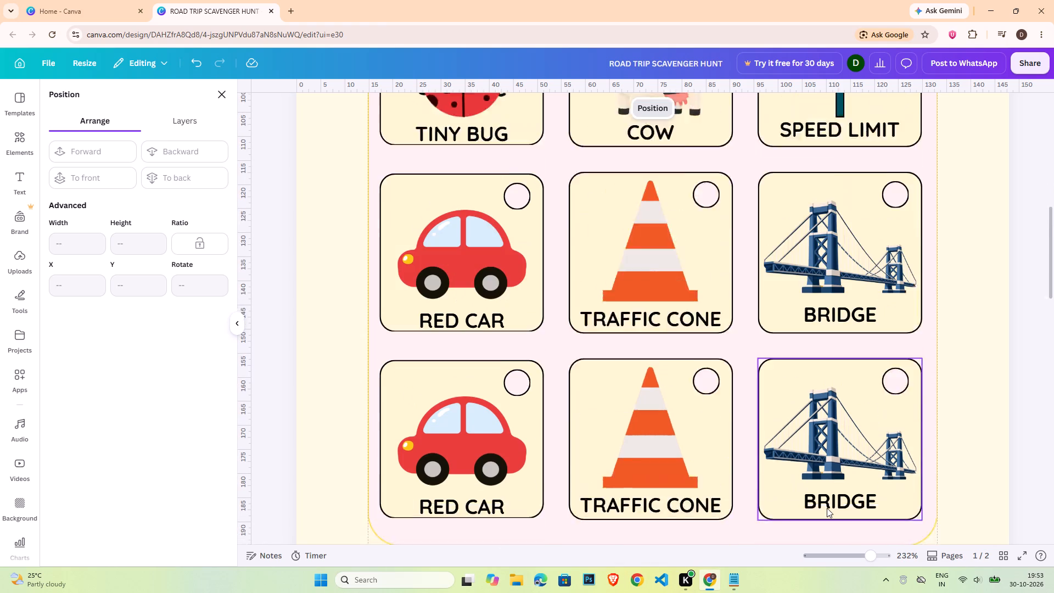
pyautogui.scroll(2, 827, 508)
pyautogui.click(494, 268)
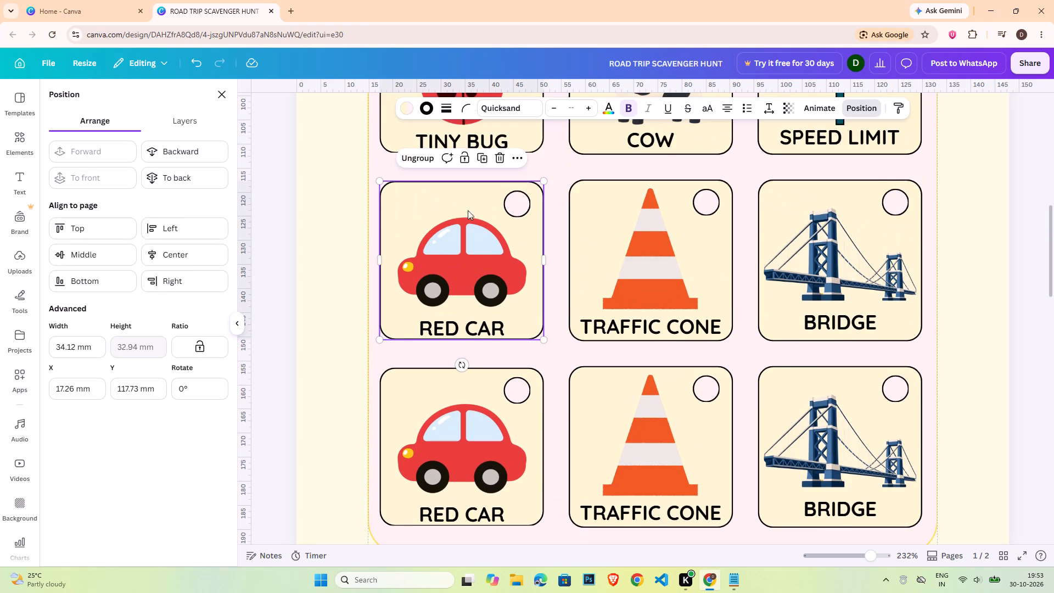
pyautogui.click(407, 153)
pyautogui.click(273, 217)
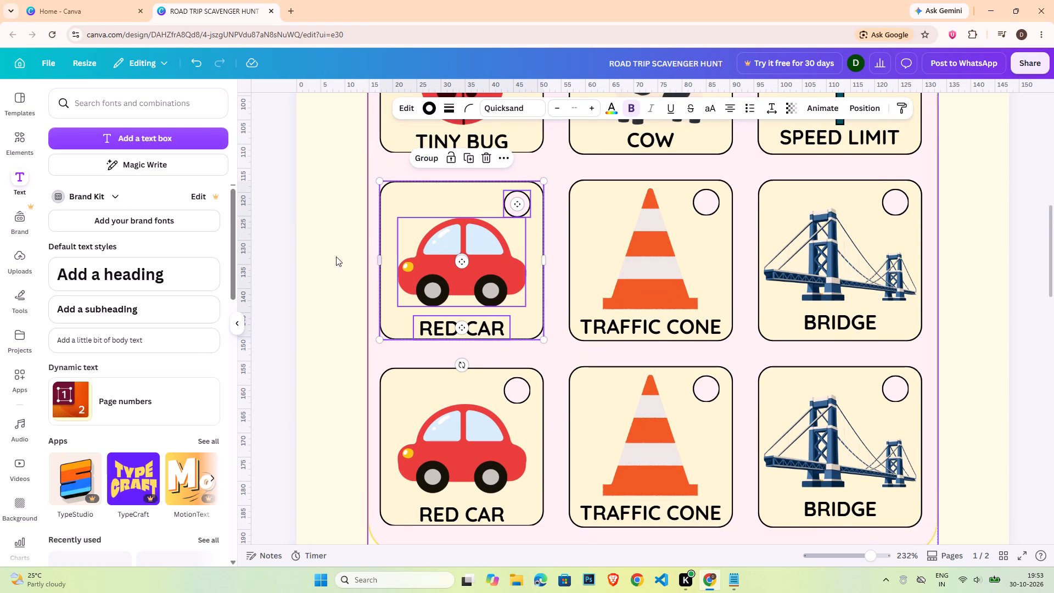
pyautogui.click(295, 252)
pyautogui.click(399, 264)
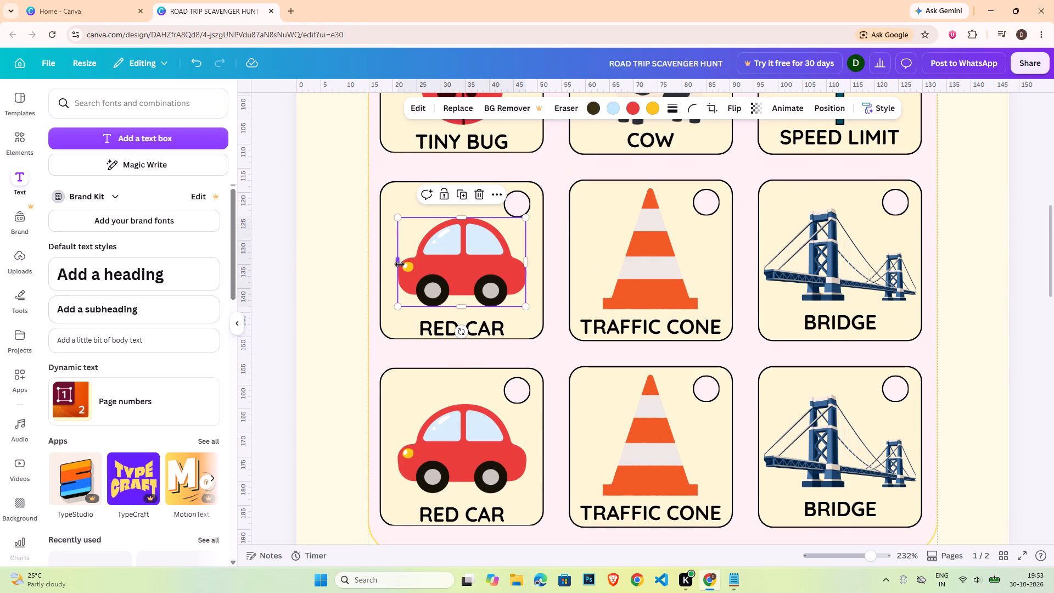
pyautogui.press('Delete')
# Search the element graphics for an airplane and add the white passenger jet with the blue tail.
pyautogui.click(26, 130)
pyautogui.click(59, 95)
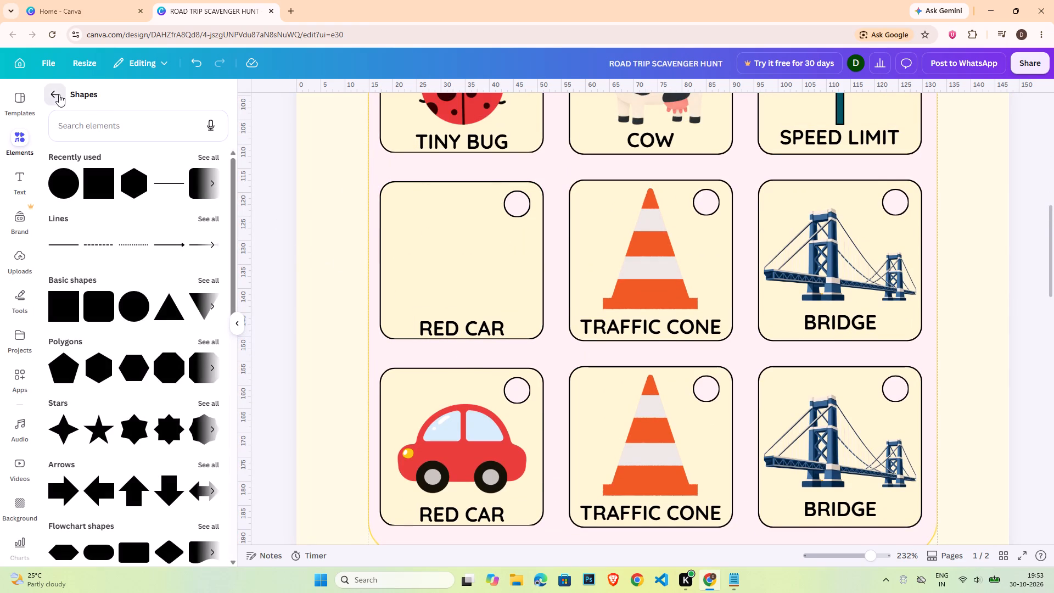
pyautogui.click(102, 110)
pyautogui.write('airpa')
pyautogui.write('ne')
pyautogui.press('Return')
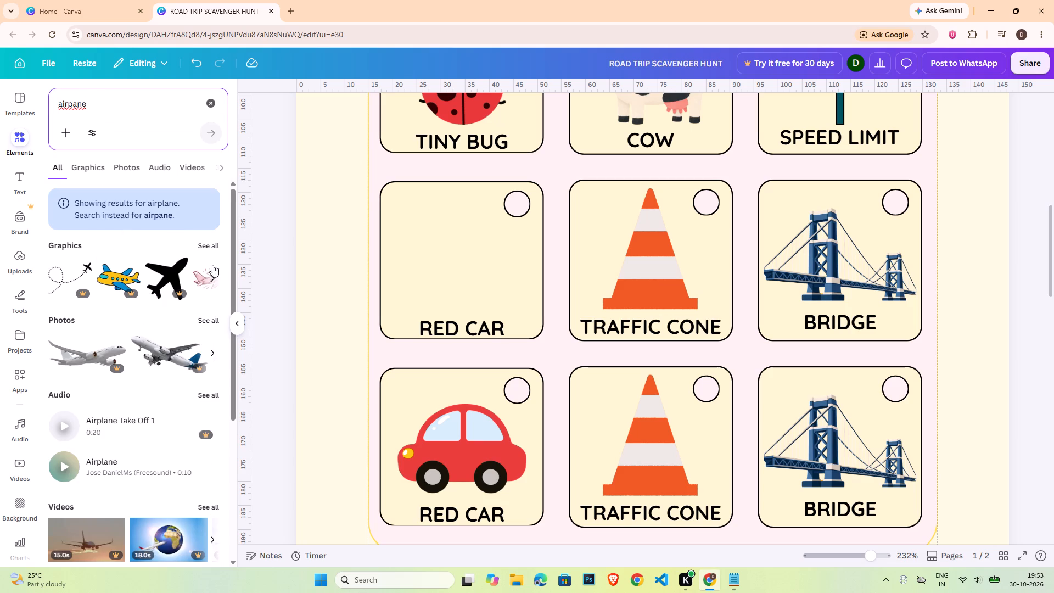
pyautogui.click(211, 245)
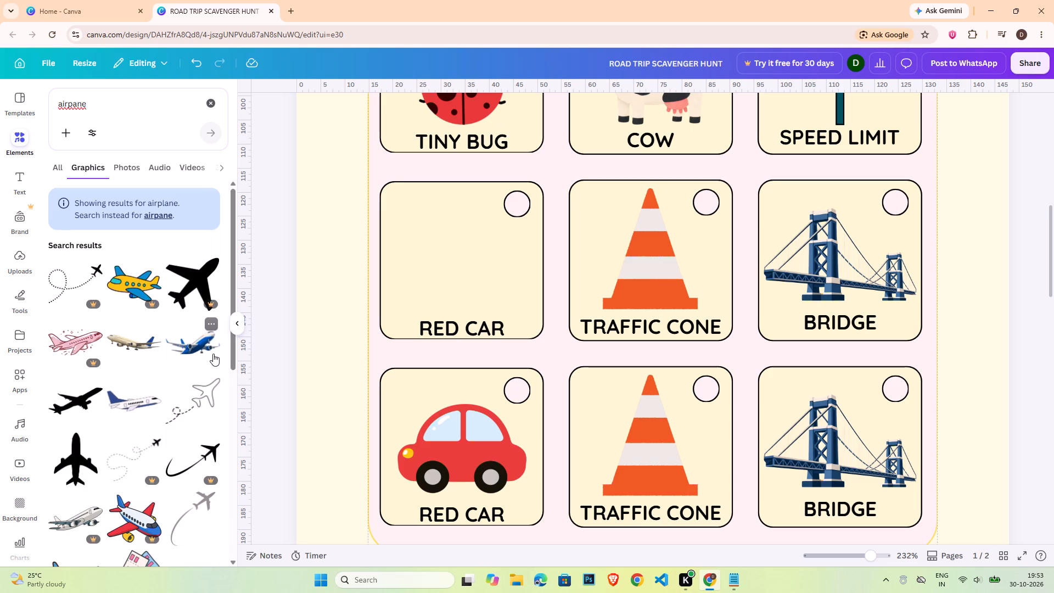
pyautogui.click(143, 407)
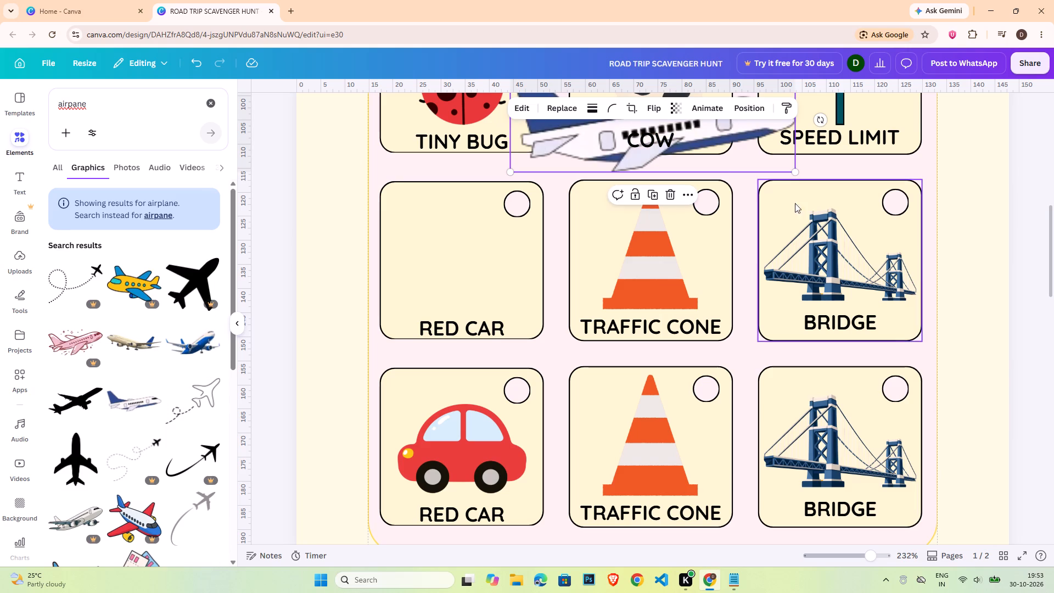
# Shrink the airplane picture and position it inside the emptied RED CAR card in the third row.
pyautogui.moveTo(760, 131); pyautogui.dragTo(647, 254)
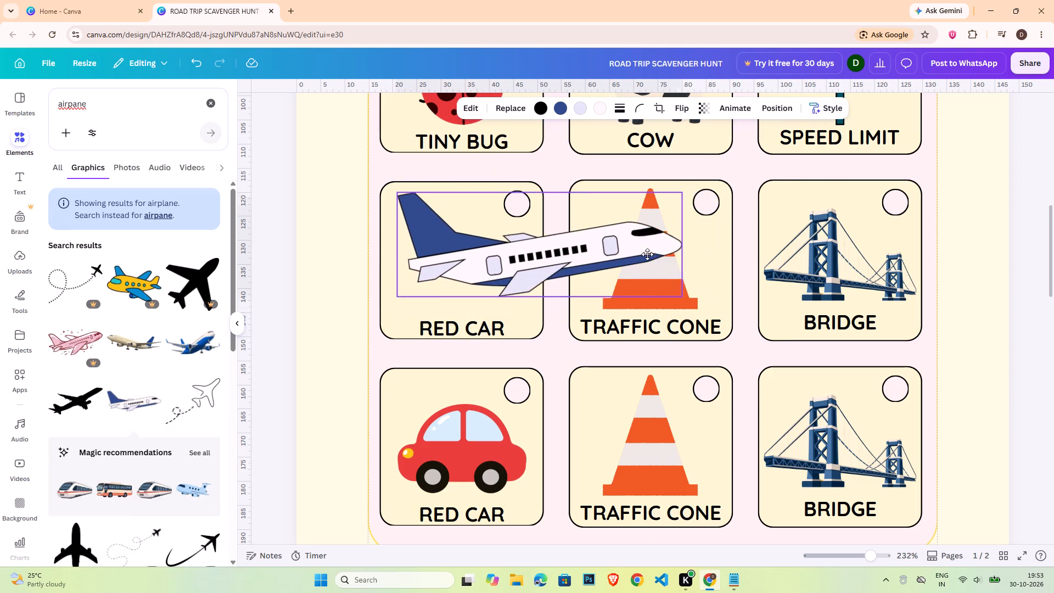
pyautogui.moveTo(647, 254); pyautogui.dragTo(642, 263)
pyautogui.moveTo(676, 306); pyautogui.dragTo(576, 292)
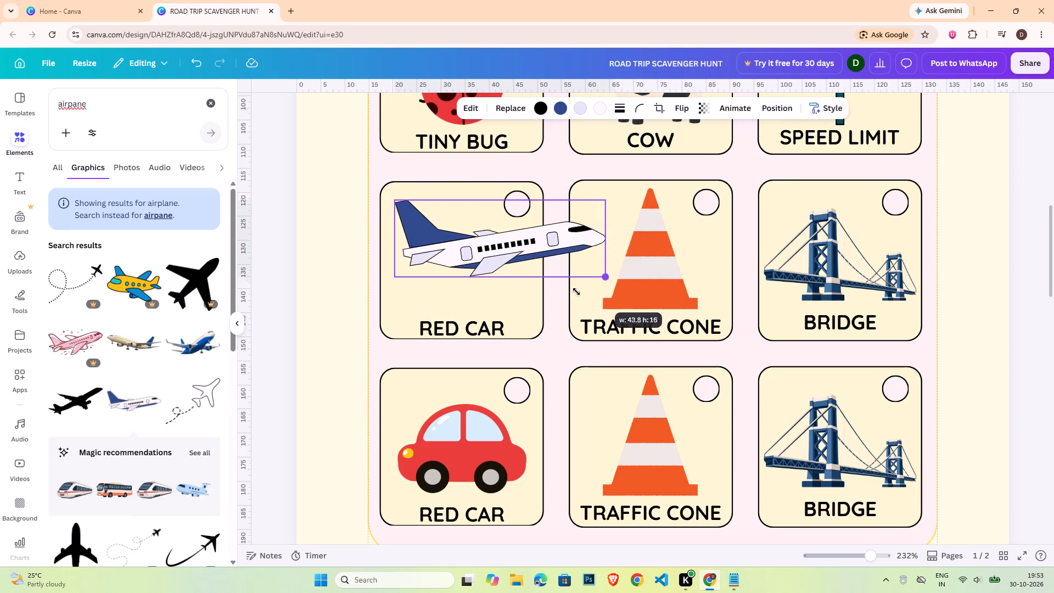
pyautogui.moveTo(576, 292); pyautogui.dragTo(534, 281)
pyautogui.moveTo(512, 234); pyautogui.dragTo(506, 261)
# Replace that card's RED CAR label with "AIRPLANE" and move the label up slightly.
pyautogui.tripleClick(494, 330)
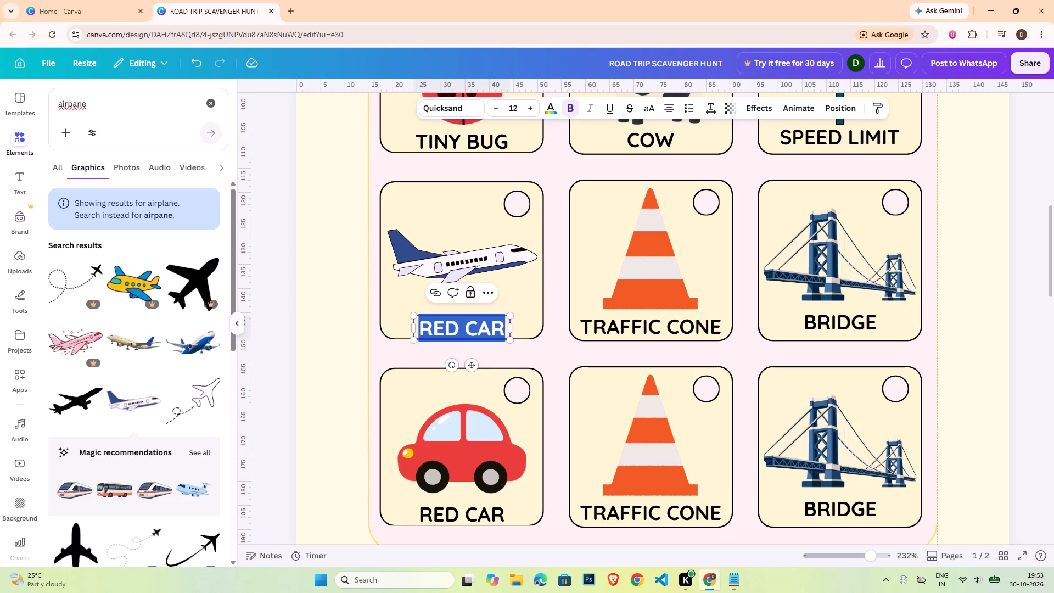
pyautogui.write('AIRPLANE')
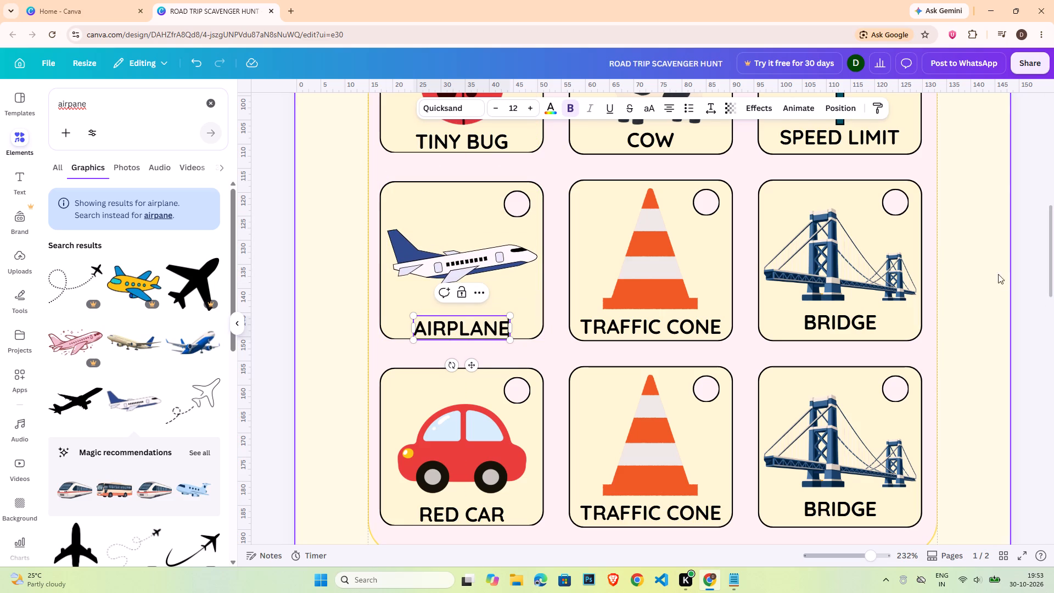
pyautogui.click(995, 272)
pyautogui.click(490, 334)
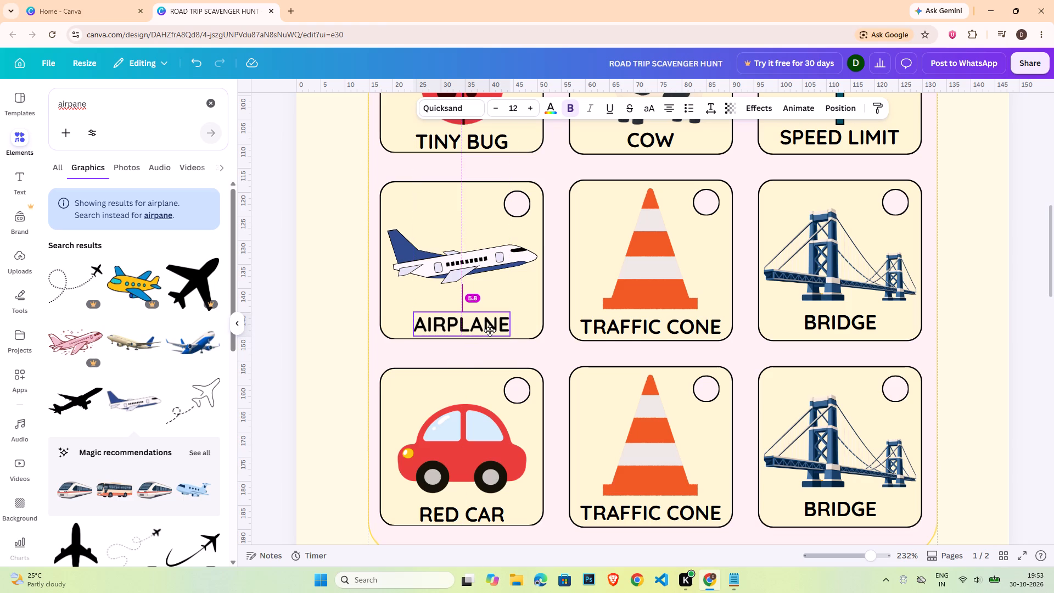
# Nudge the TINY BUG label up slightly within its card.
pyautogui.click(454, 136)
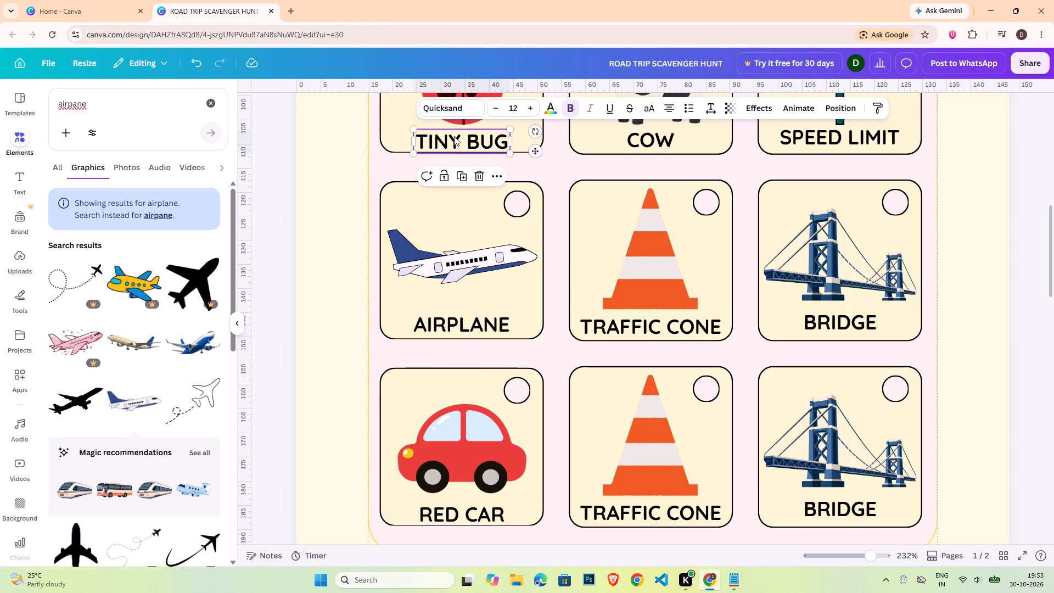
pyautogui.press('Up')
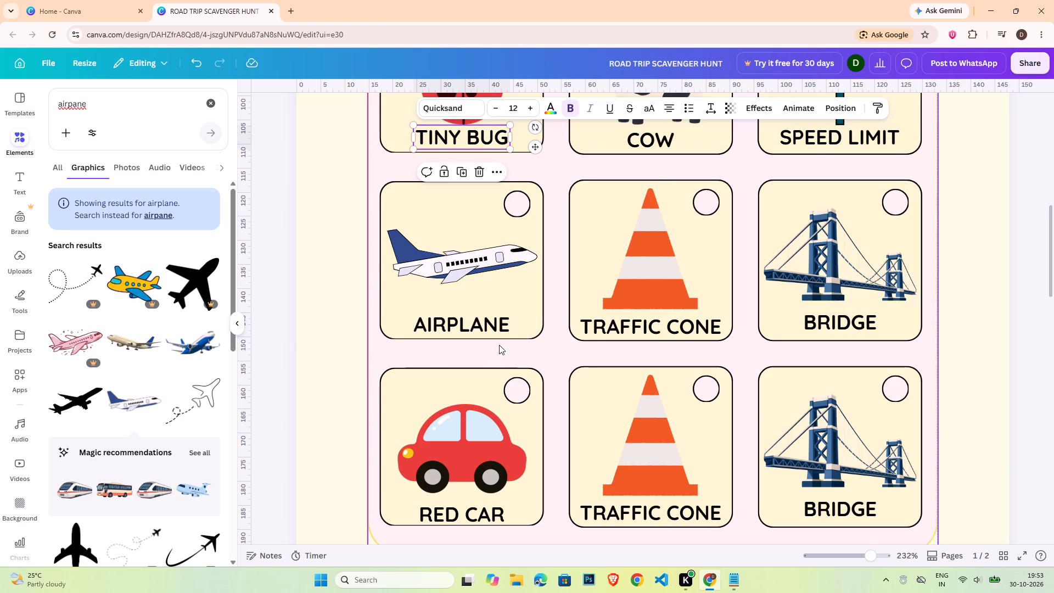
# Space the TINY BUG, COW and SPEED LIMIT labels evenly in the vertical direction.
pyautogui.scroll(3, 545, 253)
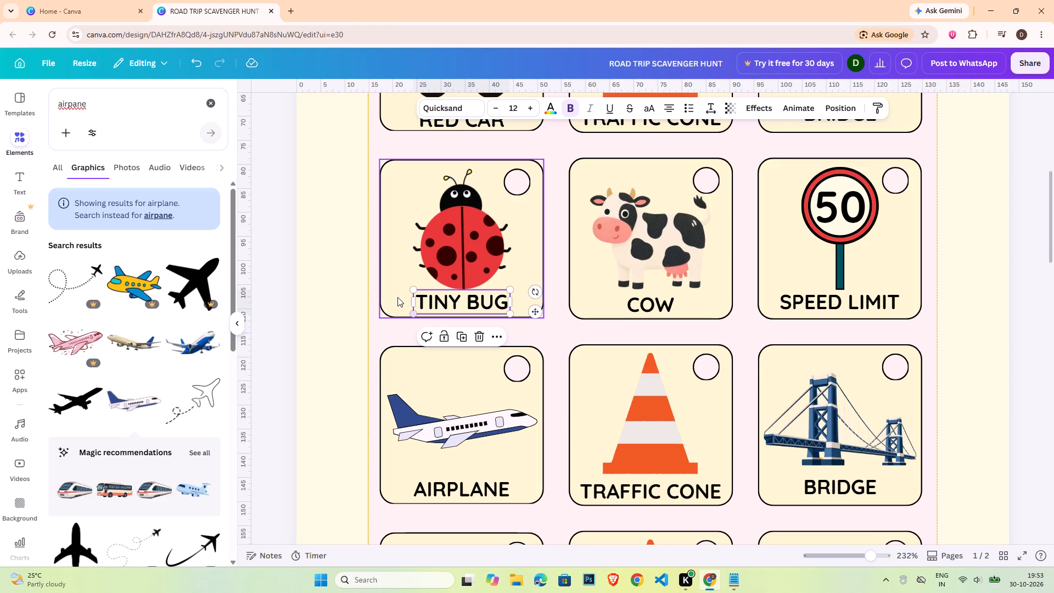
pyautogui.click(397, 297)
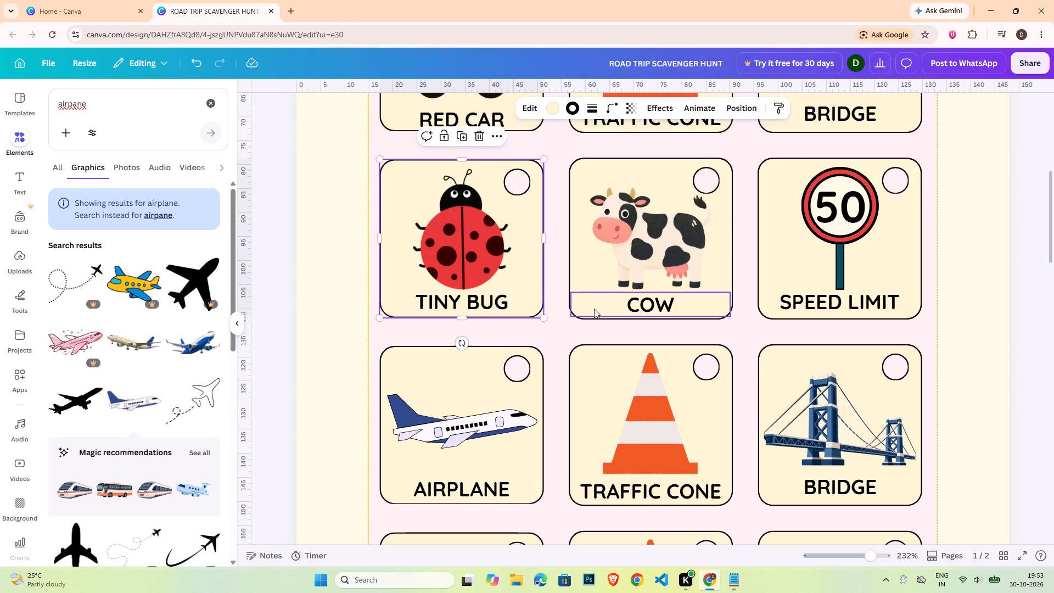
pyautogui.click(475, 312)
pyautogui.keyDown('shift'); pyautogui.click(627, 299); pyautogui.keyUp('shift')
pyautogui.keyDown('shift'); pyautogui.click(804, 300); pyautogui.keyUp('shift')
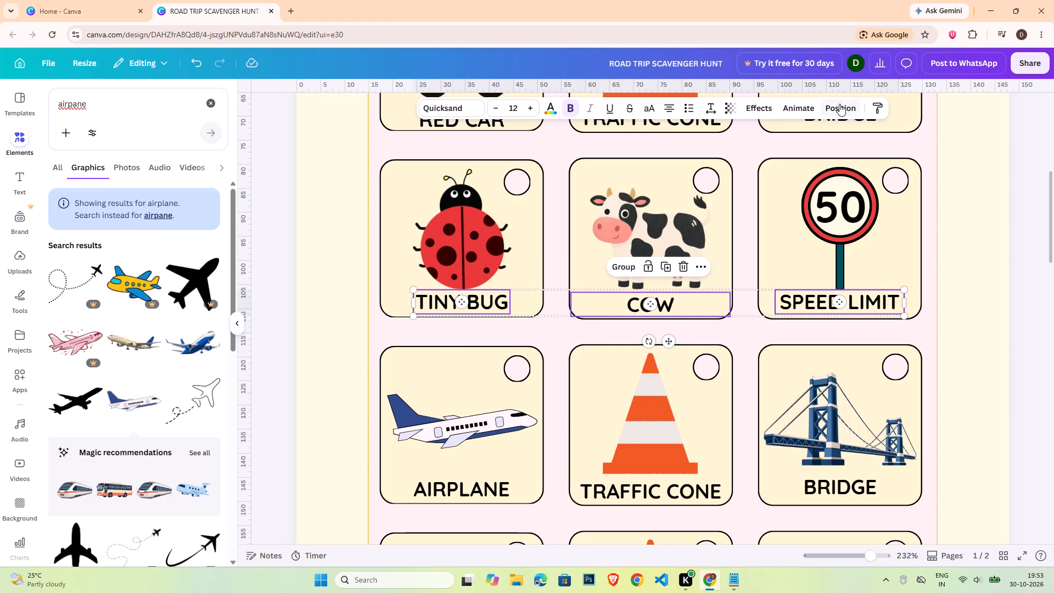
pyautogui.click(839, 104)
pyautogui.click(117, 332)
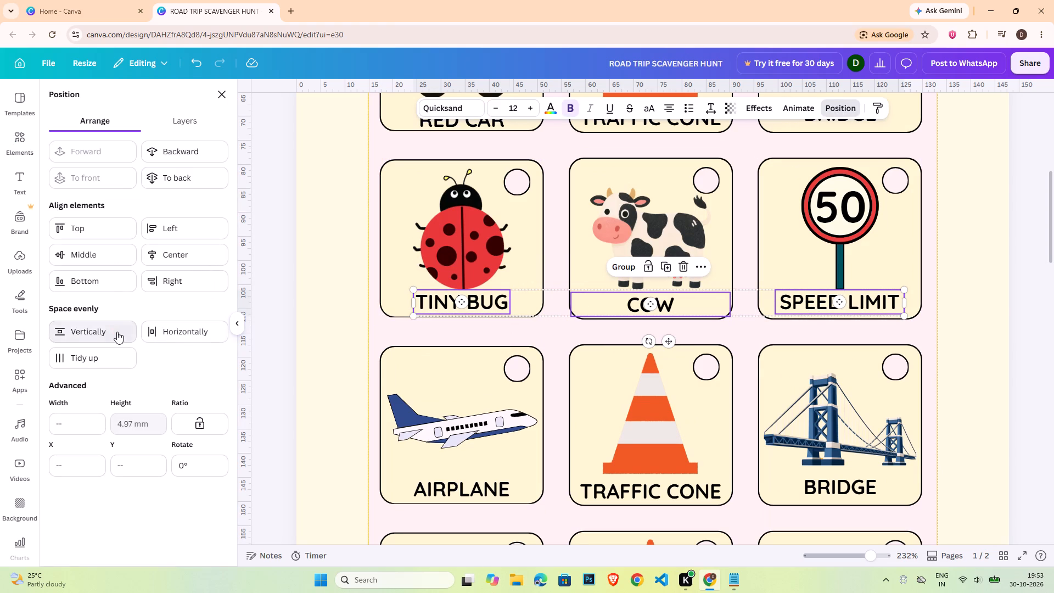
# Ungroup the RED CAR, TRAFFIC CONE and BRIDGE cards in the first row.
pyautogui.scroll(3, 736, 230)
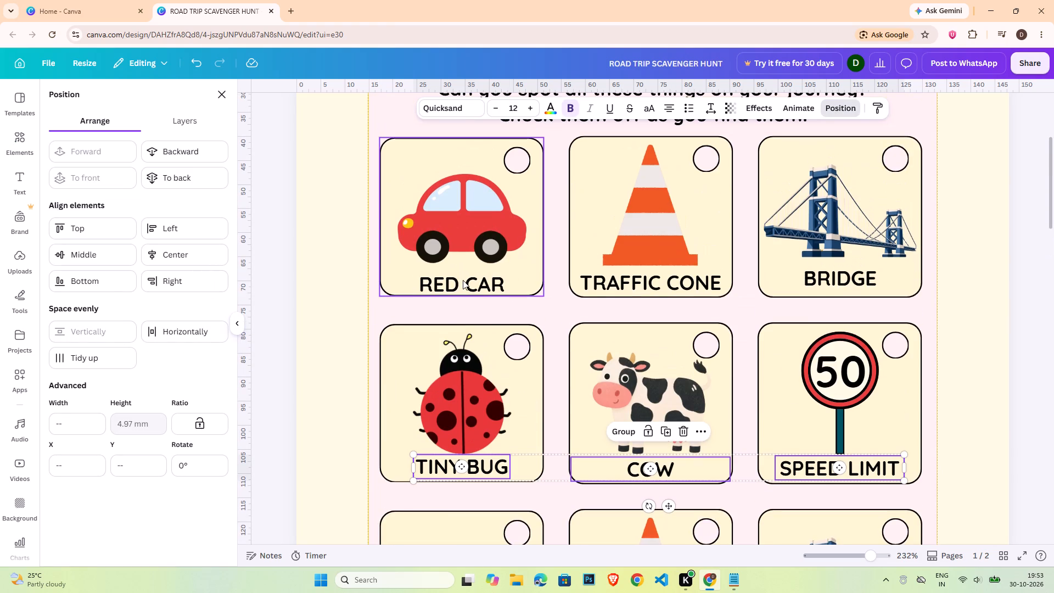
pyautogui.click(463, 282)
pyautogui.click(421, 313)
pyautogui.click(343, 298)
pyautogui.click(461, 288)
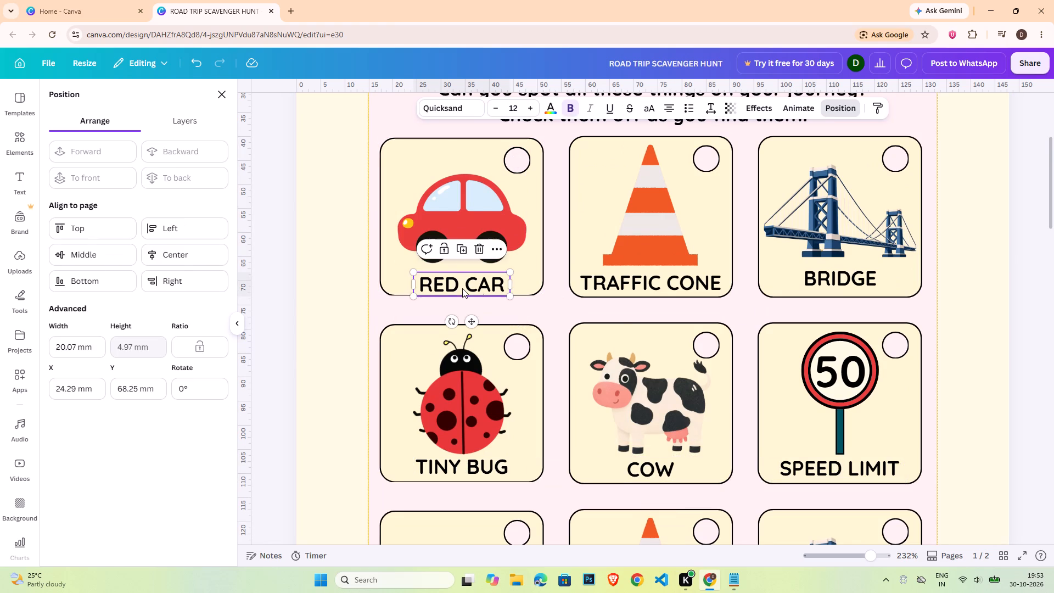
pyautogui.keyDown('shift'); pyautogui.click(628, 280); pyautogui.keyUp('shift')
pyautogui.click(307, 317)
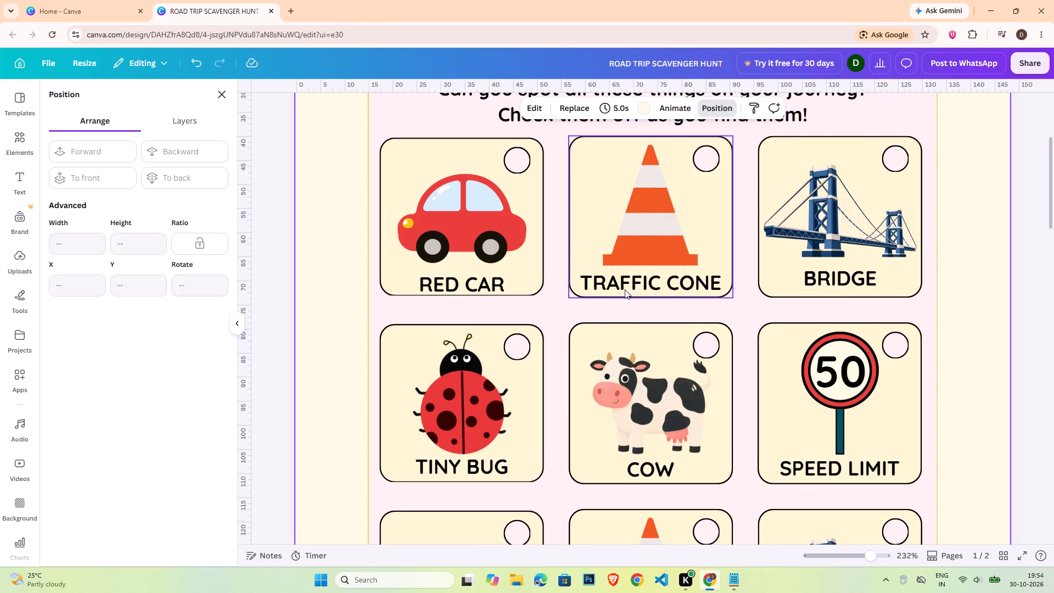
pyautogui.click(629, 277)
pyautogui.click(612, 313)
pyautogui.click(843, 261)
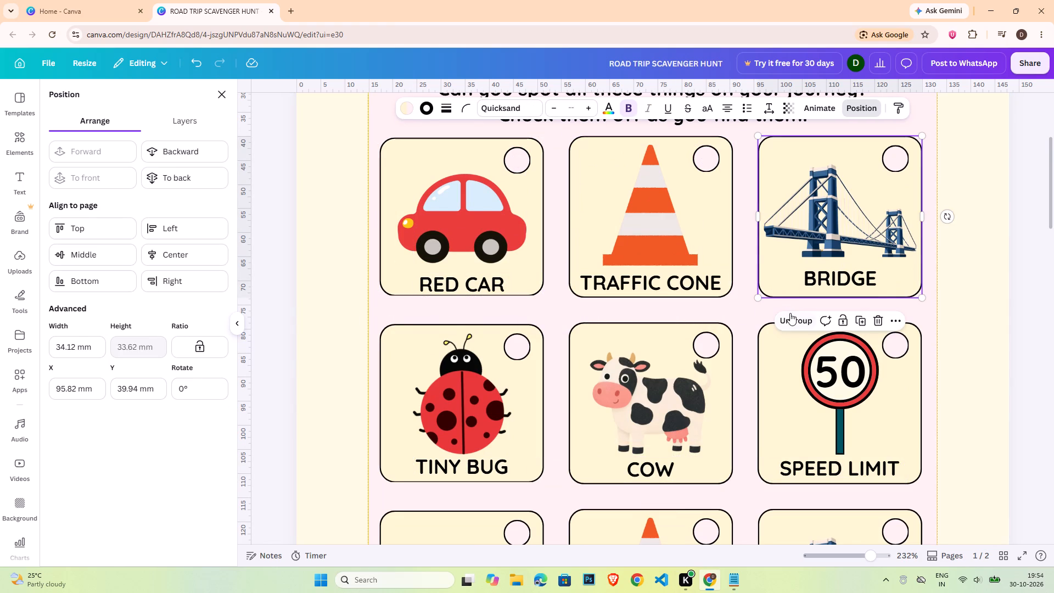
pyautogui.click(790, 313)
pyautogui.click(332, 293)
# Space the first row's RED CAR, TRAFFIC CONE and BRIDGE labels evenly in the vertical direction.
pyautogui.click(469, 282)
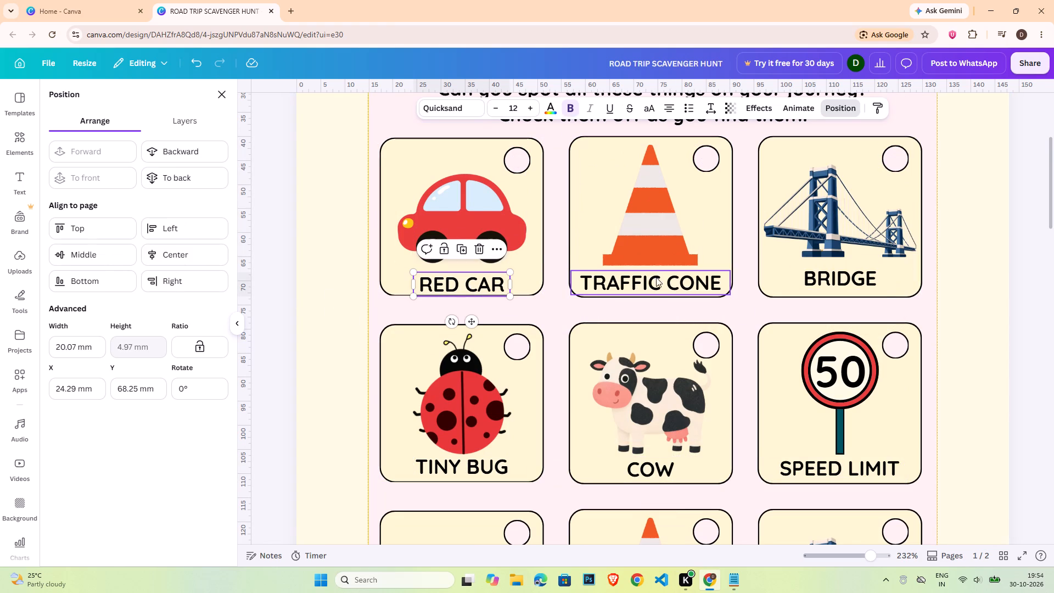
pyautogui.keyDown('shift'); pyautogui.click(656, 277); pyautogui.keyUp('shift')
pyautogui.keyDown('shift'); pyautogui.click(804, 275); pyautogui.keyUp('shift')
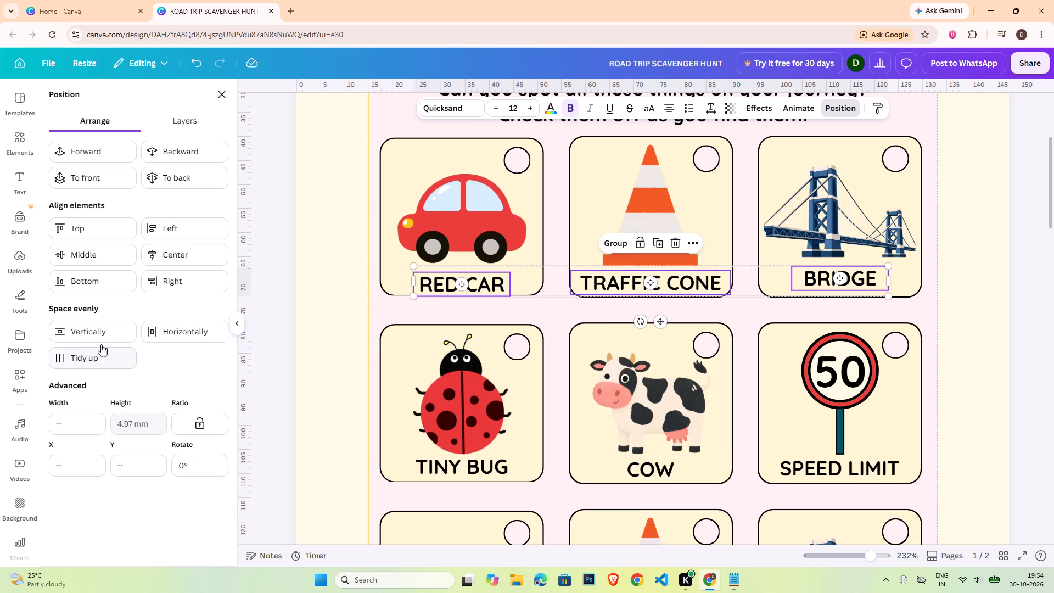
pyautogui.click(101, 335)
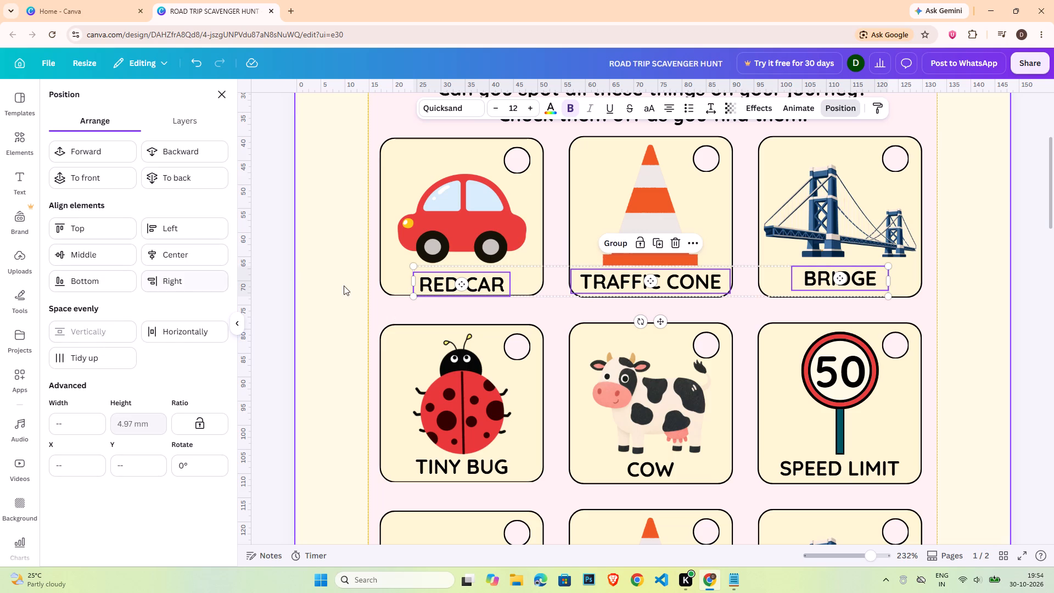
pyautogui.click(328, 290)
# Nudge the first row's RED CAR label up slightly within its card.
pyautogui.click(489, 286)
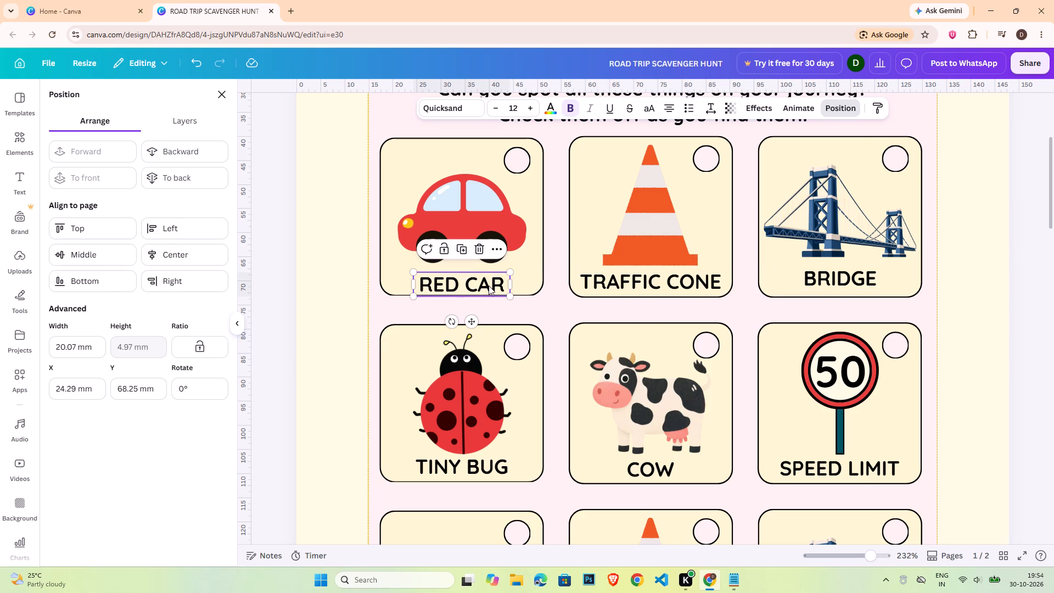
pyautogui.press('Up')
# Apply even vertical spacing again to the first row's RED CAR, TRAFFIC CONE and BRIDGE labels.
pyautogui.click(613, 281)
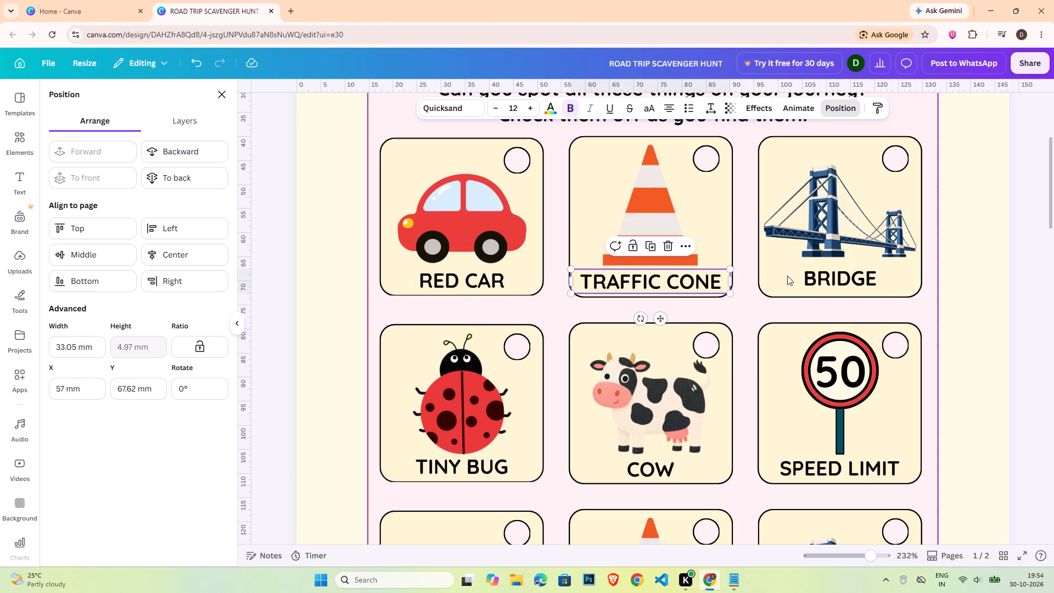
pyautogui.click(809, 273)
pyautogui.keyDown('shift'); pyautogui.click(651, 287); pyautogui.keyUp('shift')
pyautogui.keyDown('shift'); pyautogui.click(496, 283); pyautogui.keyUp('shift')
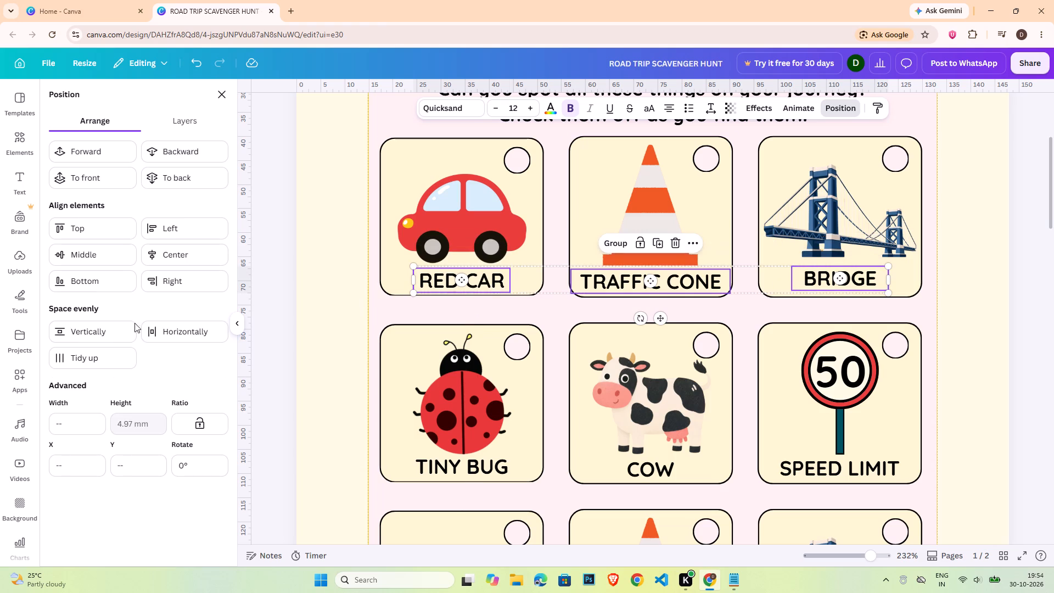
pyautogui.click(102, 336)
pyautogui.click(983, 281)
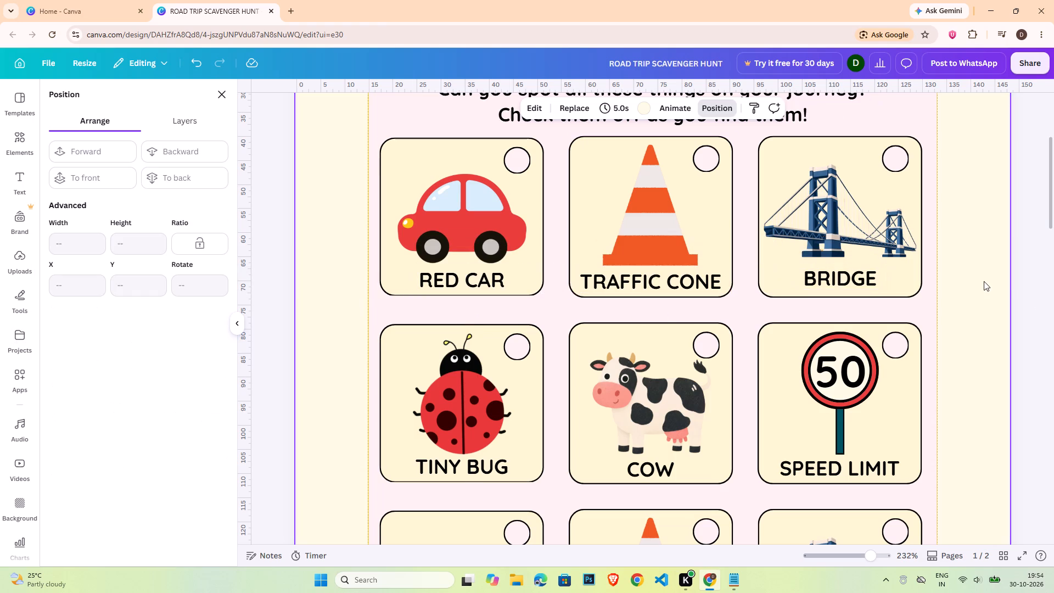
# Search the element graphics for "tunnel".
pyautogui.scroll(-6, 894, 384)
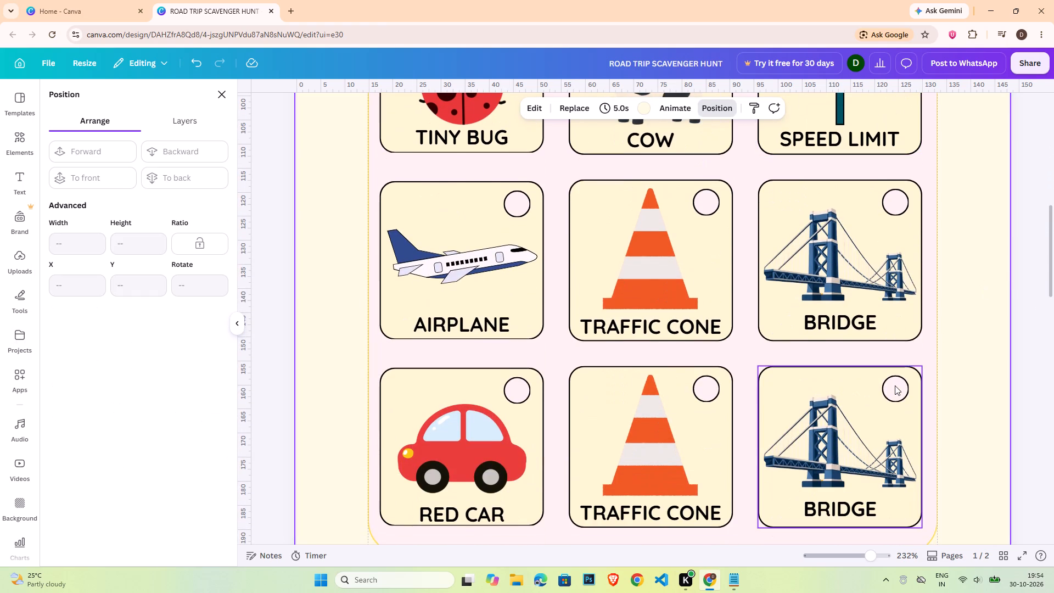
pyautogui.click(29, 134)
pyautogui.doubleClick(106, 107)
pyautogui.write('tune')
pyautogui.press('BackSpace')
pyautogui.write('nel')
pyautogui.press('Return')
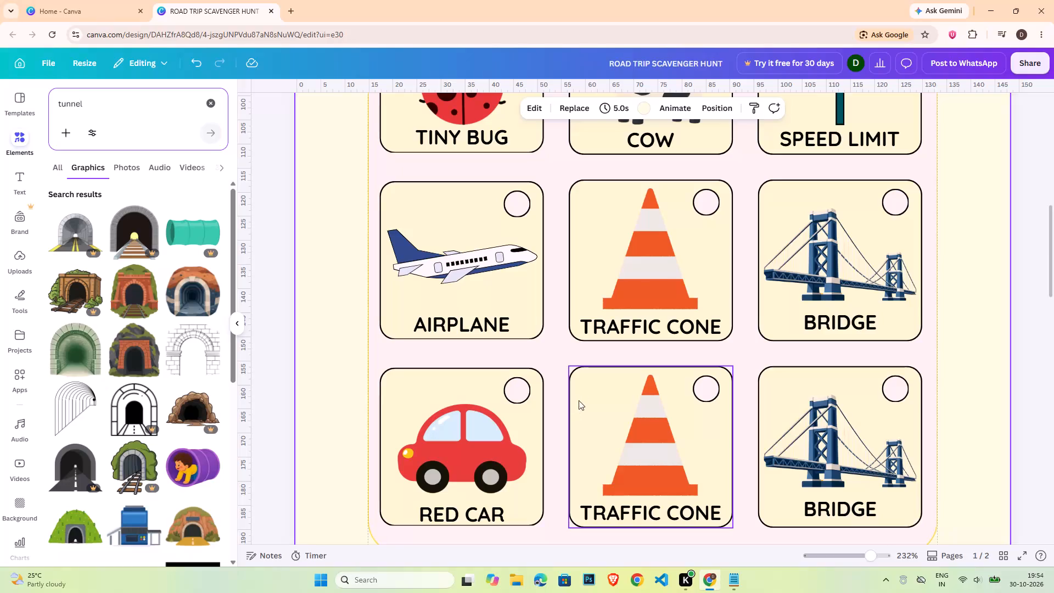
# Ungroup the TRAFFIC CONE card in the third row and delete its cone picture.
pyautogui.click(643, 289)
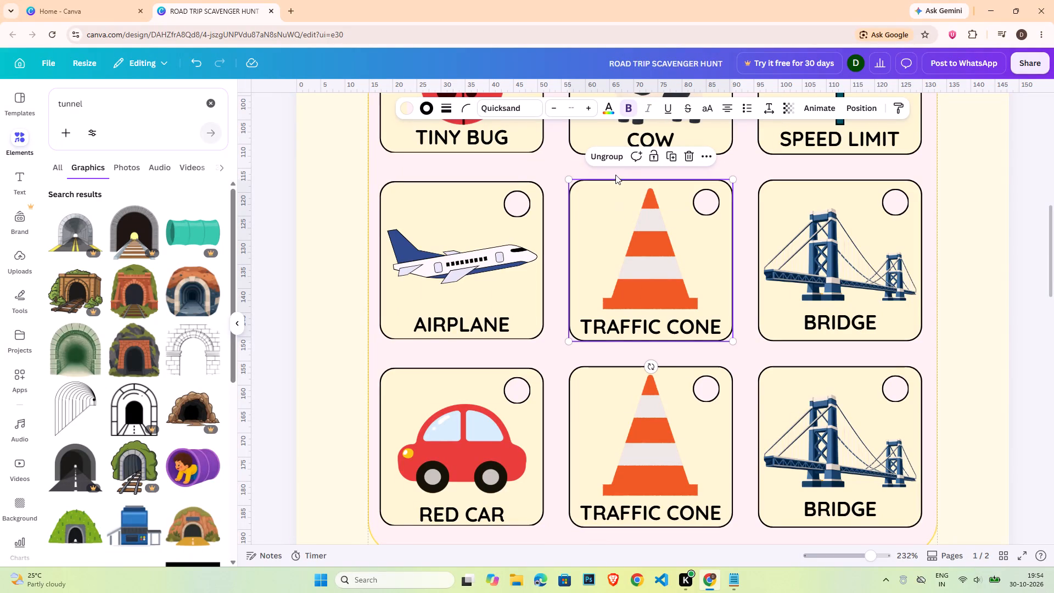
pyautogui.click(612, 162)
pyautogui.click(1031, 257)
pyautogui.click(612, 260)
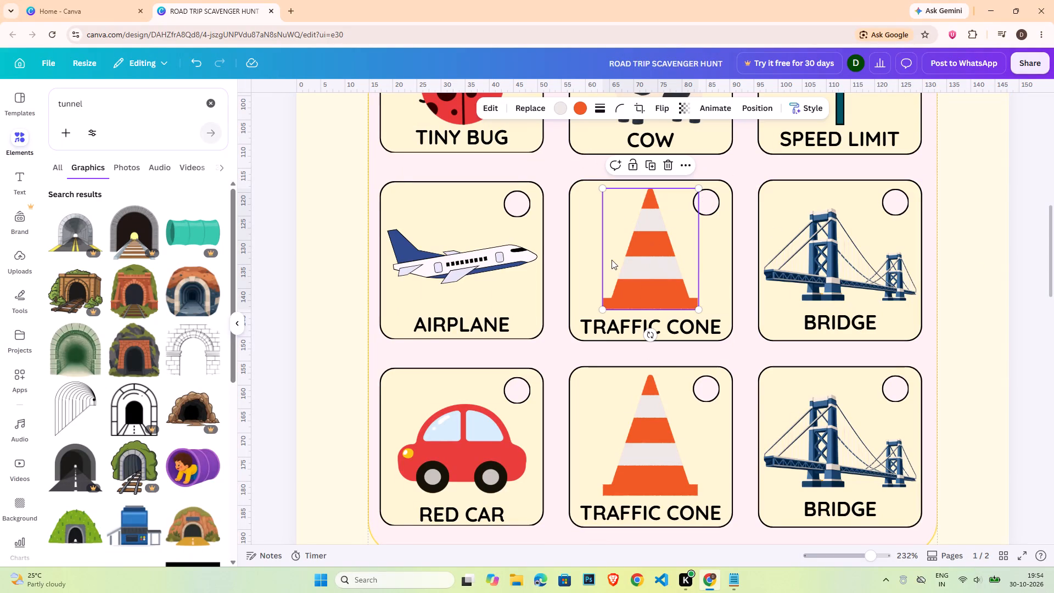
pyautogui.press('Delete')
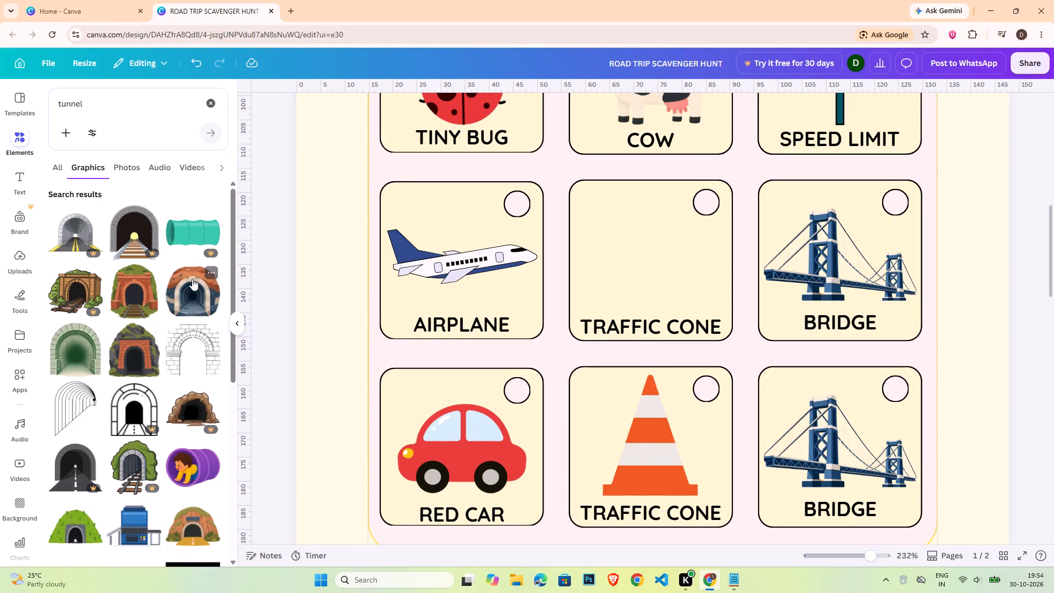
# Add the stone tunnel graphic with the blue road, shrink it and fit it inside the third row's empty TRAFFIC CONE card.
pyautogui.scroll(-2, 194, 288)
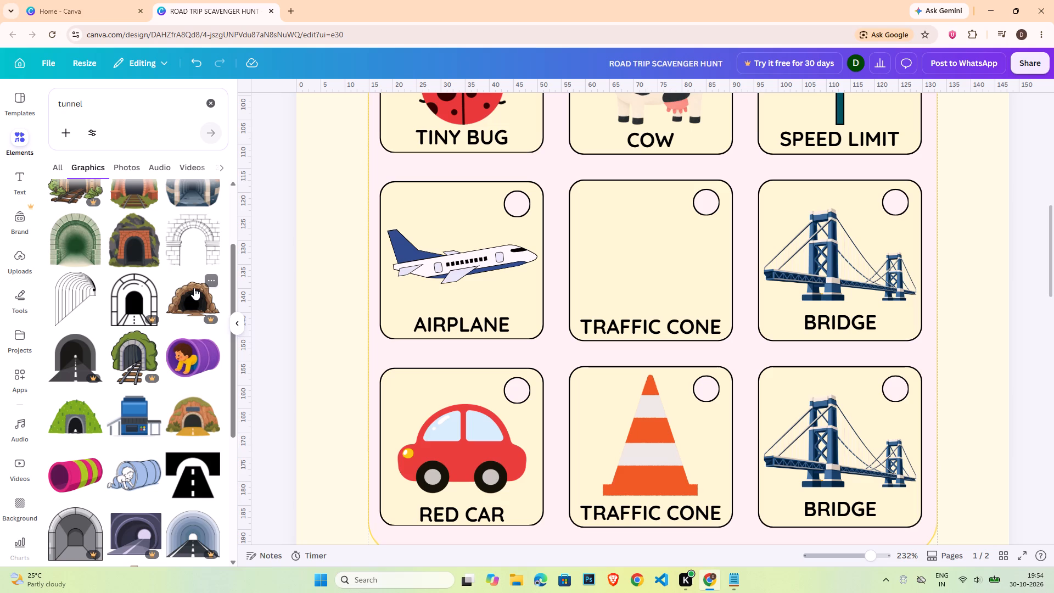
pyautogui.scroll(-3, 194, 288)
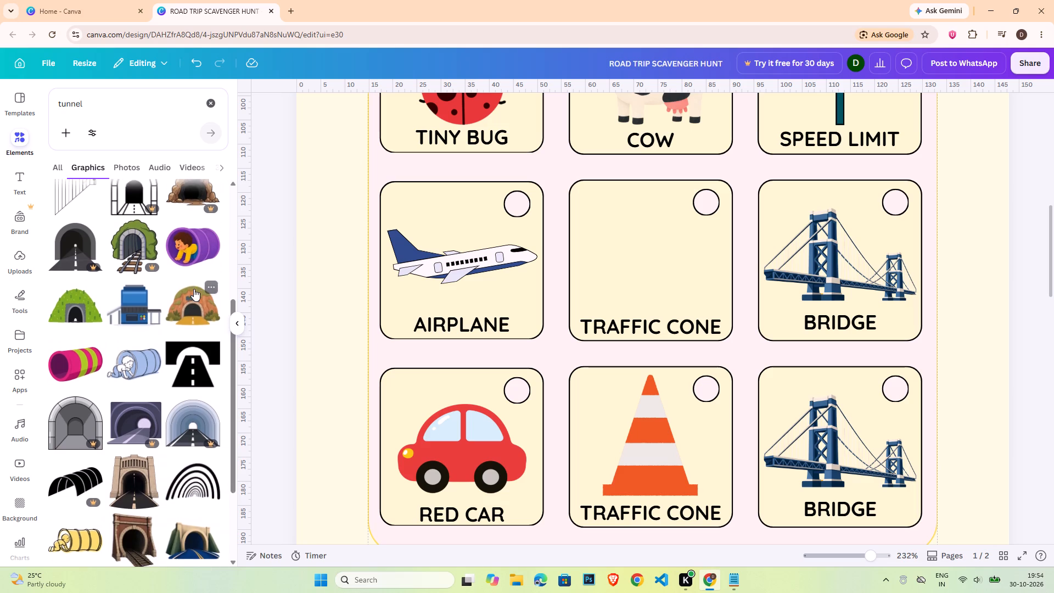
pyautogui.scroll(-1, 194, 289)
pyautogui.click(188, 442)
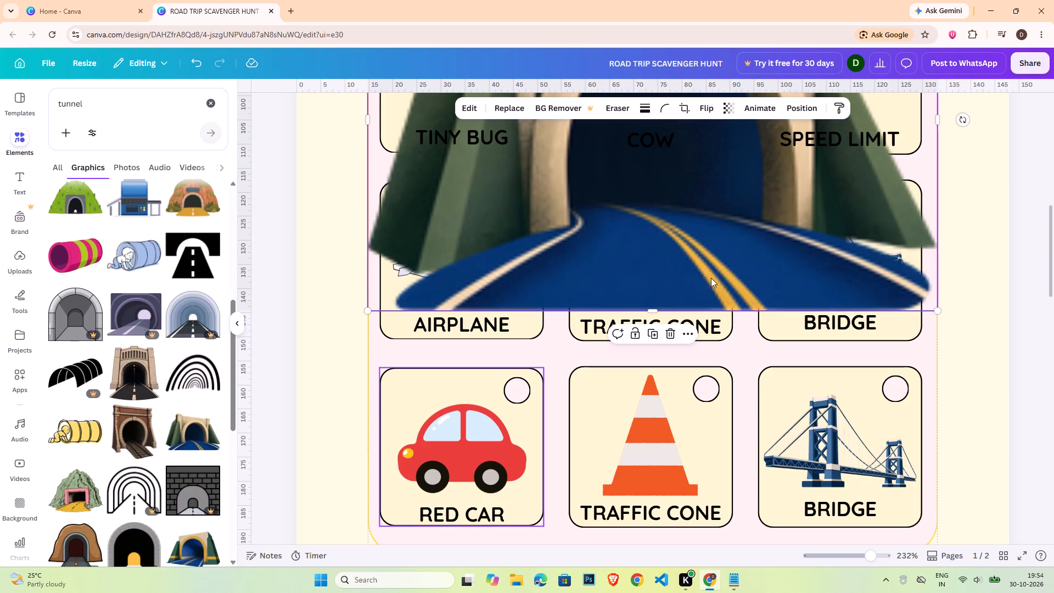
pyautogui.moveTo(717, 229); pyautogui.dragTo(675, 406)
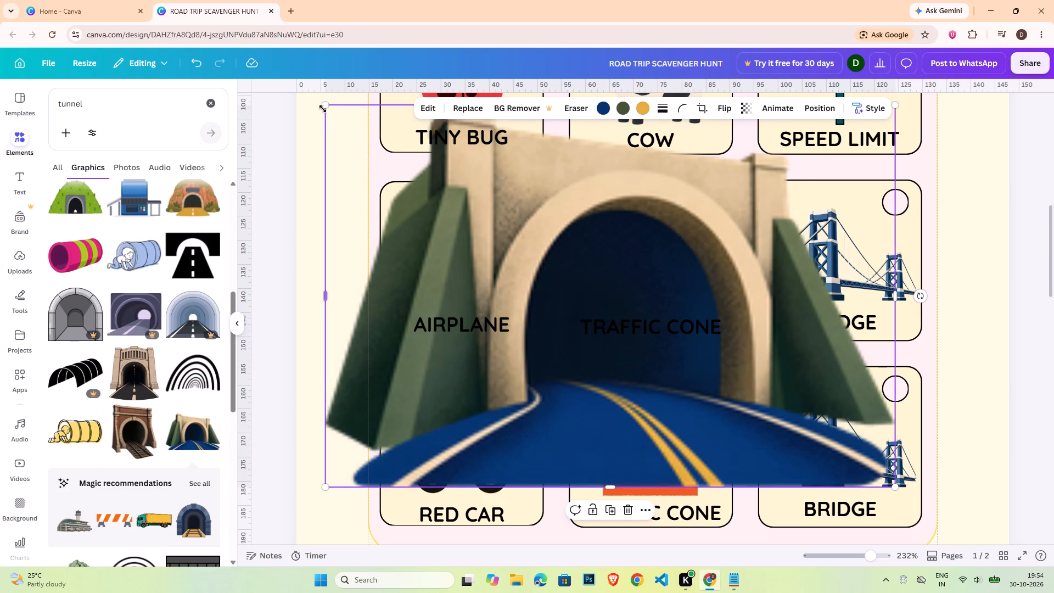
pyautogui.moveTo(322, 105); pyautogui.dragTo(712, 370)
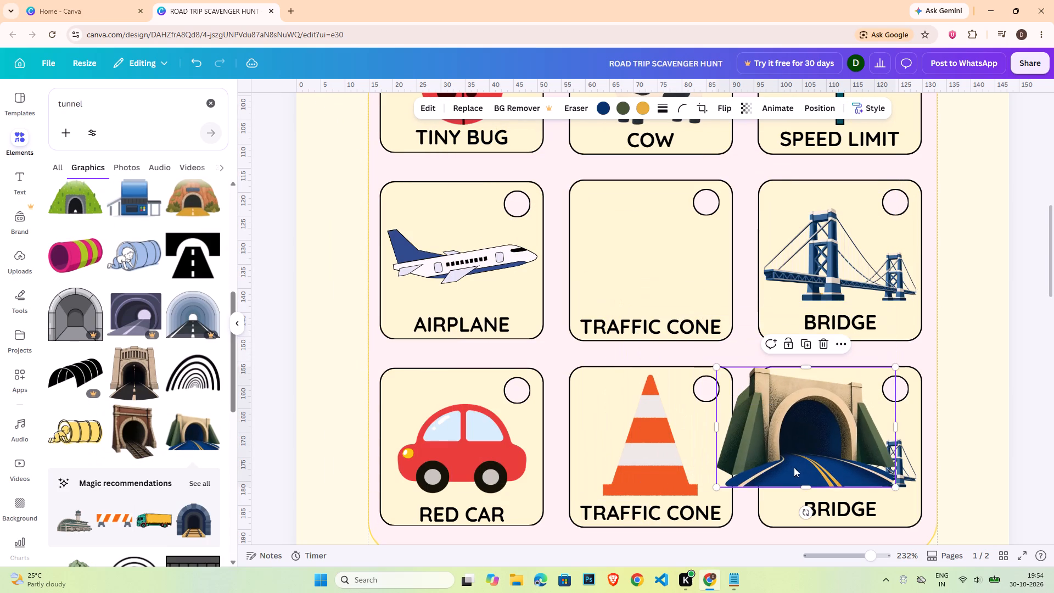
pyautogui.moveTo(792, 454); pyautogui.dragTo(639, 273)
pyautogui.moveTo(744, 307); pyautogui.dragTo(730, 298)
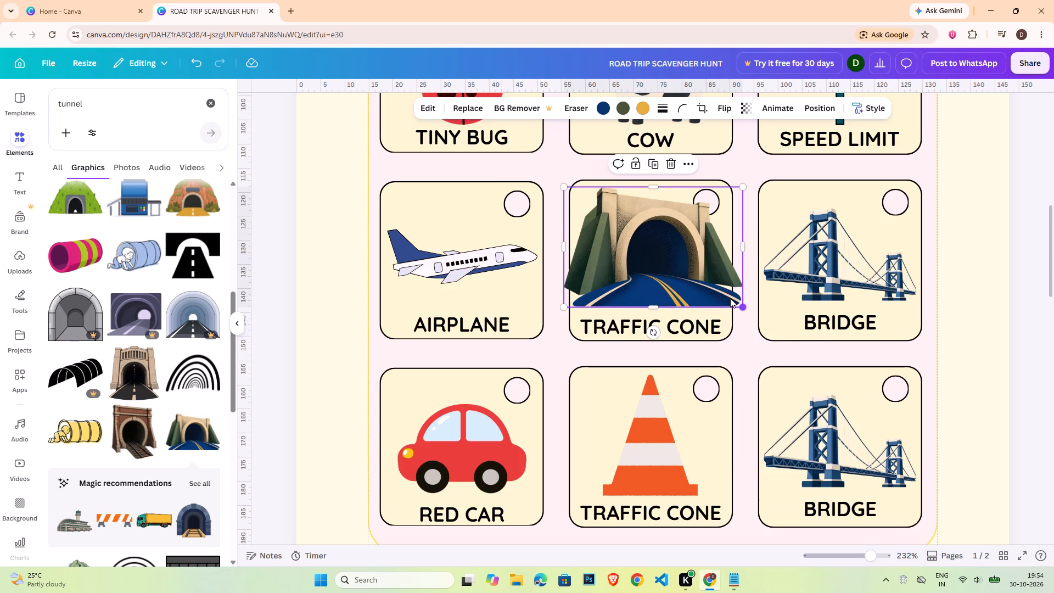
pyautogui.moveTo(730, 298); pyautogui.dragTo(712, 285)
pyautogui.moveTo(647, 244); pyautogui.dragTo(659, 260)
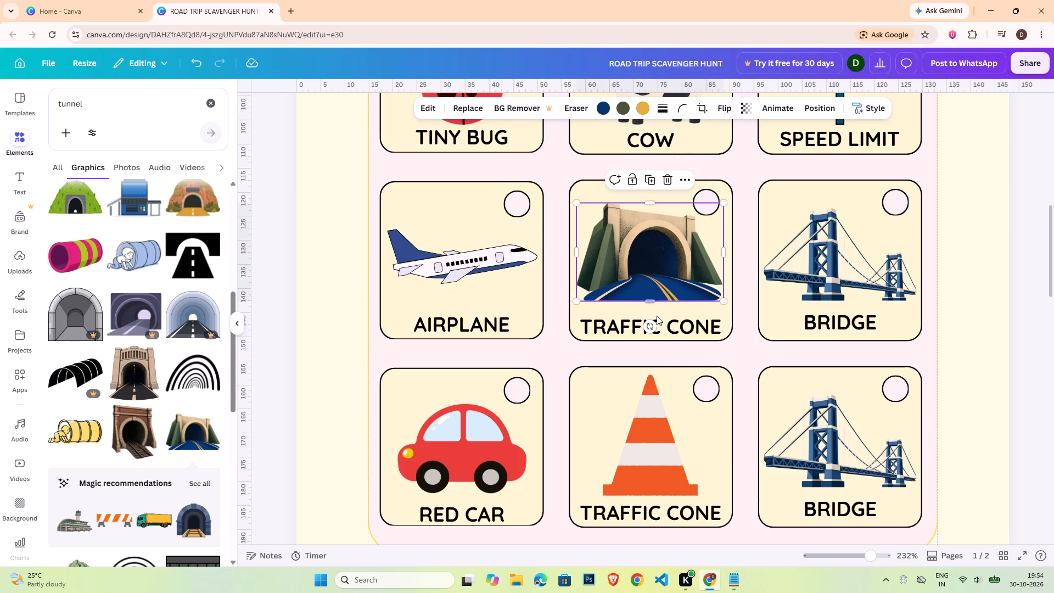
# Change the third row's TRAFFIC CONE label to TUNNEL.
pyautogui.tripleClick(657, 316)
pyautogui.hotkey('shift', 't')
pyautogui.hotkey('shift', 'u')
pyautogui.hotkey('shift', 'n')
pyautogui.hotkey('shift', 'n')
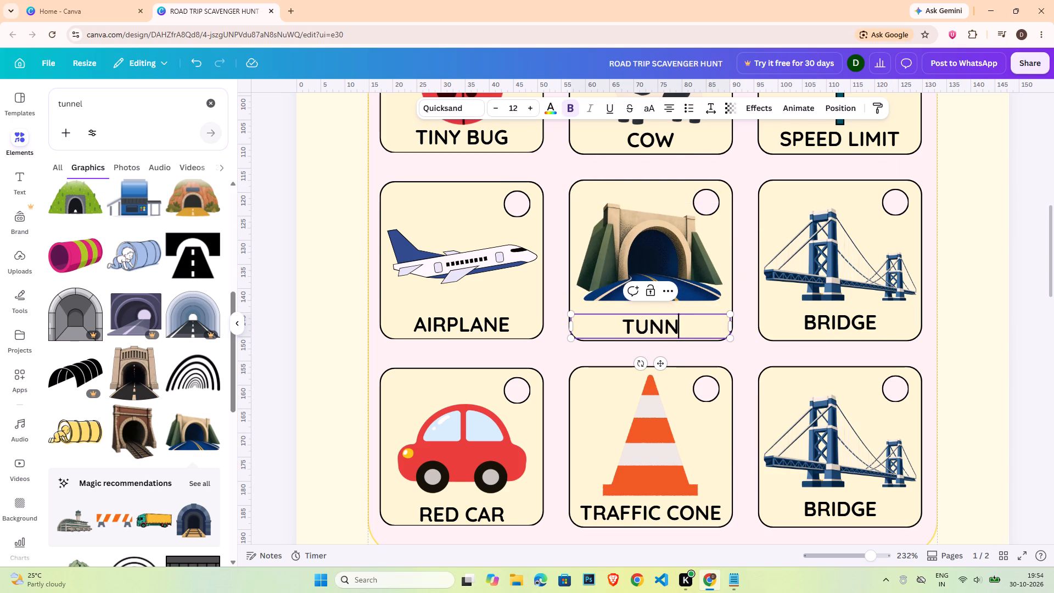
pyautogui.hotkey('shift', 'e')
pyautogui.hotkey('shift', 'l')
pyautogui.click(971, 288)
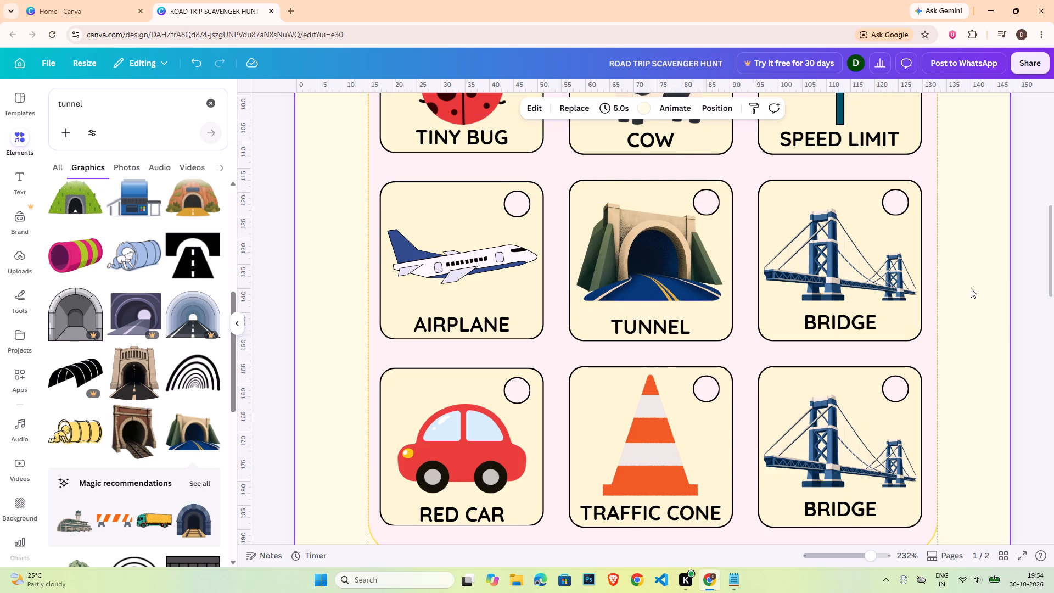
# Search the element graphics for "windmill".
pyautogui.click(416, 326)
pyautogui.click(772, 322)
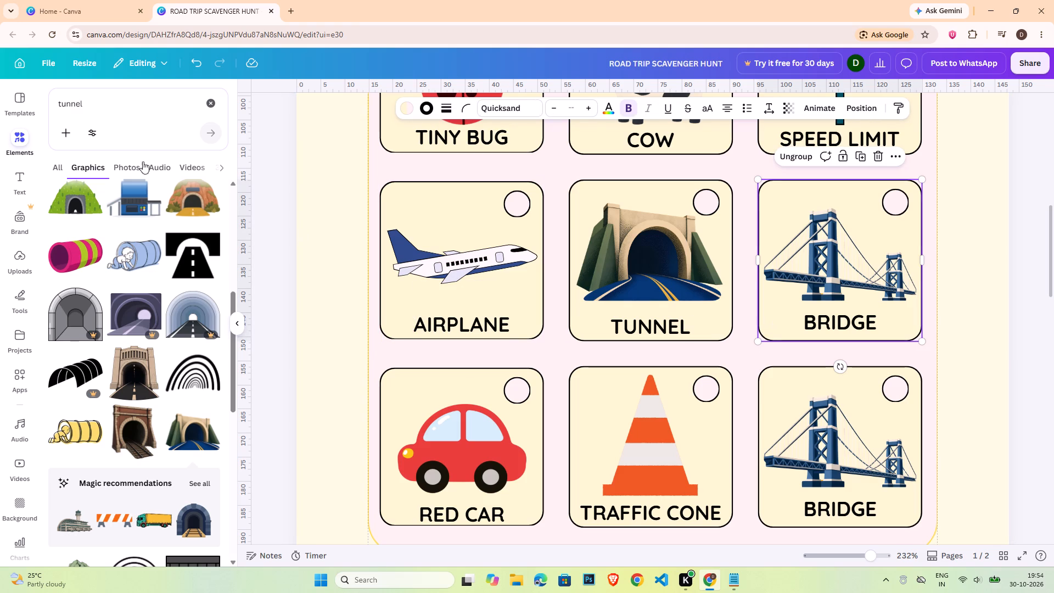
pyautogui.doubleClick(122, 102)
pyautogui.write('windmill')
pyautogui.press('Return')
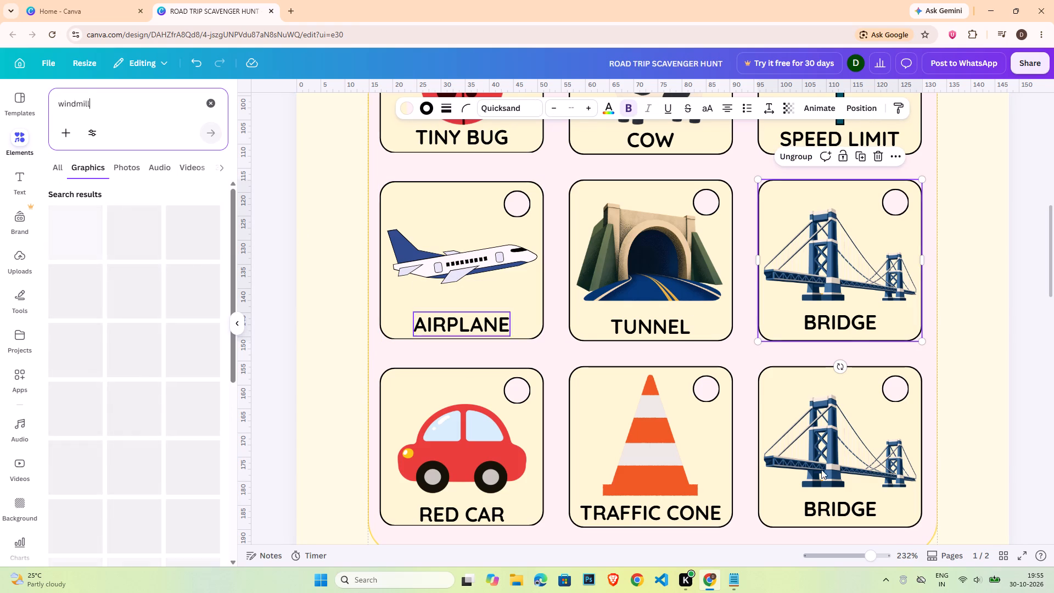
# Ungroup the BRIDGE card in the third row and delete its bridge picture.
pyautogui.click(850, 331)
pyautogui.click(814, 290)
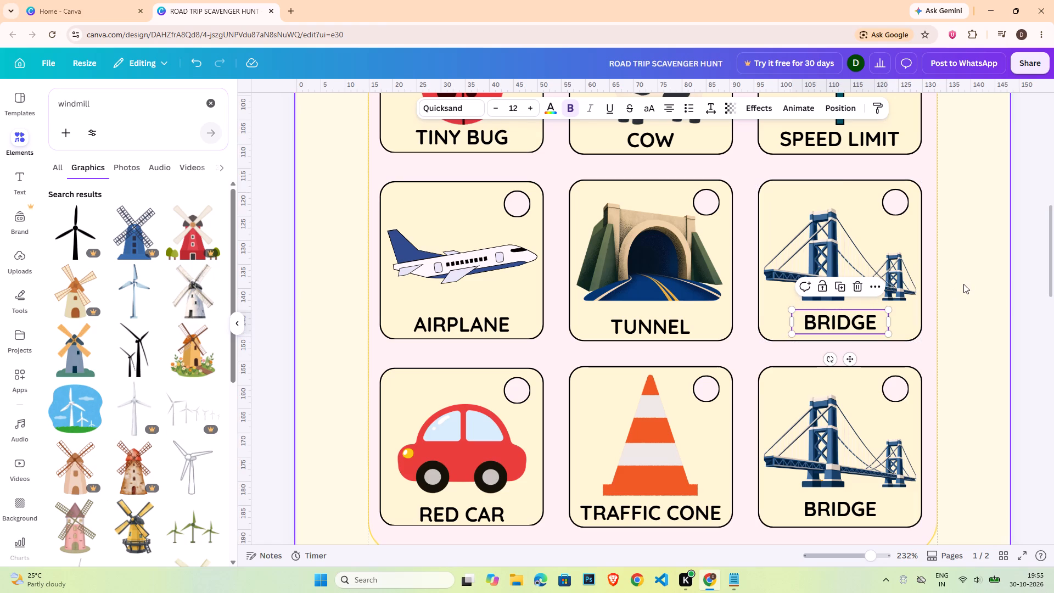
pyautogui.click(965, 283)
pyautogui.click(877, 265)
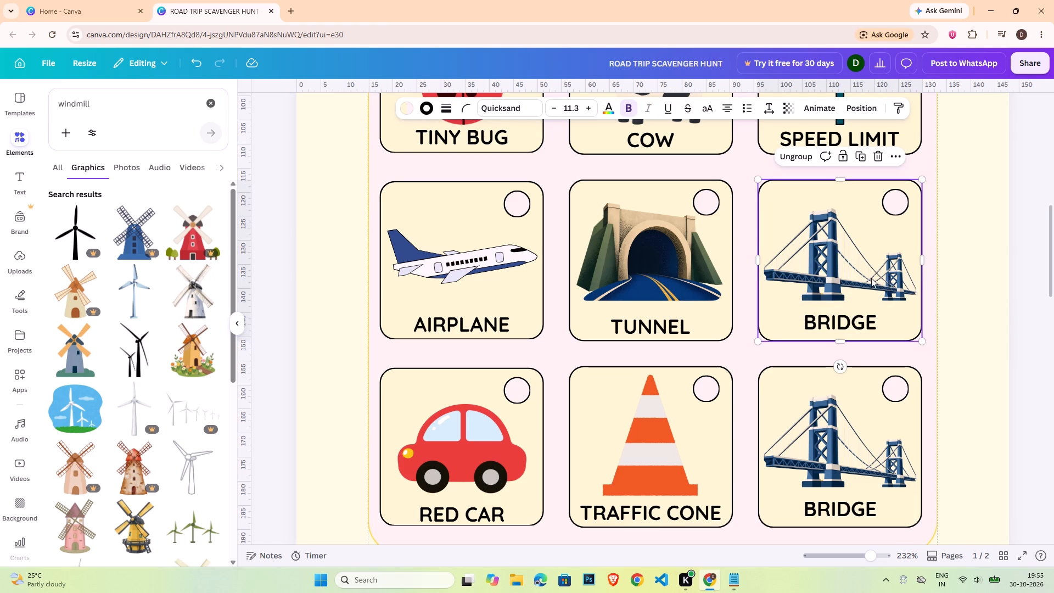
pyautogui.click(949, 256)
pyautogui.click(818, 265)
pyautogui.click(799, 158)
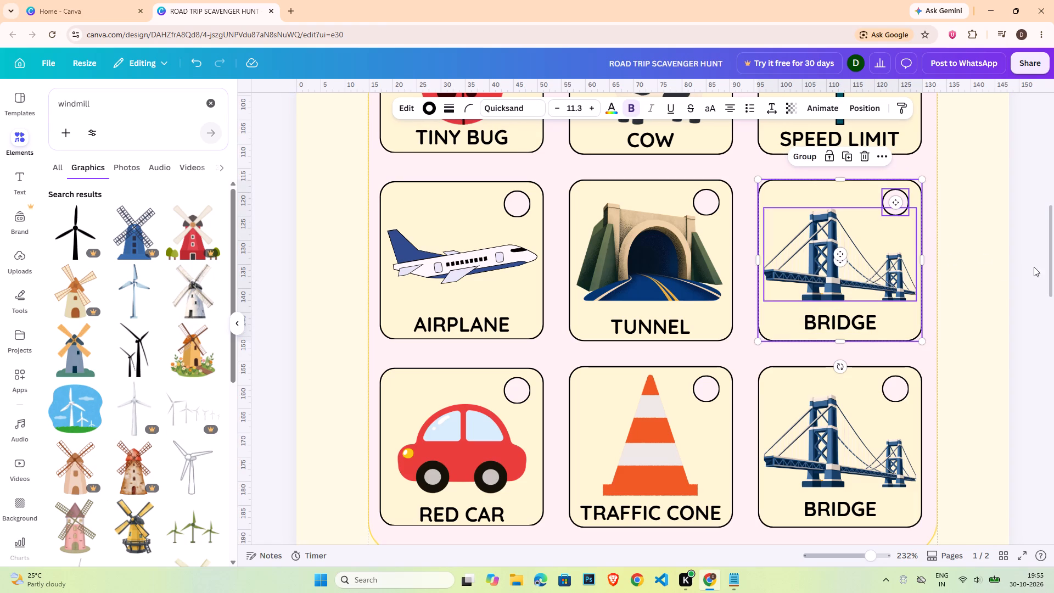
pyautogui.click(988, 261)
pyautogui.click(831, 279)
pyautogui.press('Delete')
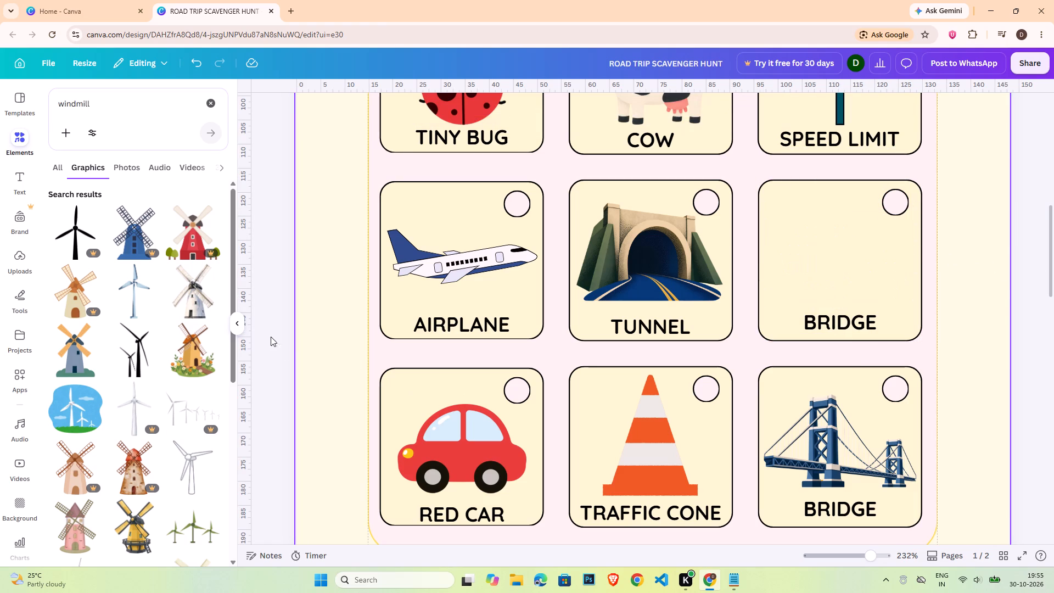
# Add the blue-grey windmill graphic with orange sails and green bushes, shrink it and place it above the third row's BRIDGE label.
pyautogui.click(86, 350)
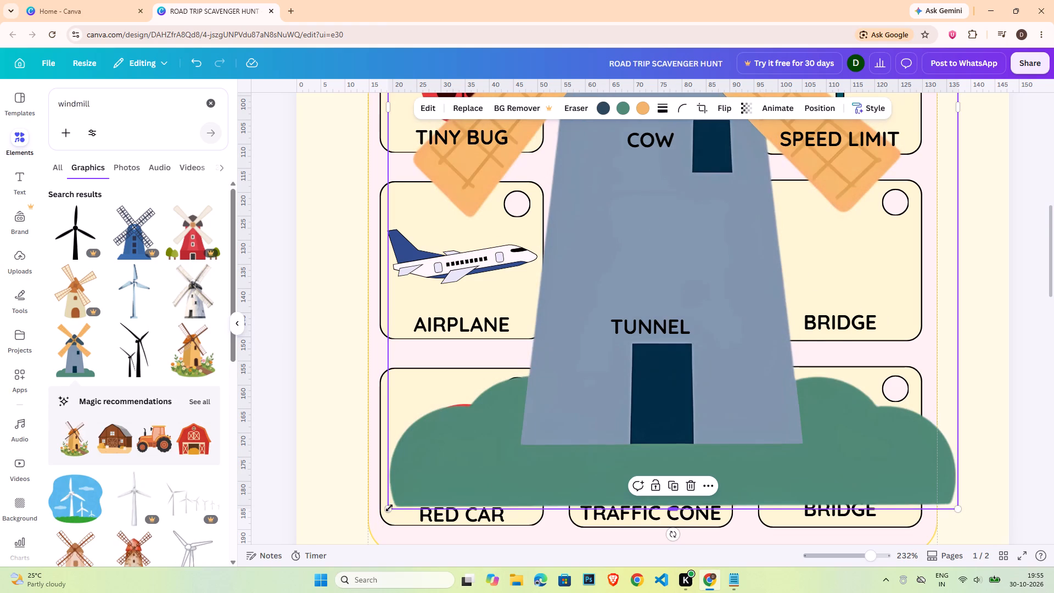
pyautogui.moveTo(389, 508); pyautogui.dragTo(830, 184)
pyautogui.scroll(2, 874, 293)
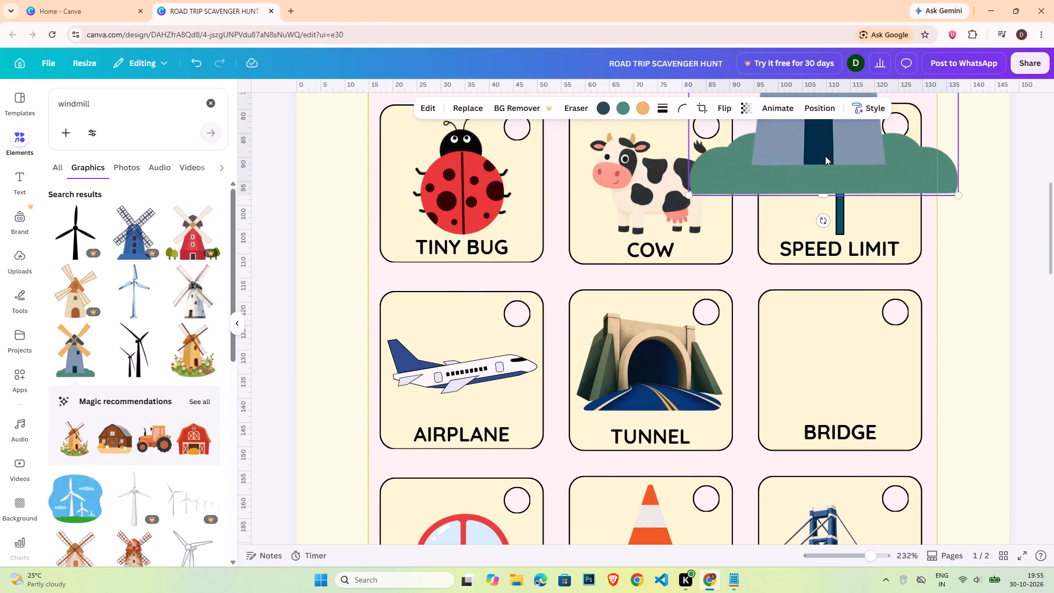
pyautogui.moveTo(825, 150); pyautogui.dragTo(685, 452)
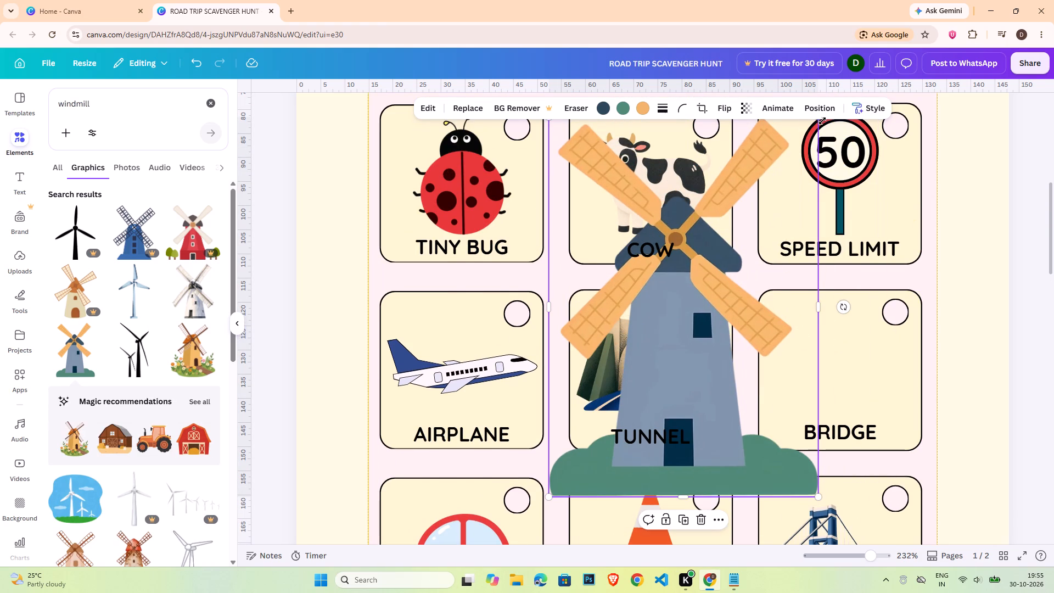
pyautogui.moveTo(822, 121); pyautogui.dragTo(665, 382)
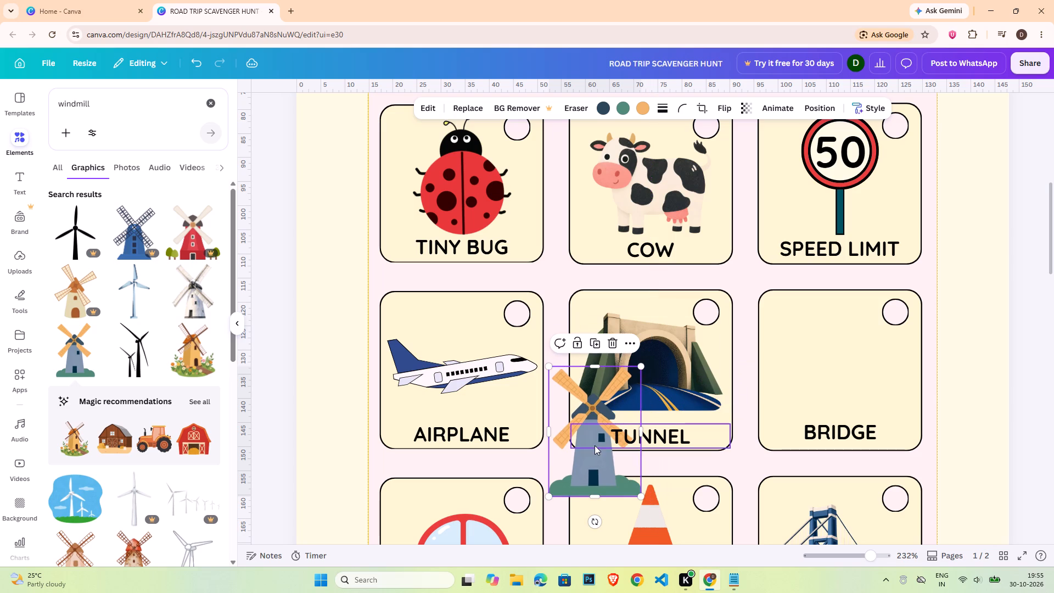
pyautogui.moveTo(564, 469); pyautogui.dragTo(801, 392)
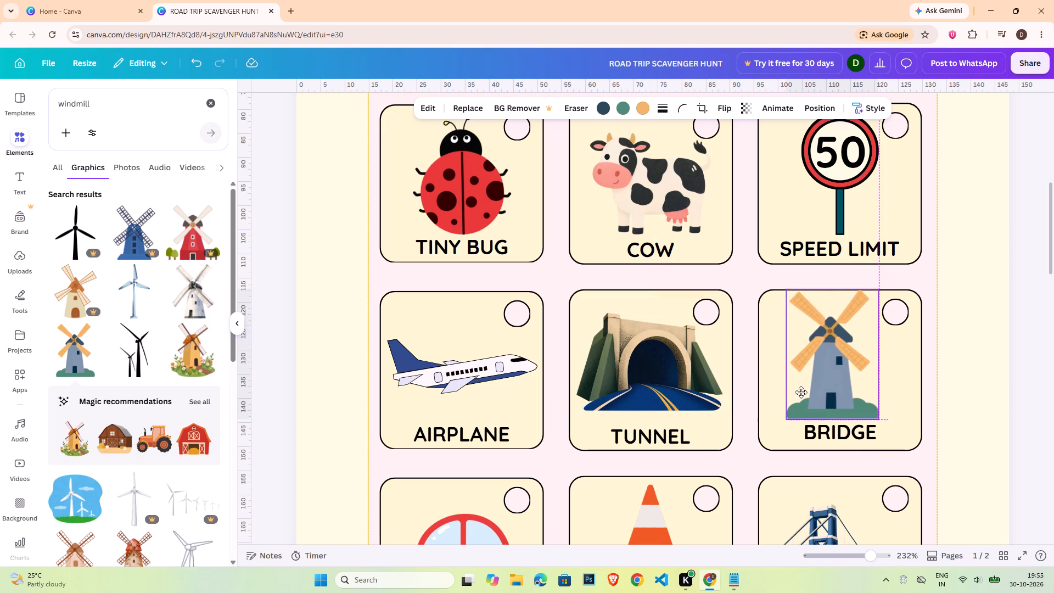
pyautogui.moveTo(801, 392); pyautogui.dragTo(808, 393)
pyautogui.moveTo(888, 287); pyautogui.dragTo(888, 297)
pyautogui.click(839, 361)
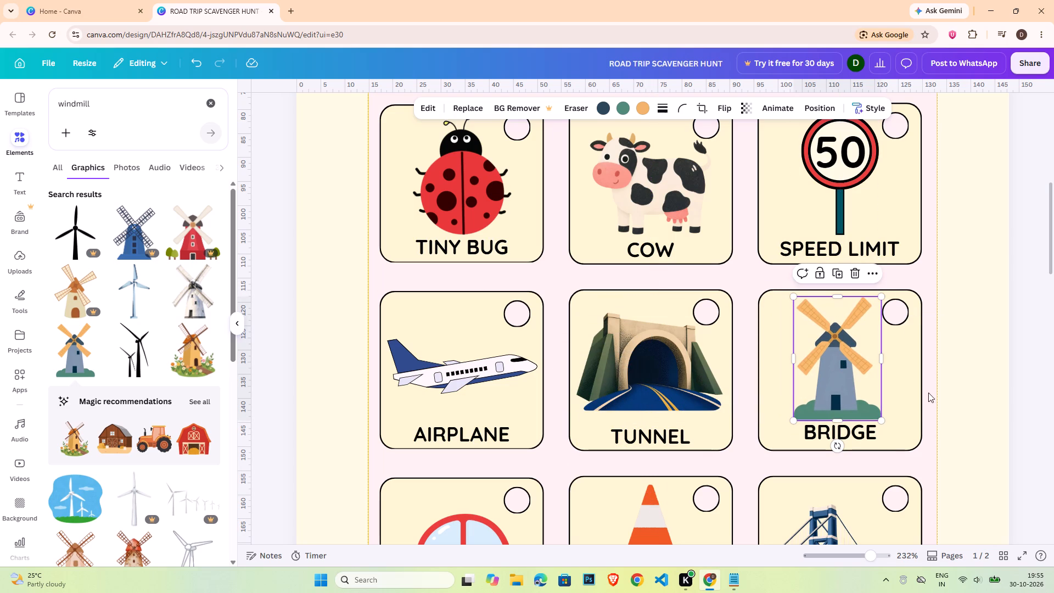
# Change the third row's BRIDGE label to WINDMILL and widen its text box so the word fits on one line.
pyautogui.click(961, 398)
pyautogui.doubleClick(844, 437)
pyautogui.write('WINDMILL')
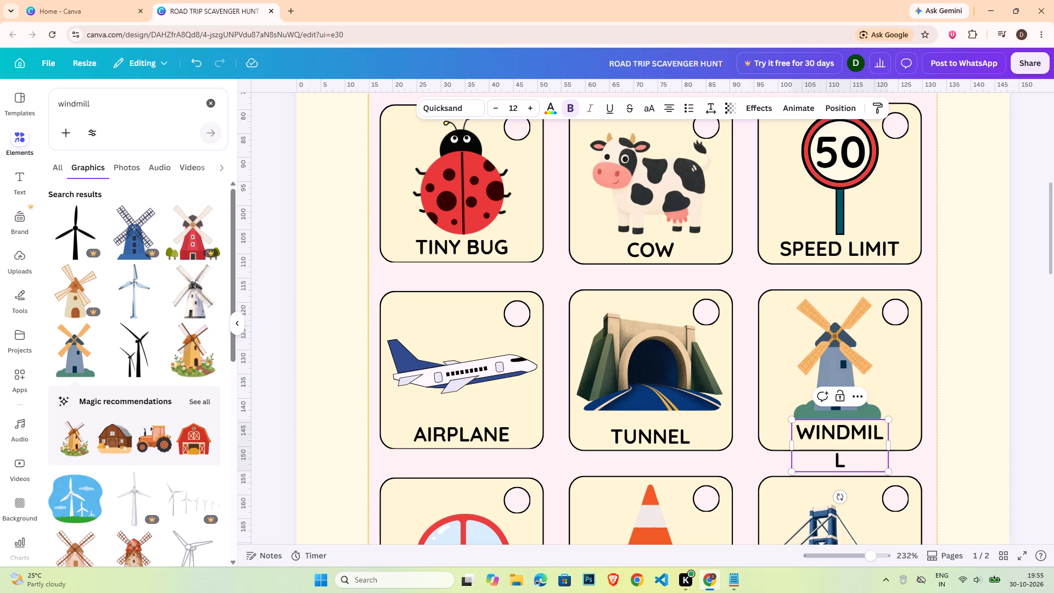
pyautogui.moveTo(890, 443); pyautogui.dragTo(896, 443)
pyautogui.click(974, 445)
# Apply even vertical spacing to the third row's AIRPLANE, TUNNEL and WINDMILL labels.
pyautogui.click(417, 428)
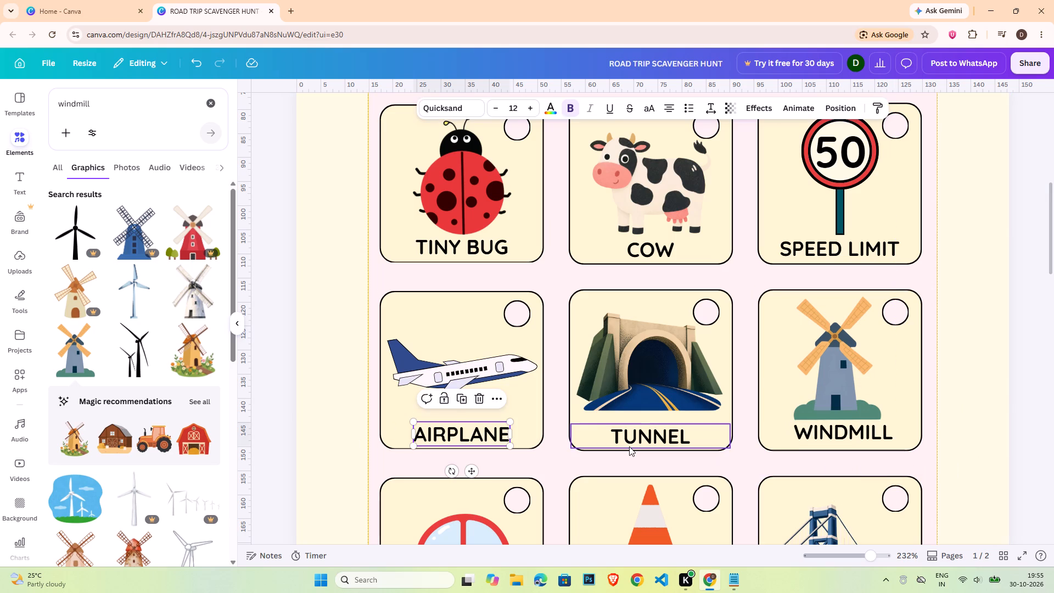
pyautogui.keyDown('shift'); pyautogui.click(629, 446); pyautogui.keyUp('shift')
pyautogui.keyDown('shift'); pyautogui.click(875, 437); pyautogui.keyUp('shift')
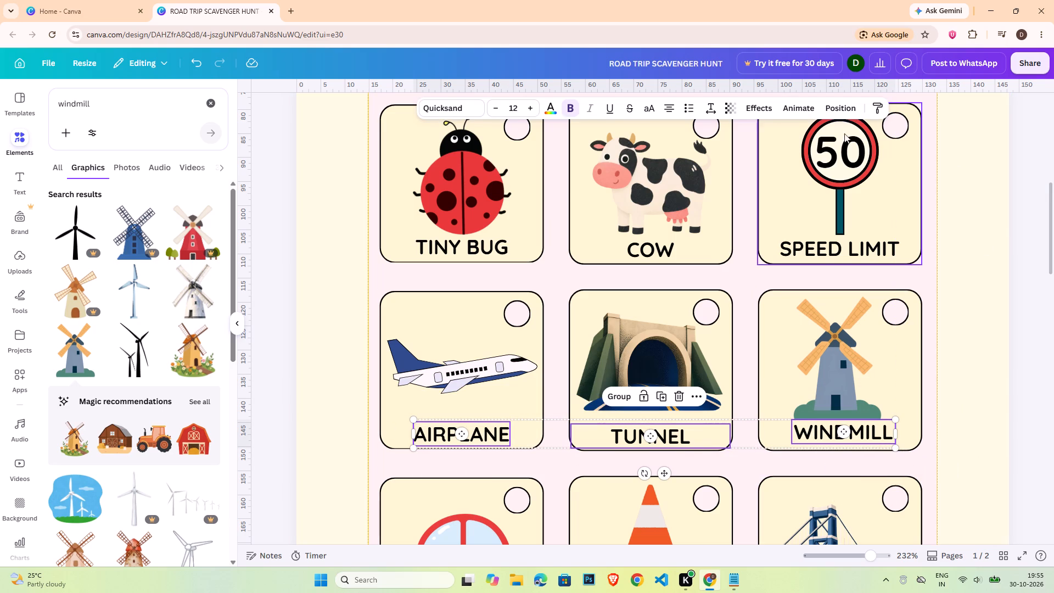
pyautogui.click(823, 108)
pyautogui.click(85, 331)
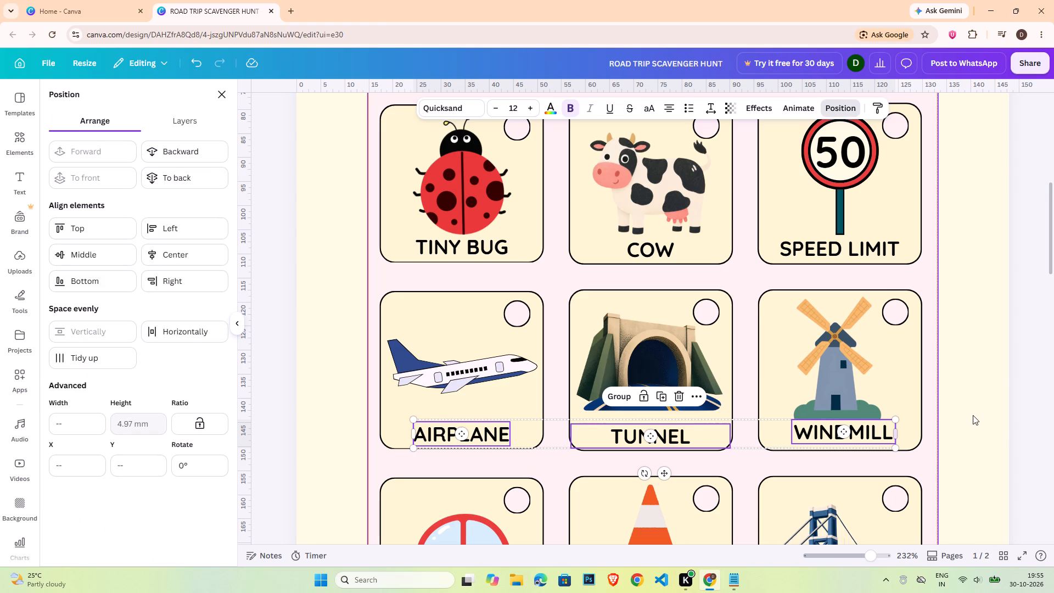
pyautogui.doubleClick(973, 415)
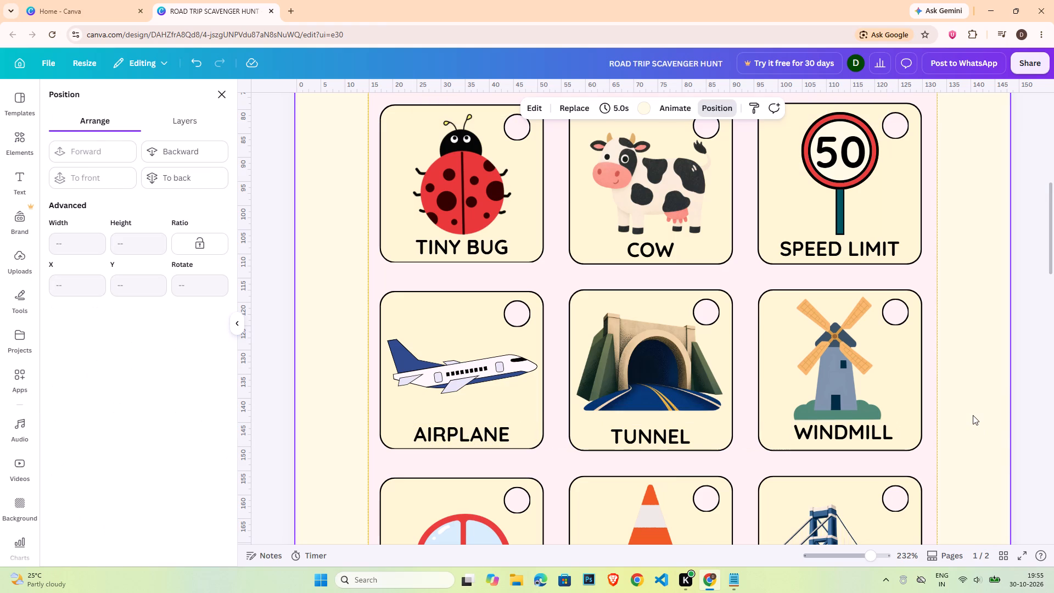
# Move the WINDMILL label down slightly so that it lines up with the TUNNEL label.
pyautogui.click(865, 426)
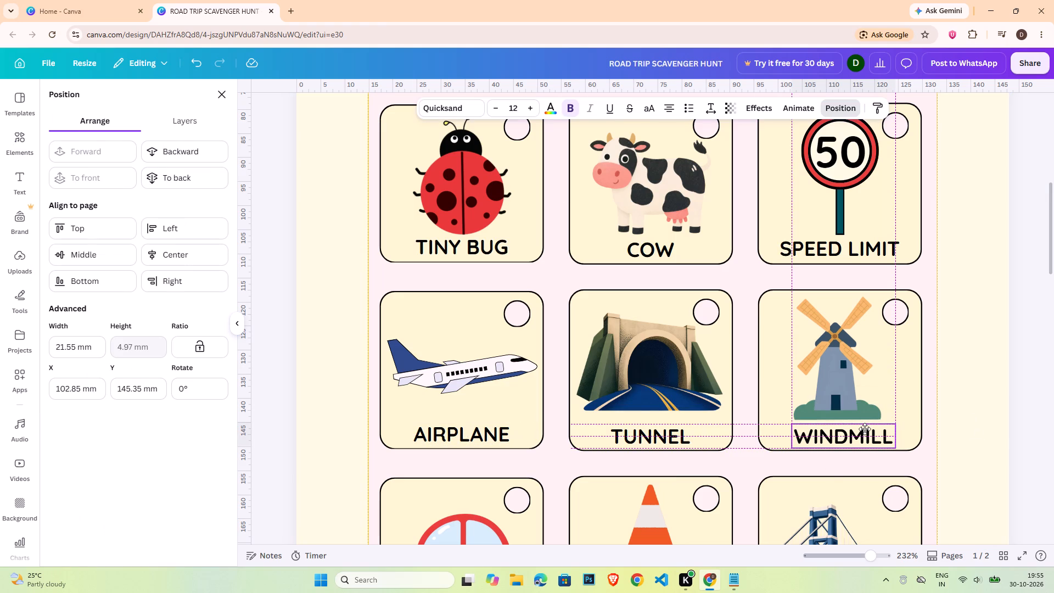
pyautogui.click(682, 432)
pyautogui.click(494, 440)
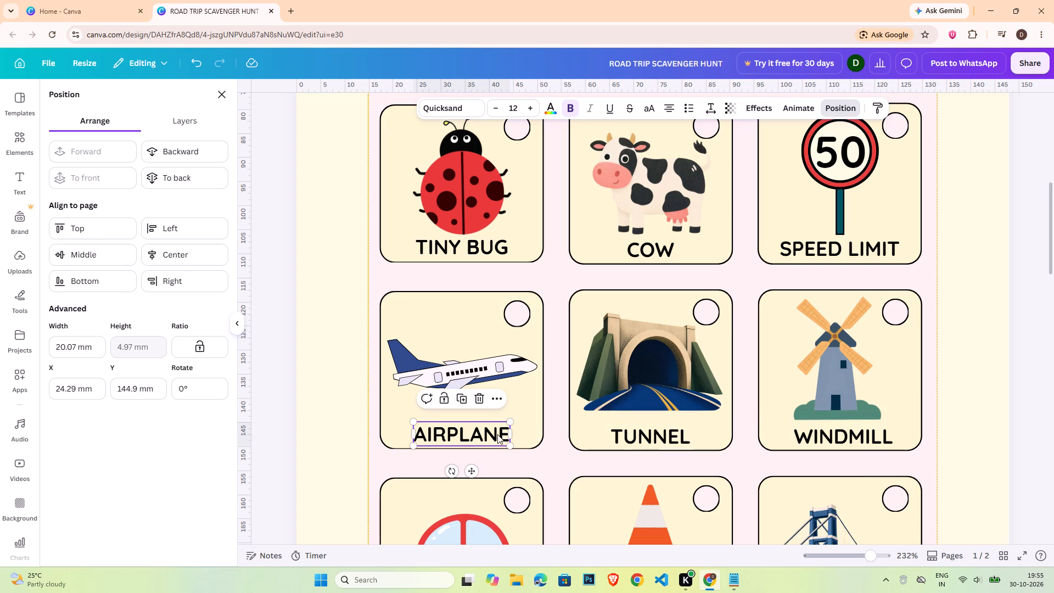
pyautogui.click(394, 418)
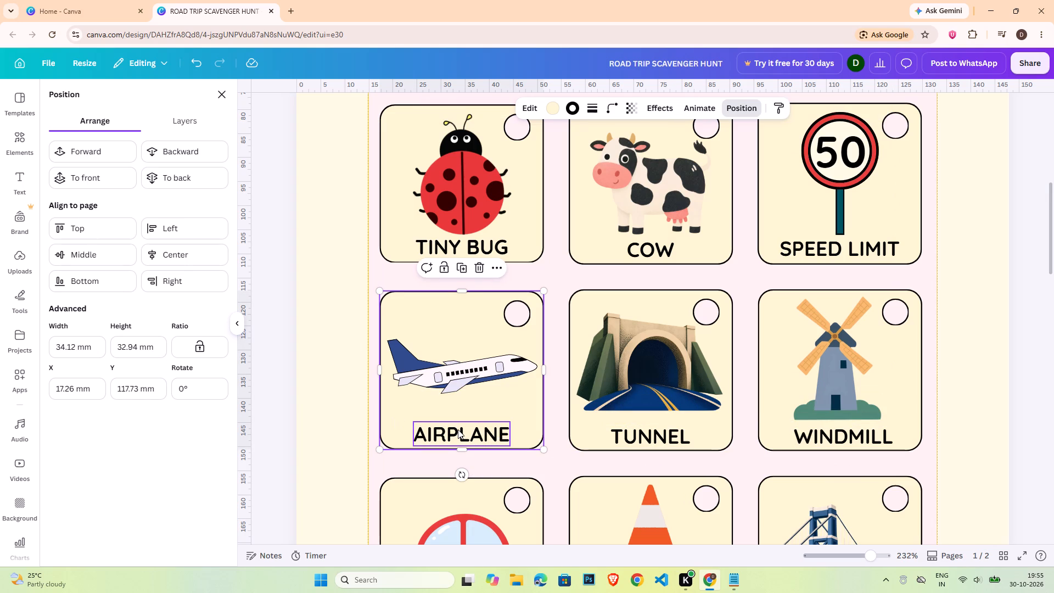
pyautogui.click(354, 320)
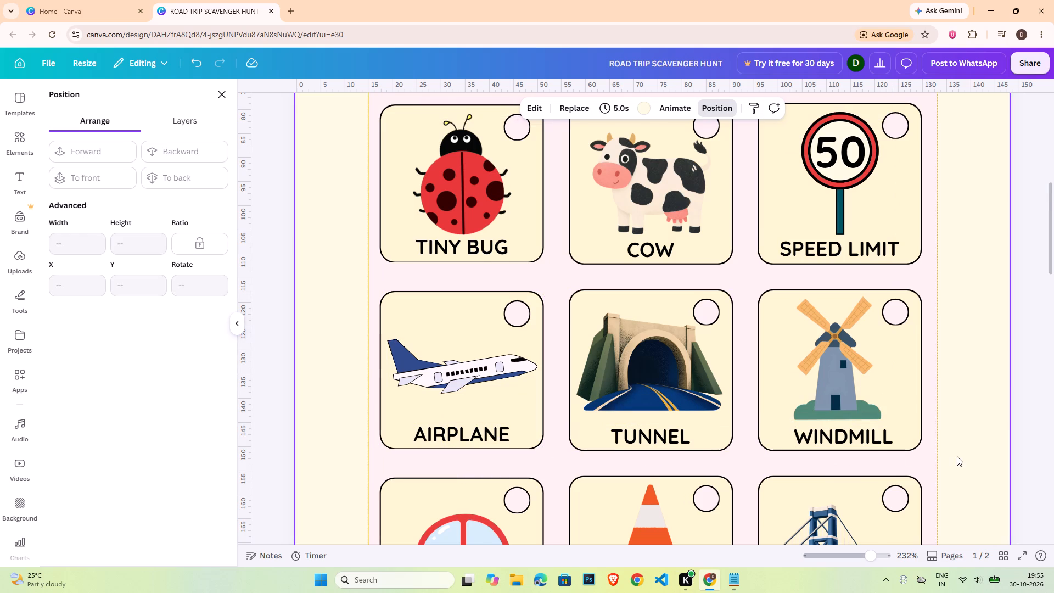
# Apply even vertical spacing again to the AIRPLANE, TUNNEL and WINDMILL labels.
pyautogui.scroll(-2, 957, 456)
pyautogui.click(499, 318)
pyautogui.keyDown('shift'); pyautogui.click(654, 314); pyautogui.keyUp('shift')
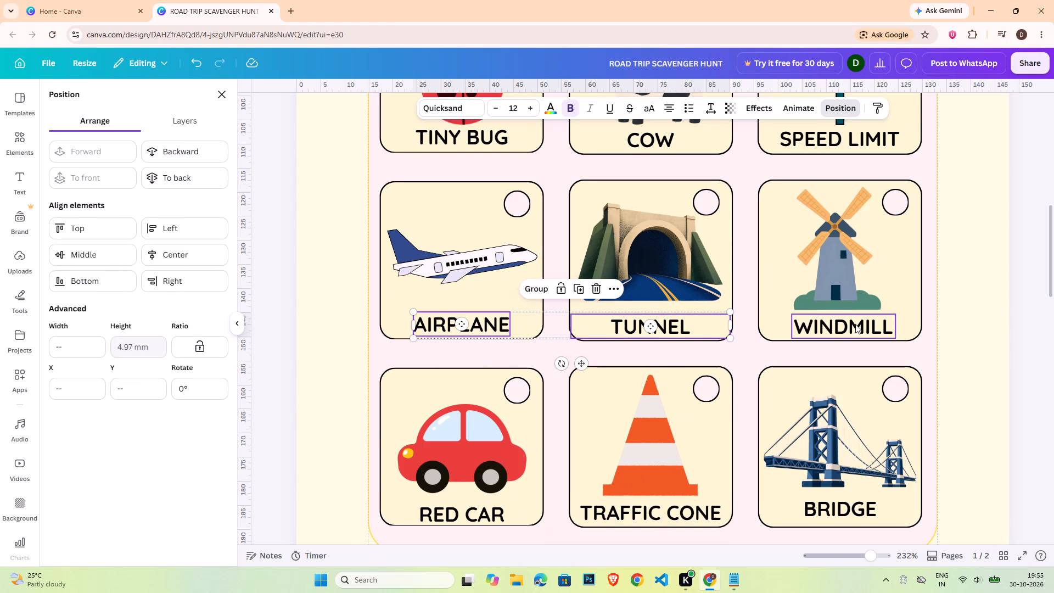
pyautogui.keyDown('shift'); pyautogui.click(855, 324); pyautogui.keyUp('shift')
pyautogui.click(103, 327)
pyautogui.click(1016, 342)
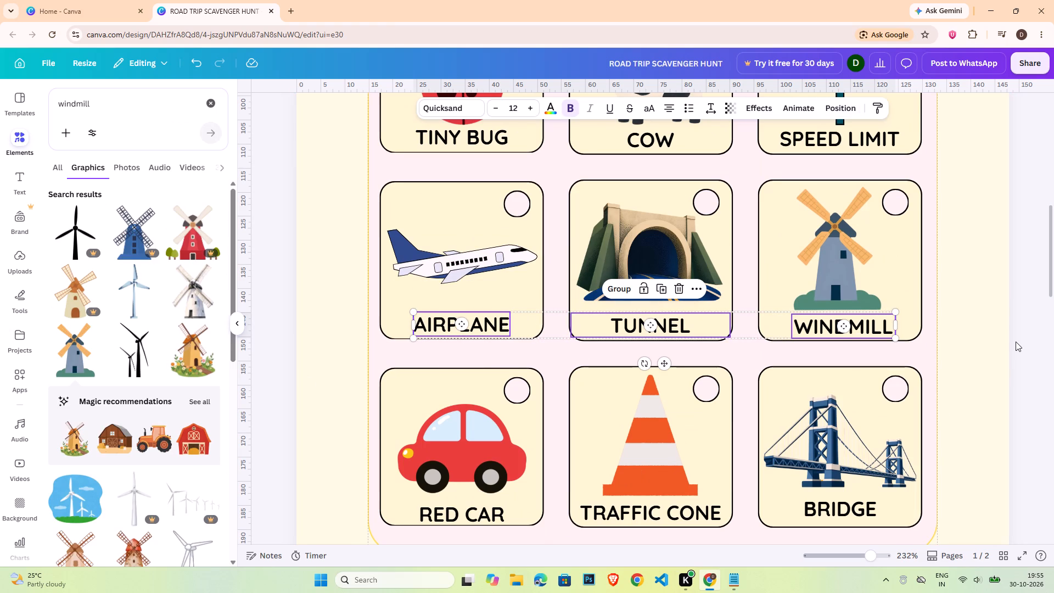
pyautogui.click(1016, 342)
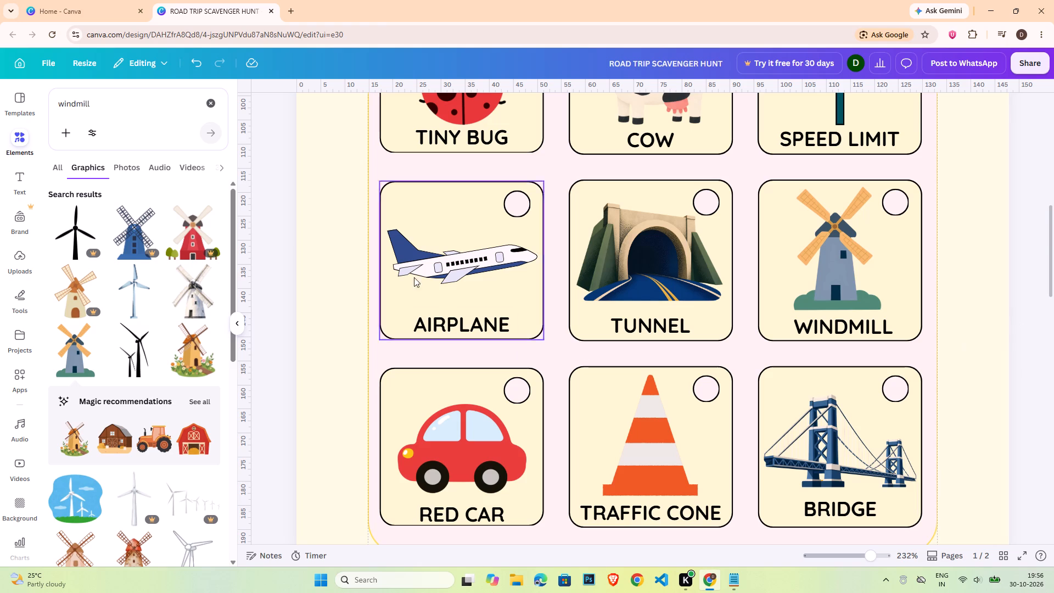
# Search the element graphics for "yellow sign".
pyautogui.doubleClick(132, 98)
pyautogui.write('yellow sign')
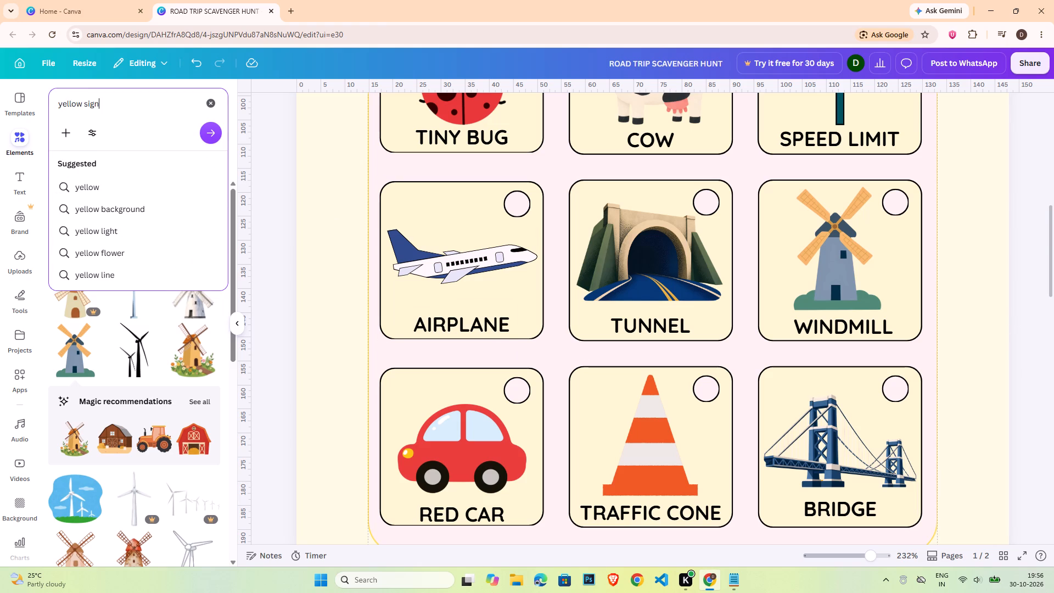
pyautogui.press('Return')
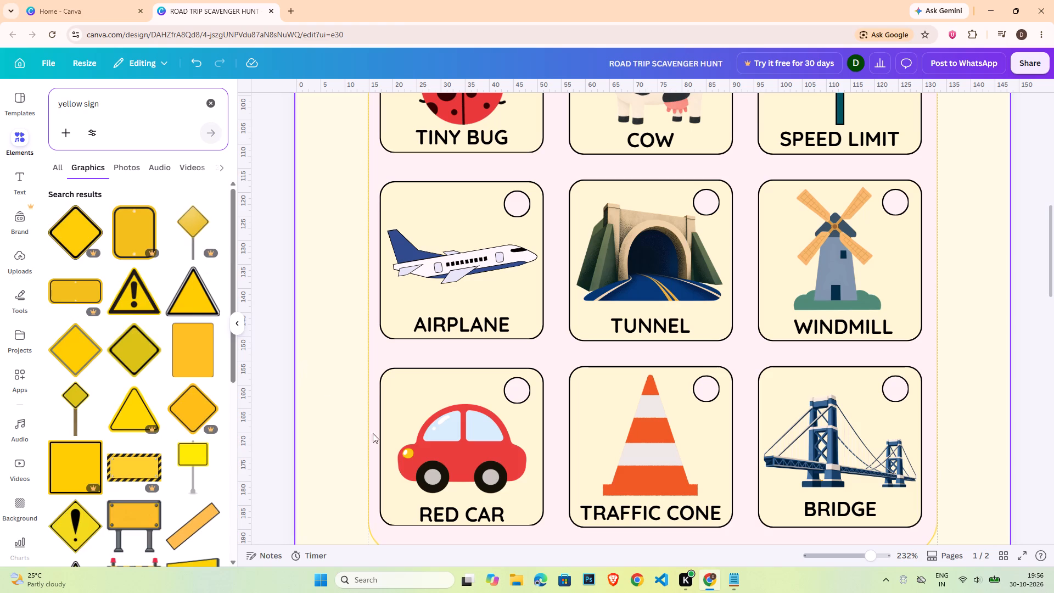
# Ungroup the RED CAR card in the bottom row and delete its car picture.
pyautogui.click(481, 449)
pyautogui.click(413, 344)
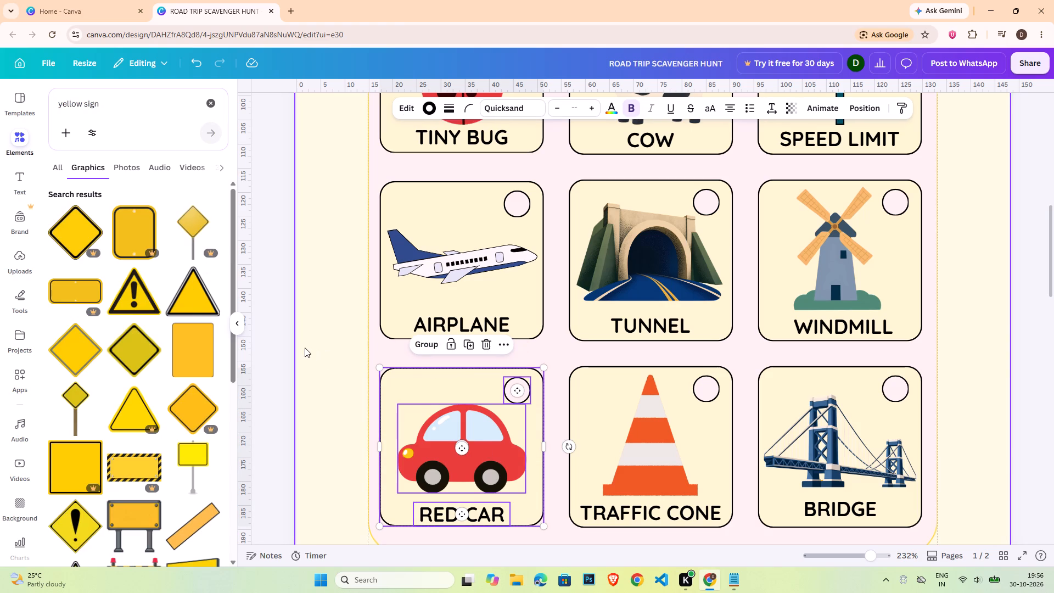
pyautogui.click(305, 348)
pyautogui.click(481, 441)
pyautogui.press('Delete')
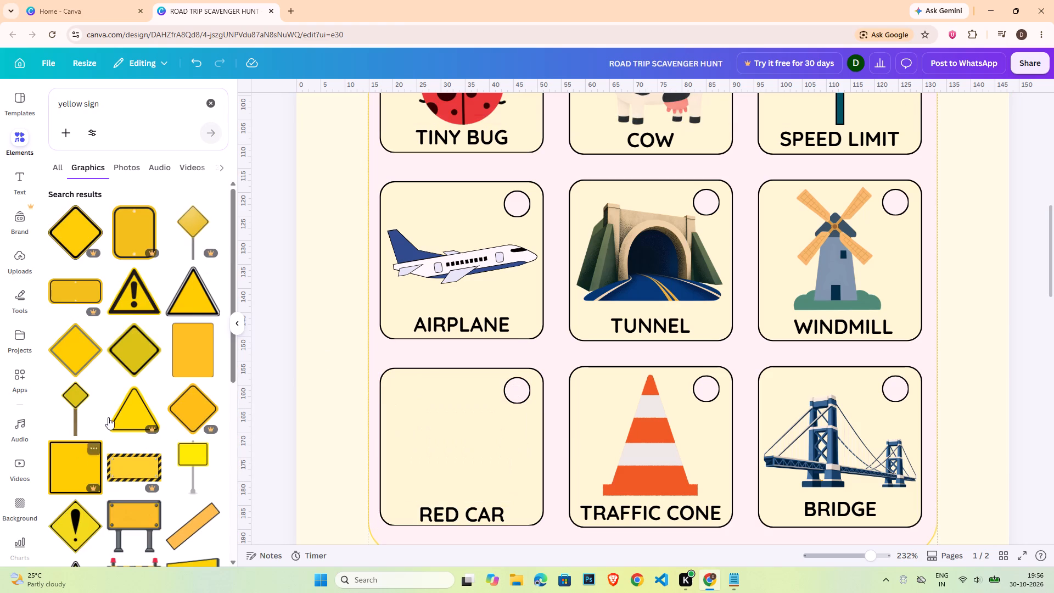
# Insert the yellow diamond sign on a wooden post and shrink it to roughly the height of the RED CAR card.
pyautogui.click(65, 406)
pyautogui.moveTo(637, 337); pyautogui.dragTo(560, 416)
pyautogui.hotkey('ctrl', 'z')
pyautogui.moveTo(657, 440); pyautogui.dragTo(479, 464)
pyautogui.scroll(-3, 517, 390)
pyautogui.moveTo(697, 416); pyautogui.dragTo(467, 223)
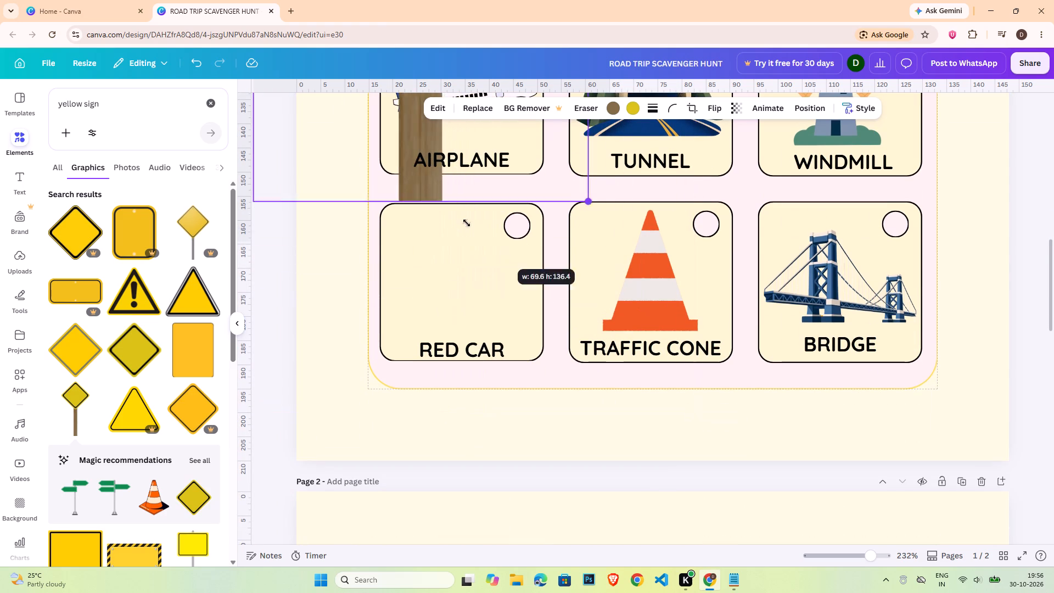
pyautogui.moveTo(467, 223); pyautogui.dragTo(459, 217)
pyautogui.moveTo(407, 125); pyautogui.dragTo(536, 472)
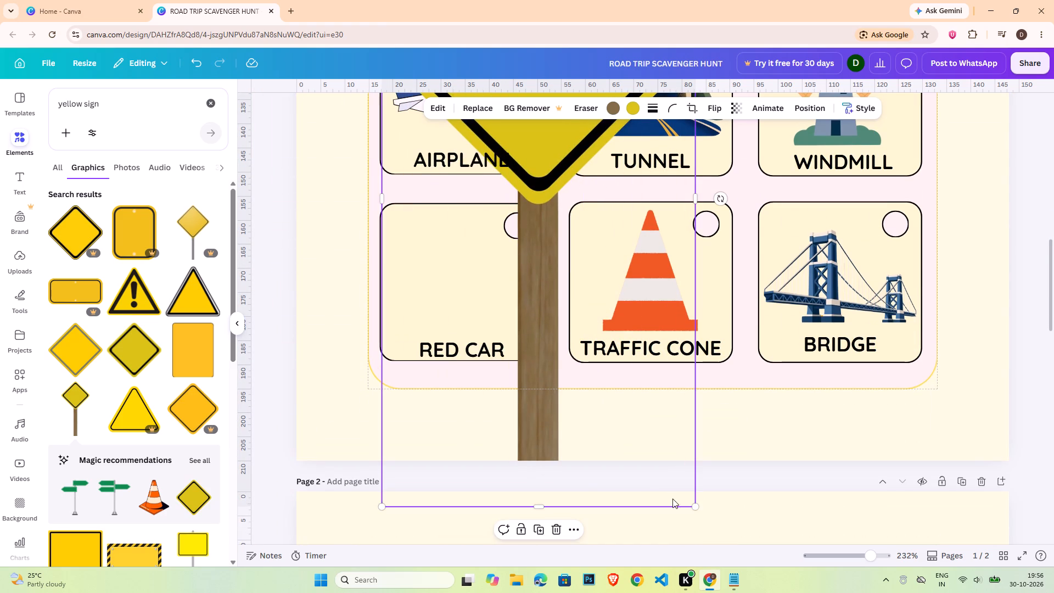
pyautogui.moveTo(698, 506); pyautogui.dragTo(463, 301)
pyautogui.moveTo(466, 193); pyautogui.dragTo(466, 198)
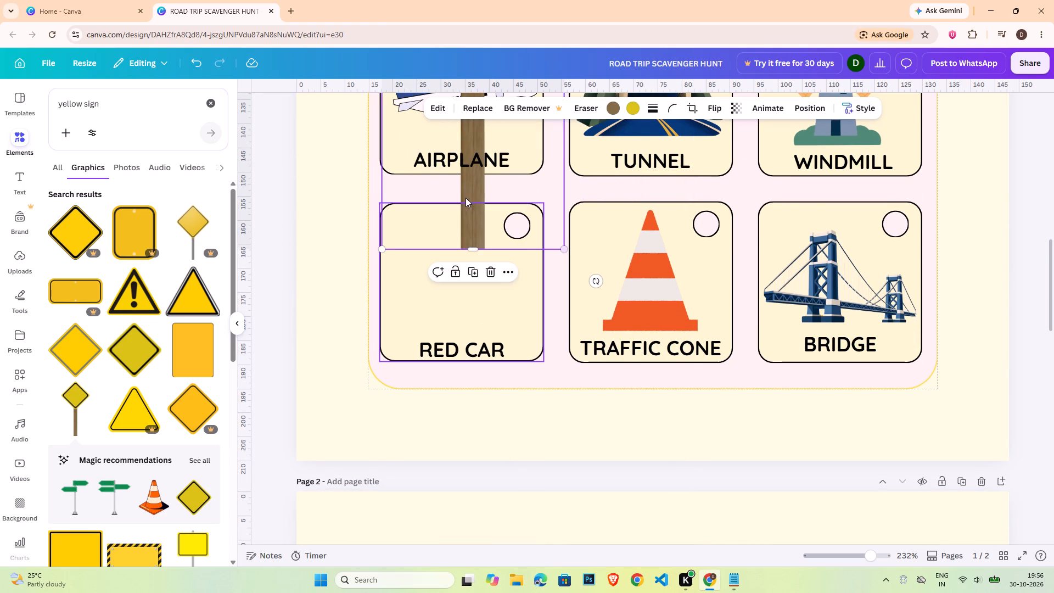
pyautogui.moveTo(466, 198); pyautogui.dragTo(484, 439)
pyautogui.moveTo(582, 494); pyautogui.dragTo(472, 361)
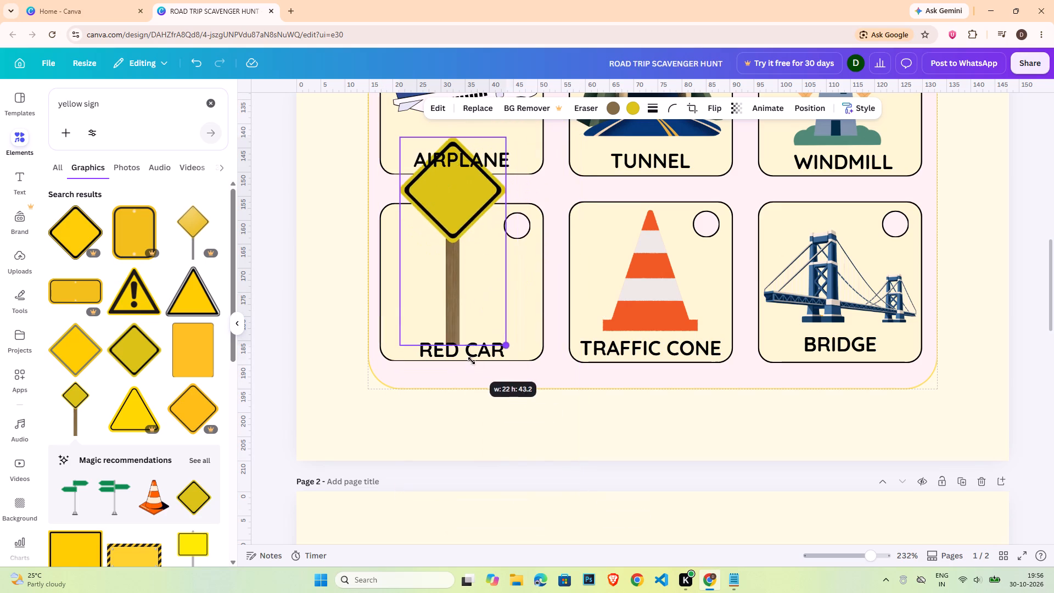
pyautogui.moveTo(472, 361); pyautogui.dragTo(447, 295)
# Position the yellow sign in the emptied card and fine-tune its size to fit above the RED CAR label.
pyautogui.moveTo(436, 202); pyautogui.dragTo(446, 273)
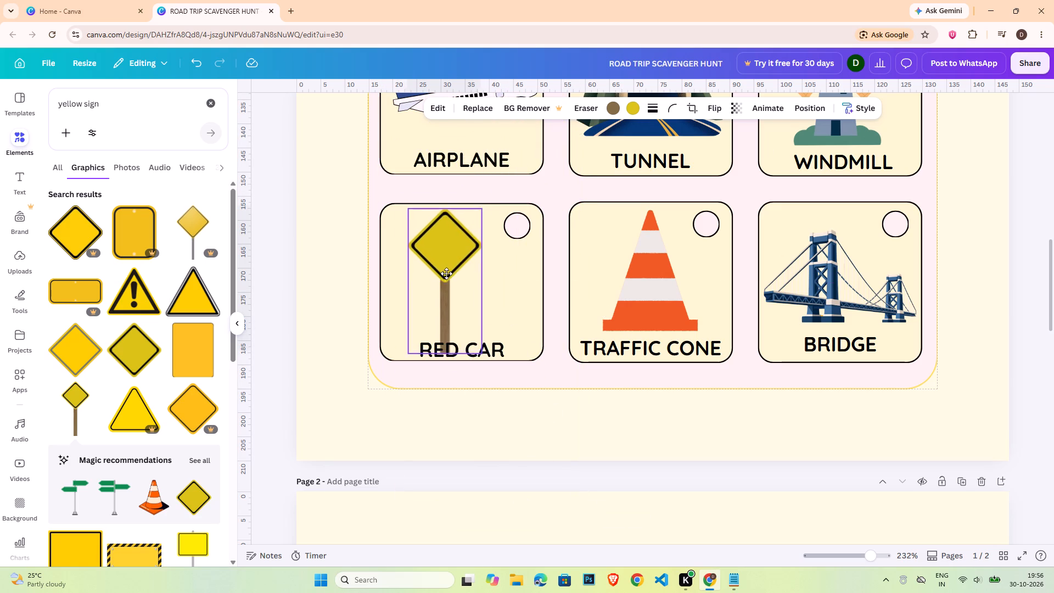
pyautogui.moveTo(446, 273); pyautogui.dragTo(458, 273)
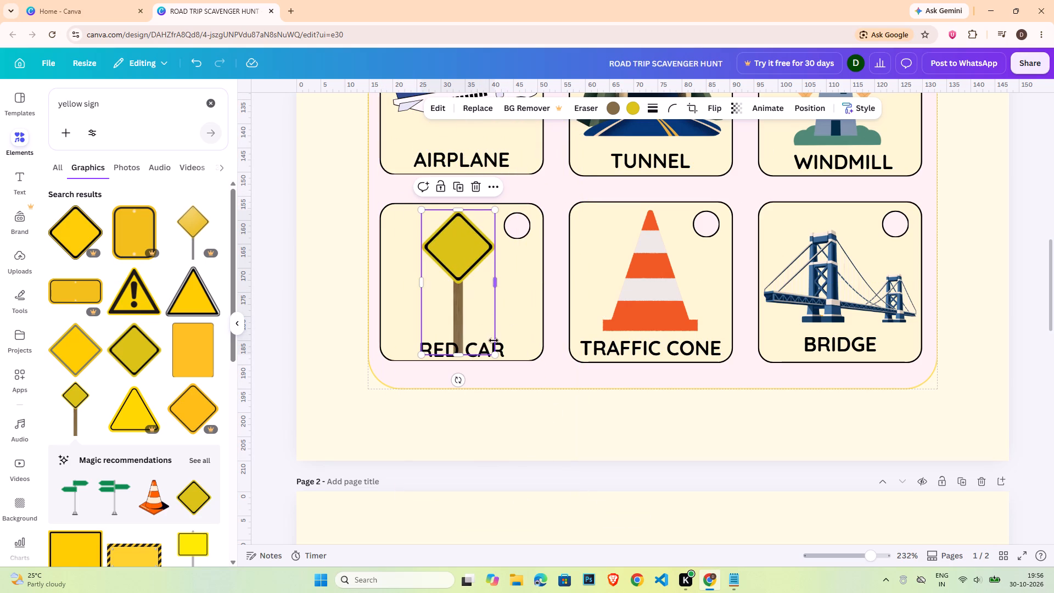
pyautogui.moveTo(495, 355); pyautogui.dragTo(484, 329)
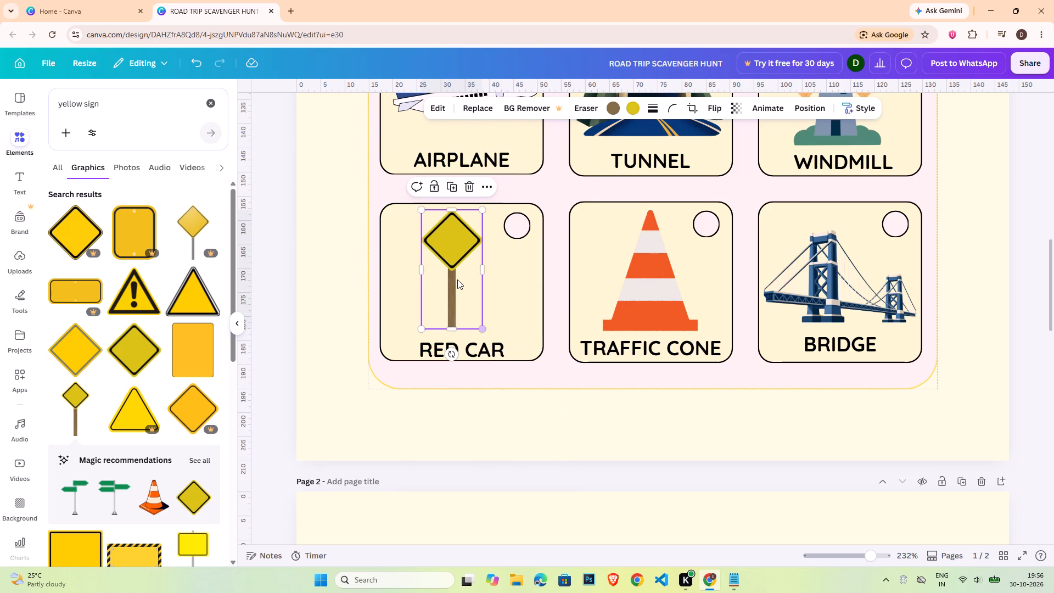
pyautogui.moveTo(457, 279); pyautogui.dragTo(463, 278)
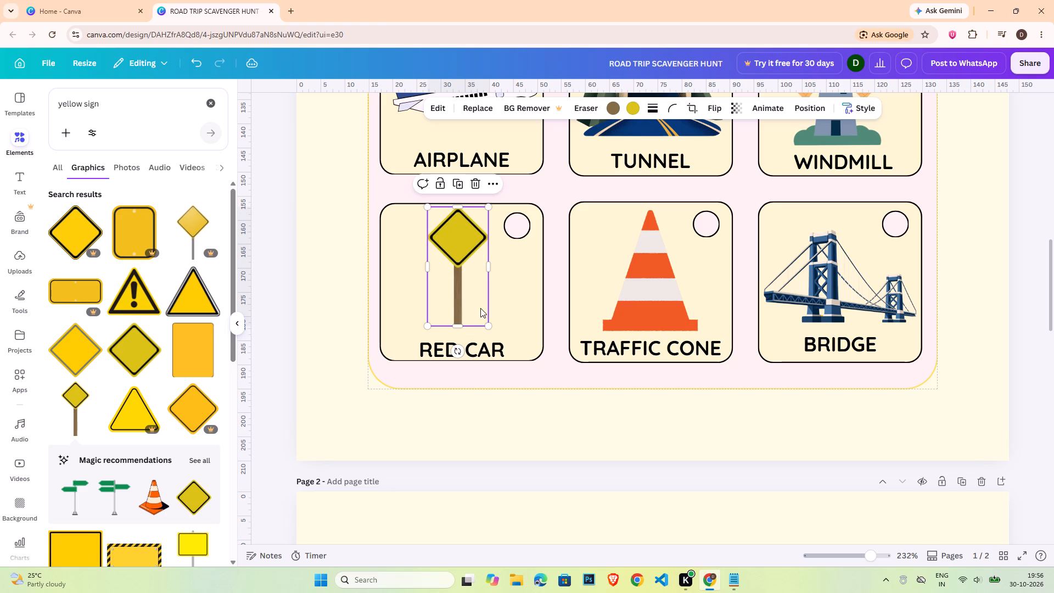
pyautogui.moveTo(492, 327); pyautogui.dragTo(501, 334)
# Centre the yellow sign and its card on each other horizontally.
pyautogui.click(511, 322)
pyautogui.keyDown('shift'); pyautogui.click(477, 301); pyautogui.keyUp('shift')
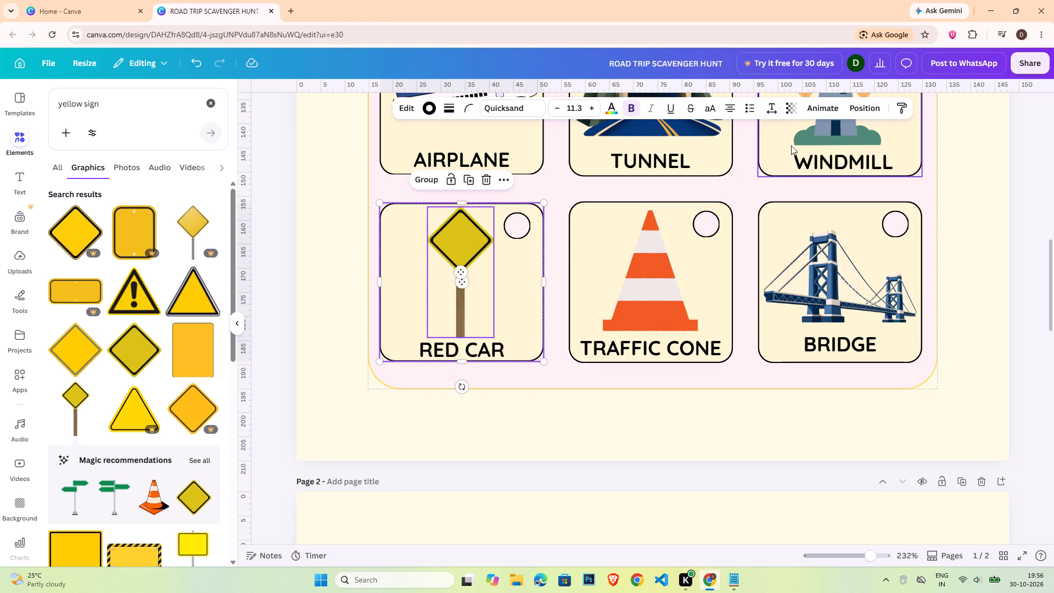
pyautogui.click(862, 109)
pyautogui.click(192, 257)
# Replace the RED CAR label with YELLOW SIGN and widen its text box so the words fit on one line.
pyautogui.tripleClick(496, 348)
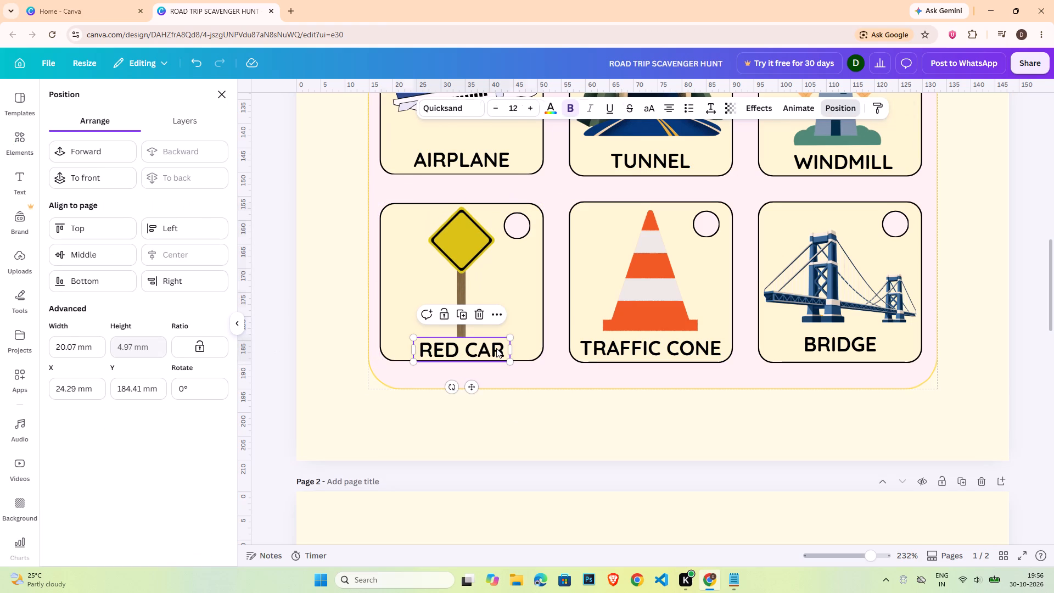
pyautogui.write('YELLOW SI')
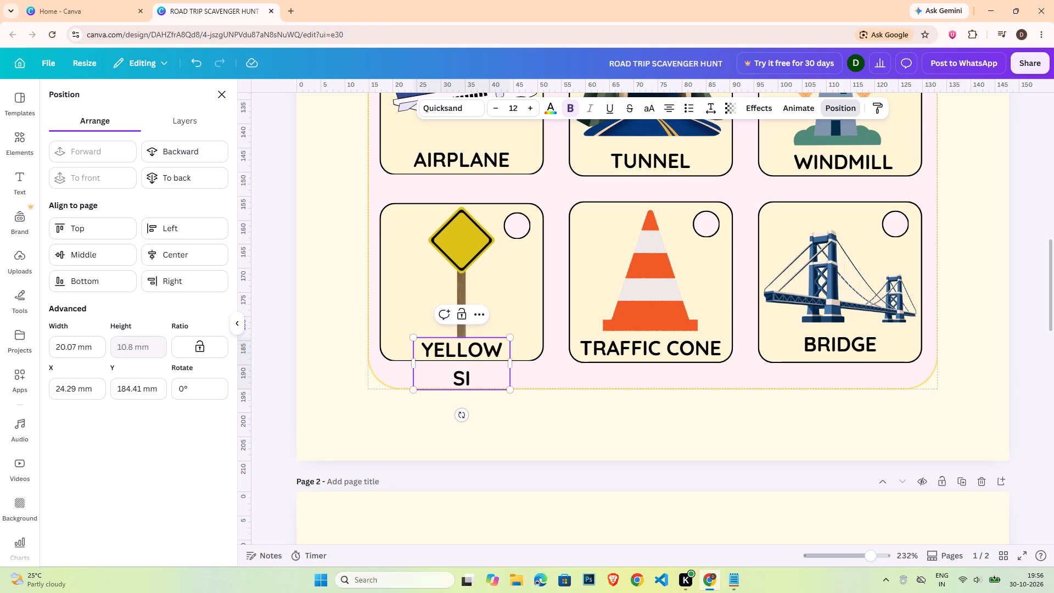
pyautogui.write('GN')
pyautogui.moveTo(515, 362); pyautogui.dragTo(528, 359)
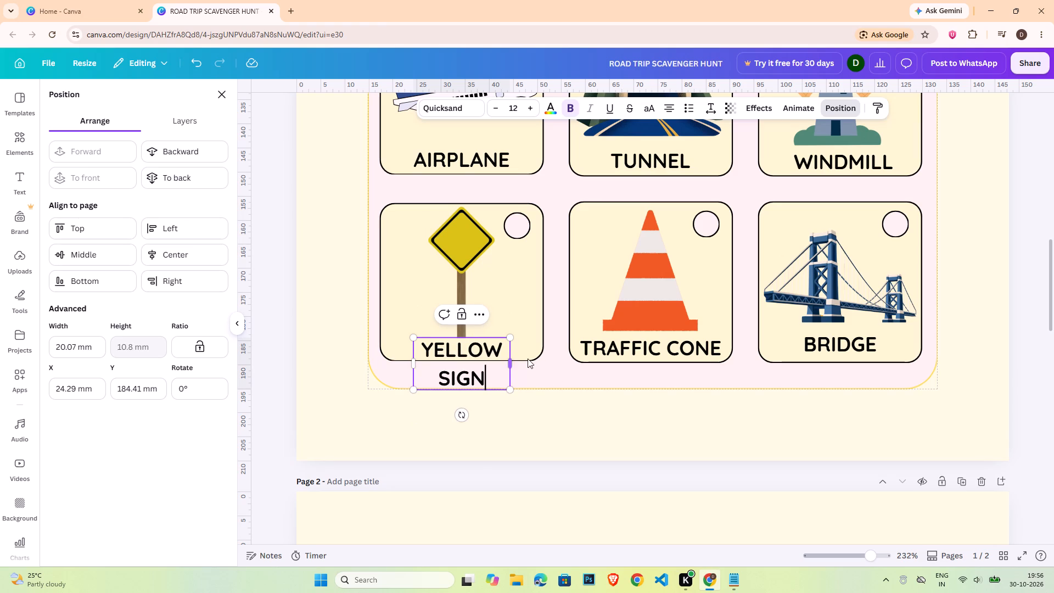
pyautogui.moveTo(528, 359); pyautogui.dragTo(553, 349)
# Centre the YELLOW SIGN label and its card on each other horizontally.
pyautogui.click(535, 301)
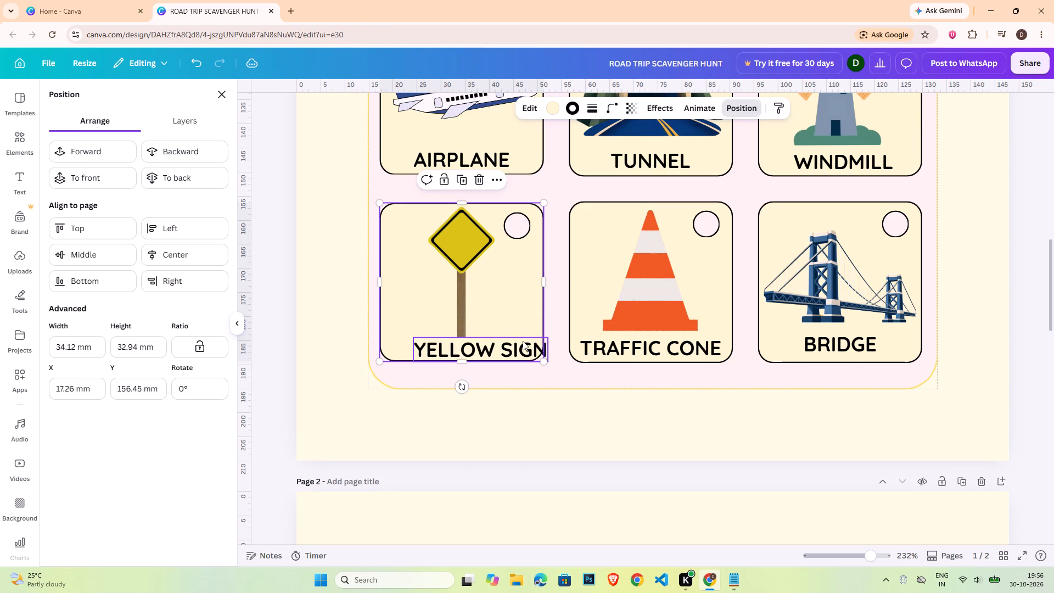
pyautogui.keyDown('shift'); pyautogui.click(523, 342); pyautogui.keyUp('shift')
pyautogui.click(189, 258)
pyautogui.doubleClick(1017, 298)
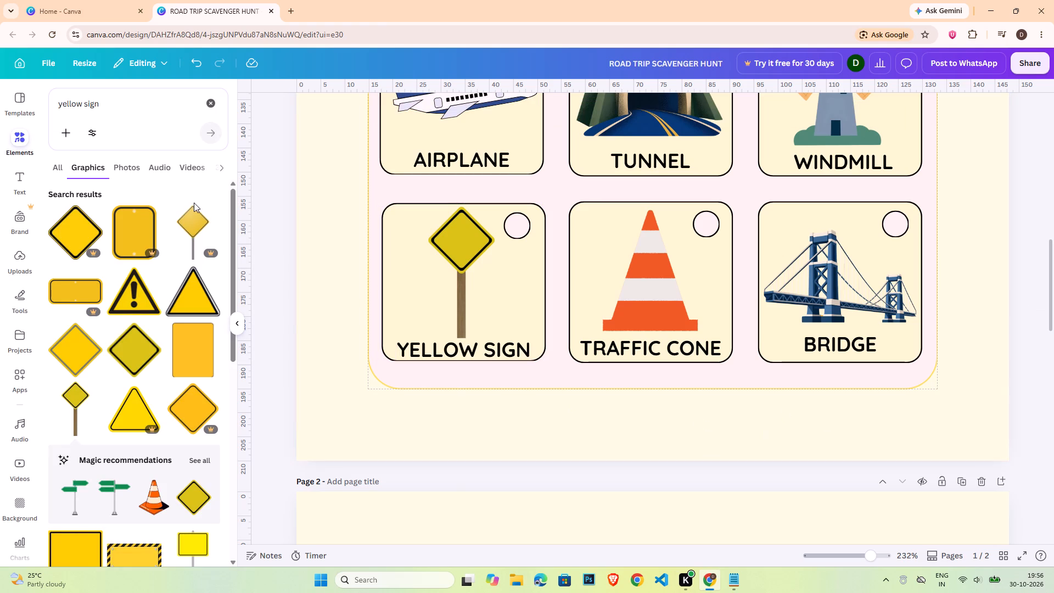
# Search the element graphics for "barn".
pyautogui.doubleClick(107, 92)
pyautogui.tripleClick(113, 103)
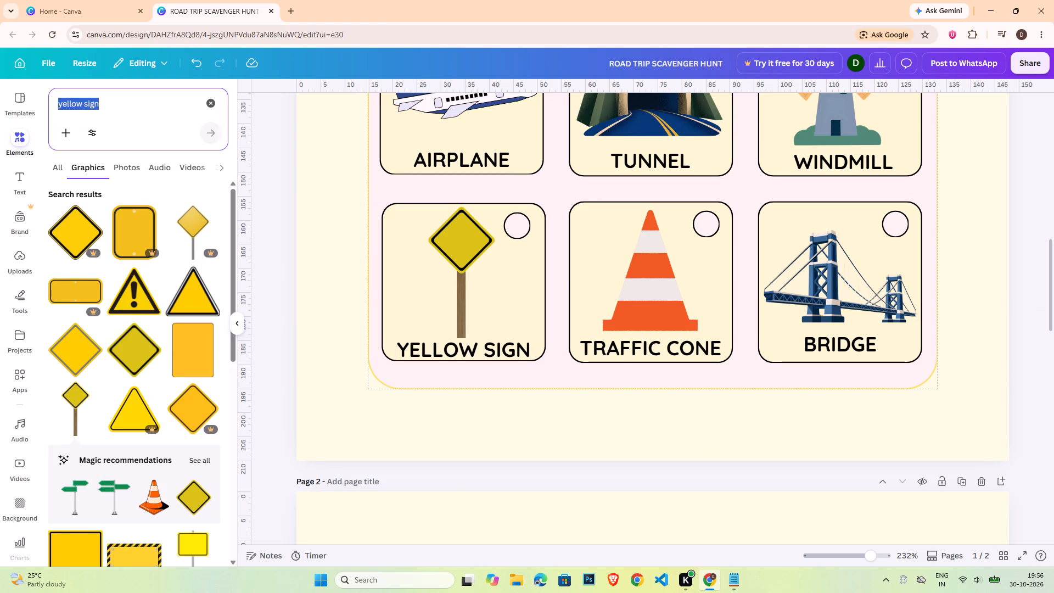
pyautogui.write('ban')
pyautogui.press('BackSpace')
pyautogui.write('rn')
pyautogui.press('Return')
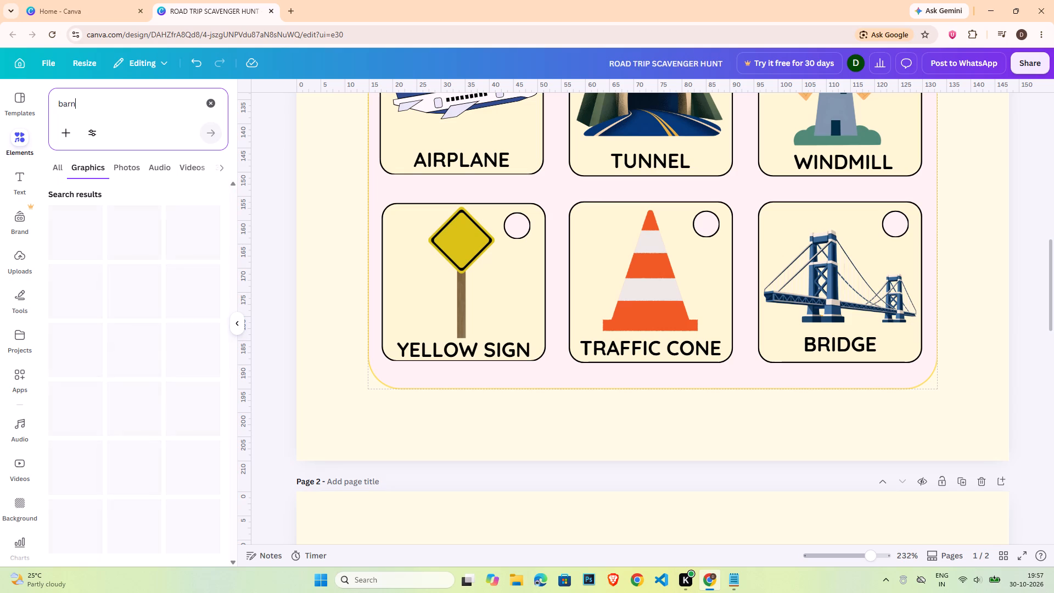
# Ungroup the TRAFFIC CONE card in the bottom row and delete its cone picture.
pyautogui.click(672, 338)
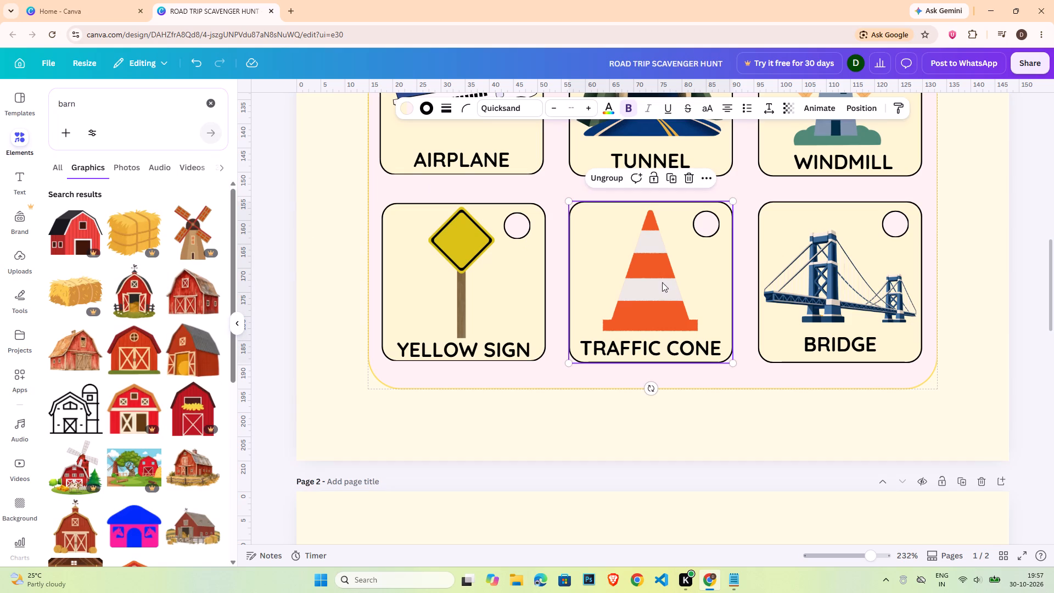
pyautogui.click(608, 178)
pyautogui.click(1029, 253)
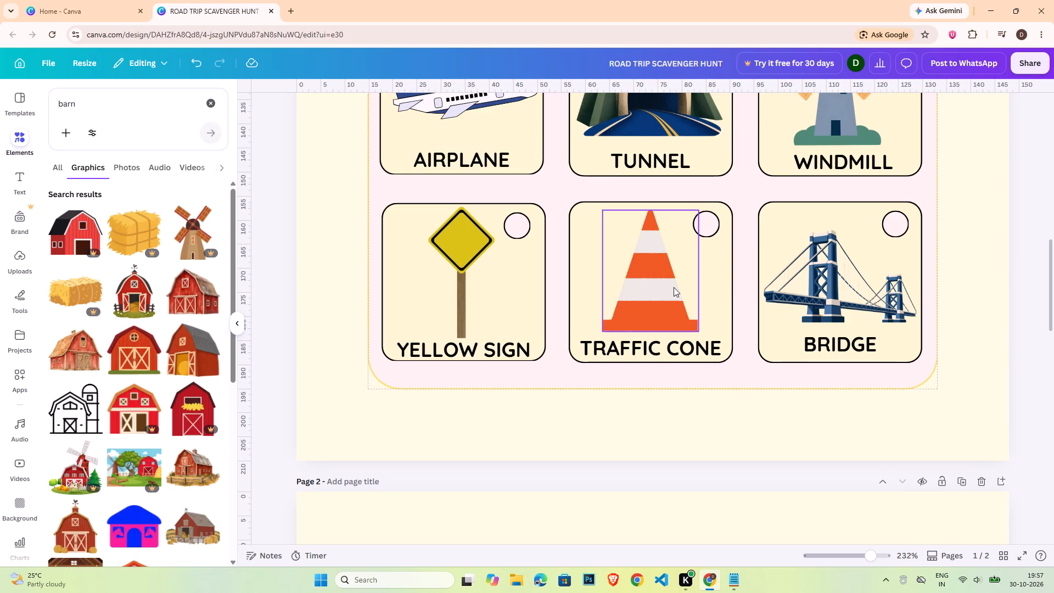
pyautogui.click(670, 286)
pyautogui.press('Delete')
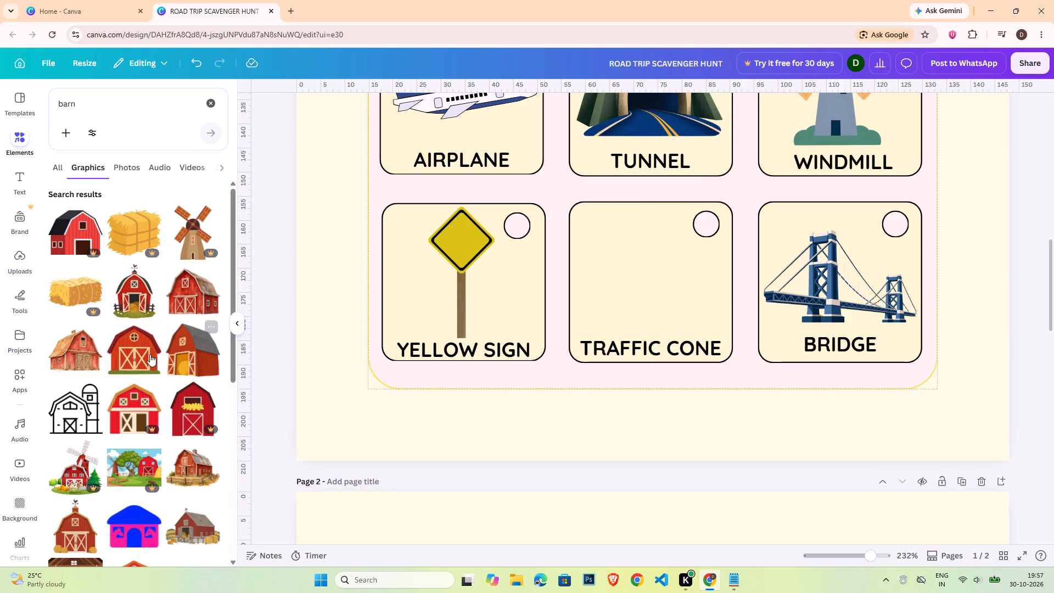
# Insert the red barn with the round window and green base, and scale it to fit above the TRAFFIC CONE label.
pyautogui.click(150, 355)
pyautogui.moveTo(773, 172); pyautogui.dragTo(764, 365)
pyautogui.moveTo(829, 243); pyautogui.dragTo(801, 386)
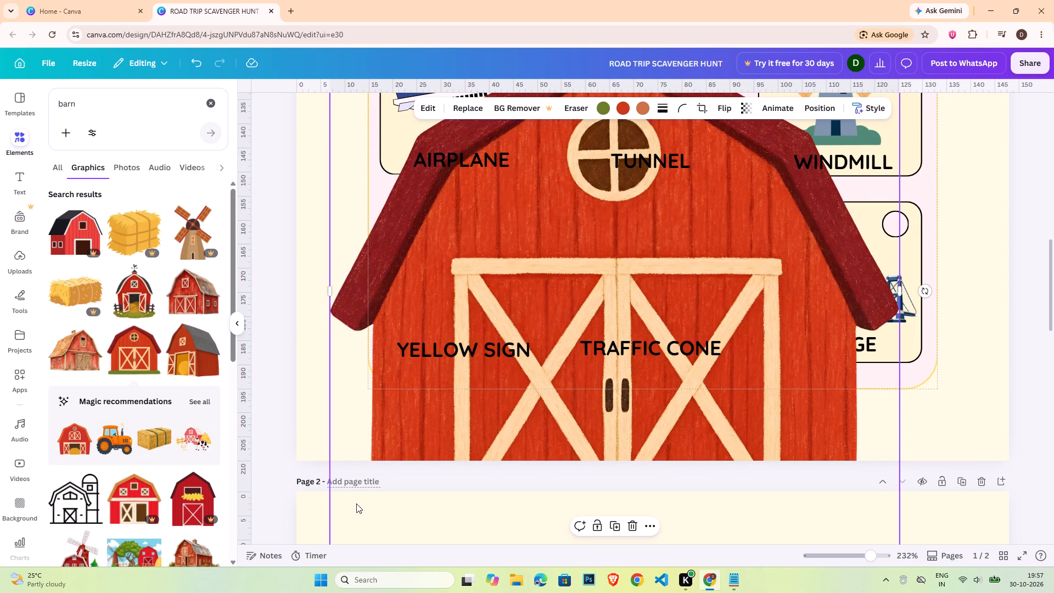
pyautogui.scroll(-3, 379, 504)
pyautogui.moveTo(326, 382); pyautogui.dragTo(553, 203)
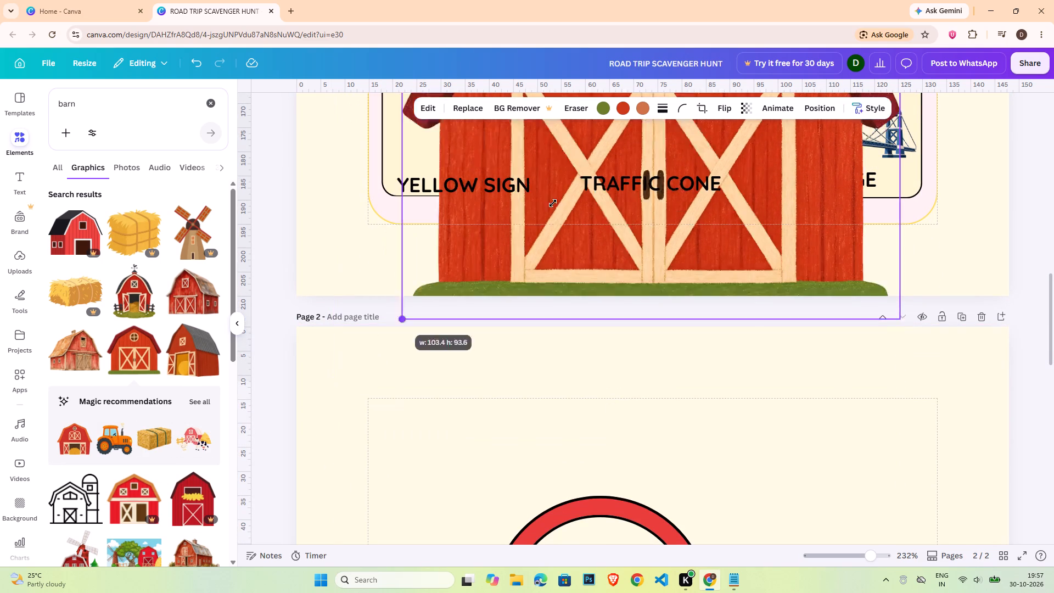
pyautogui.moveTo(553, 203); pyautogui.dragTo(656, 131)
pyautogui.scroll(4, 836, 312)
pyautogui.moveTo(796, 150); pyautogui.dragTo(699, 284)
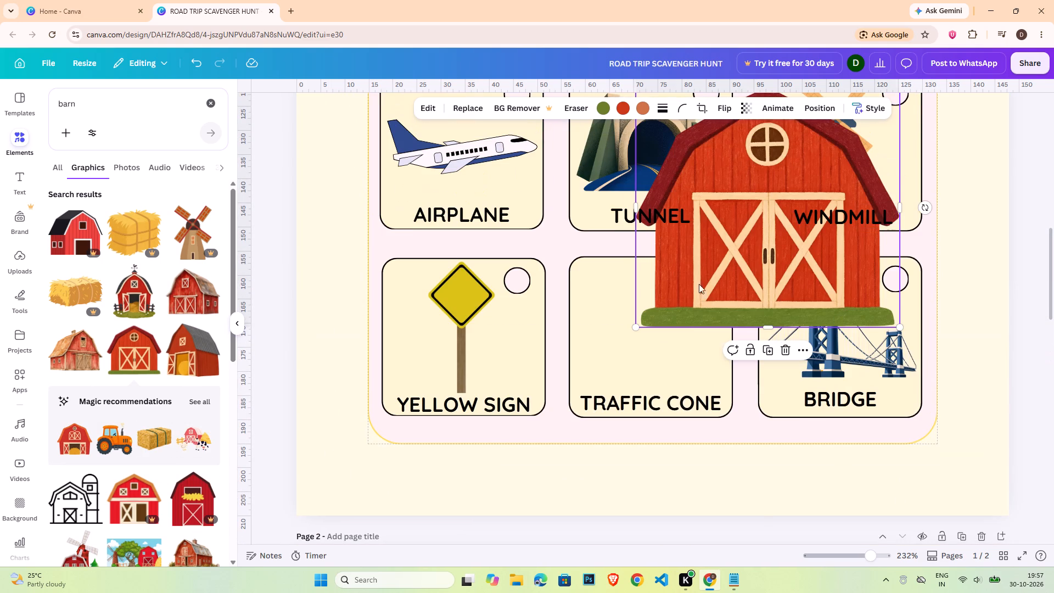
pyautogui.moveTo(699, 284); pyautogui.dragTo(659, 343)
pyautogui.moveTo(761, 283); pyautogui.dragTo(616, 423)
pyautogui.moveTo(553, 491); pyautogui.dragTo(630, 342)
pyautogui.moveTo(690, 373); pyautogui.dragTo(711, 386)
# Centre the barn picture horizontally in its card.
pyautogui.click(727, 340)
pyautogui.keyDown('shift'); pyautogui.click(687, 345); pyautogui.keyUp('shift')
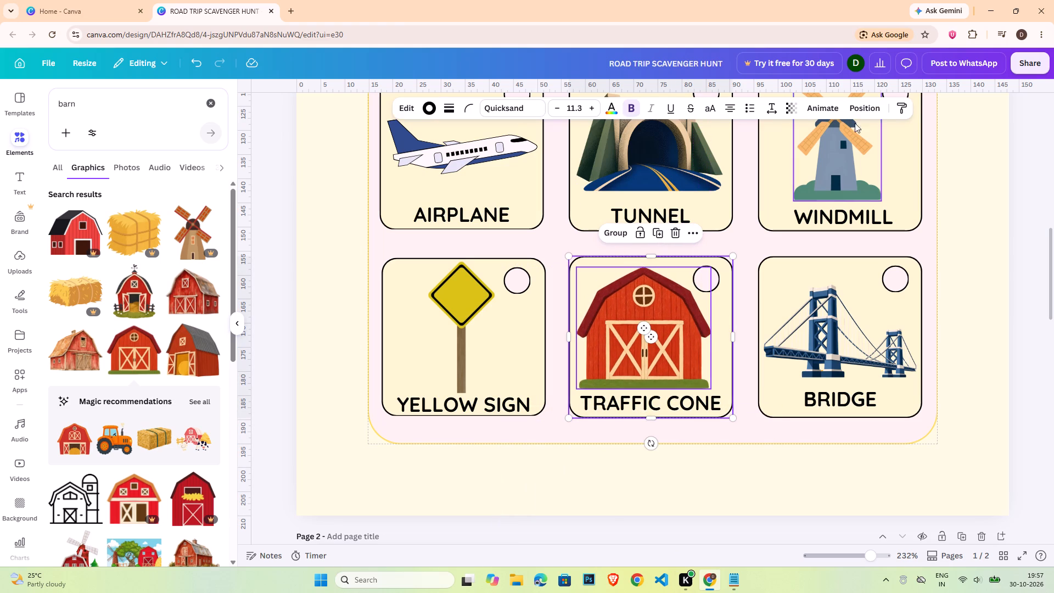
pyautogui.click(855, 100)
pyautogui.click(182, 269)
pyautogui.click(195, 258)
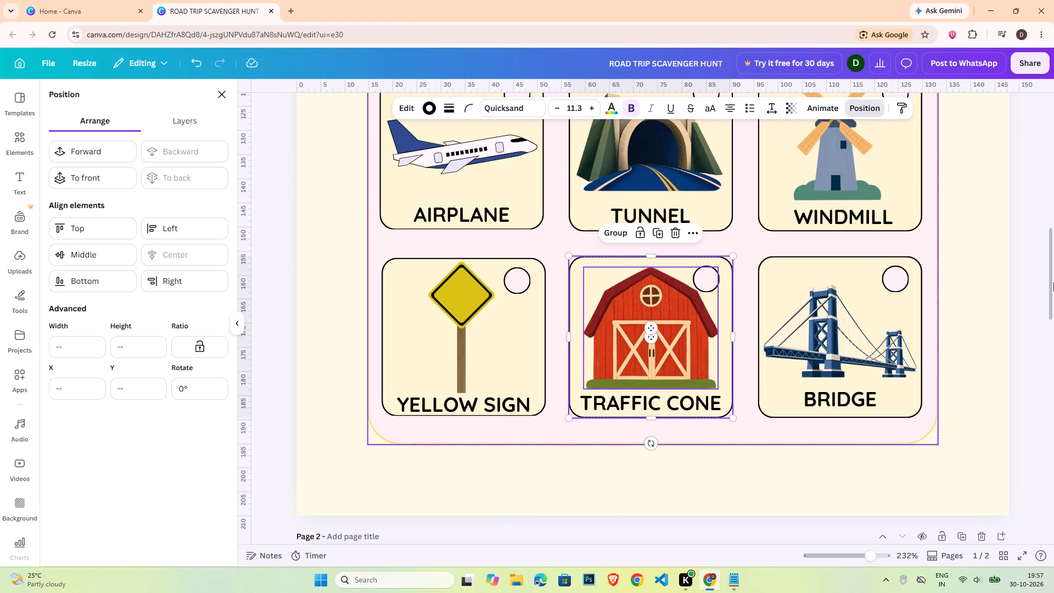
pyautogui.doubleClick(990, 267)
# Shrink the barn picture slightly from its corner beside the card's circle.
pyautogui.click(690, 312)
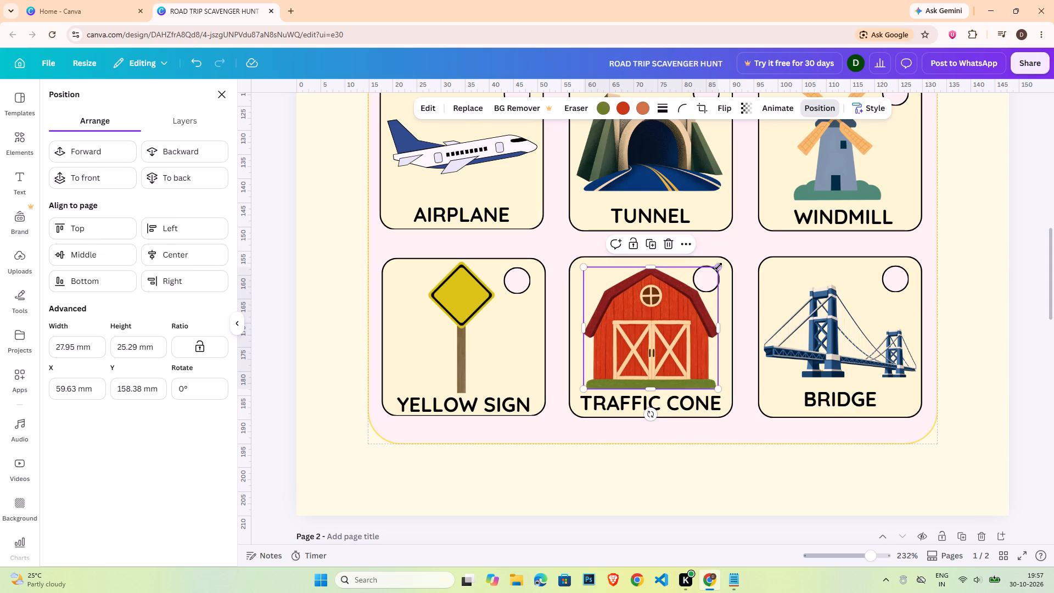
pyautogui.moveTo(719, 266); pyautogui.dragTo(716, 271)
pyautogui.click(725, 307)
# Replace the TRAFFIC CONE label with BARN.
pyautogui.doubleClick(672, 400)
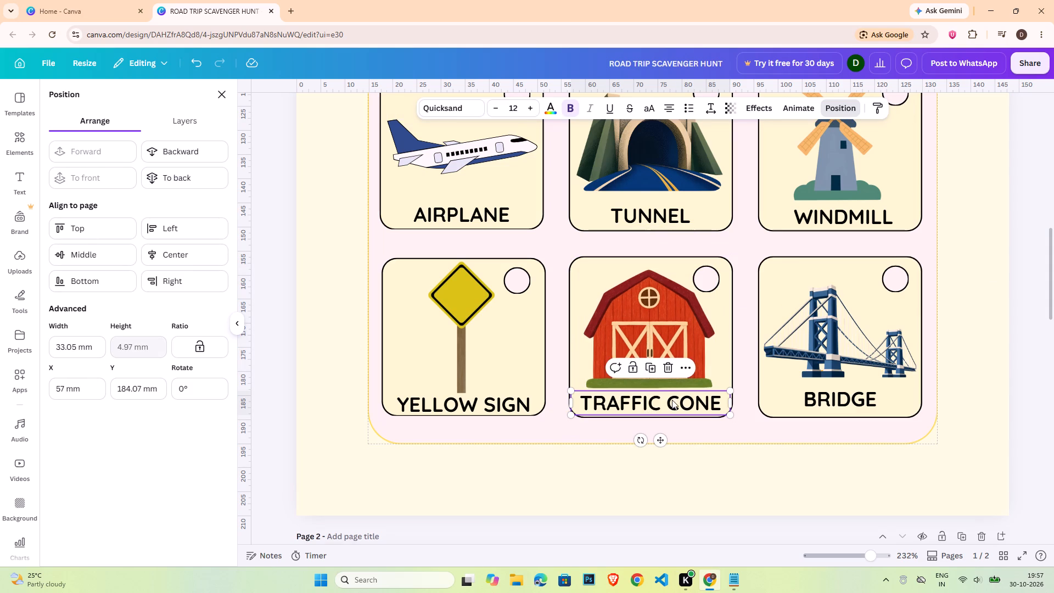
pyautogui.hotkey('shift', 'b')
pyautogui.hotkey('shift', 'a')
pyautogui.write('RN')
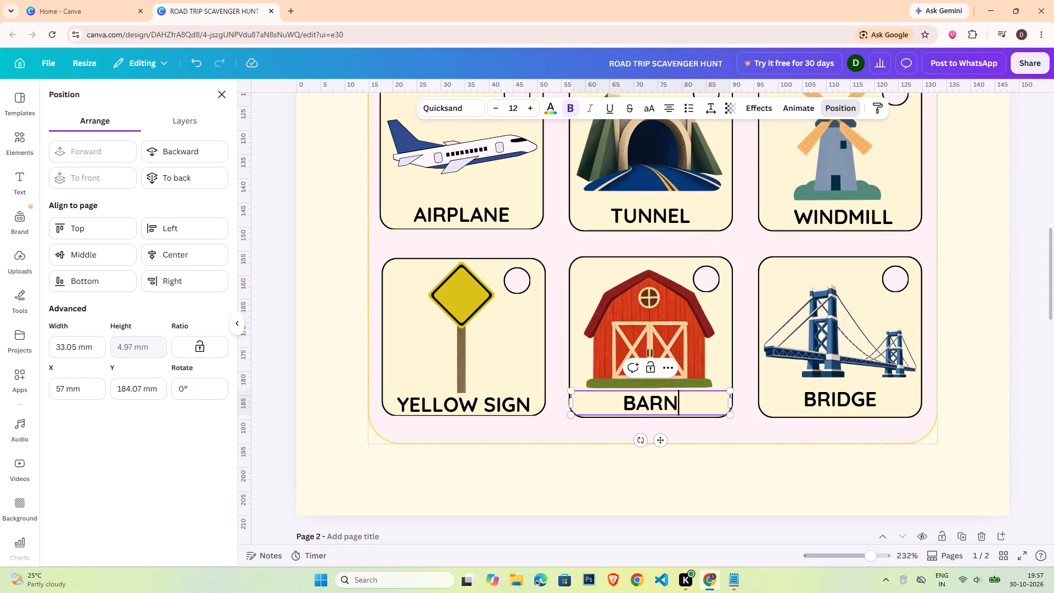
pyautogui.click(1002, 402)
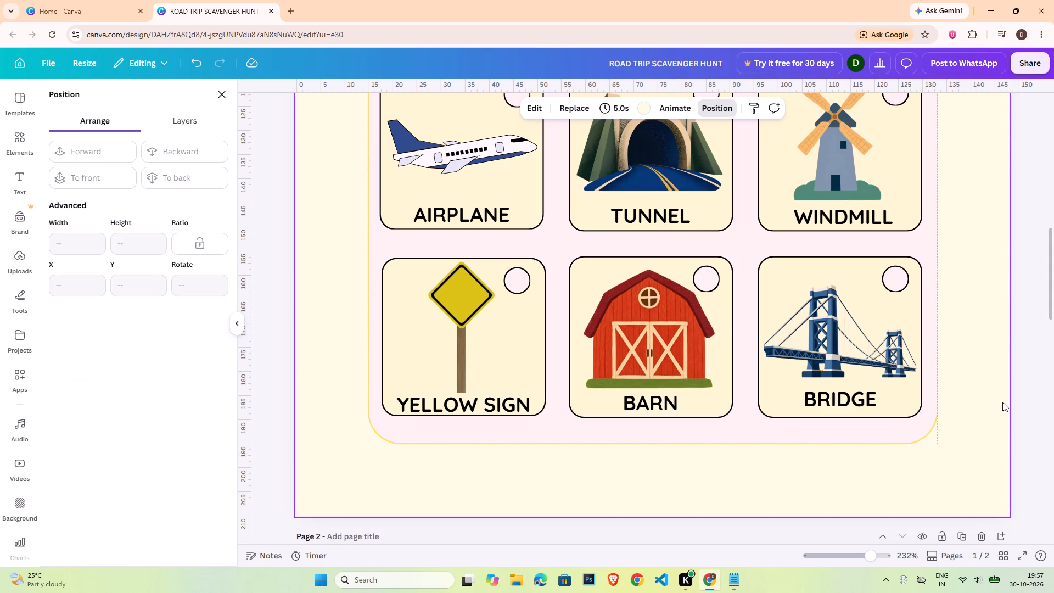
# Search the element graphics for "police car".
pyautogui.click(24, 142)
pyautogui.doubleClick(120, 97)
pyautogui.write('poi')
pyautogui.press('BackSpace')
pyautogui.write('lice car')
pyautogui.press('Return')
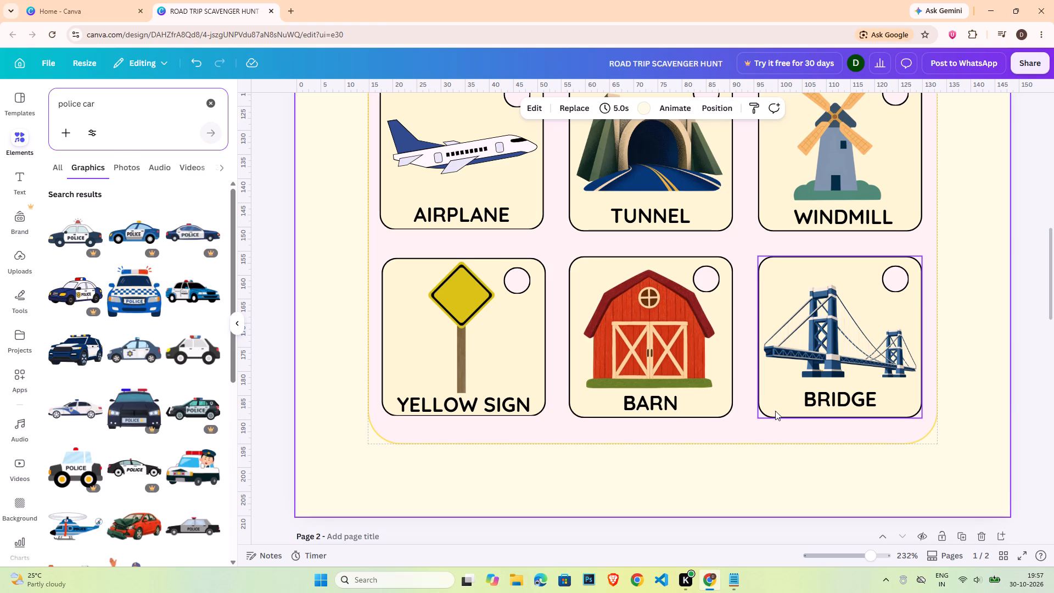
# Ungroup the BRIDGE card in the bottom row and delete its bridge picture.
pyautogui.click(800, 361)
pyautogui.click(802, 237)
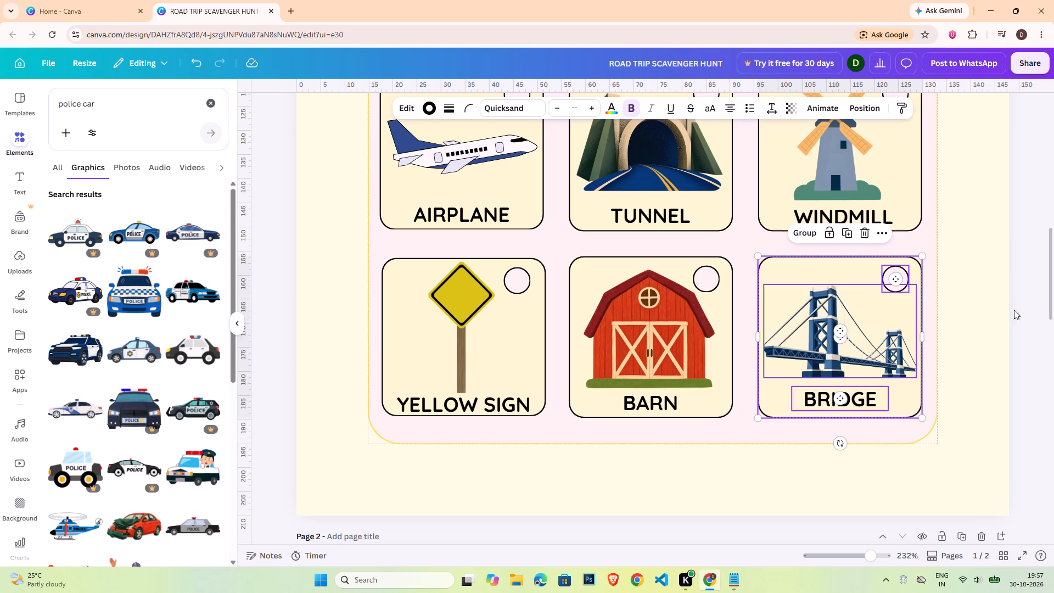
pyautogui.click(1021, 312)
pyautogui.click(852, 336)
pyautogui.press('Delete')
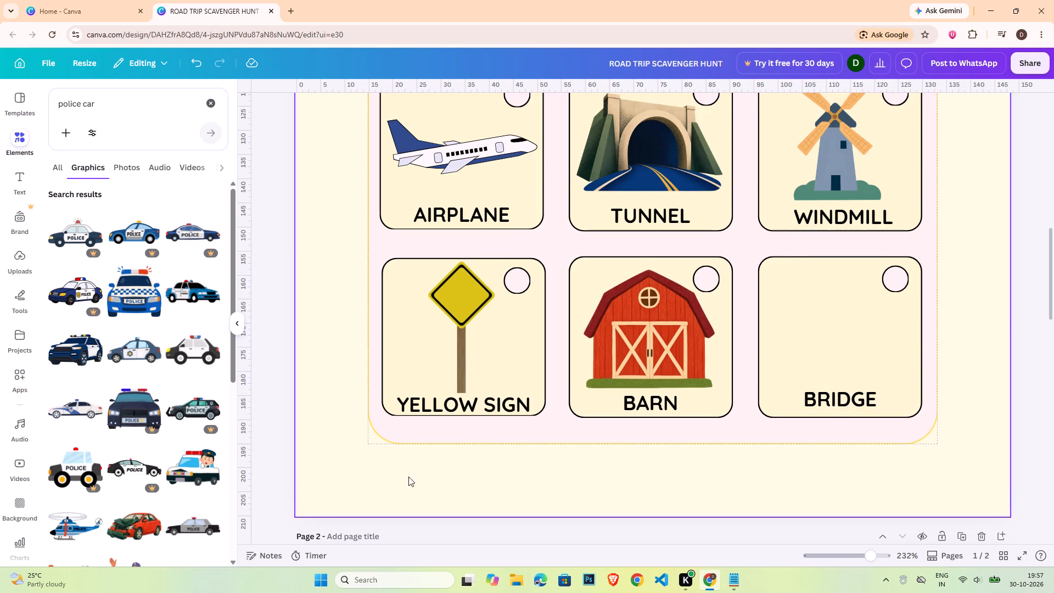
# Insert the white-and-black police car graphic and fit it into the empty bottom-row card at about 32 × 17 mm.
pyautogui.click(191, 347)
pyautogui.moveTo(761, 140); pyautogui.dragTo(775, 457)
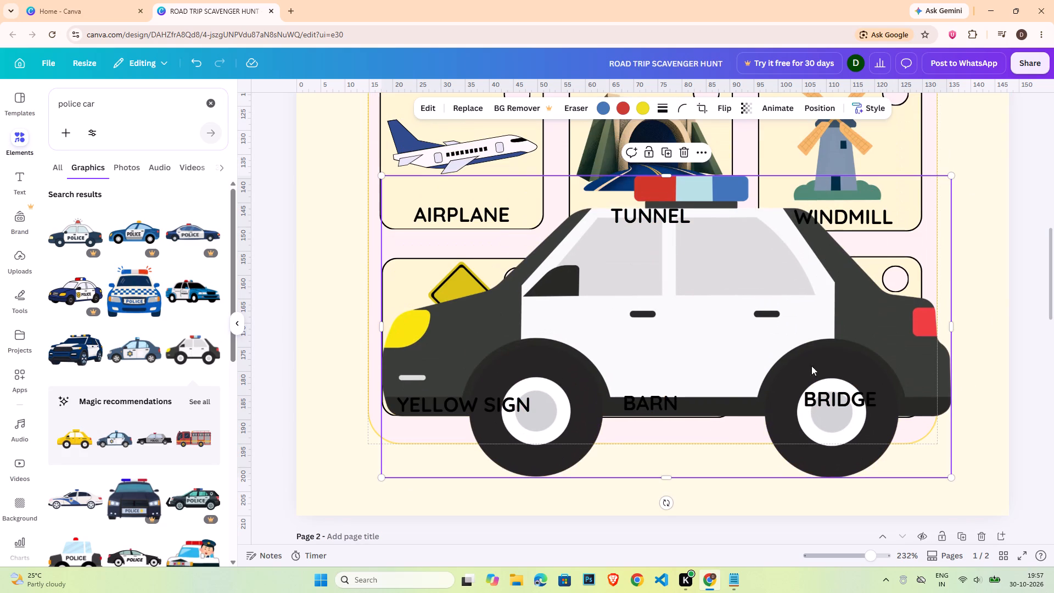
pyautogui.moveTo(951, 177); pyautogui.dragTo(573, 410)
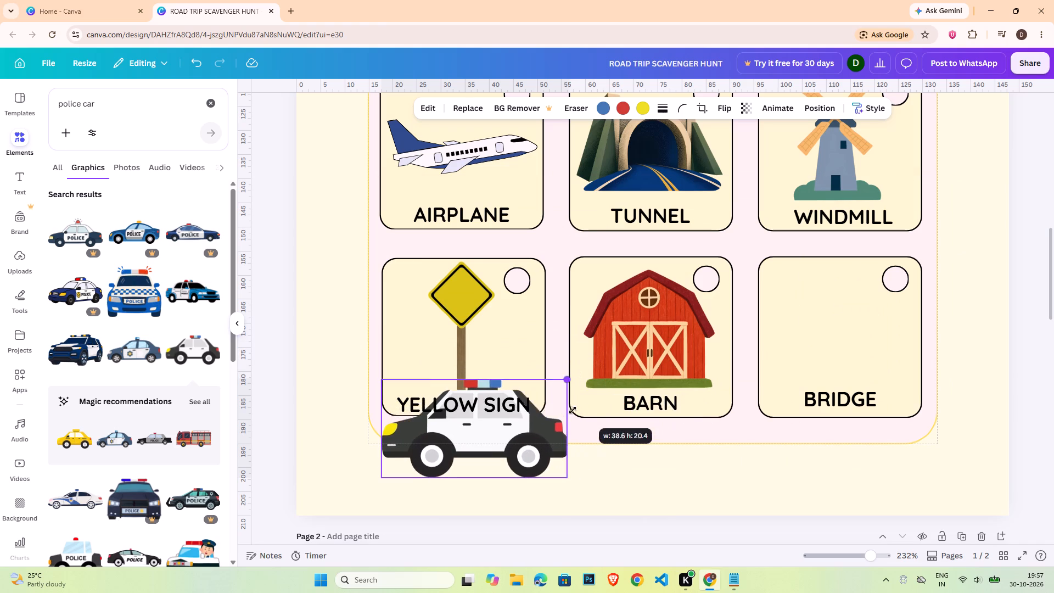
pyautogui.moveTo(573, 410); pyautogui.dragTo(568, 411)
pyautogui.moveTo(492, 461); pyautogui.dragTo(854, 362)
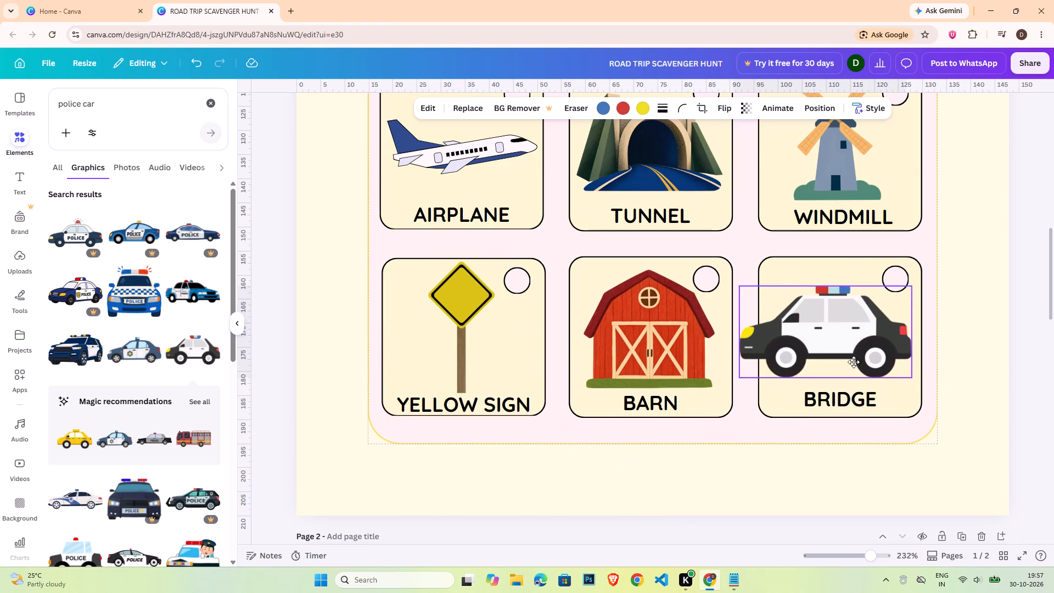
pyautogui.moveTo(854, 362); pyautogui.dragTo(859, 365)
pyautogui.moveTo(753, 292); pyautogui.dragTo(785, 305)
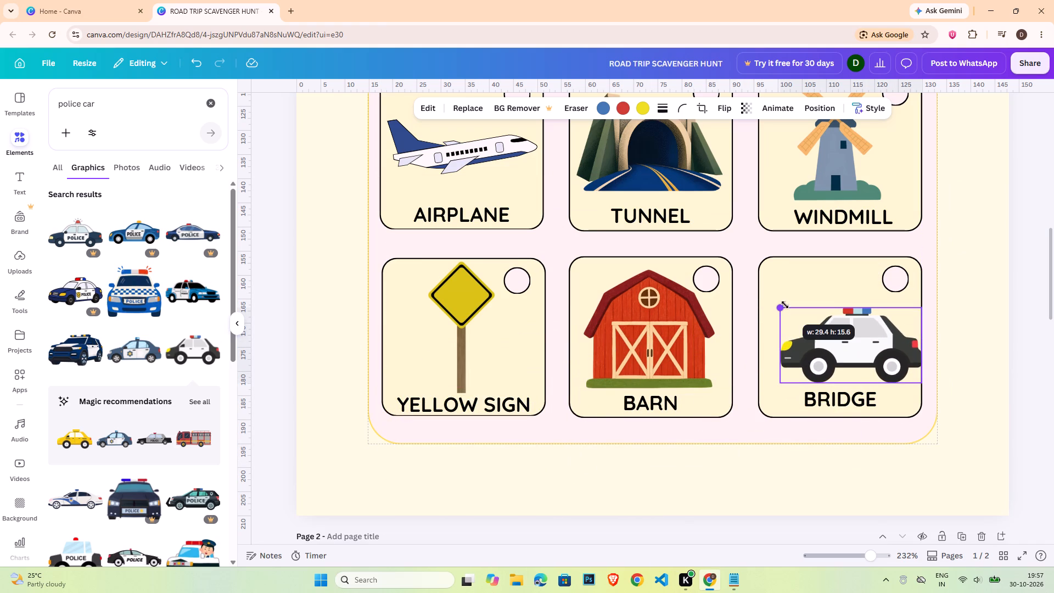
pyautogui.moveTo(785, 305); pyautogui.dragTo(778, 296)
pyautogui.moveTo(840, 344); pyautogui.dragTo(835, 336)
pyautogui.moveTo(770, 295); pyautogui.dragTo(766, 294)
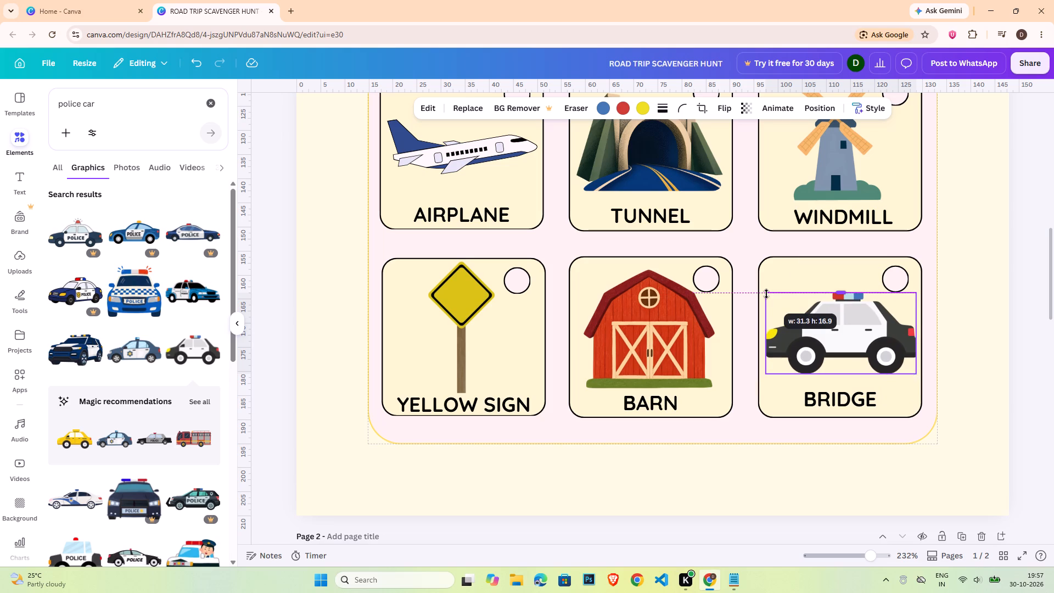
pyautogui.moveTo(766, 294); pyautogui.dragTo(765, 292)
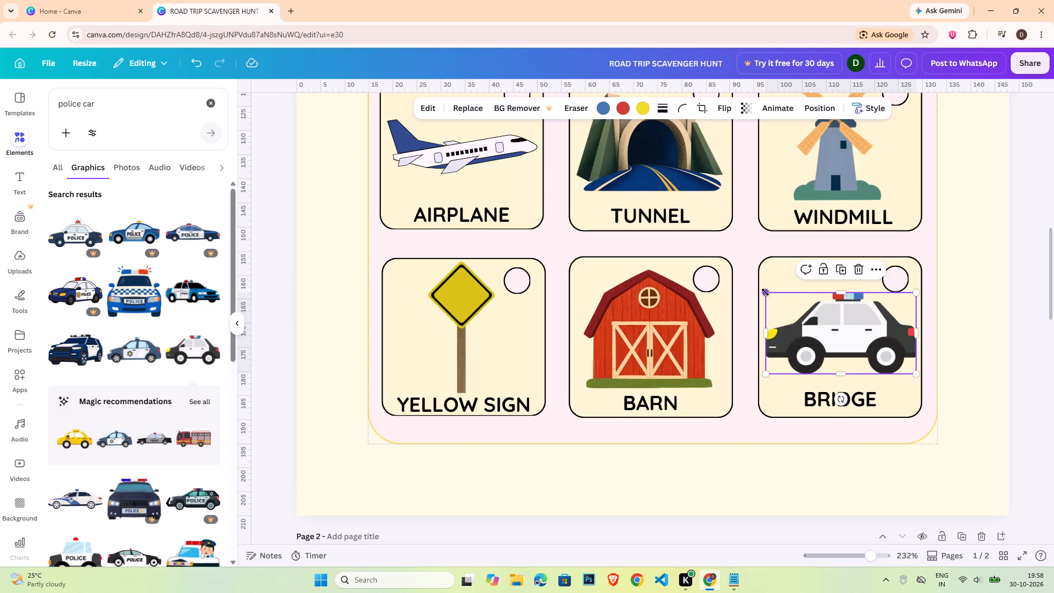
pyautogui.hotkey('ctrl', 'z')
pyautogui.click(768, 295)
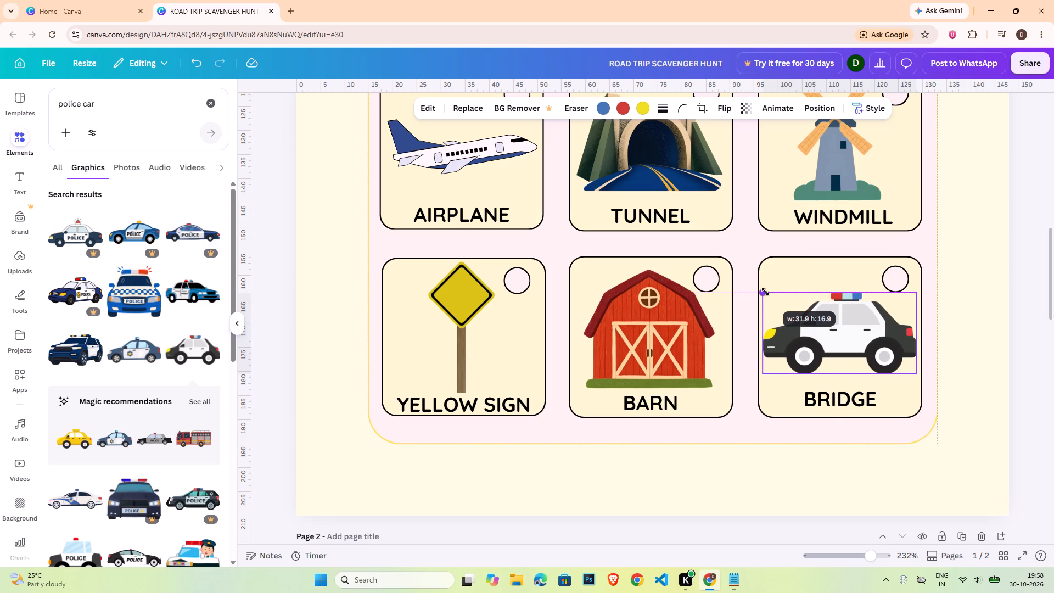
# Centre the police car picture horizontally on its card.
pyautogui.click(821, 281)
pyautogui.keyDown('shift'); pyautogui.click(811, 345); pyautogui.keyUp('shift')
pyautogui.click(871, 108)
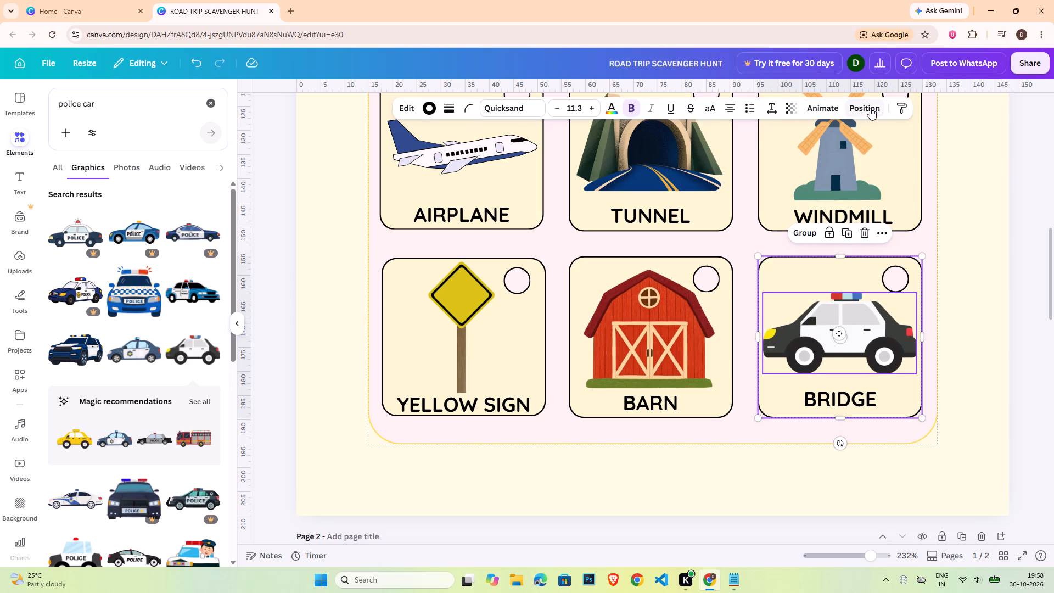
pyautogui.click(183, 248)
pyautogui.doubleClick(963, 368)
# Replace the bottom-row BRIDGE label with POLICE CAR and widen its text box to about 24 mm so it fits one line.
pyautogui.doubleClick(823, 410)
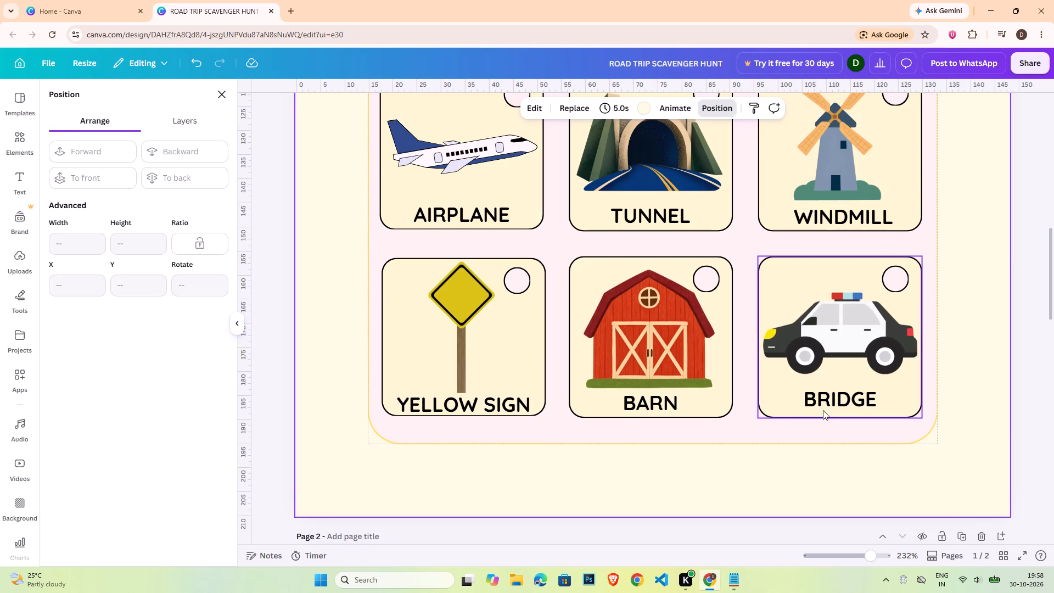
pyautogui.hotkey('shift', 'p')
pyautogui.write('OLICE CA')
pyautogui.hotkey('shift', 'r')
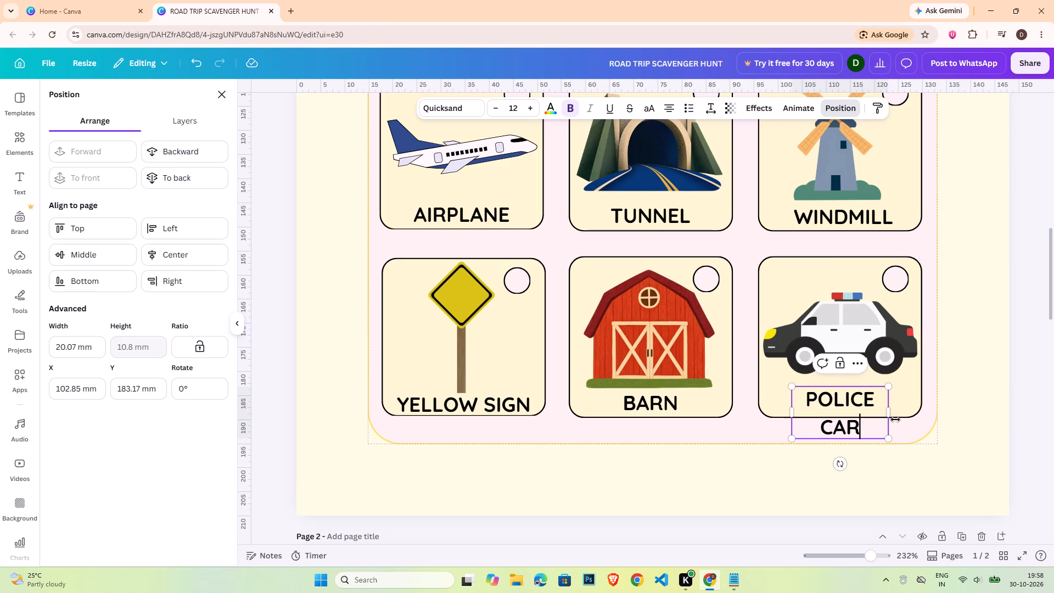
pyautogui.moveTo(893, 412); pyautogui.dragTo(912, 408)
pyautogui.click(1010, 403)
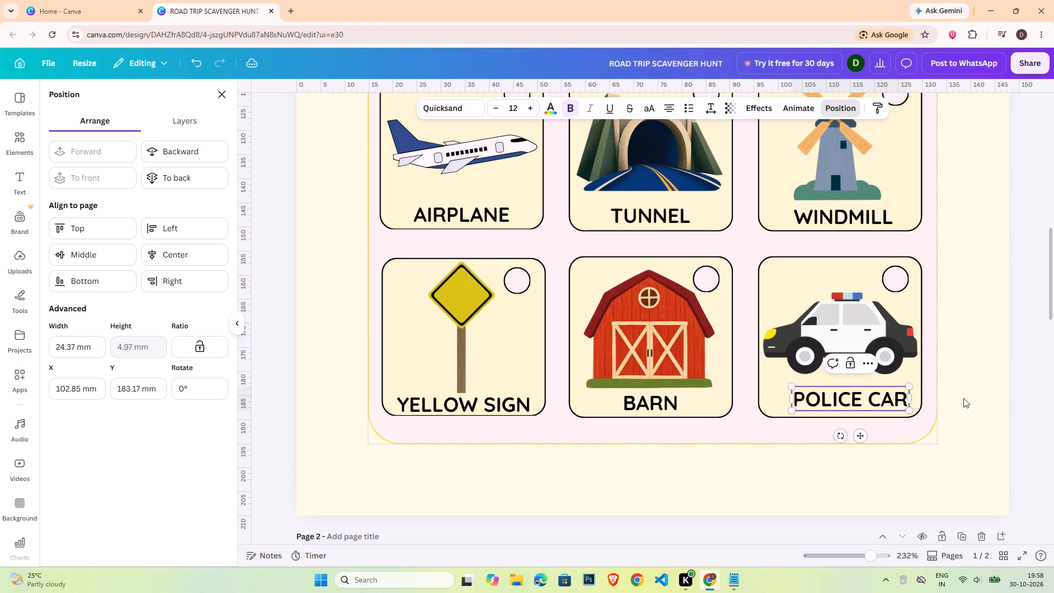
# Centre the POLICE CAR label horizontally on its card.
pyautogui.click(921, 376)
pyautogui.keyDown('shift'); pyautogui.click(876, 395); pyautogui.keyUp('shift')
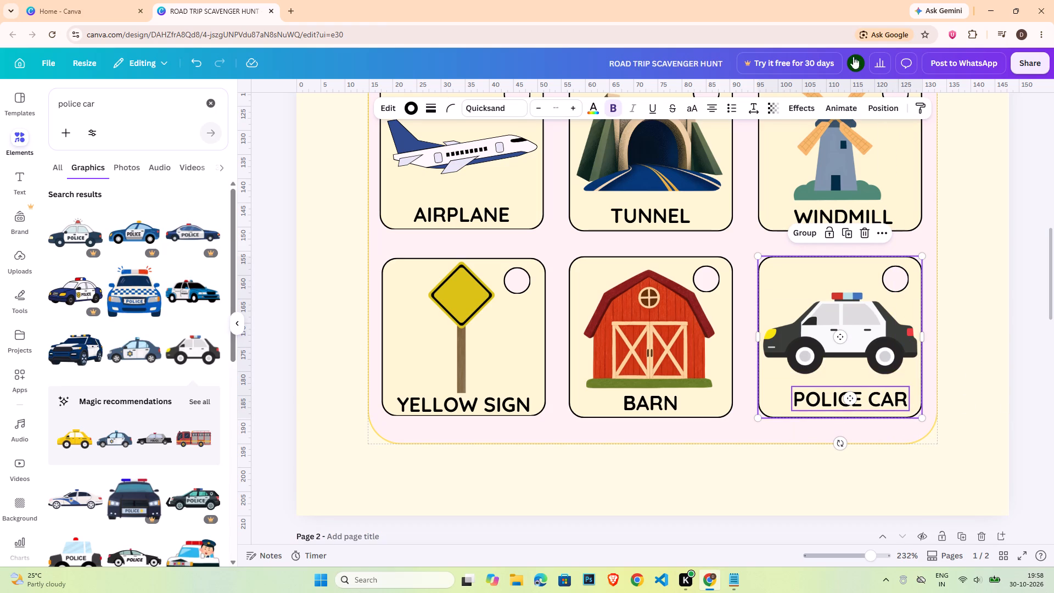
pyautogui.click(895, 100)
pyautogui.click(215, 248)
pyautogui.doubleClick(1000, 345)
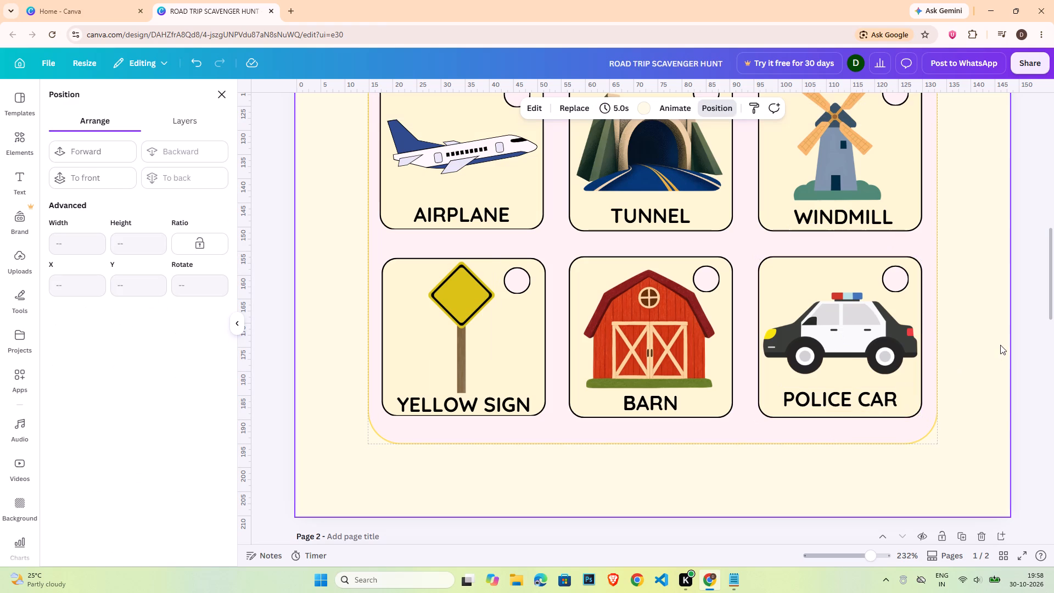
# Nudge the ROAD TRIP SCAVENGER HUNT title slightly down, closer to the subtitle.
pyautogui.click(857, 557)
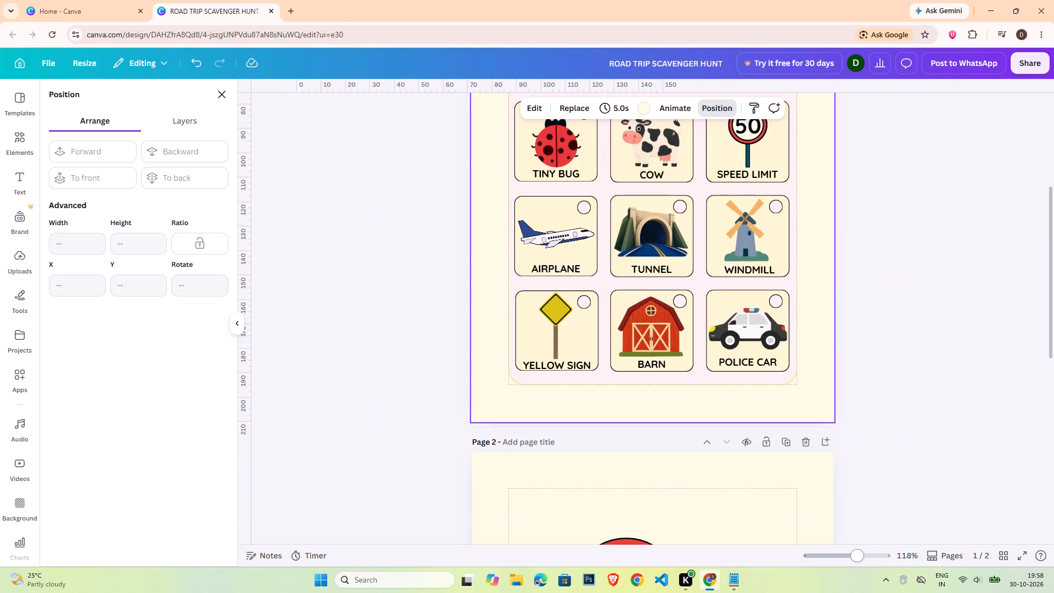
pyautogui.click(949, 323)
pyautogui.scroll(4, 839, 401)
pyautogui.click(932, 337)
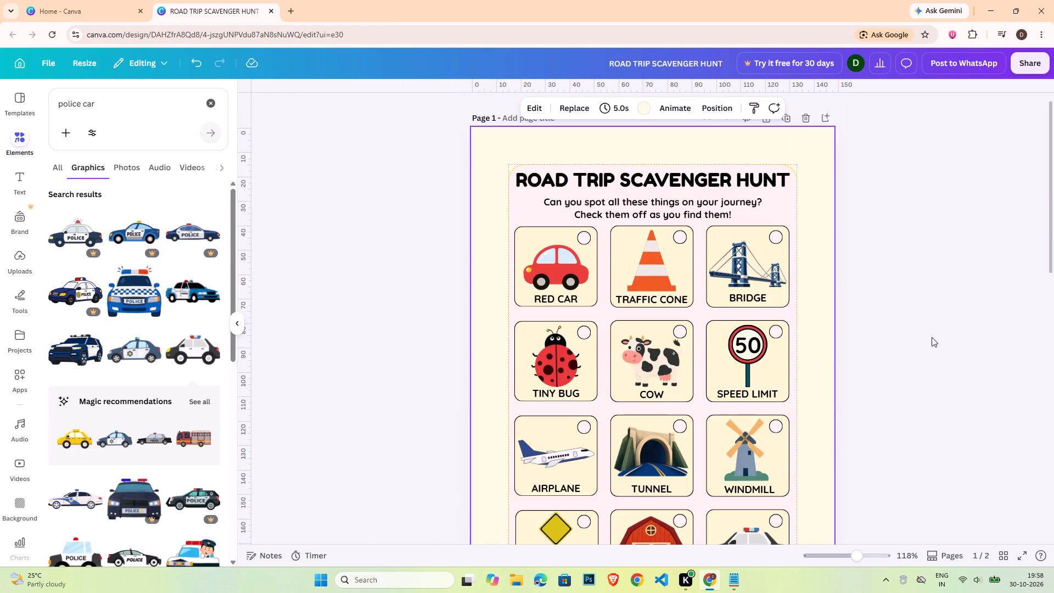
pyautogui.click(710, 160)
pyautogui.click(708, 178)
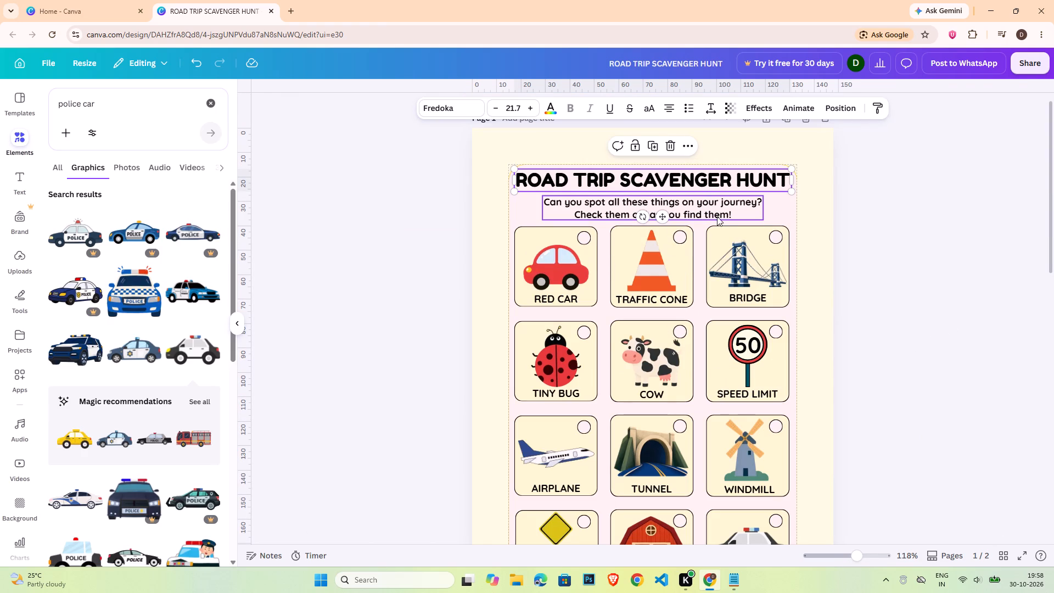
pyautogui.click(1017, 220)
pyautogui.click(750, 208)
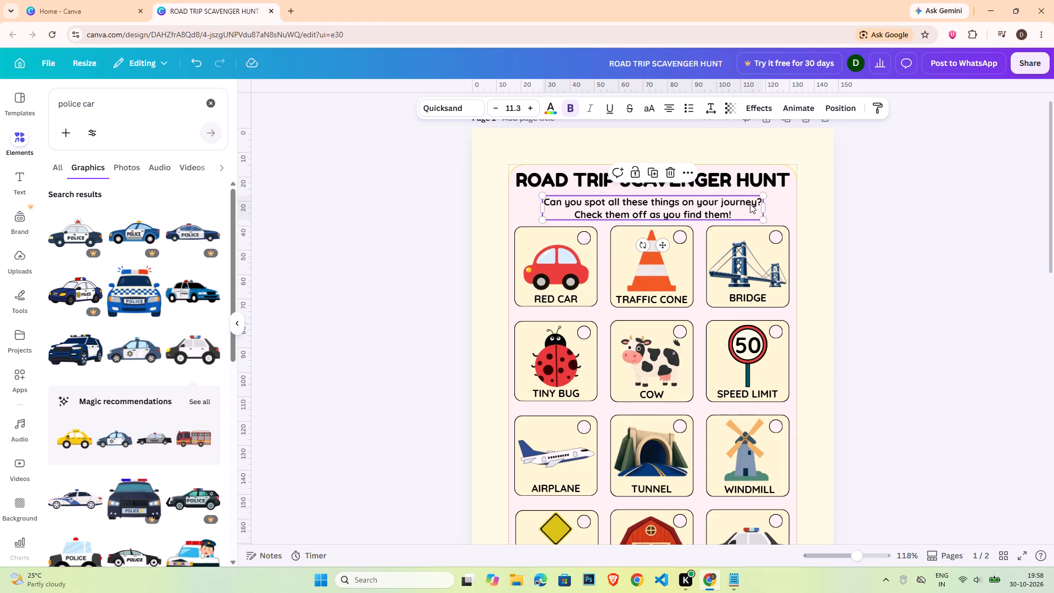
pyautogui.click(755, 182)
pyautogui.press('Down')
pyautogui.press('Down')
pyautogui.press('Up')
pyautogui.click(912, 225)
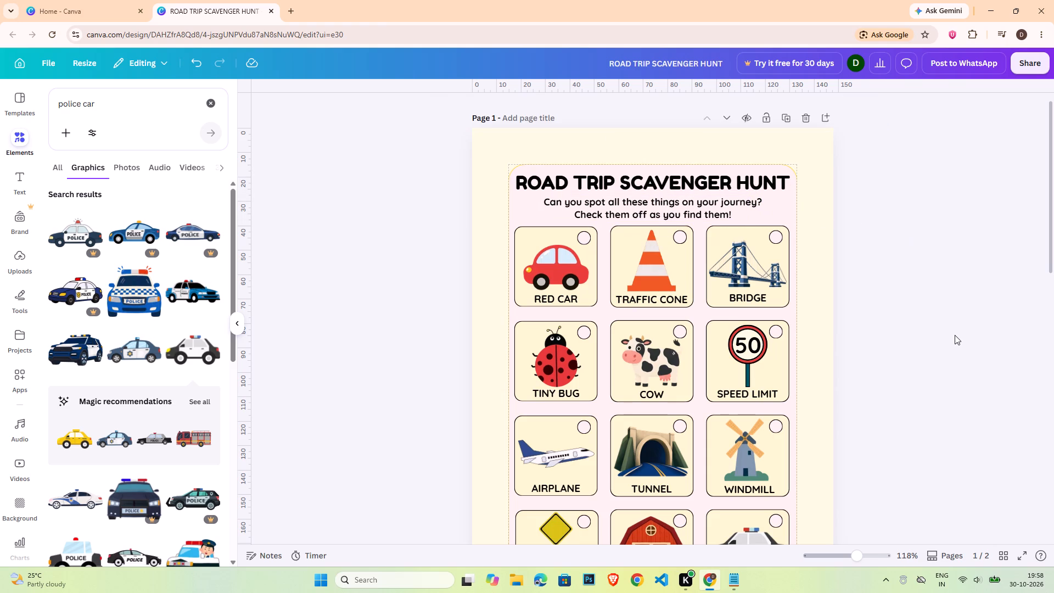
# Delete page 2, which holds only the 50 speed limit sign.
pyautogui.click(955, 335)
pyautogui.scroll(-3, 943, 315)
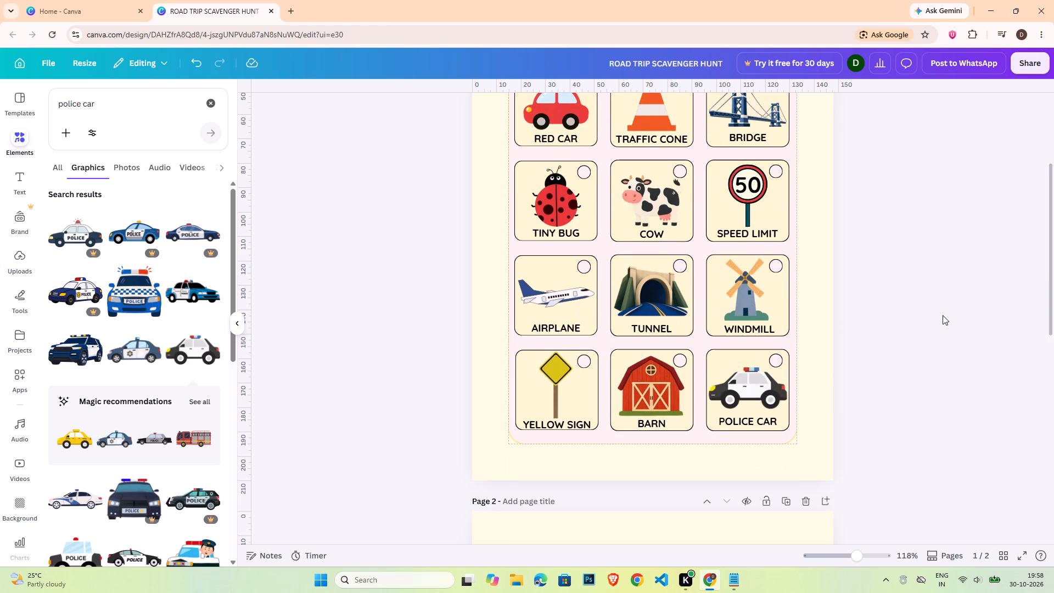
pyautogui.click(850, 555)
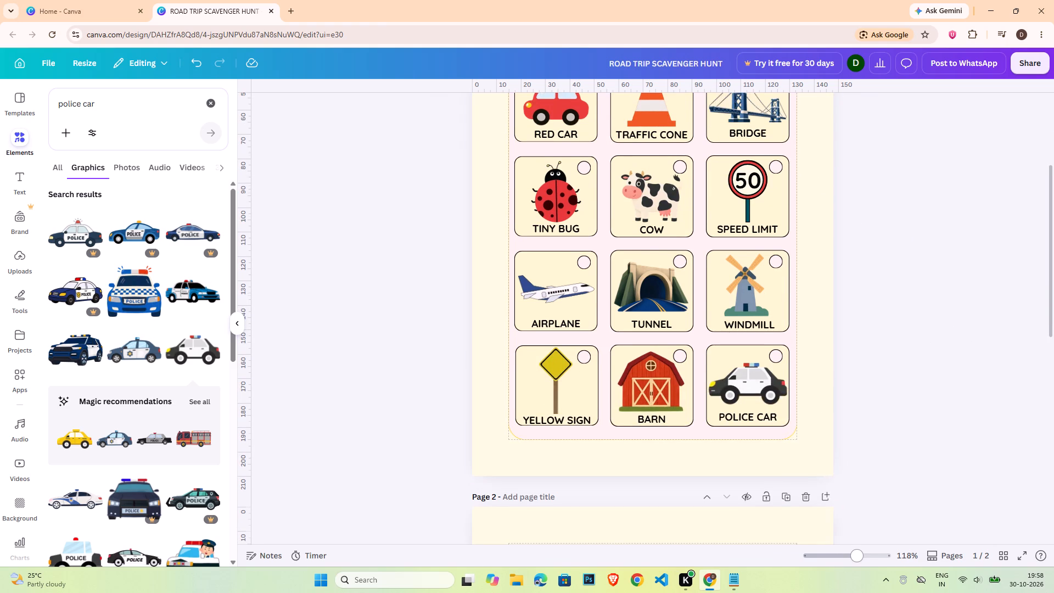
pyautogui.click(926, 312)
pyautogui.scroll(-4, 852, 393)
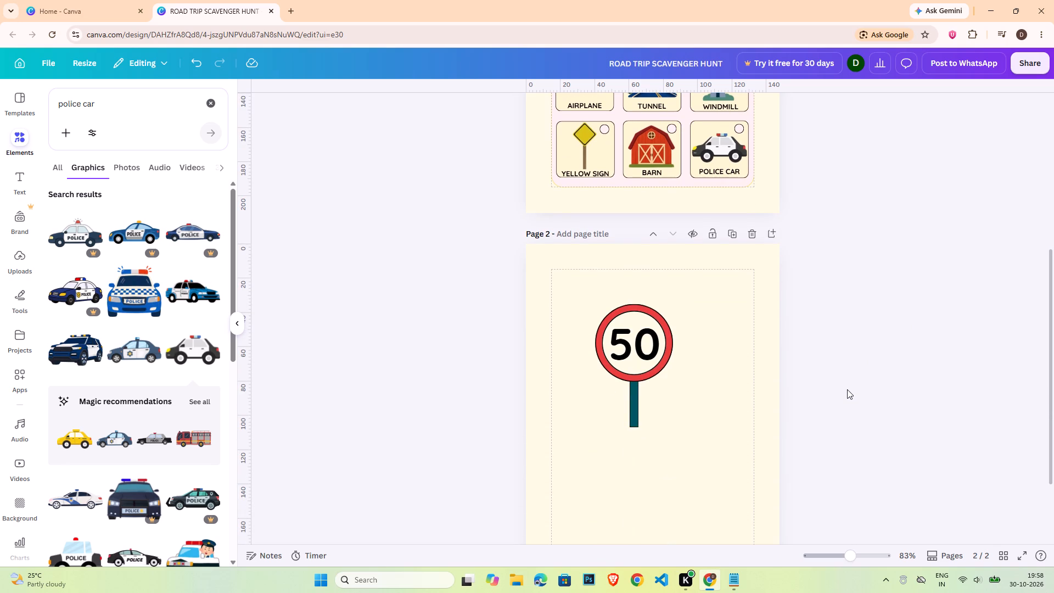
pyautogui.click(755, 231)
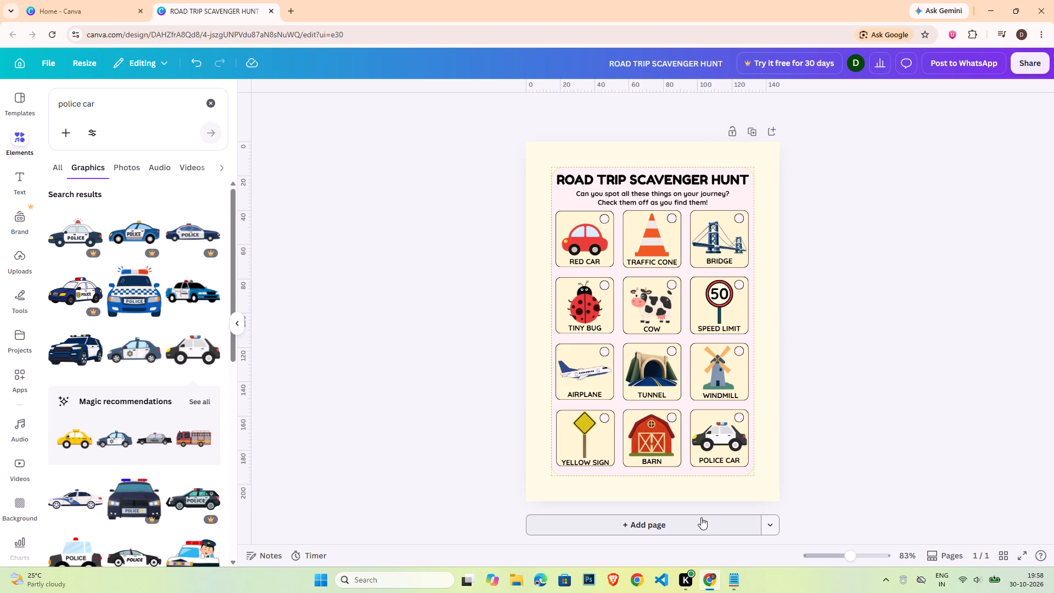
# Add a new blank page after the scavenger hunt page.
pyautogui.click(700, 524)
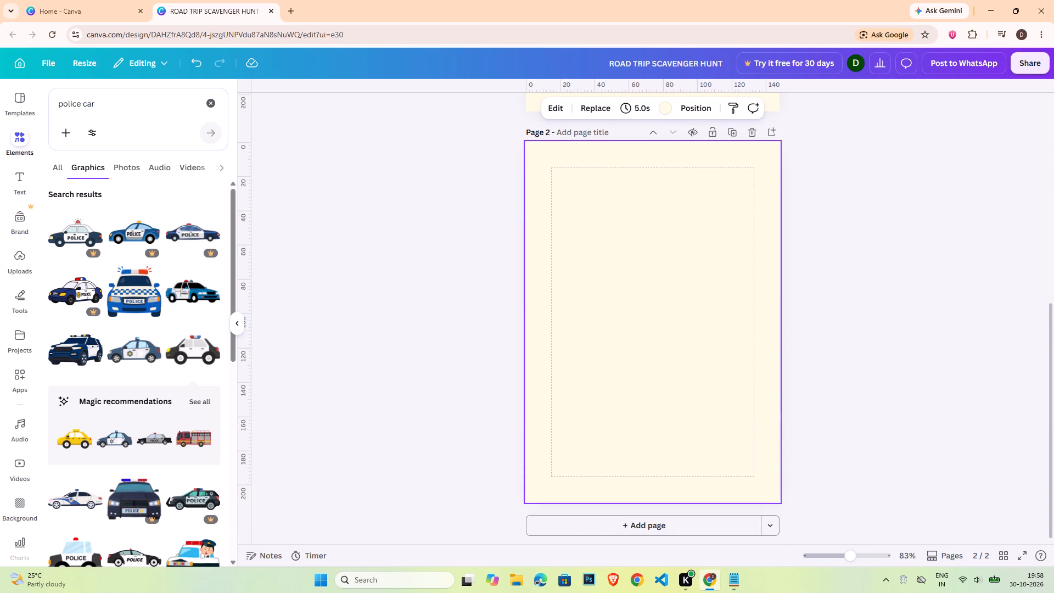
# Add a rounded rectangle to page 2 and stretch it to fill the margin guides, about 118 mm wide.
pyautogui.click(219, 104)
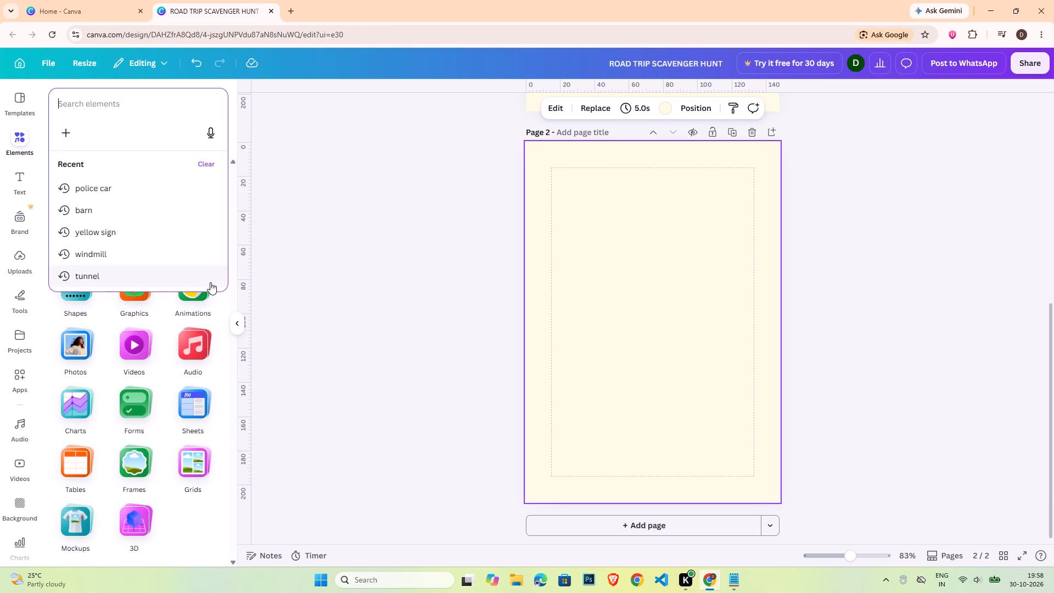
pyautogui.click(327, 343)
pyautogui.click(82, 248)
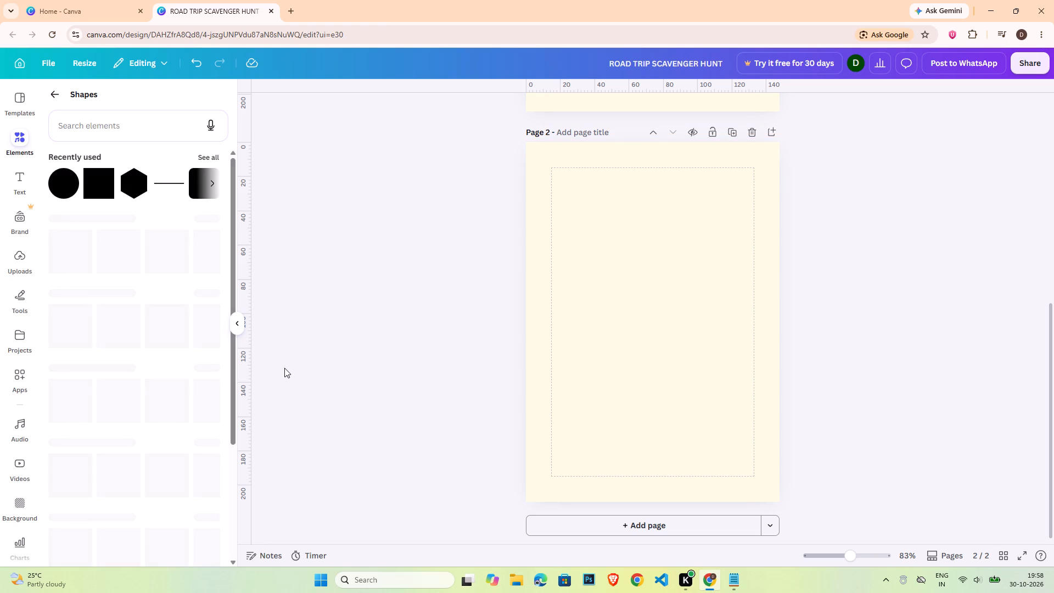
pyautogui.click(194, 192)
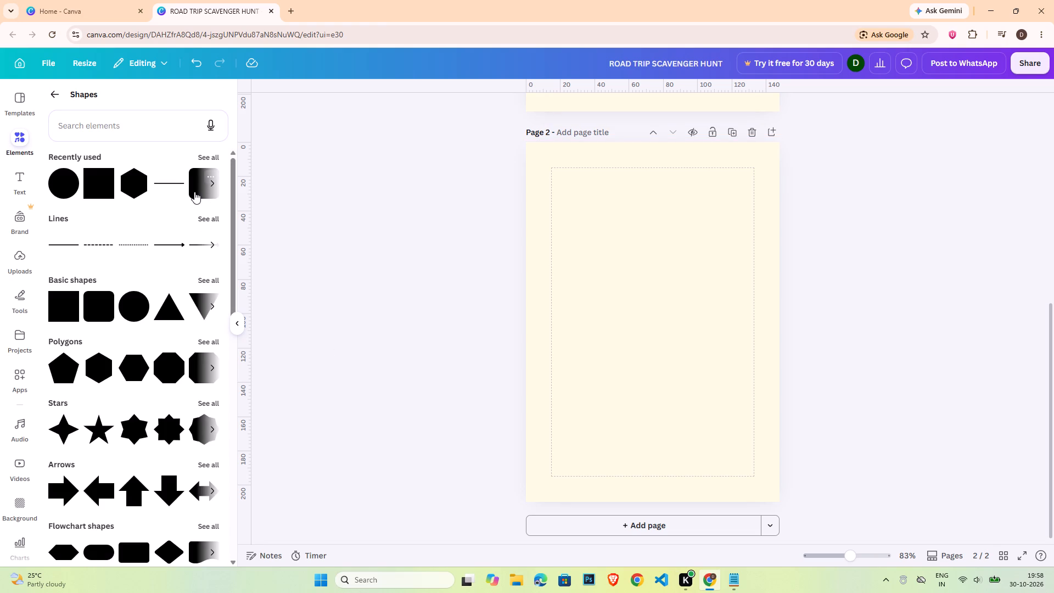
pyautogui.click(928, 332)
pyautogui.moveTo(617, 323); pyautogui.dragTo(556, 208)
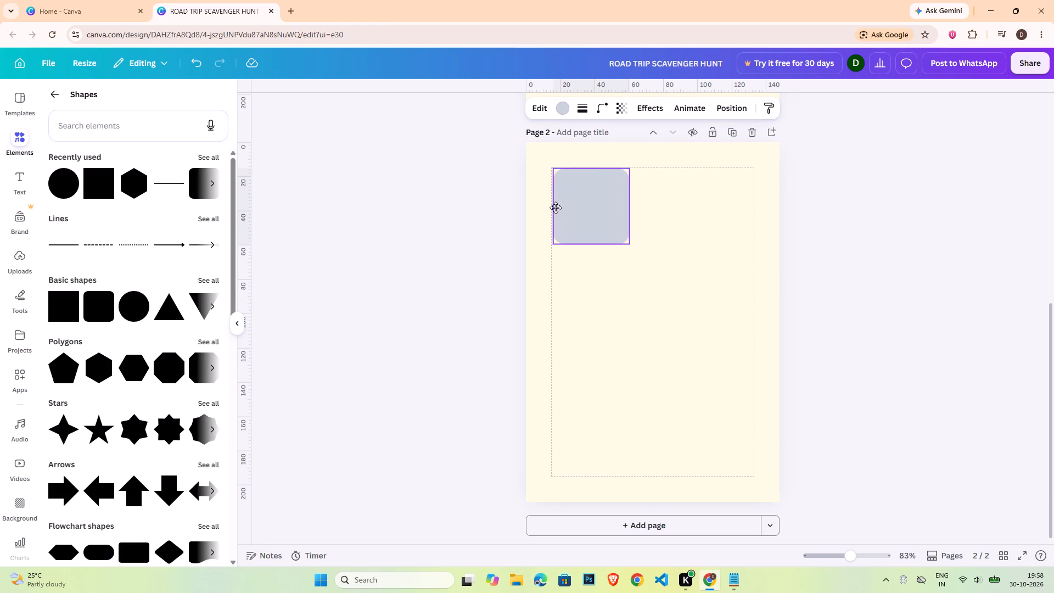
pyautogui.moveTo(556, 208); pyautogui.dragTo(554, 206)
pyautogui.moveTo(628, 243); pyautogui.dragTo(752, 486)
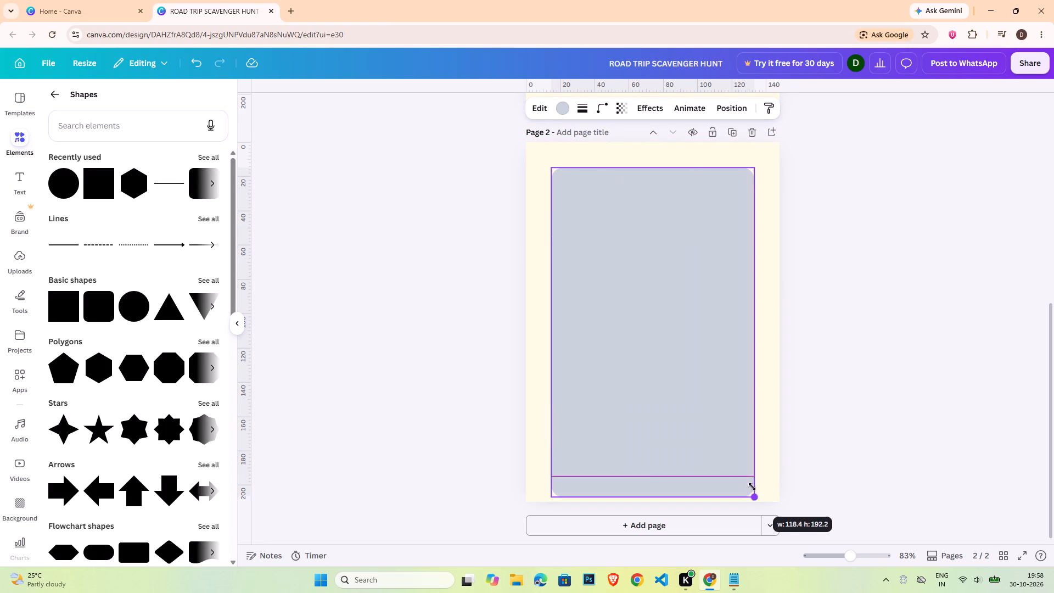
pyautogui.moveTo(752, 486); pyautogui.dragTo(755, 477)
pyautogui.click(876, 466)
# Fill the rounded rectangle with the design's light cream colour that matches the page background.
pyautogui.click(647, 309)
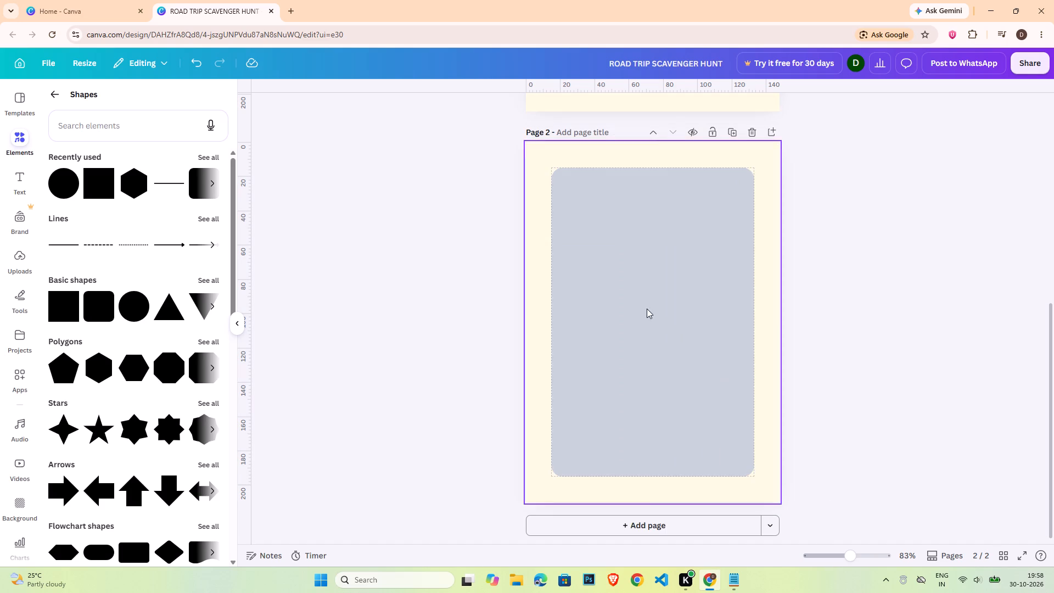
pyautogui.click(560, 109)
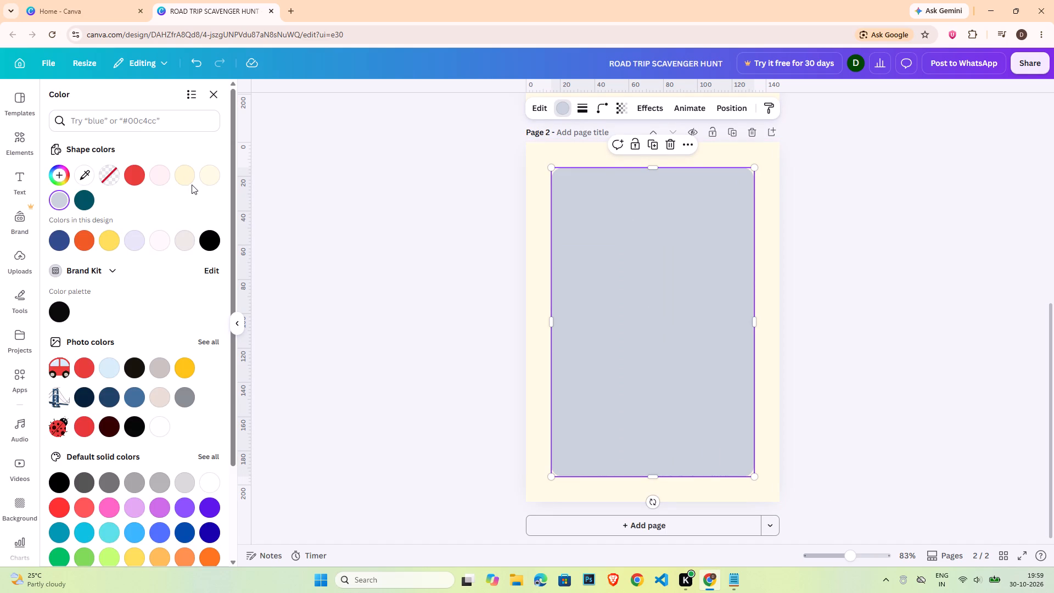
pyautogui.click(207, 175)
# Change page 2's background to the pale aqua #E5FEFF.
pyautogui.click(539, 173)
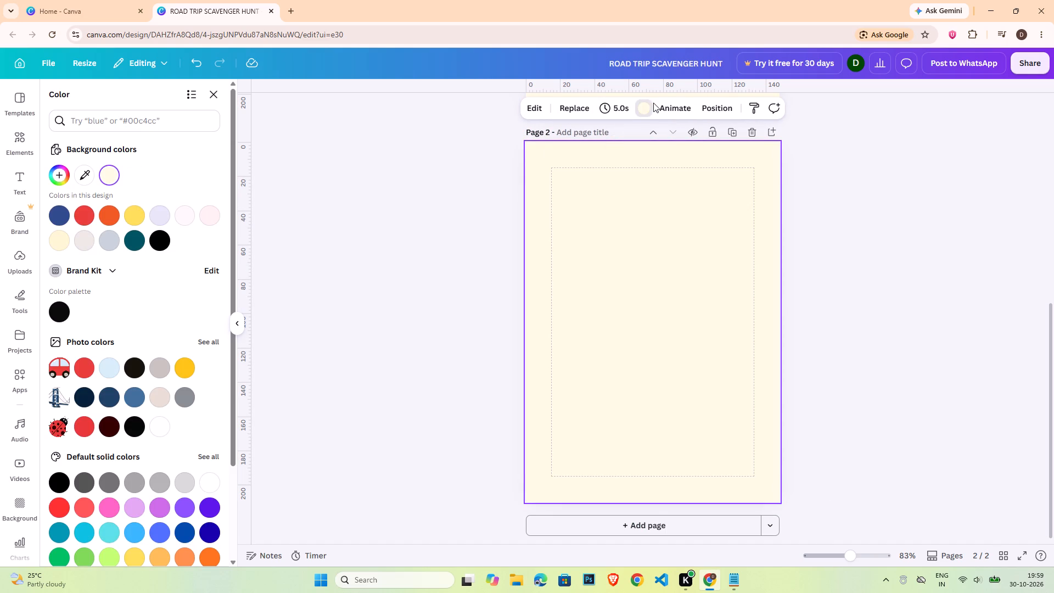
pyautogui.click(647, 104)
pyautogui.click(638, 110)
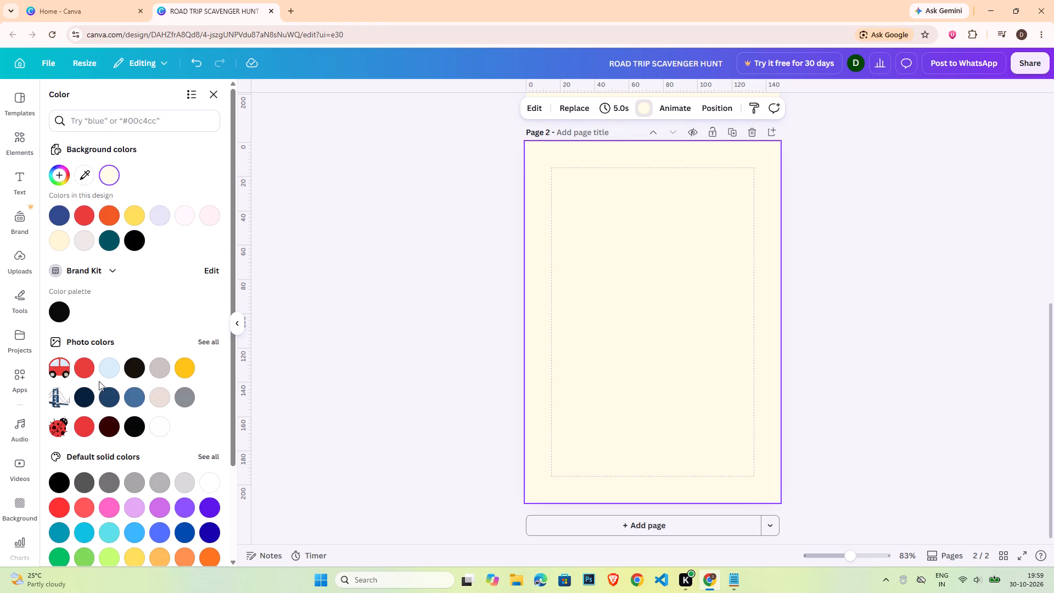
pyautogui.click(112, 536)
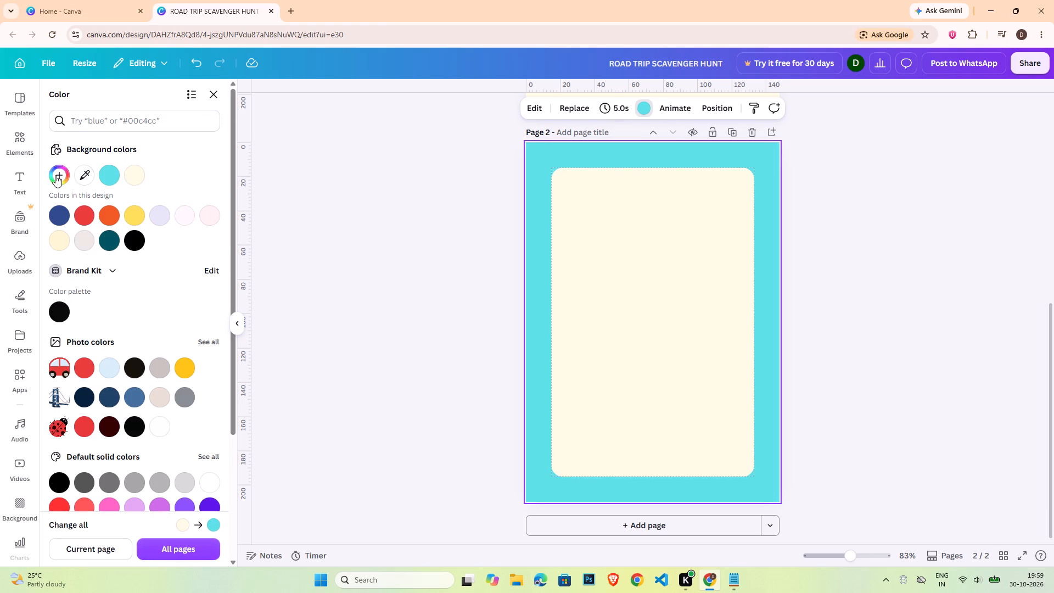
pyautogui.click(55, 175)
pyautogui.moveTo(162, 231); pyautogui.dragTo(106, 220)
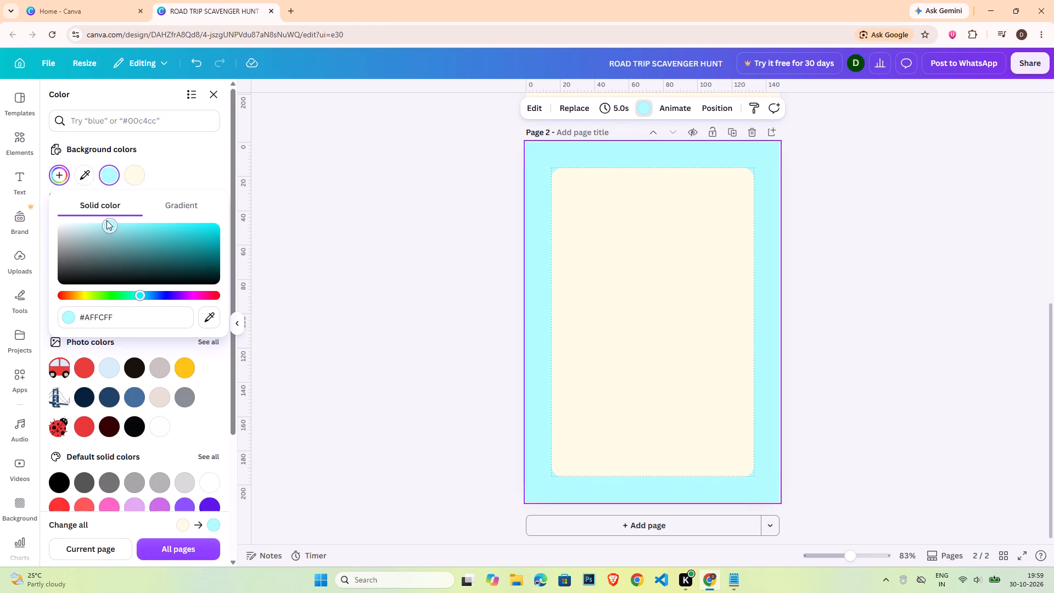
pyautogui.moveTo(106, 220); pyautogui.dragTo(74, 215)
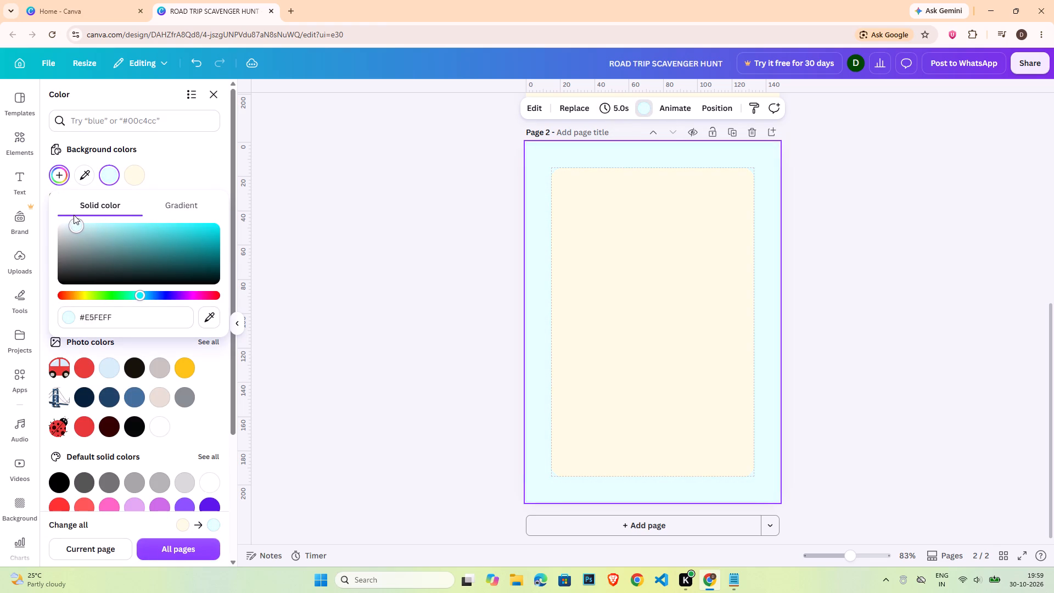
# Make page 2's pale aqua background colour slightly lighter.
pyautogui.moveTo(74, 215); pyautogui.dragTo(70, 214)
pyautogui.doubleClick(913, 230)
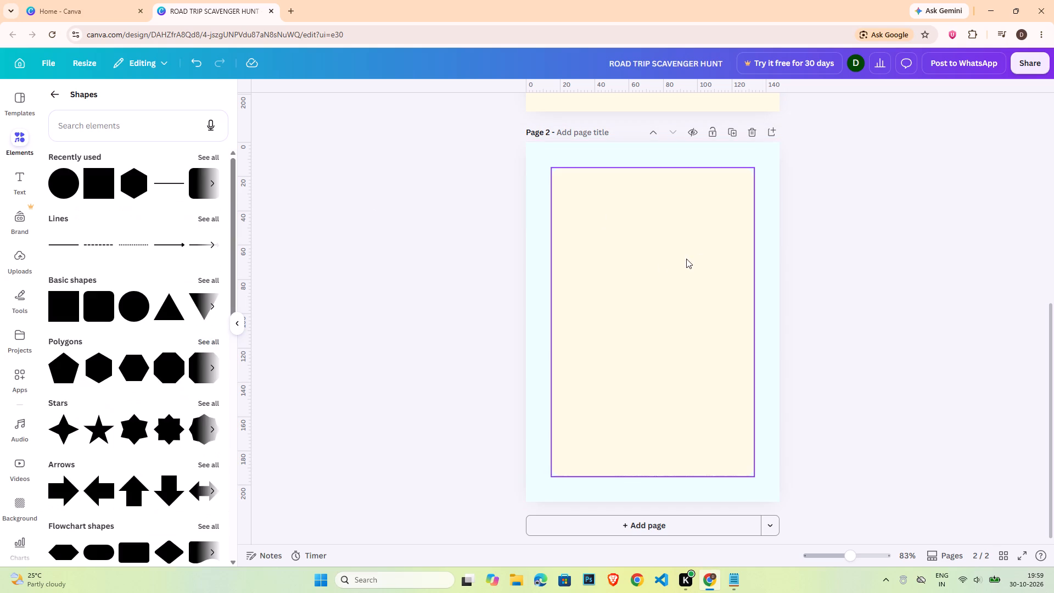
# Give the cream panel on page 2 a solid outline with a stroke weight of 1.
pyautogui.click(656, 272)
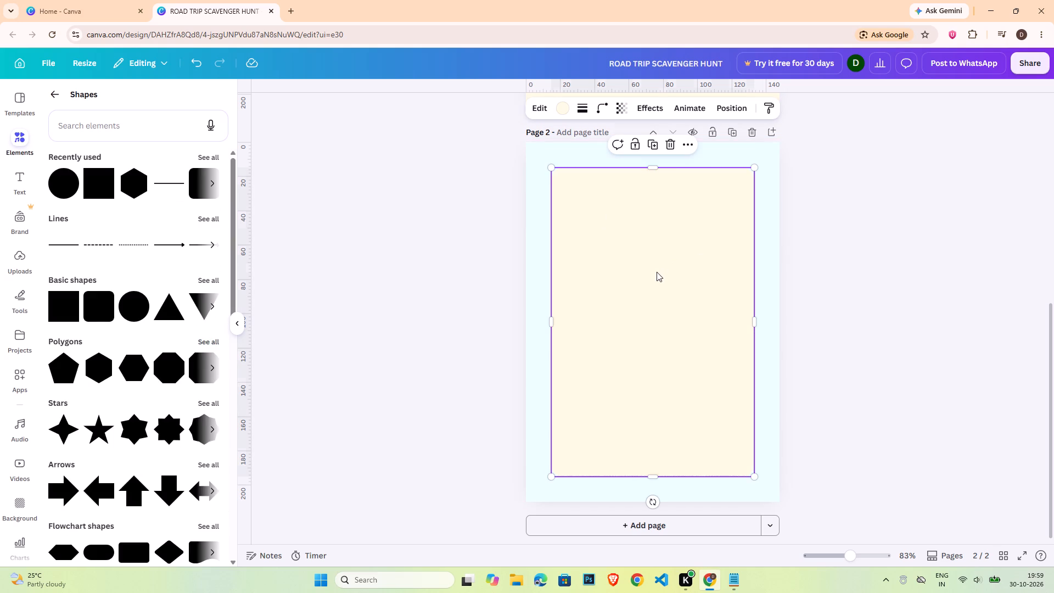
pyautogui.click(590, 115)
pyautogui.click(588, 109)
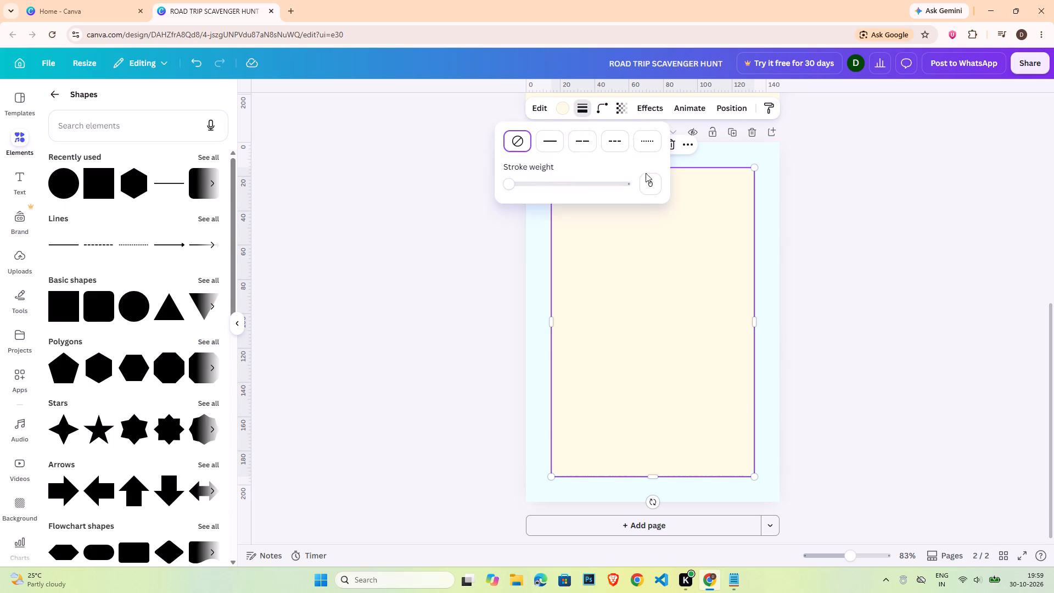
pyautogui.click(643, 175)
pyautogui.press('1')
pyautogui.press('Return')
pyautogui.doubleClick(951, 308)
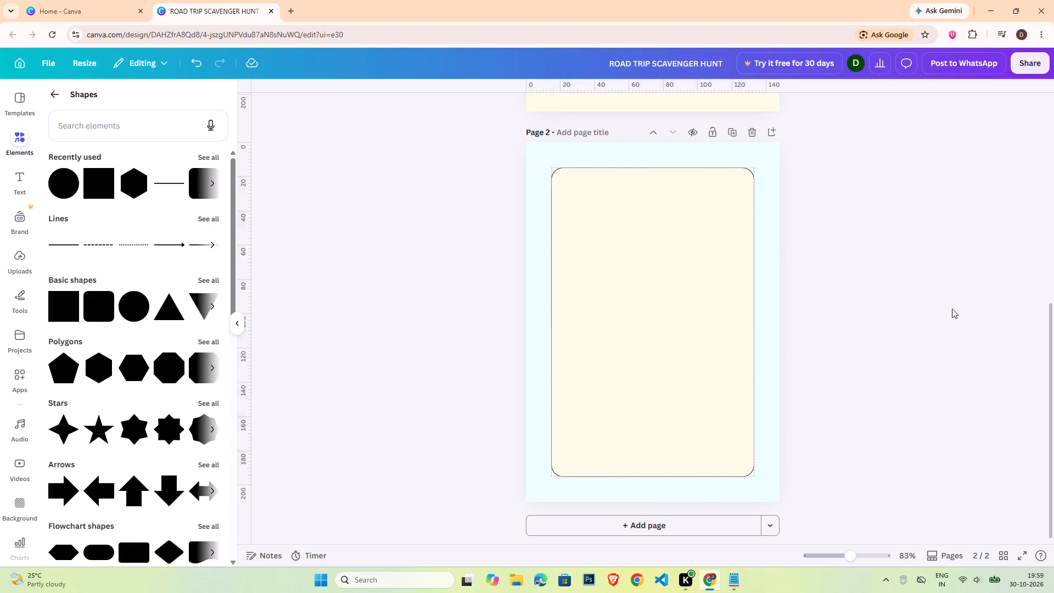
pyautogui.click(903, 341)
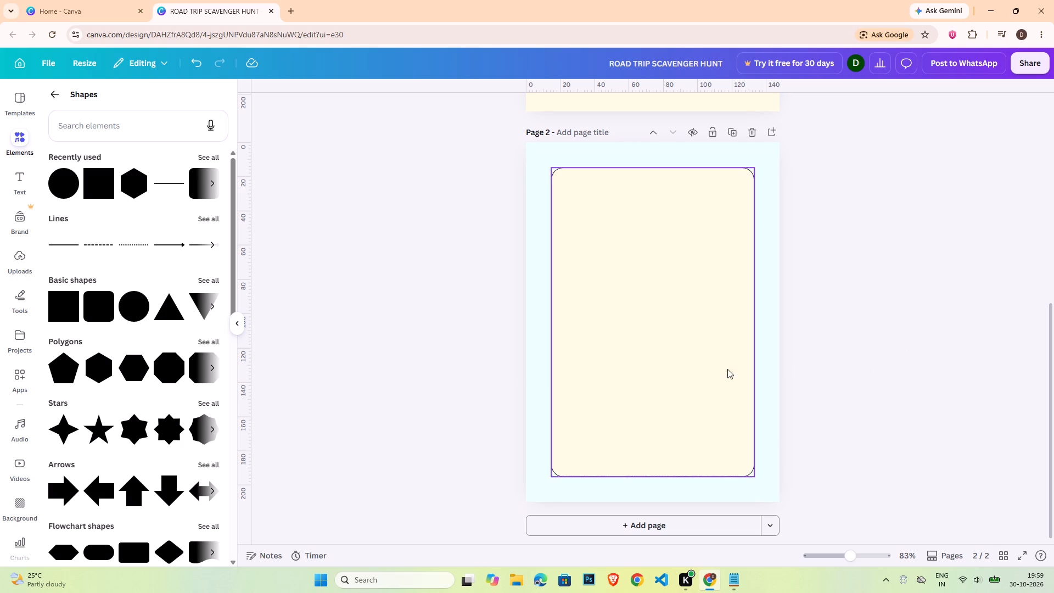
pyautogui.click(857, 365)
# Copy the ROAD TRIP SCAVENGER HUNT title text from page 1 and paste it onto page 2.
pyautogui.scroll(2, 859, 325)
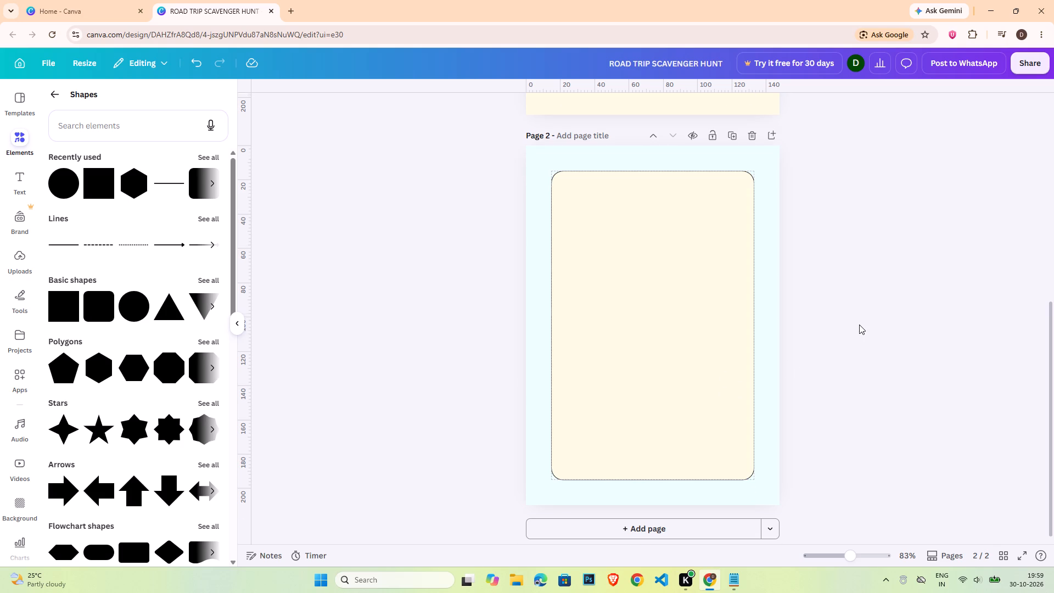
pyautogui.scroll(6, 859, 325)
pyautogui.click(682, 177)
pyautogui.hotkey('ctrl', 'c')
pyautogui.scroll(-3, 912, 357)
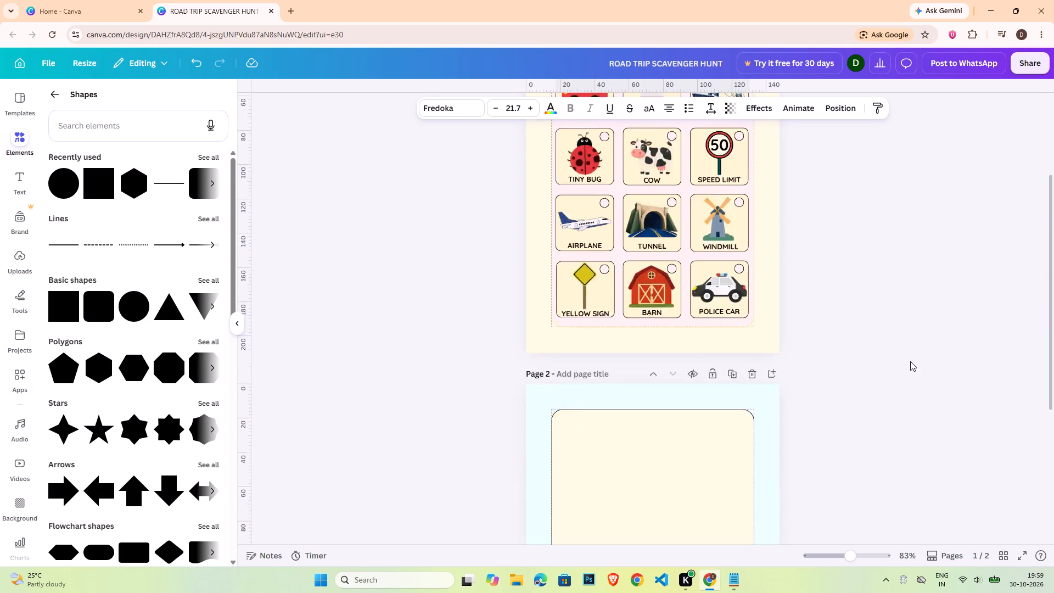
pyautogui.scroll(-4, 910, 361)
pyautogui.click(671, 384)
pyautogui.hotkey('ctrl', 'v')
# Replace the pasted title's text on page 2 with "MY TRAVEL JOURNAL".
pyautogui.doubleClick(662, 192)
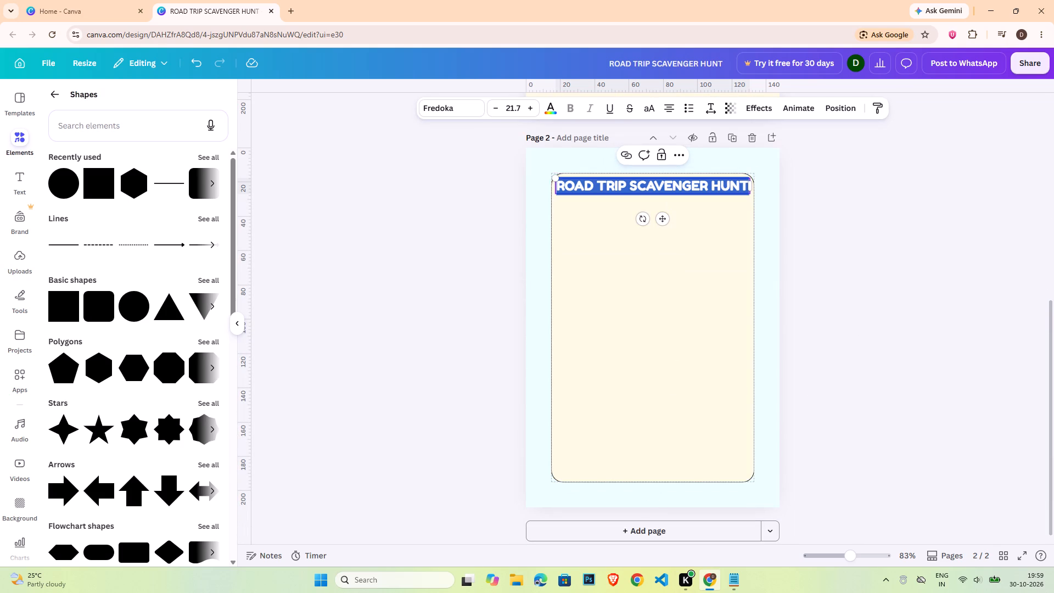
pyautogui.hotkey('shift', 'm')
pyautogui.hotkey('shift', 'y')
pyautogui.hotkey('shift', 'space')
pyautogui.hotkey('shift', 't')
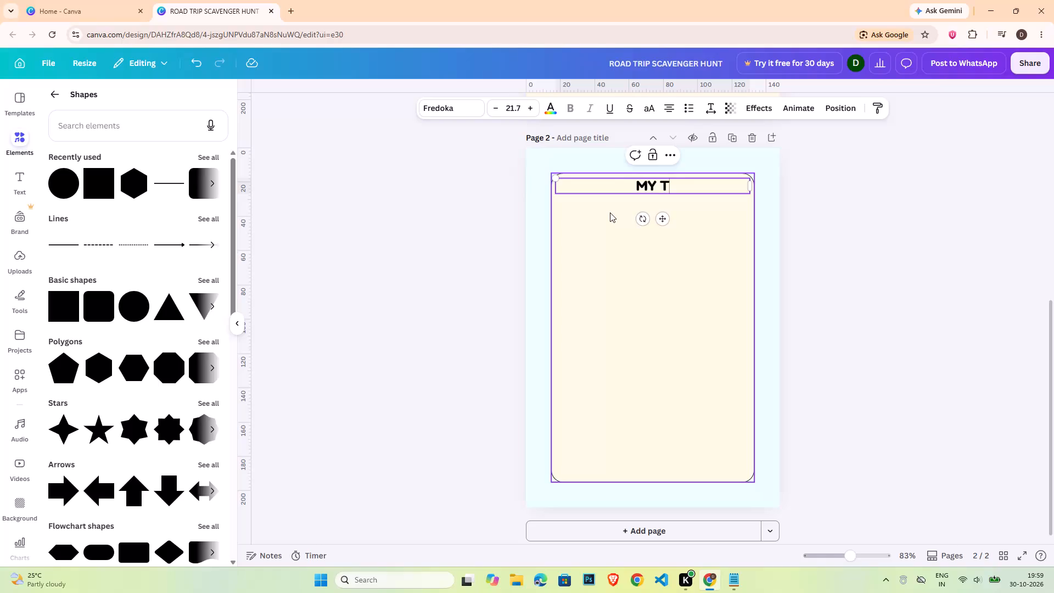
pyautogui.write('RAVEL')
pyautogui.hotkey('shift', 'space')
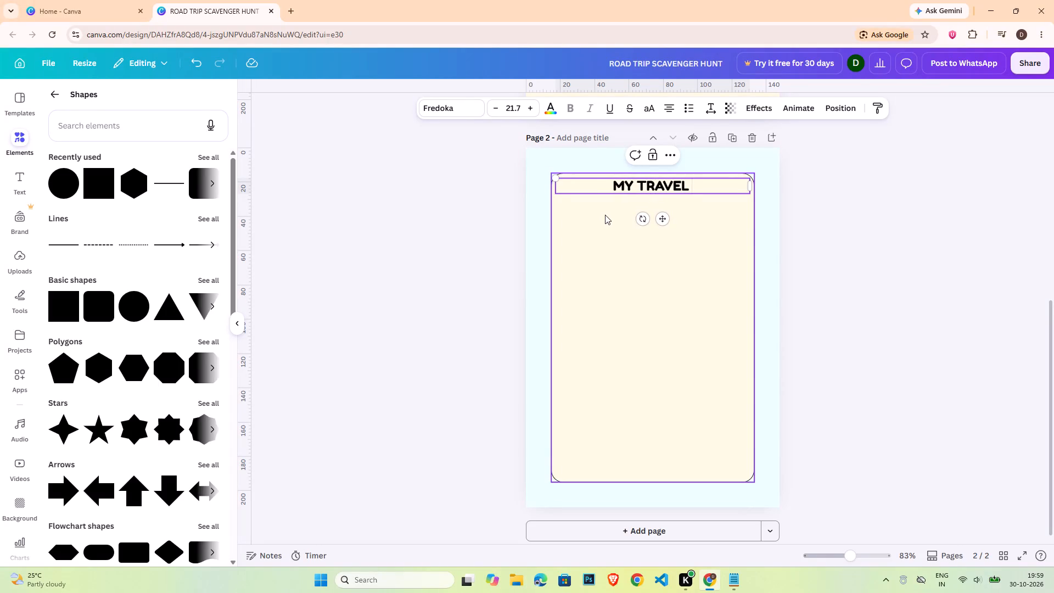
pyautogui.hotkey('shift', 'j')
pyautogui.write('OURNA')
pyautogui.hotkey('shift', 'l')
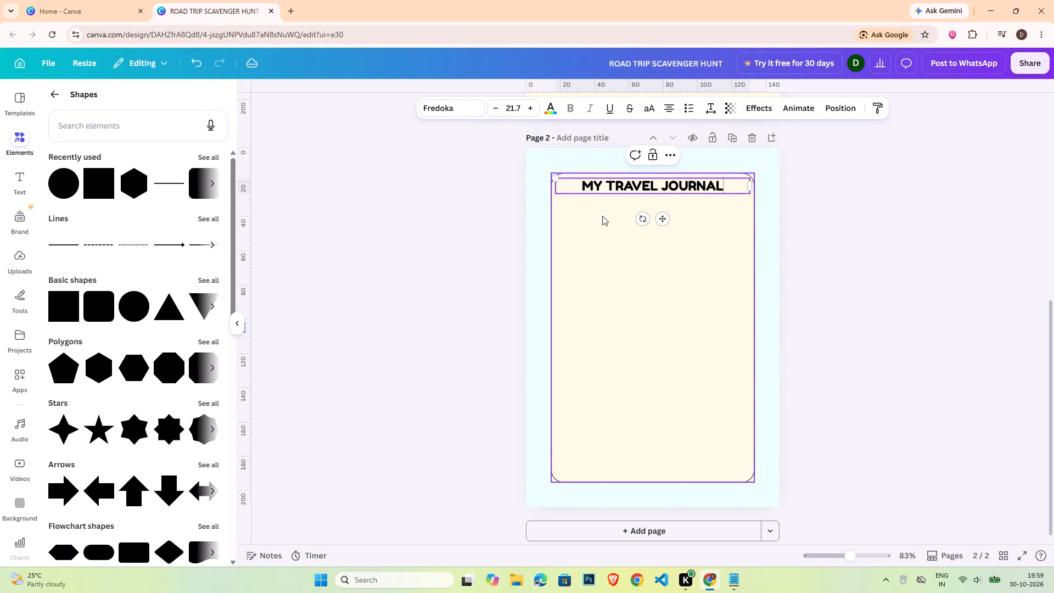
# Narrow the MY TRAVEL JOURNAL text box to fit its words, then enlarge the title to about size 28.4.
pyautogui.moveTo(752, 184); pyautogui.dragTo(704, 182)
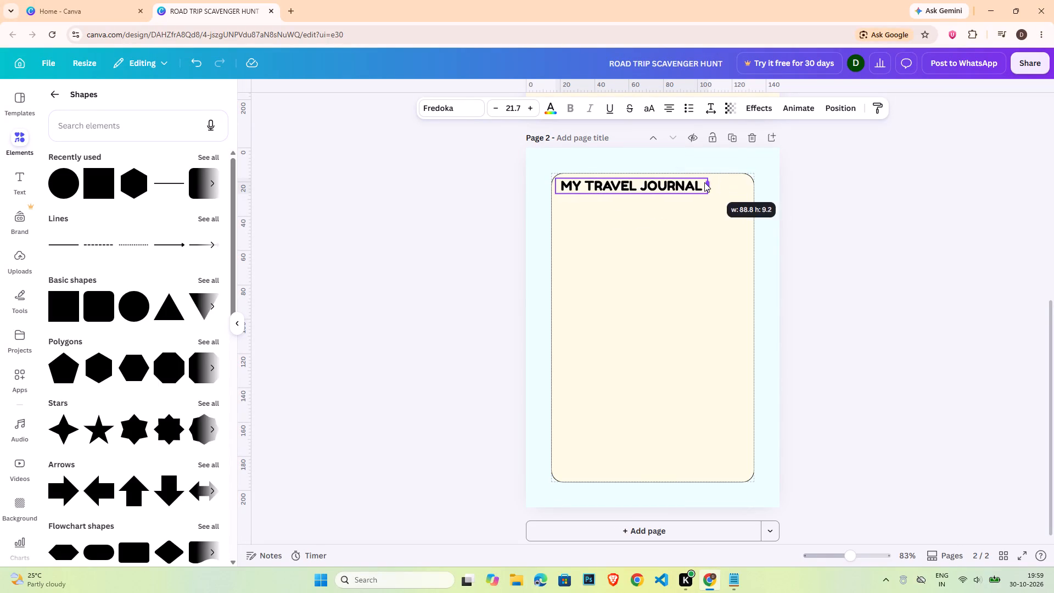
pyautogui.moveTo(704, 182); pyautogui.dragTo(702, 182)
pyautogui.moveTo(700, 195); pyautogui.dragTo(719, 200)
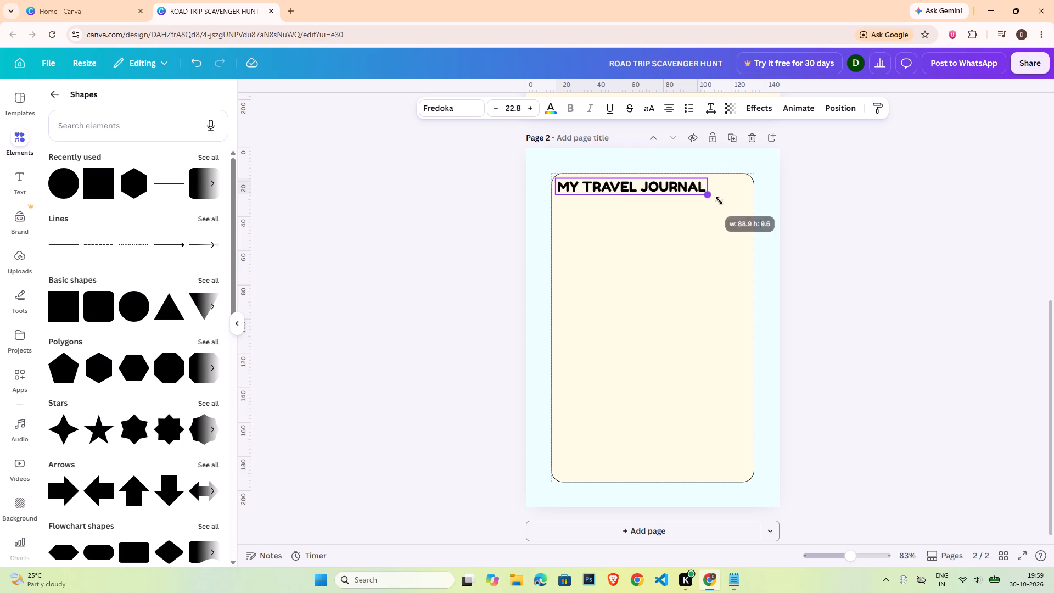
pyautogui.moveTo(719, 200); pyautogui.dragTo(744, 210)
pyautogui.click(758, 226)
# Align the MY TRAVEL JOURNAL title to the horizontal centre of the cream panel.
pyautogui.click(743, 228)
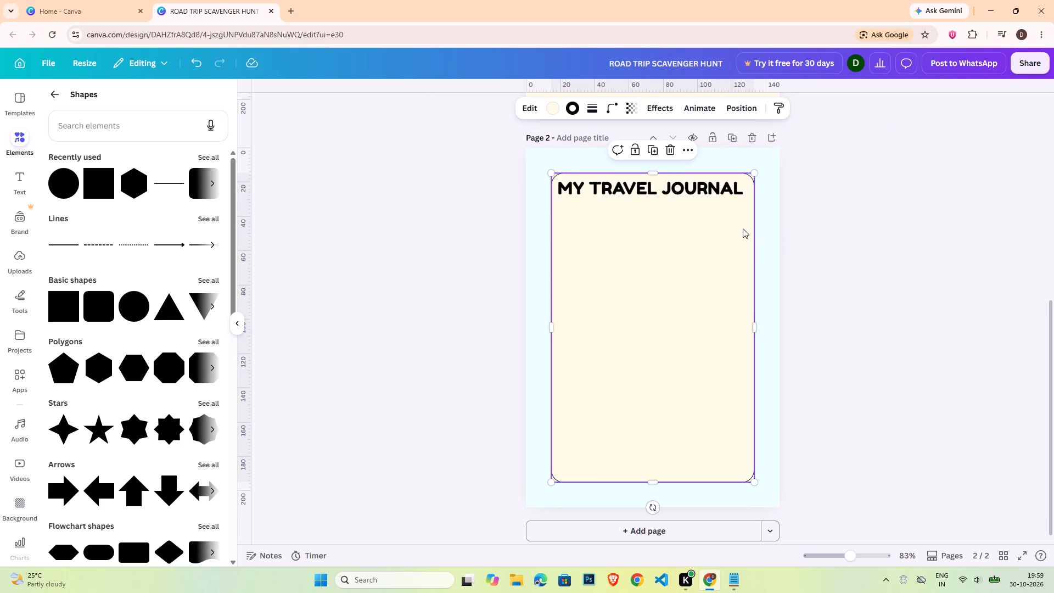
pyautogui.keyDown('shift'); pyautogui.click(706, 190); pyautogui.keyUp('shift')
pyautogui.click(909, 108)
pyautogui.click(887, 114)
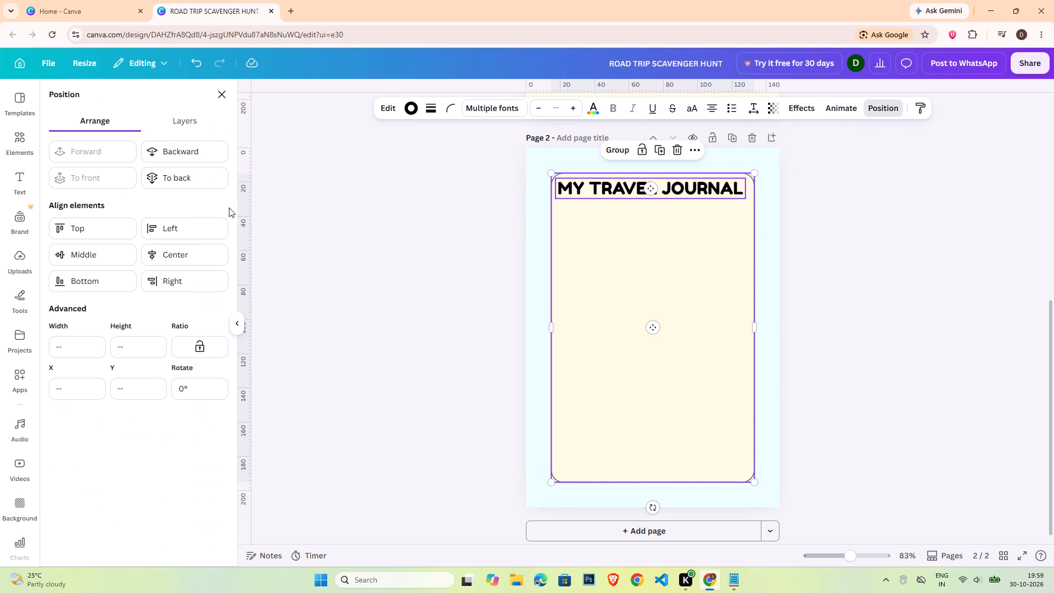
pyautogui.click(201, 249)
pyautogui.doubleClick(878, 271)
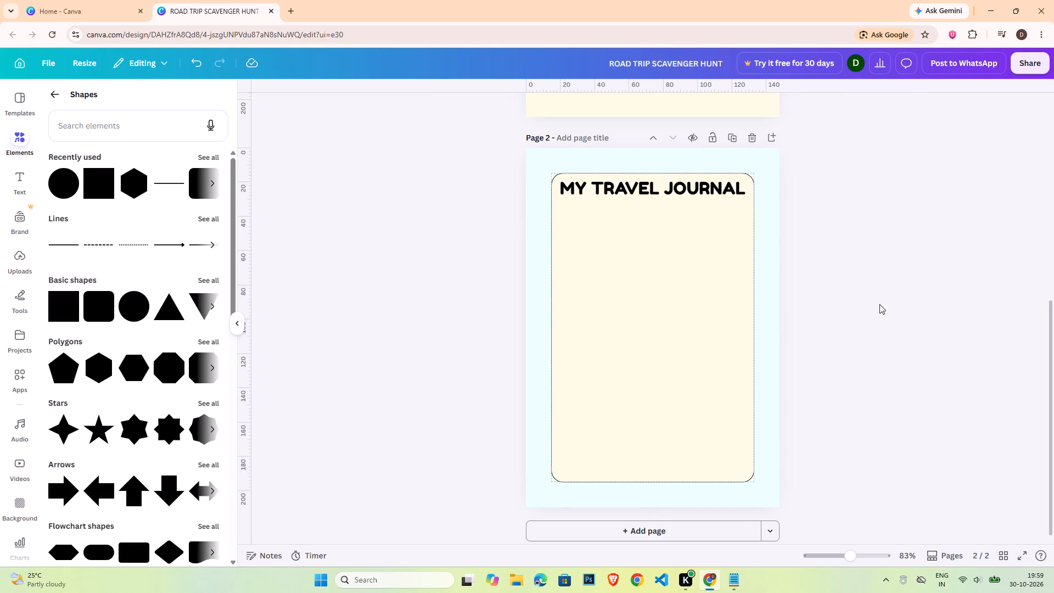
# Find a solid blue "cloud" graphic, add it to page 2, and place it small over the panel's top-right corner.
pyautogui.click(55, 87)
pyautogui.click(110, 111)
pyautogui.click(111, 110)
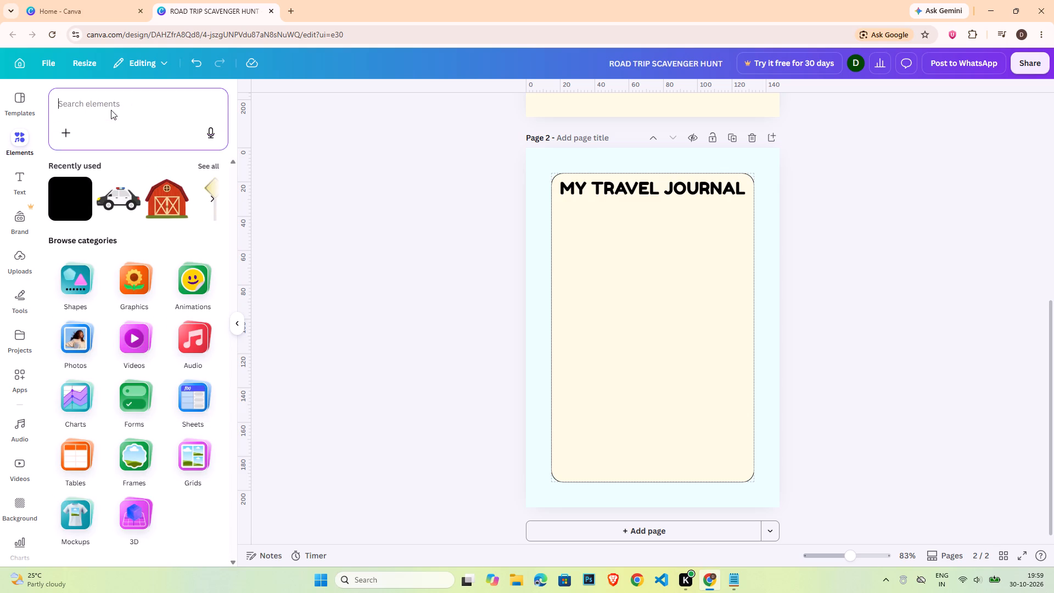
pyautogui.write('cloud')
pyautogui.press('Return')
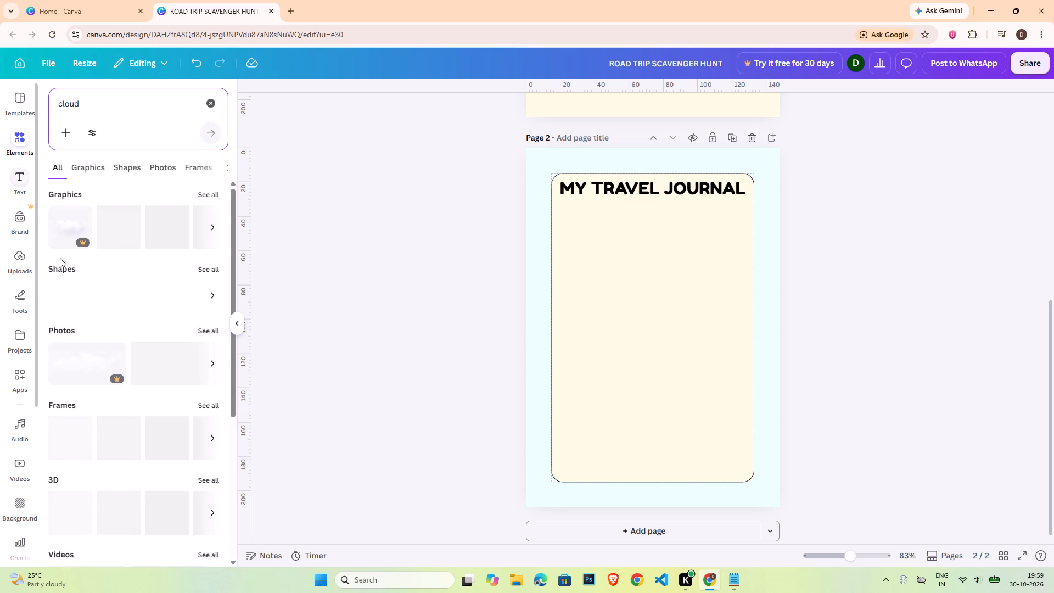
pyautogui.click(205, 195)
pyautogui.click(80, 419)
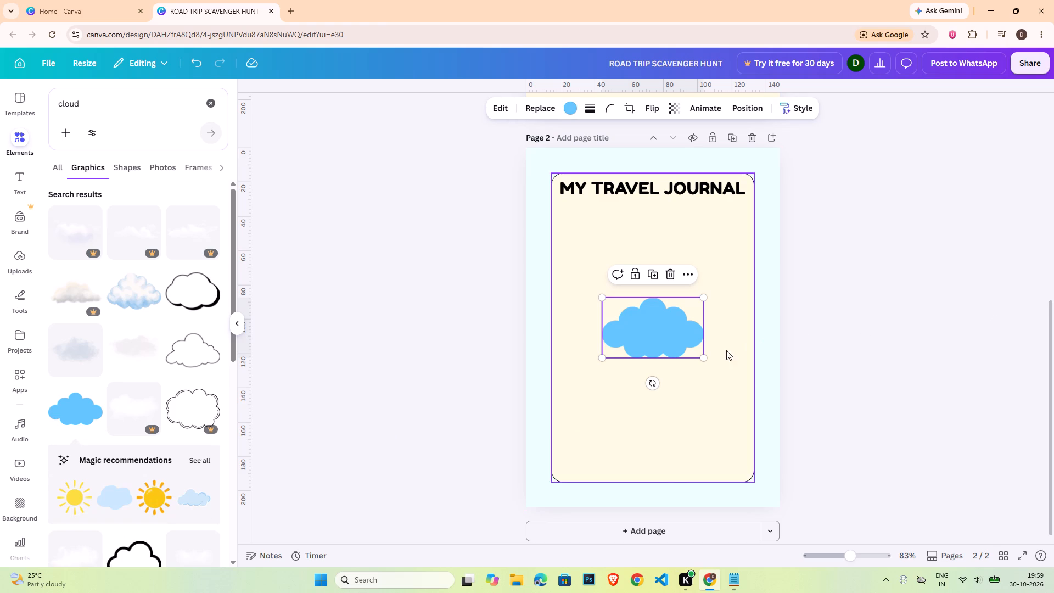
pyautogui.moveTo(706, 355); pyautogui.dragTo(647, 304)
pyautogui.moveTo(615, 309); pyautogui.dragTo(758, 183)
pyautogui.moveTo(781, 194); pyautogui.dragTo(773, 189)
pyautogui.click(763, 183)
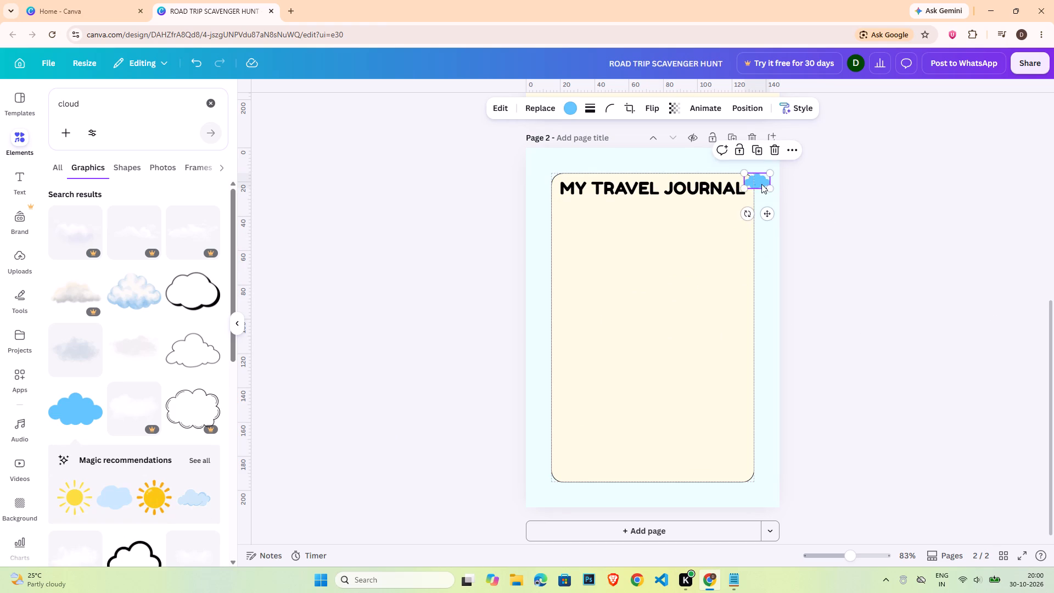
pyautogui.click(825, 227)
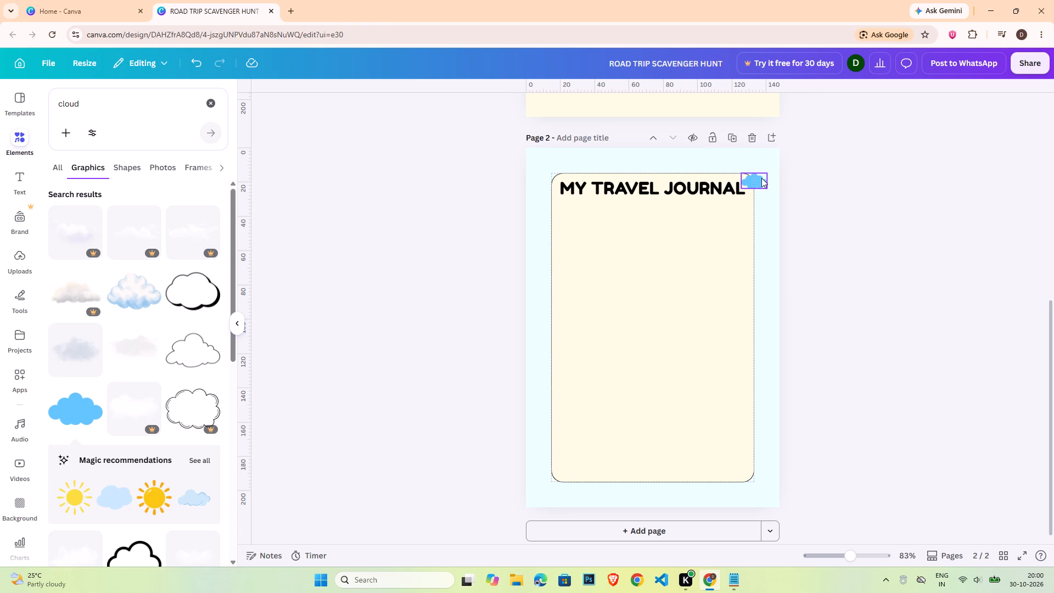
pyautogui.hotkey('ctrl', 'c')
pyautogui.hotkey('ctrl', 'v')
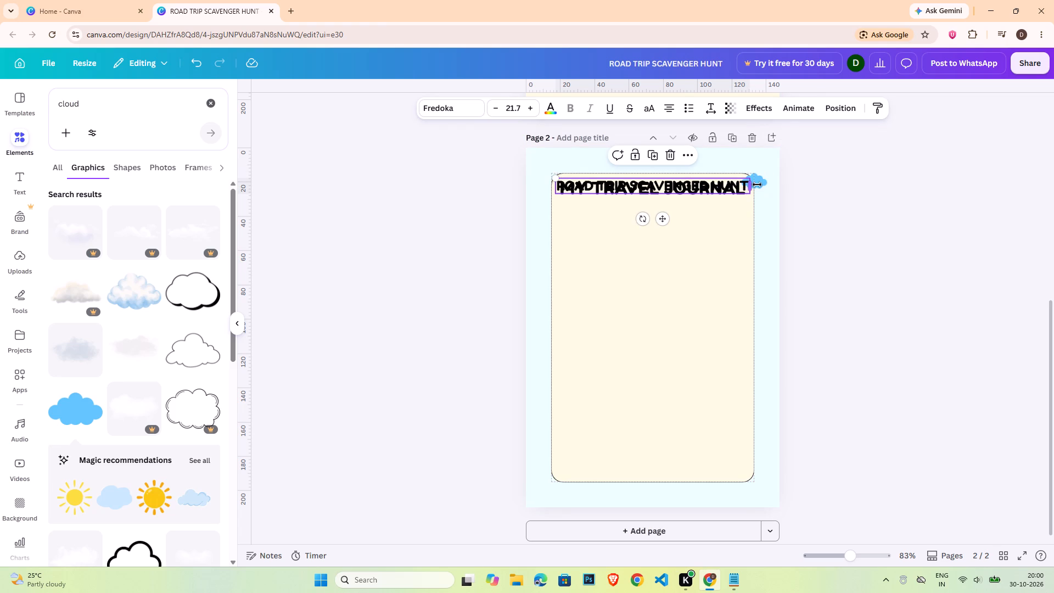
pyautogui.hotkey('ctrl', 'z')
# Duplicate the blue cloud, shrink the copy, and place it across the panel's left edge just below the title.
pyautogui.click(763, 183)
pyautogui.hotkey('ctrl', 'c')
pyautogui.hotkey('ctrl', 'v')
pyautogui.moveTo(763, 183); pyautogui.dragTo(701, 210)
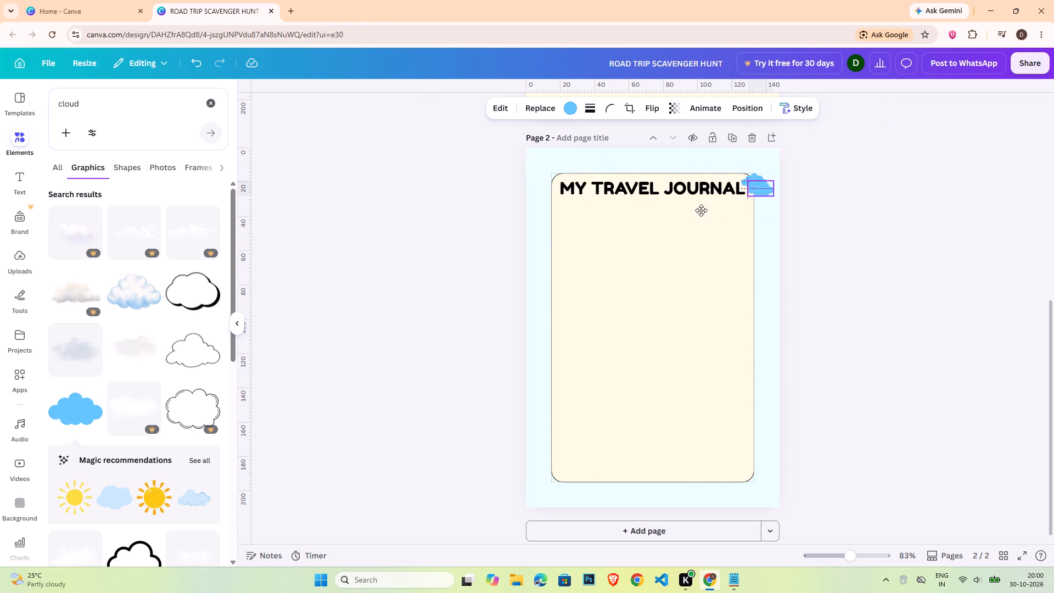
pyautogui.moveTo(701, 210); pyautogui.dragTo(548, 199)
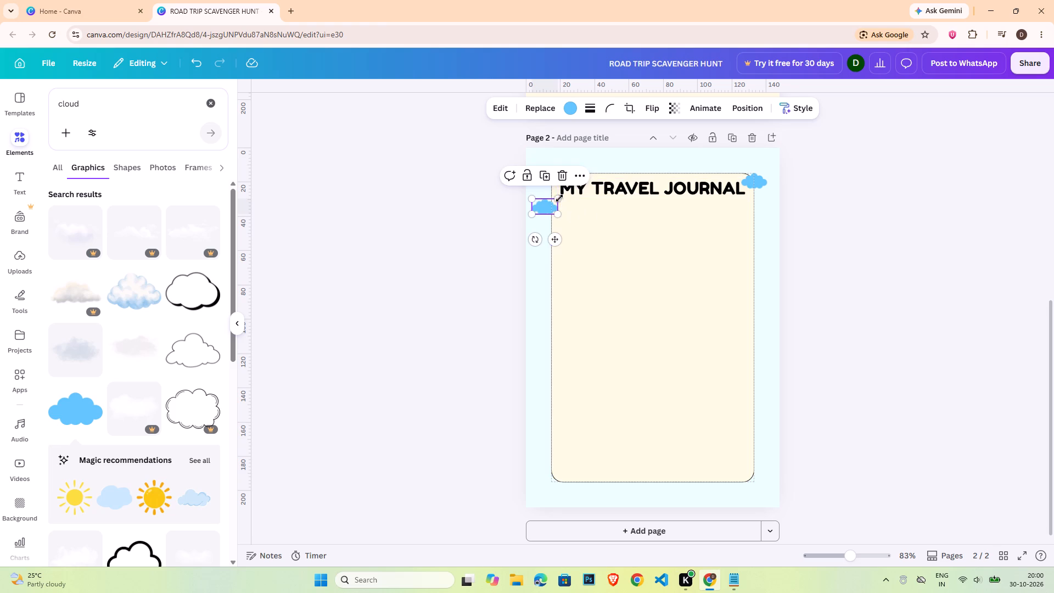
pyautogui.moveTo(559, 198); pyautogui.dragTo(553, 202)
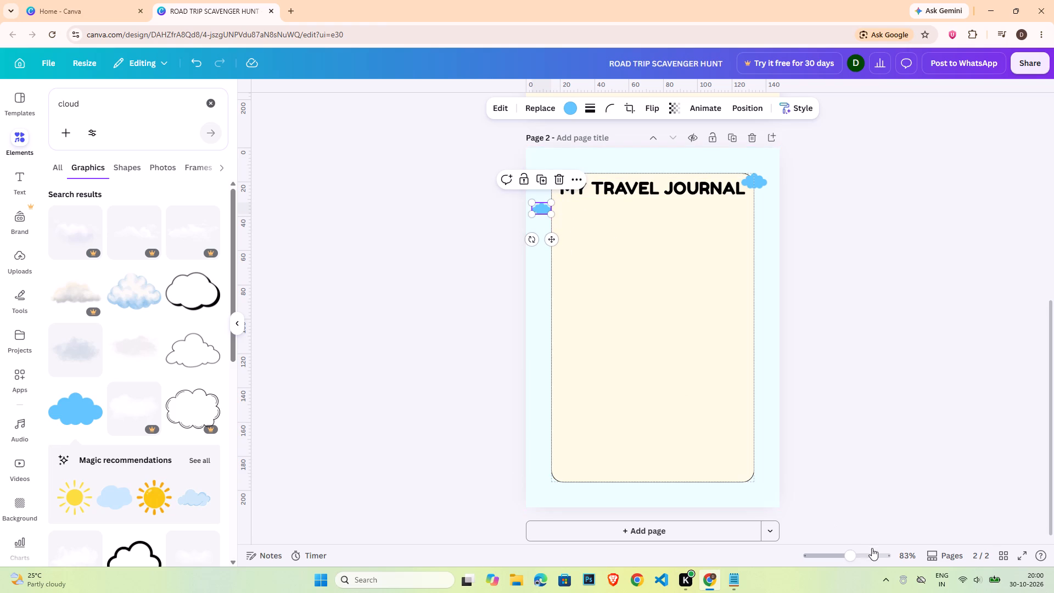
pyautogui.click(872, 555)
pyautogui.scroll(9, 445, 406)
pyautogui.scroll(-3, 383, 440)
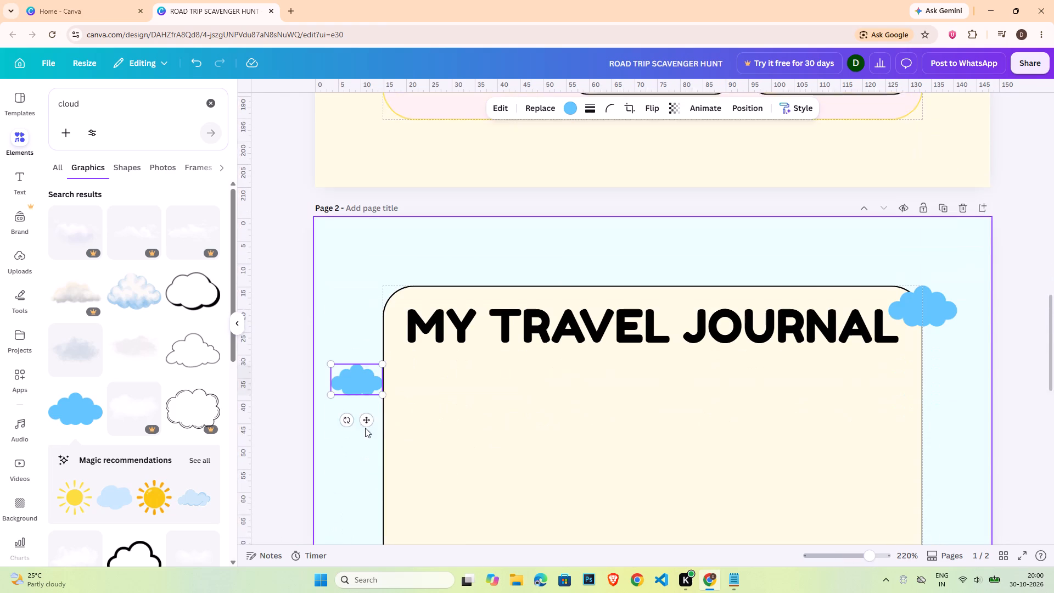
pyautogui.moveTo(357, 362); pyautogui.dragTo(380, 359)
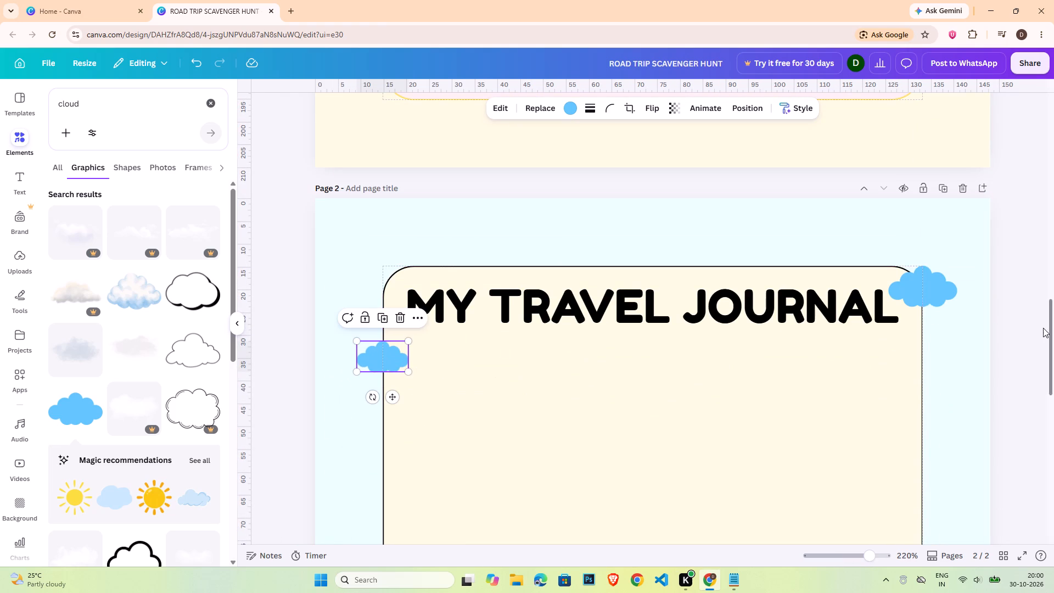
pyautogui.click(1005, 288)
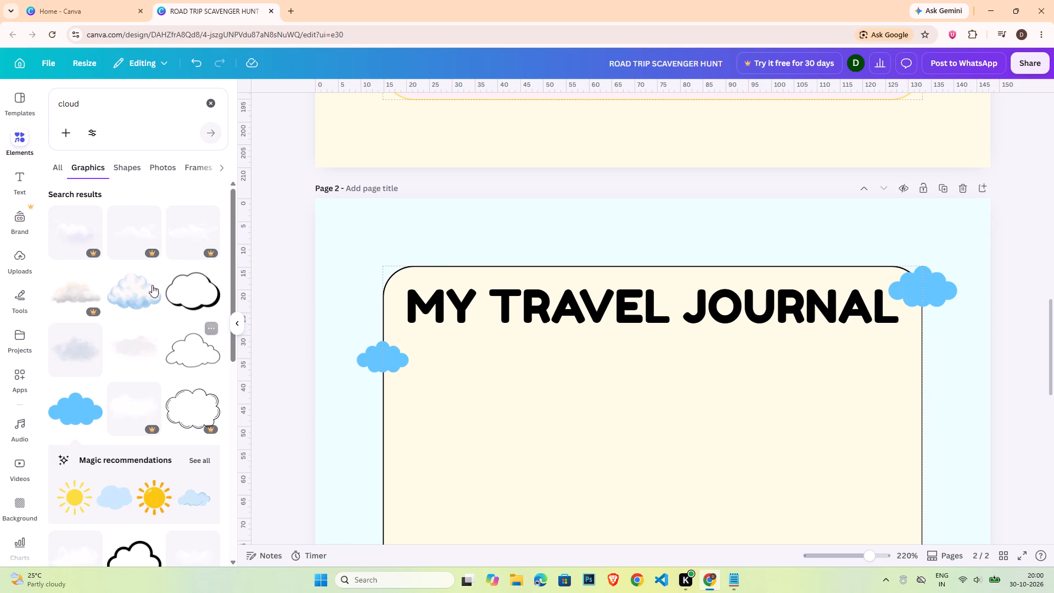
# Find a rounded solid yellow "star" graphic, add it to page 2, and place it reduced in size below the title's left half.
pyautogui.doubleClick(87, 102)
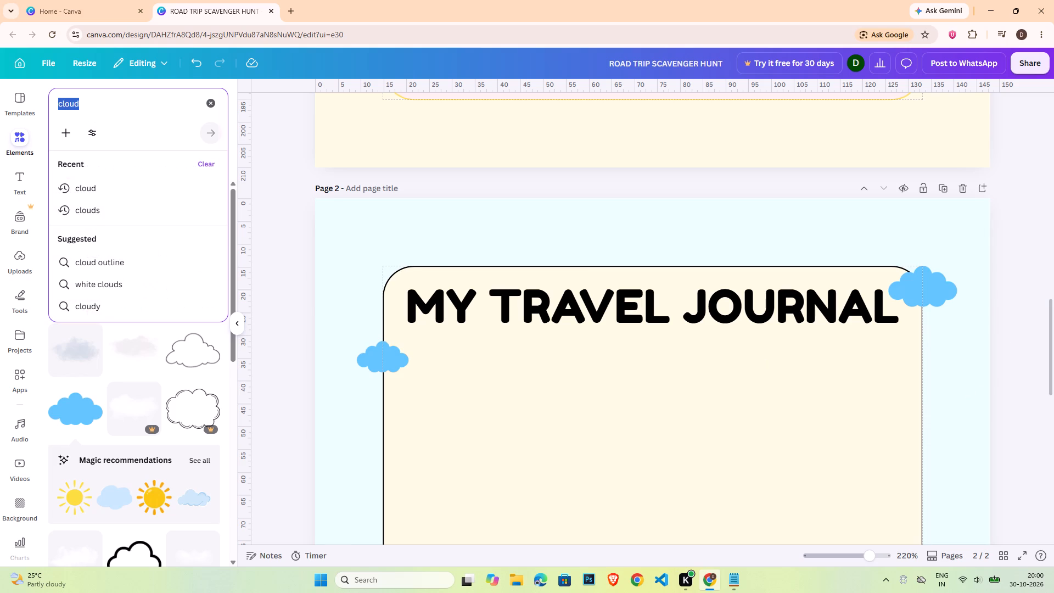
pyautogui.write('star')
pyautogui.press('Return')
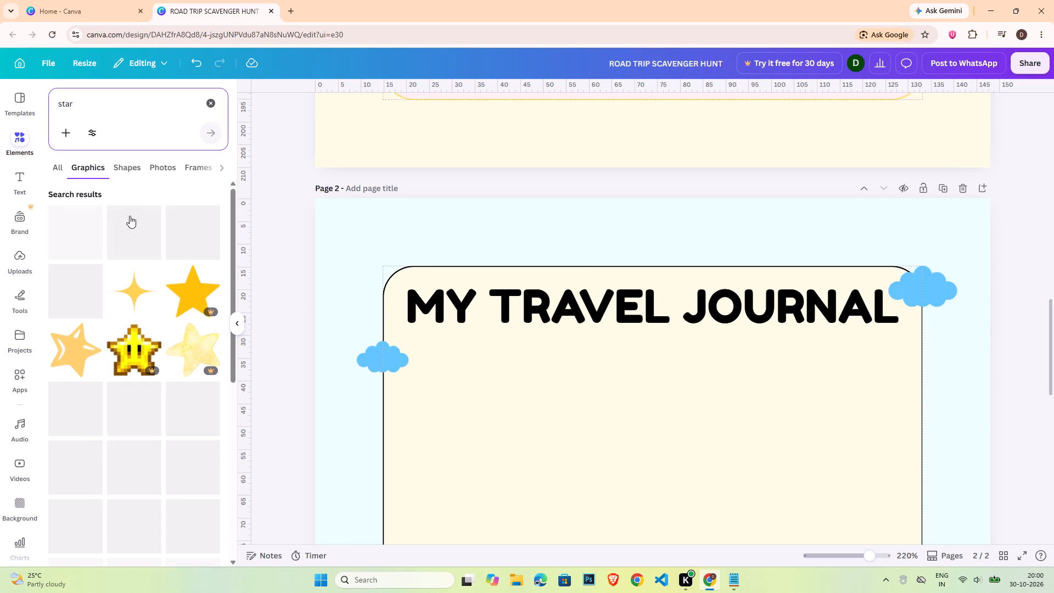
pyautogui.click(79, 251)
pyautogui.scroll(-3, 722, 430)
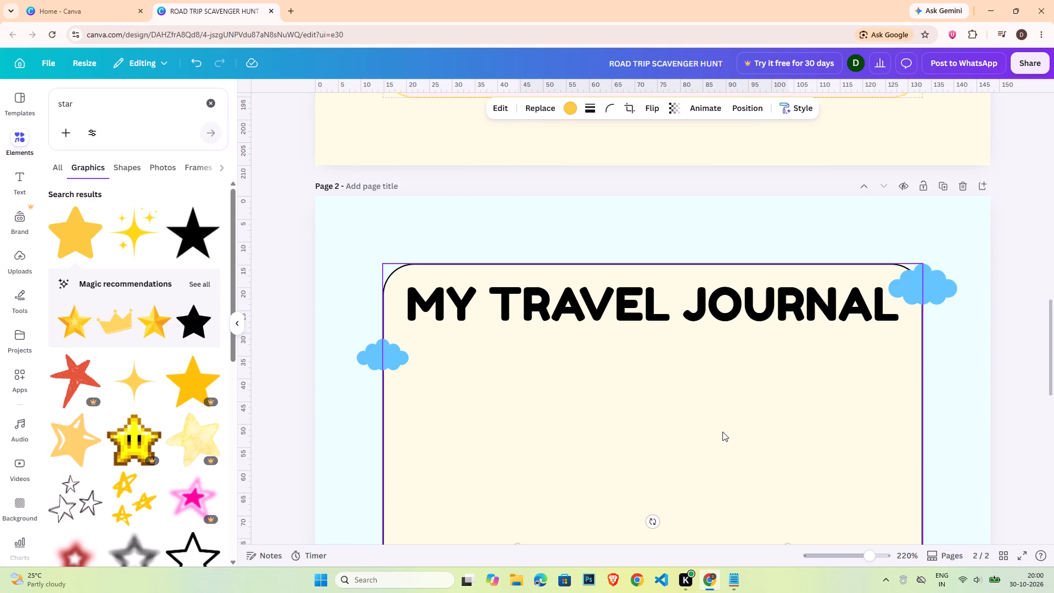
pyautogui.moveTo(791, 384); pyautogui.dragTo(611, 485)
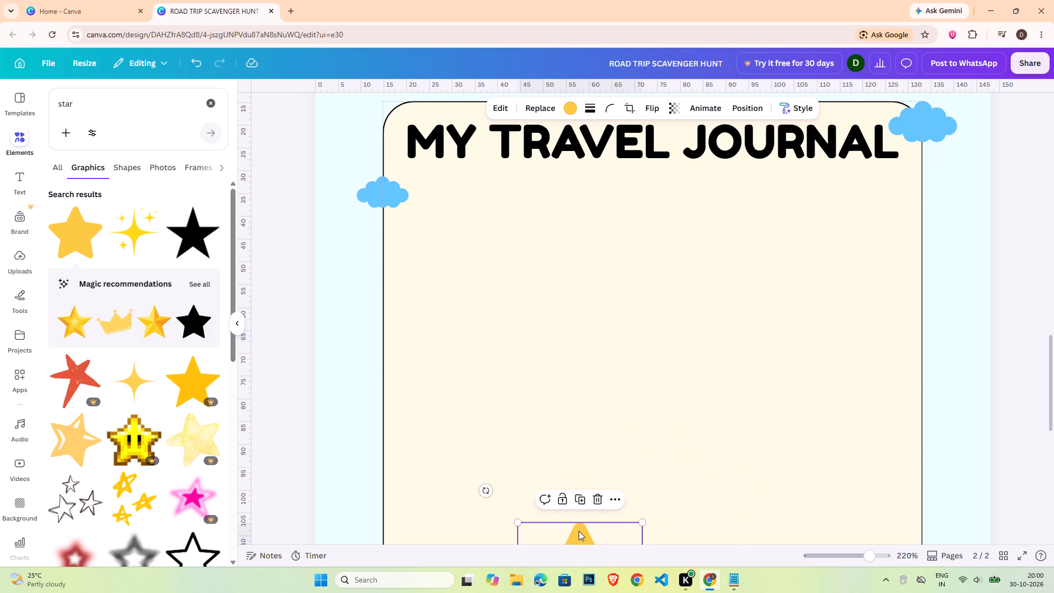
pyautogui.moveTo(579, 531); pyautogui.dragTo(502, 228)
pyautogui.scroll(3, 547, 293)
pyautogui.moveTo(516, 422); pyautogui.dragTo(444, 339)
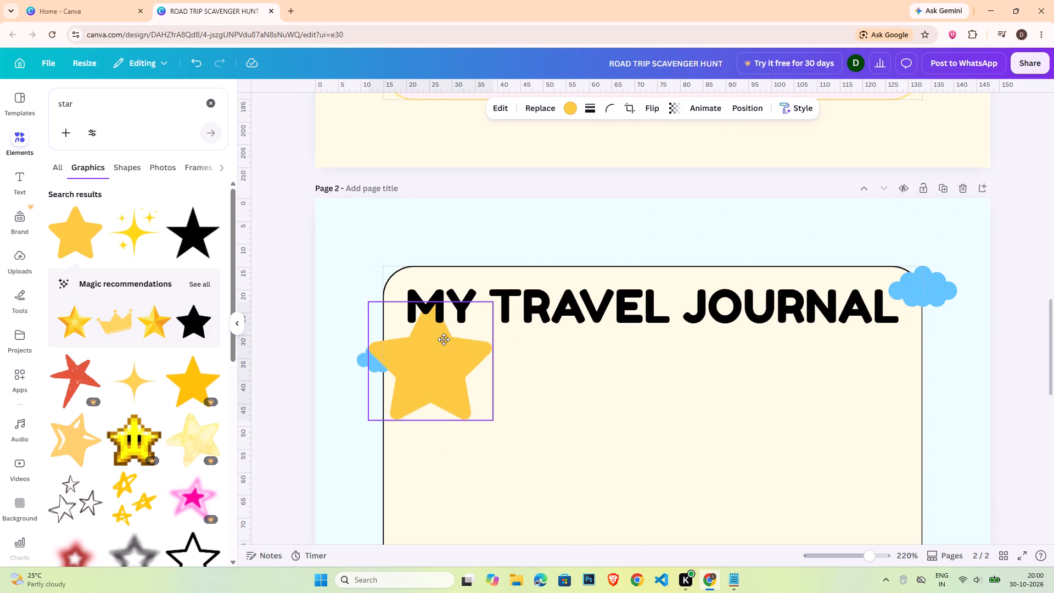
pyautogui.moveTo(444, 339); pyautogui.dragTo(419, 245)
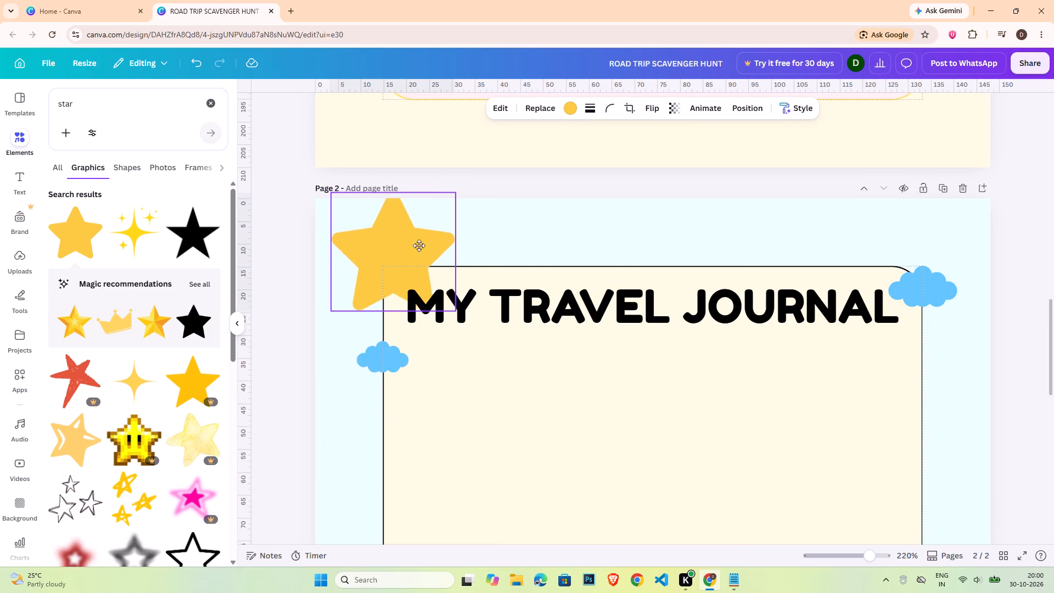
pyautogui.moveTo(419, 245); pyautogui.dragTo(527, 395)
# Move the MY TRAVEL JOURNAL title slightly lower inside the cream panel.
pyautogui.moveTo(635, 315); pyautogui.dragTo(636, 321)
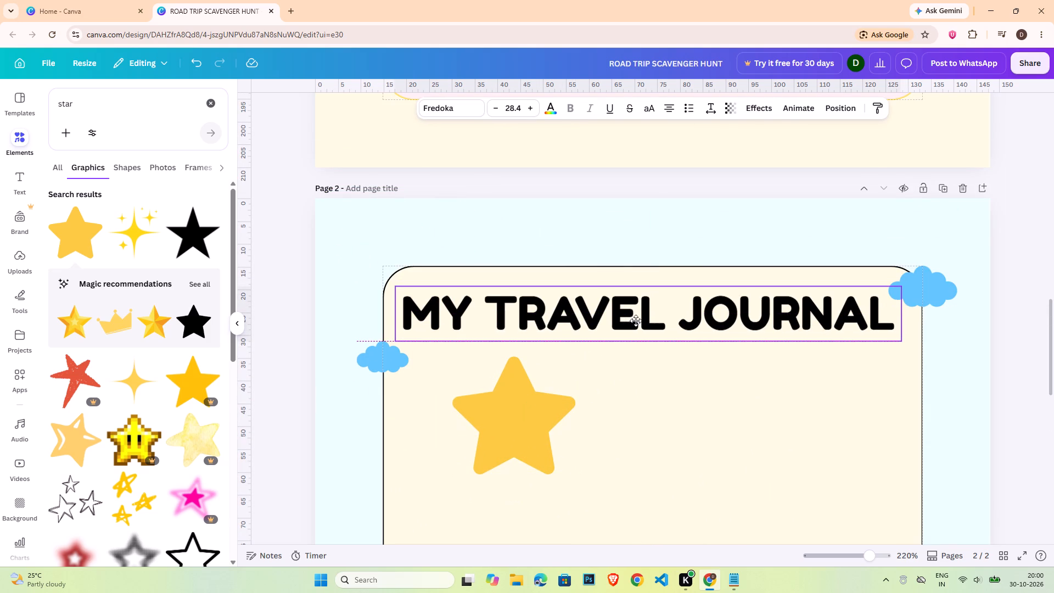
pyautogui.moveTo(636, 321); pyautogui.dragTo(638, 335)
# Shrink the yellow star to a small accent and place it just inside the cream panel's top-left corner, above the title's start.
pyautogui.click(517, 432)
pyautogui.moveTo(580, 357); pyautogui.dragTo(514, 441)
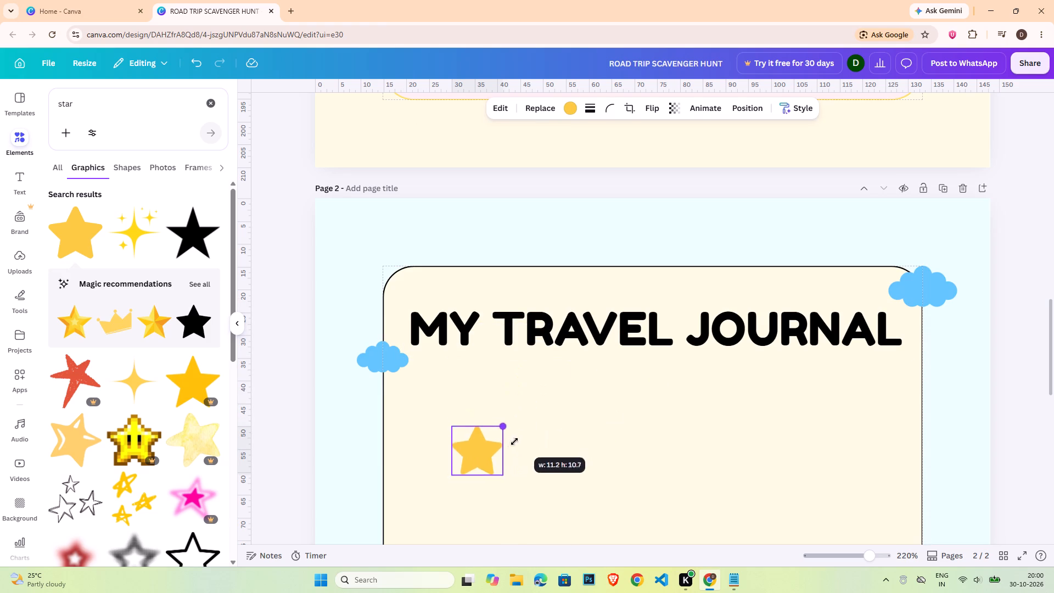
pyautogui.moveTo(514, 441); pyautogui.dragTo(495, 463)
pyautogui.moveTo(464, 462); pyautogui.dragTo(414, 290)
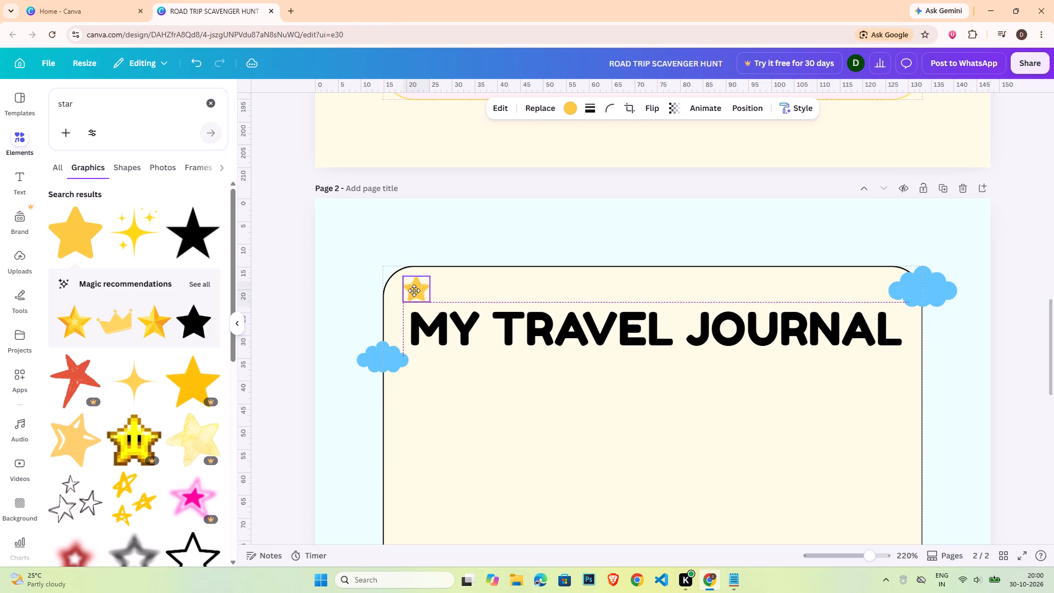
pyautogui.moveTo(414, 290); pyautogui.dragTo(397, 298)
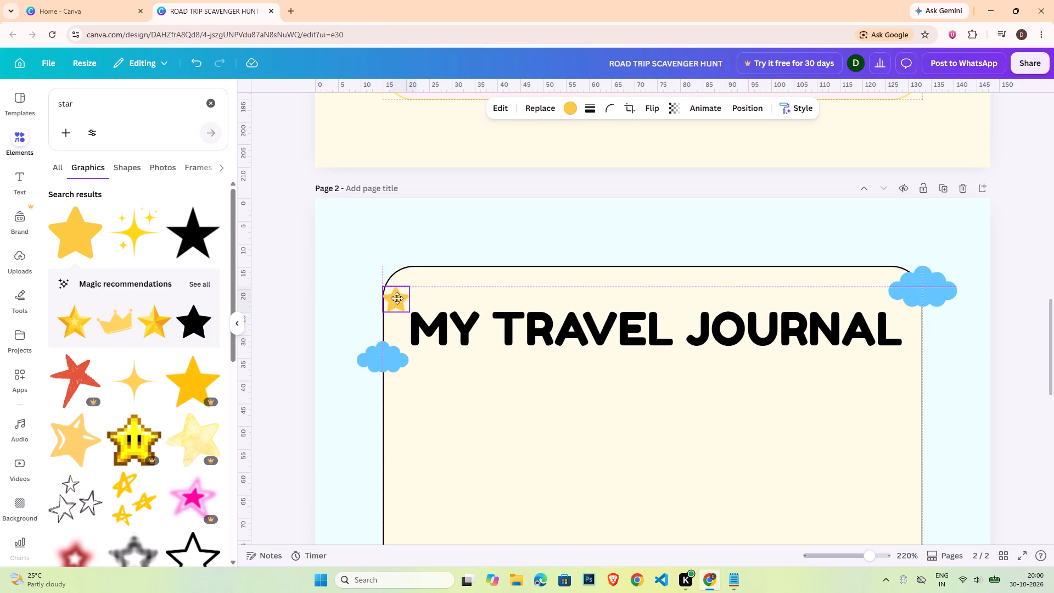
pyautogui.moveTo(397, 298); pyautogui.dragTo(399, 298)
# Duplicate the corner star, shrink the copy to about 3 mm, and place it above and right of the original.
pyautogui.hotkey('ctrl', 'c')
pyautogui.hotkey('ctrl', 'v')
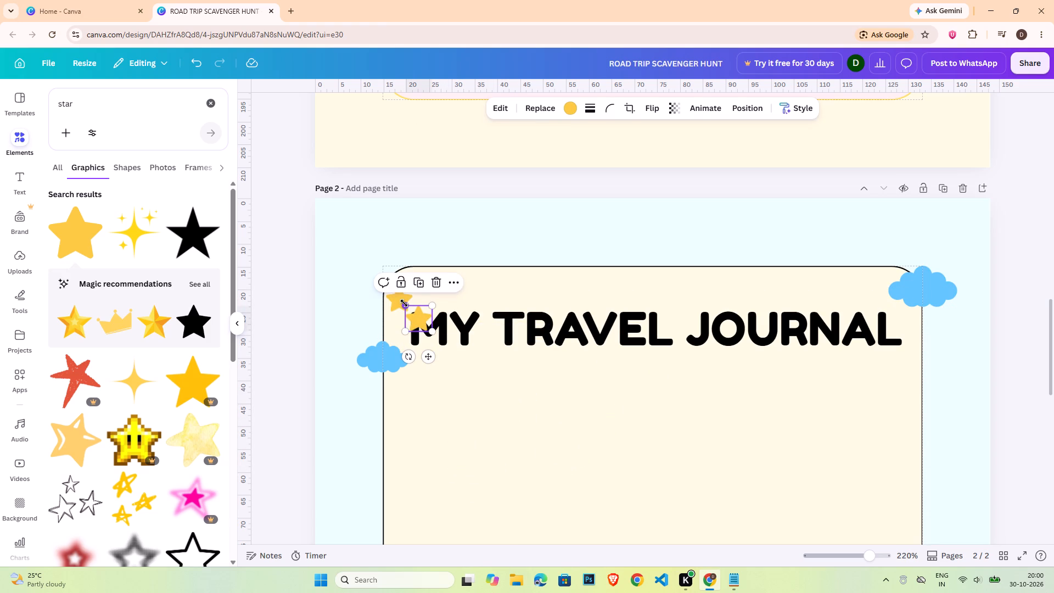
pyautogui.moveTo(415, 321); pyautogui.dragTo(422, 282)
pyautogui.moveTo(442, 266); pyautogui.dragTo(422, 277)
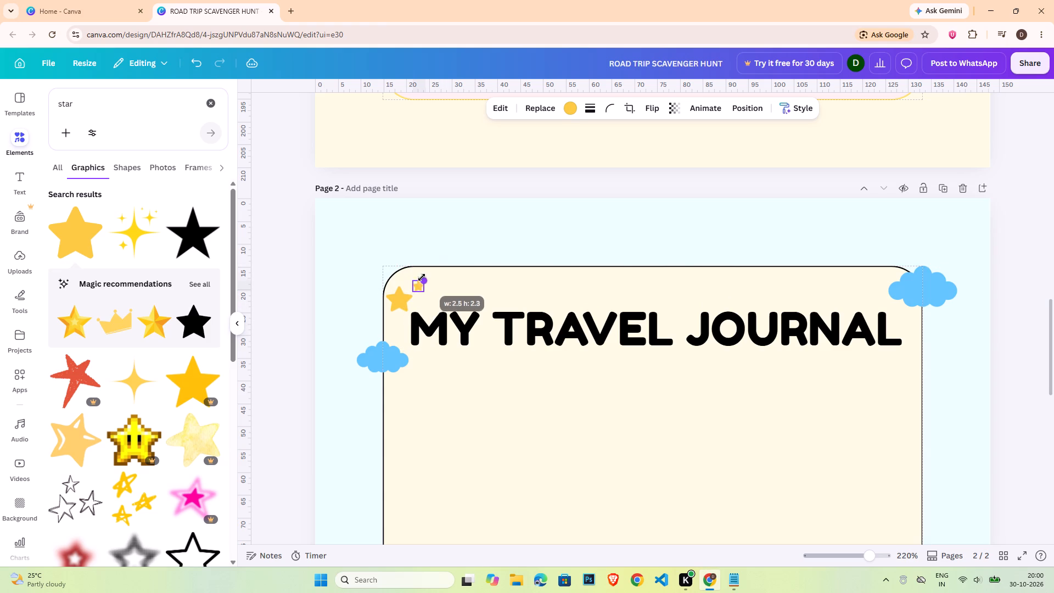
pyautogui.moveTo(422, 277); pyautogui.dragTo(426, 275)
pyautogui.moveTo(431, 315); pyautogui.dragTo(431, 309)
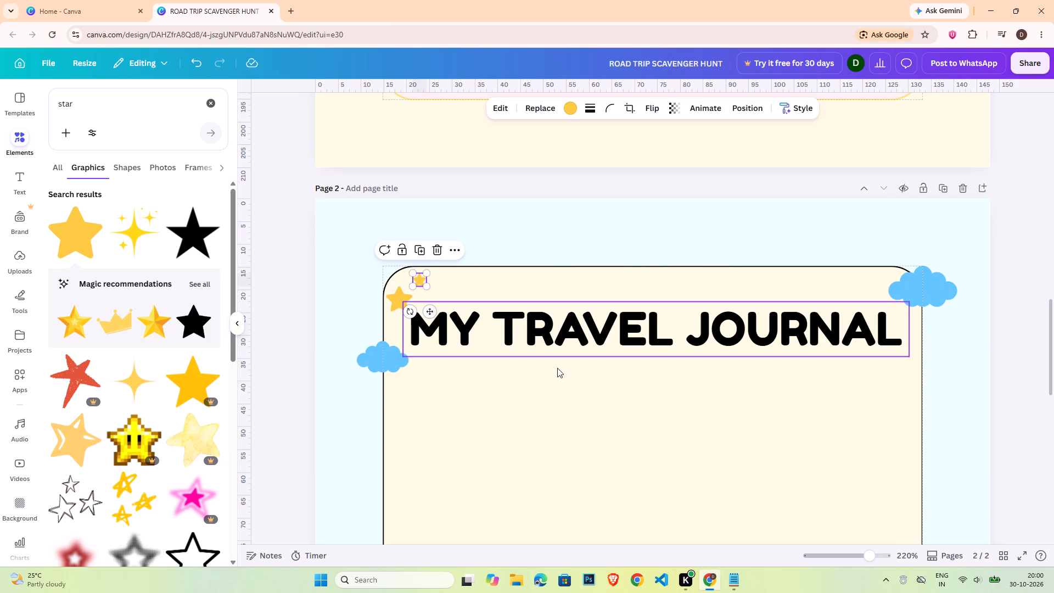
# Duplicate the tiny star and place the copy on the panel's top edge, just left of the large cloud.
pyautogui.hotkey('ctrl', 'c')
pyautogui.hotkey('ctrl', 'v')
pyautogui.moveTo(450, 330); pyautogui.dragTo(764, 315)
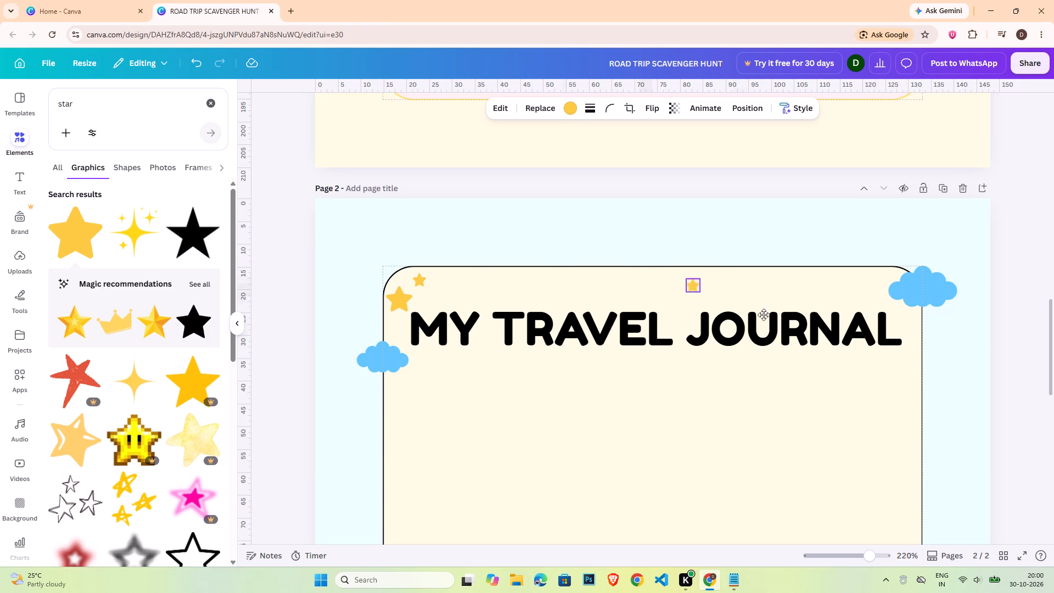
pyautogui.moveTo(764, 315); pyautogui.dragTo(860, 300)
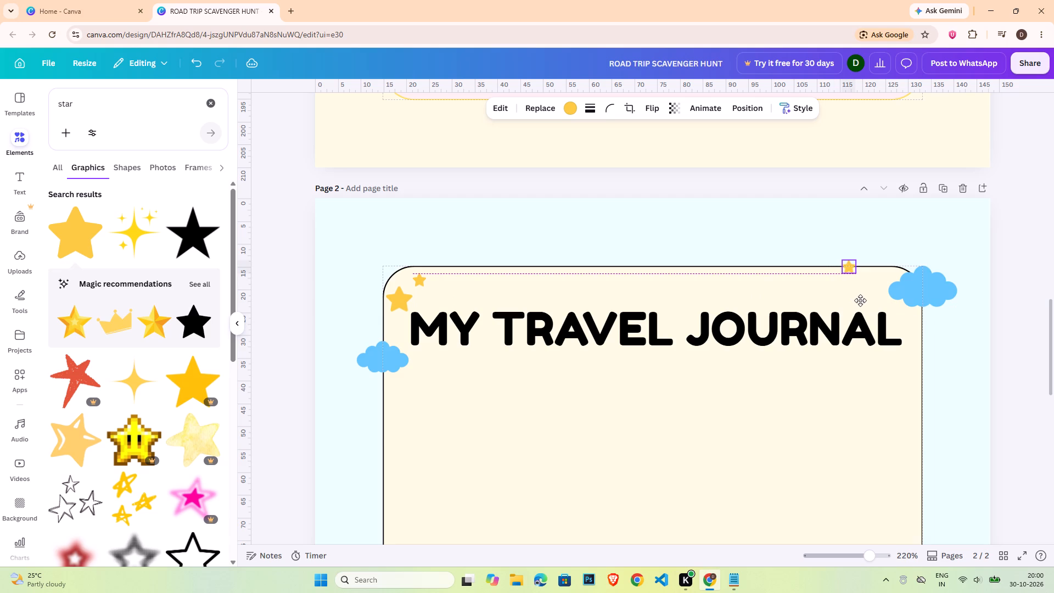
pyautogui.moveTo(860, 300); pyautogui.dragTo(864, 300)
# Duplicate the top-edge star, place the copy on the panel's right edge beside the title's end, and enlarge it.
pyautogui.hotkey('ctrl', 'c')
pyautogui.hotkey('ctrl', 'v')
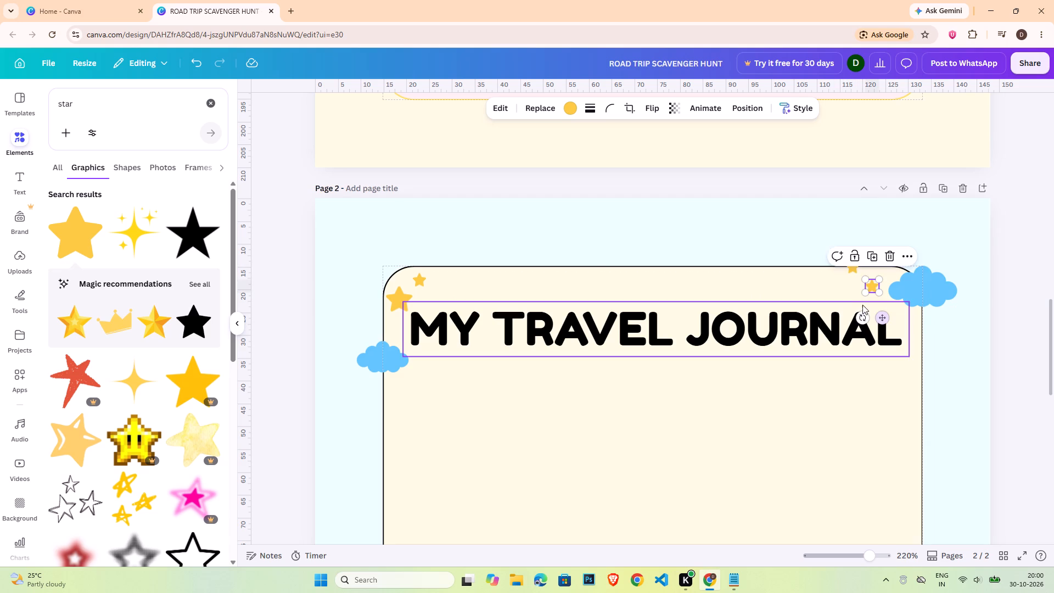
pyautogui.moveTo(881, 315); pyautogui.dragTo(933, 355)
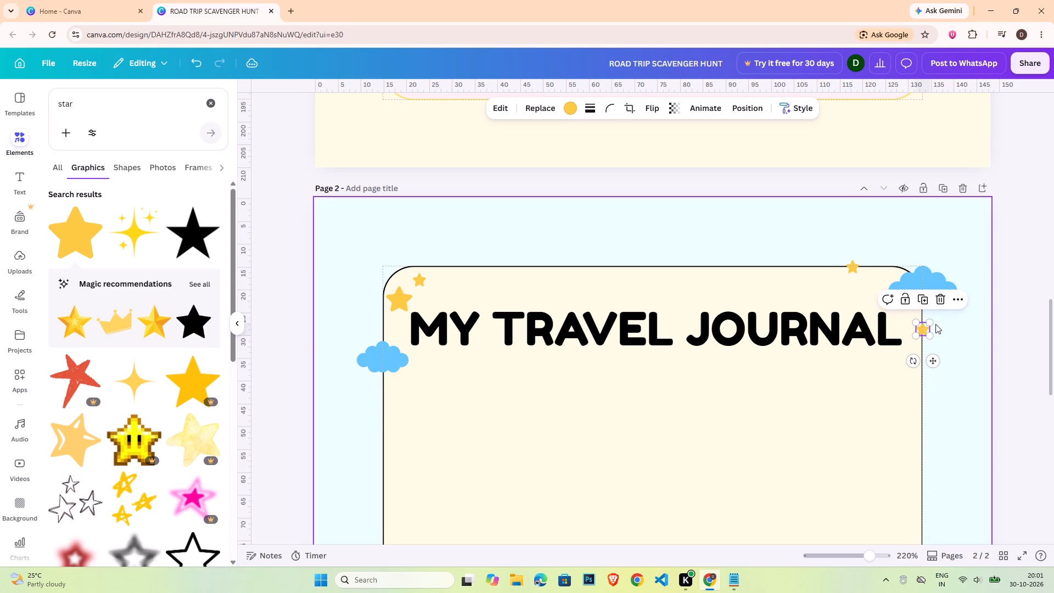
pyautogui.moveTo(933, 324); pyautogui.dragTo(944, 313)
pyautogui.moveTo(932, 323); pyautogui.dragTo(926, 328)
# Duplicate the right-edge star, shrink the copy to about 3 mm, and place it just below the title's last letter.
pyautogui.hotkey('ctrl', 'c')
pyautogui.hotkey('ctrl', 'v')
pyautogui.moveTo(936, 351); pyautogui.dragTo(907, 366)
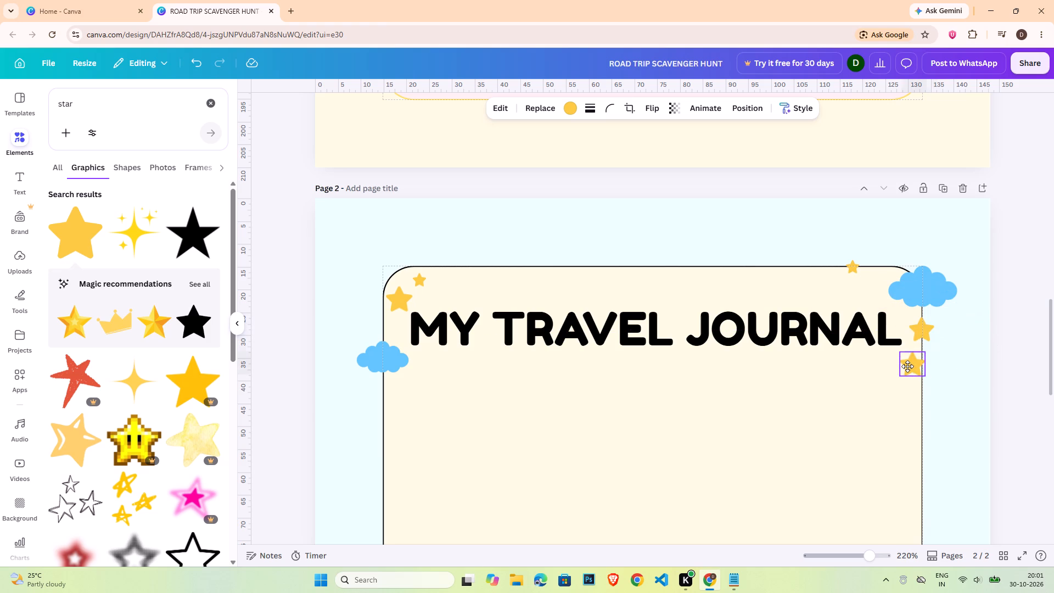
pyautogui.moveTo(907, 366); pyautogui.dragTo(905, 361)
pyautogui.moveTo(925, 345); pyautogui.dragTo(917, 361)
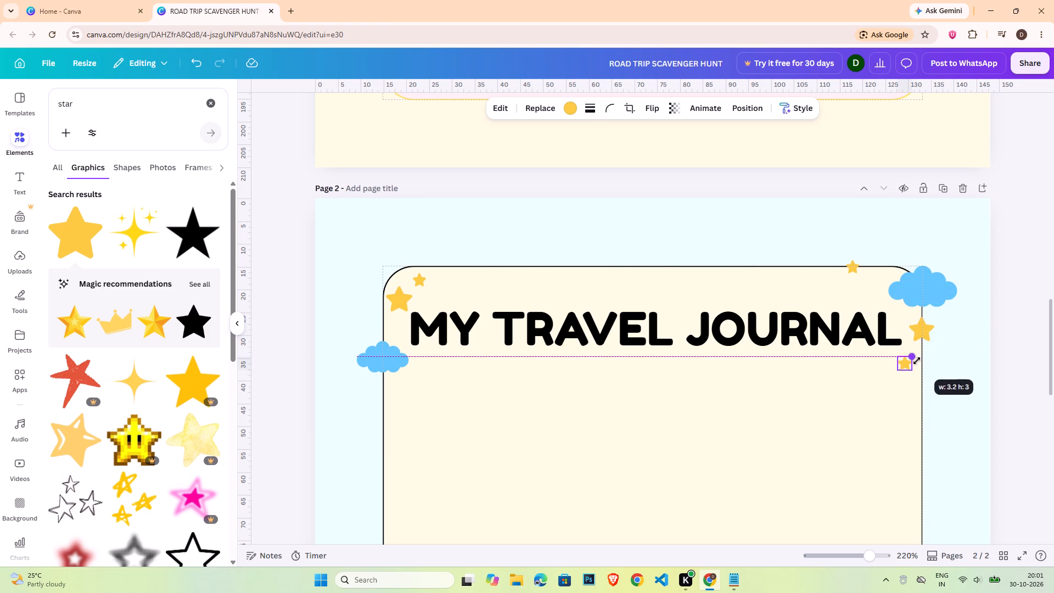
pyautogui.moveTo(917, 361); pyautogui.dragTo(916, 362)
pyautogui.moveTo(913, 393); pyautogui.dragTo(921, 382)
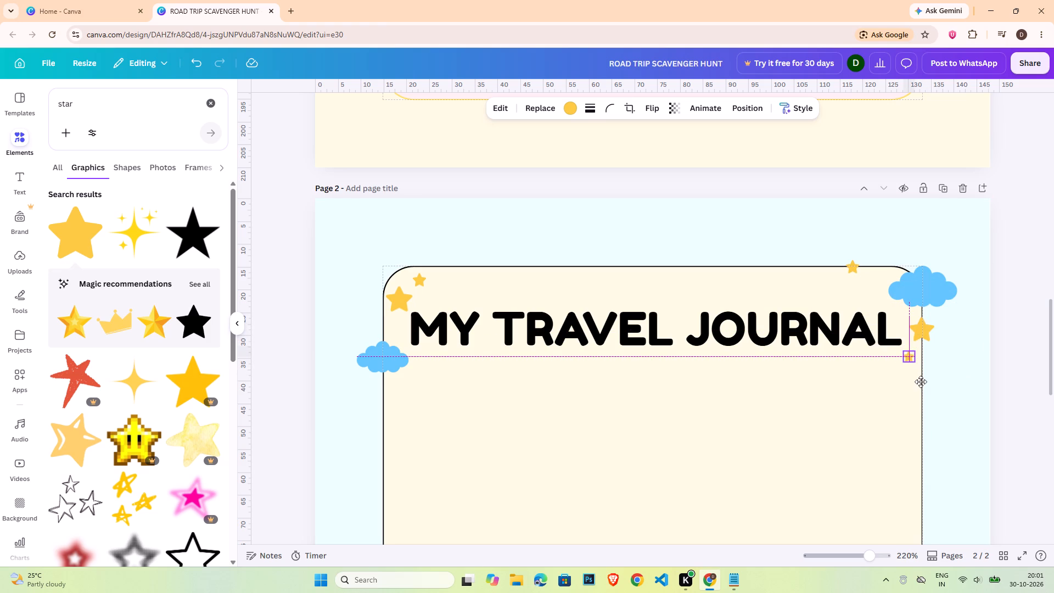
pyautogui.moveTo(921, 382); pyautogui.dragTo(920, 381)
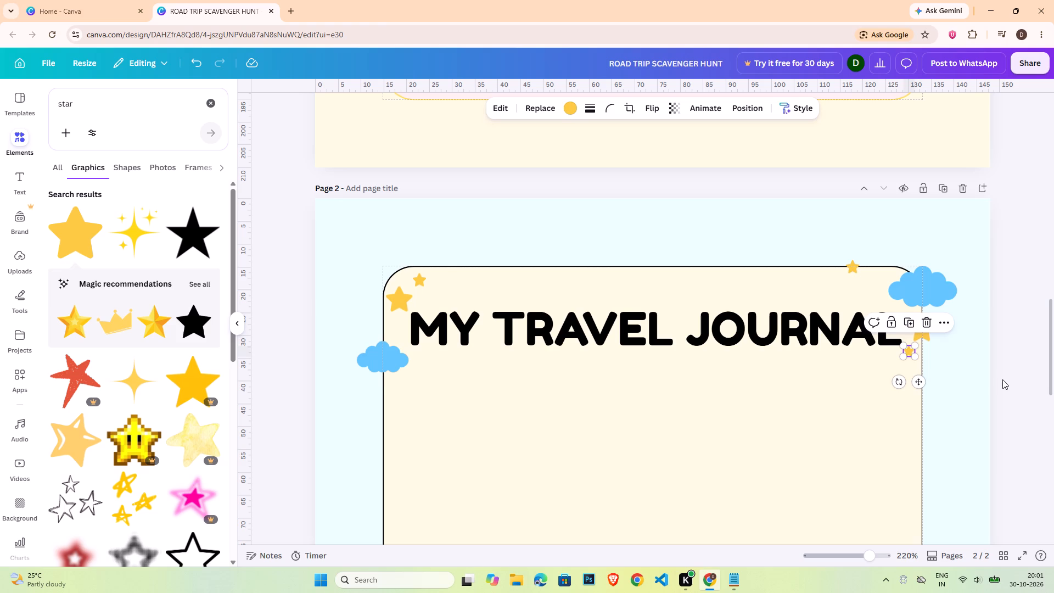
pyautogui.click(1002, 379)
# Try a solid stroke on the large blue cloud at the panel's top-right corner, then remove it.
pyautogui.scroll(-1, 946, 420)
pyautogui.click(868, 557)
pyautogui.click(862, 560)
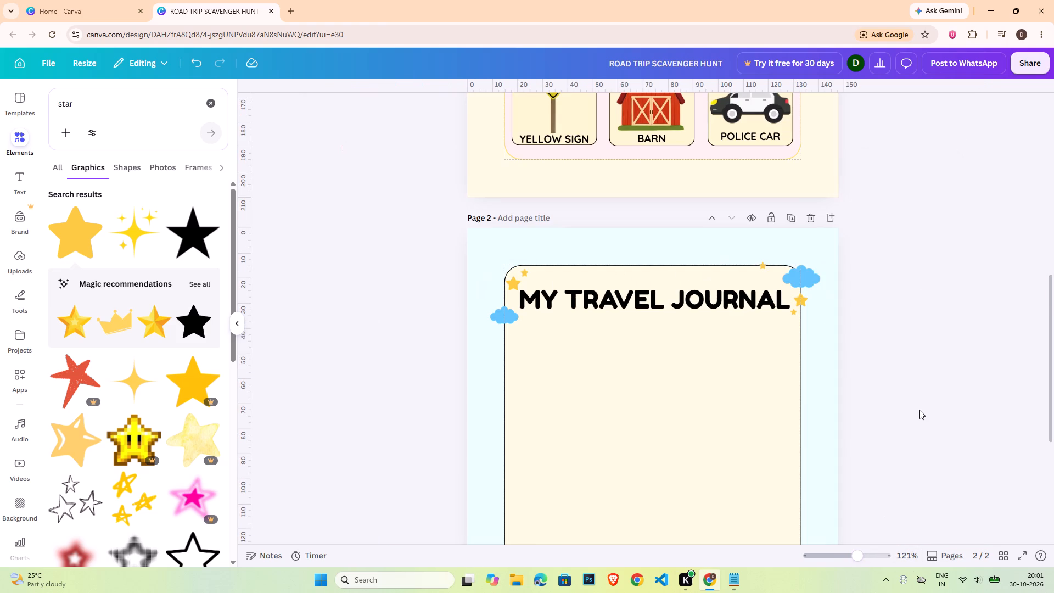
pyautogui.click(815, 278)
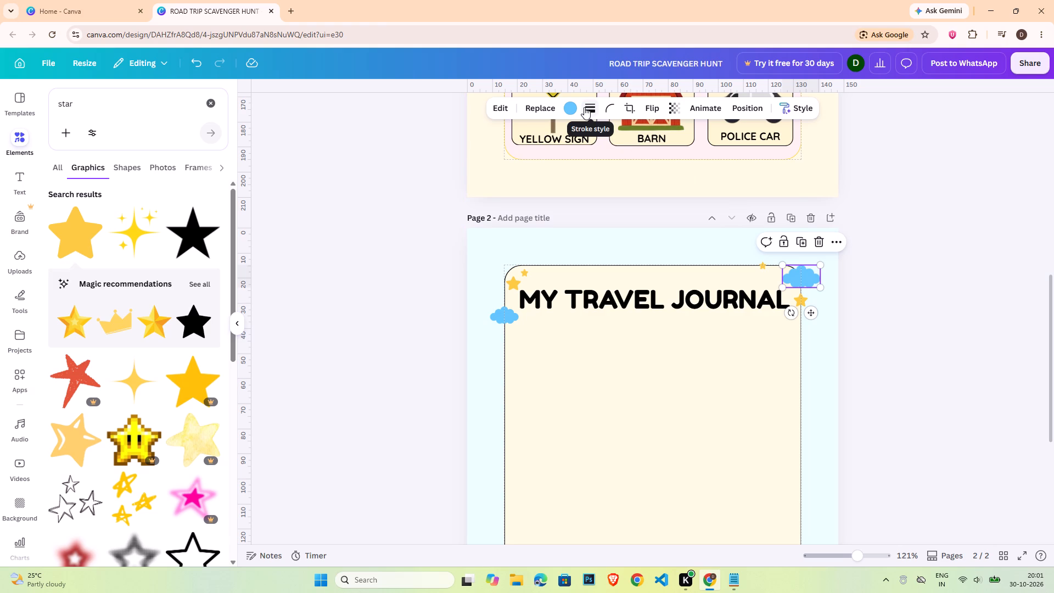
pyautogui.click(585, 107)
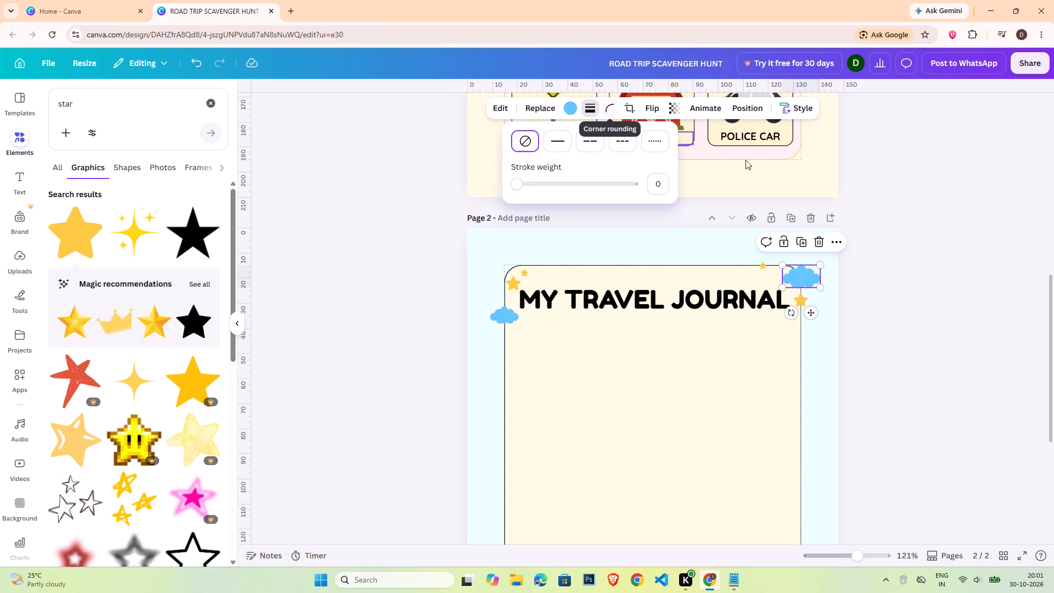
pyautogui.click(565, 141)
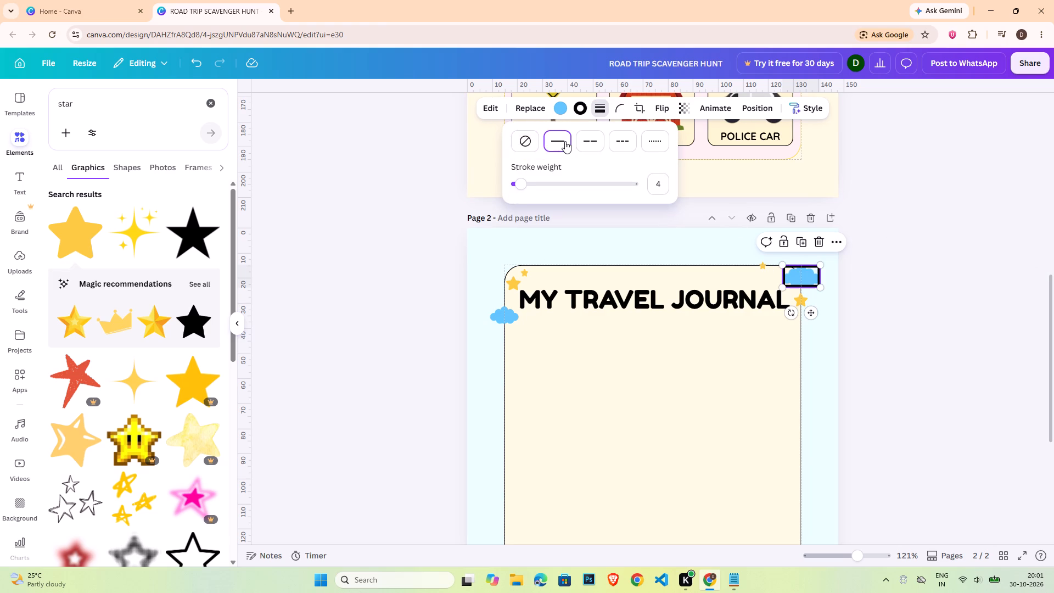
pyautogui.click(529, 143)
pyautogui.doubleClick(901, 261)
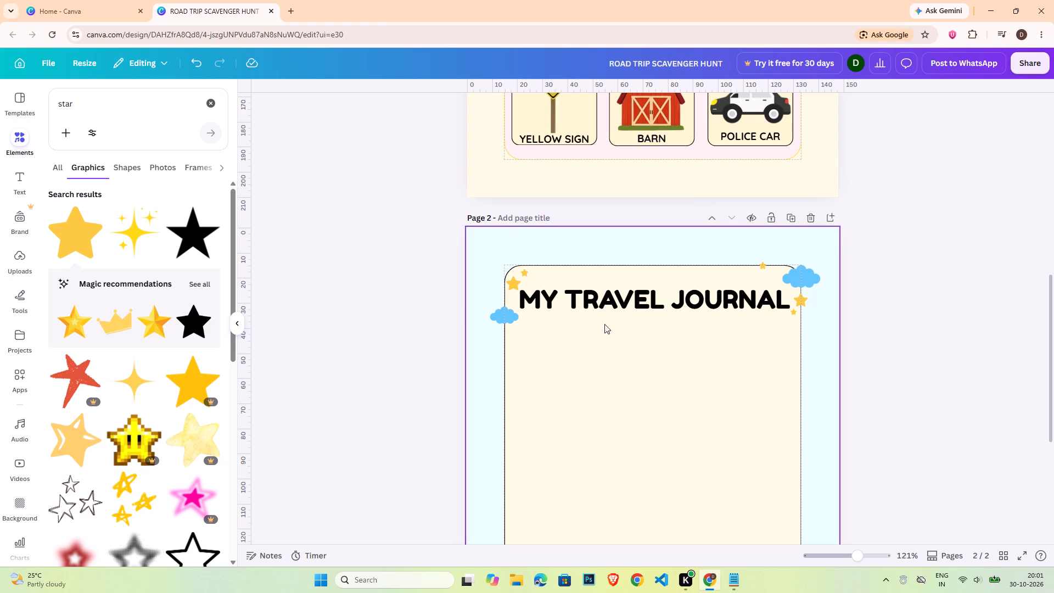
# Copy the YELLOW SIGN label from page 1 to page 2 and place it at the panel's left, below the title.
pyautogui.scroll(3, 581, 368)
pyautogui.click(565, 304)
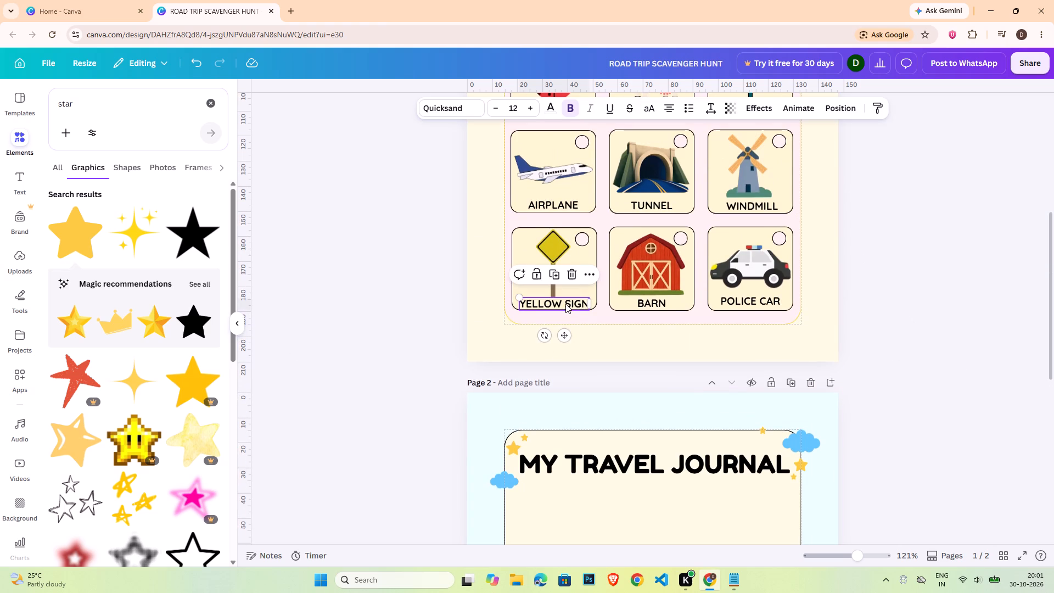
pyautogui.hotkey('ctrl', 'c')
pyautogui.scroll(-4, 618, 456)
pyautogui.click(618, 444)
pyautogui.hotkey('ctrl', 'v')
pyautogui.scroll(3, 618, 444)
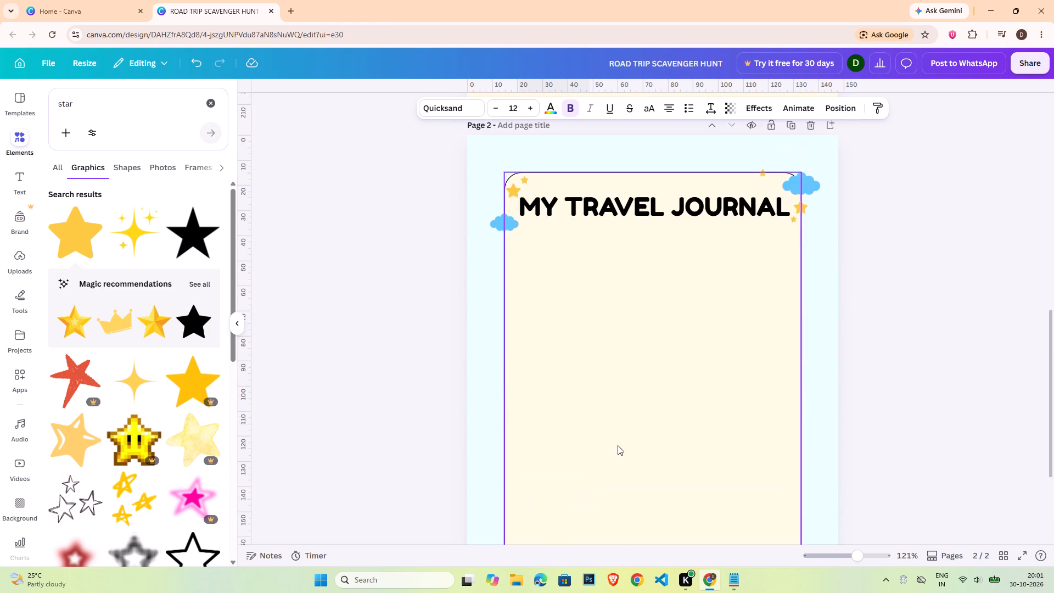
pyautogui.scroll(-2, 580, 504)
pyautogui.moveTo(565, 498); pyautogui.dragTo(571, 160)
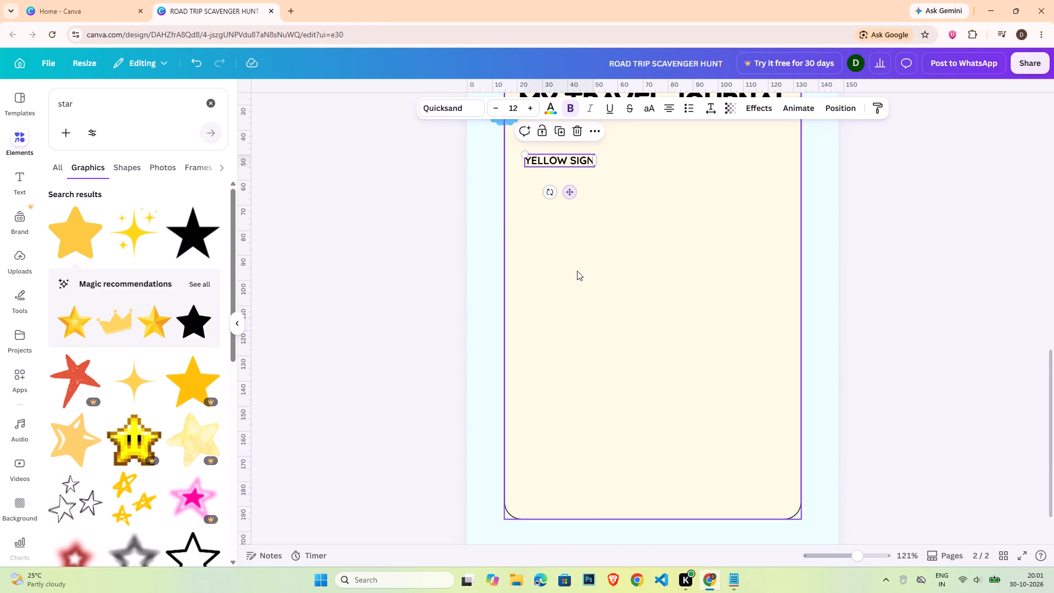
pyautogui.scroll(4, 577, 308)
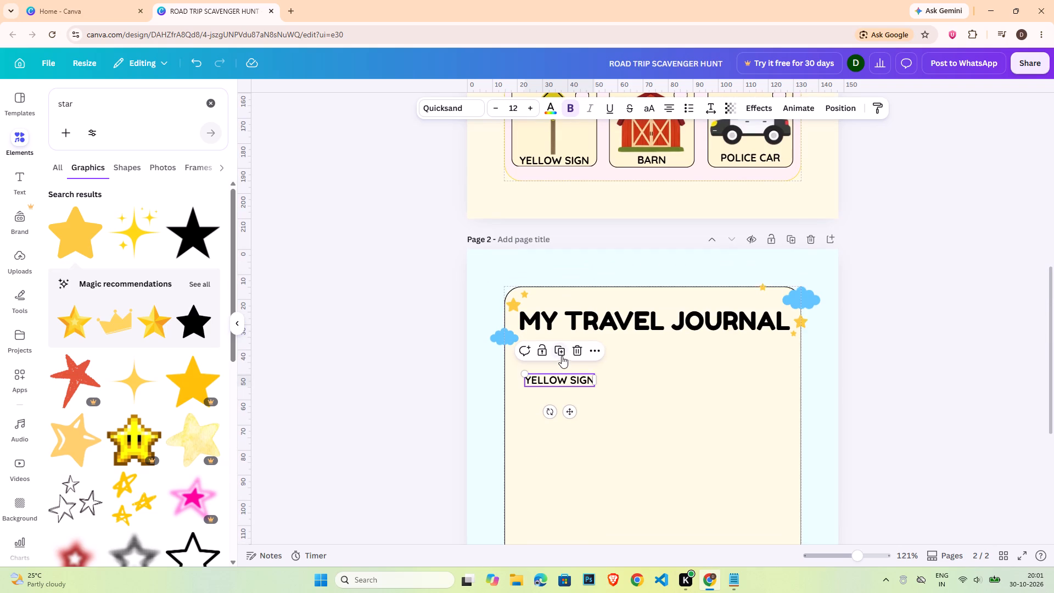
pyautogui.moveTo(560, 379); pyautogui.dragTo(549, 354)
# Change the copied label's text to "DATE:" and narrow its text box to fit the word.
pyautogui.doubleClick(549, 354)
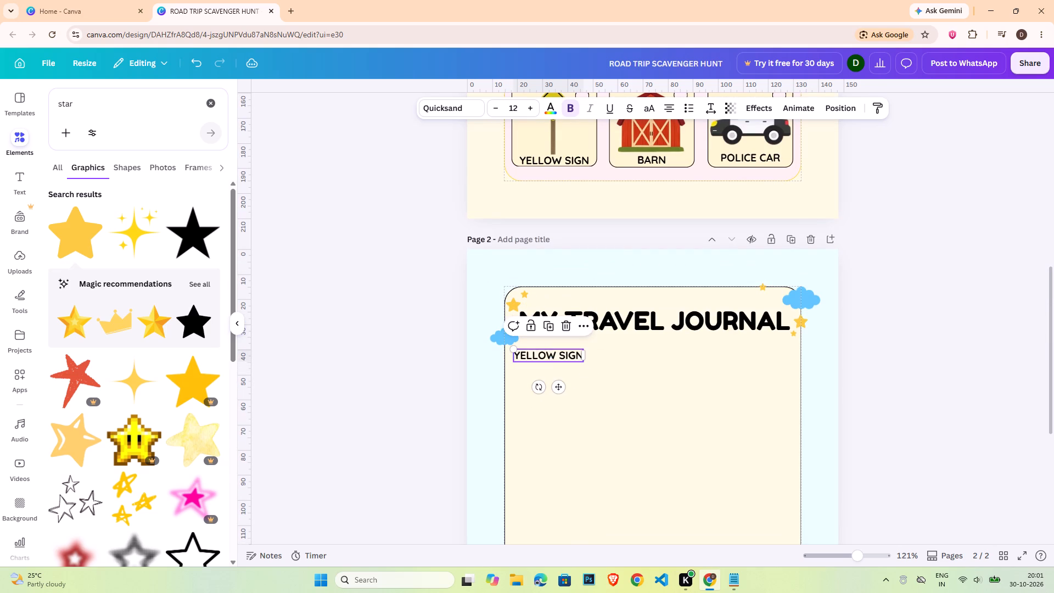
pyautogui.write('DATE')
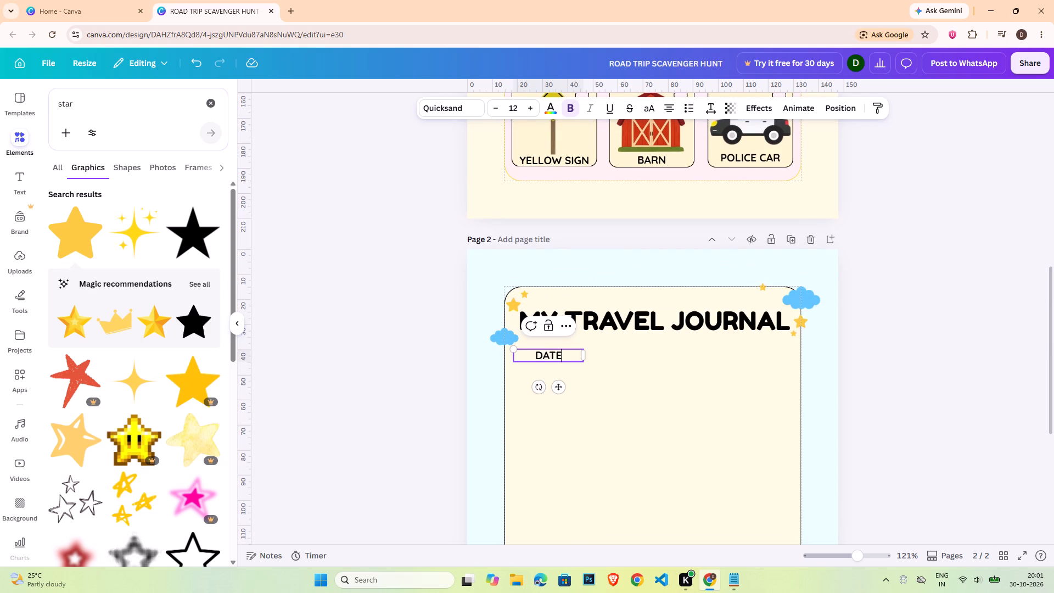
pyautogui.hotkey('shift', ':')
pyautogui.moveTo(585, 354); pyautogui.dragTo(552, 358)
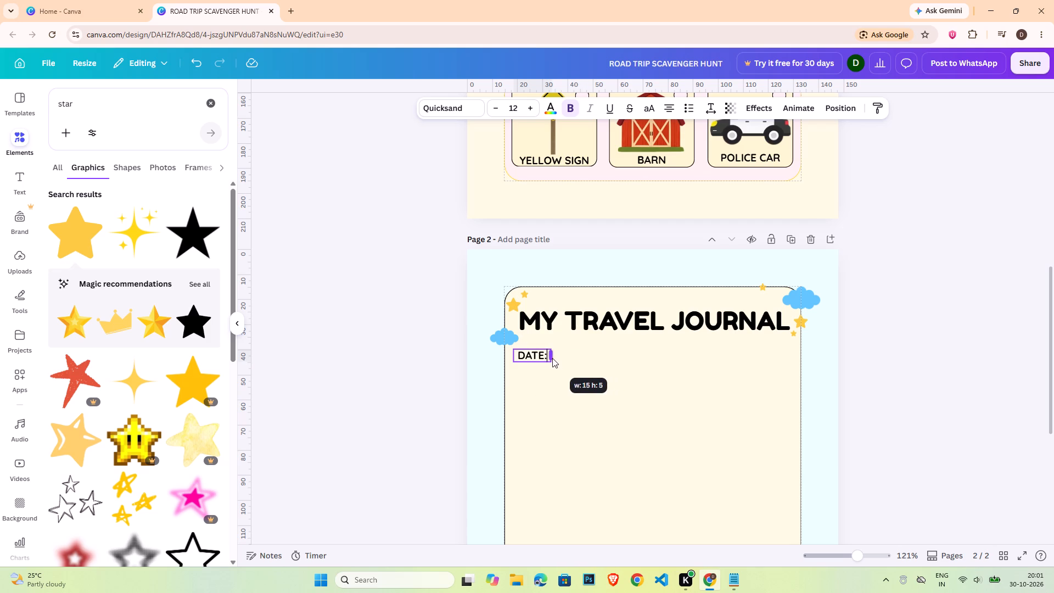
pyautogui.moveTo(552, 358); pyautogui.dragTo(549, 360)
pyautogui.click(940, 347)
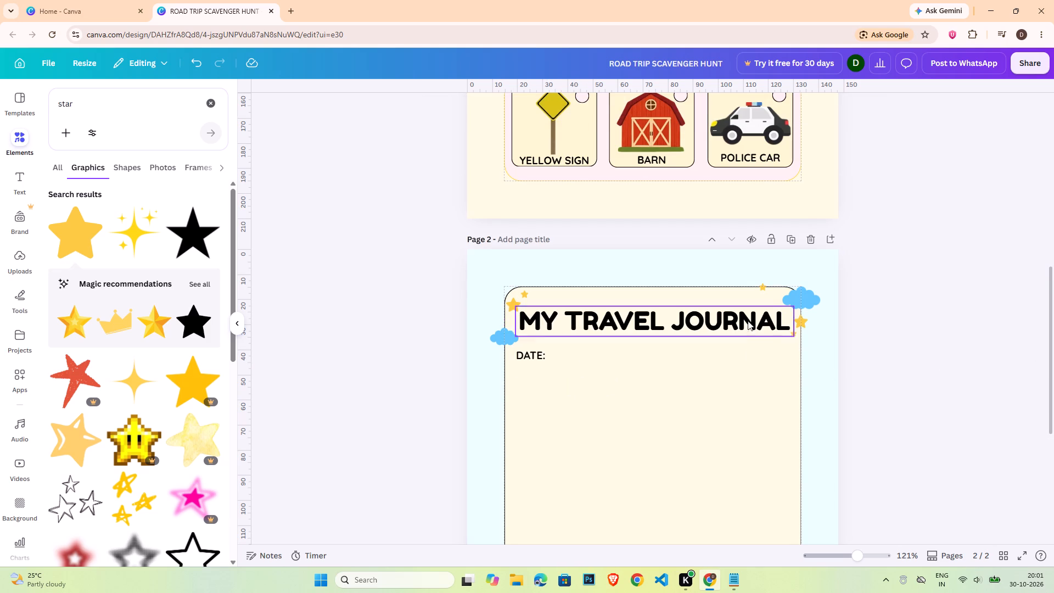
# Add a straight line shape and place it immediately right of the DATE: label, level with the text's base.
pyautogui.click(216, 103)
pyautogui.click(306, 223)
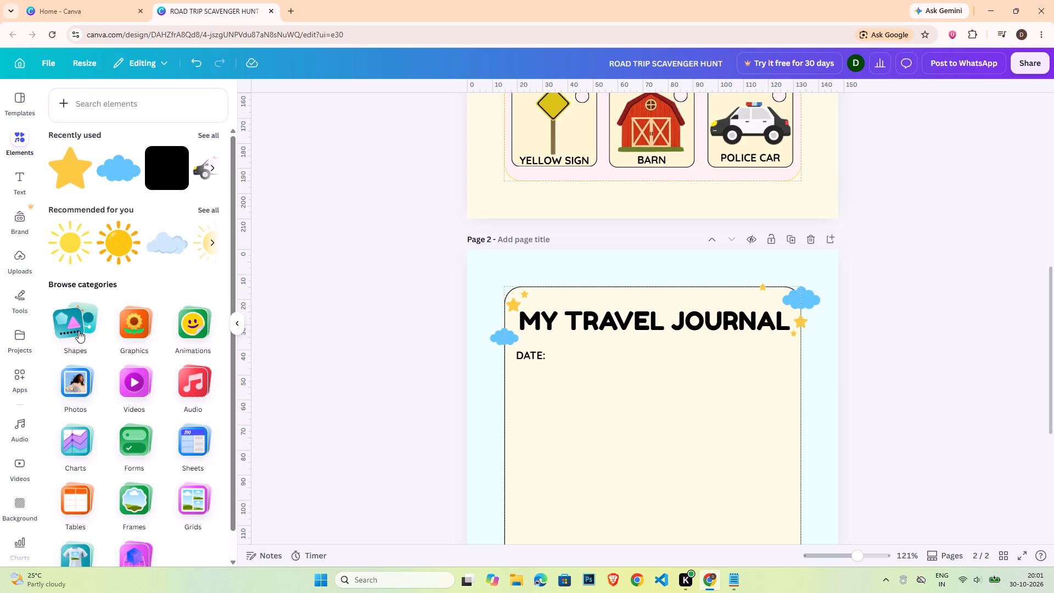
pyautogui.click(79, 330)
pyautogui.click(171, 187)
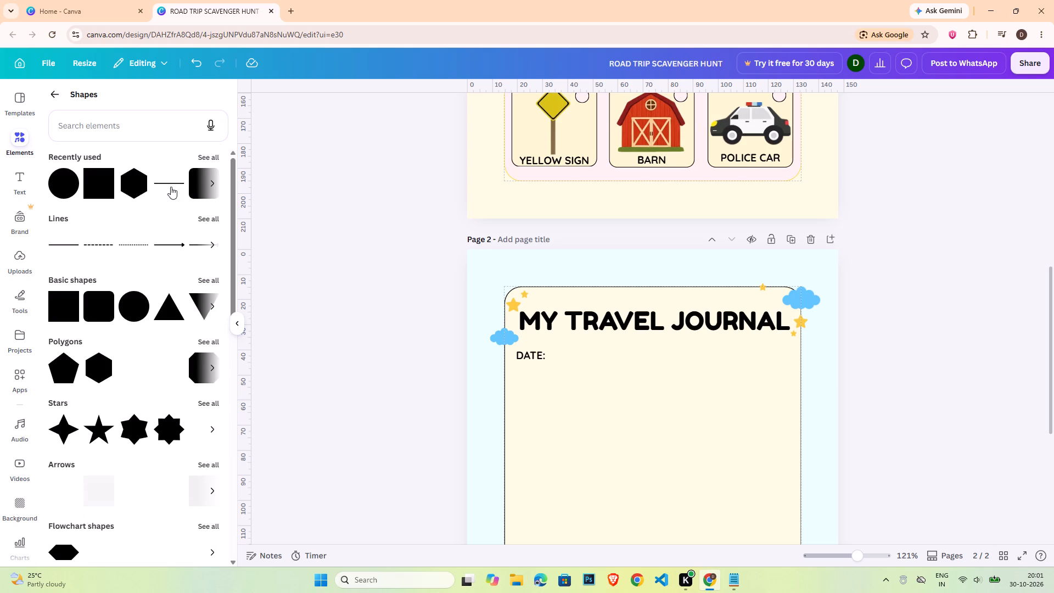
pyautogui.moveTo(665, 539); pyautogui.dragTo(619, 399)
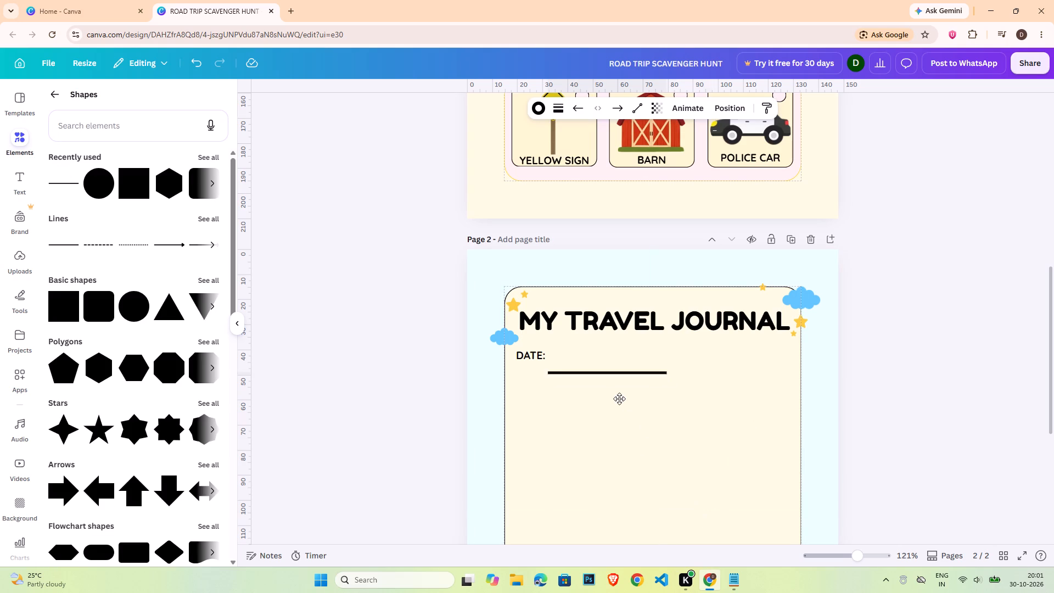
pyautogui.moveTo(619, 399); pyautogui.dragTo(621, 392)
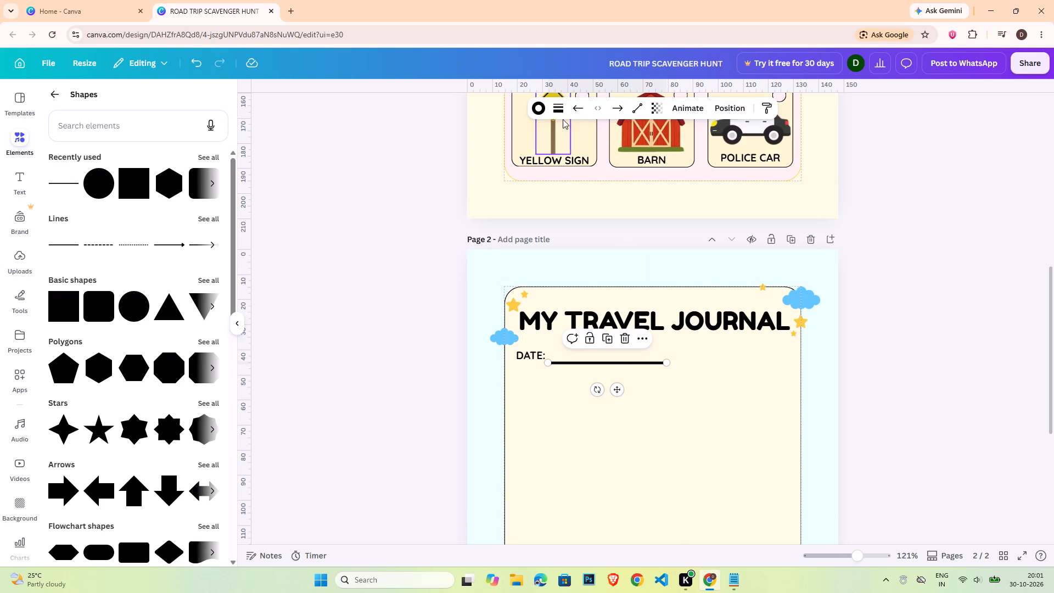
# Set the stroke weight of the line beside DATE: to 1.
pyautogui.click(551, 112)
pyautogui.click(623, 204)
pyautogui.press('1')
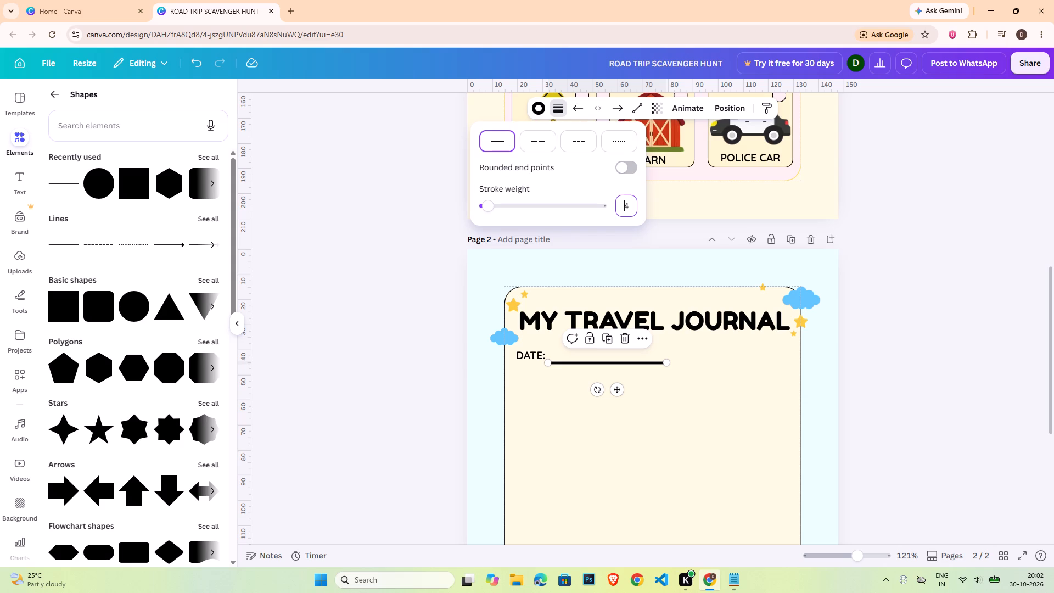
pyautogui.press('Return')
pyautogui.doubleClick(882, 358)
# Nudge the line beside DATE: slightly upward and shorten it from its far end to about 29 mm.
pyautogui.click(571, 366)
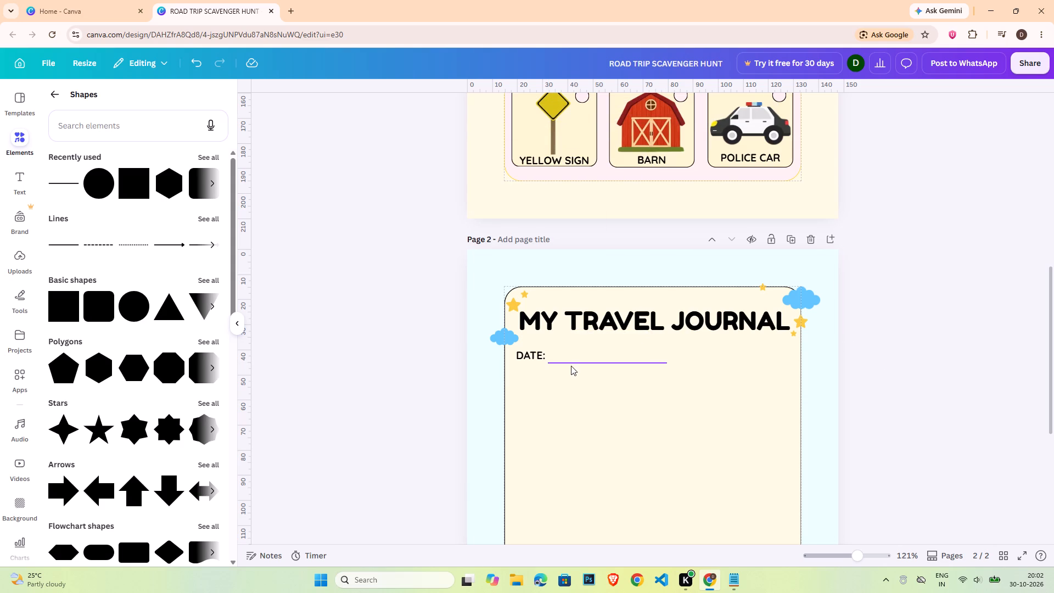
pyautogui.press('Up')
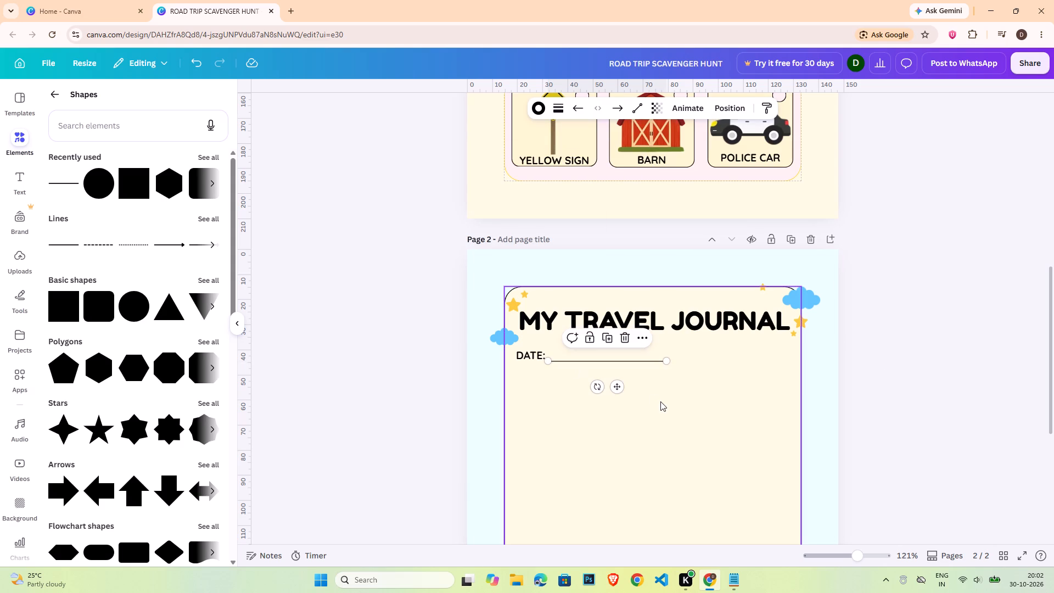
pyautogui.click(862, 370)
pyautogui.click(537, 356)
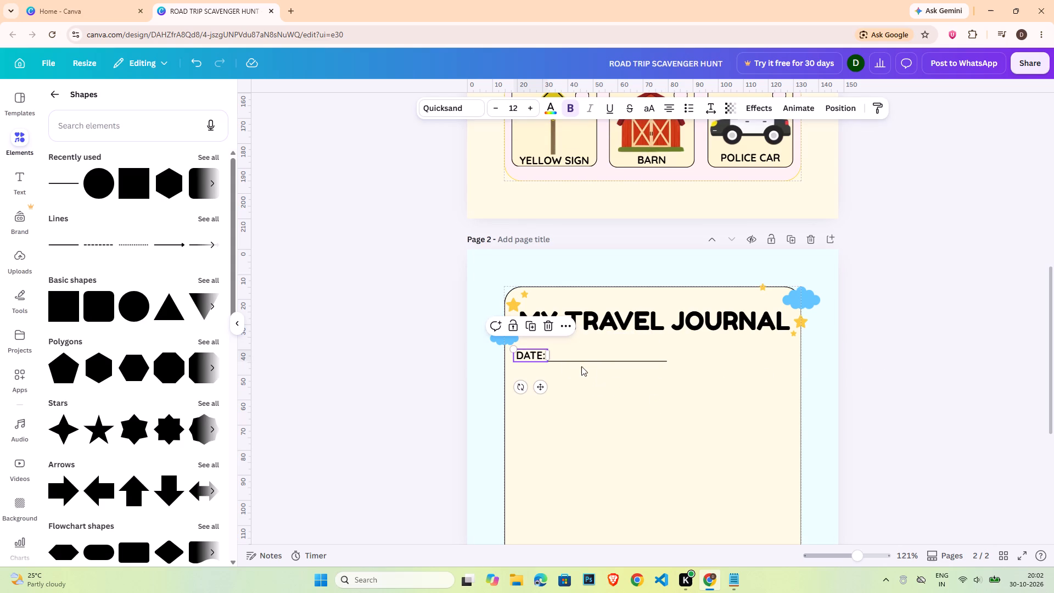
pyautogui.click(663, 360)
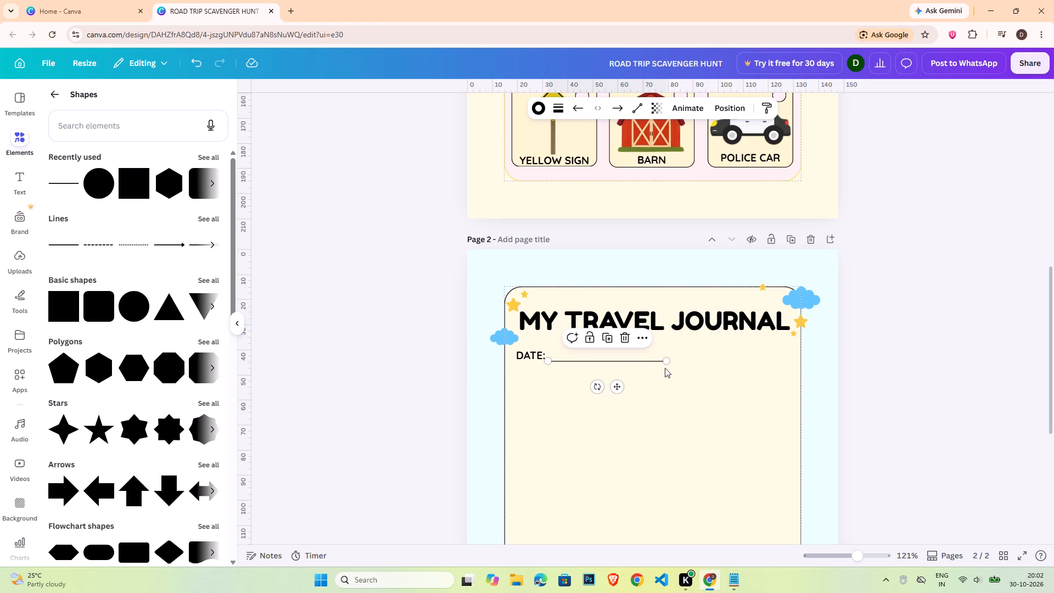
pyautogui.moveTo(663, 360); pyautogui.dragTo(646, 361)
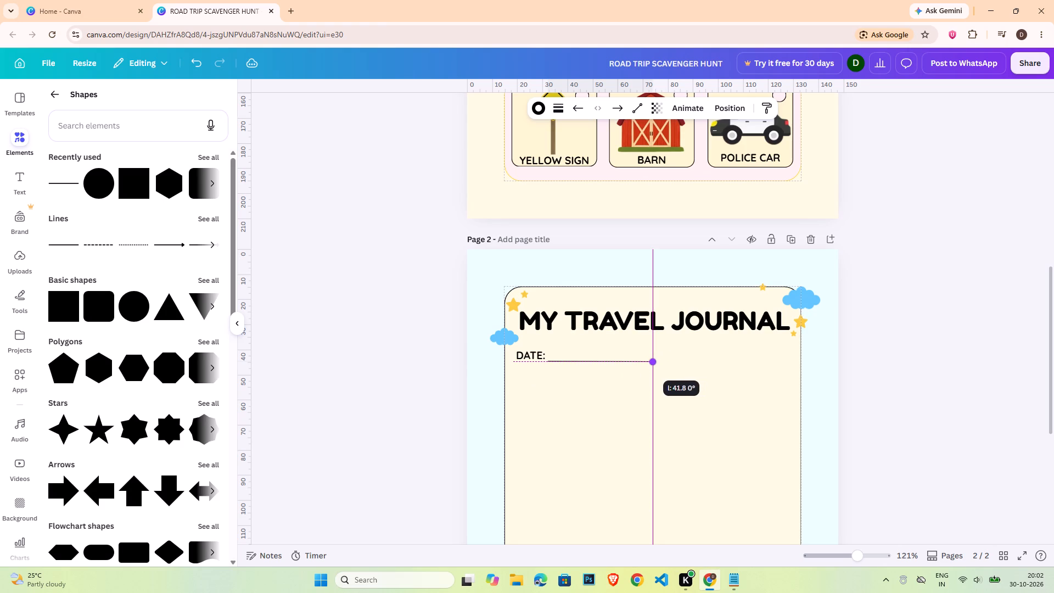
pyautogui.moveTo(646, 361); pyautogui.dragTo(633, 360)
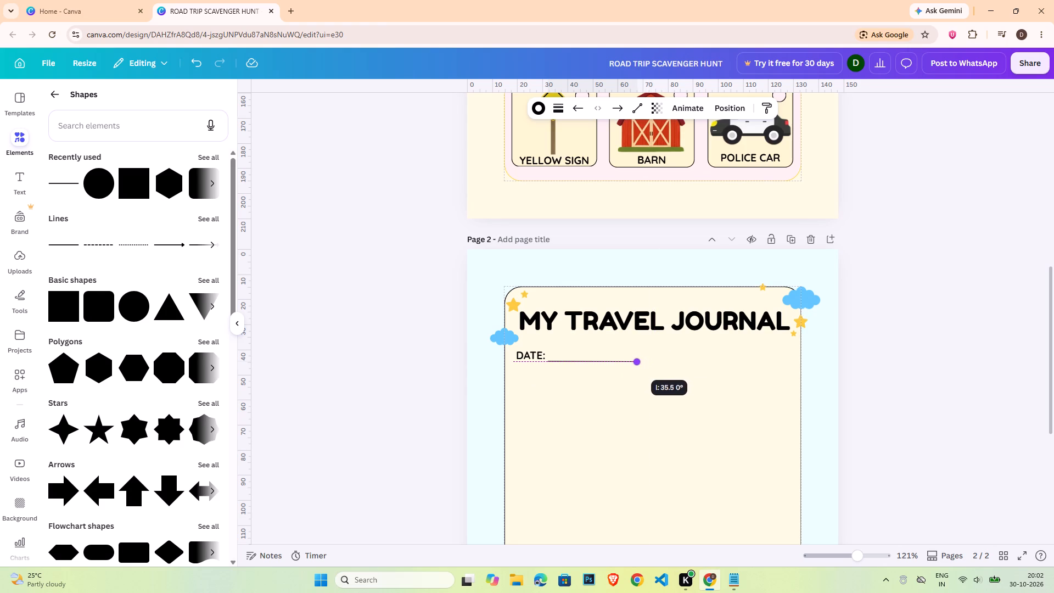
pyautogui.moveTo(633, 360); pyautogui.dragTo(619, 360)
pyautogui.moveTo(619, 360); pyautogui.dragTo(616, 359)
pyautogui.click(956, 340)
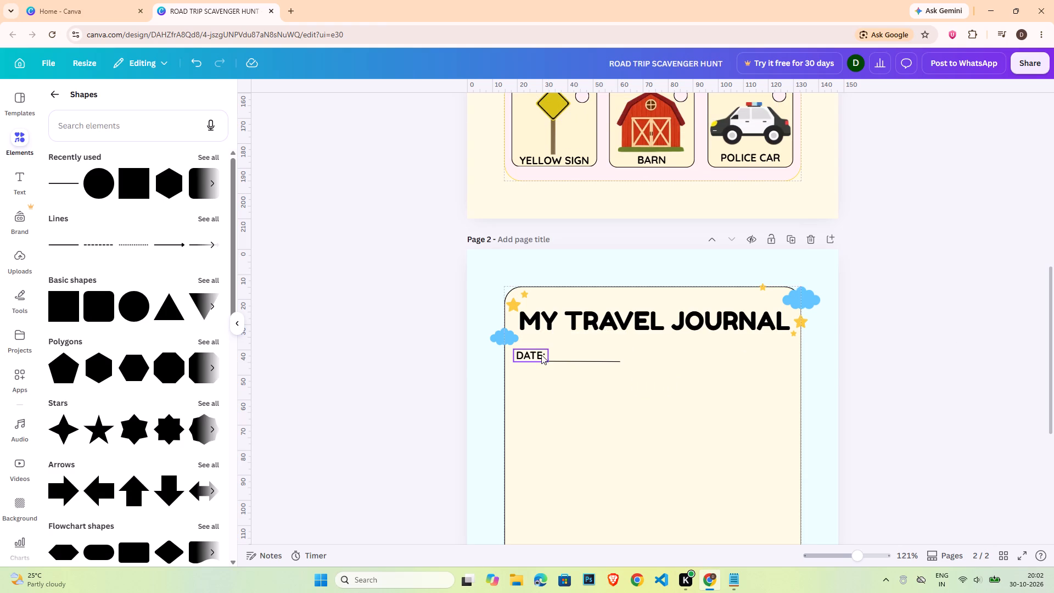
# Group the DATE: label with its line.
pyautogui.click(541, 355)
pyautogui.keyDown('shift'); pyautogui.click(567, 361); pyautogui.keyUp('shift')
pyautogui.click(537, 328)
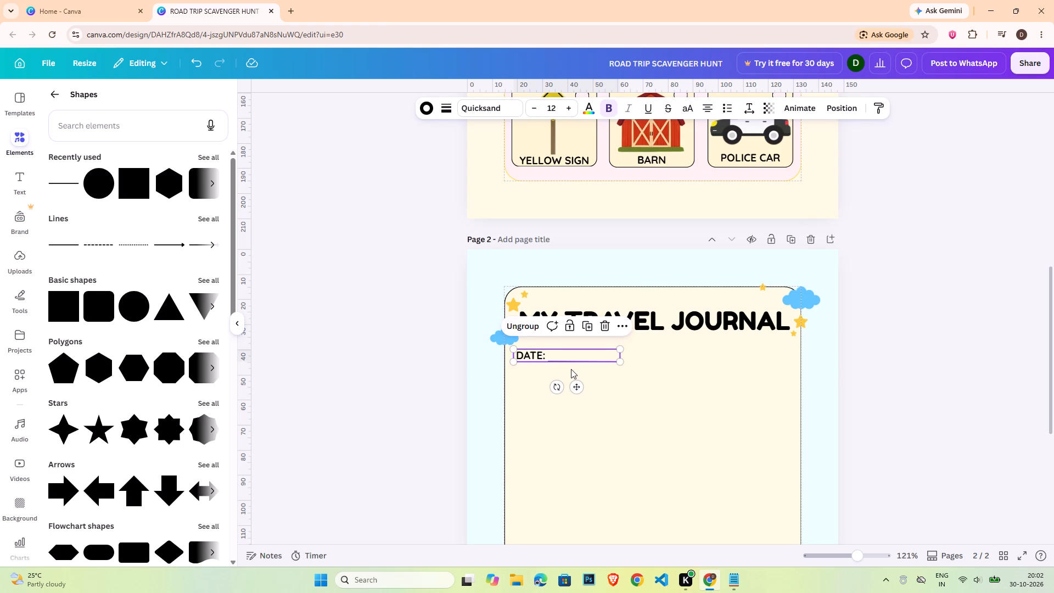
# Duplicate the DATE: group and place the copy in the panel's right half, starting at the page centre and level with the original.
pyautogui.hotkey('ctrl', 'c')
pyautogui.hotkey('ctrl', 'v')
pyautogui.moveTo(590, 394); pyautogui.dragTo(694, 393)
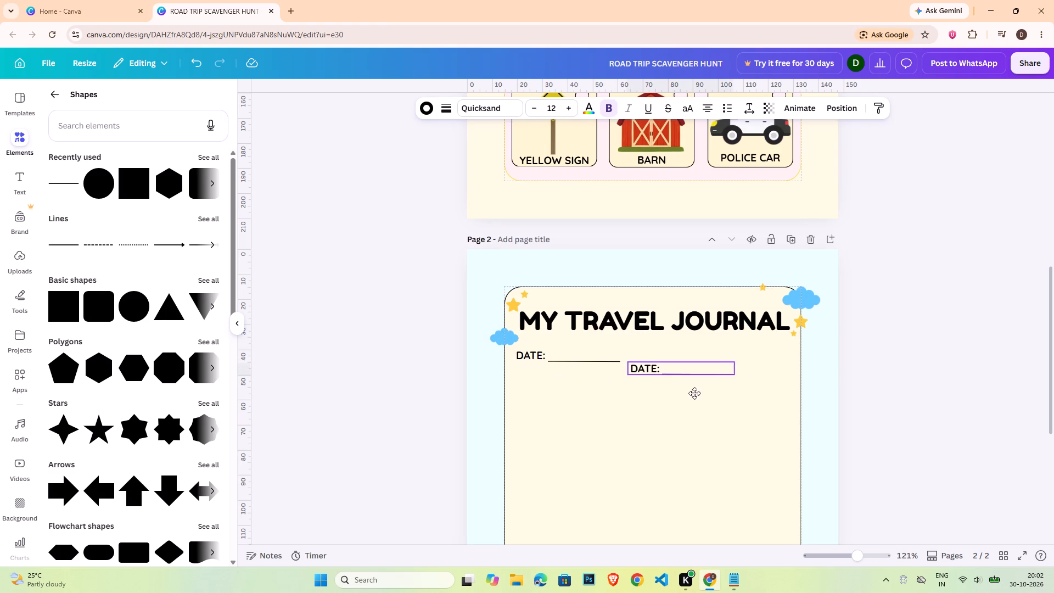
pyautogui.moveTo(694, 393); pyautogui.dragTo(719, 385)
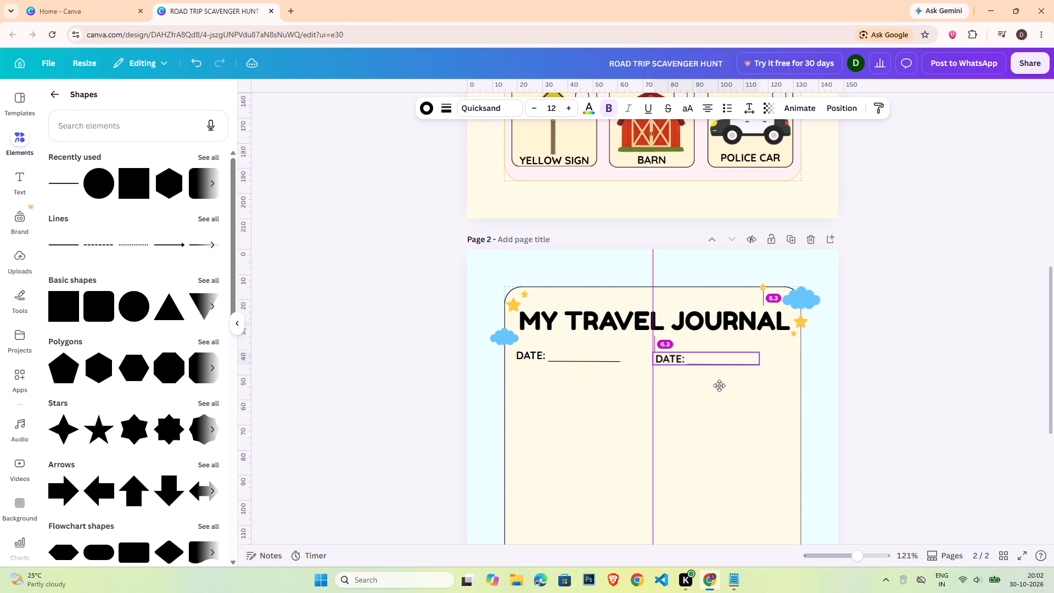
pyautogui.moveTo(719, 385); pyautogui.dragTo(717, 385)
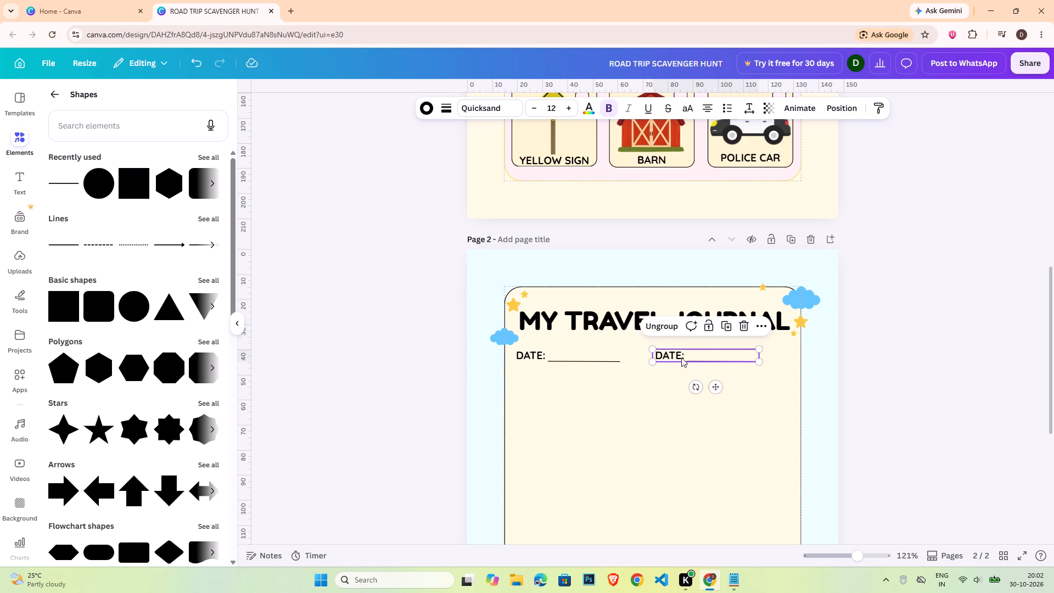
# Change the copied label's text to "LOCATION" and widen its text box leftward to about 21 mm so it fits one line.
pyautogui.doubleClick(675, 358)
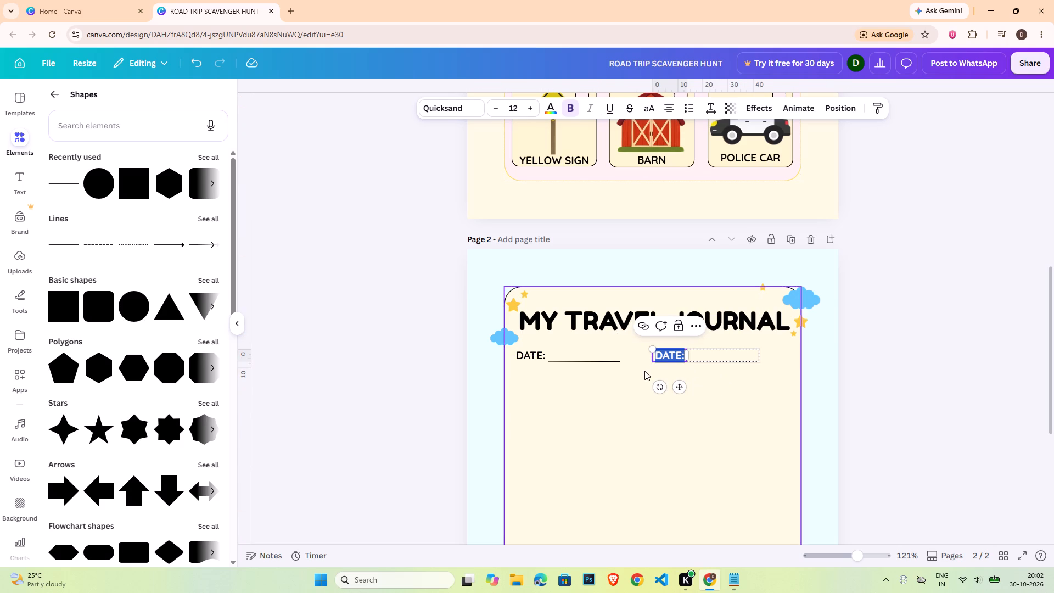
pyautogui.write('LOCATION')
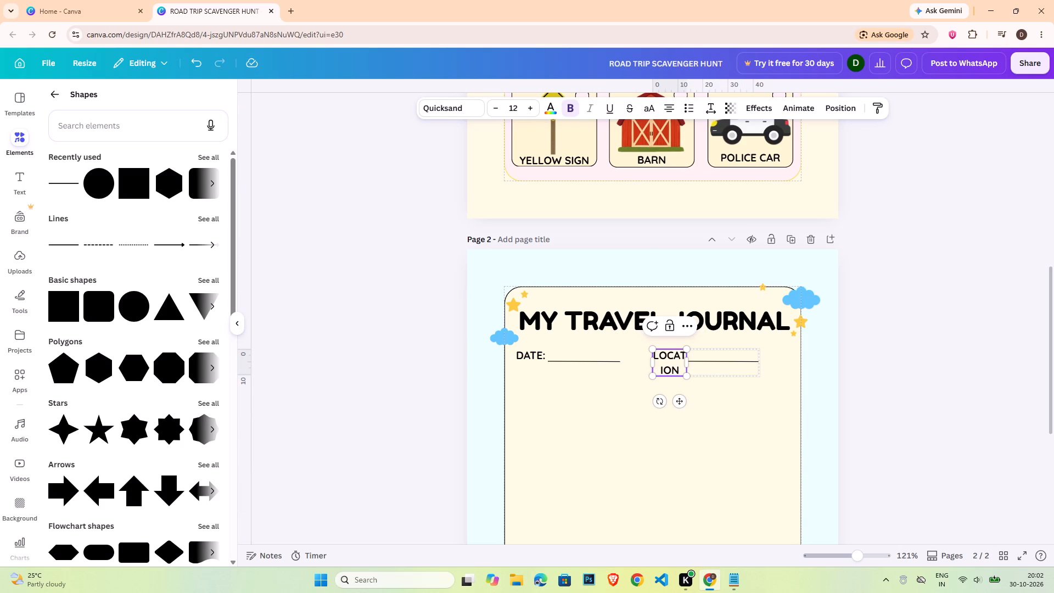
pyautogui.moveTo(652, 363); pyautogui.dragTo(632, 360)
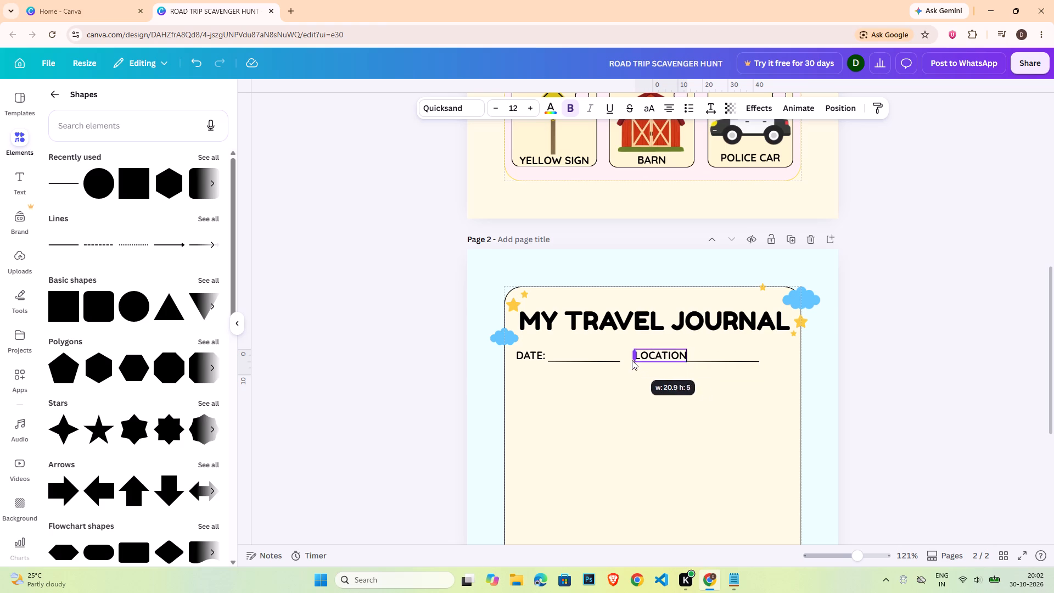
pyautogui.moveTo(632, 360); pyautogui.dragTo(631, 360)
# Lengthen the line beside LOCATION toward the panel's right edge.
pyautogui.click(754, 360)
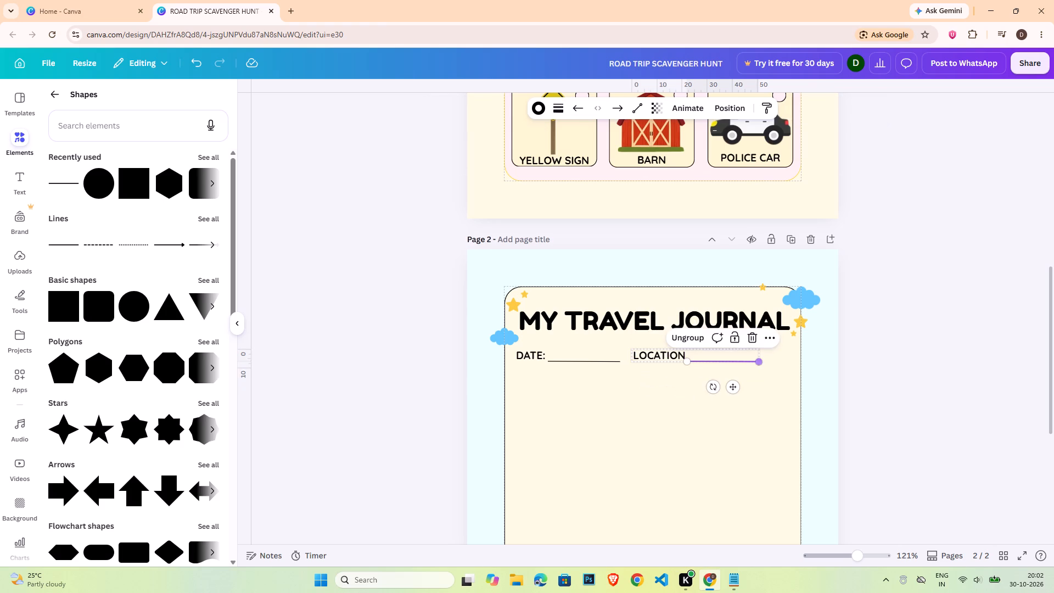
pyautogui.moveTo(759, 362); pyautogui.dragTo(781, 360)
pyautogui.click(841, 361)
# Add a colon to the end of the LOCATION label.
pyautogui.doubleClick(685, 355)
pyautogui.click(685, 355)
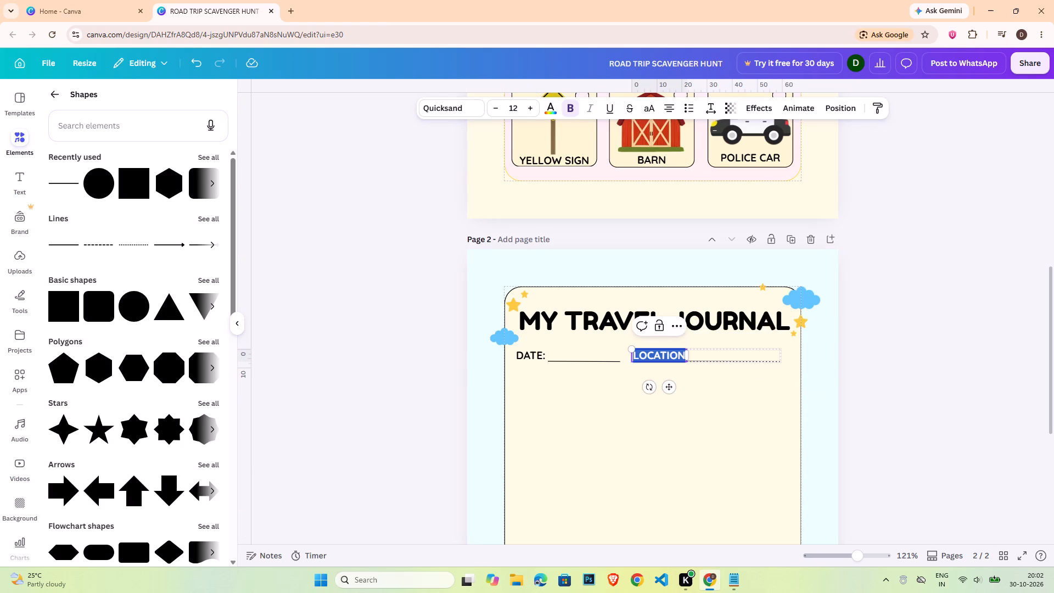
pyautogui.click(685, 355)
pyautogui.click(685, 355)
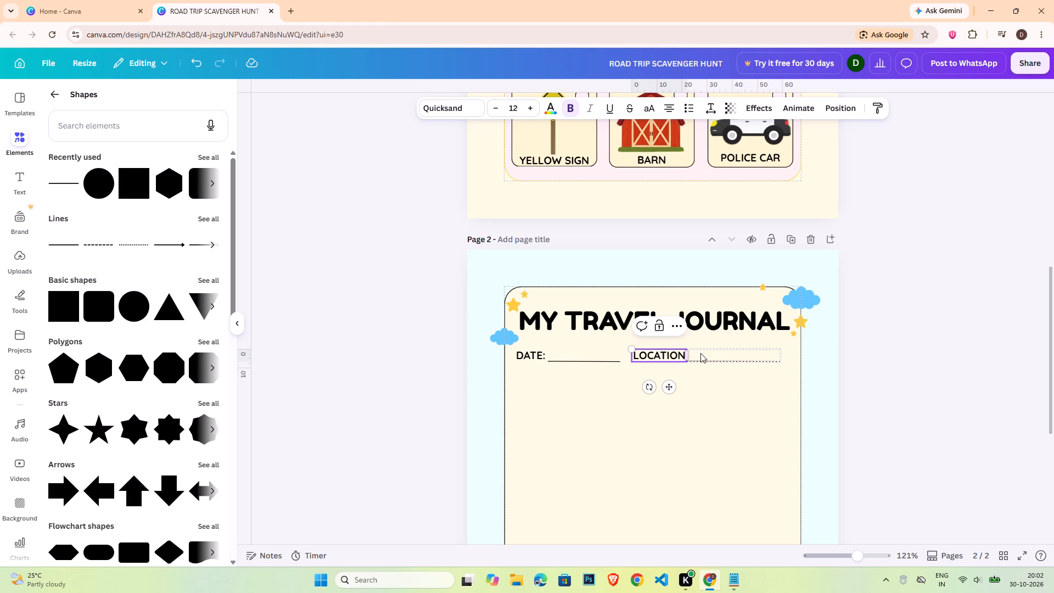
pyautogui.hotkey('shift', ':')
pyautogui.click(889, 386)
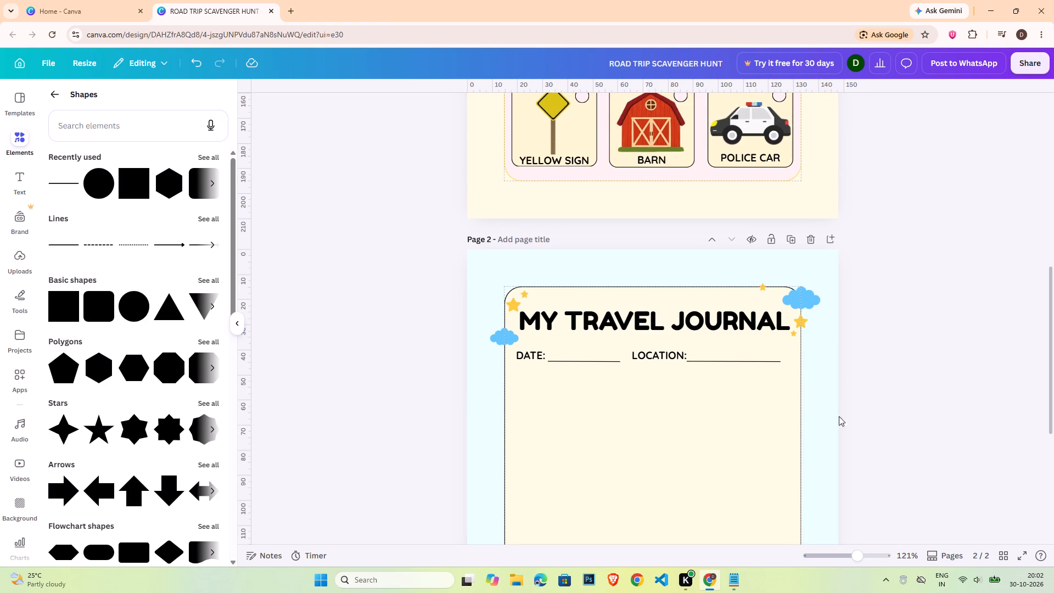
# Group the DATE: and LOCATION: fields together and centre the group horizontally on the page.
pyautogui.click(526, 357)
pyautogui.keyDown('shift'); pyautogui.click(677, 357); pyautogui.keyUp('shift')
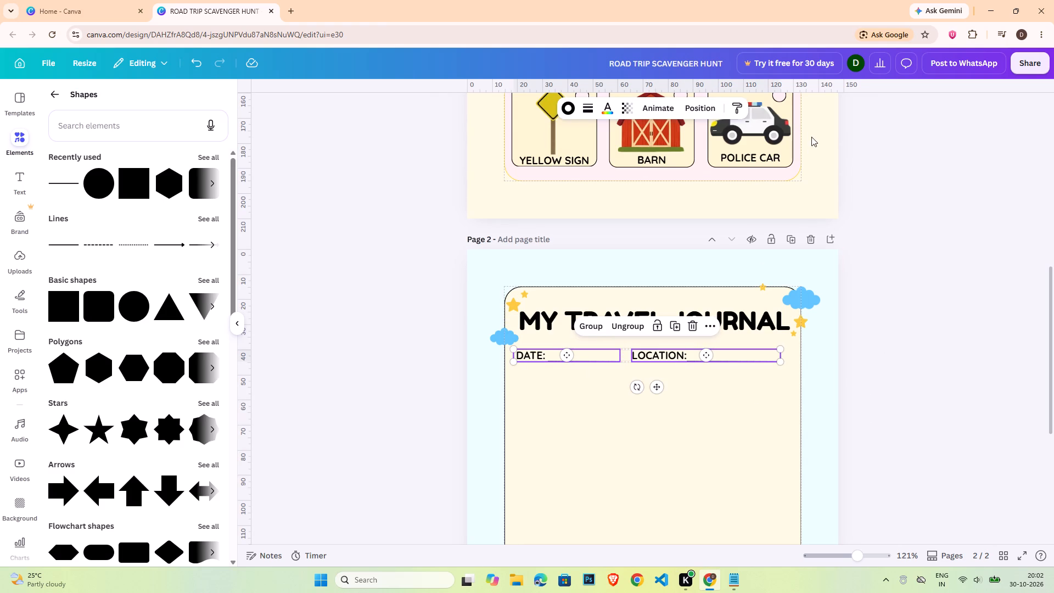
pyautogui.click(697, 108)
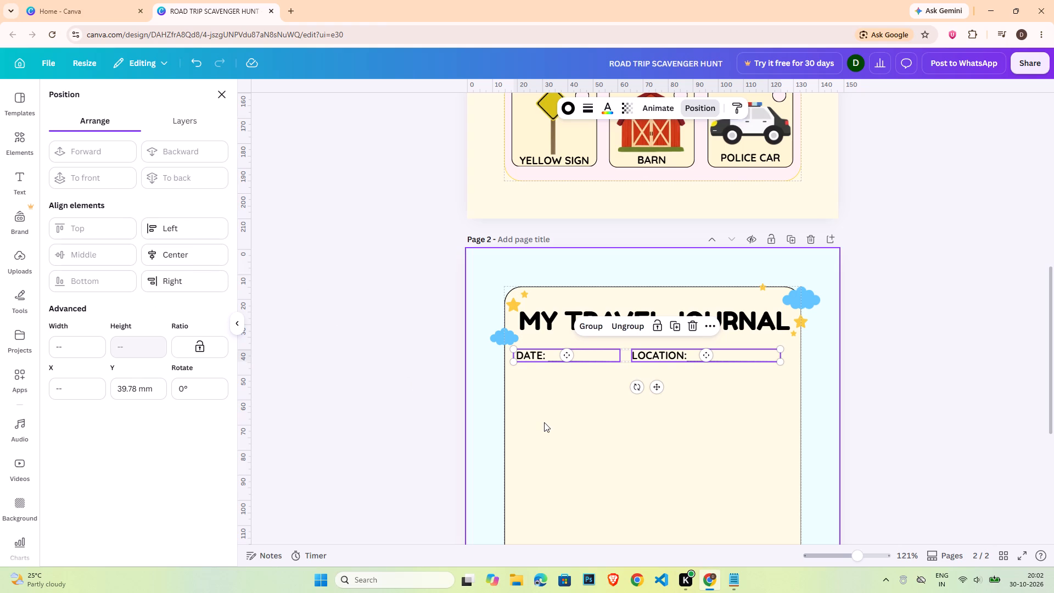
pyautogui.click(603, 329)
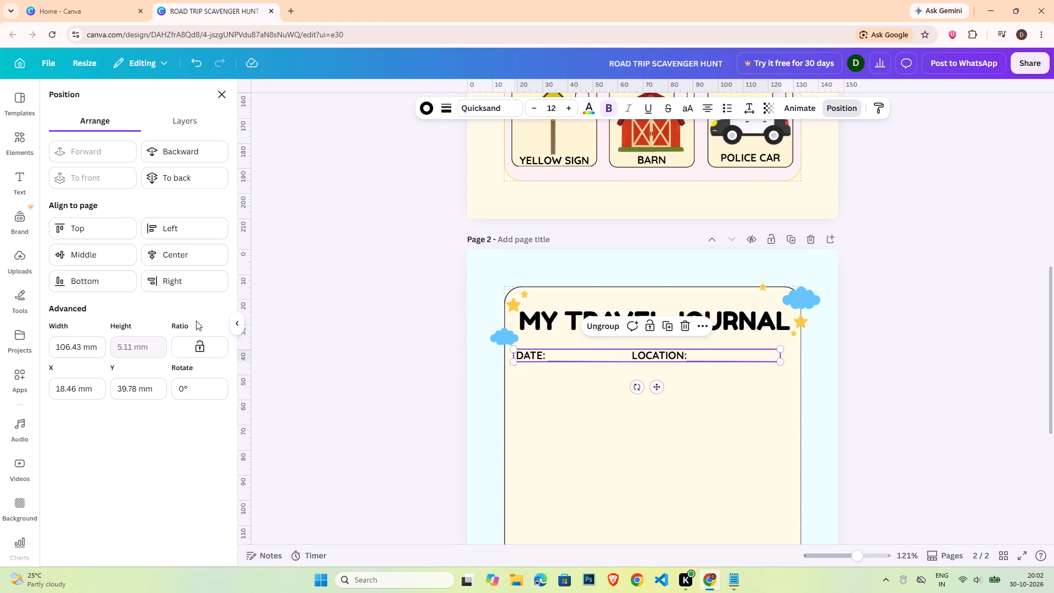
pyautogui.click(174, 255)
pyautogui.doubleClick(906, 409)
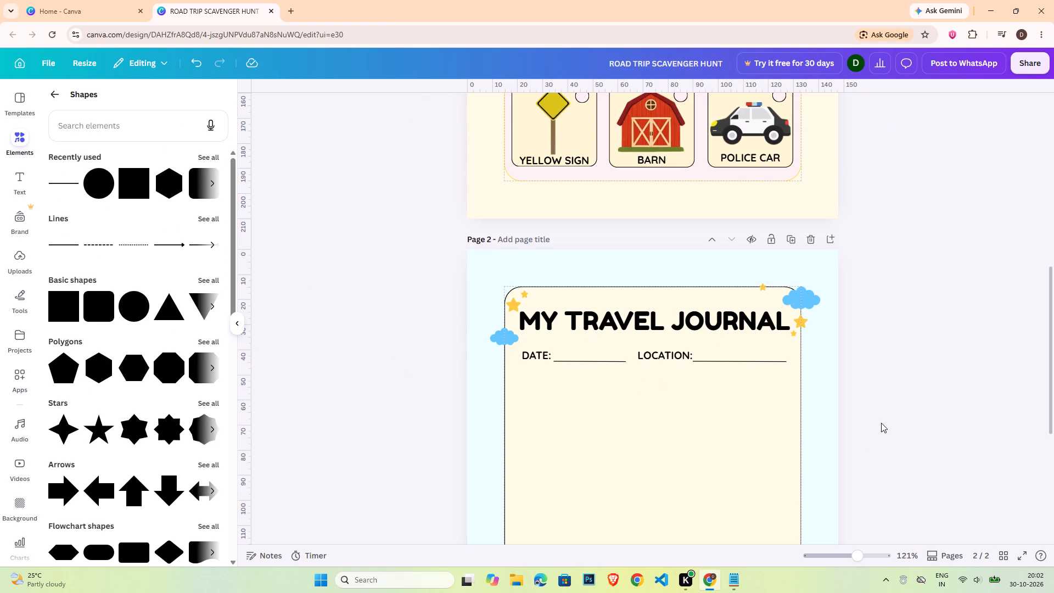
# Copy the YELLOW SIGN label from page 1 to page 2 and place it at the panel's left, below the DATE: field.
pyautogui.scroll(-2, 898, 435)
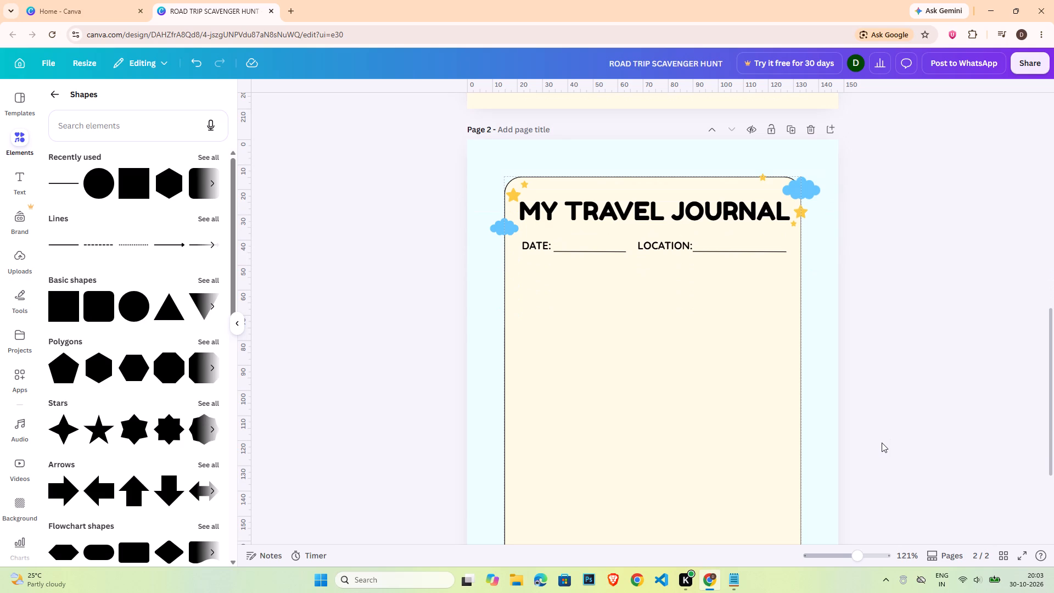
pyautogui.click(885, 393)
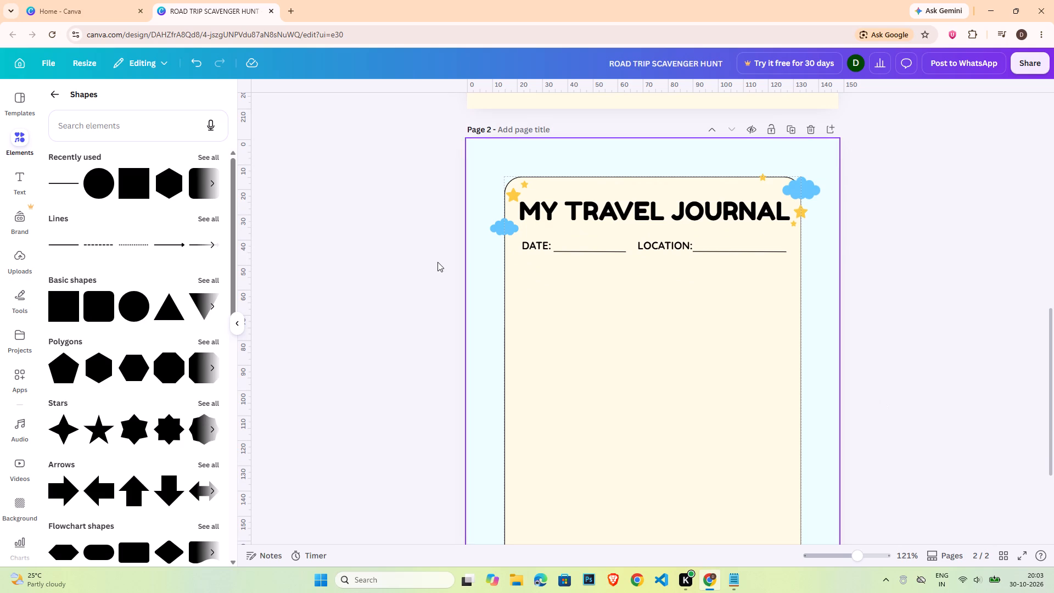
pyautogui.scroll(3, 610, 266)
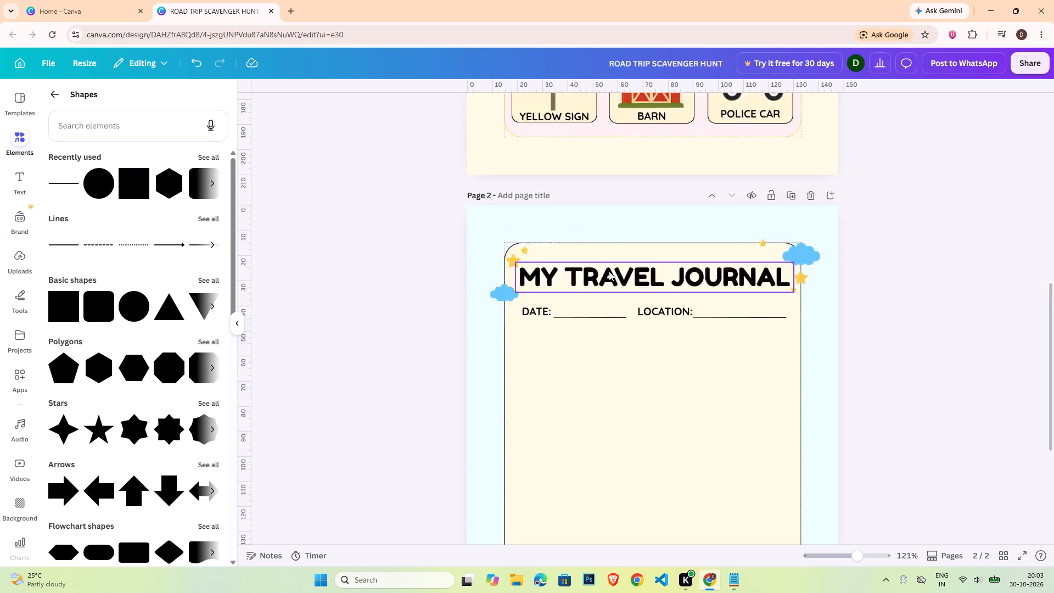
pyautogui.click(565, 213)
pyautogui.hotkey('ctrl', 'c')
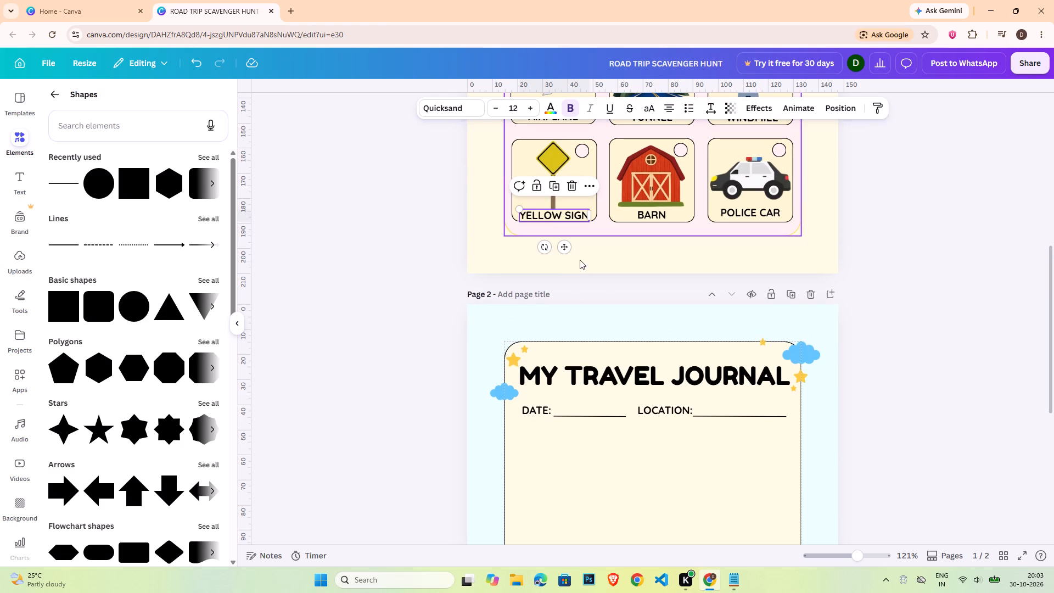
pyautogui.click(602, 454)
pyautogui.hotkey('ctrl', 'v')
pyautogui.moveTo(665, 456); pyautogui.dragTo(586, 488)
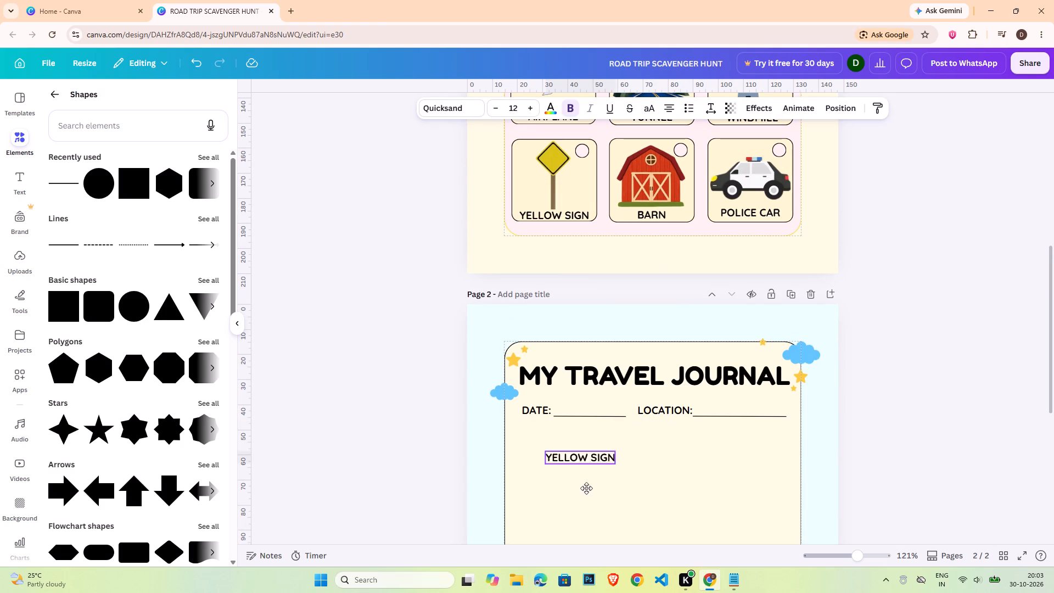
pyautogui.moveTo(586, 488); pyautogui.dragTo(565, 479)
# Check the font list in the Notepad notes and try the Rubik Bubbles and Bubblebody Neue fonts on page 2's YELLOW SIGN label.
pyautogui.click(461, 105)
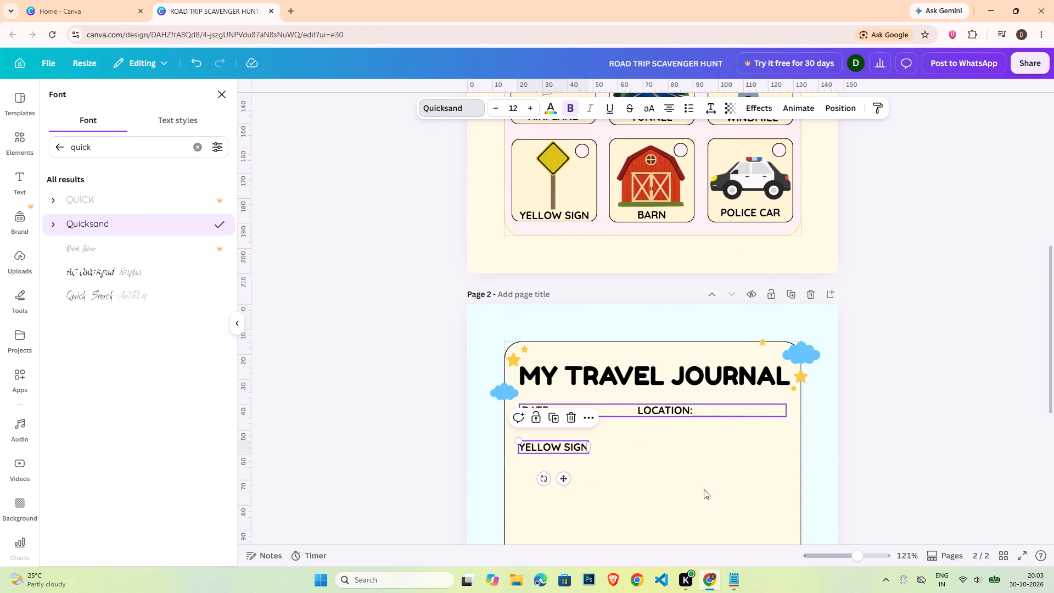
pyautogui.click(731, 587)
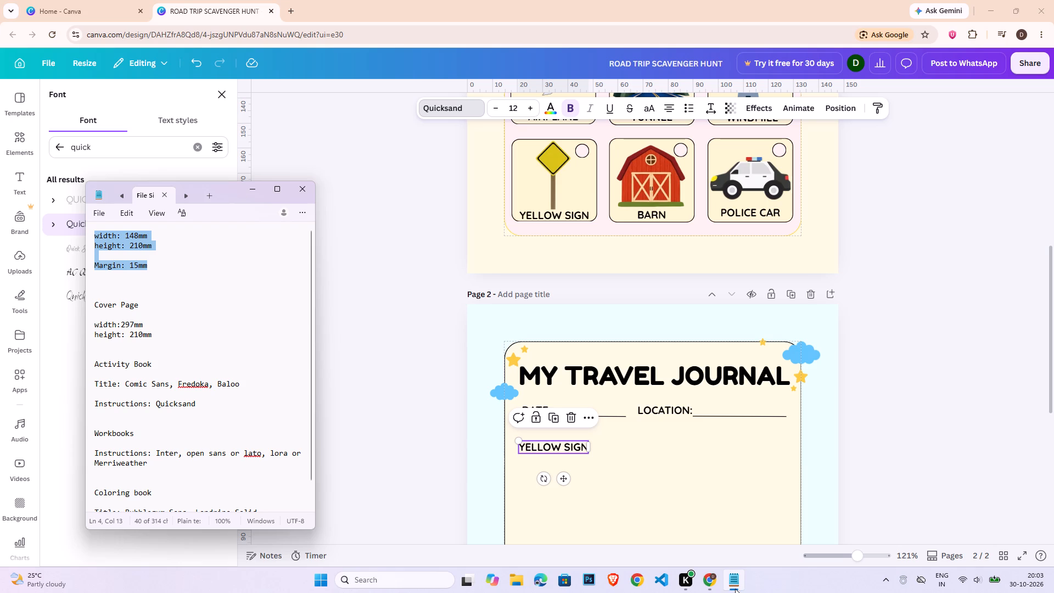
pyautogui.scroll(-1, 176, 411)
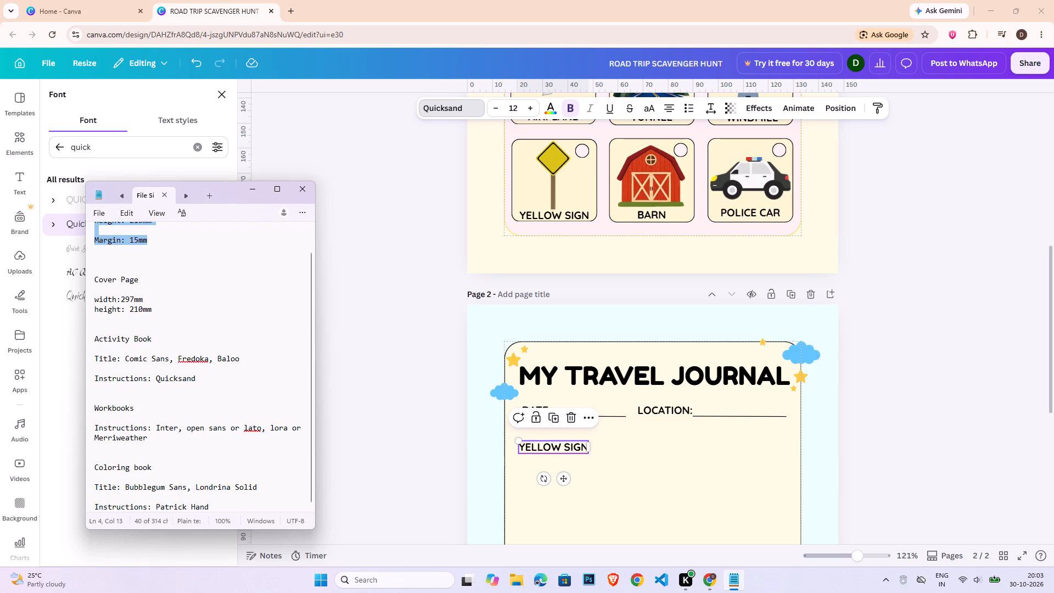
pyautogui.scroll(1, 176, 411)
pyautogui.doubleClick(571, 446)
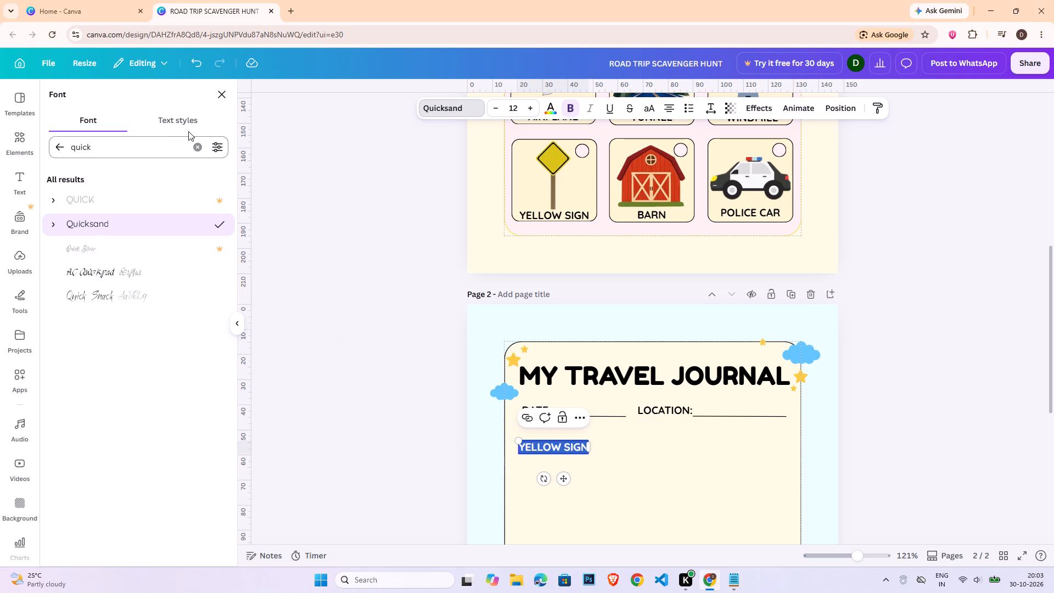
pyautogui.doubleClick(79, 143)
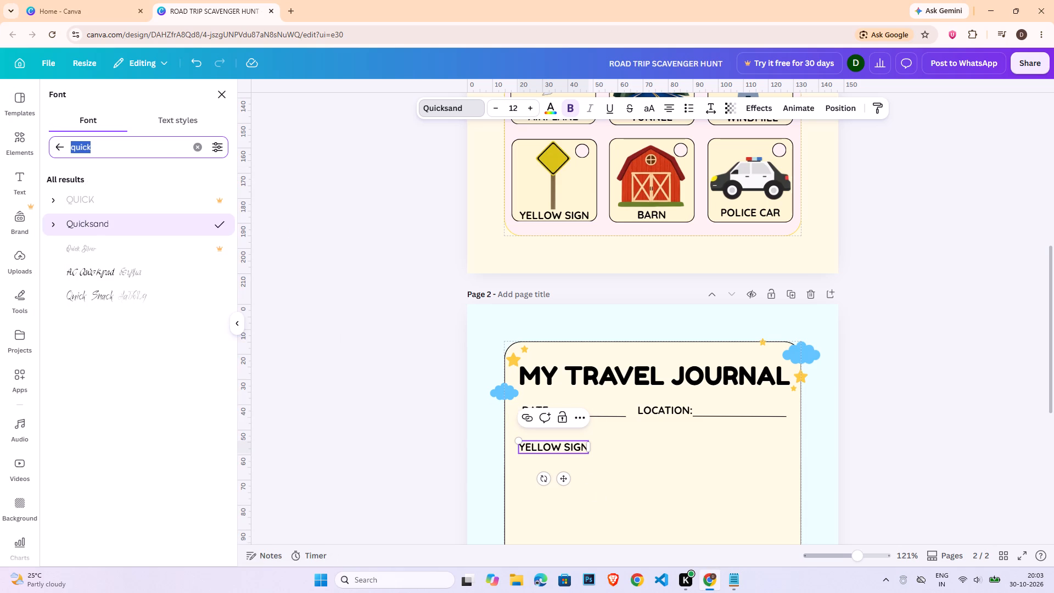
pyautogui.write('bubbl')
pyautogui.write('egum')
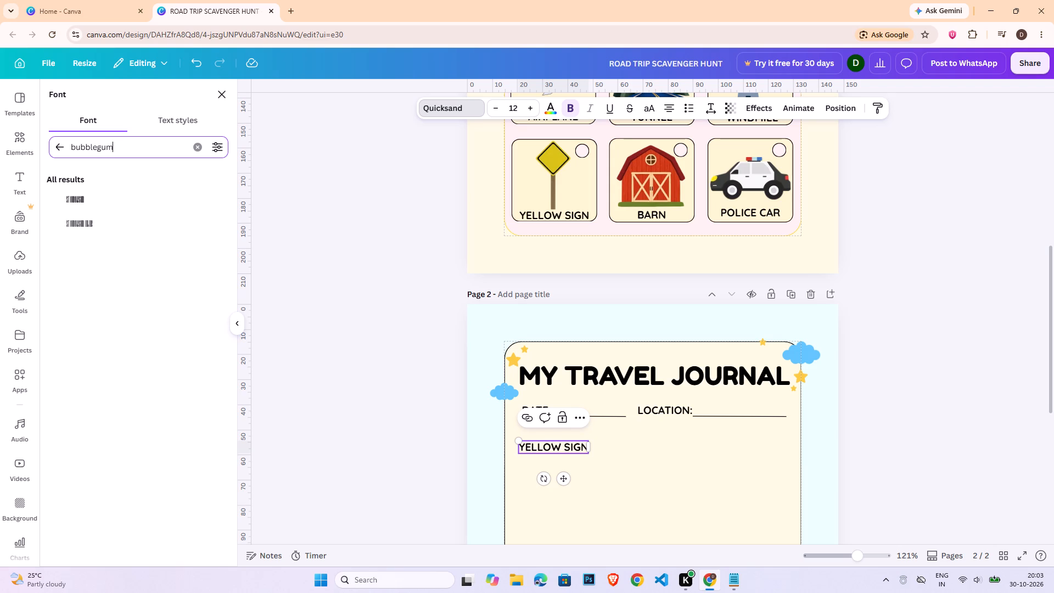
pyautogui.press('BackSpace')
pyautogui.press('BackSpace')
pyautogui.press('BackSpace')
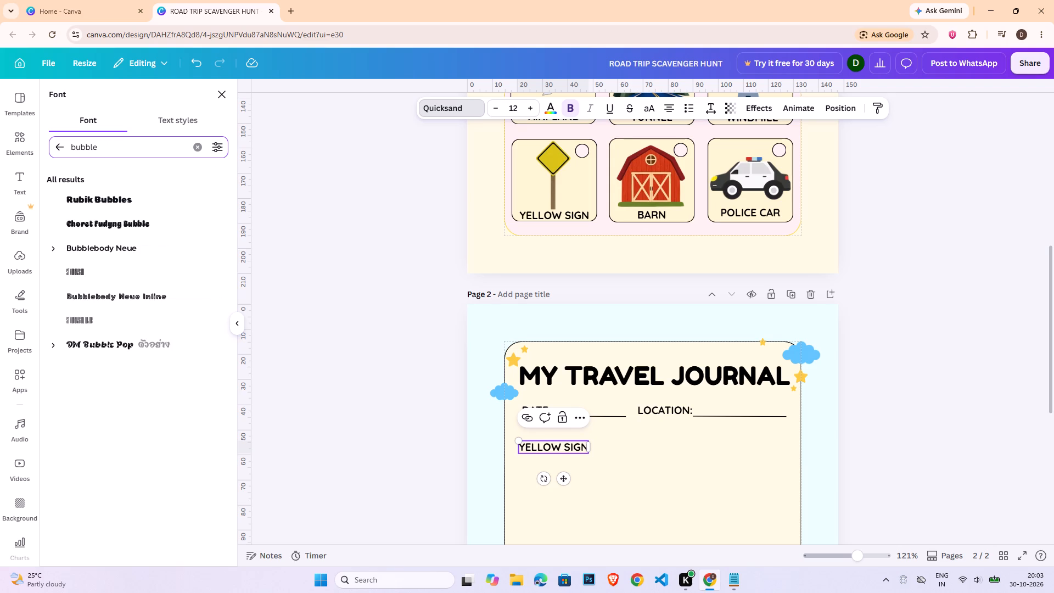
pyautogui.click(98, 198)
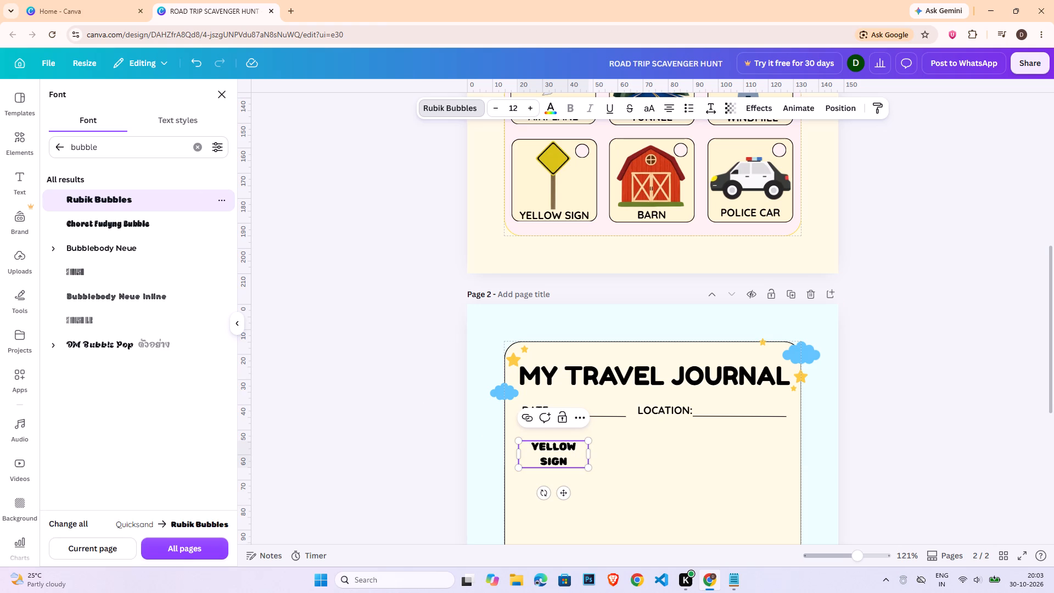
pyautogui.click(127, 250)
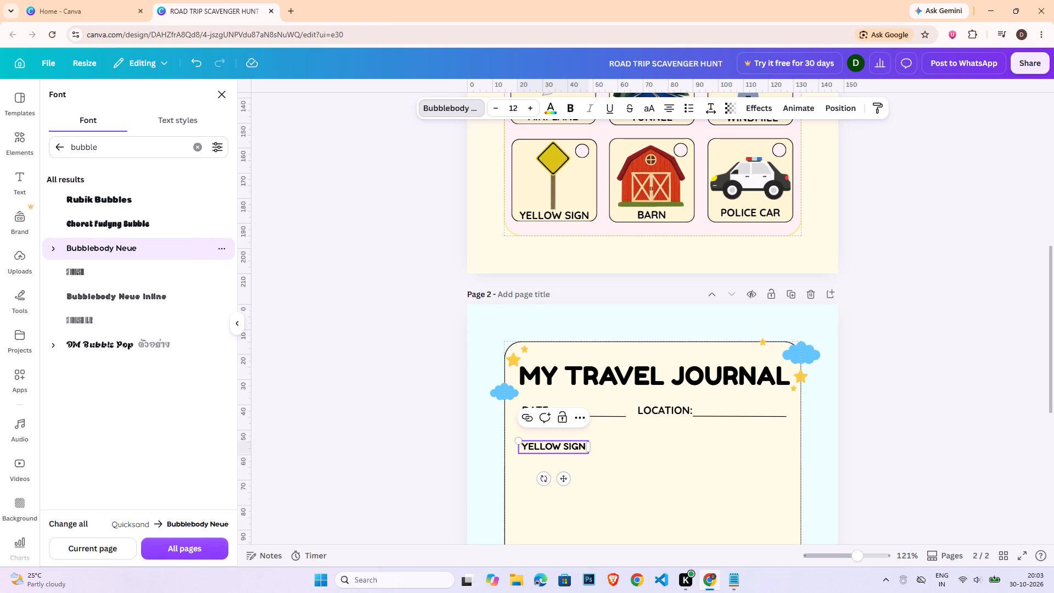
# Recheck the font notes in Notepad and set the font of page 2's YELLOW SIGN label to Londrina Solid.
pyautogui.click(745, 577)
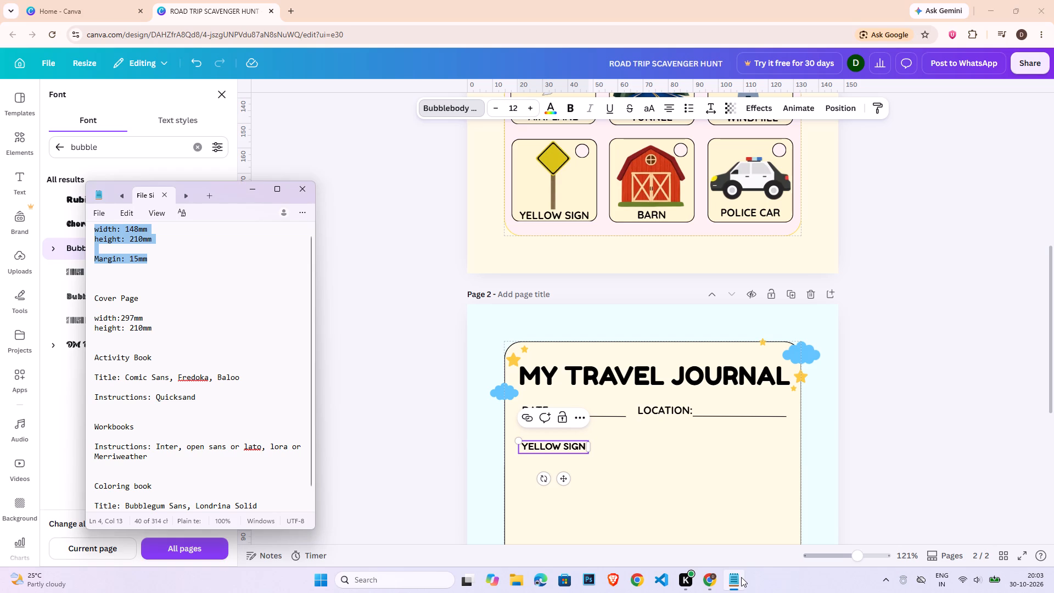
pyautogui.click(745, 575)
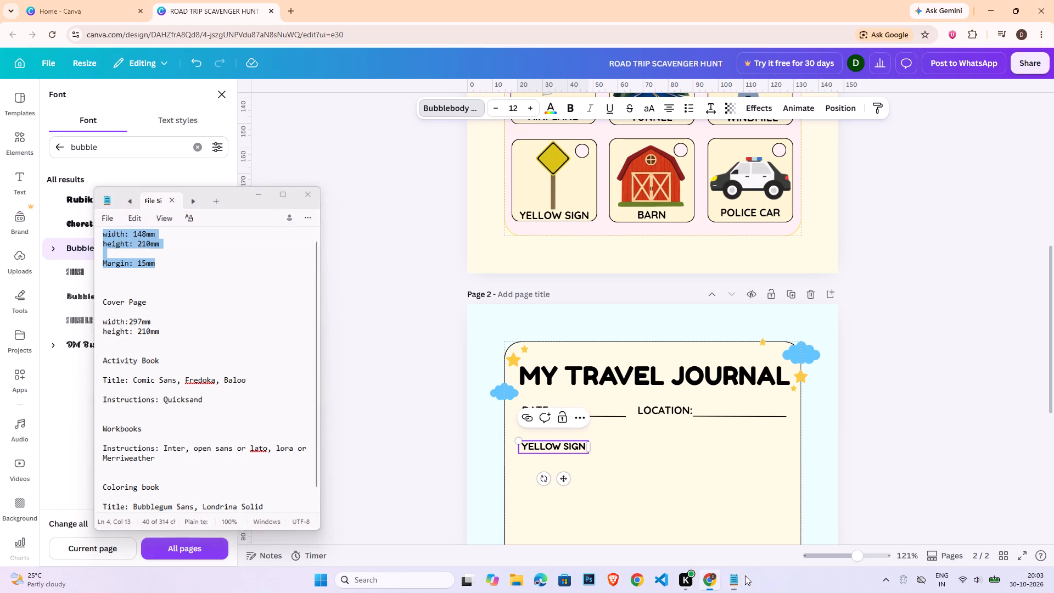
pyautogui.doubleClick(116, 146)
pyautogui.hotkey('shift', 'l')
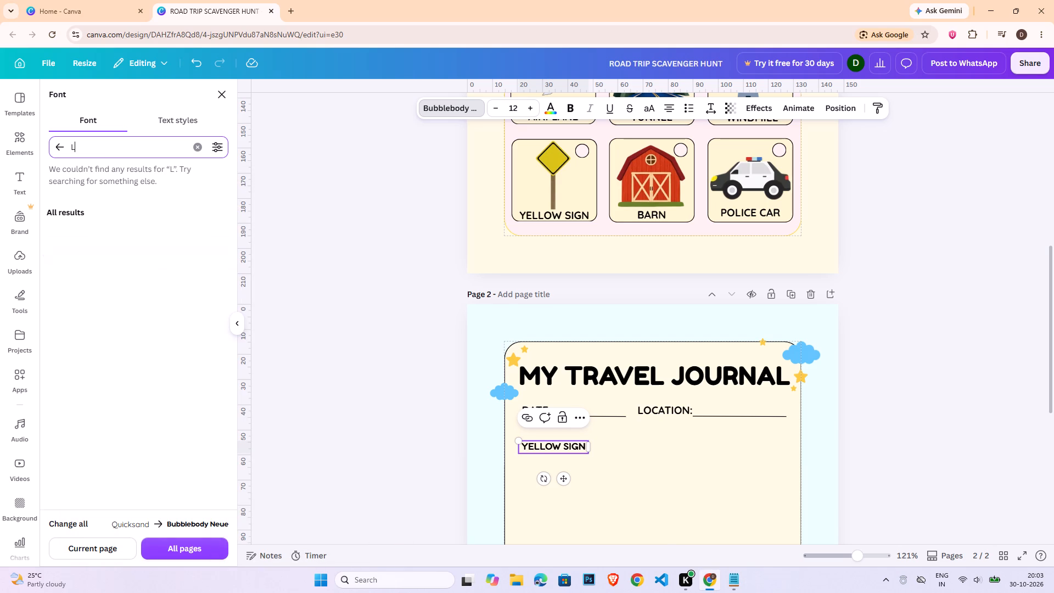
pyautogui.press('o')
pyautogui.press('n')
pyautogui.press('d')
pyautogui.press('r')
pyautogui.write('ina')
pyautogui.press('Return')
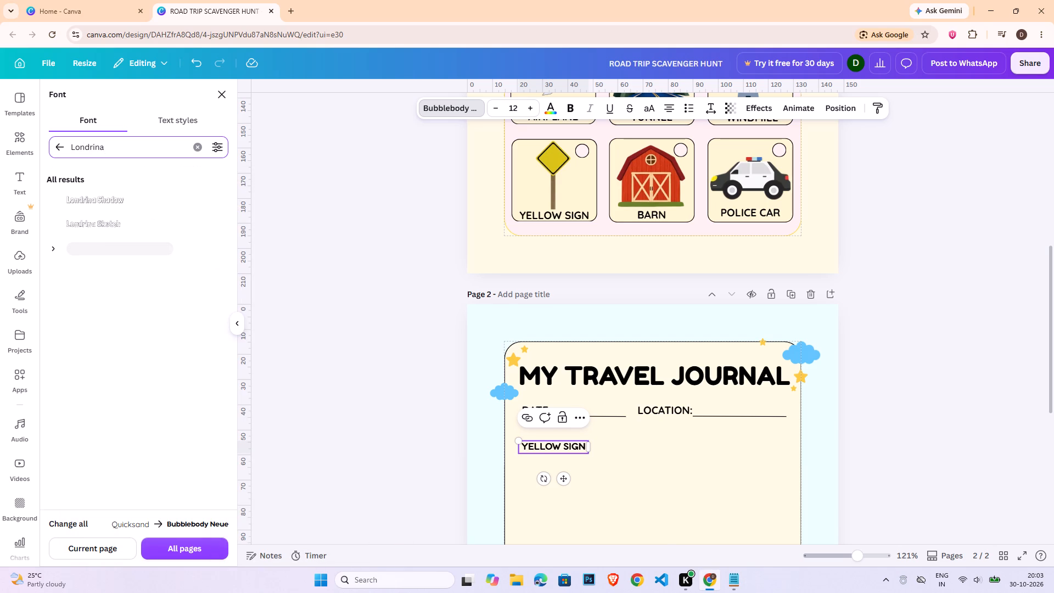
pyautogui.click(121, 242)
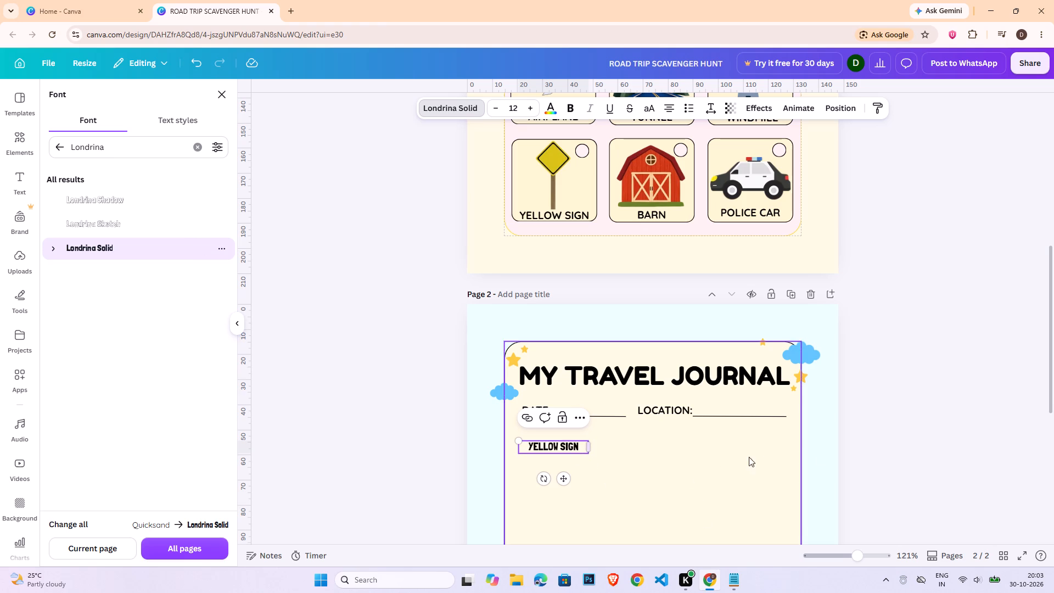
pyautogui.click(918, 452)
# Replace the text of page 2's YELLOW SIGN label with "How I'm travelling today:".
pyautogui.tripleClick(548, 444)
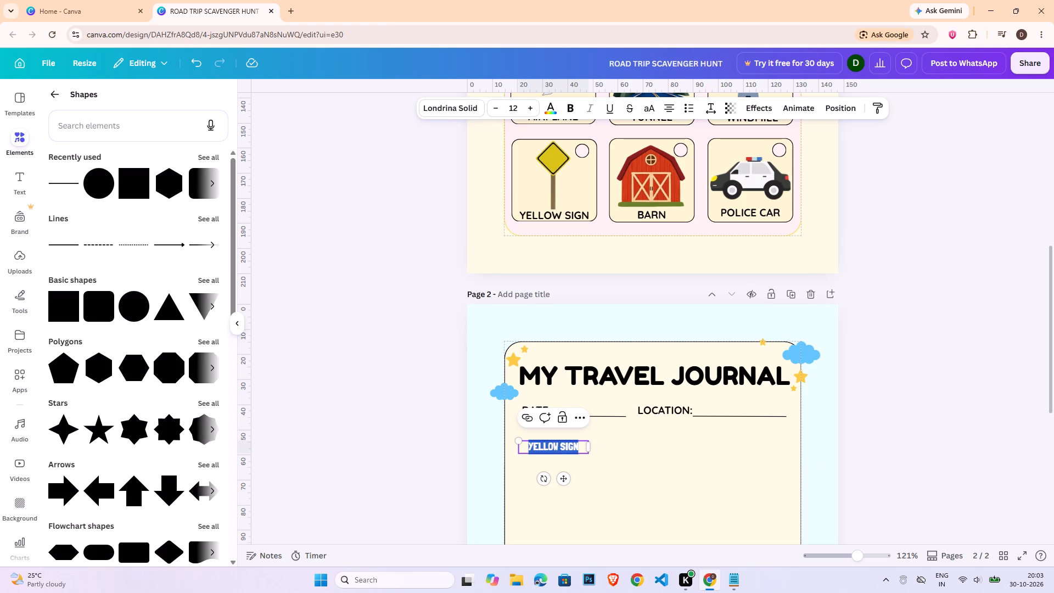
pyautogui.write('How')
pyautogui.press('space')
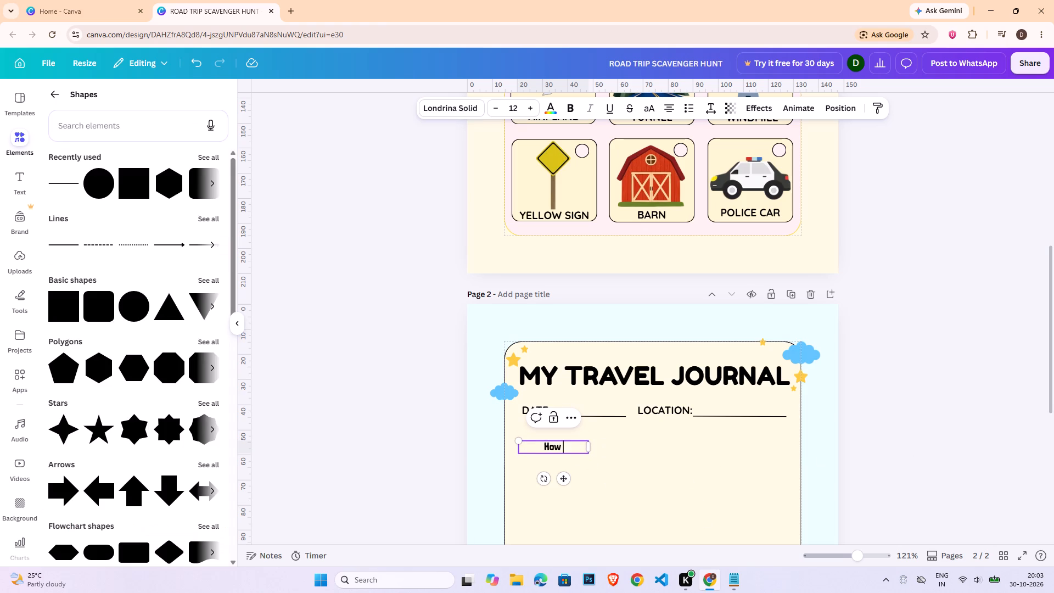
pyautogui.write("I'm")
pyautogui.press('space')
pyautogui.hotkey('shift', 't')
pyautogui.press('BackSpace')
pyautogui.write('travelling today')
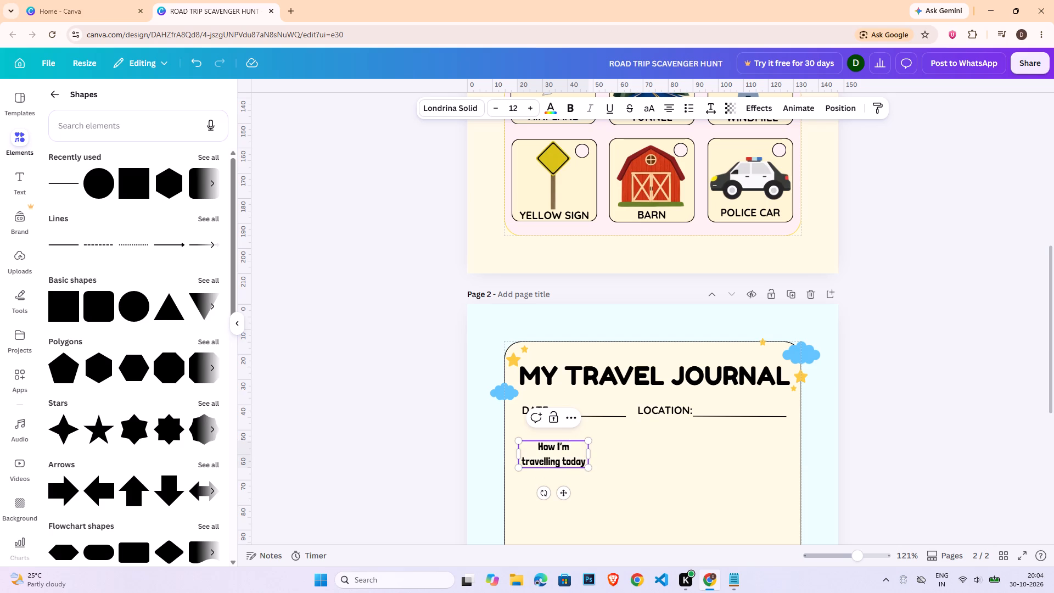
pyautogui.hotkey('shift', ':')
# Widen the "How I'm travelling today:" text box to fit on one line and shift it slightly toward the panel's left edge.
pyautogui.moveTo(592, 458); pyautogui.dragTo(627, 453)
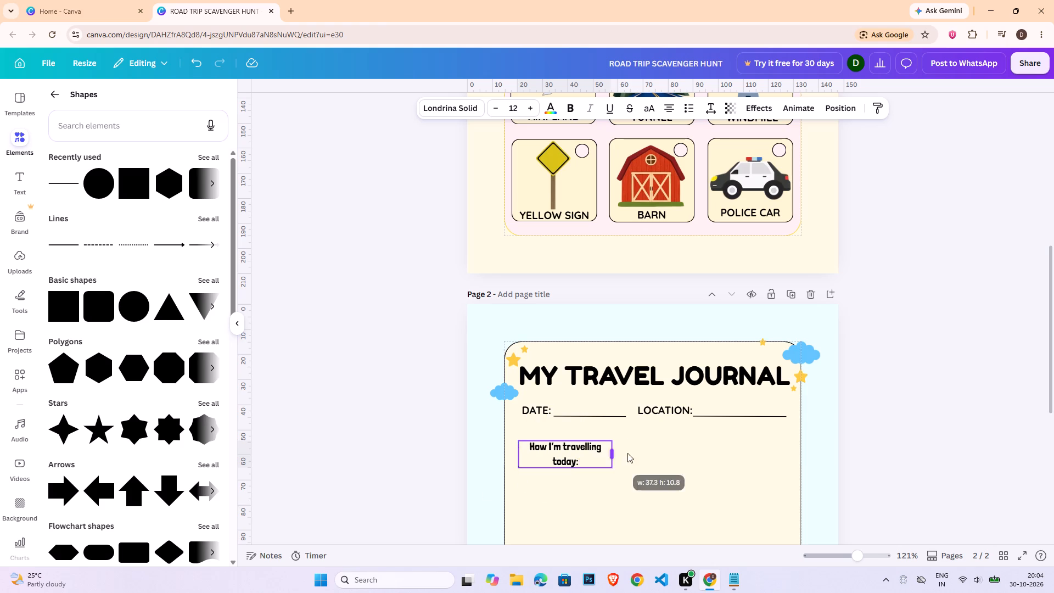
pyautogui.moveTo(627, 453); pyautogui.dragTo(633, 454)
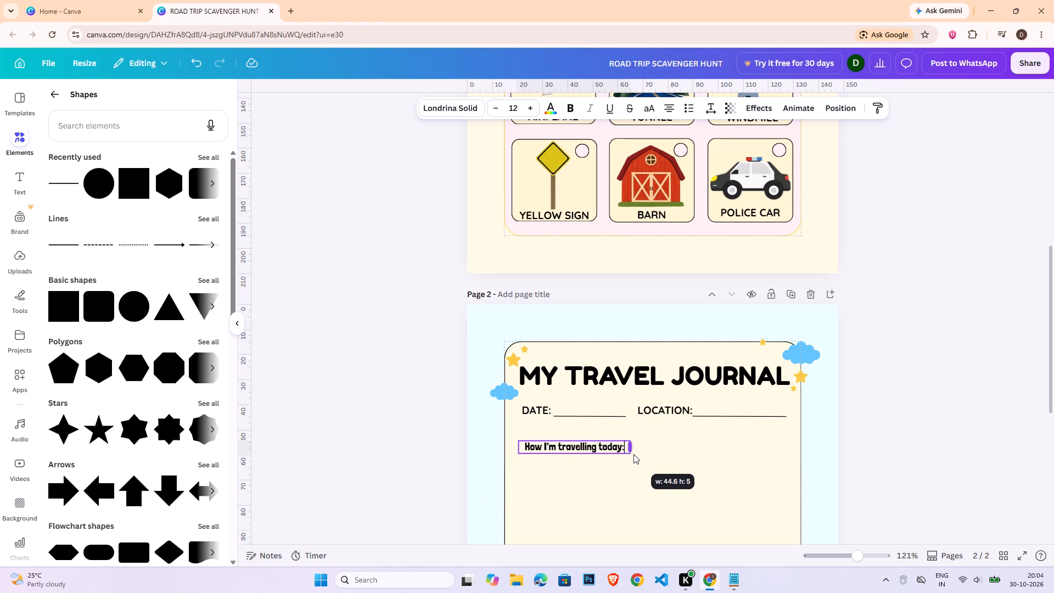
pyautogui.moveTo(633, 454); pyautogui.dragTo(625, 456)
pyautogui.click(865, 443)
pyautogui.moveTo(580, 444); pyautogui.dragTo(579, 445)
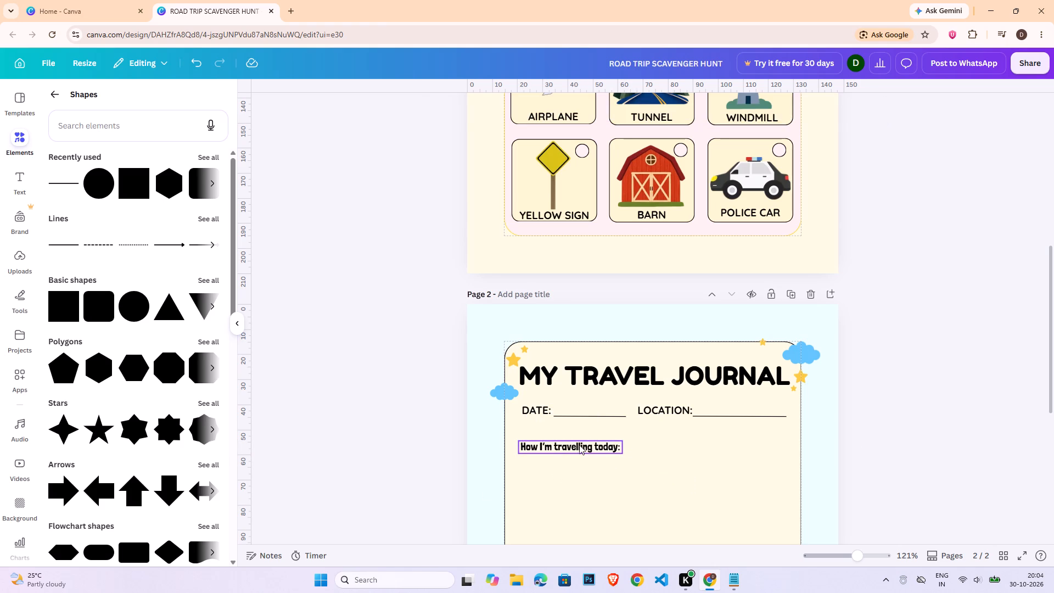
pyautogui.moveTo(579, 445); pyautogui.dragTo(570, 444)
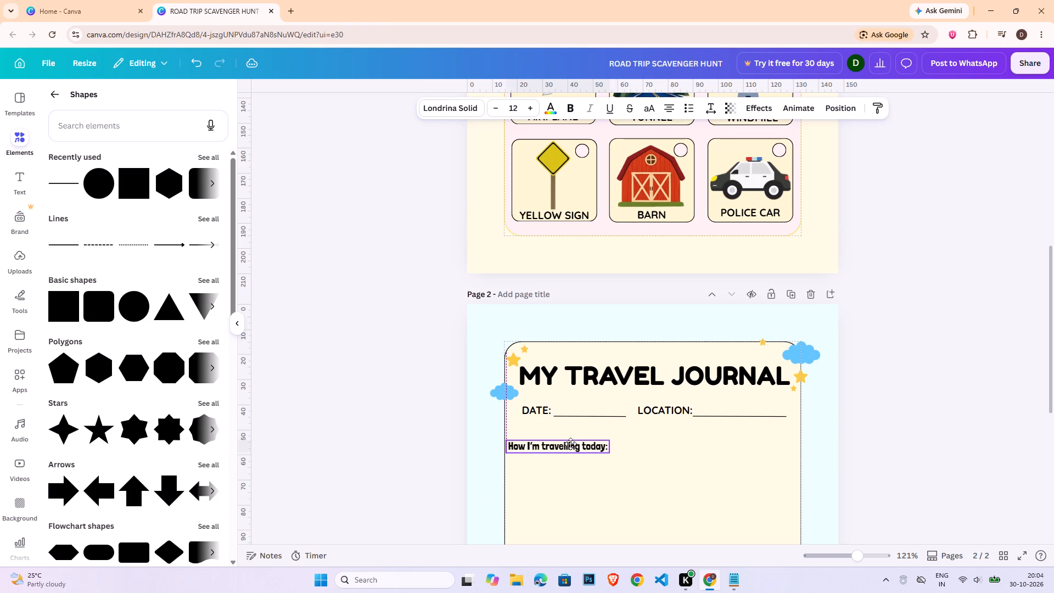
pyautogui.moveTo(570, 444); pyautogui.dragTo(571, 444)
pyautogui.click(860, 430)
# Search the elements for "car" and add the graphic of a red sedan seen from the side to page 2.
pyautogui.scroll(-2, 860, 430)
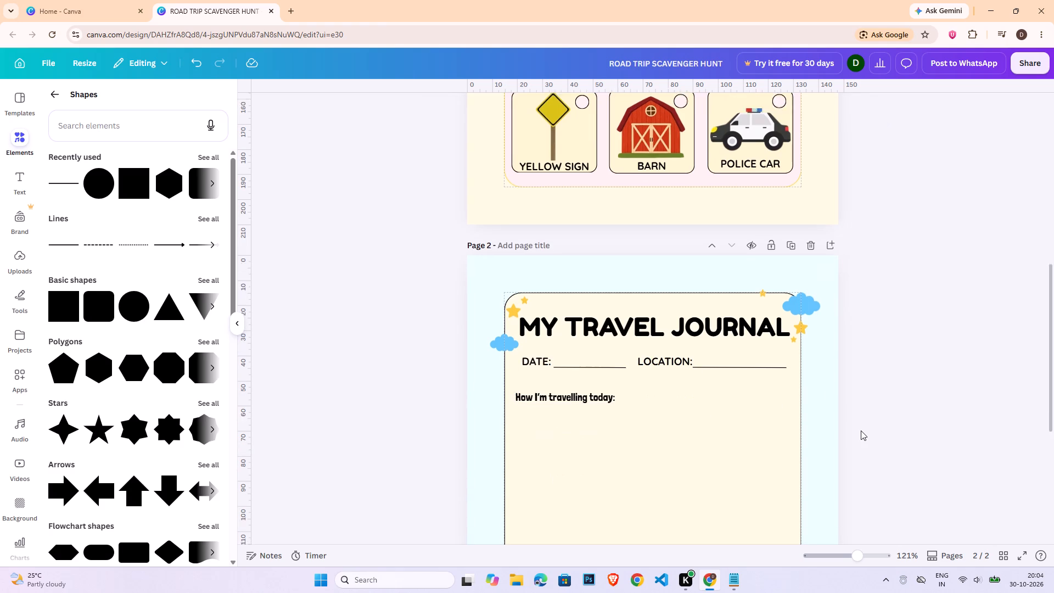
pyautogui.click(861, 430)
pyautogui.scroll(-2, 844, 501)
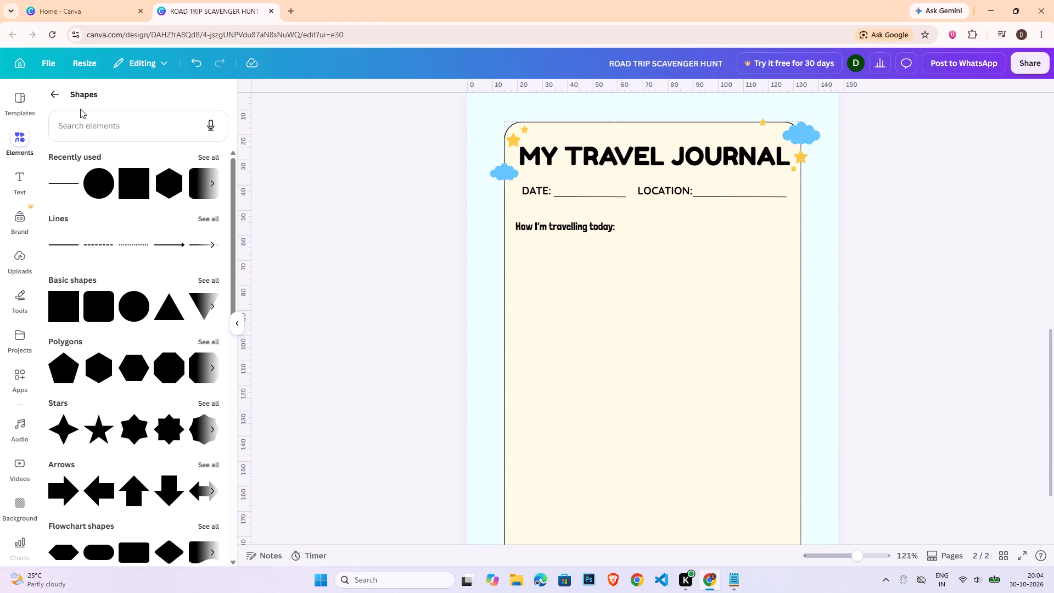
pyautogui.click(40, 96)
pyautogui.click(58, 91)
pyautogui.click(101, 113)
pyautogui.click(120, 102)
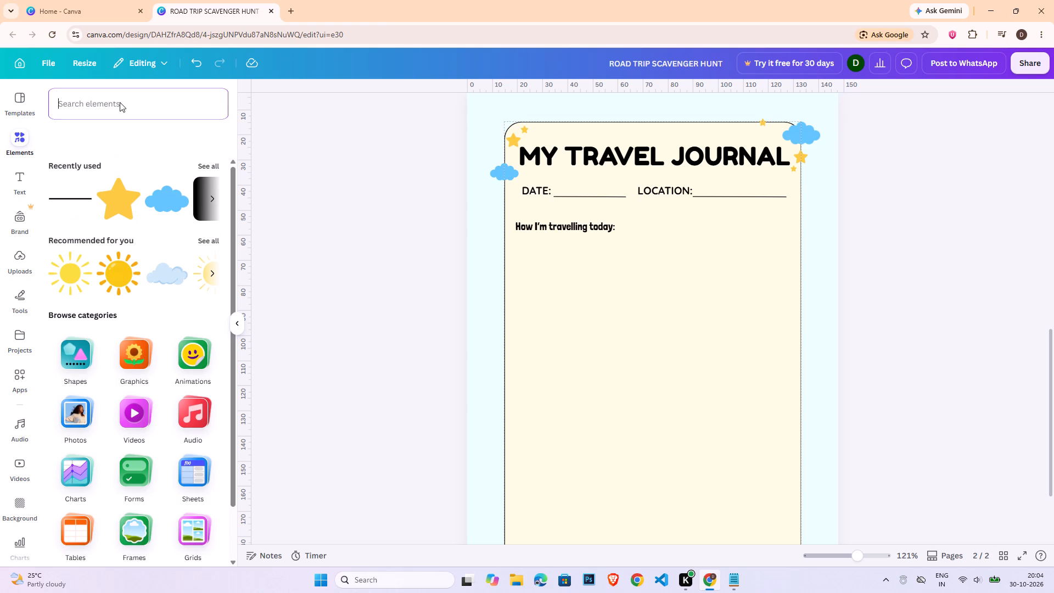
pyautogui.write('ca')
pyautogui.press('r')
pyautogui.press('Return')
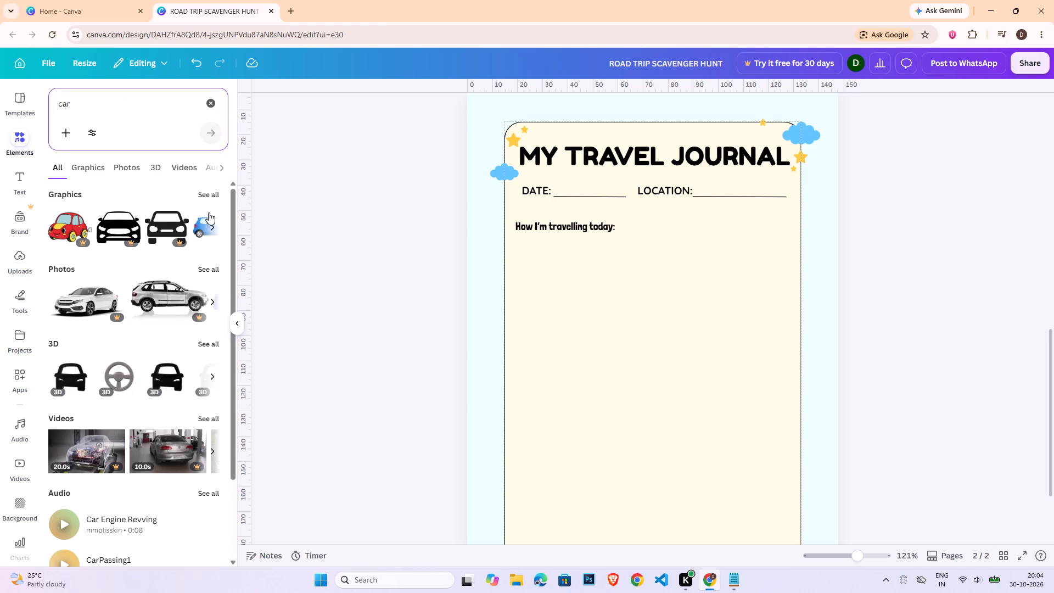
pyautogui.click(207, 193)
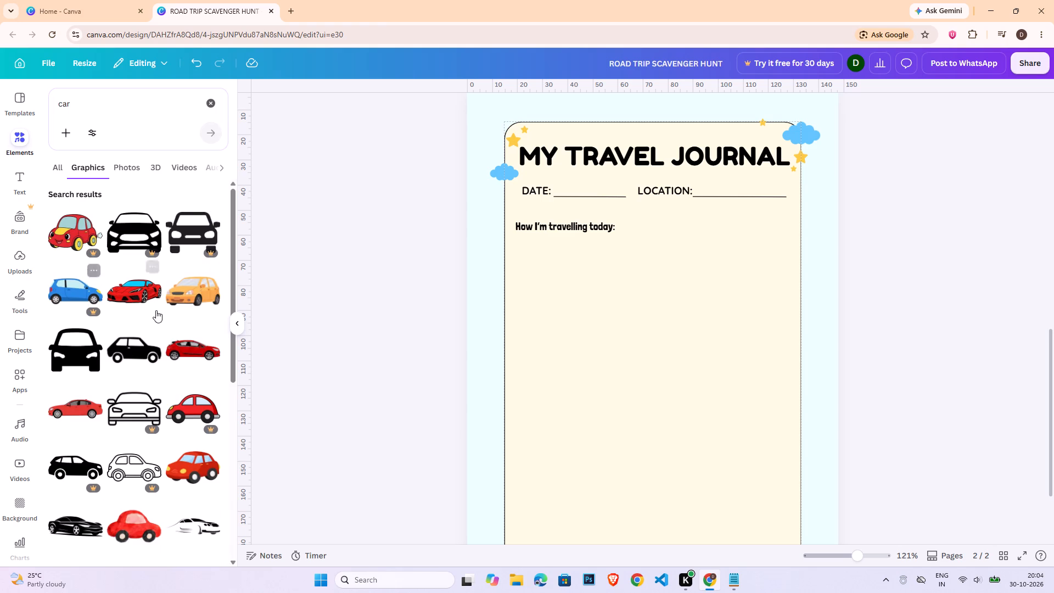
pyautogui.click(77, 409)
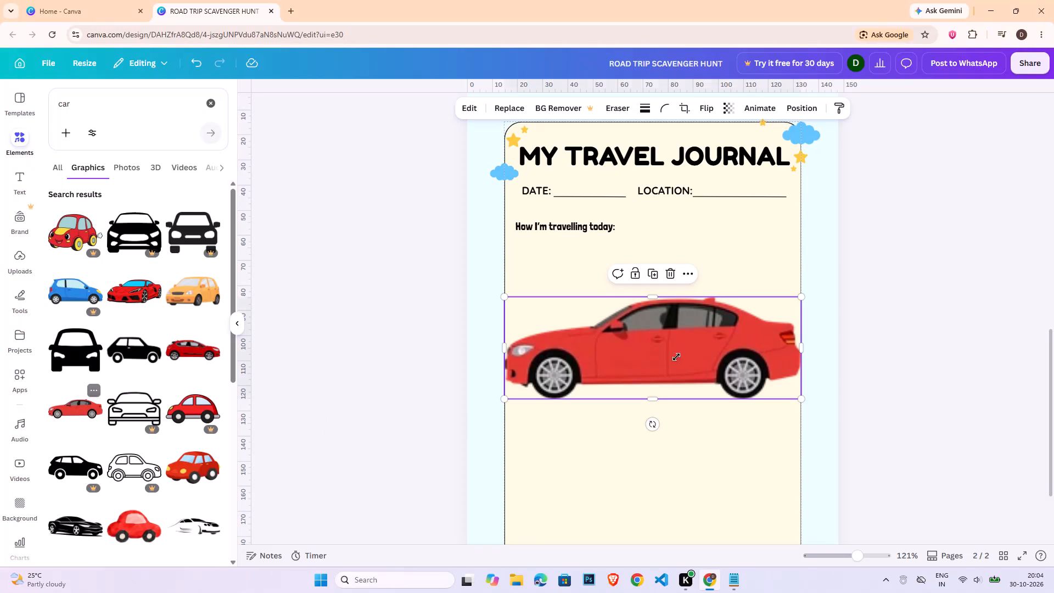
# Shrink the red car to just under half the heading's width and place it beneath the start of "How I'm travelling today:".
pyautogui.moveTo(802, 295); pyautogui.dragTo(581, 345)
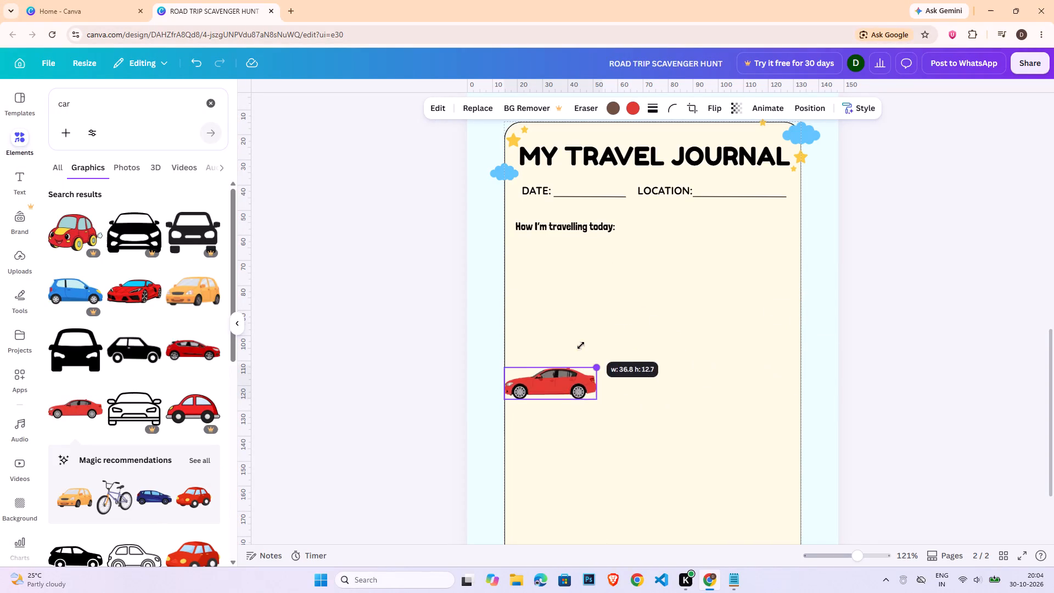
pyautogui.moveTo(581, 345); pyautogui.dragTo(545, 360)
pyautogui.moveTo(537, 393); pyautogui.dragTo(548, 262)
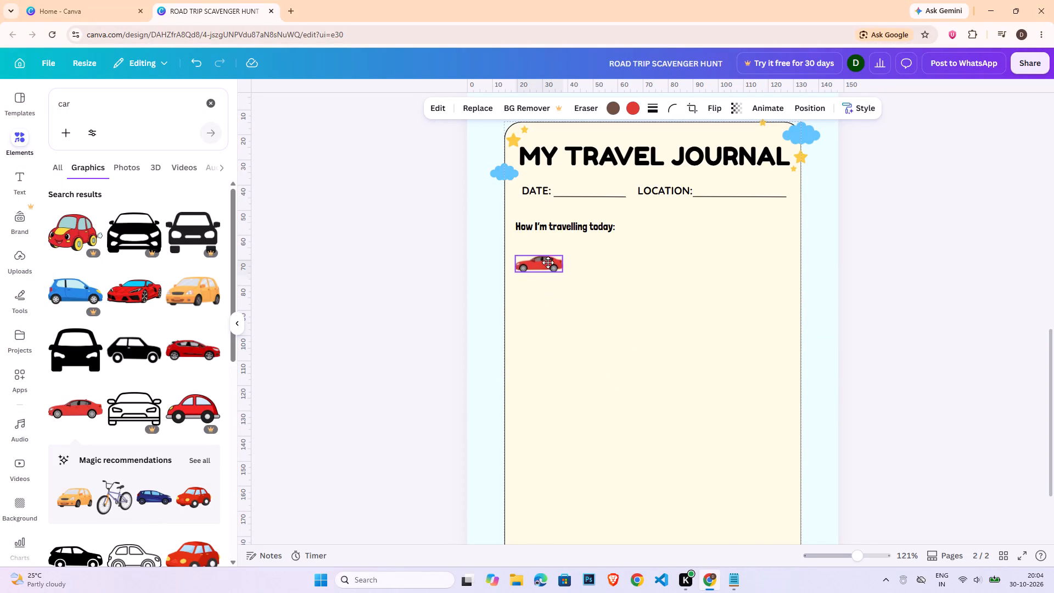
pyautogui.moveTo(548, 262); pyautogui.dragTo(544, 254)
# Enlarge the "How I'm travelling today:" heading to a font size of about 16.
pyautogui.click(614, 226)
pyautogui.moveTo(620, 236); pyautogui.dragTo(638, 234)
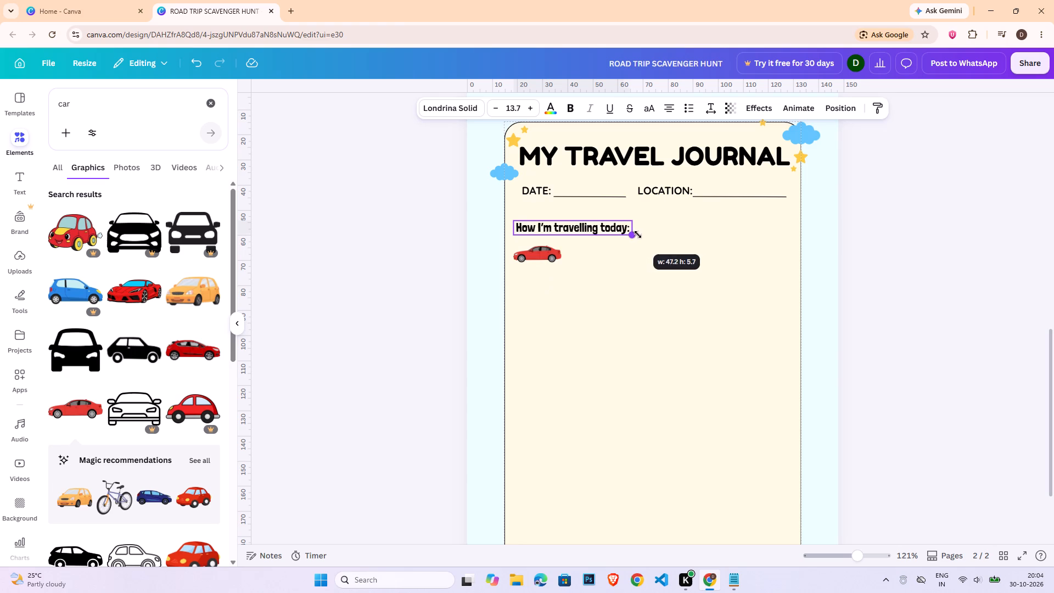
pyautogui.moveTo(638, 234); pyautogui.dragTo(654, 234)
# Duplicate the "How I'm travelling today:" heading and place the copy level with it in the right half of the panel.
pyautogui.hotkey('ctrl', 'c')
pyautogui.hotkey('ctrl', 'v')
pyautogui.moveTo(606, 239); pyautogui.dragTo(741, 231)
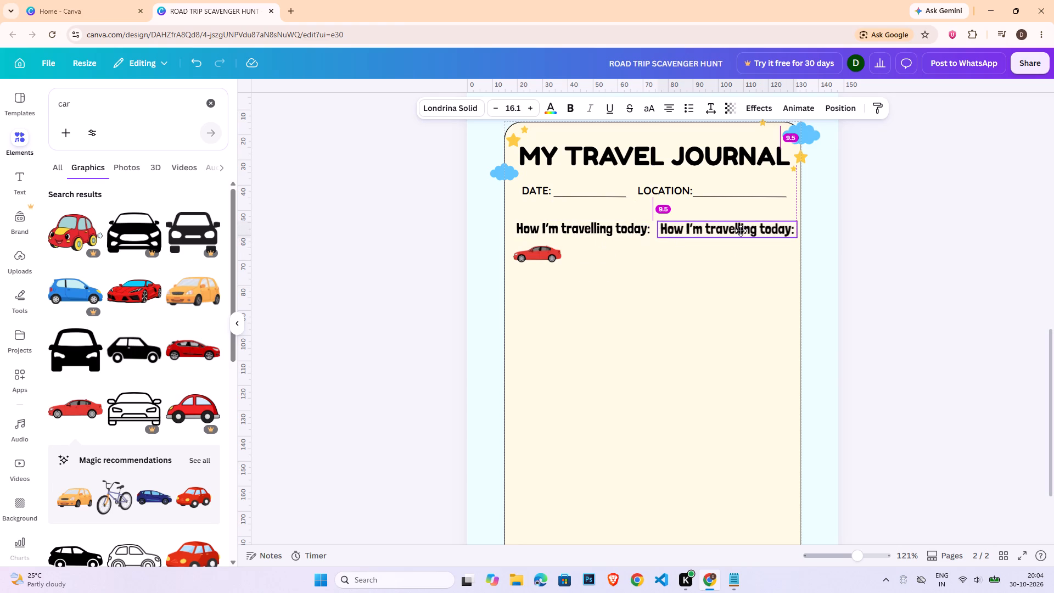
pyautogui.moveTo(741, 231); pyautogui.dragTo(741, 231)
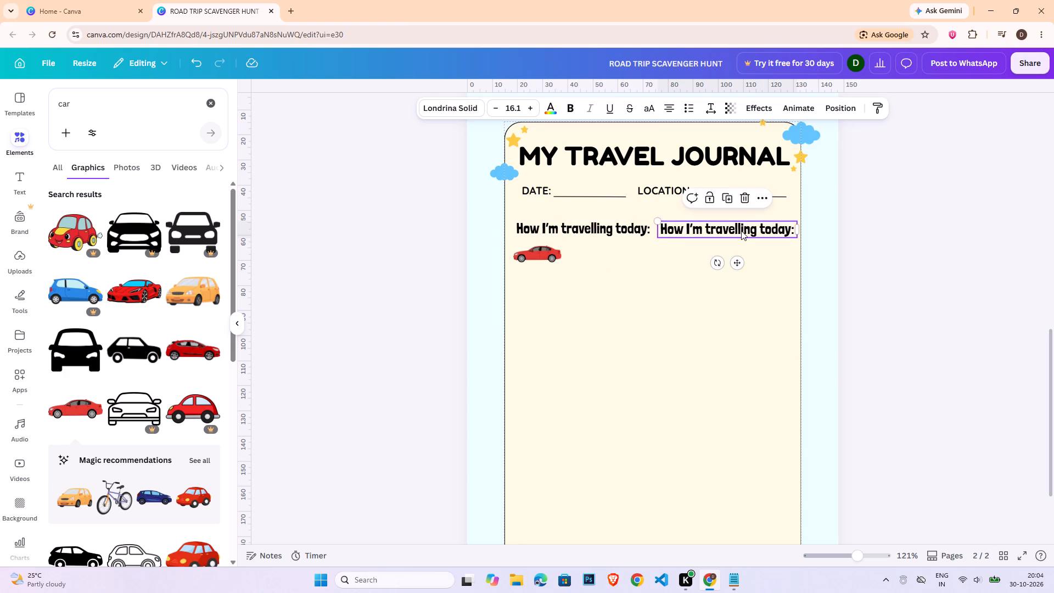
# Replace the text of the duplicated heading in the panel's right half with "The Weather is:".
pyautogui.click(741, 231)
pyautogui.click(737, 232)
pyautogui.hotkey('shift', 't')
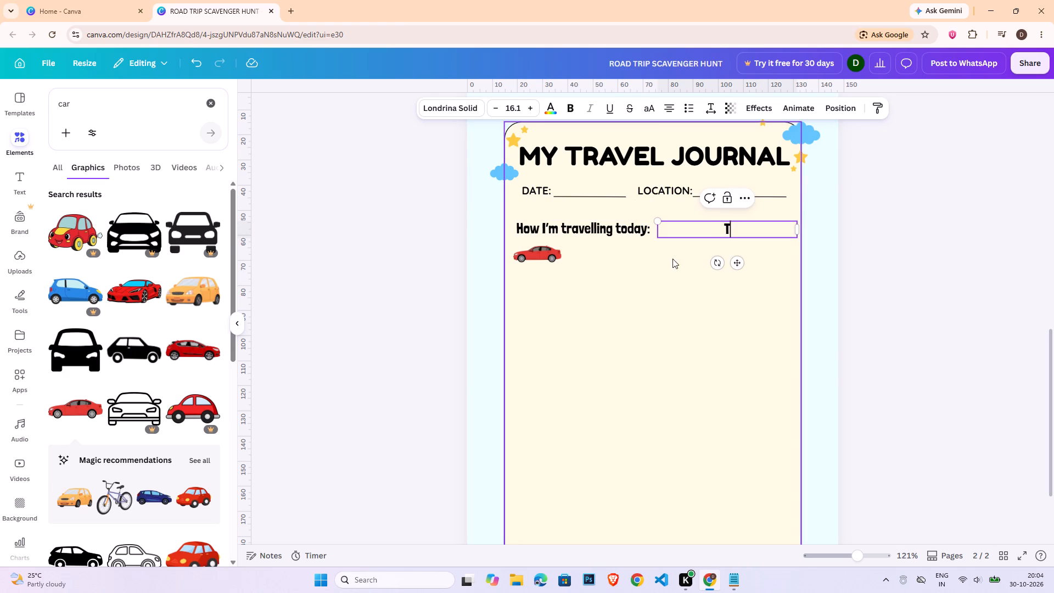
pyautogui.press('h')
pyautogui.write('e')
pyautogui.press('space')
pyautogui.hotkey('shift', 'w')
pyautogui.write('eather is')
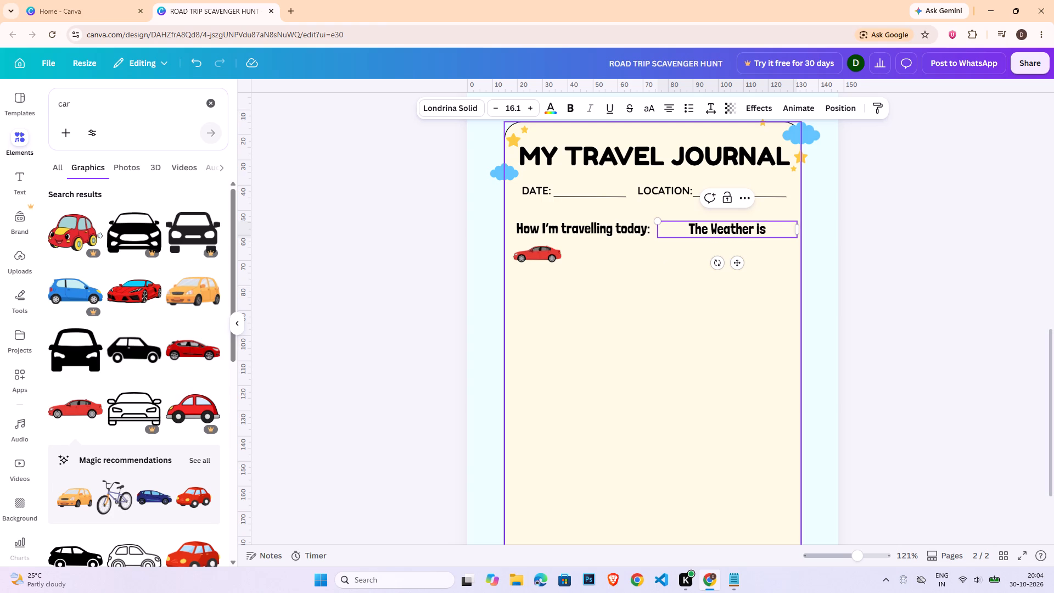
pyautogui.hotkey('shift', ':')
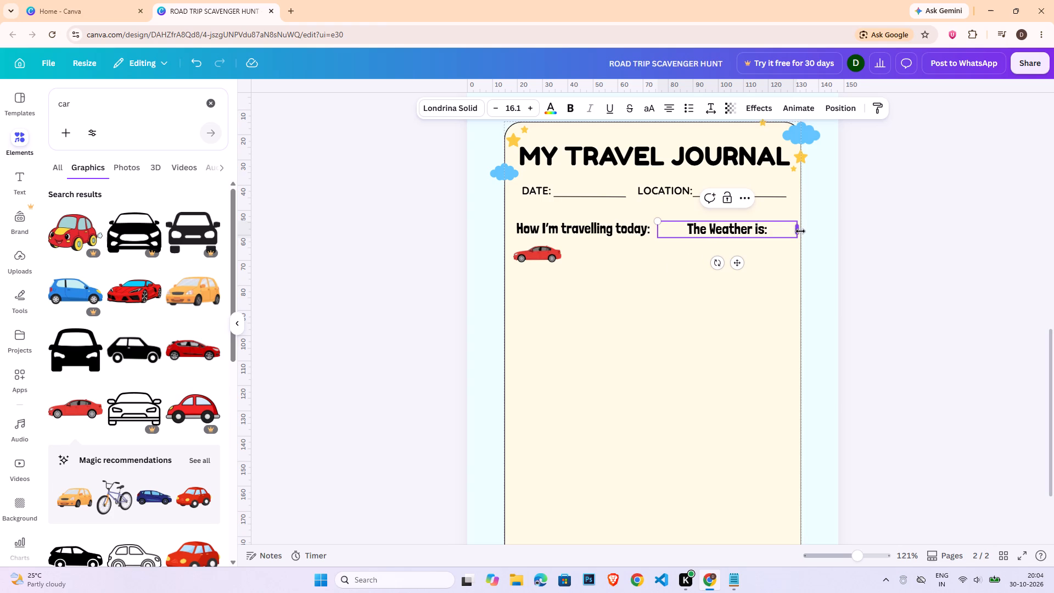
# Narrow the "The Weather is:" text box to fit its wording and place it beneath the LOCATION line, level with the other heading.
pyautogui.moveTo(799, 231); pyautogui.dragTo(746, 232)
pyautogui.moveTo(714, 268); pyautogui.dragTo(755, 268)
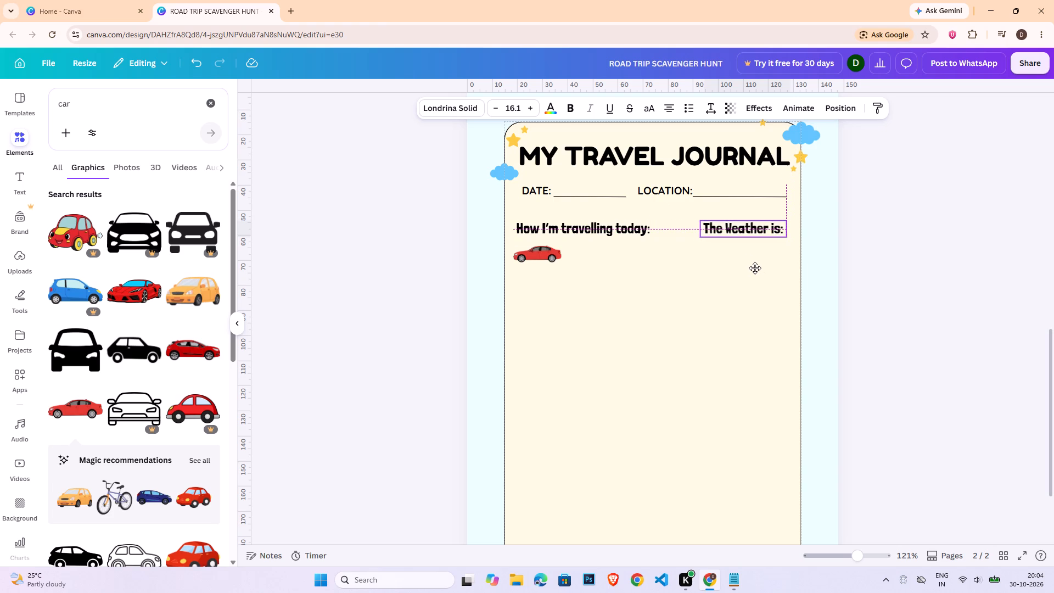
pyautogui.moveTo(755, 268); pyautogui.dragTo(748, 269)
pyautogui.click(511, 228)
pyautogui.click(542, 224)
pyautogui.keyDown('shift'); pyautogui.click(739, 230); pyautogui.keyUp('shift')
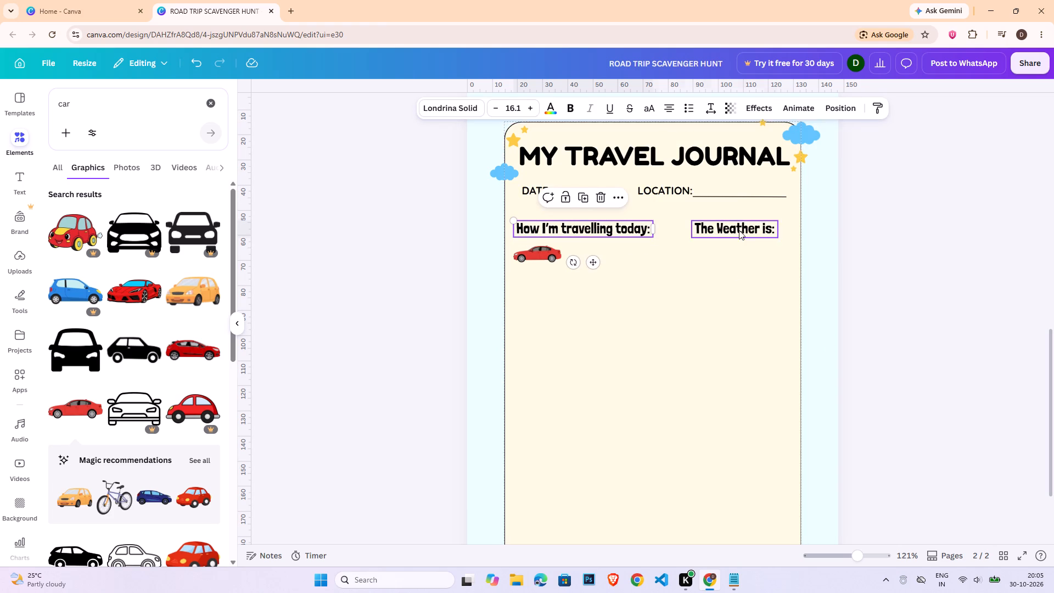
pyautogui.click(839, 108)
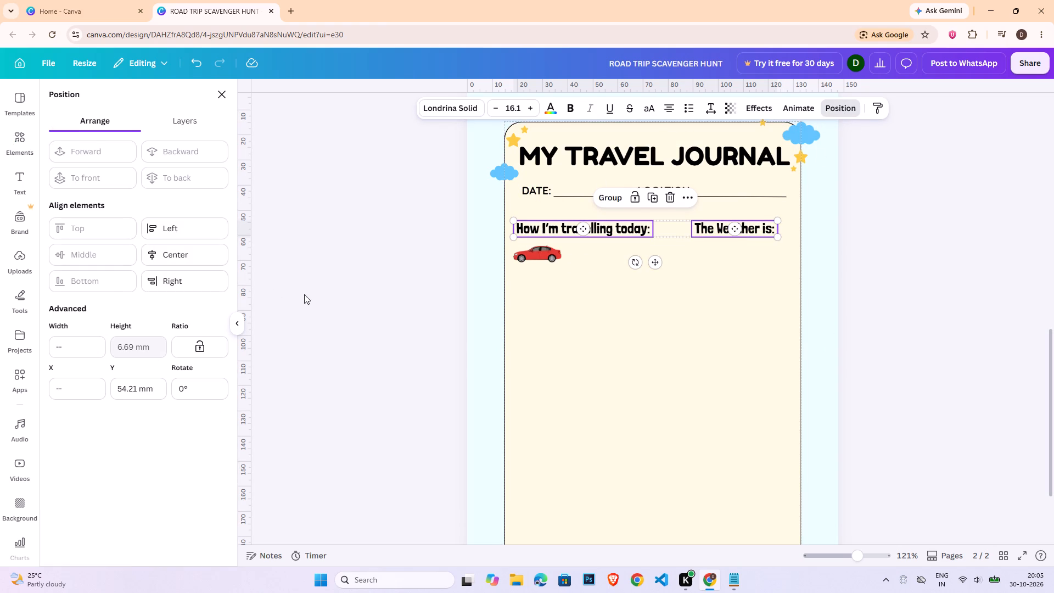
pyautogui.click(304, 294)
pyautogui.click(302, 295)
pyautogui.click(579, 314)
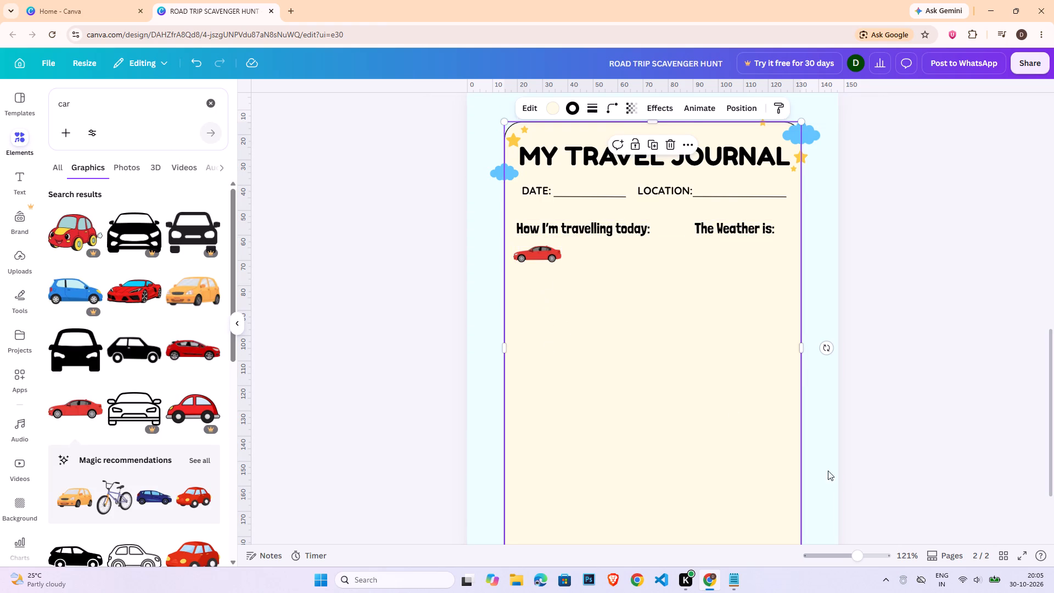
# Delete the red sedan and add the orange-red cartoon car from the "car" graphics to page 2 instead.
pyautogui.click(867, 555)
pyautogui.scroll(2, 408, 387)
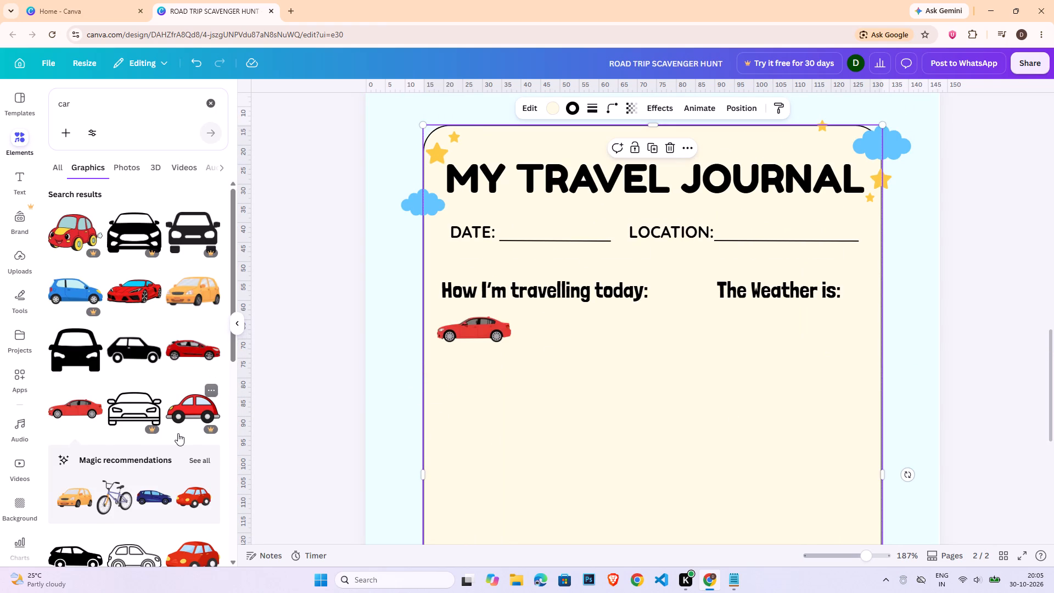
pyautogui.scroll(-4, 178, 433)
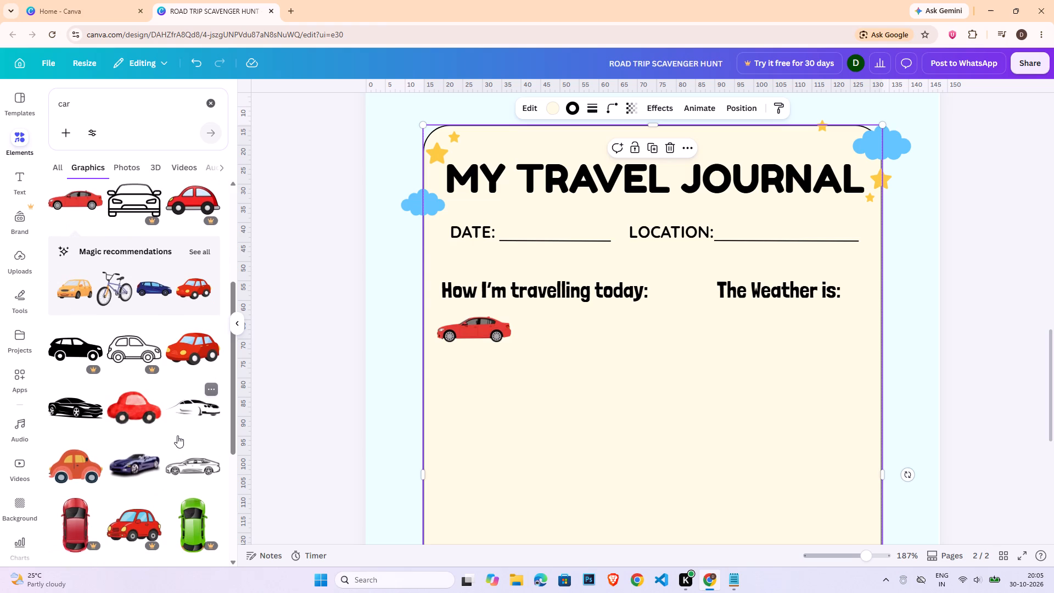
pyautogui.click(467, 333)
pyautogui.press('Delete')
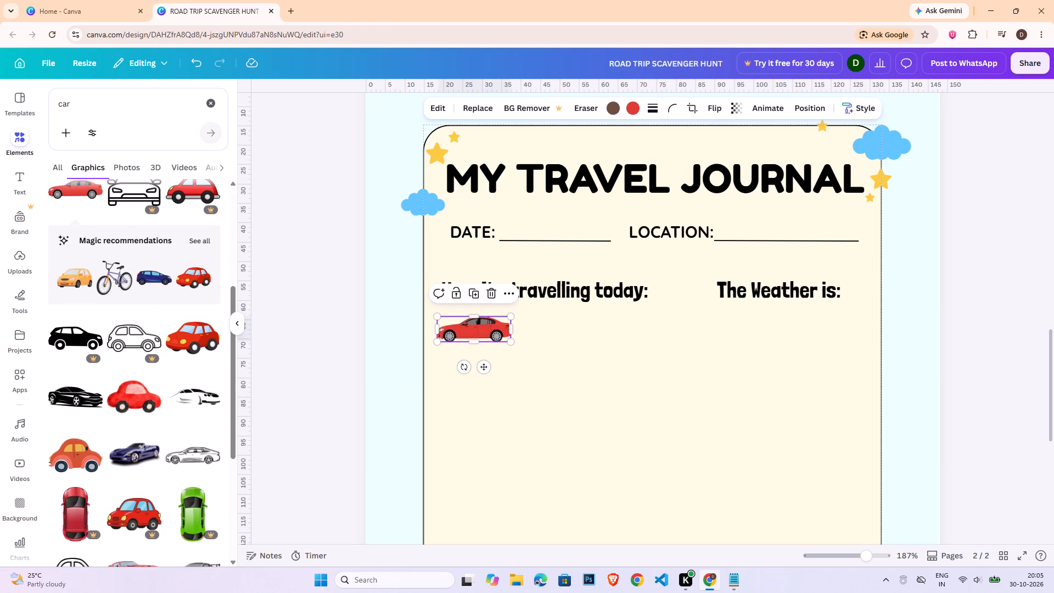
pyautogui.click(65, 461)
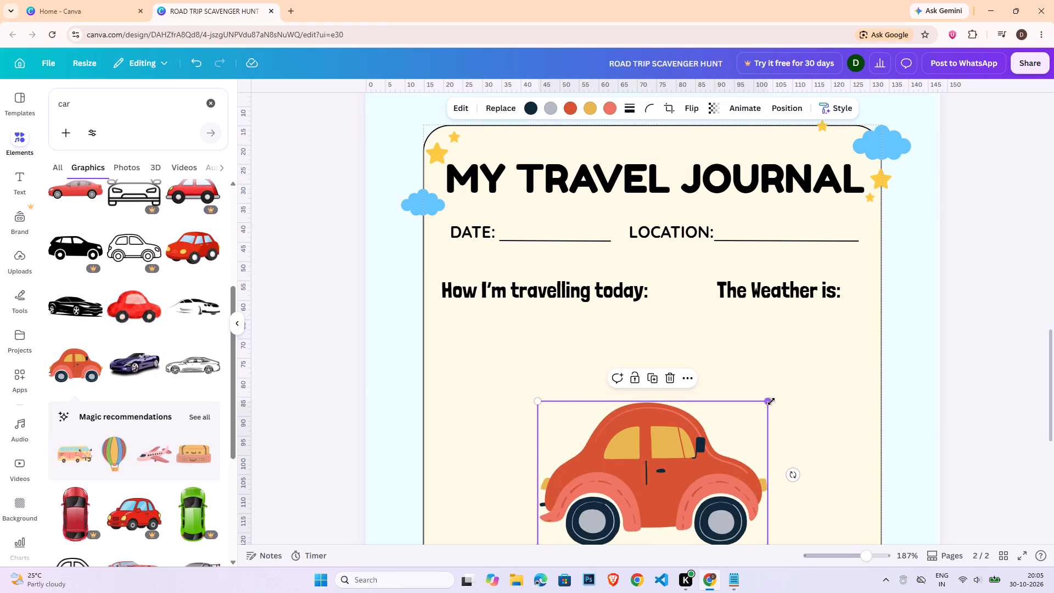
# Shrink the cartoon car to about a fifth of the heading's width and place it beneath the start of "How I'm travelling today:".
pyautogui.moveTo(771, 401); pyautogui.dragTo(561, 495)
pyautogui.moveTo(558, 532); pyautogui.dragTo(483, 398)
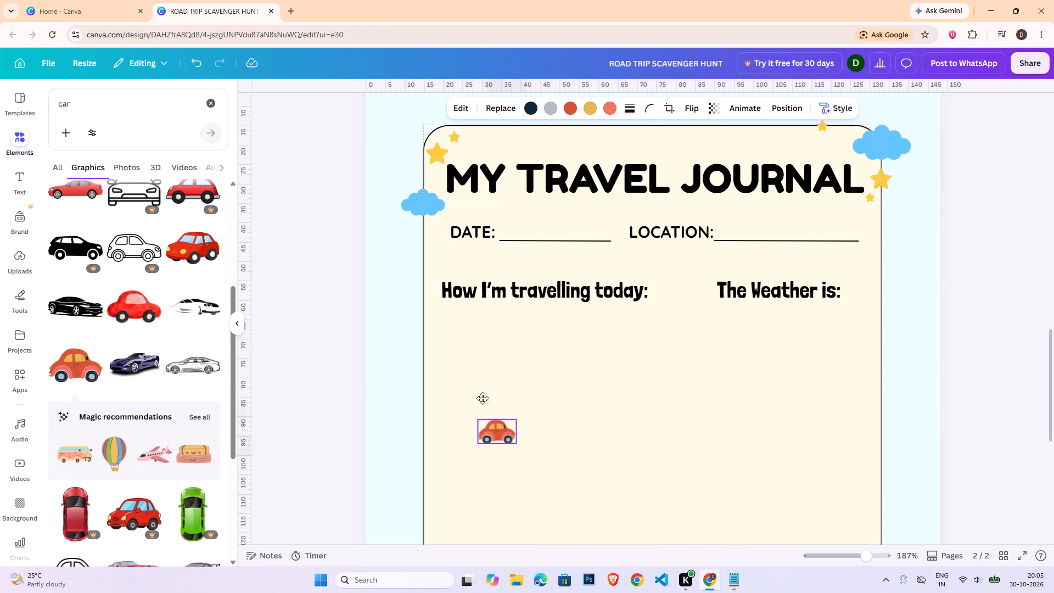
pyautogui.moveTo(483, 398); pyautogui.dragTo(460, 325)
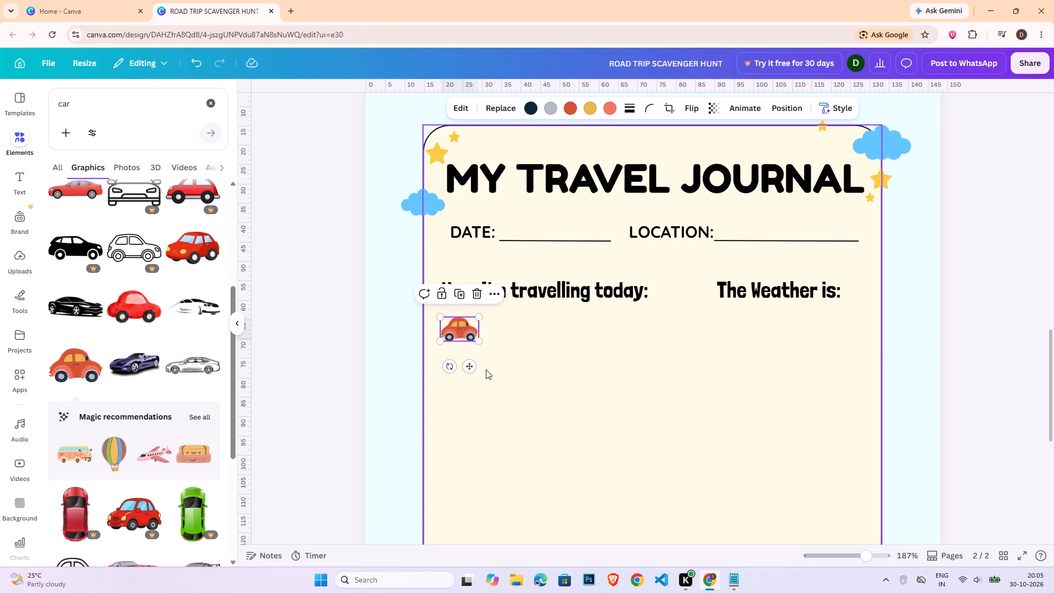
# Search the elements for "airplane" and add the blue, white and yellow airplane above a cloud to page 2.
pyautogui.doubleClick(99, 112)
pyautogui.doubleClick(98, 105)
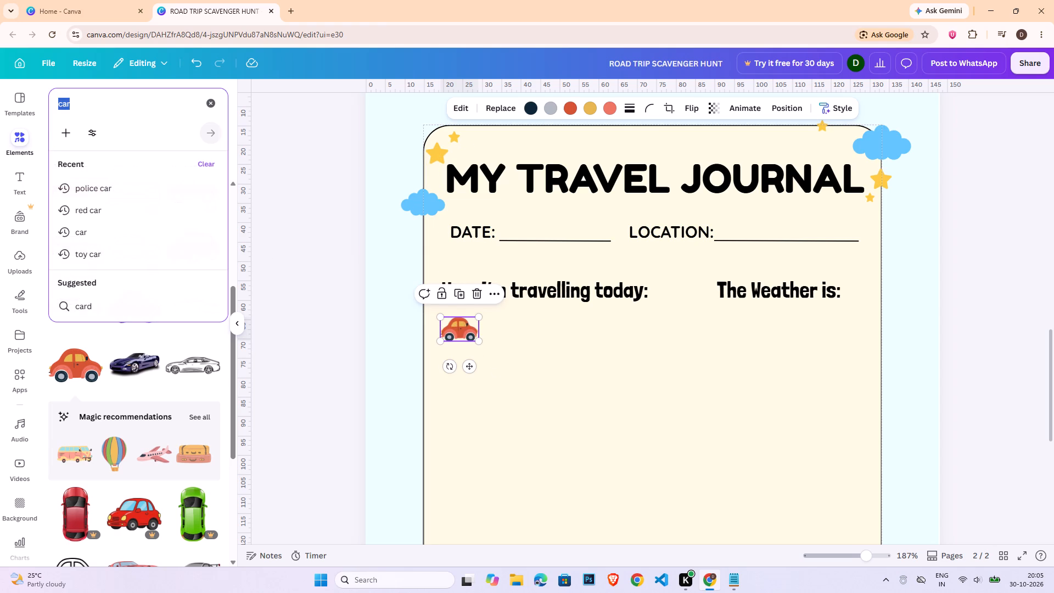
pyautogui.press('a')
pyautogui.press('i')
pyautogui.press('r')
pyautogui.press('p')
pyautogui.press('l')
pyautogui.press('a')
pyautogui.press('n')
pyautogui.press('e')
pyautogui.press('Return')
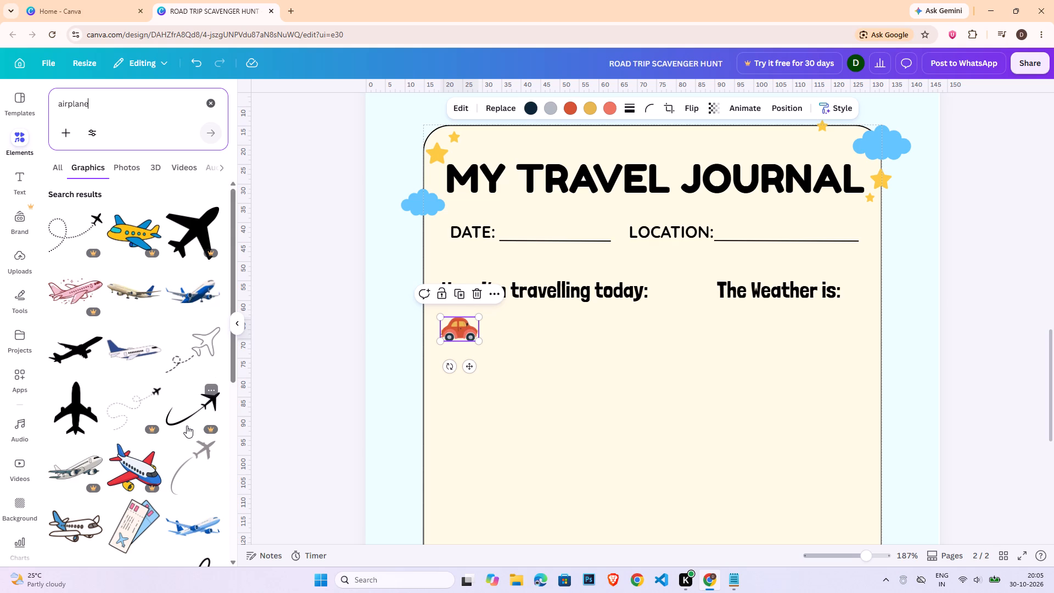
pyautogui.scroll(-2, 185, 426)
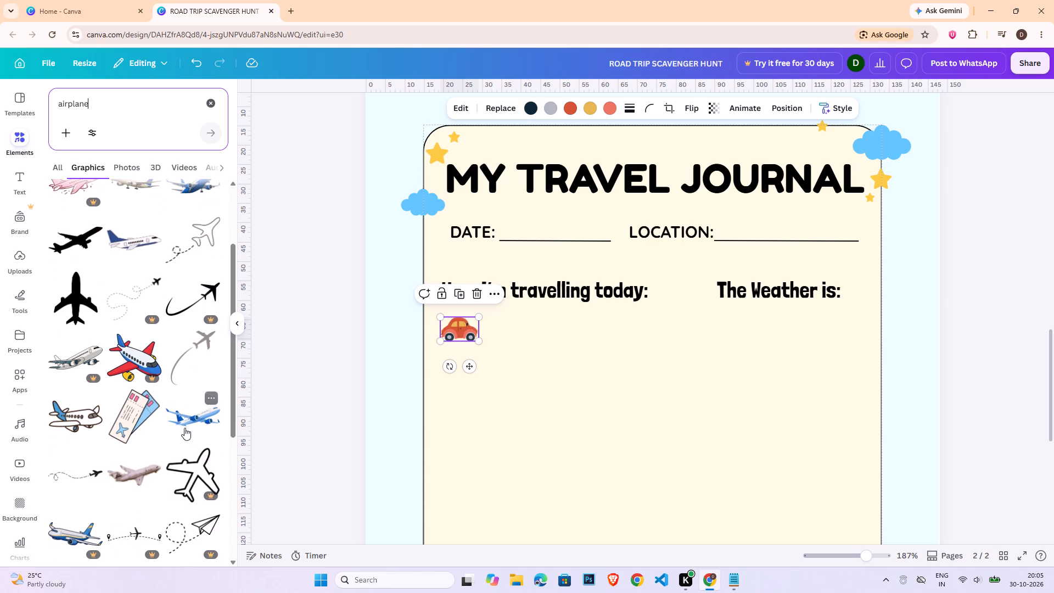
pyautogui.scroll(-6, 185, 431)
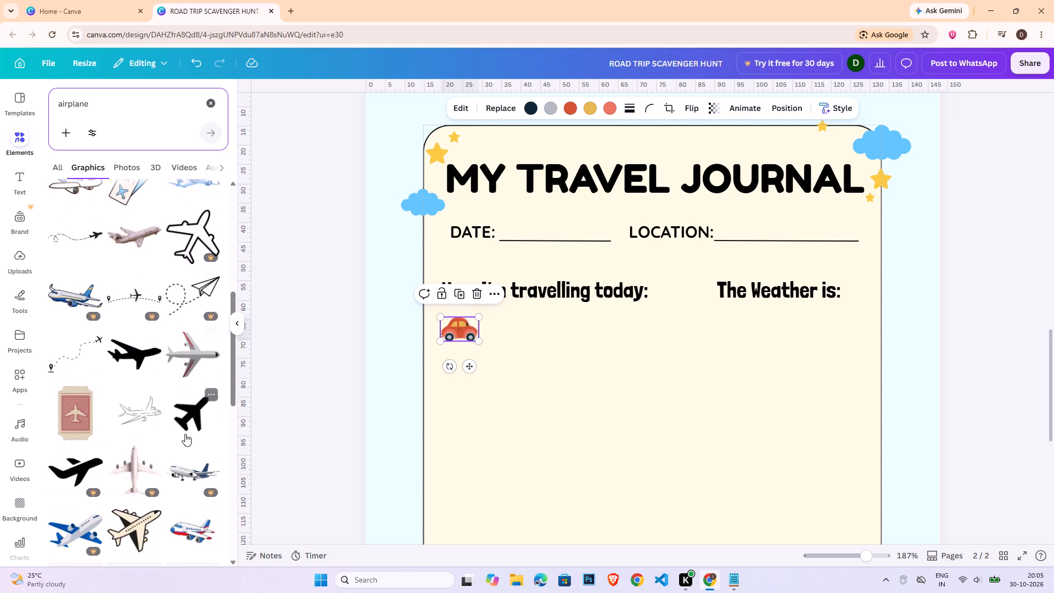
pyautogui.scroll(-10, 185, 434)
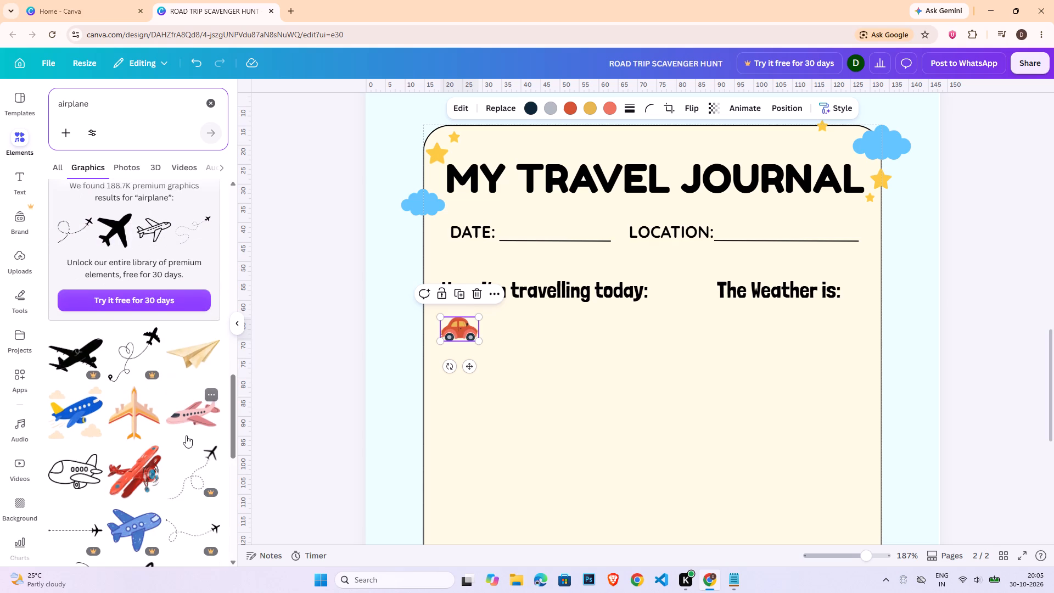
pyautogui.scroll(-5, 186, 435)
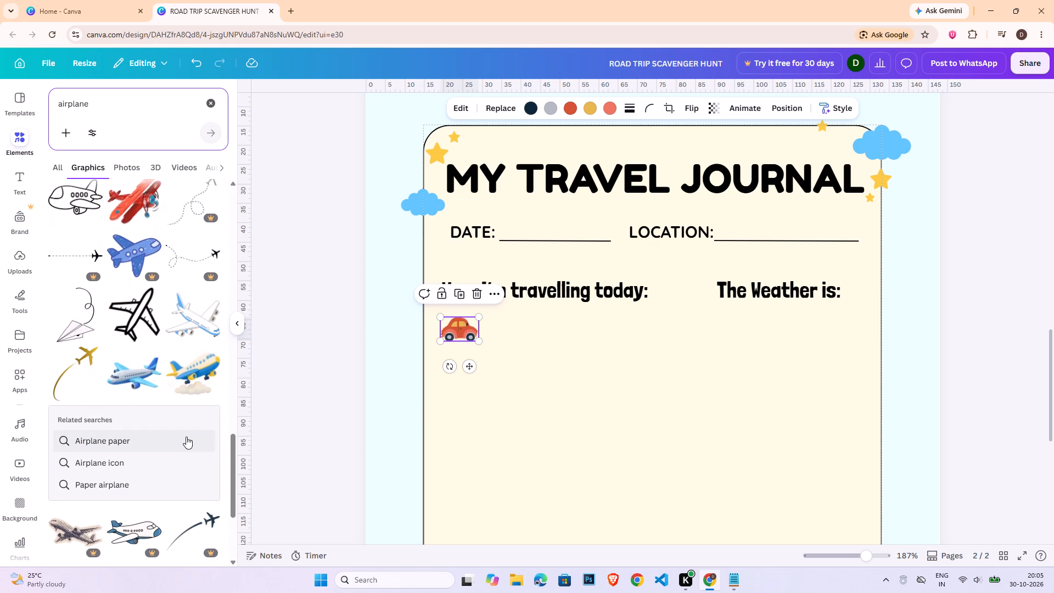
pyautogui.click(198, 379)
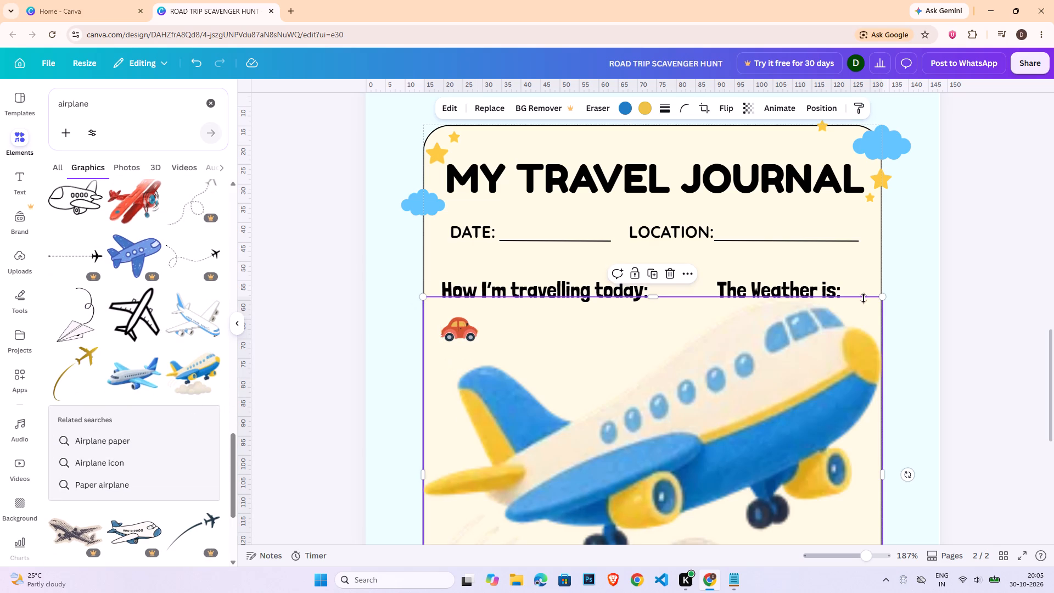
# Shrink the airplane to about the car's width and place it level with the car, just to its right.
pyautogui.moveTo(887, 295); pyautogui.dragTo(859, 303)
pyautogui.click(871, 319)
pyautogui.click(933, 330)
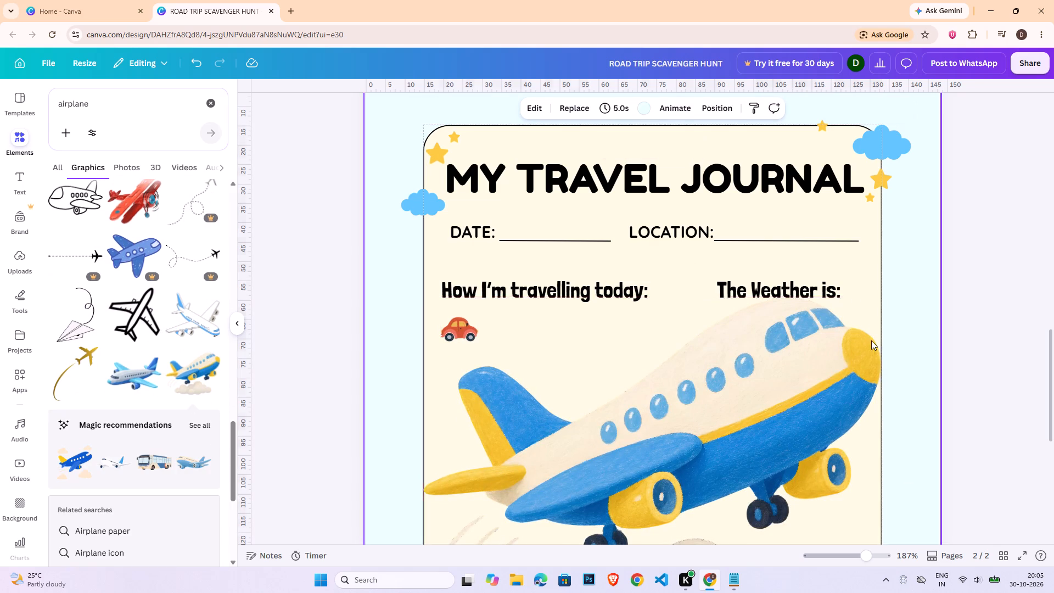
pyautogui.click(821, 360)
pyautogui.moveTo(884, 294); pyautogui.dragTo(545, 472)
pyautogui.scroll(-2, 575, 467)
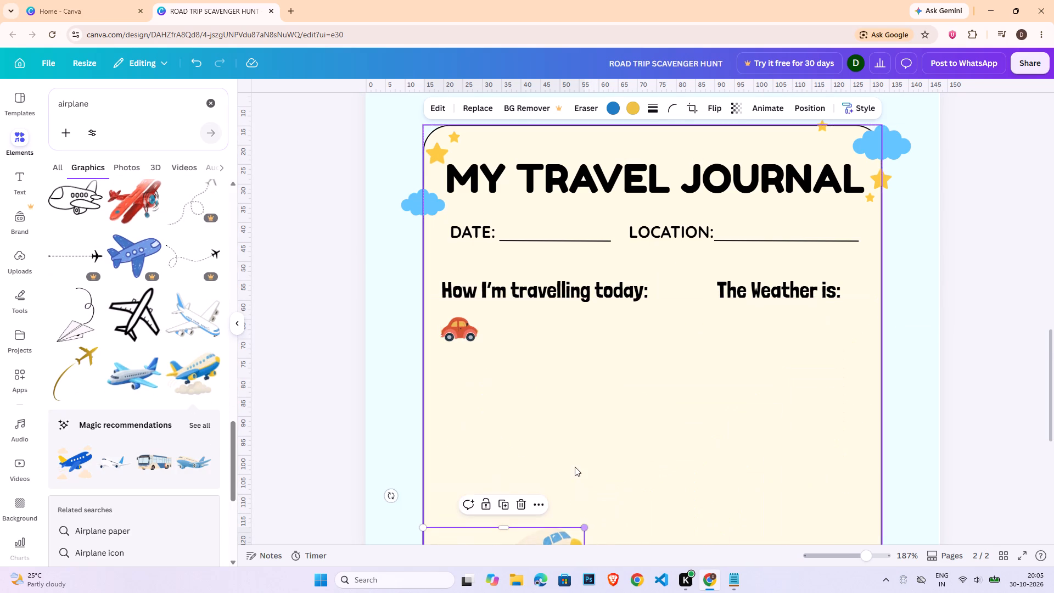
pyautogui.moveTo(586, 415); pyautogui.dragTo(474, 505)
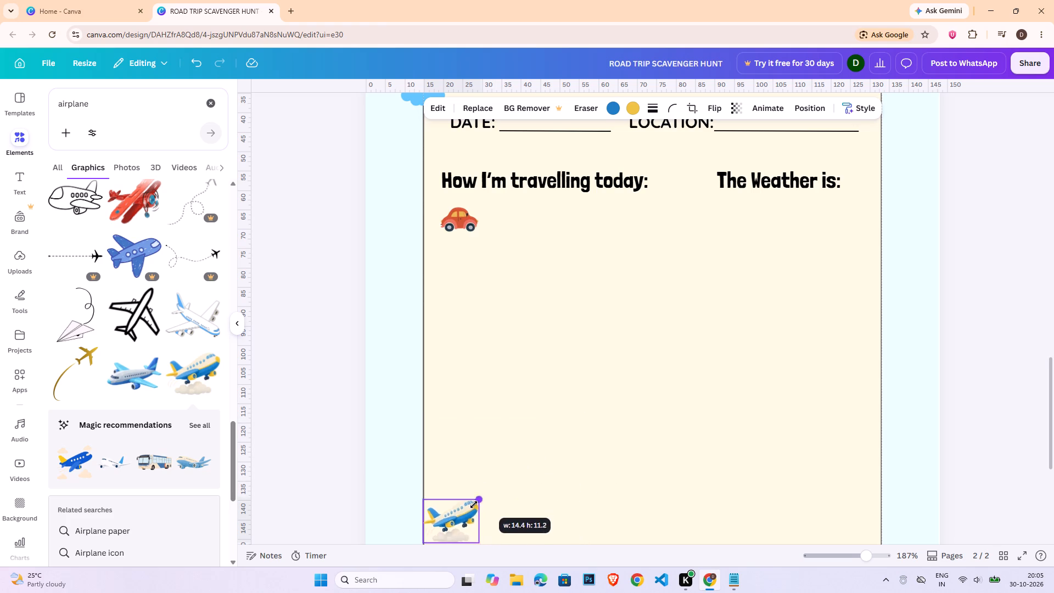
pyautogui.moveTo(474, 505); pyautogui.dragTo(467, 511)
pyautogui.moveTo(440, 530); pyautogui.dragTo(512, 225)
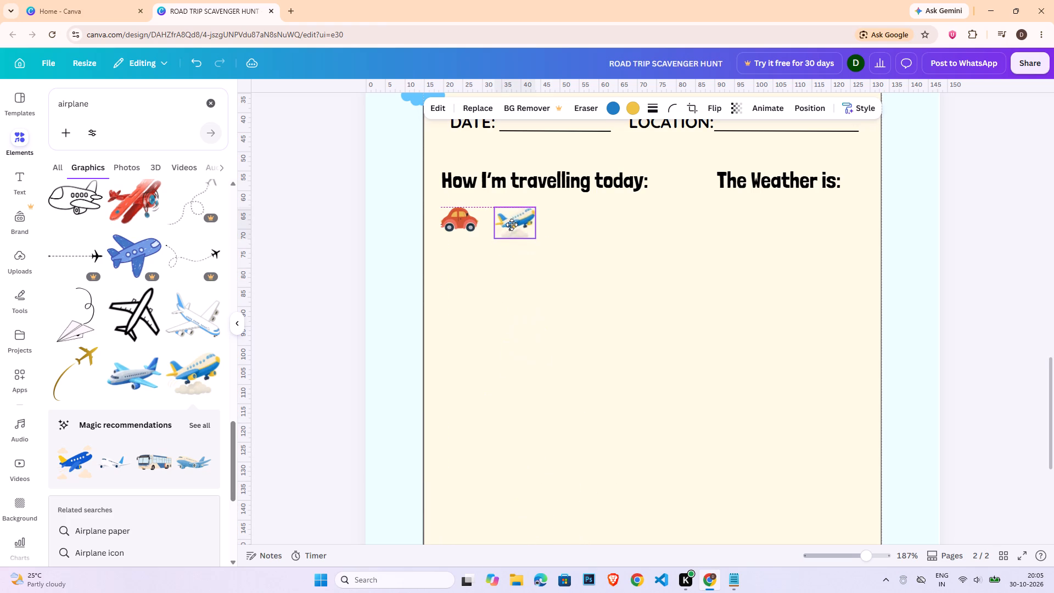
pyautogui.moveTo(512, 225); pyautogui.dragTo(512, 225)
pyautogui.moveTo(539, 208); pyautogui.dragTo(533, 211)
pyautogui.moveTo(515, 226); pyautogui.dragTo(525, 218)
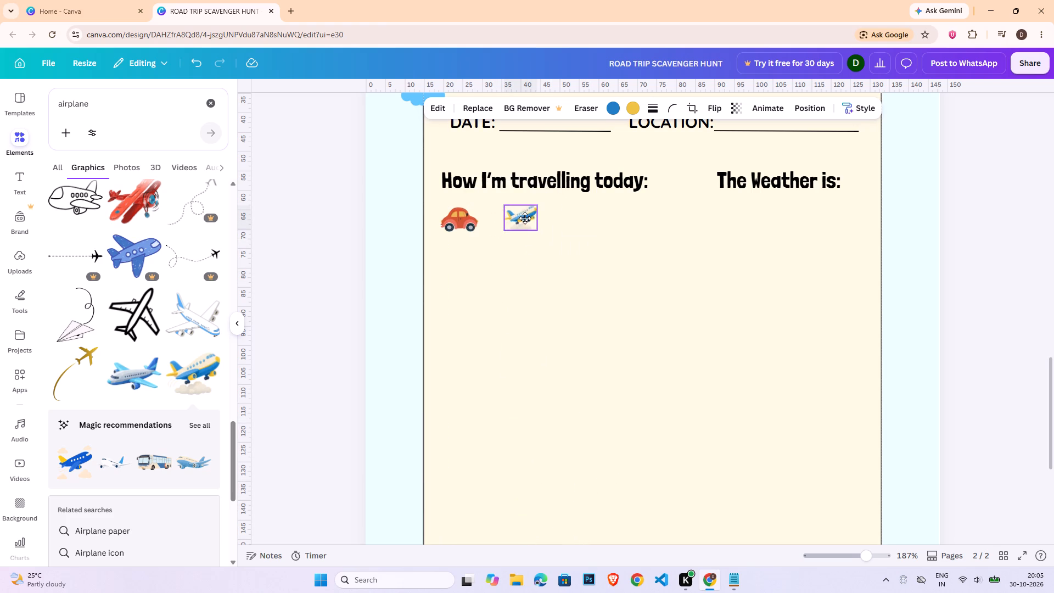
pyautogui.moveTo(525, 218); pyautogui.dragTo(519, 219)
pyautogui.click(534, 208)
pyautogui.click(519, 215)
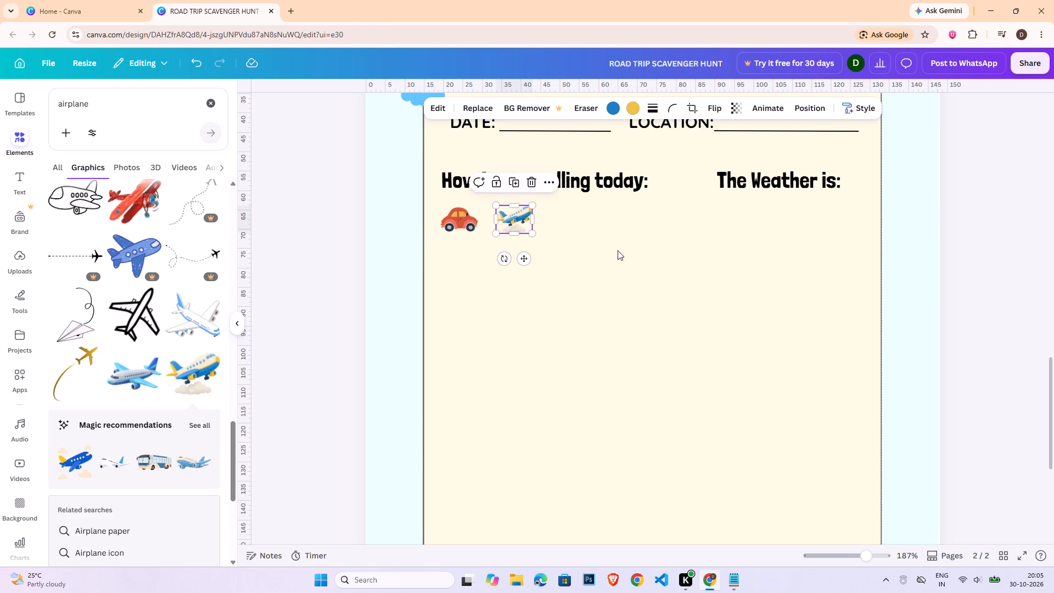
pyautogui.click(966, 266)
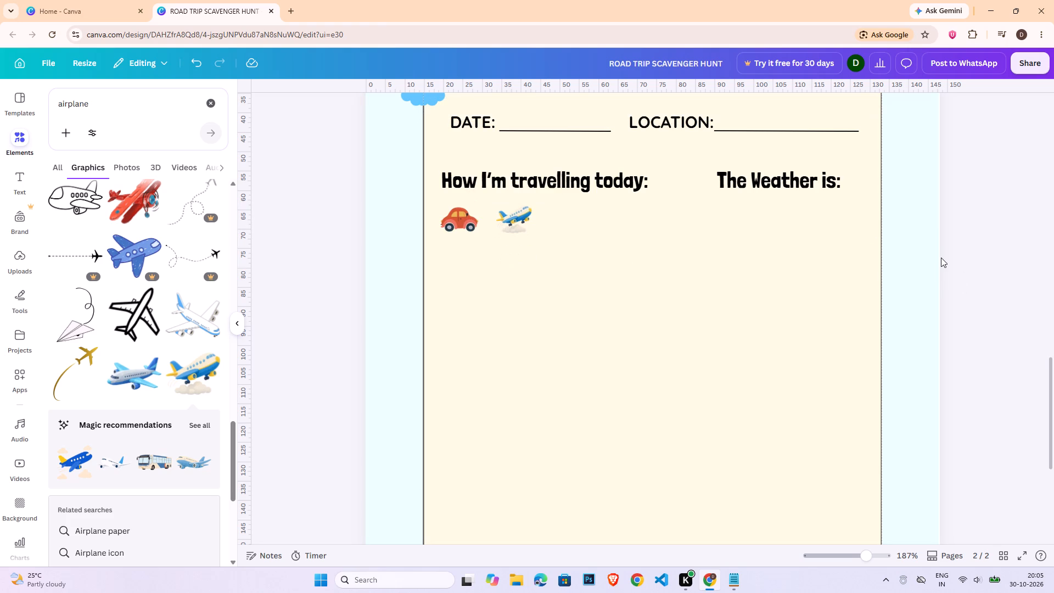
# Search the elements for "train" and add the red and blue front-view train with a uniformed conductor to page 2.
pyautogui.doubleClick(120, 101)
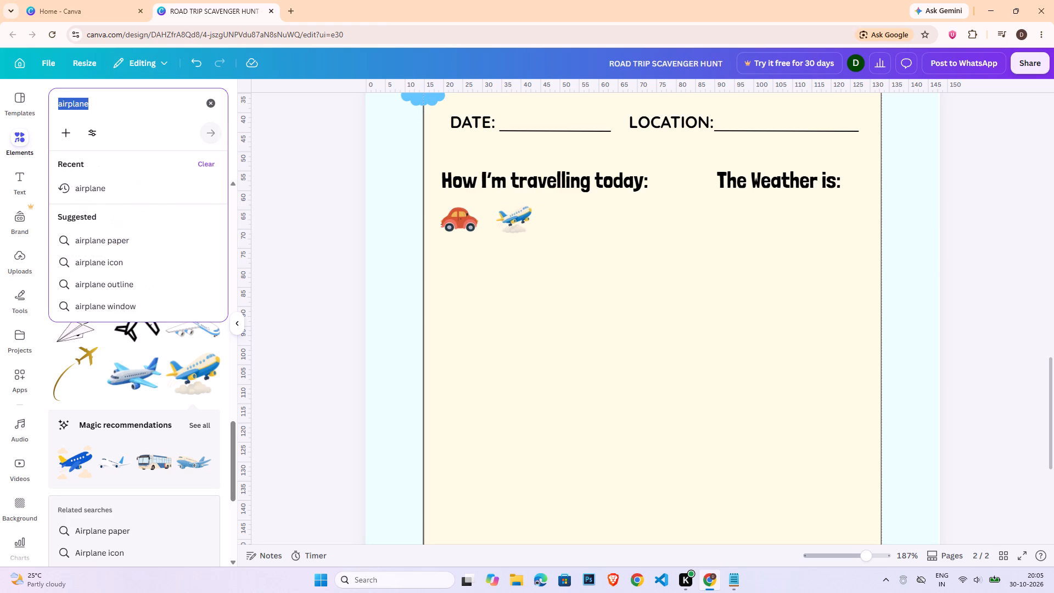
pyautogui.write('tara')
pyautogui.press('BackSpace')
pyautogui.press('BackSpace')
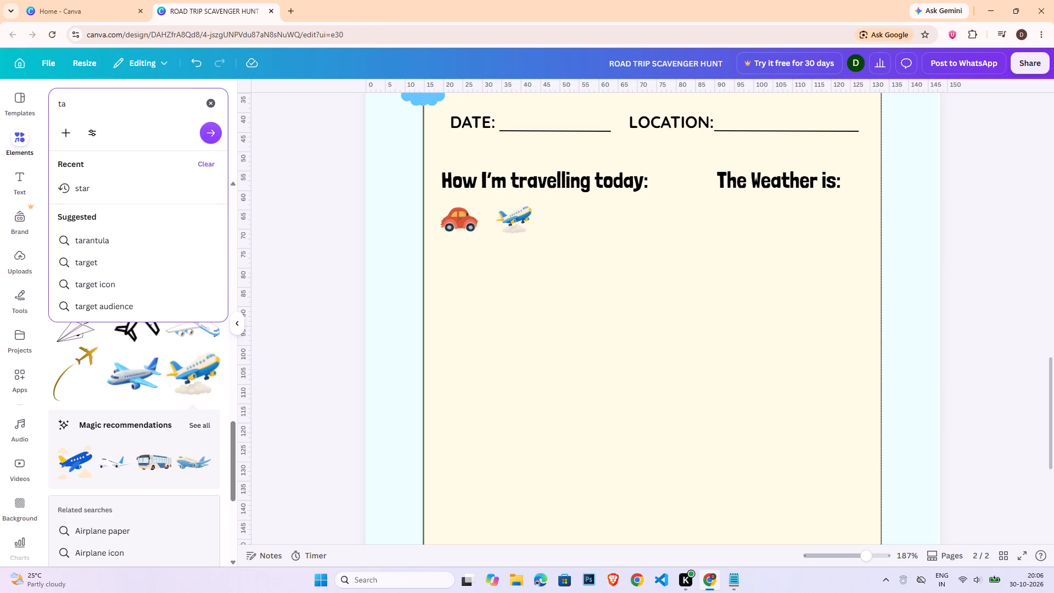
pyautogui.press('BackSpace')
pyautogui.write('rain')
pyautogui.press('Return')
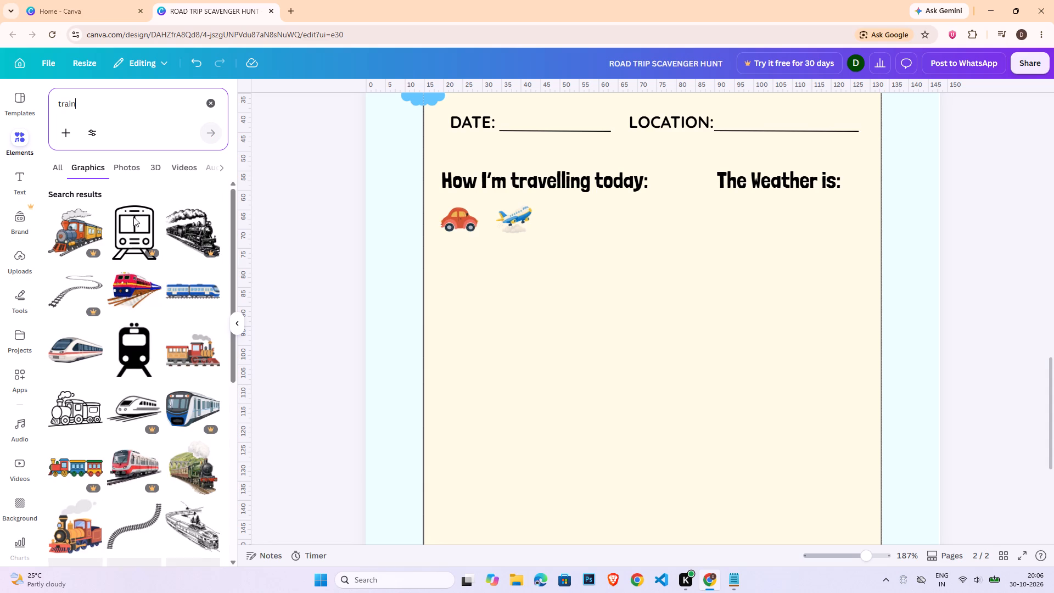
pyautogui.scroll(-3, 181, 387)
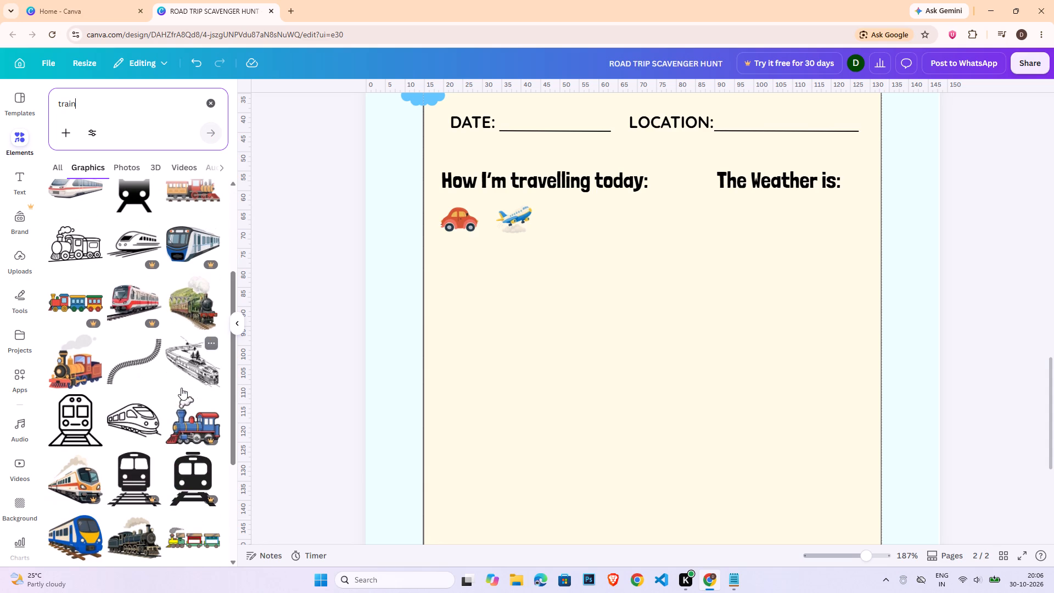
pyautogui.scroll(-10, 181, 388)
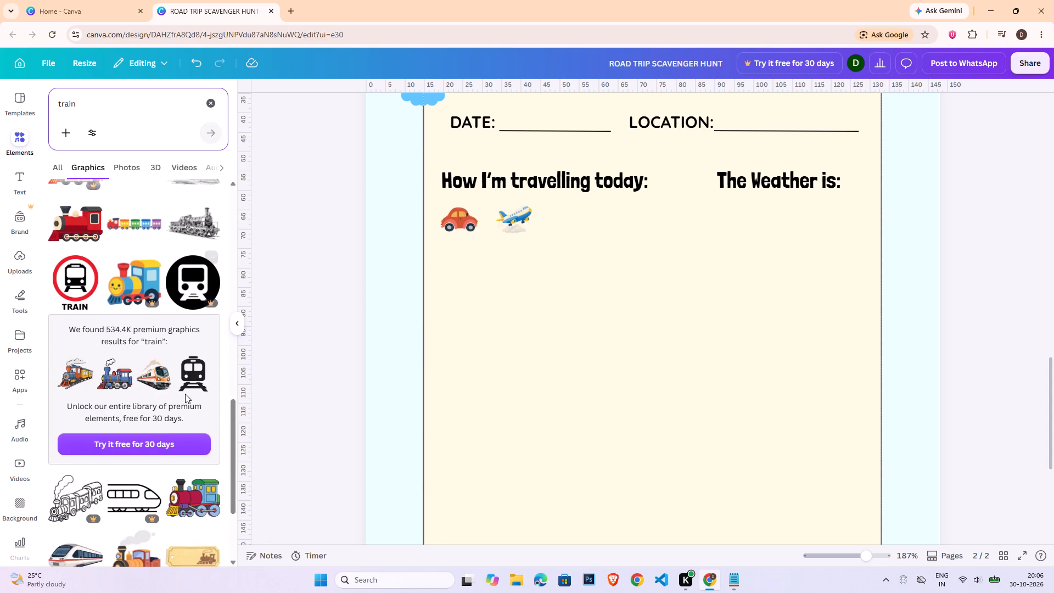
pyautogui.scroll(-5, 185, 394)
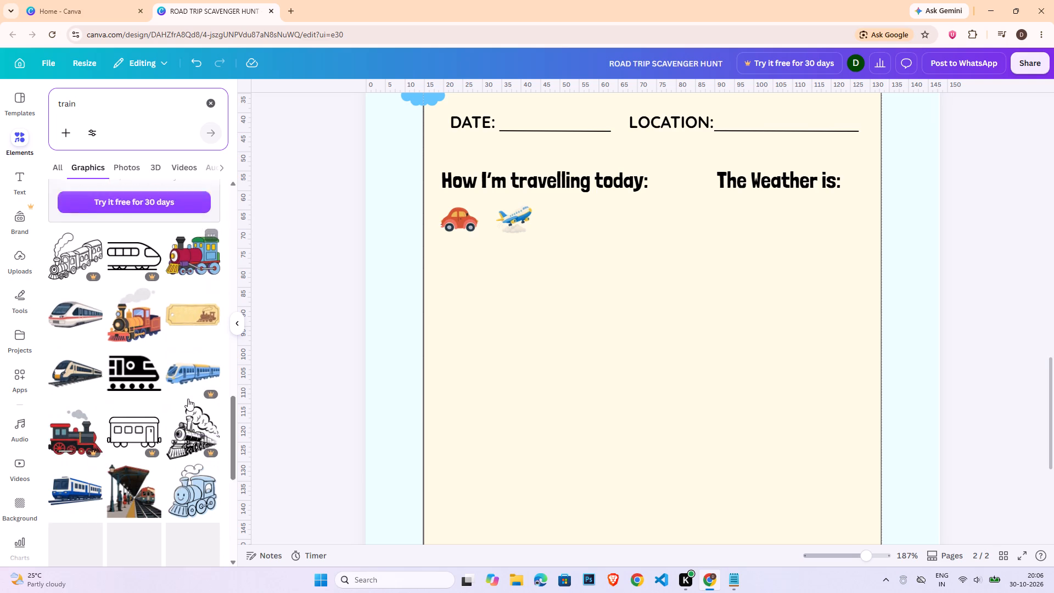
pyautogui.scroll(-4, 188, 400)
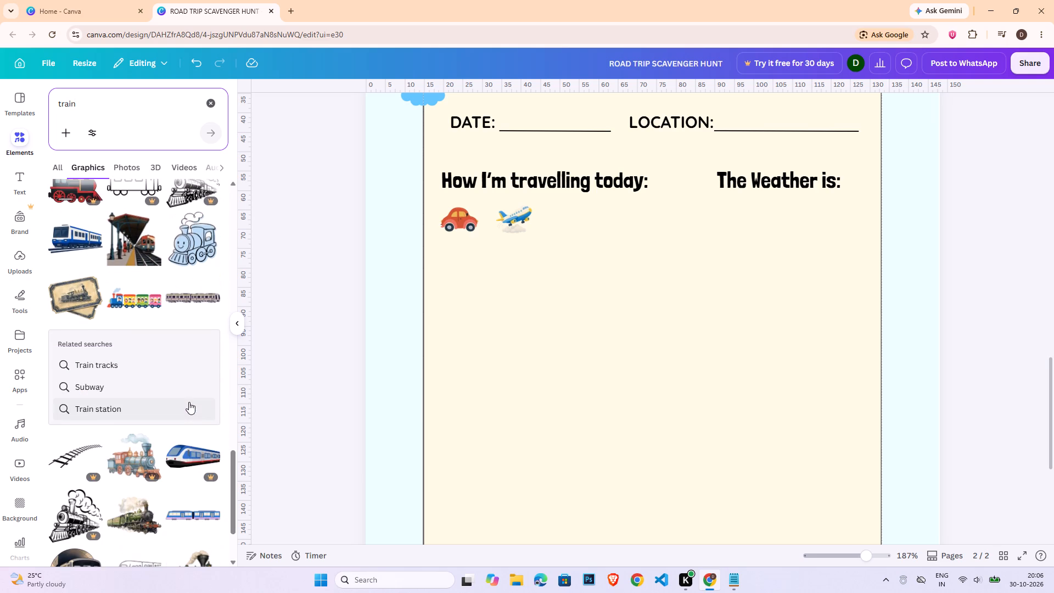
pyautogui.scroll(-3, 189, 402)
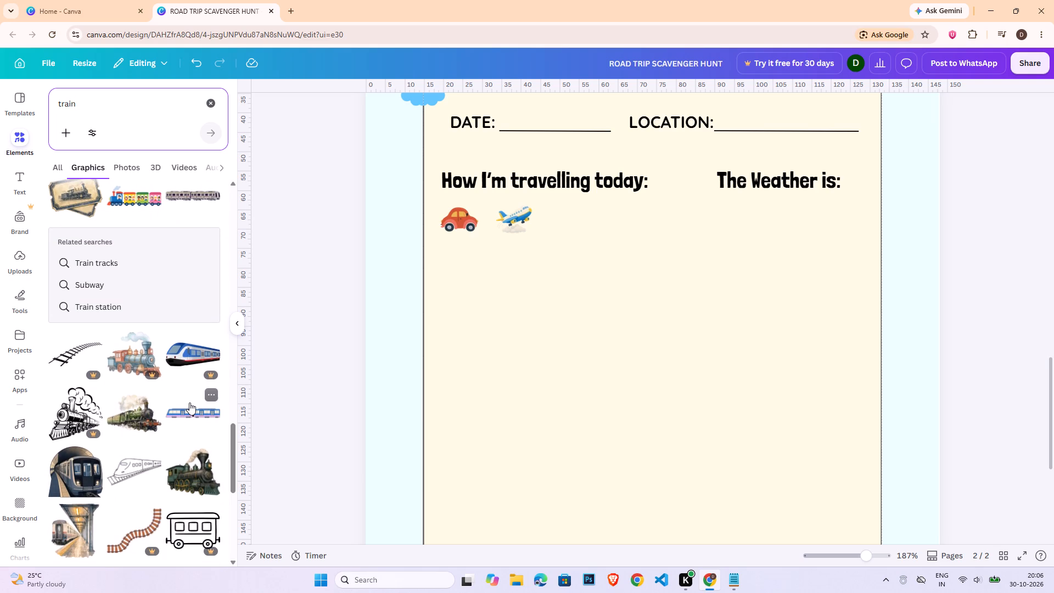
pyautogui.scroll(-3, 189, 402)
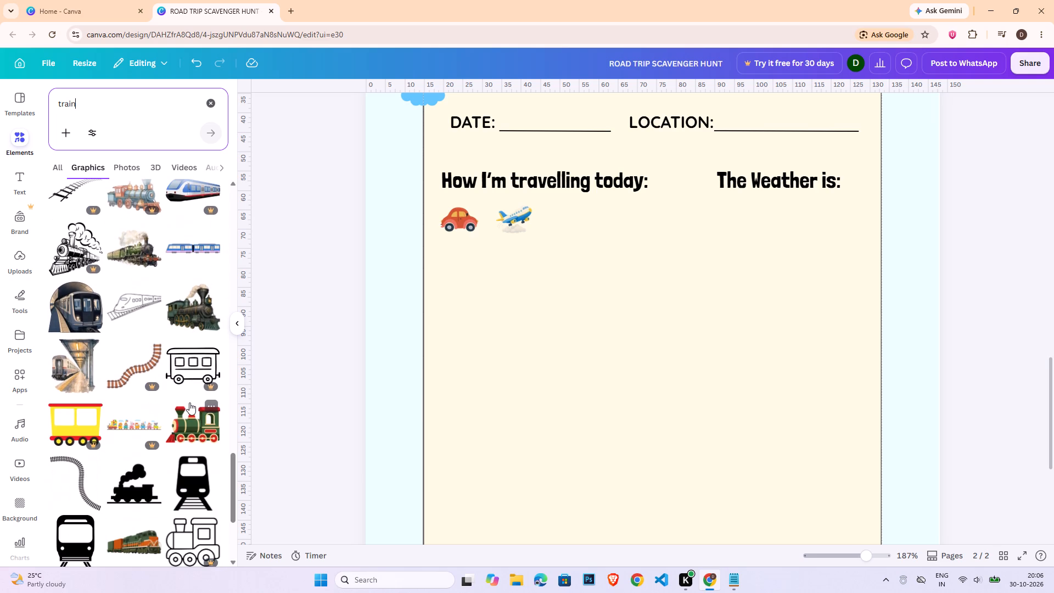
pyautogui.scroll(-3, 189, 405)
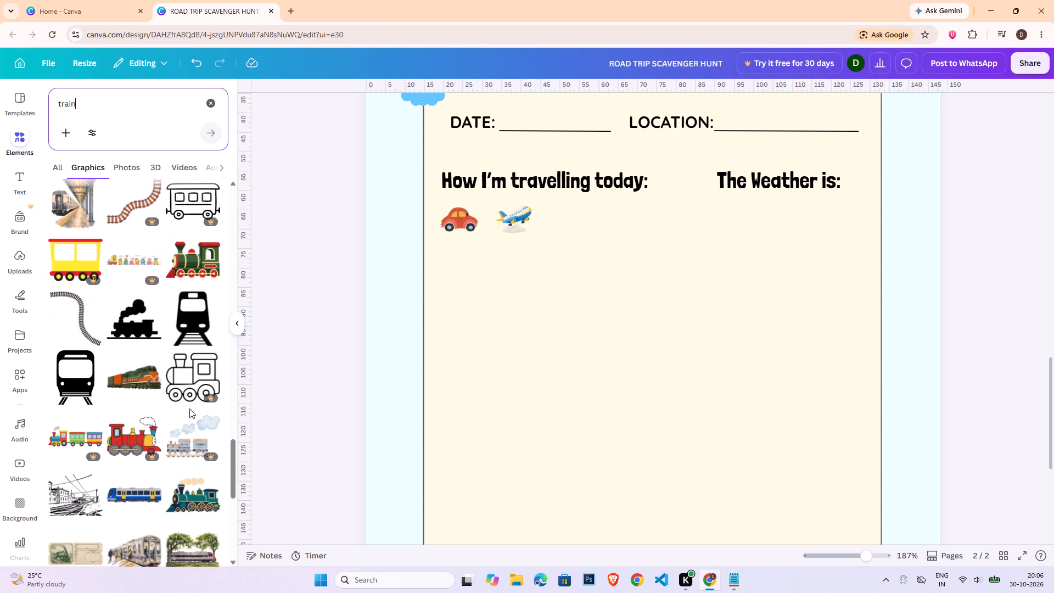
pyautogui.scroll(-4, 189, 409)
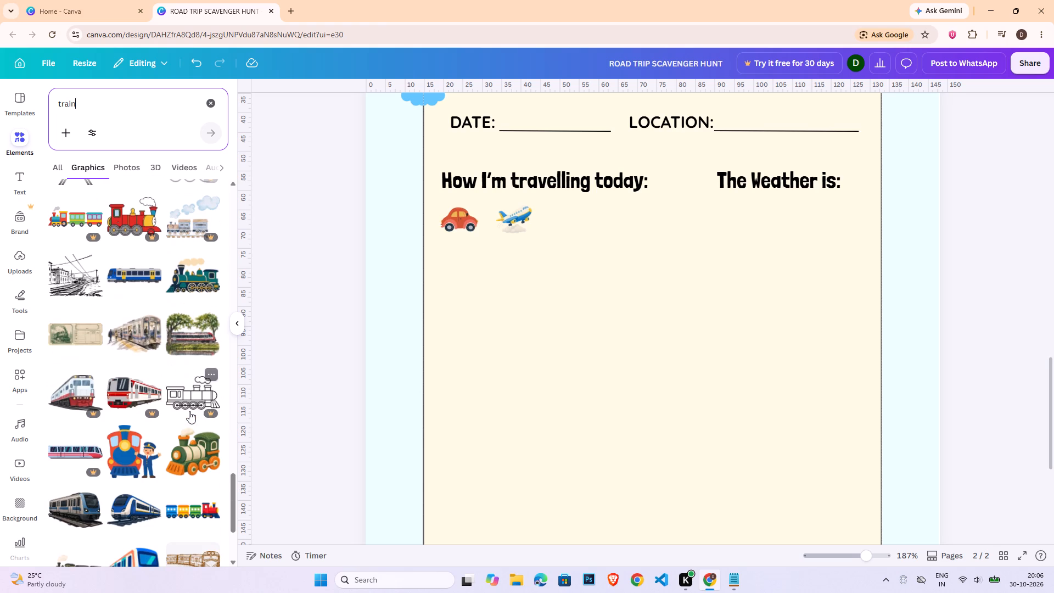
pyautogui.click(120, 468)
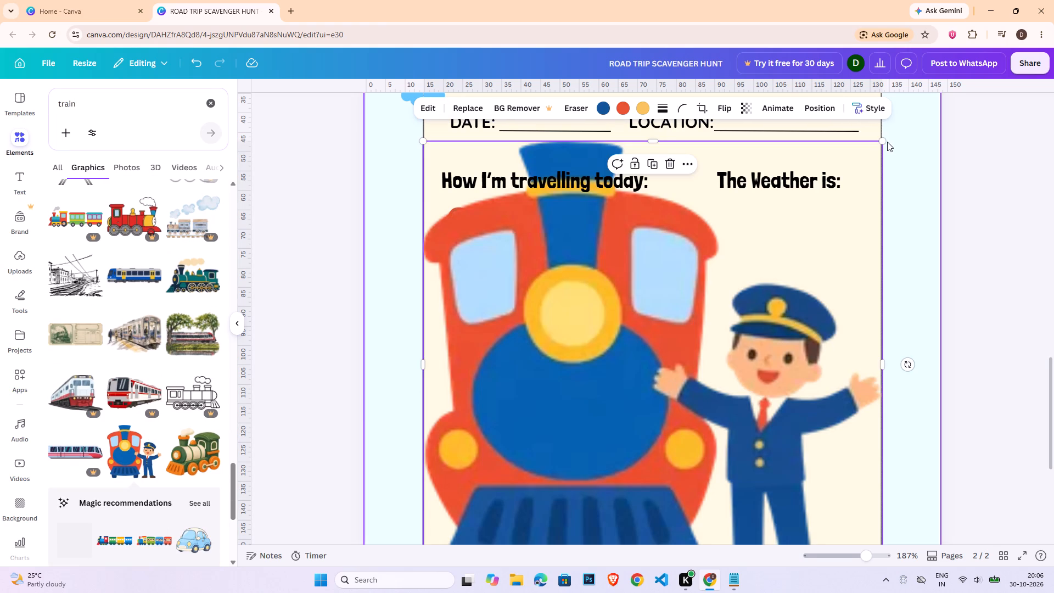
# Shrink the train and conductor to about the car's height and place them level with the airplane, just to its right.
pyautogui.moveTo(880, 142); pyautogui.dragTo(533, 485)
pyautogui.moveTo(480, 507); pyautogui.dragTo(636, 230)
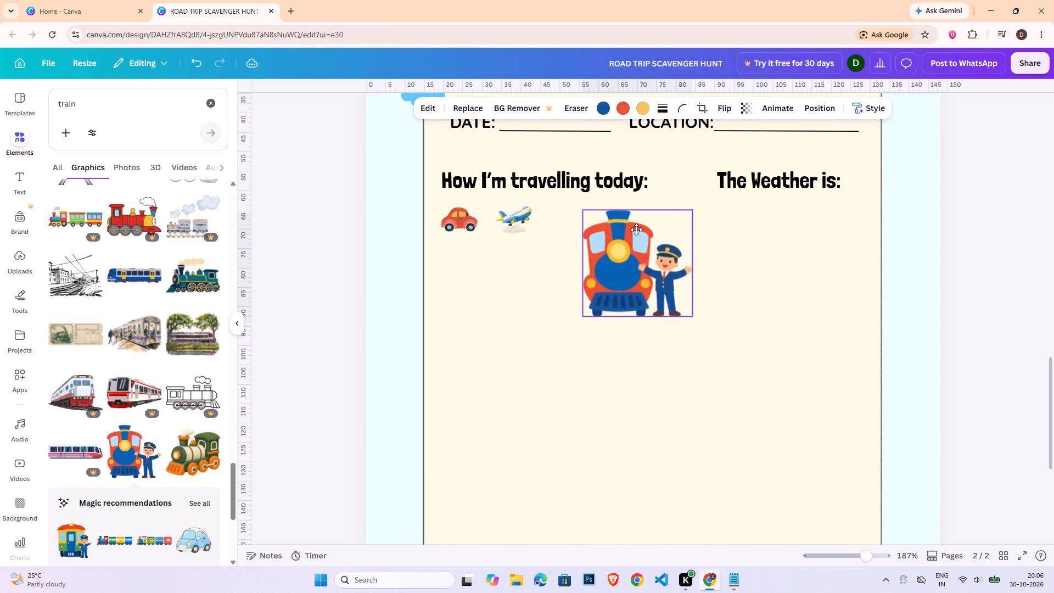
pyautogui.moveTo(636, 230); pyautogui.dragTo(608, 232)
pyautogui.moveTo(662, 313); pyautogui.dragTo(615, 232)
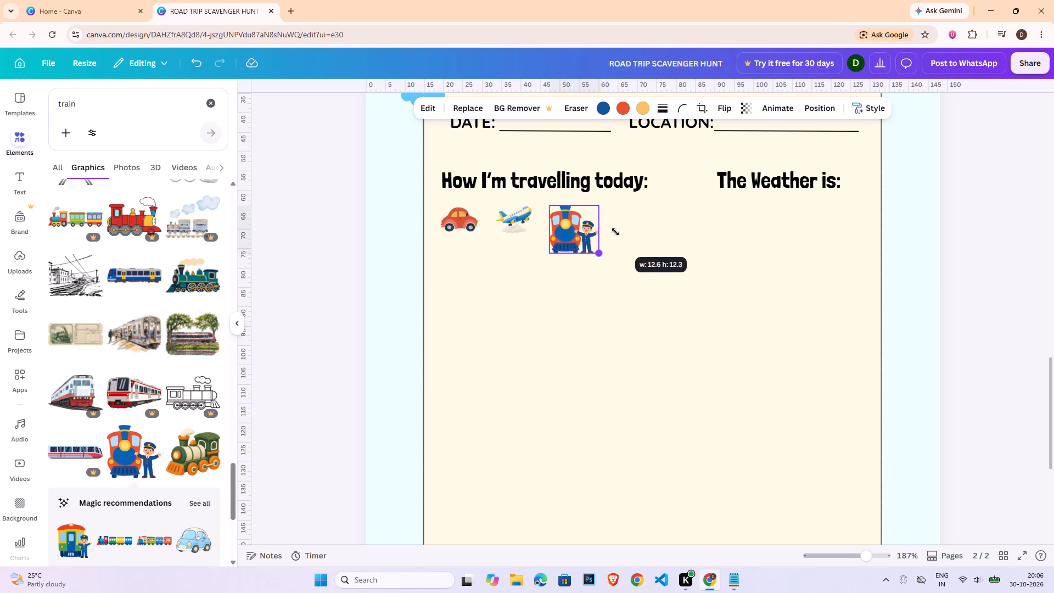
pyautogui.moveTo(615, 232); pyautogui.dragTo(604, 215)
pyautogui.click(560, 222)
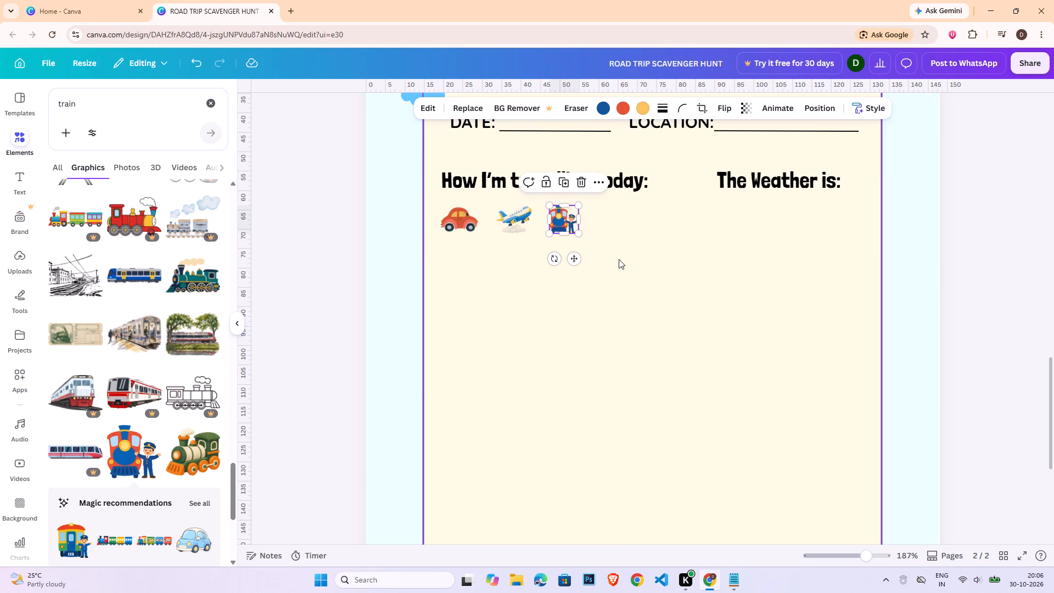
# Search the elements for "bus" and add the orange side-view bus with light blue windows to page 2.
pyautogui.doubleClick(80, 94)
pyautogui.doubleClick(83, 100)
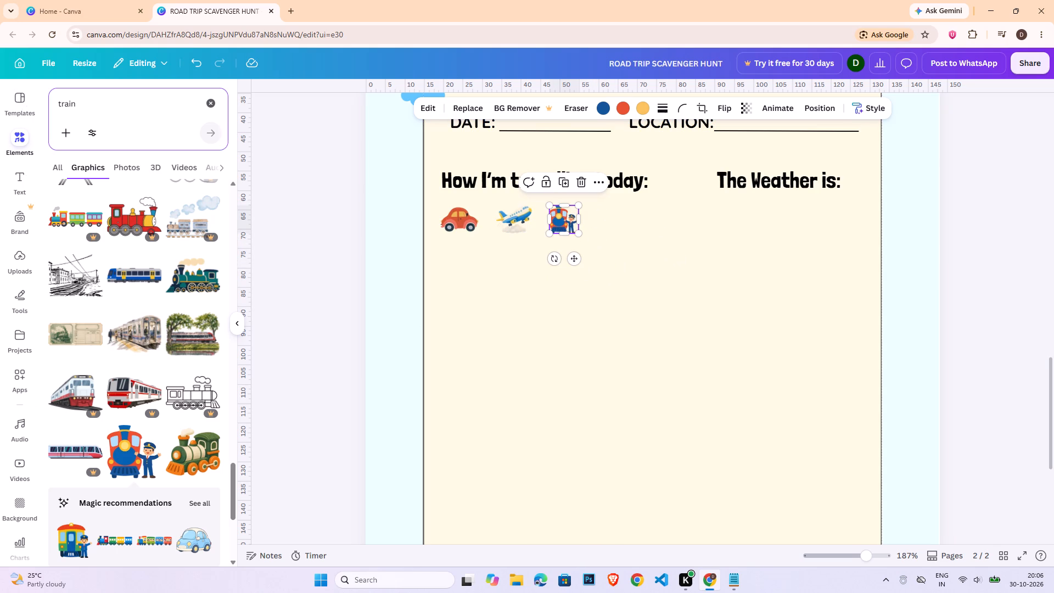
pyautogui.write('bus')
pyautogui.press('Return')
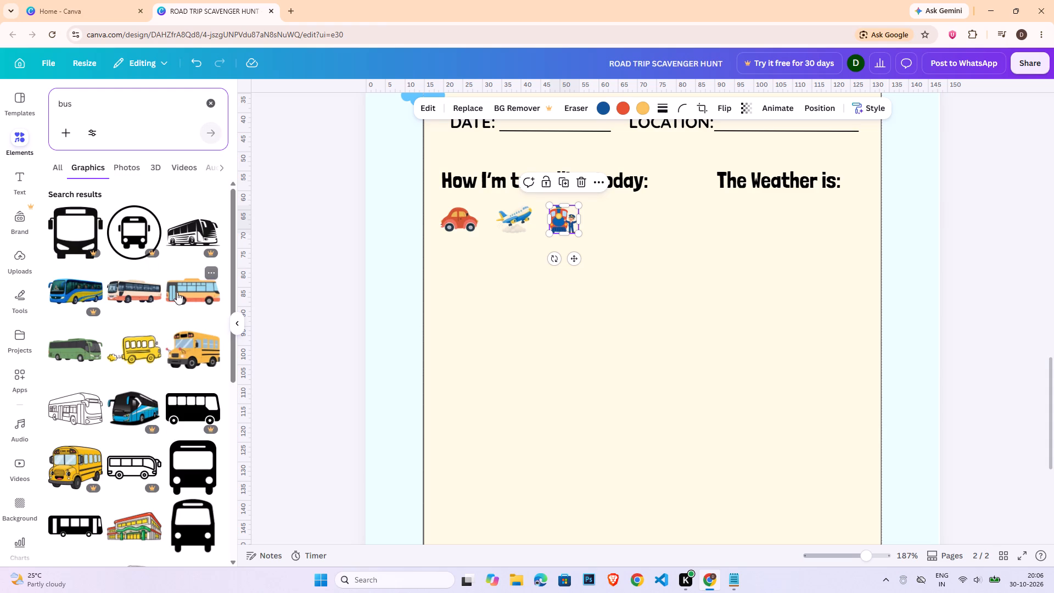
pyautogui.click(177, 292)
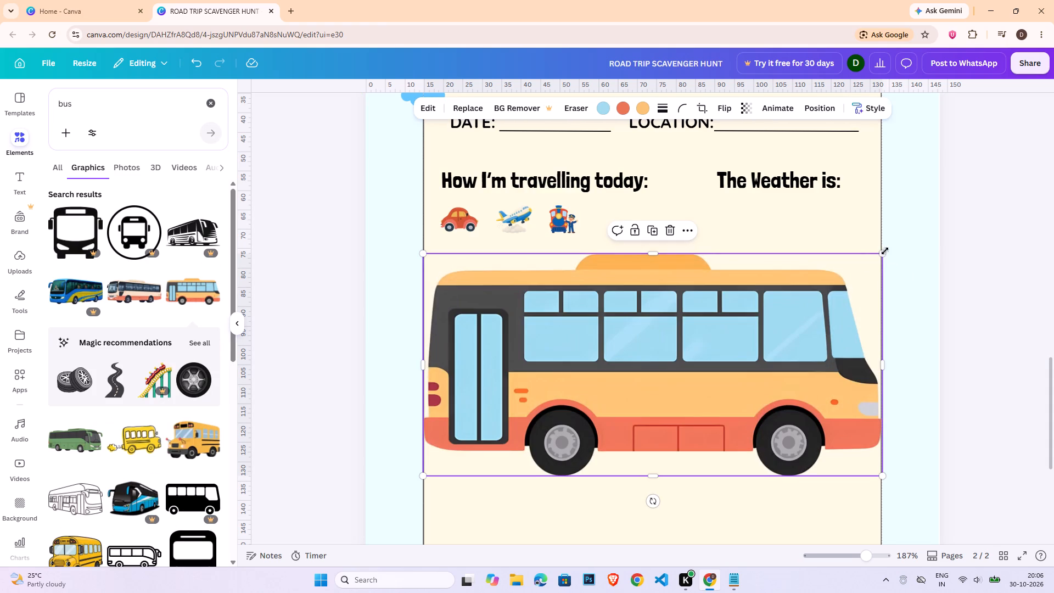
# Shrink the bus to about the other vehicles' height and place it at the end of the row, right of the train.
pyautogui.moveTo(882, 251); pyautogui.dragTo(493, 443)
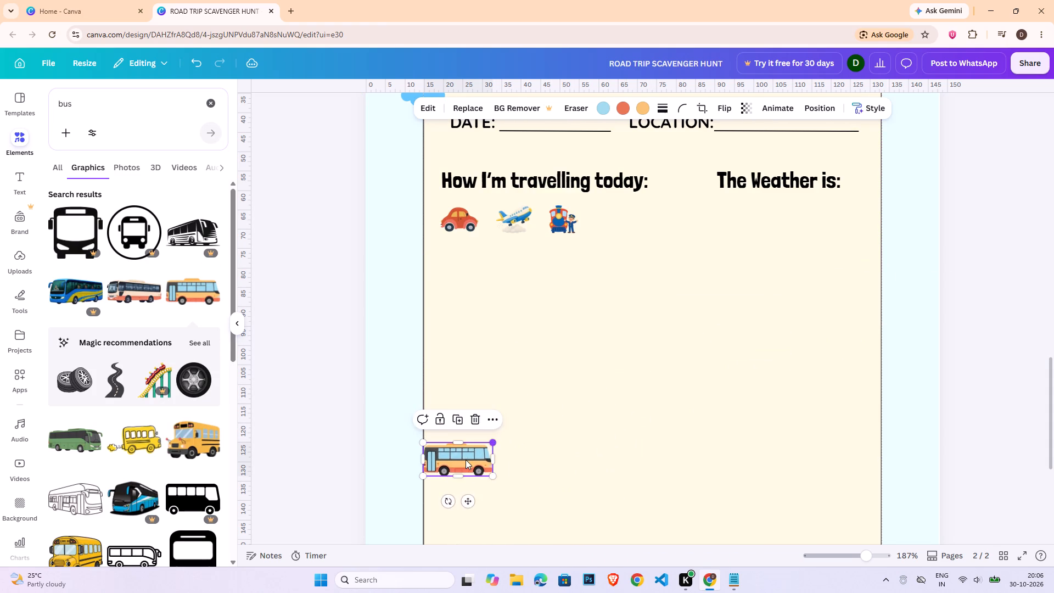
pyautogui.moveTo(462, 460); pyautogui.dragTo(631, 221)
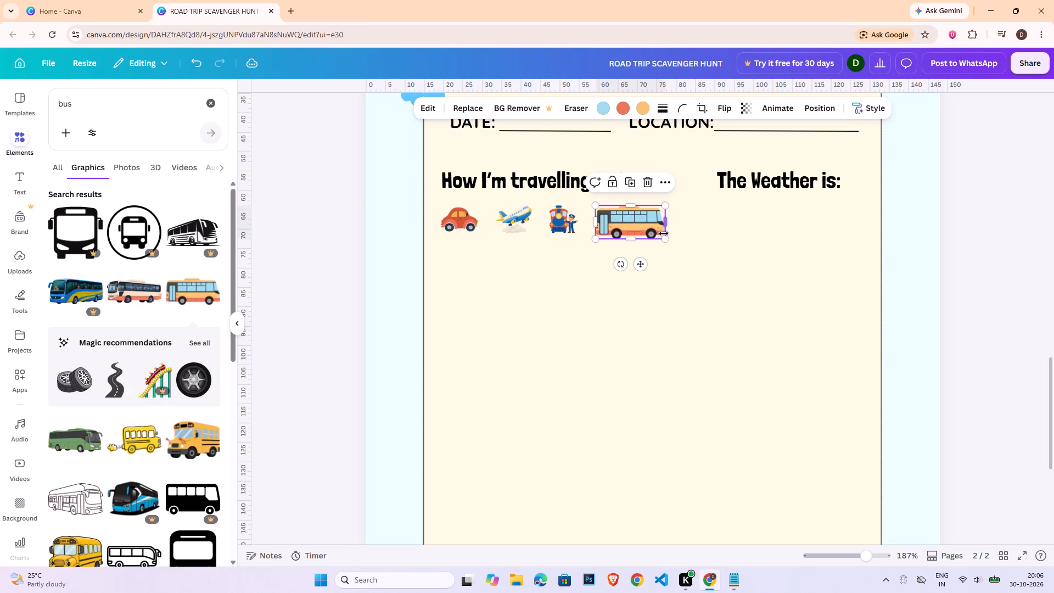
pyautogui.moveTo(667, 238); pyautogui.dragTo(650, 232)
pyautogui.click(632, 217)
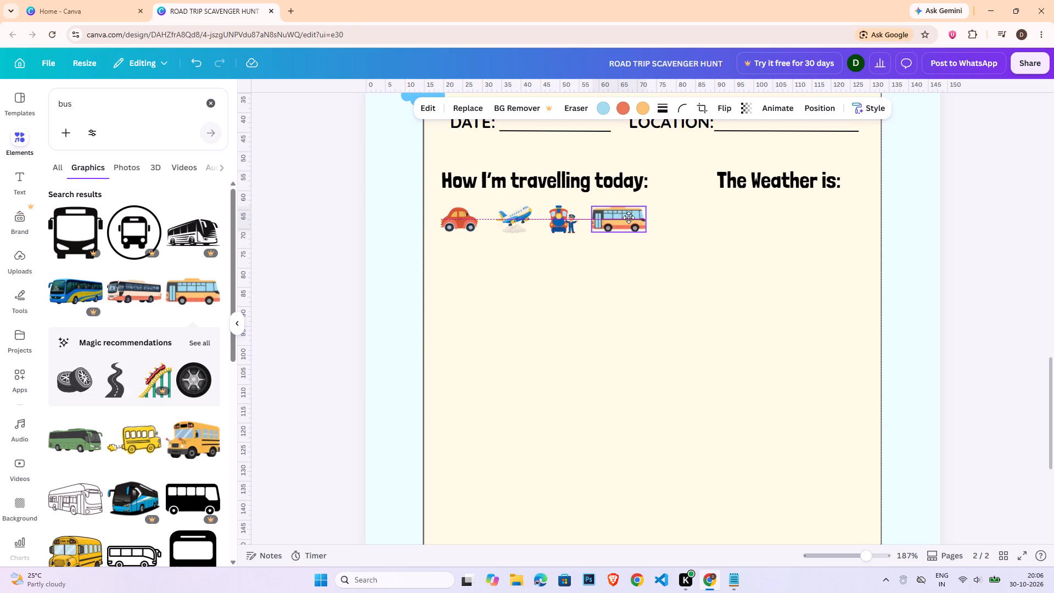
pyautogui.click(356, 225)
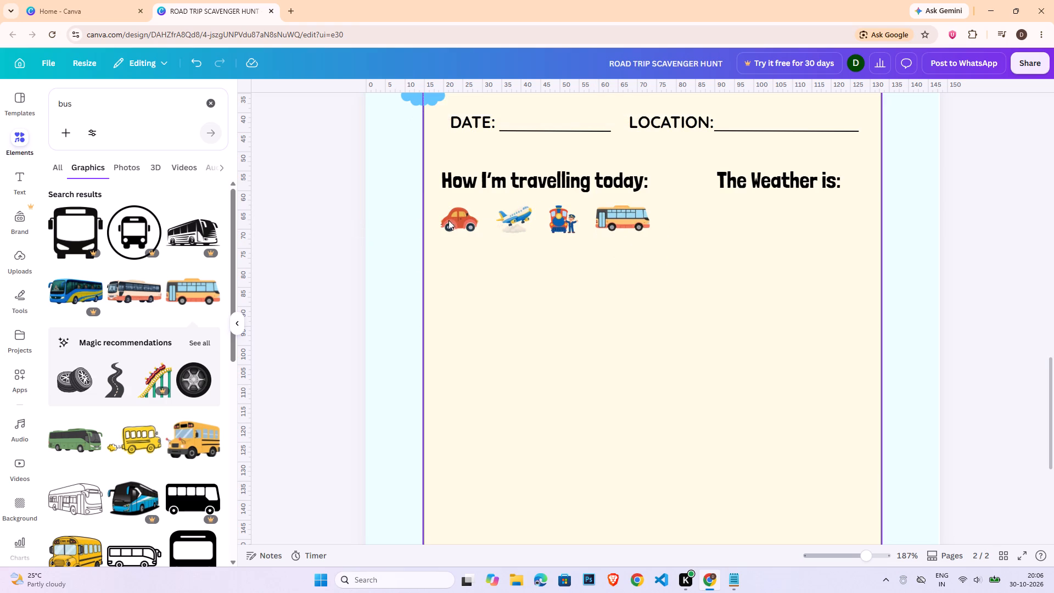
# Select the car, airplane, train and bus together and space them evenly in their row.
pyautogui.click(456, 219)
pyautogui.keyDown('shift'); pyautogui.click(522, 223); pyautogui.keyUp('shift')
pyautogui.keyDown('shift'); pyautogui.click(564, 222); pyautogui.keyUp('shift')
pyautogui.keyDown('shift'); pyautogui.click(612, 223); pyautogui.keyUp('shift')
pyautogui.click(712, 107)
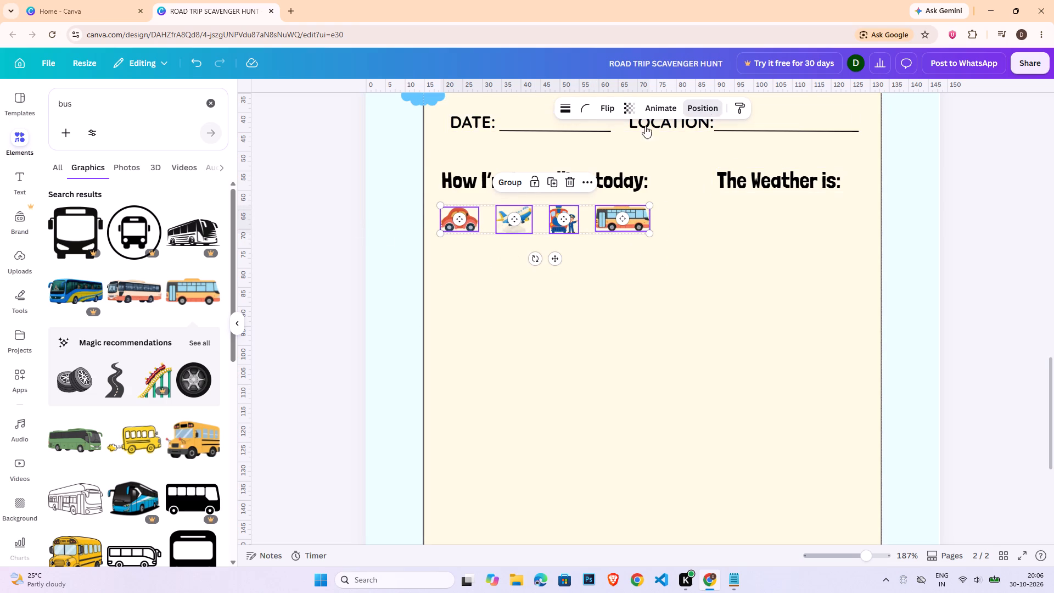
pyautogui.click(113, 333)
pyautogui.click(906, 281)
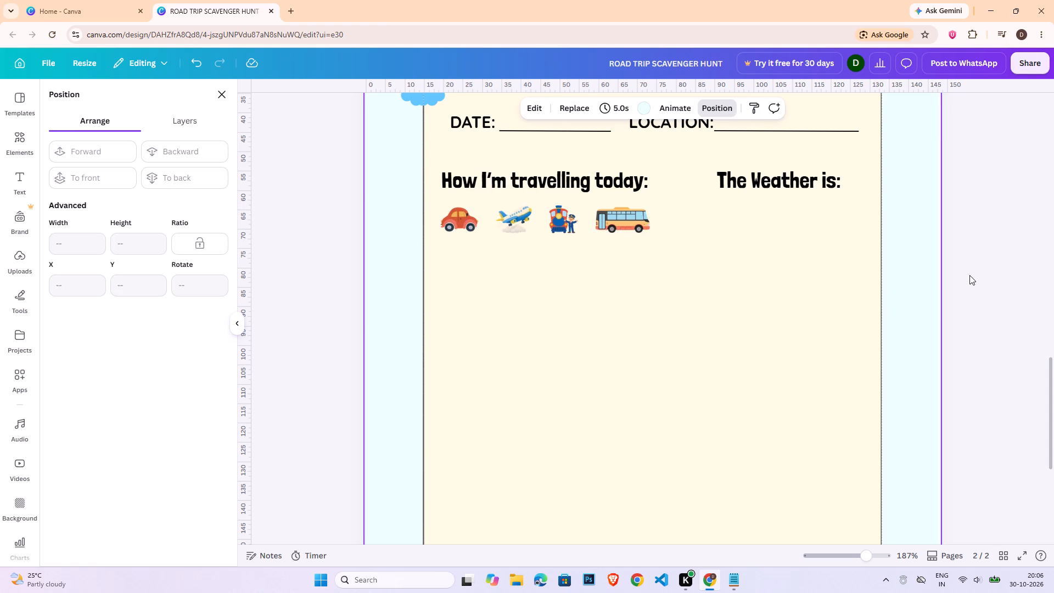
# Add a circle shape, shrink it to a little over half the car's width and place it centred beneath the car.
pyautogui.click(27, 133)
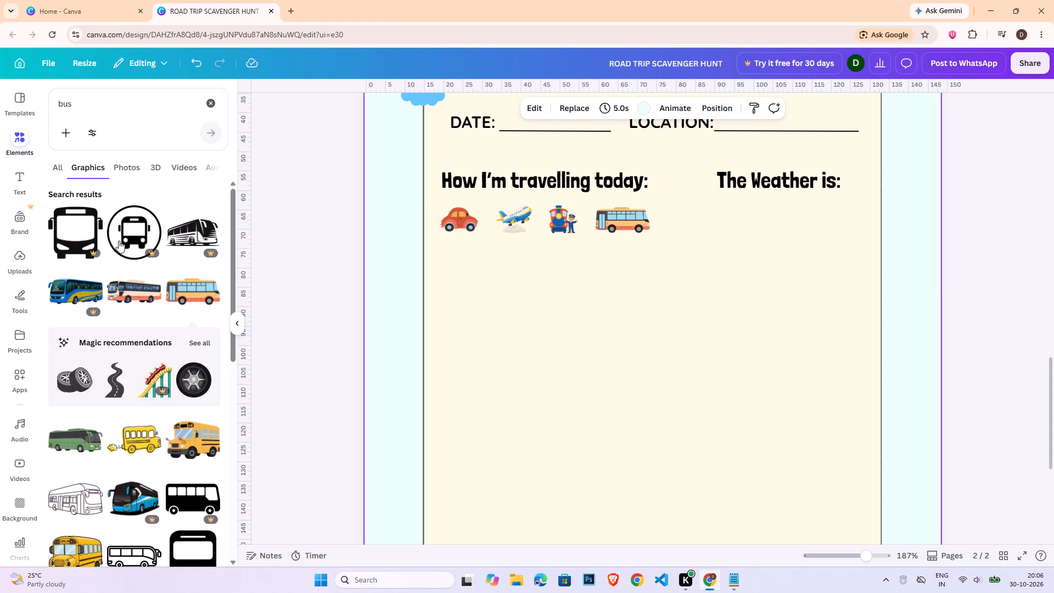
pyautogui.click(209, 103)
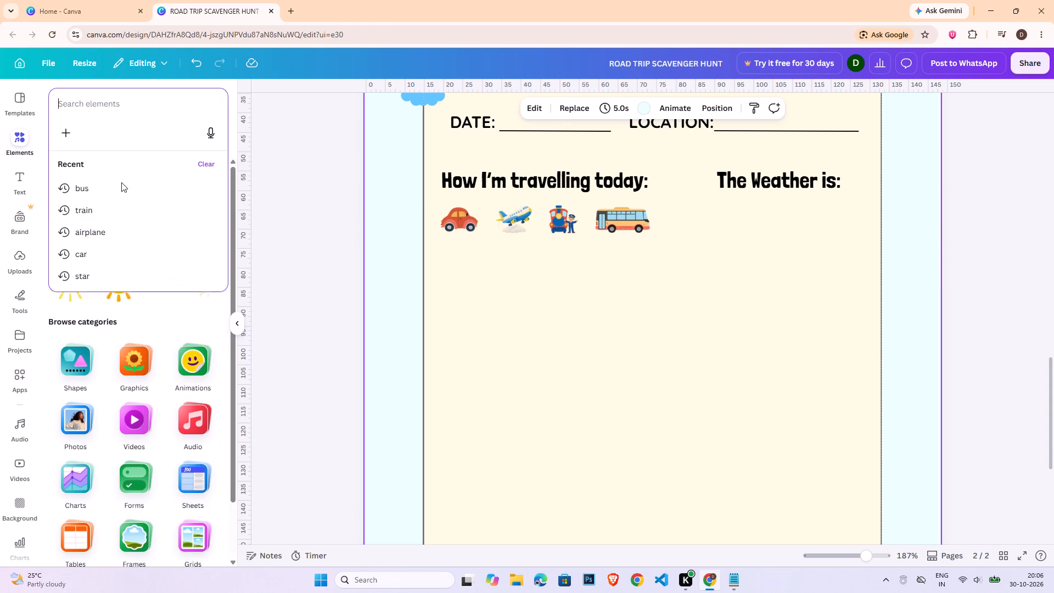
pyautogui.click(300, 312)
pyautogui.click(73, 335)
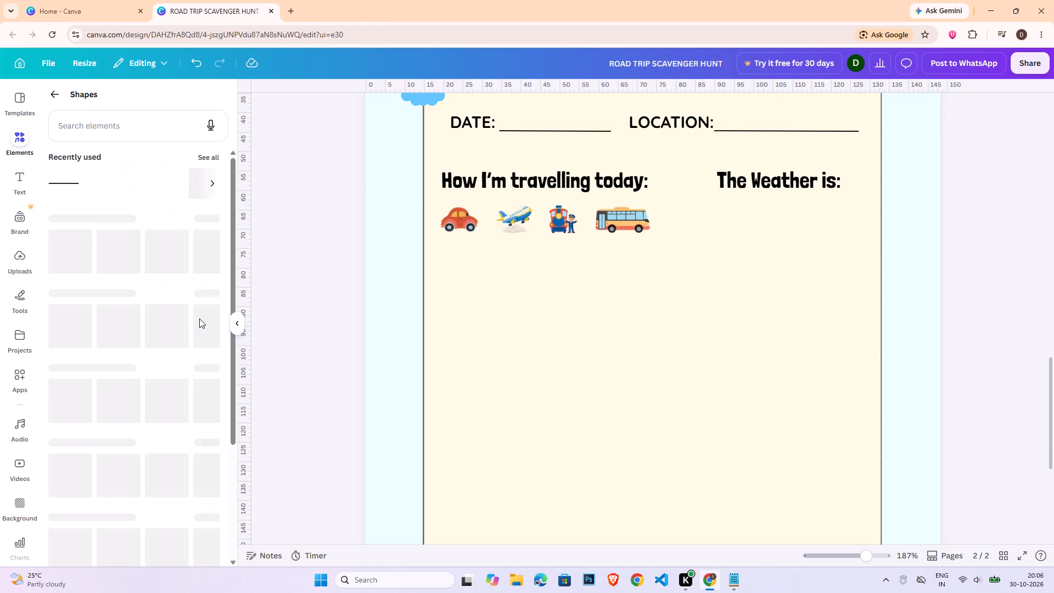
pyautogui.click(96, 187)
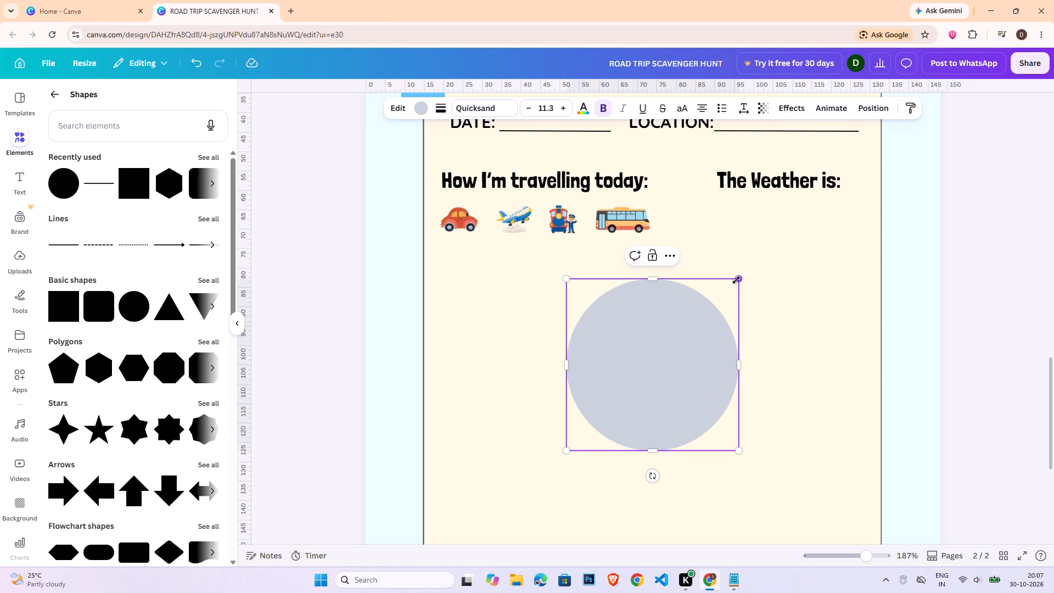
pyautogui.moveTo(736, 280); pyautogui.dragTo(586, 432)
pyautogui.moveTo(586, 477); pyautogui.dragTo(467, 288)
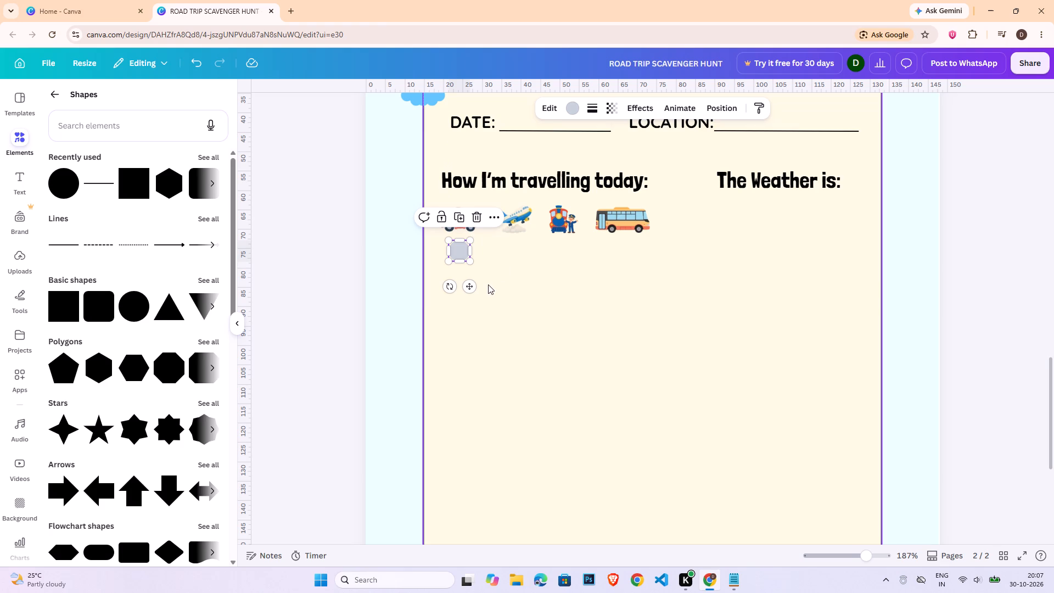
# Give the small circle beneath the car a solid outline with a stroke weight of 2.
pyautogui.click(590, 107)
pyautogui.click(659, 189)
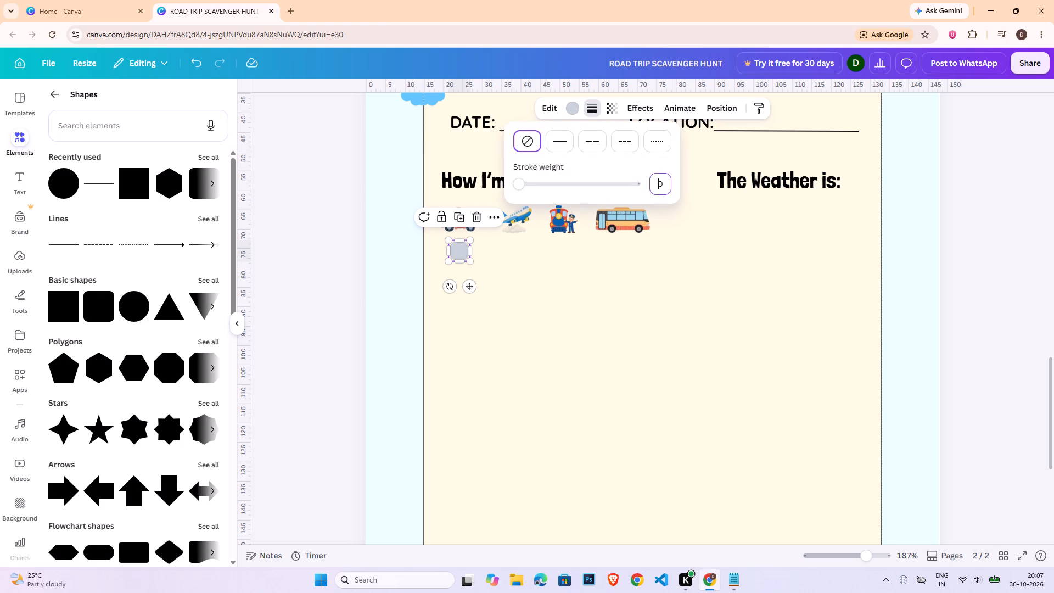
pyautogui.press('2')
pyautogui.press('Return')
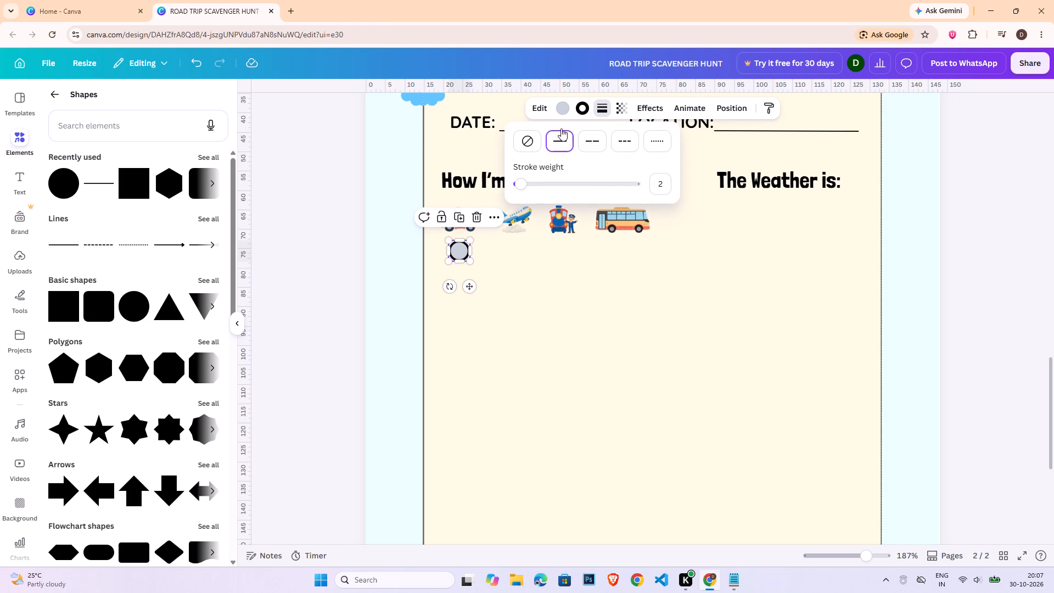
# Fill the small circle beneath the car with light yellow #fff6d2.
pyautogui.click(562, 112)
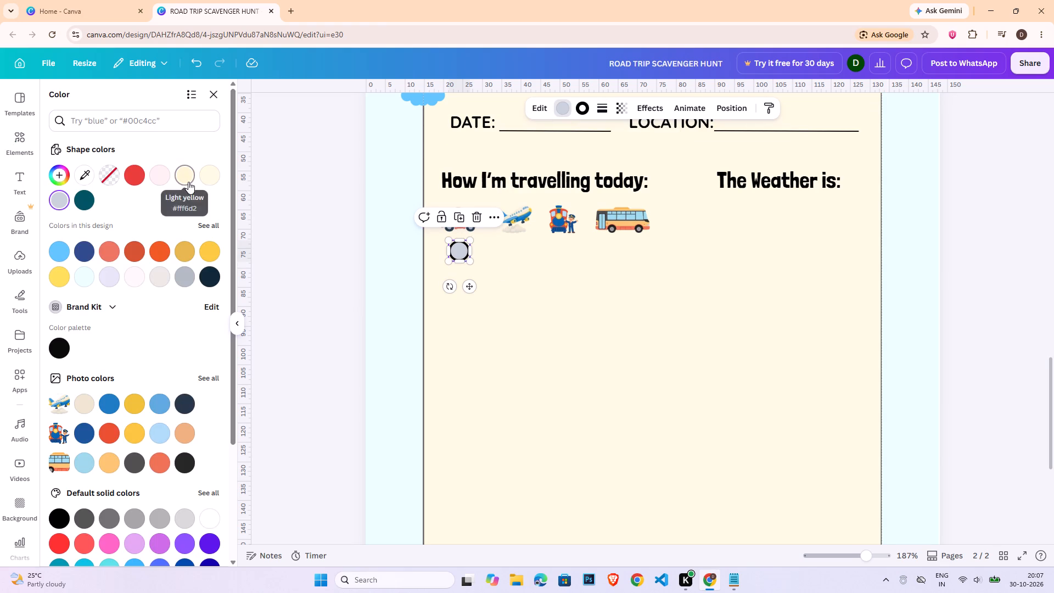
pyautogui.click(188, 182)
pyautogui.doubleClick(361, 281)
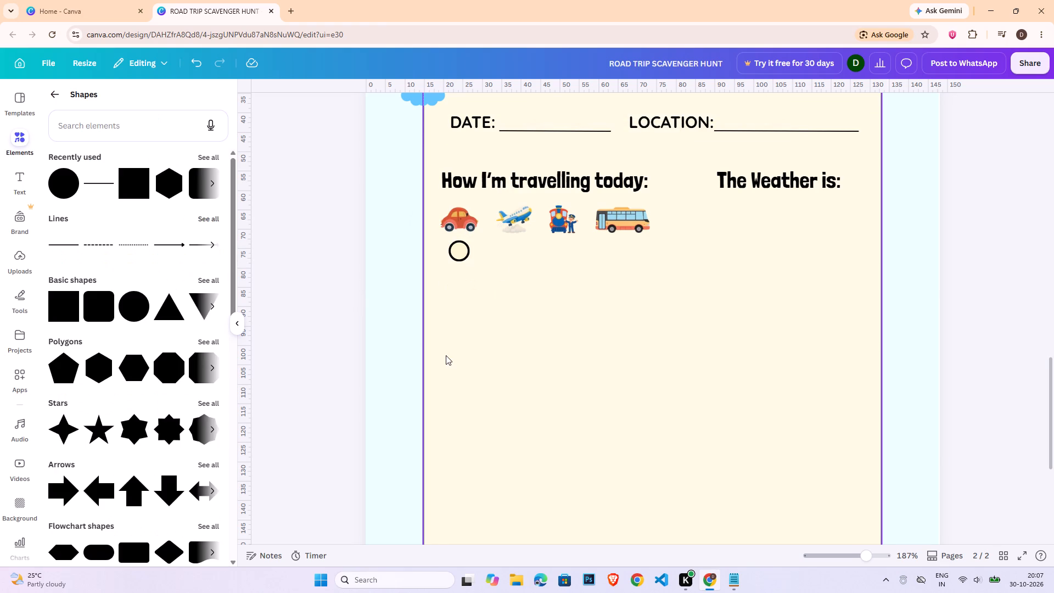
# Change the fill of the circle beneath the car to the paler cream that matches the journal card.
pyautogui.click(462, 248)
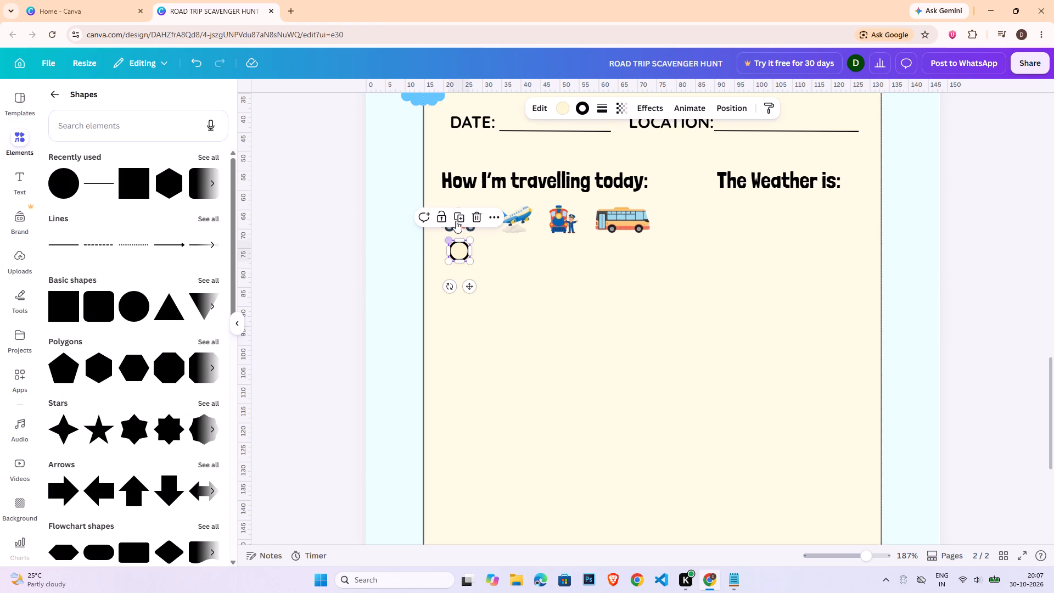
pyautogui.click(566, 110)
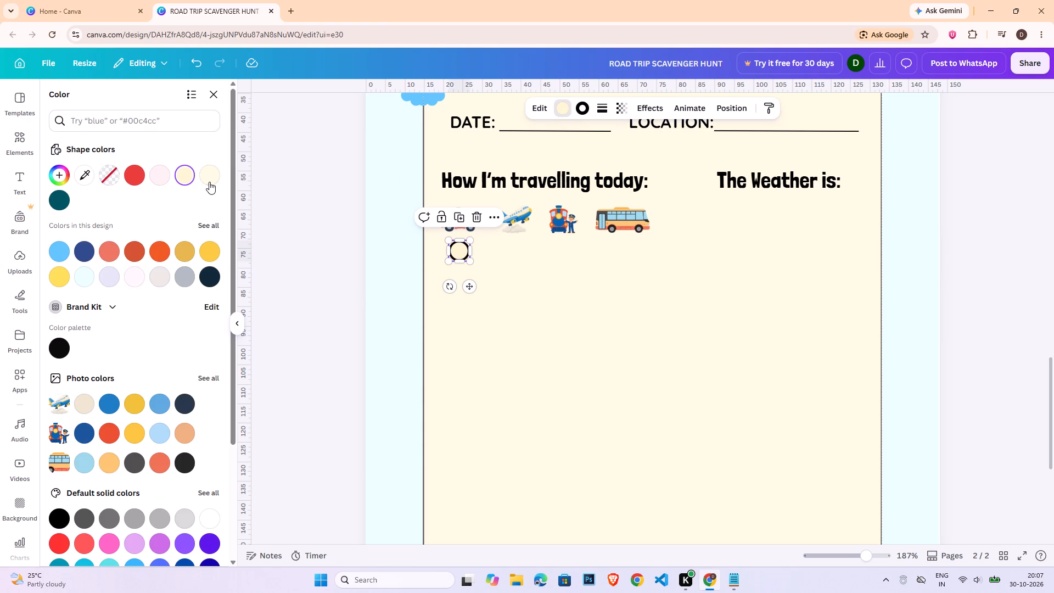
pyautogui.click(209, 182)
pyautogui.click(399, 314)
# Set the stroke weight of the circle beneath the car to 1.
pyautogui.click(454, 258)
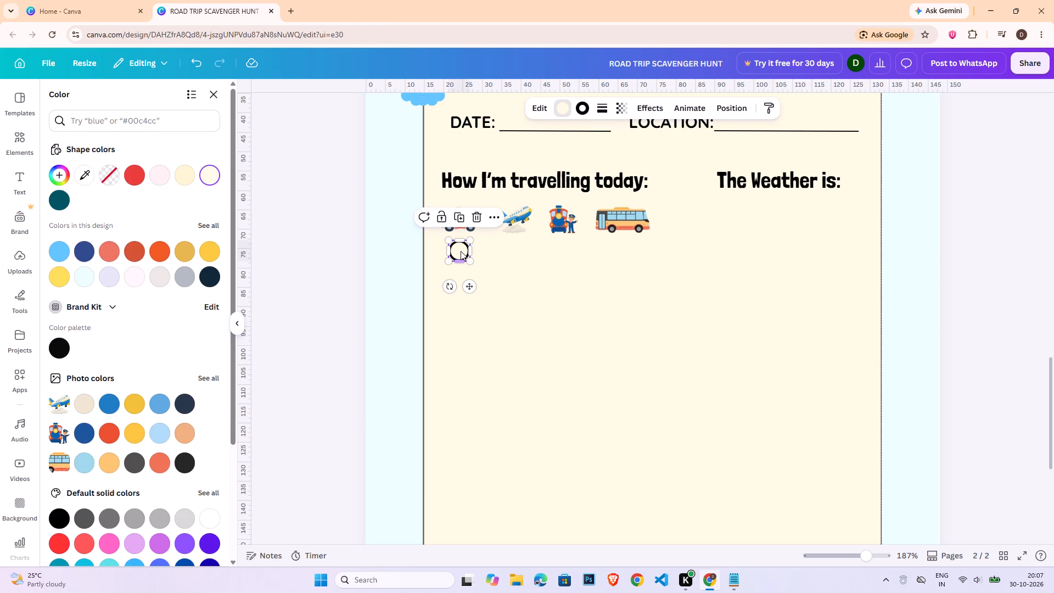
pyautogui.click(576, 110)
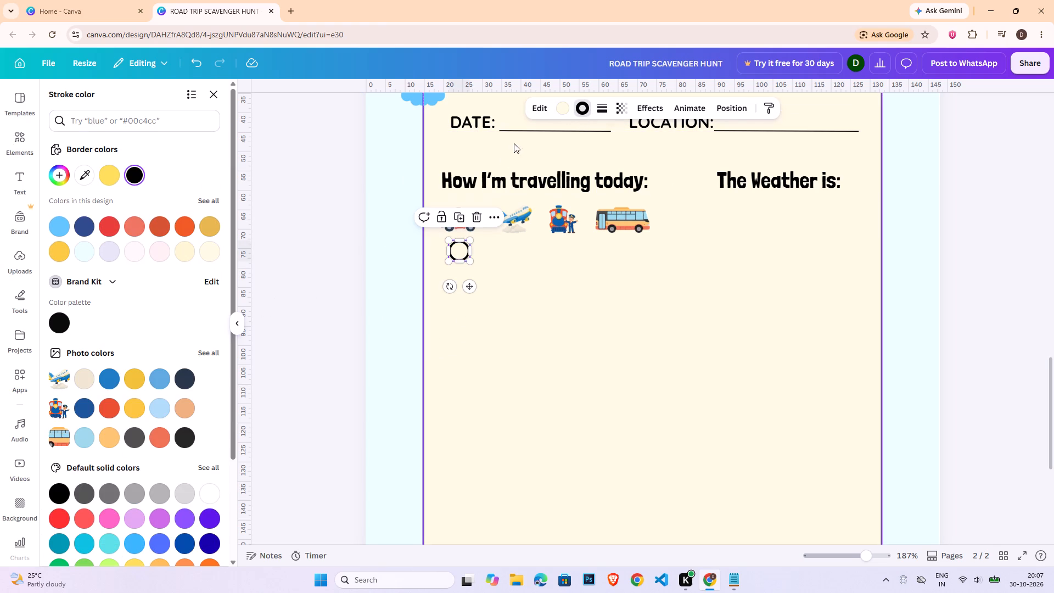
pyautogui.click(606, 109)
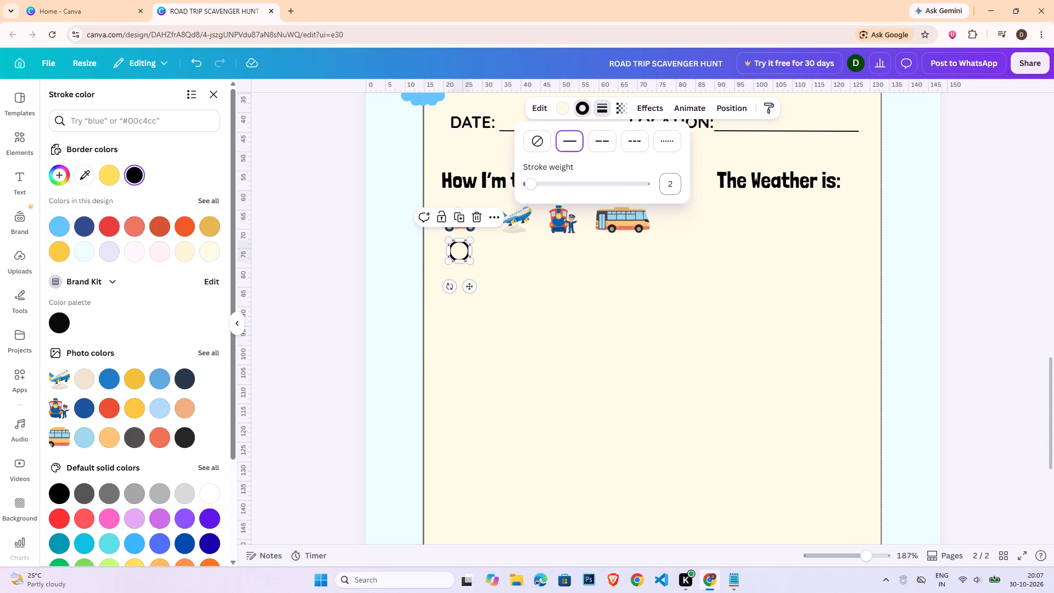
pyautogui.click(675, 186)
pyautogui.press('1')
pyautogui.press('Return')
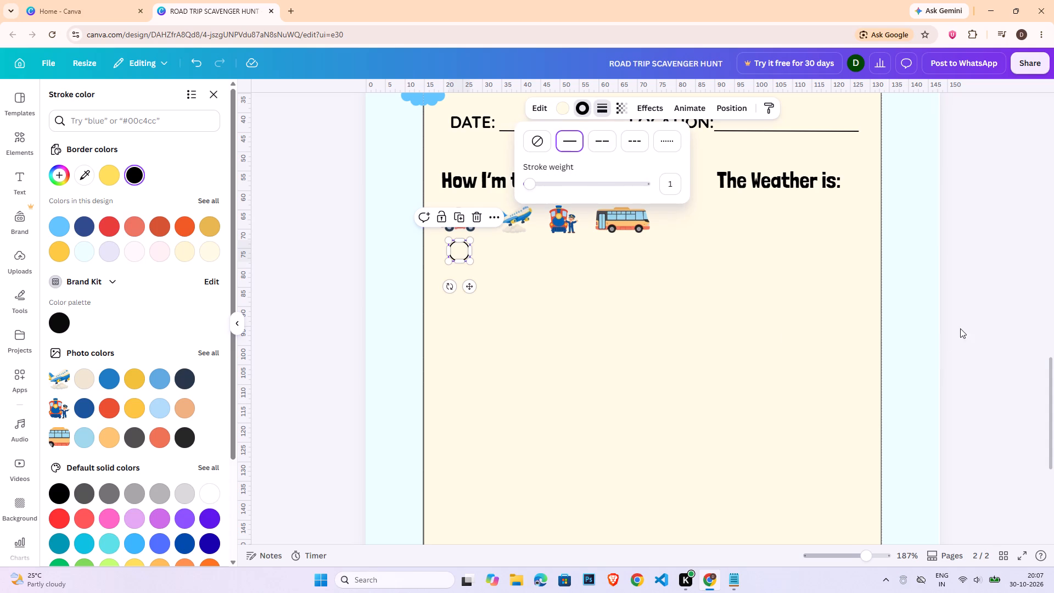
pyautogui.doubleClick(957, 323)
pyautogui.click(646, 368)
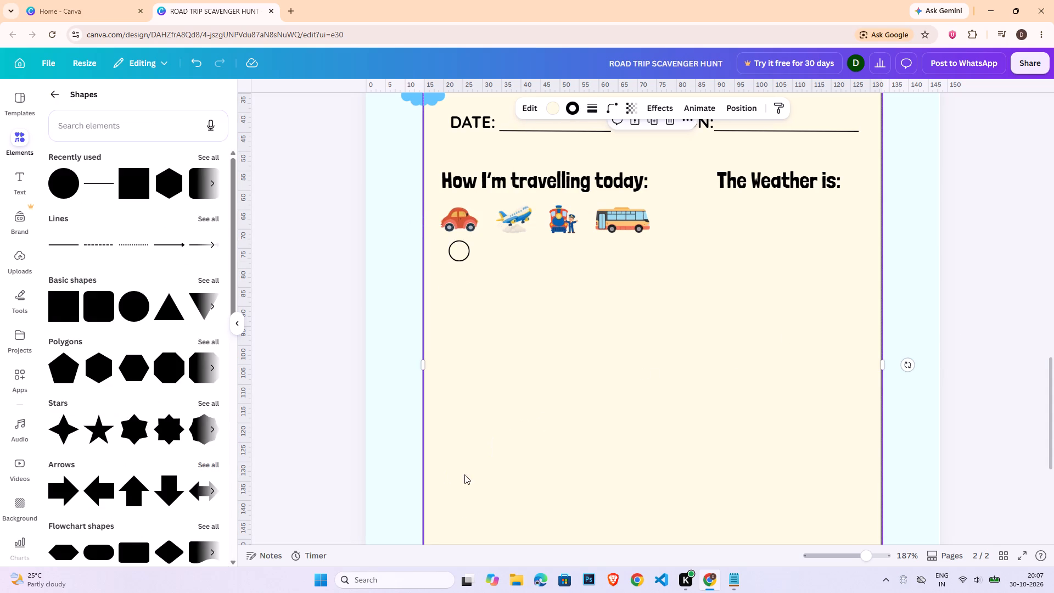
# Shrink the circle beneath the car proportionally to about 4.2 mm across.
pyautogui.click(879, 556)
pyautogui.scroll(2, 279, 383)
pyautogui.click(310, 312)
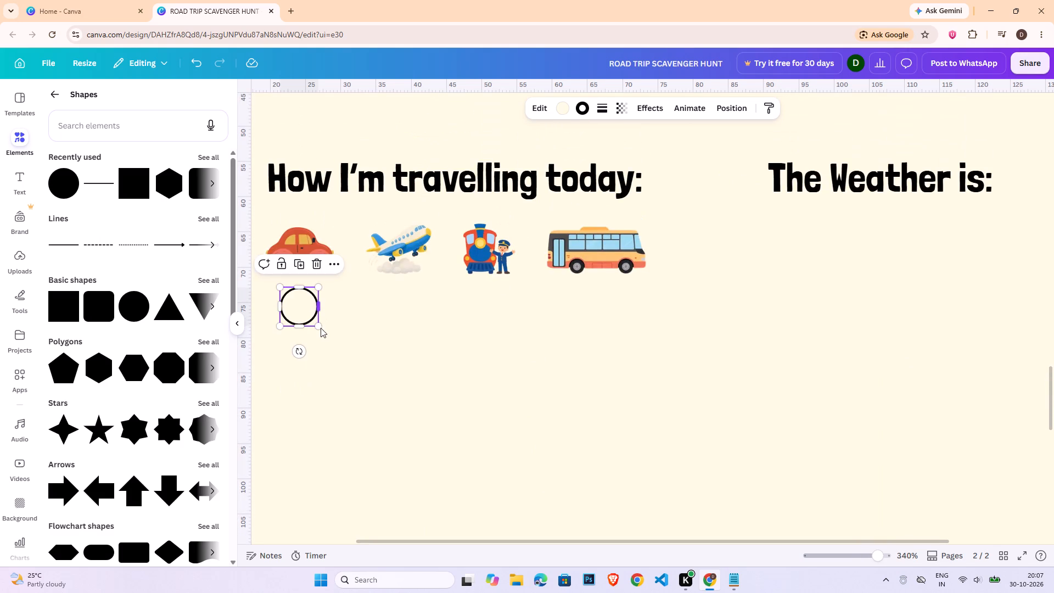
pyautogui.moveTo(320, 327); pyautogui.dragTo(313, 316)
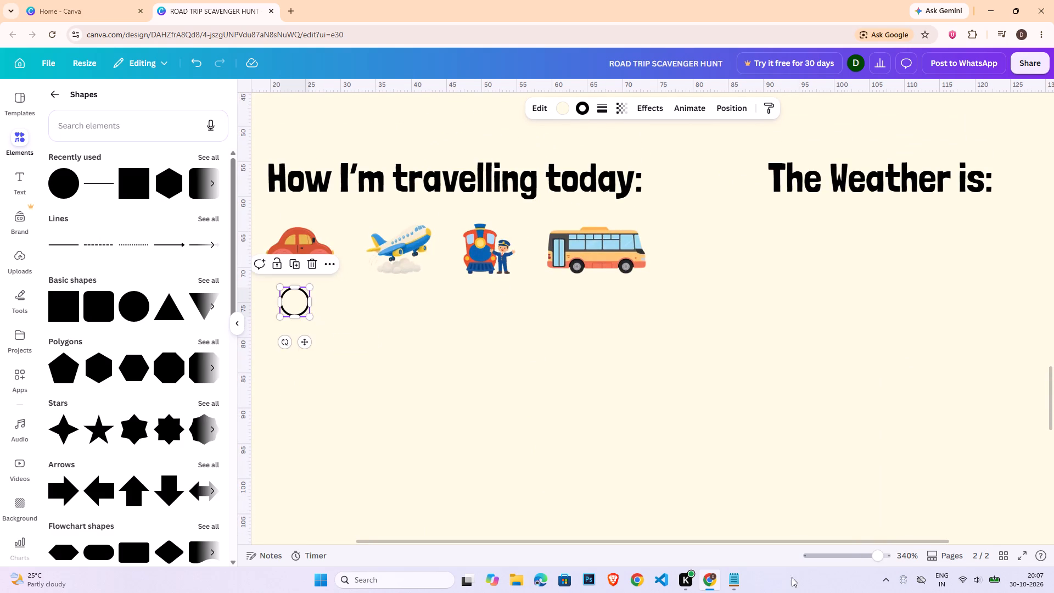
# Select the car and its circle together and align them on their centres so the circle sits directly beneath the car.
pyautogui.click(857, 552)
pyautogui.click(844, 555)
pyautogui.click(909, 395)
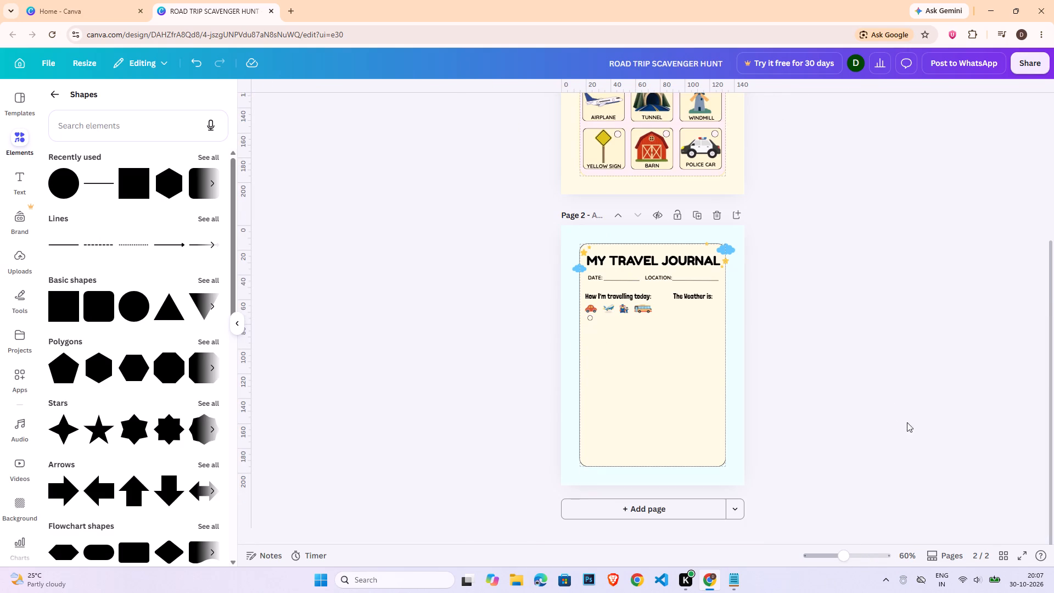
pyautogui.click(855, 557)
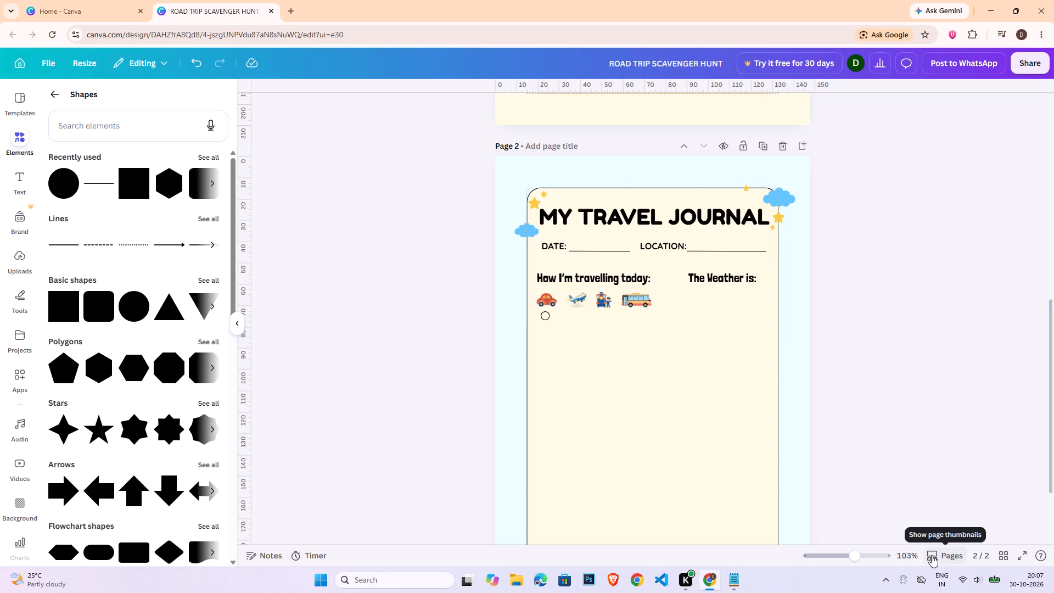
pyautogui.click(946, 362)
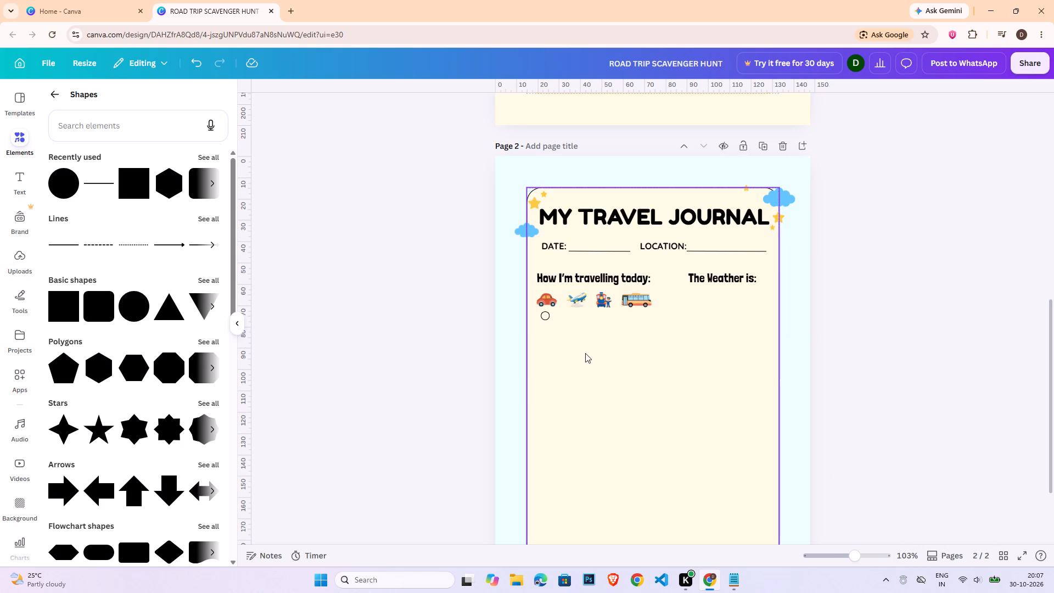
pyautogui.scroll(-1, 585, 349)
pyautogui.scroll(1, 585, 345)
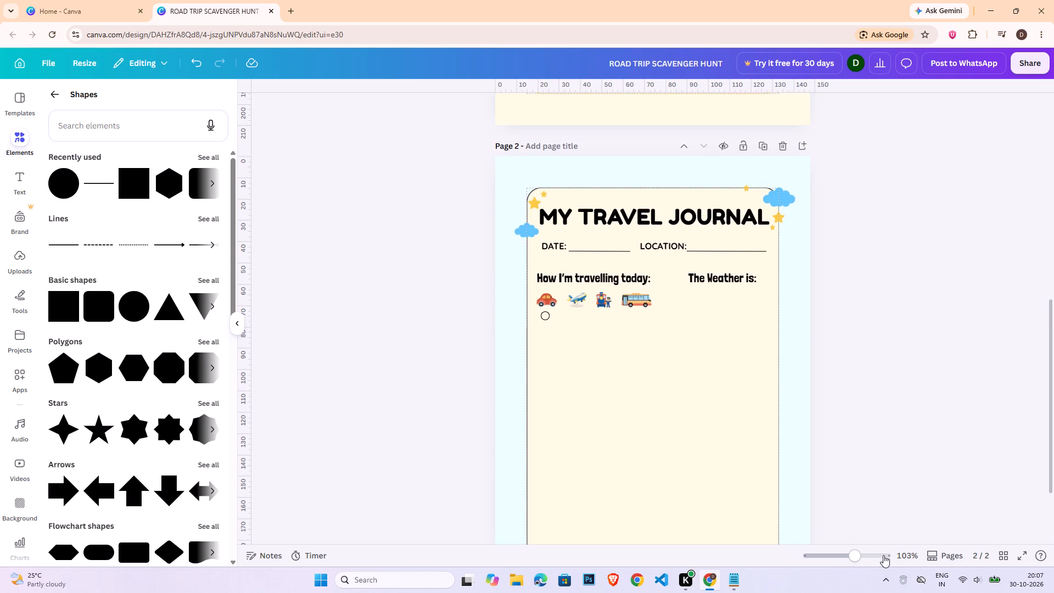
pyautogui.click(863, 554)
pyautogui.click(481, 285)
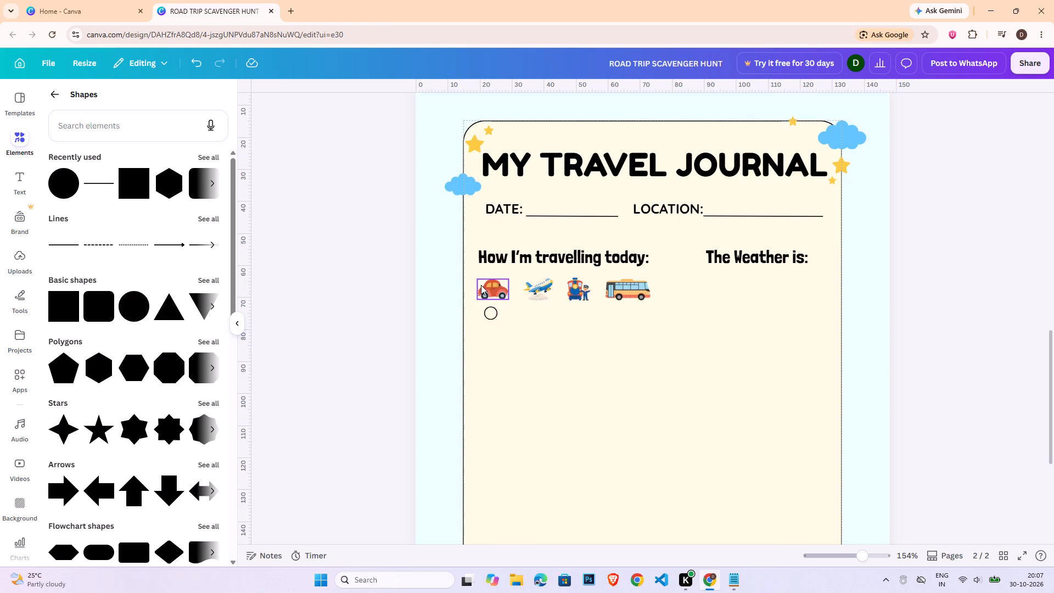
pyautogui.keyDown('shift'); pyautogui.click(490, 316); pyautogui.keyUp('shift')
pyautogui.click(868, 105)
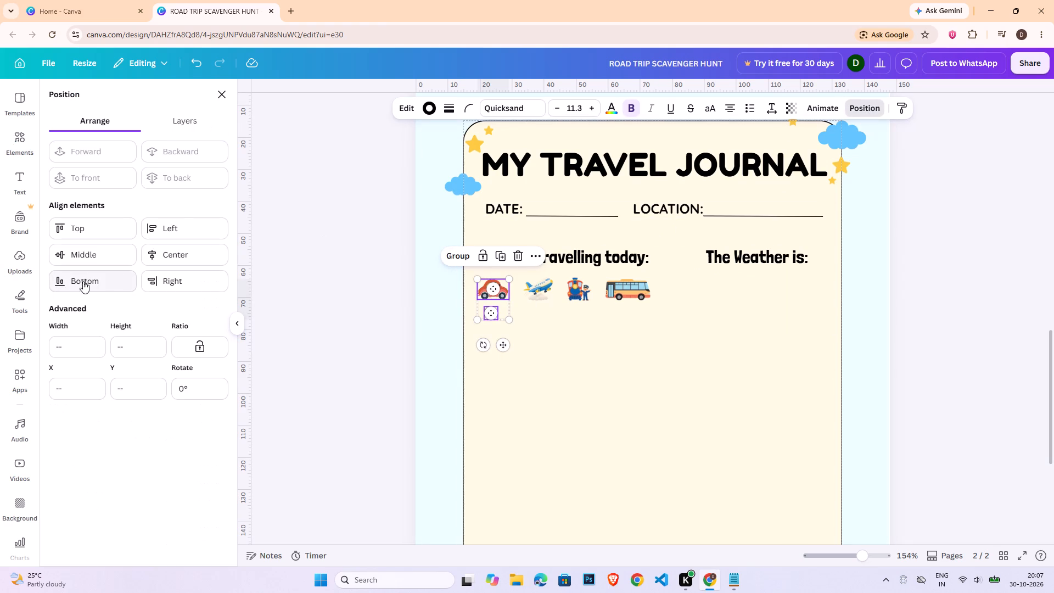
pyautogui.click(159, 246)
pyautogui.doubleClick(923, 338)
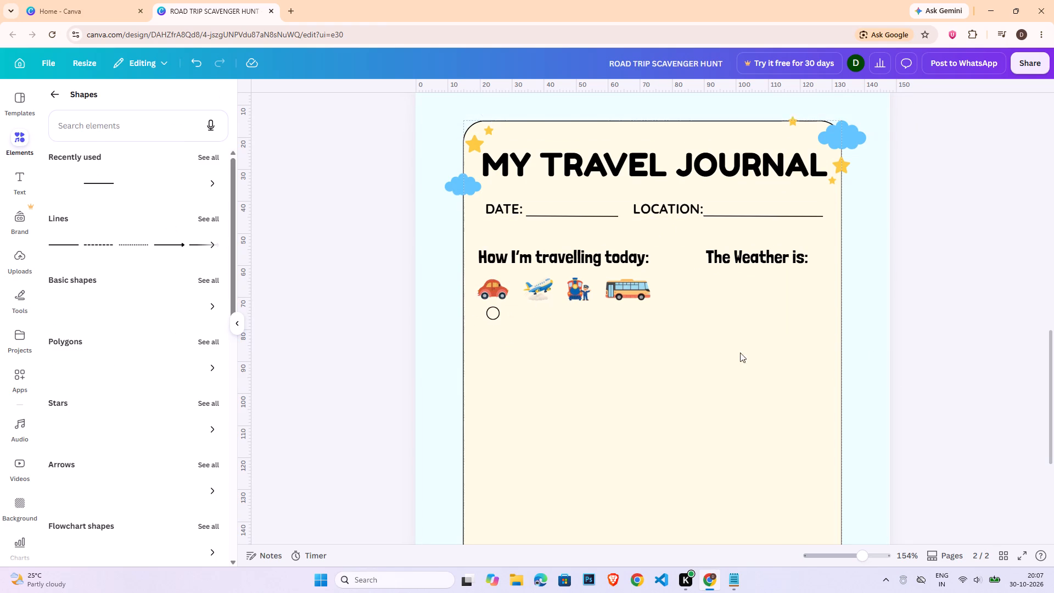
# Copy the circle and place the duplicate centred beneath the airplane, level with the car's circle.
pyautogui.click(491, 312)
pyautogui.hotkey('ctrl', 'c')
pyautogui.hotkey('ctrl', 'v')
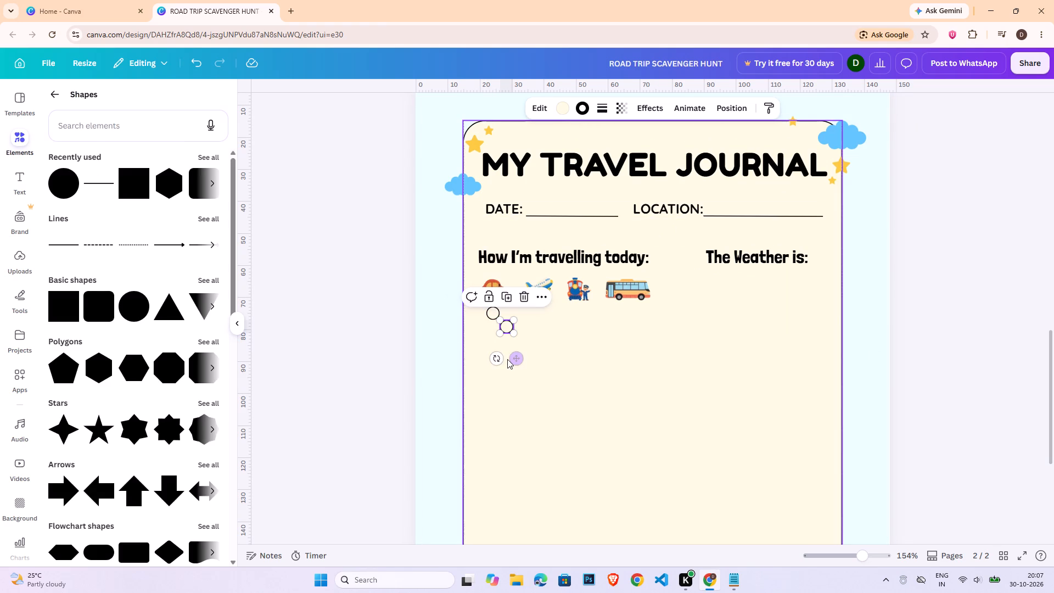
pyautogui.moveTo(515, 356); pyautogui.dragTo(547, 343)
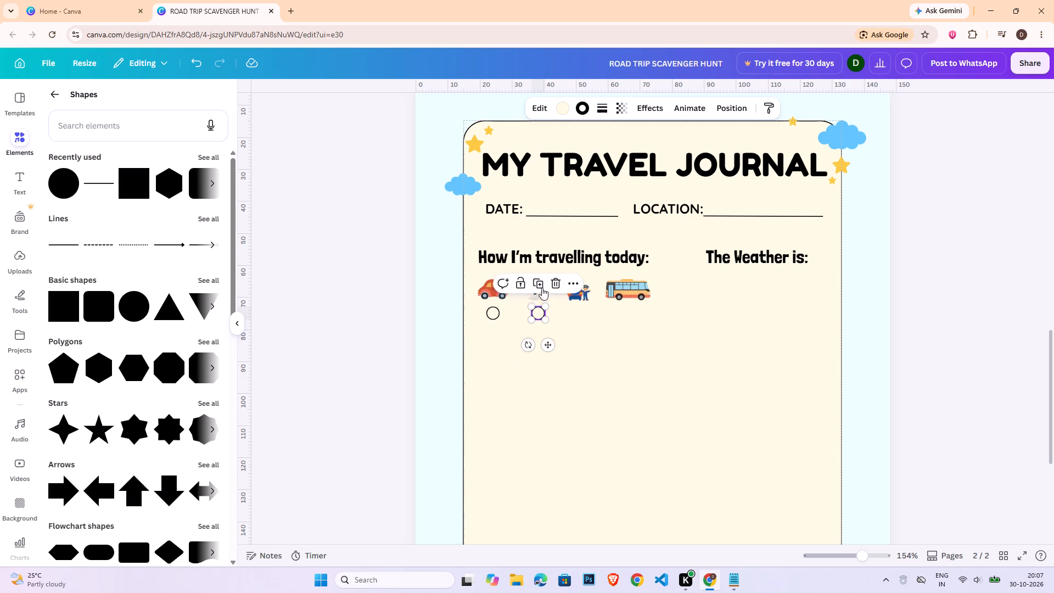
pyautogui.click(541, 296)
pyautogui.keyDown('shift'); pyautogui.click(541, 312); pyautogui.keyUp('shift')
pyautogui.click(876, 110)
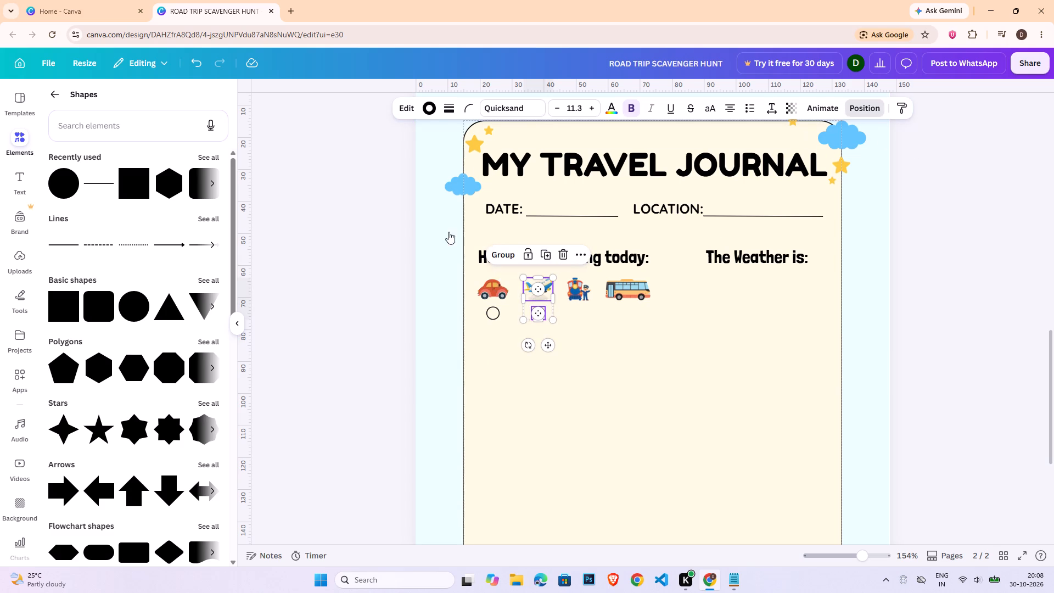
pyautogui.doubleClick(296, 309)
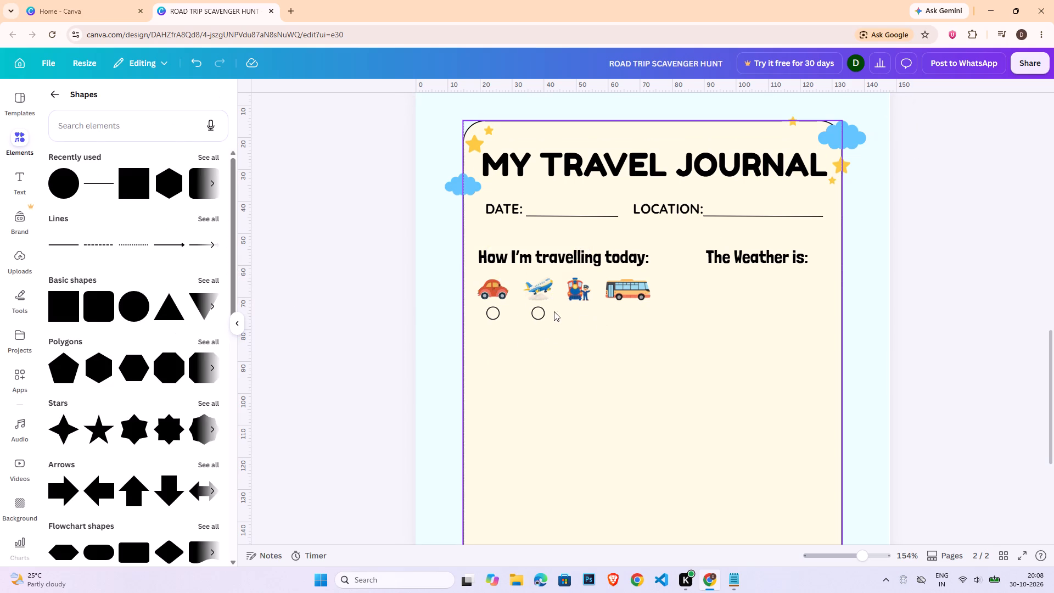
# Copy the airplane's circle and place the duplicate centred beneath the train, level with the other circles.
pyautogui.keyDown('ctrl'); pyautogui.click(542, 316); pyautogui.keyUp('ctrl')
pyautogui.hotkey('ctrl', 'c')
pyautogui.hotkey('ctrl', 'v')
pyautogui.moveTo(559, 361); pyautogui.dragTo(581, 350)
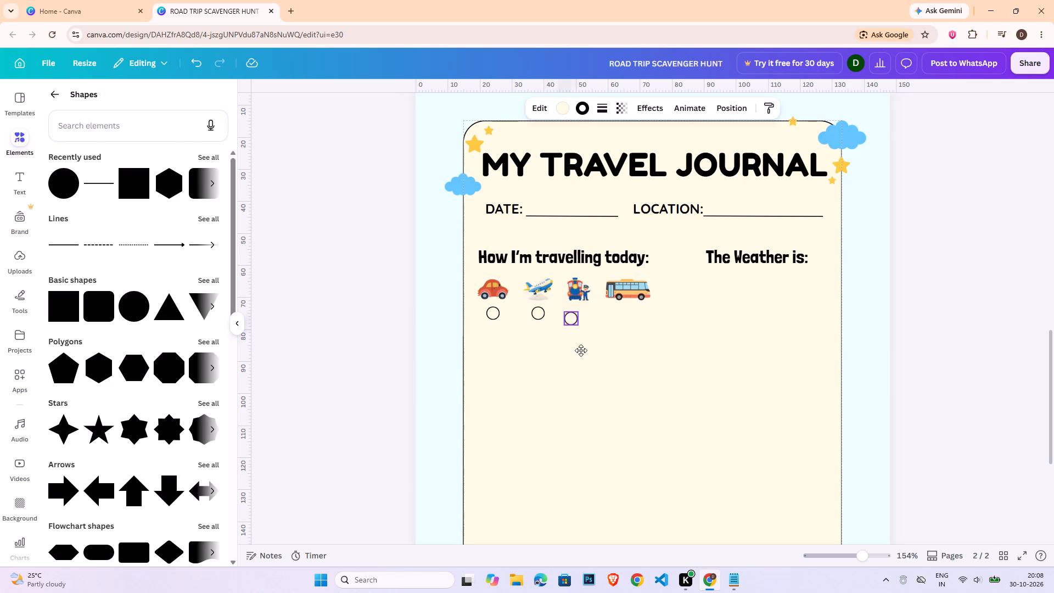
pyautogui.moveTo(581, 350); pyautogui.dragTo(586, 347)
pyautogui.click(575, 295)
pyautogui.keyDown('shift'); pyautogui.click(579, 309); pyautogui.keyUp('shift')
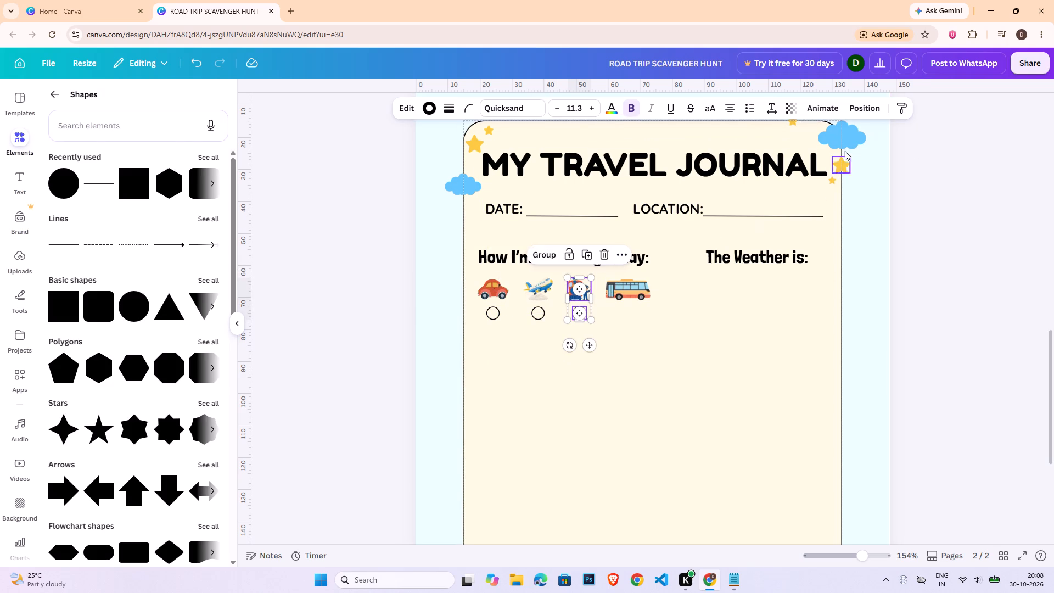
pyautogui.click(864, 100)
pyautogui.doubleClick(401, 357)
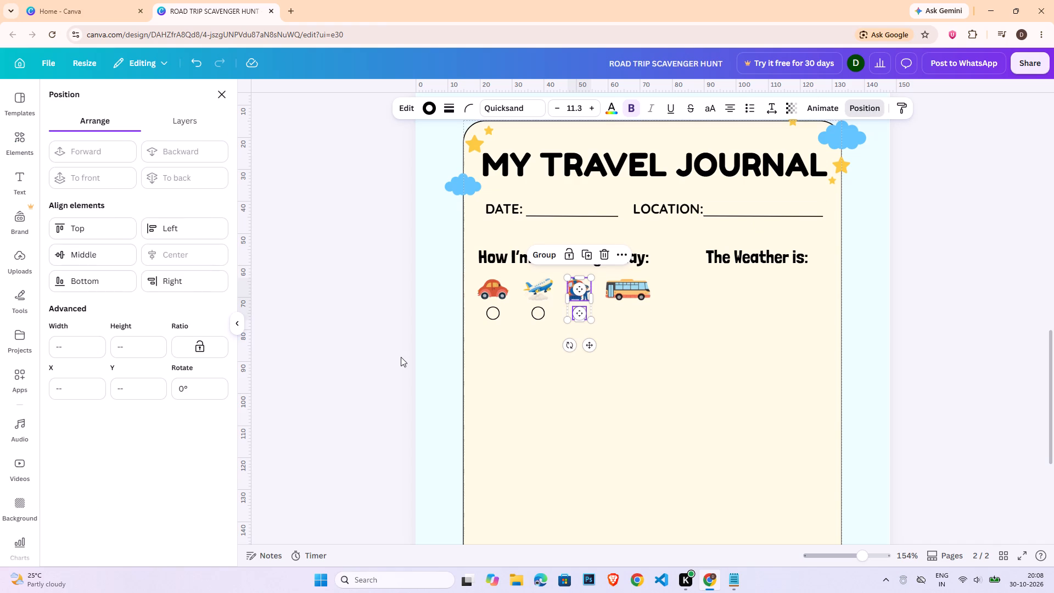
# Copy the train's circle and place the duplicate centred beneath the bus.
pyautogui.click(585, 315)
pyautogui.hotkey('ctrl', 'c')
pyautogui.hotkey('ctrl', 'v')
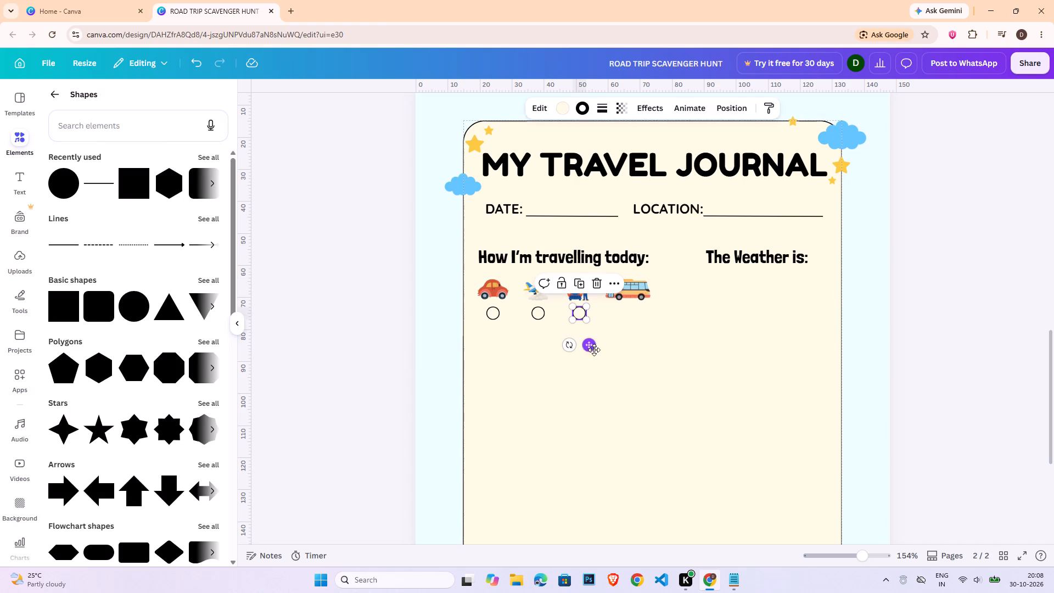
pyautogui.moveTo(598, 357); pyautogui.dragTo(633, 347)
pyautogui.click(680, 302)
pyautogui.click(643, 294)
pyautogui.keyDown('shift'); pyautogui.click(627, 319); pyautogui.keyUp('shift')
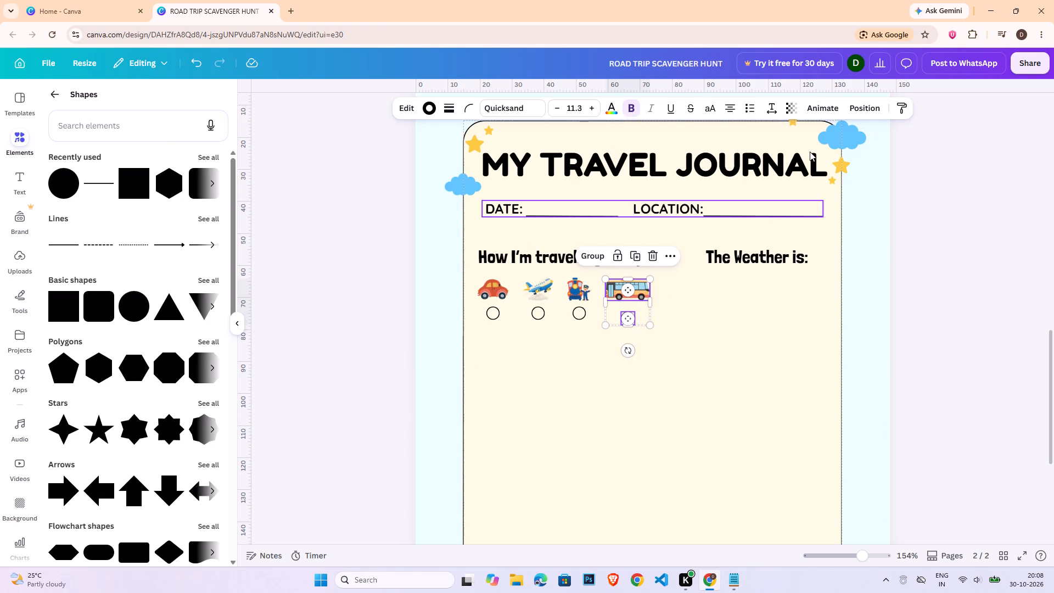
pyautogui.click(851, 97)
pyautogui.click(865, 104)
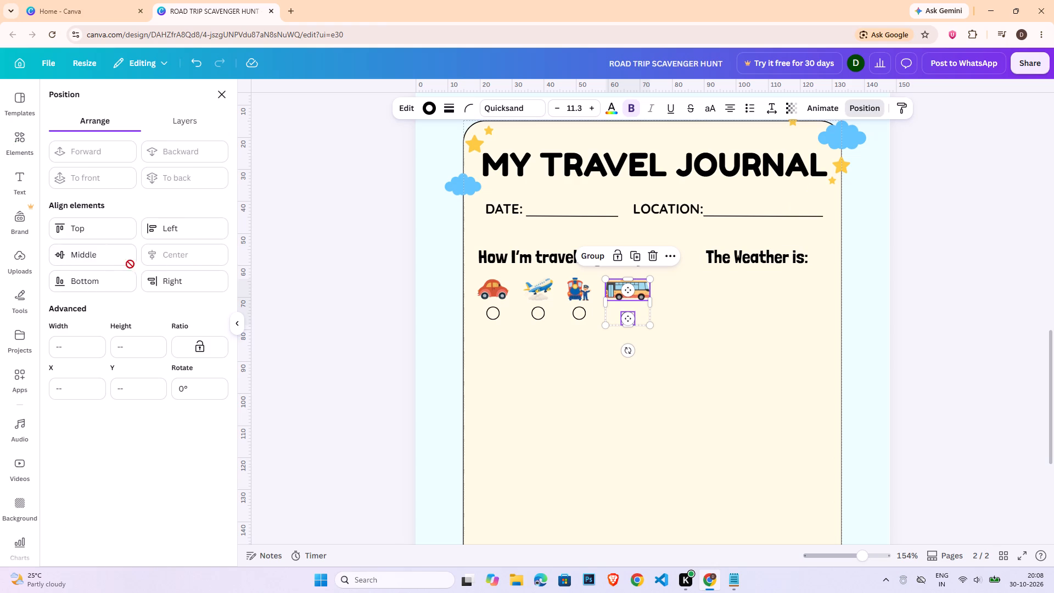
pyautogui.doubleClick(919, 336)
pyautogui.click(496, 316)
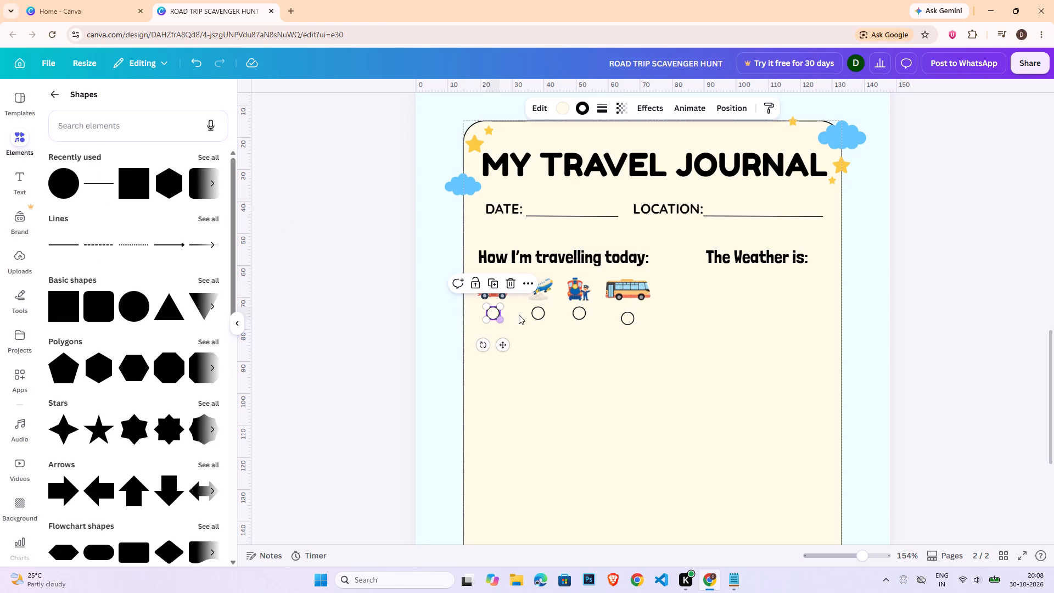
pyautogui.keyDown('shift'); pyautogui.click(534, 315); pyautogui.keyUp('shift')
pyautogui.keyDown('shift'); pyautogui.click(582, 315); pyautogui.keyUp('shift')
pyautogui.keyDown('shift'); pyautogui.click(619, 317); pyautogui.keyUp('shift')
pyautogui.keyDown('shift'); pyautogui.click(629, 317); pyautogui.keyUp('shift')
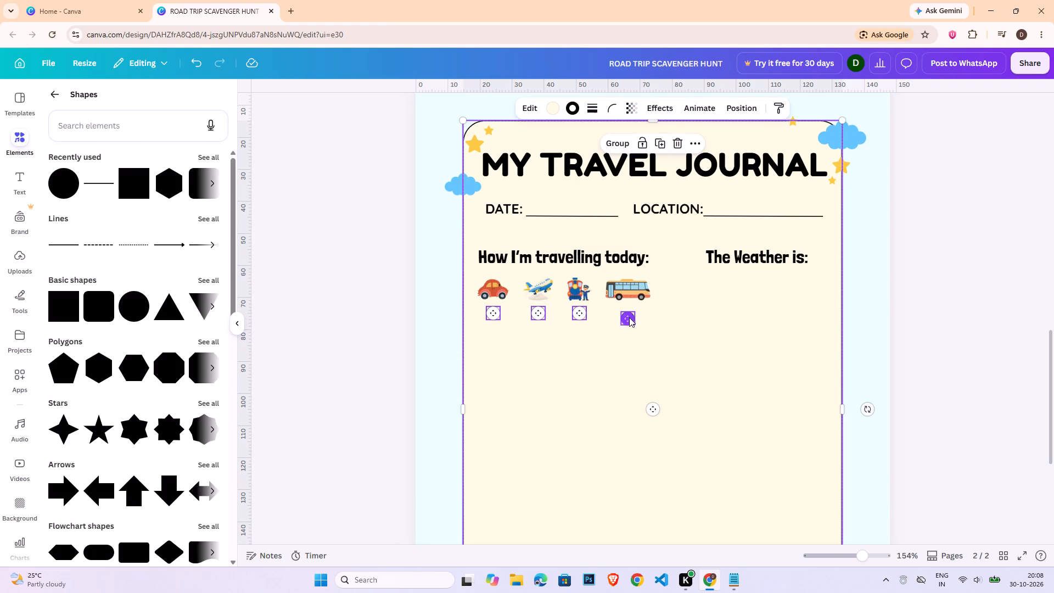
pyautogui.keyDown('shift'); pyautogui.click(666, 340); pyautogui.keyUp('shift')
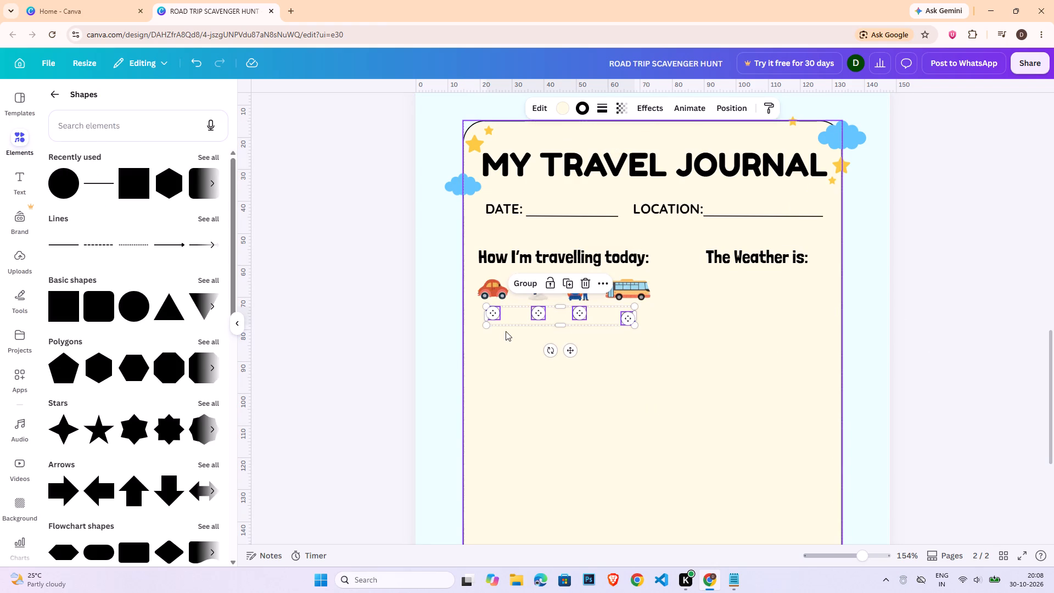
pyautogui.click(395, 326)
# Lock the large cream rounded frame on page 2 in its original position.
pyautogui.moveTo(491, 329); pyautogui.dragTo(530, 326)
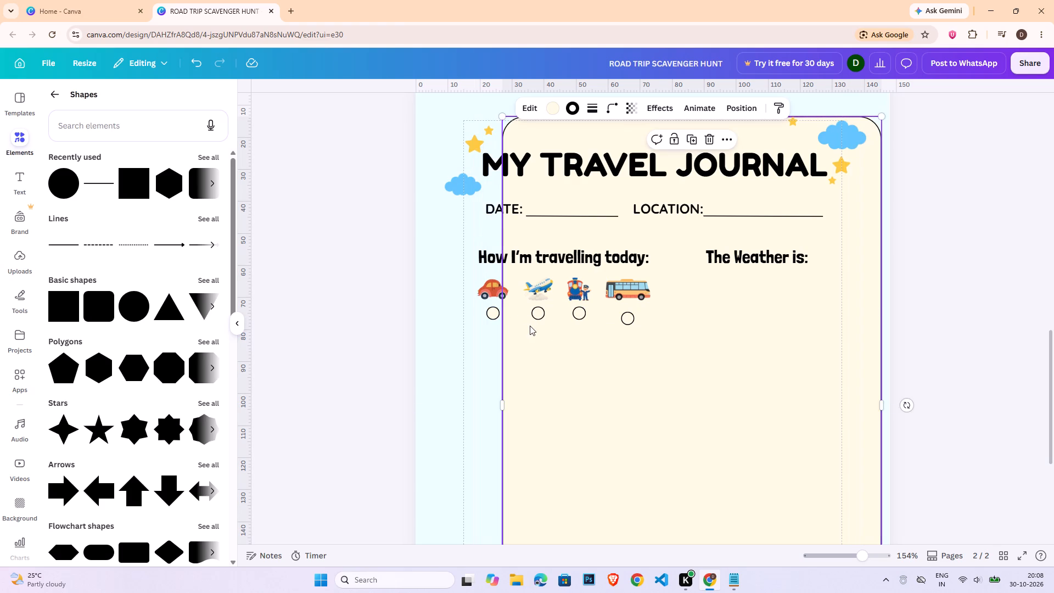
pyautogui.hotkey('ctrl', 'z')
pyautogui.click(631, 145)
pyautogui.click(536, 412)
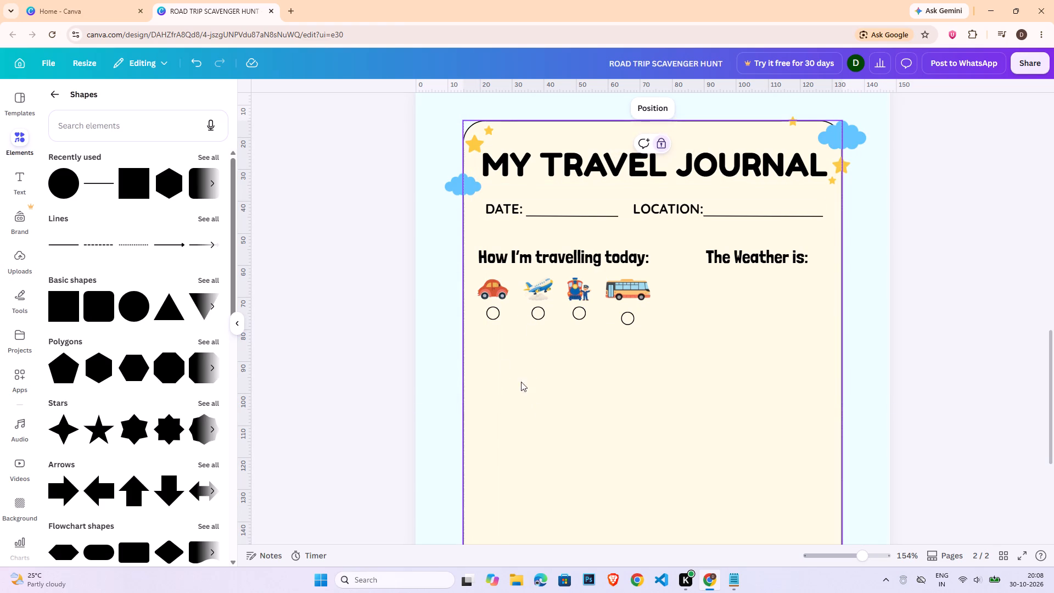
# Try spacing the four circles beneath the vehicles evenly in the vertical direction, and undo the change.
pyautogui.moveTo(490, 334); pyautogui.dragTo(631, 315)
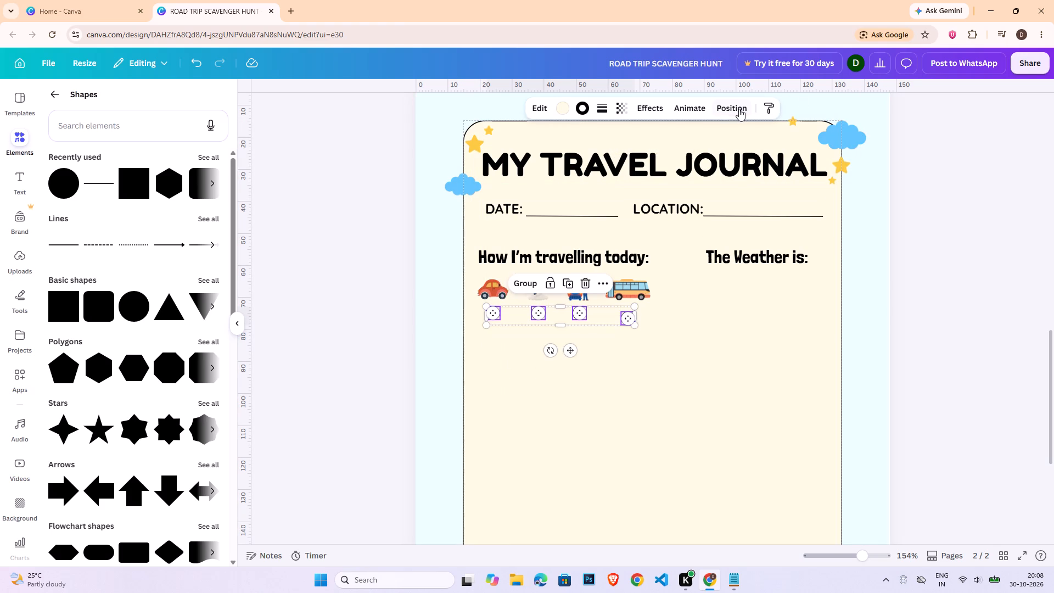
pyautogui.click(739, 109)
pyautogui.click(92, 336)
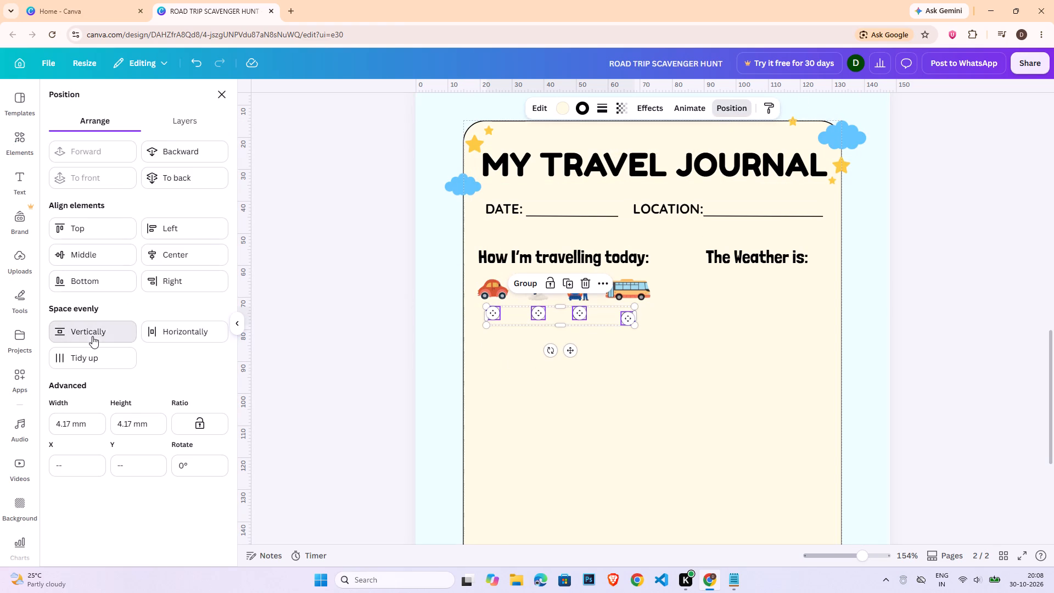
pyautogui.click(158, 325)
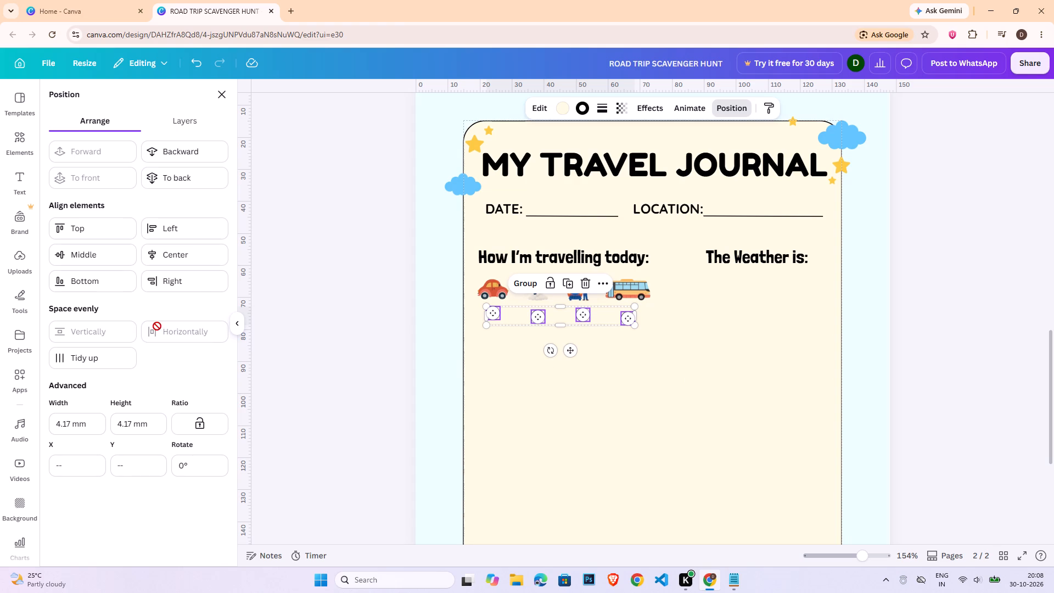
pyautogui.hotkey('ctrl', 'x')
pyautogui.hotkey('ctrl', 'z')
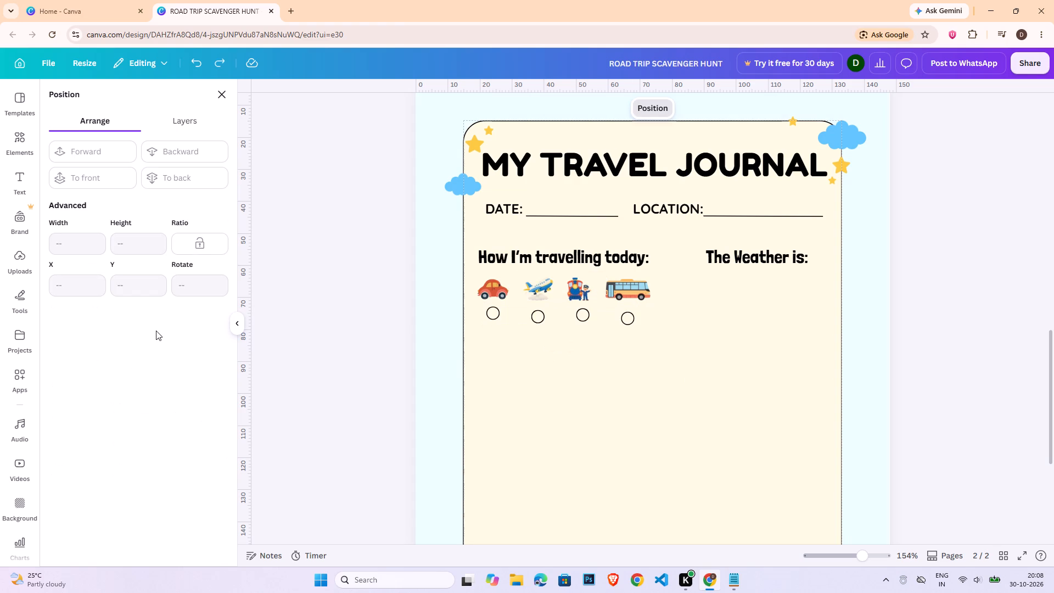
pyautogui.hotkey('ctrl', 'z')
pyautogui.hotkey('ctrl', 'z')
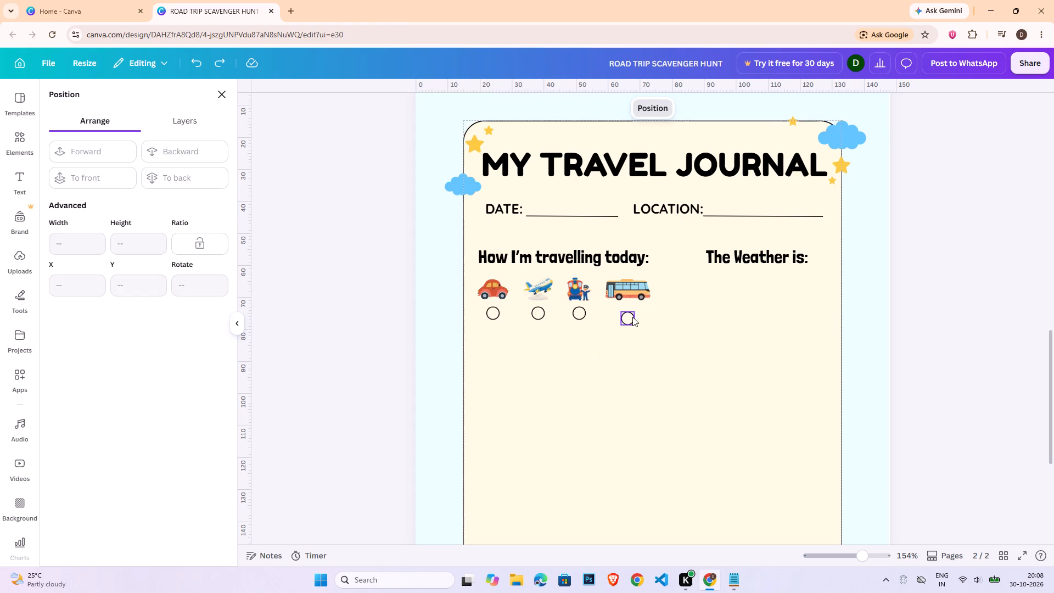
# Nudge the bus's circle upward until it is level with the other three circles.
pyautogui.click(632, 317)
pyautogui.press('Up')
pyautogui.press('Up')
pyautogui.press('Up')
pyautogui.press('Down')
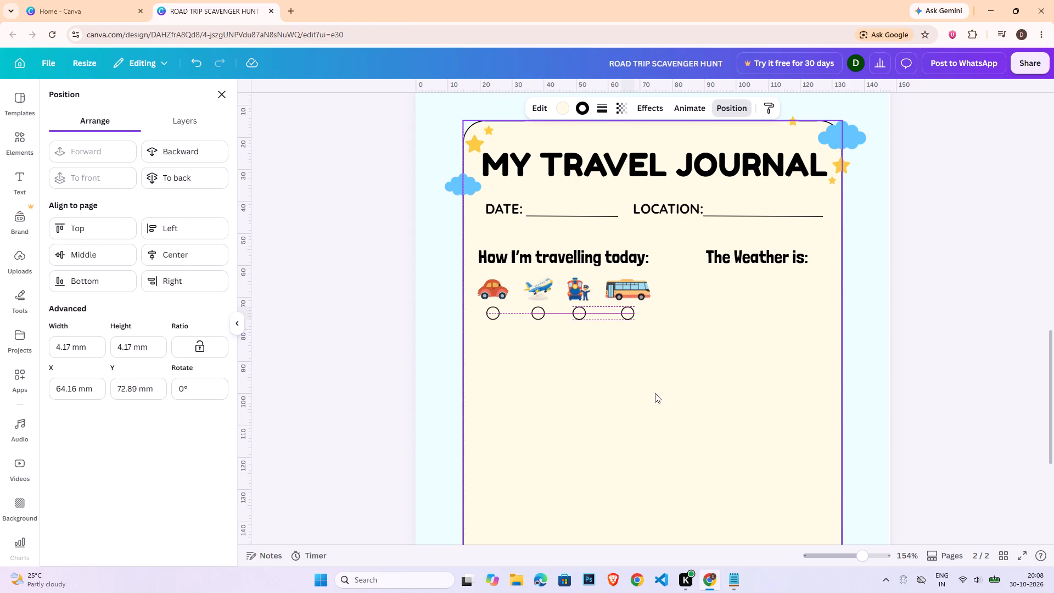
pyautogui.click(966, 340)
pyautogui.click(916, 305)
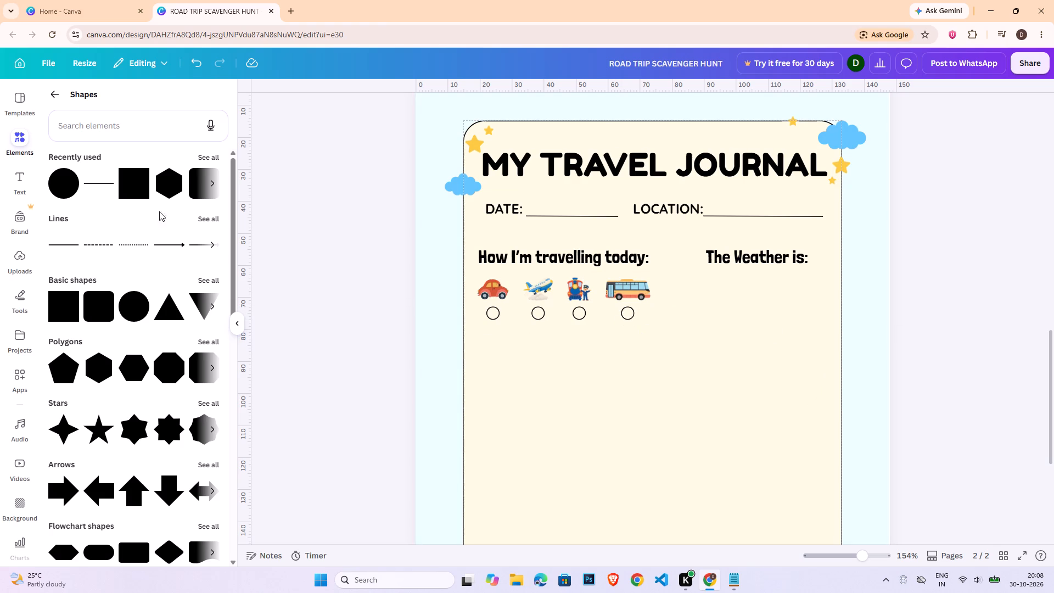
# Search the elements for "sun" and show all the graphics results.
pyautogui.click(49, 99)
pyautogui.click(97, 107)
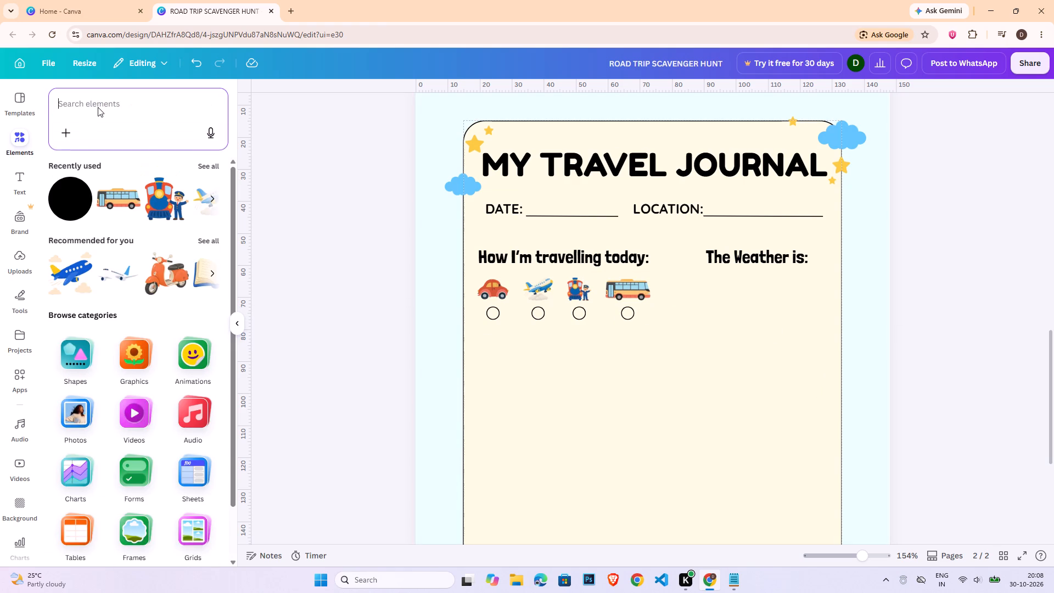
pyautogui.press('s')
pyautogui.write('un')
pyautogui.press('Return')
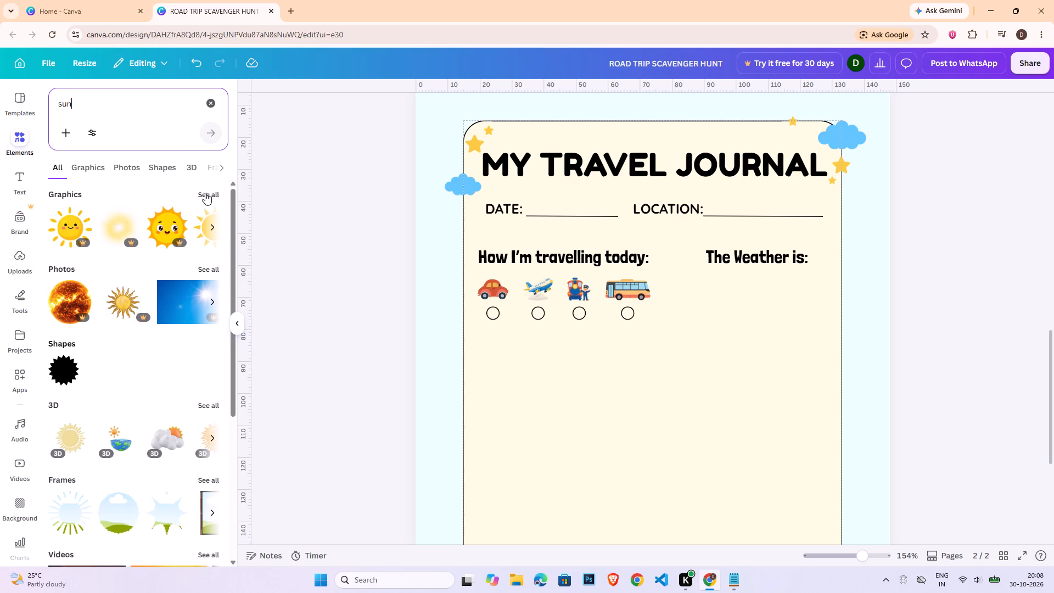
pyautogui.click(205, 193)
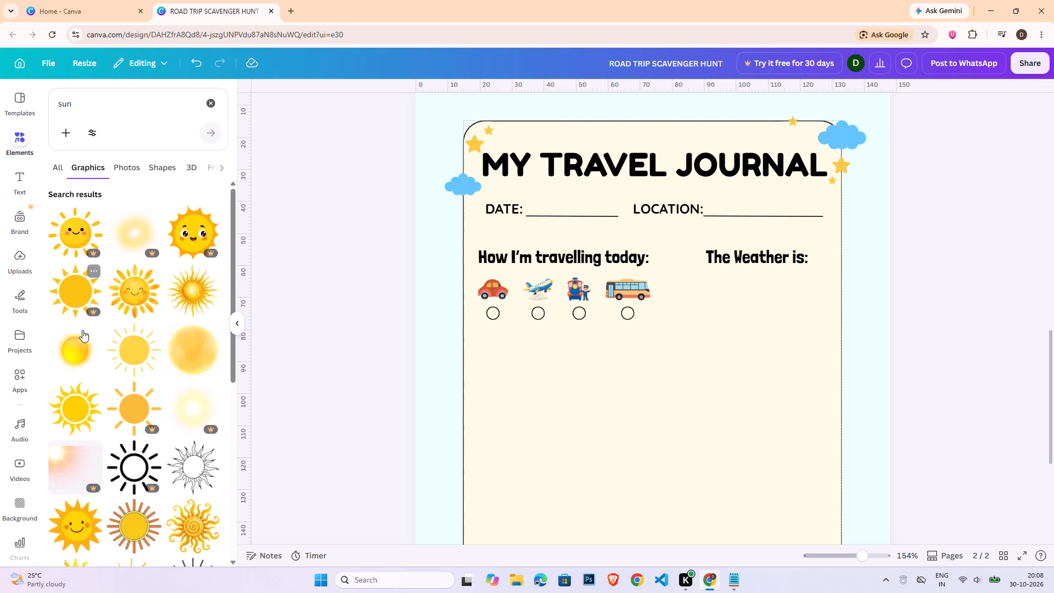
# Find the plain flat yellow sun with pointed rays among the graphics and insert it on page 2.
pyautogui.scroll(-2, 249, 427)
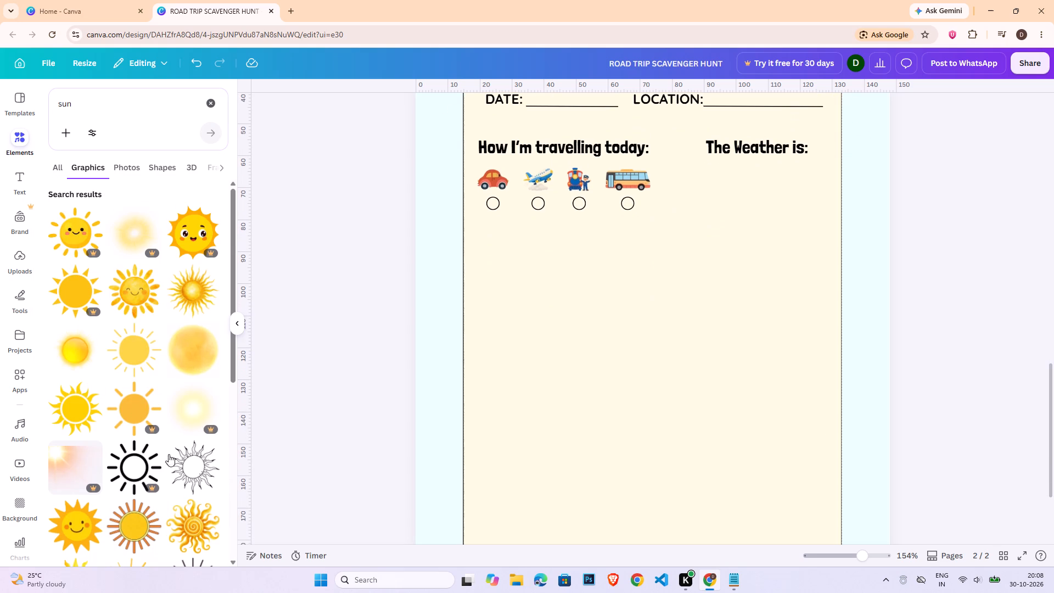
pyautogui.scroll(-5, 168, 454)
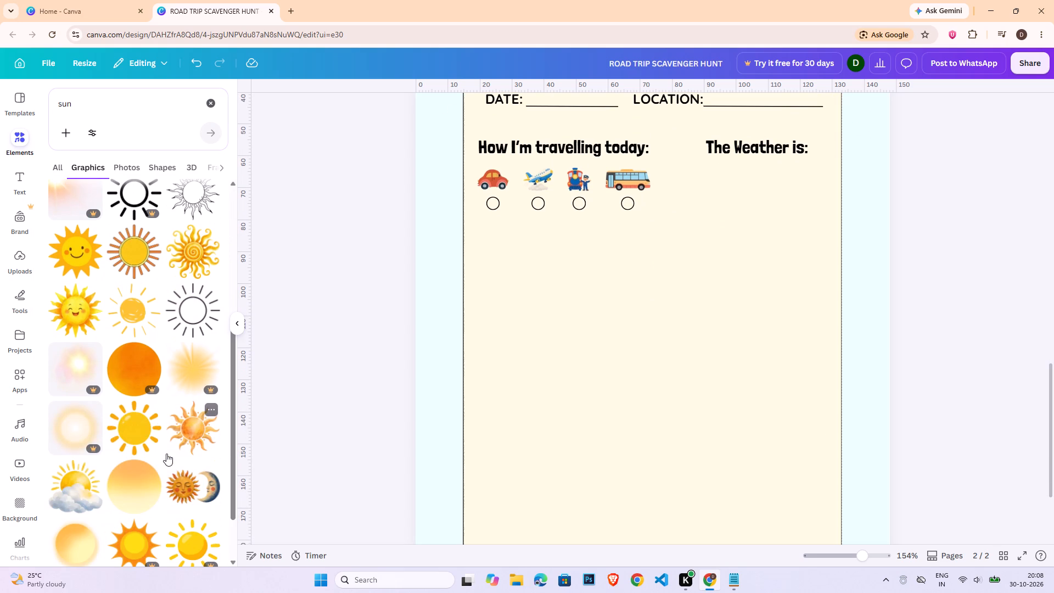
pyautogui.scroll(-3, 141, 431)
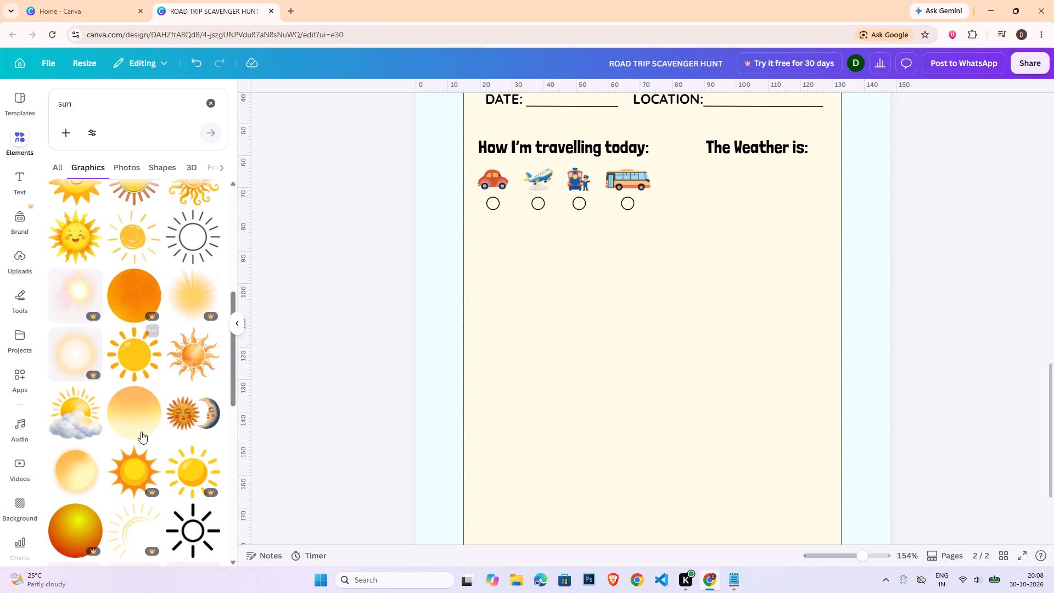
pyautogui.scroll(-5, 141, 432)
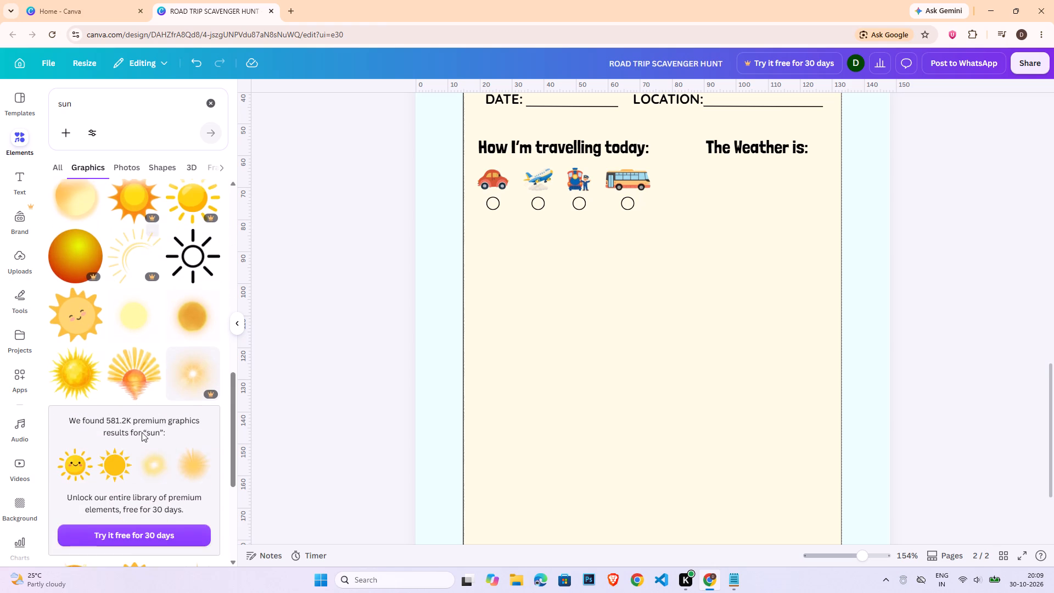
pyautogui.scroll(-7, 142, 432)
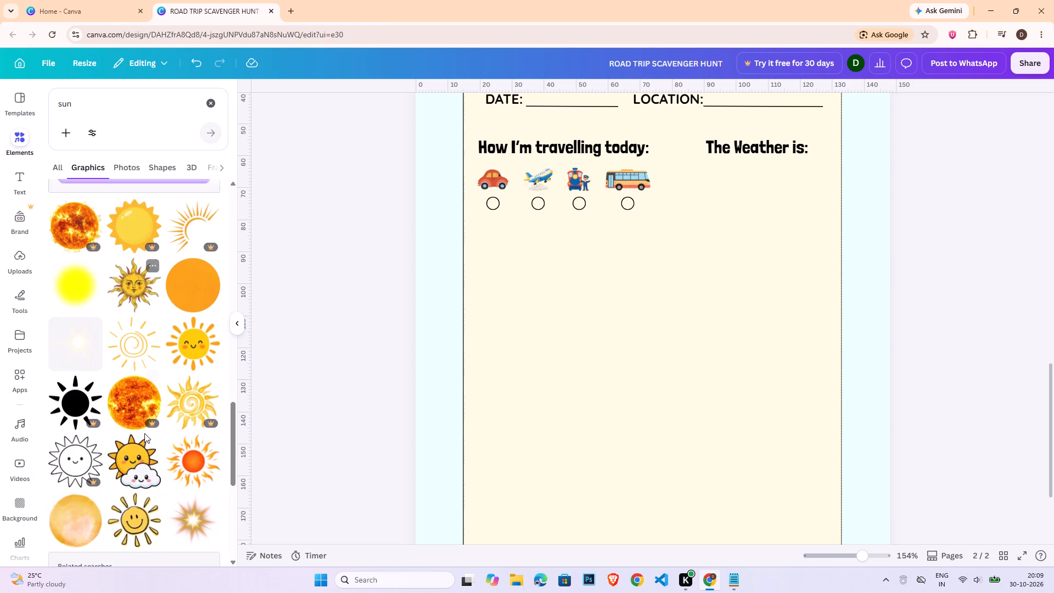
pyautogui.scroll(-6, 144, 433)
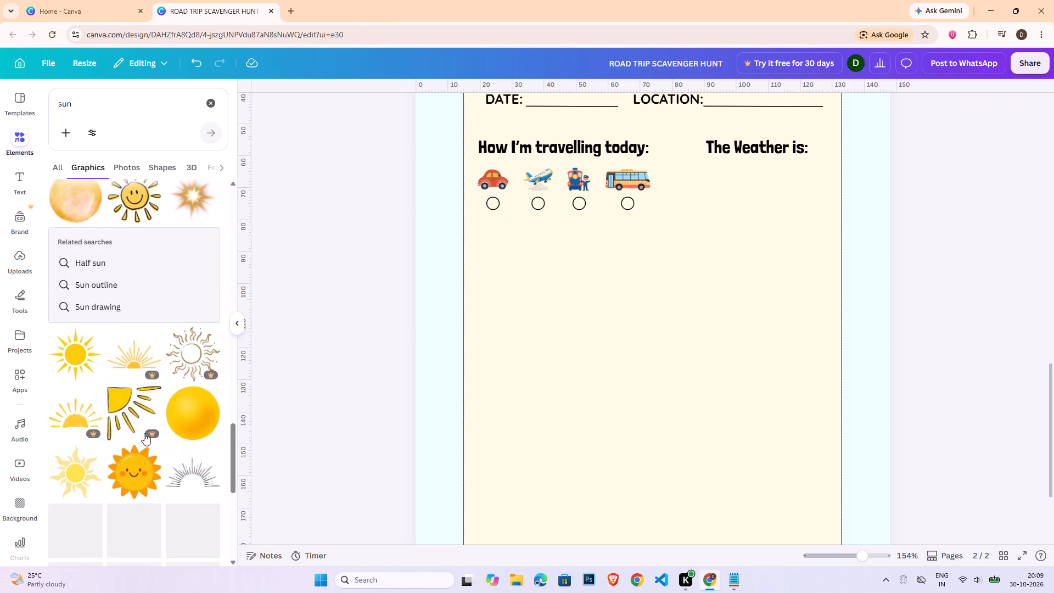
pyautogui.click(73, 359)
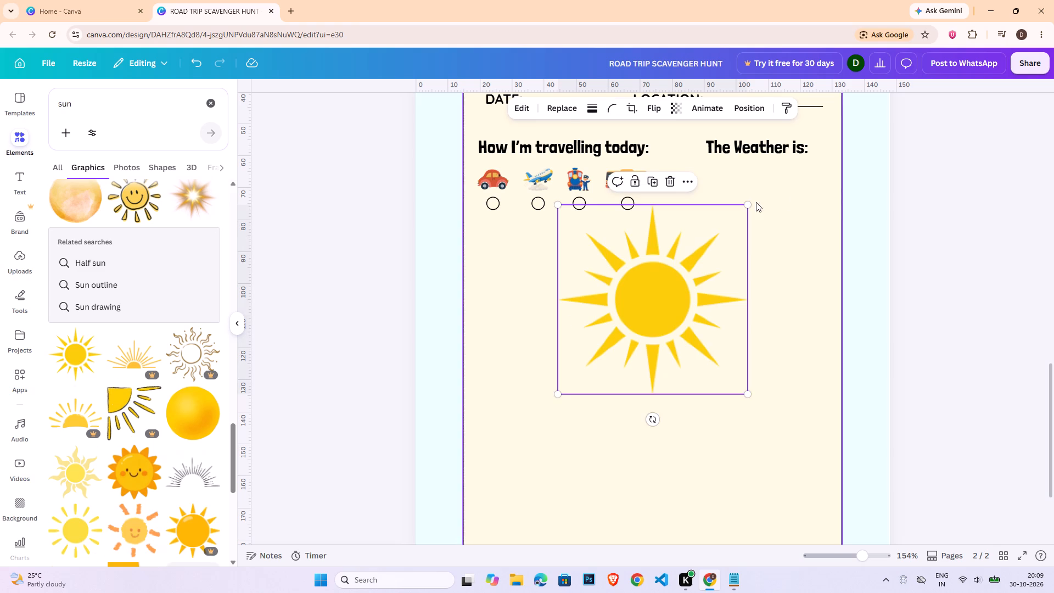
# Shrink the sun to icon size and place it under the start of "The Weather is:", level with the vehicles.
pyautogui.moveTo(748, 204); pyautogui.dragTo(588, 370)
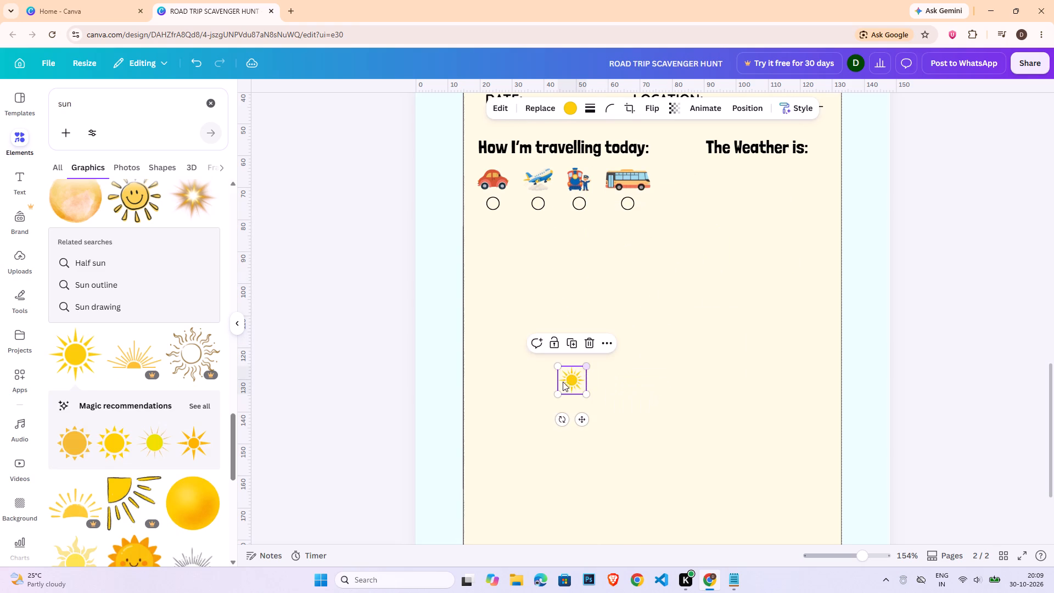
pyautogui.moveTo(562, 382); pyautogui.dragTo(704, 181)
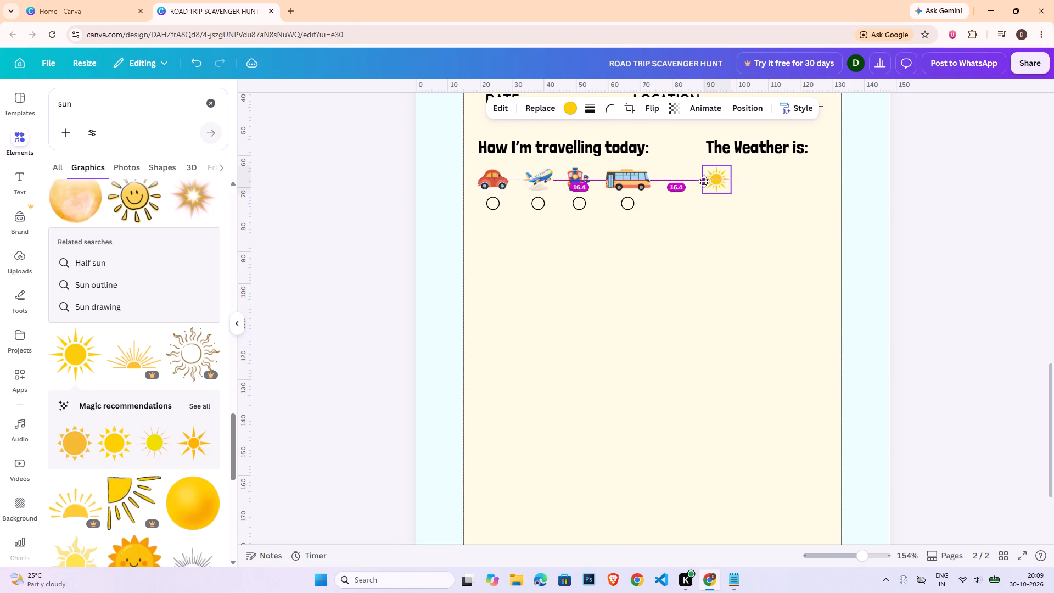
pyautogui.moveTo(704, 181); pyautogui.dragTo(696, 179)
pyautogui.click(988, 238)
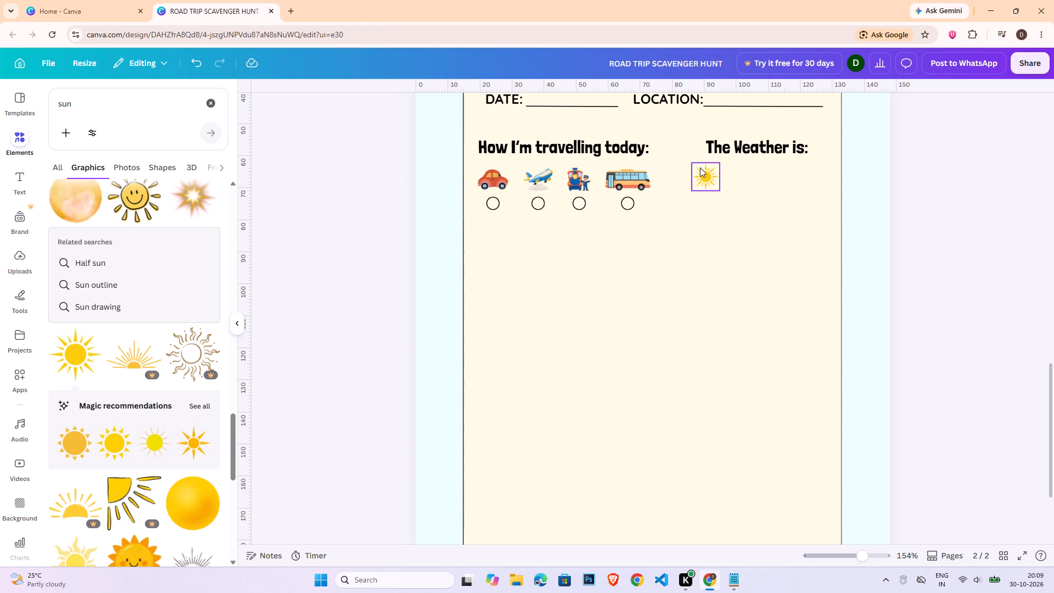
pyautogui.click(702, 169)
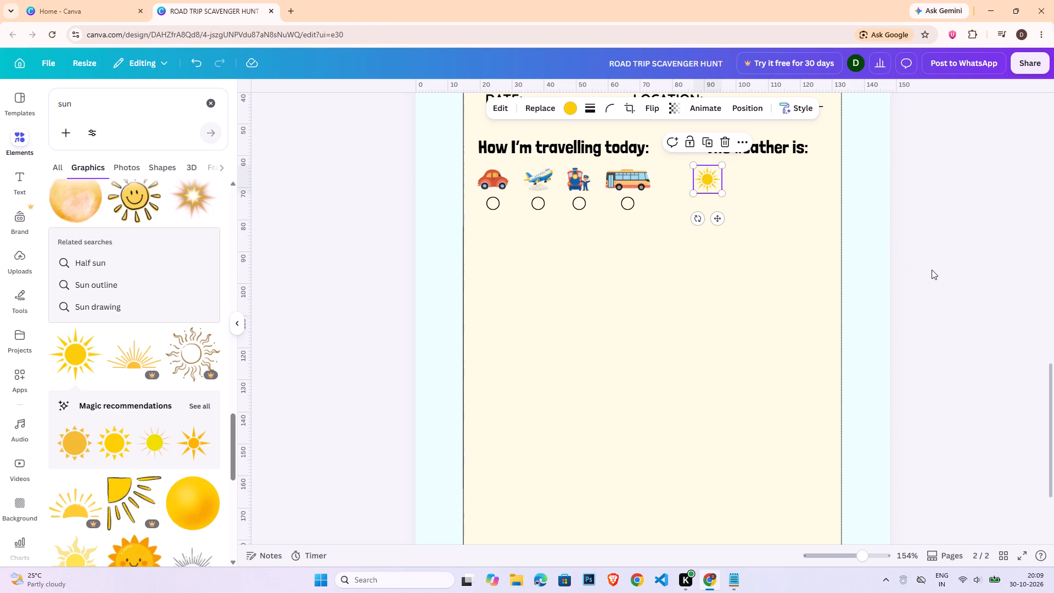
# Search the graphics for cloudy and insert the watercolour cloud with the sun behind it.
pyautogui.doubleClick(115, 100)
pyautogui.press('c')
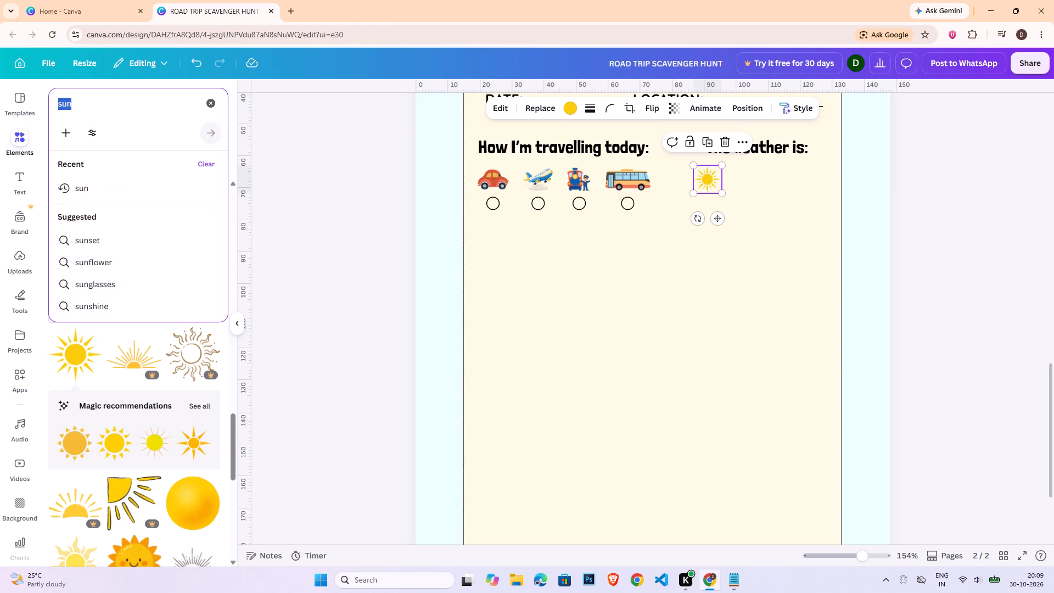
pyautogui.press('l')
pyautogui.press('o')
pyautogui.press('d')
pyautogui.press('u')
pyautogui.press('y')
pyautogui.press('Return')
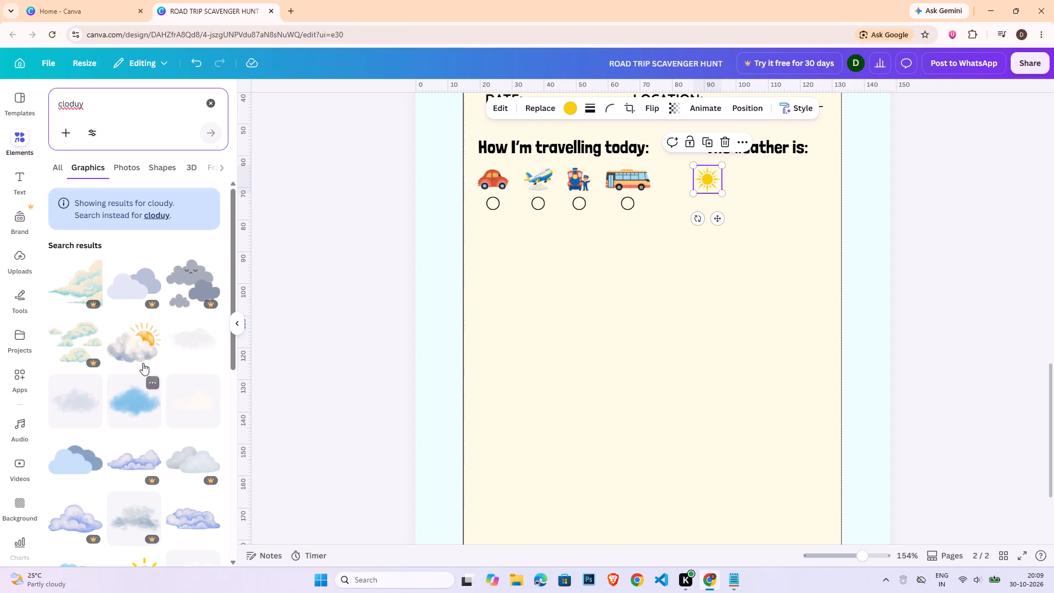
pyautogui.click(141, 349)
# Shrink the sun-and-cloud graphic to icon size and place it just right of the sun, level with it.
pyautogui.moveTo(846, 156); pyautogui.dragTo(679, 276)
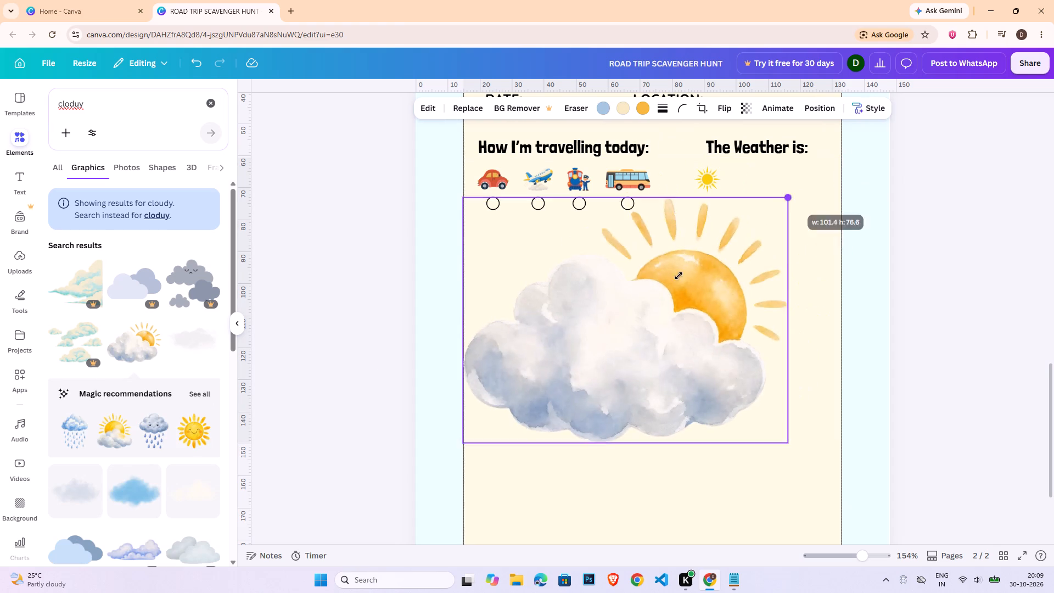
pyautogui.moveTo(679, 276); pyautogui.dragTo(506, 401)
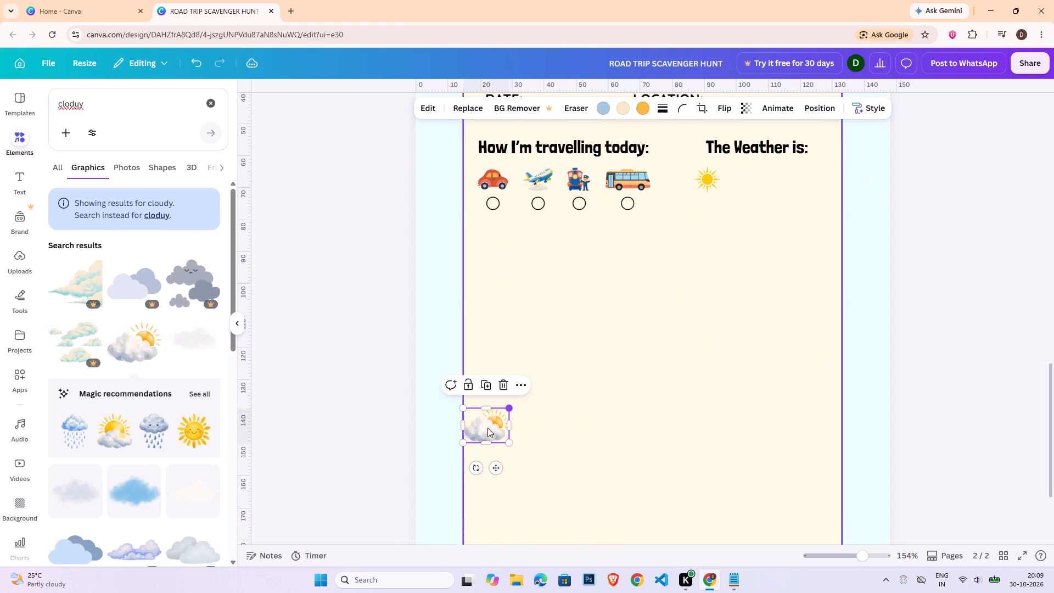
pyautogui.moveTo(487, 429); pyautogui.dragTo(753, 189)
pyautogui.moveTo(775, 202); pyautogui.dragTo(770, 185)
pyautogui.click(745, 183)
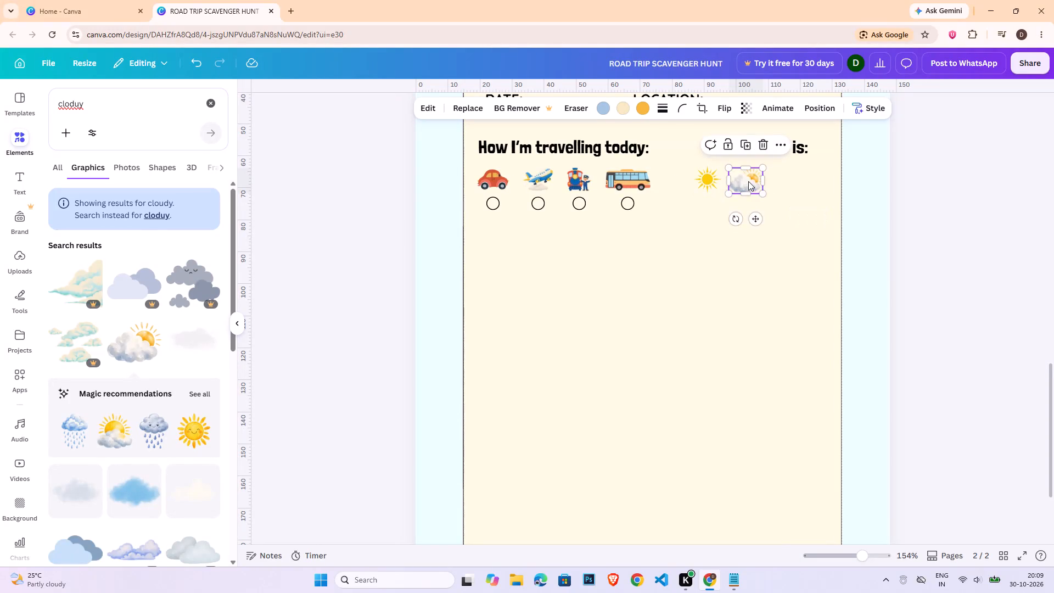
pyautogui.click(956, 258)
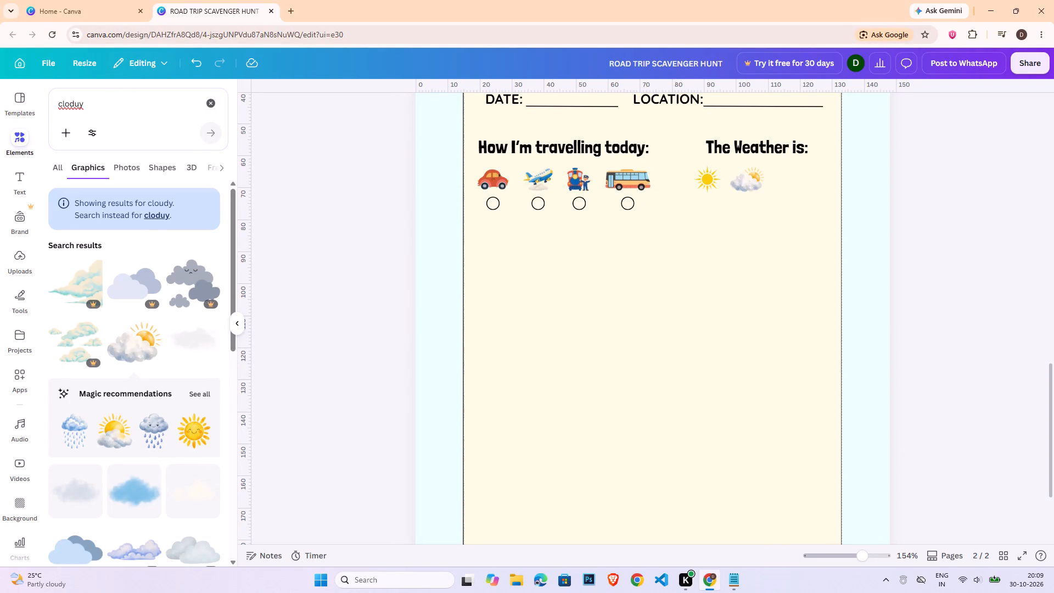
# Search the graphics for "rain".
pyautogui.click(113, 122)
pyautogui.doubleClick(114, 105)
pyautogui.press('r')
pyautogui.press('a')
pyautogui.press('i')
pyautogui.press('n')
pyautogui.press('Return')
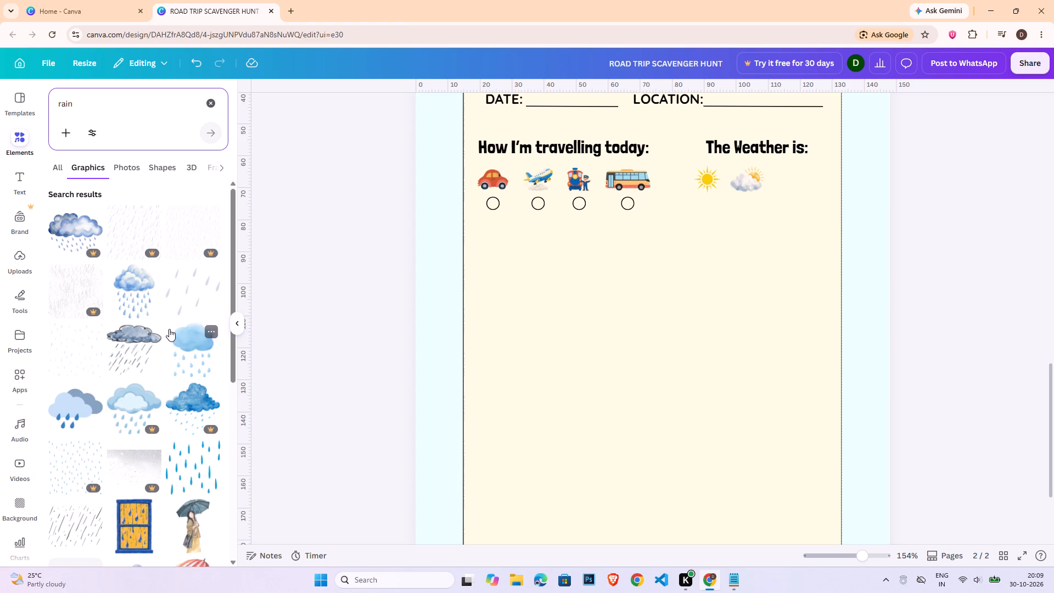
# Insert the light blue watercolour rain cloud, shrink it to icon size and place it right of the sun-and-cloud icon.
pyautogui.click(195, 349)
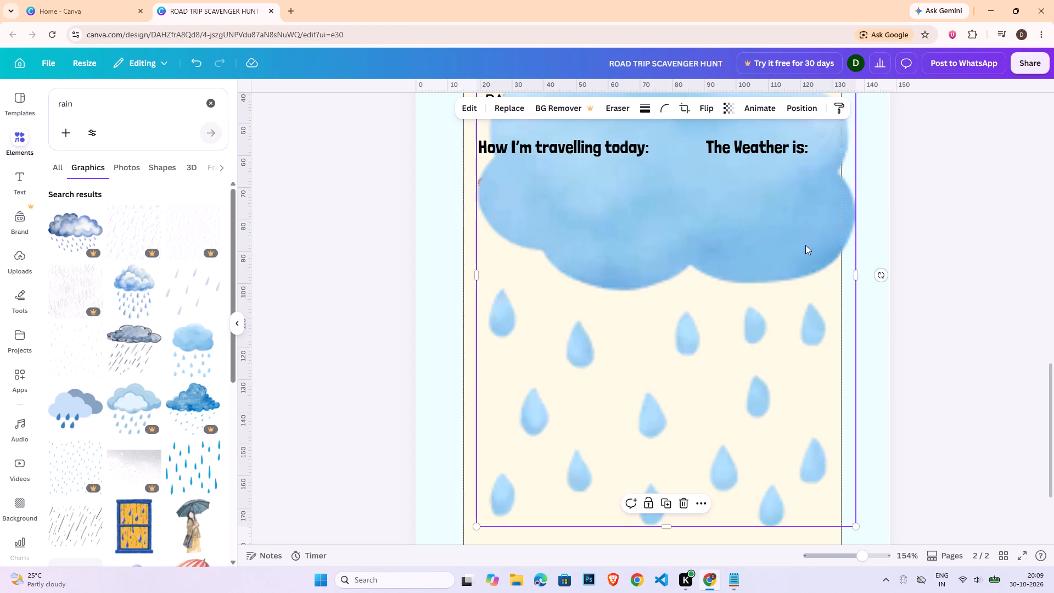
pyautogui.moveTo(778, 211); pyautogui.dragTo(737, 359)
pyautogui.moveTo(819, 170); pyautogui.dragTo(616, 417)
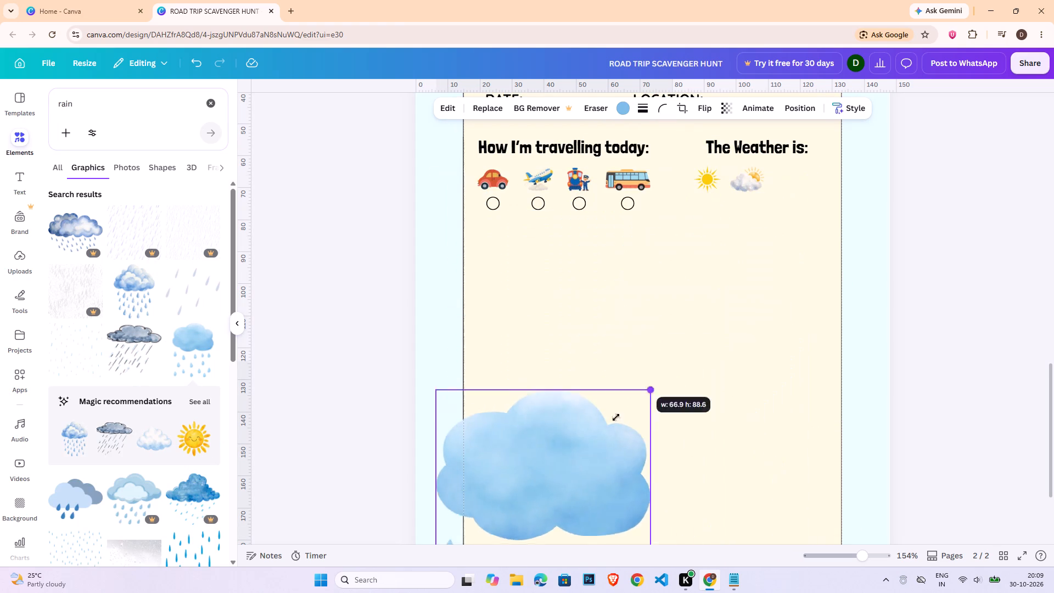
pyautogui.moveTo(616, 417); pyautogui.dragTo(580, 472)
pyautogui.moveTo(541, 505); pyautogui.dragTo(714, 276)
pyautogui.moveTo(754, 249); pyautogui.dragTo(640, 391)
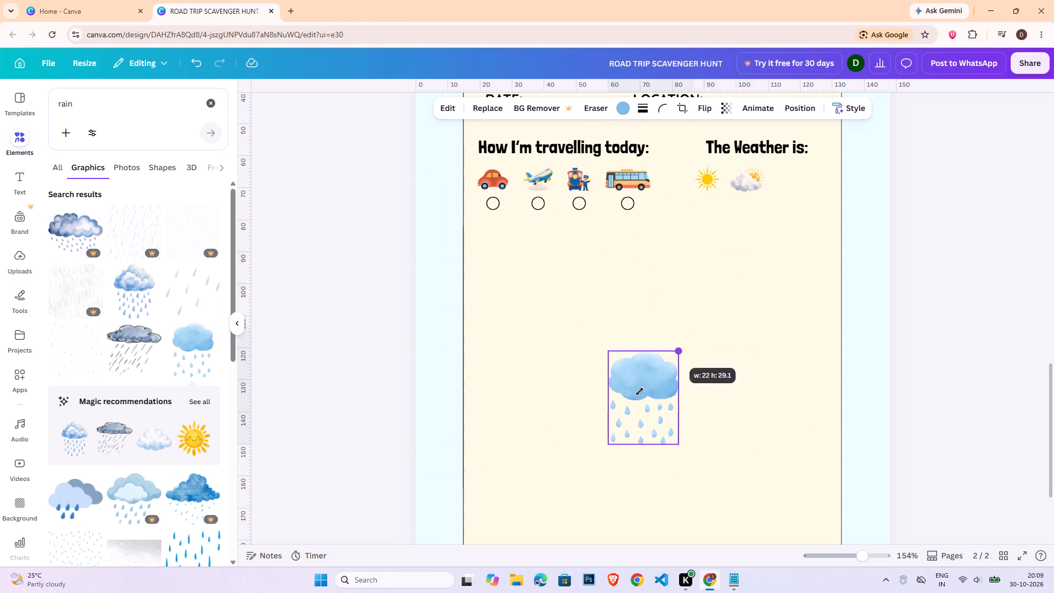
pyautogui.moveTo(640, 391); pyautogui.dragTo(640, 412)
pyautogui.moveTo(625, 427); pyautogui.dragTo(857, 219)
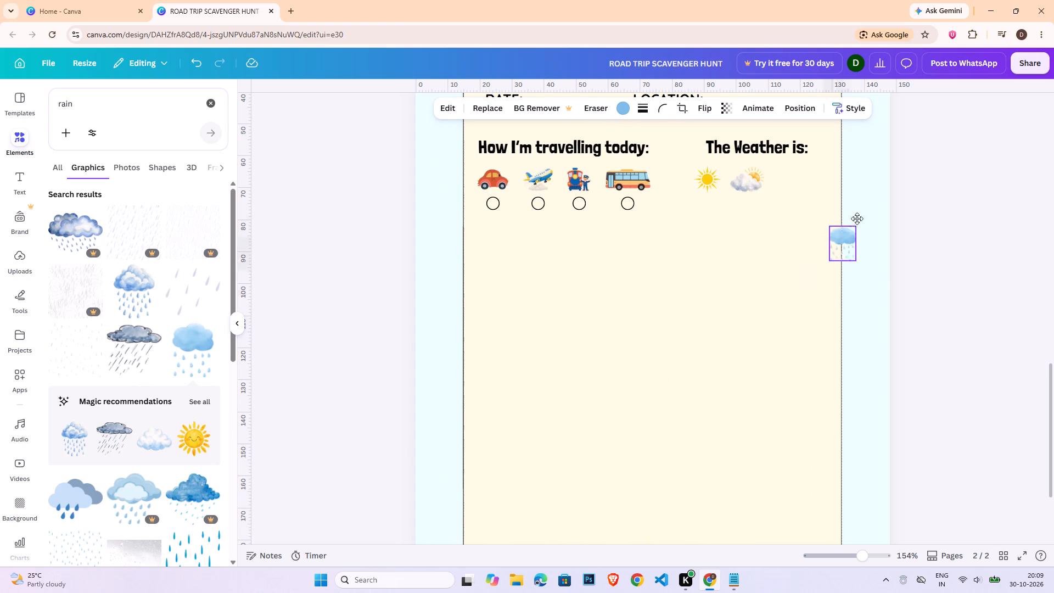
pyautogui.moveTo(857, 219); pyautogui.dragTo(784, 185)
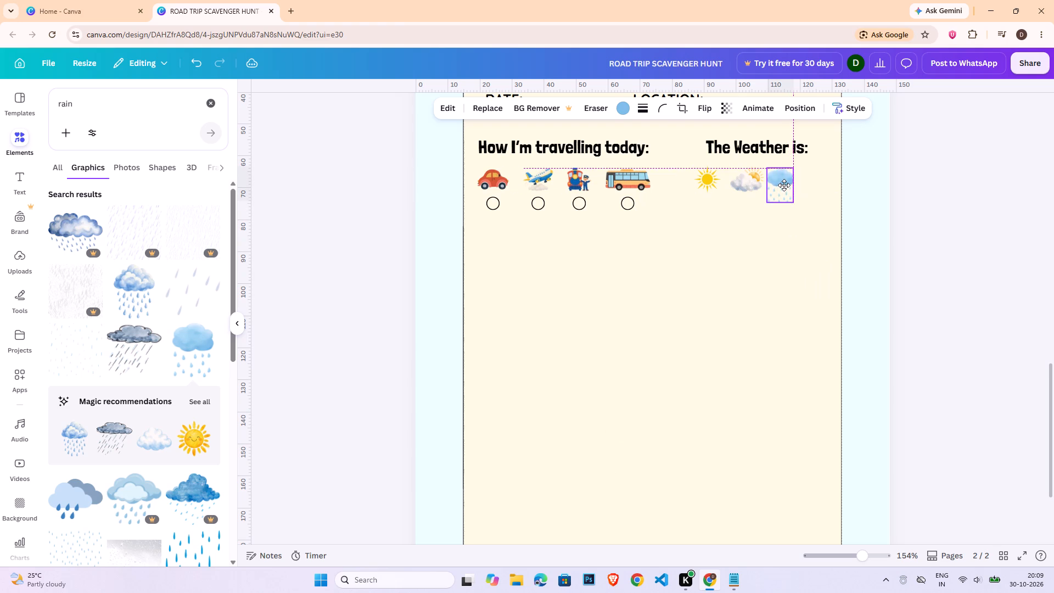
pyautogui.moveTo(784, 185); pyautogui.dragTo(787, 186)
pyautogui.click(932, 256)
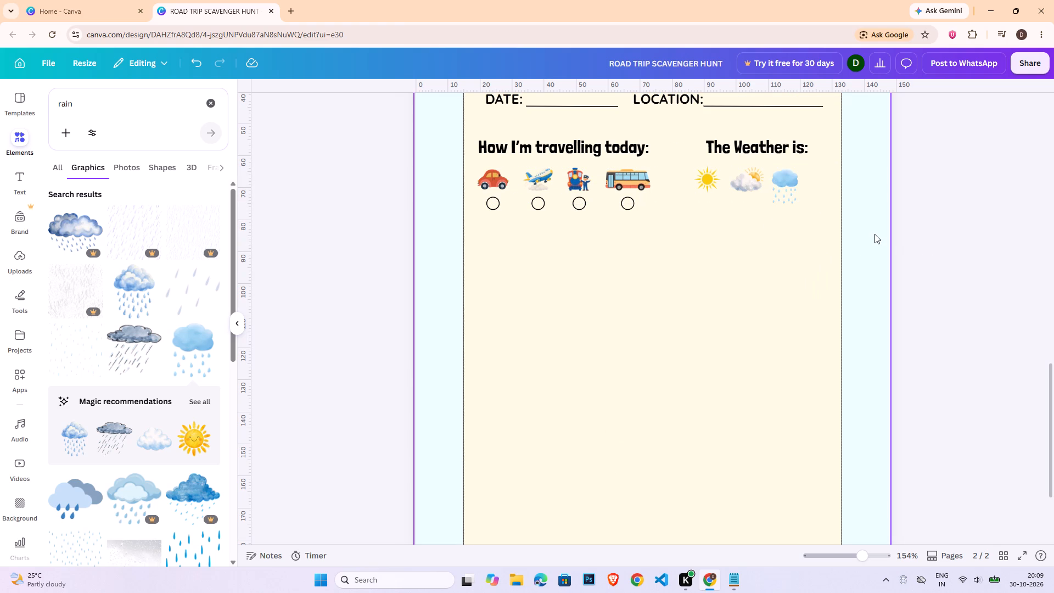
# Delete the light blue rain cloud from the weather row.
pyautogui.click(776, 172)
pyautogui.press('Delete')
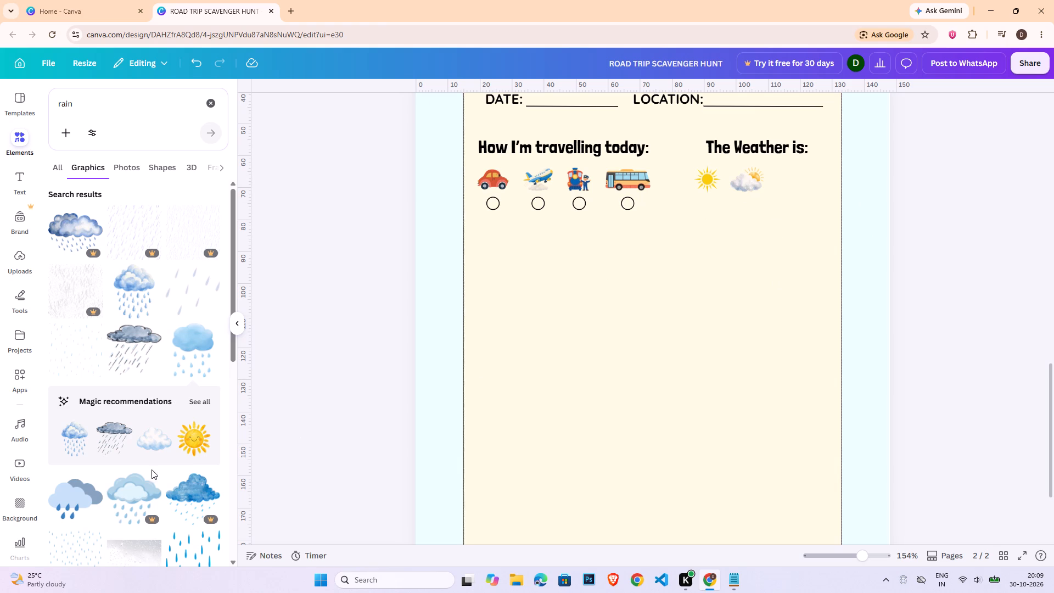
# Insert the blue double rain cloud with dark drops, shrink it to icon size and place it right of the sun-and-cloud icon.
pyautogui.click(83, 496)
pyautogui.moveTo(750, 229); pyautogui.dragTo(625, 346)
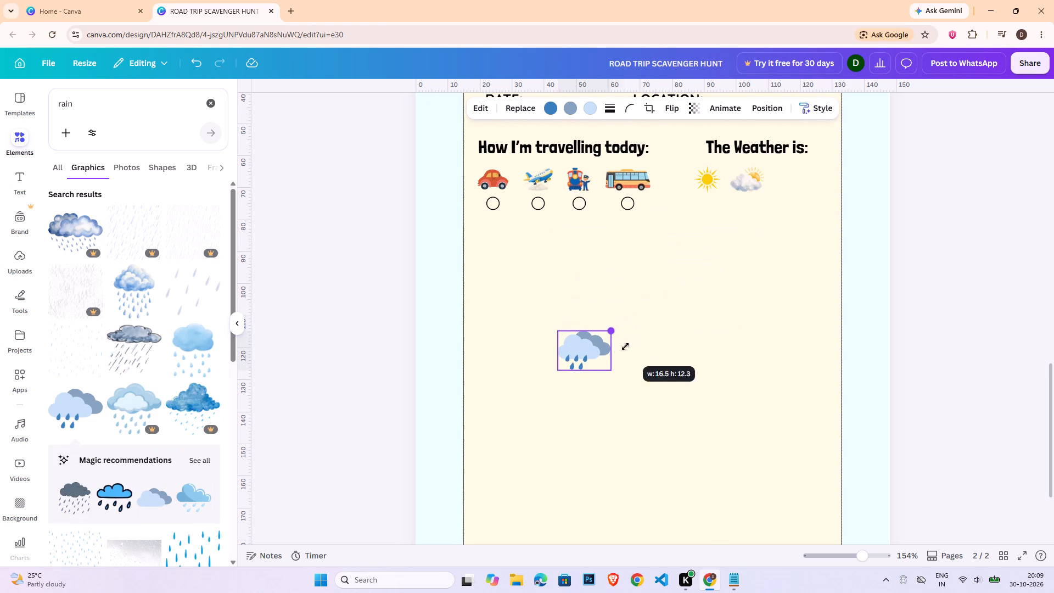
pyautogui.moveTo(625, 346); pyautogui.dragTo(625, 347)
pyautogui.moveTo(584, 359); pyautogui.dragTo(798, 198)
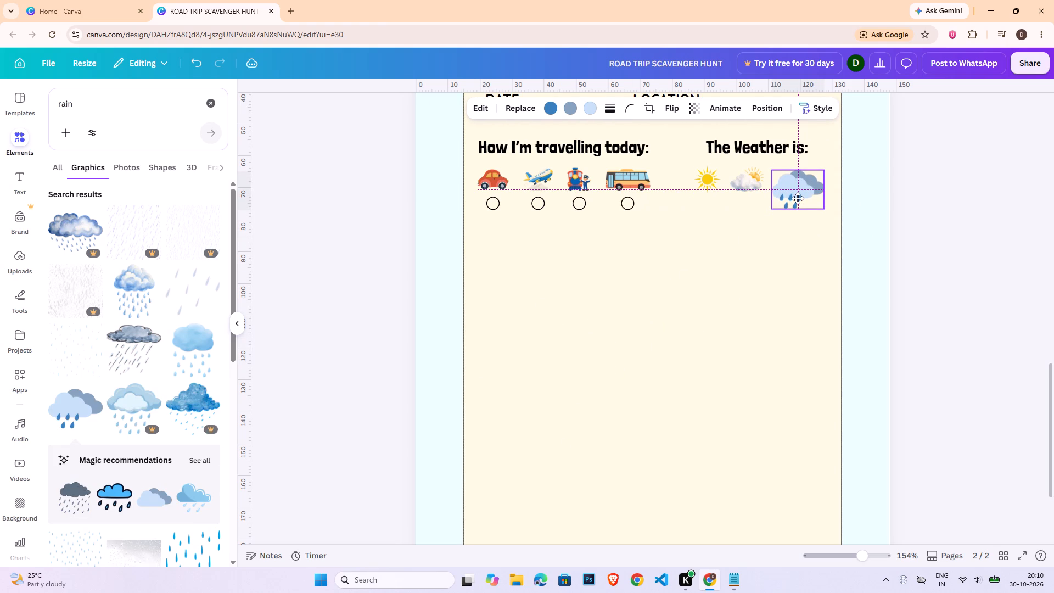
pyautogui.moveTo(798, 198); pyautogui.dragTo(798, 197)
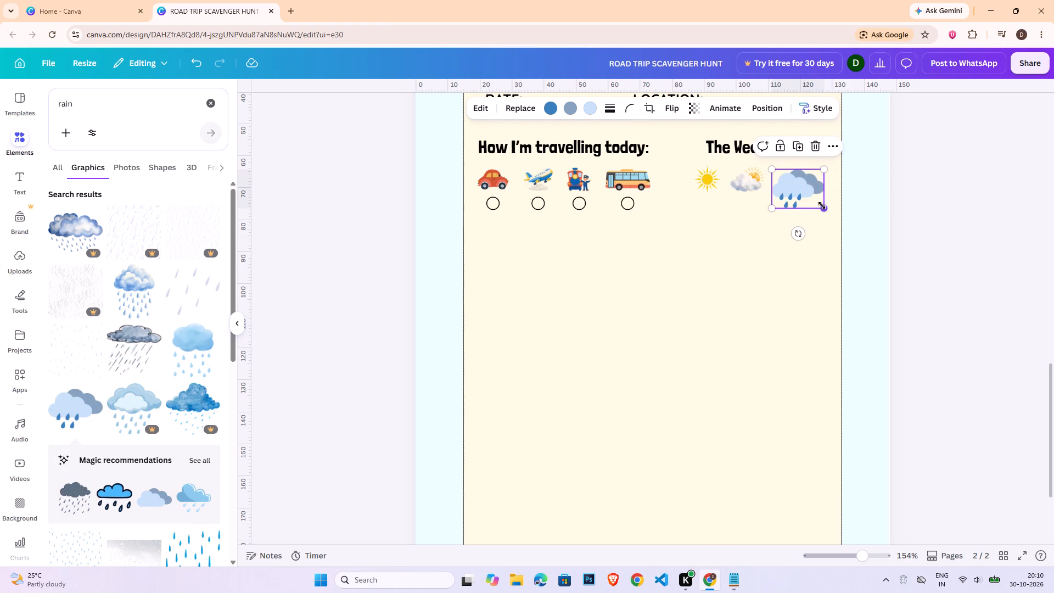
pyautogui.moveTo(825, 207); pyautogui.dragTo(801, 191)
pyautogui.click(953, 240)
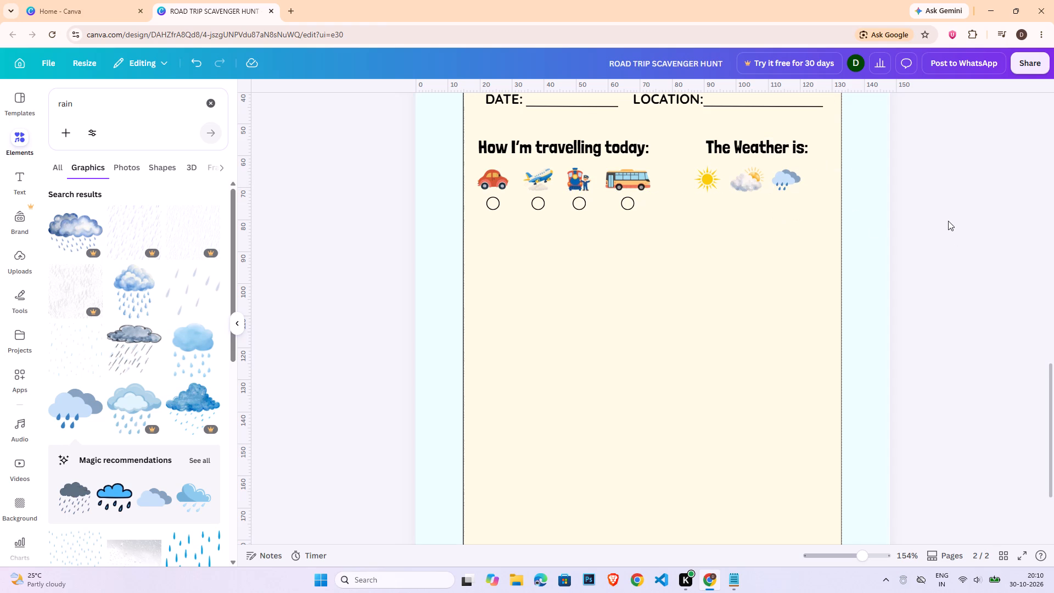
# Search the graphics for "cold" and look through the results for a cold-weather icon.
pyautogui.doubleClick(117, 102)
pyautogui.write('cold')
pyautogui.press('Return')
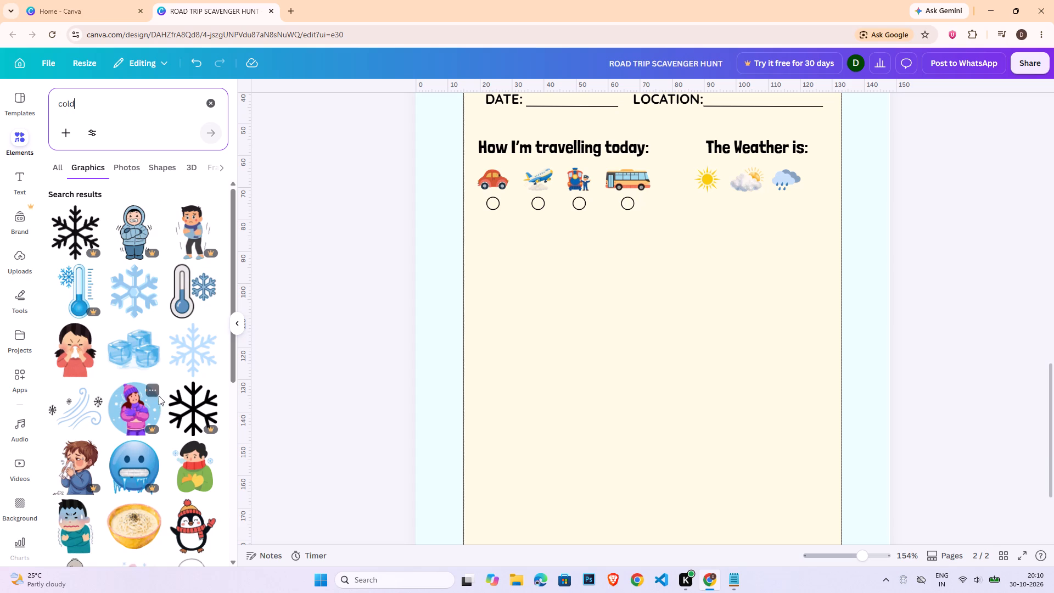
pyautogui.scroll(-8, 160, 397)
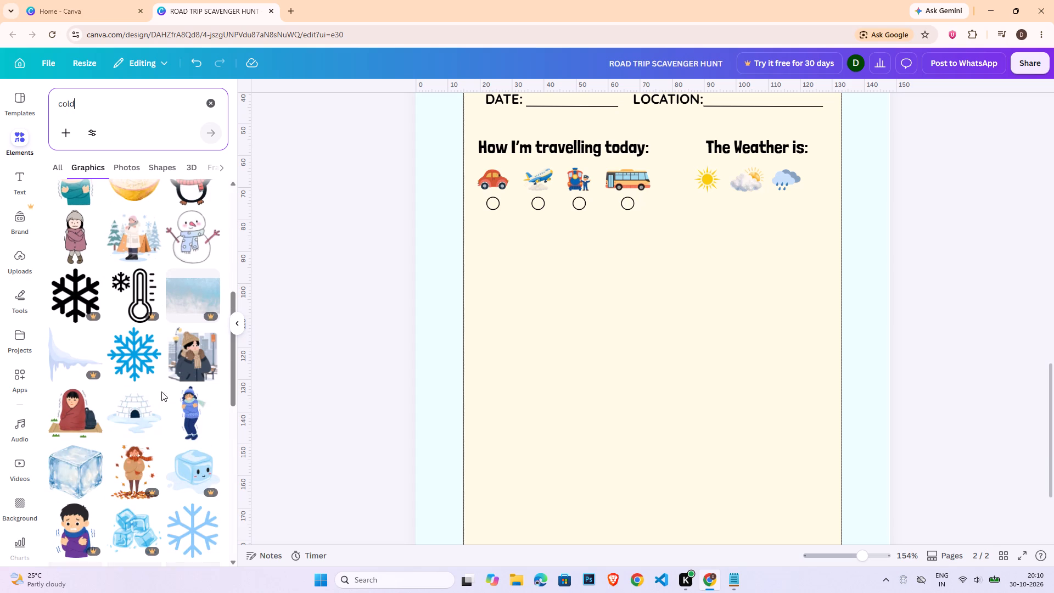
pyautogui.scroll(-9, 160, 379)
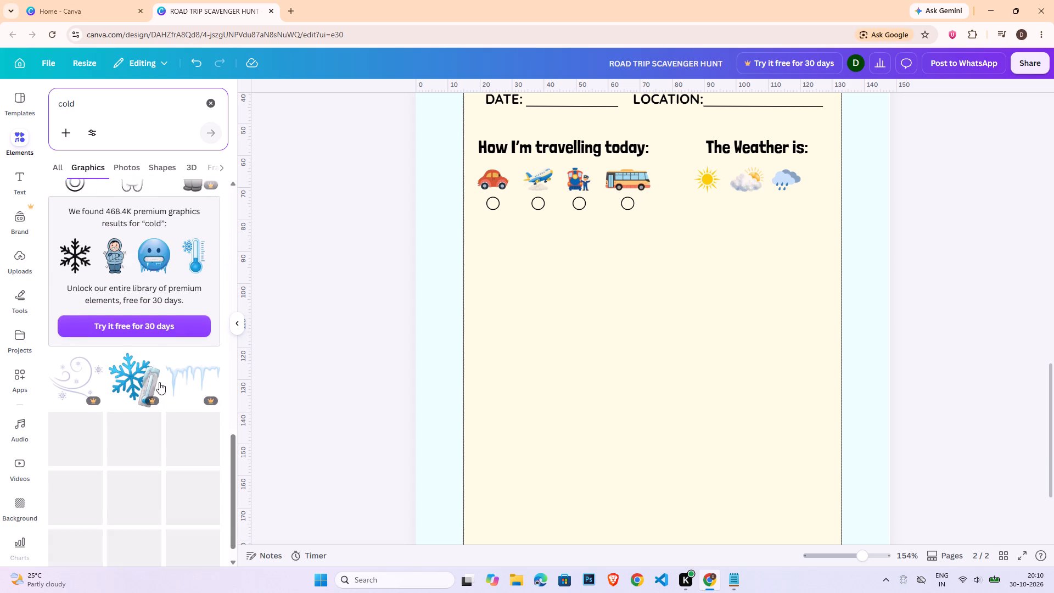
pyautogui.scroll(-9, 159, 382)
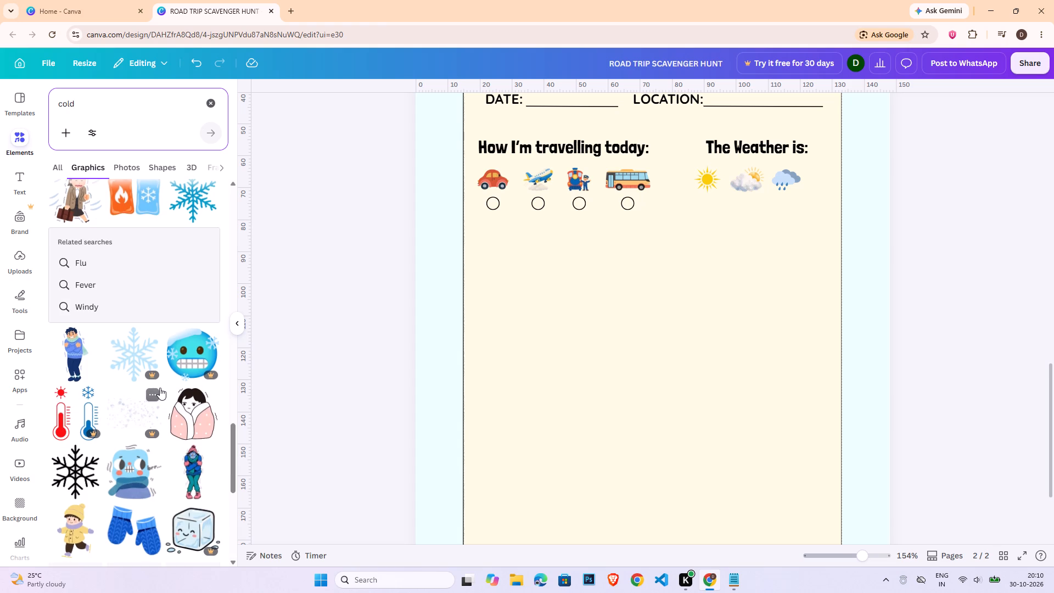
pyautogui.scroll(17, 160, 388)
pyautogui.scroll(7, 160, 388)
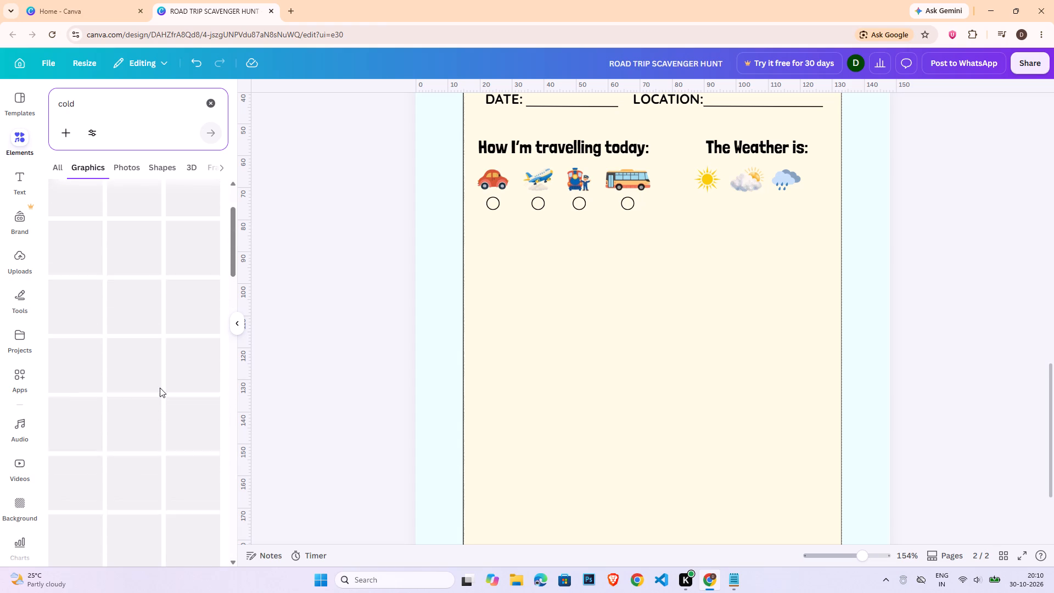
pyautogui.scroll(2, 160, 388)
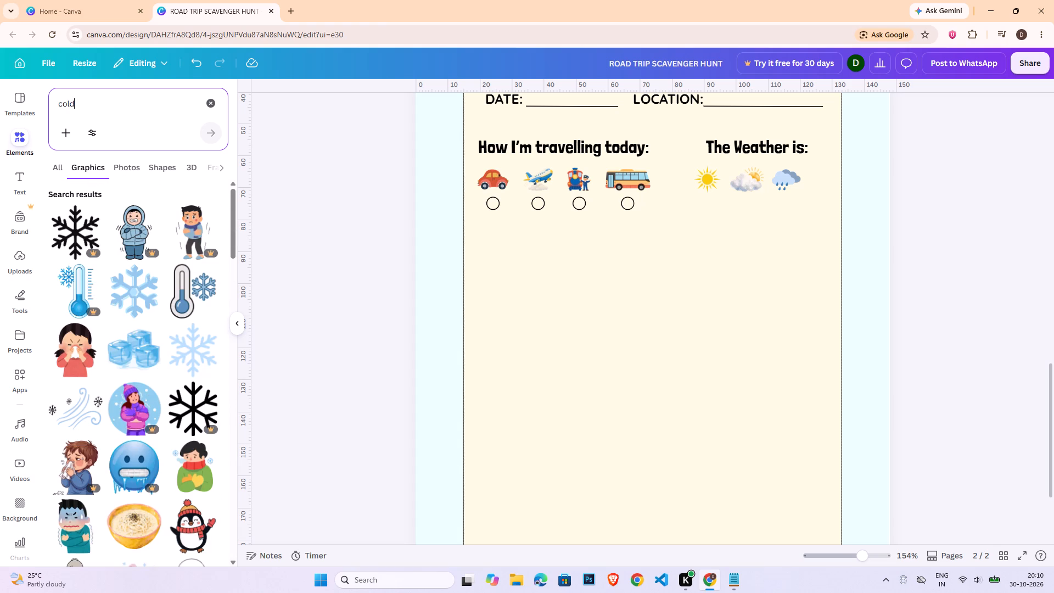
# Search the graphics for "cold cloud" and look through the results for a snowy cloud.
pyautogui.press('space')
pyautogui.write('clou')
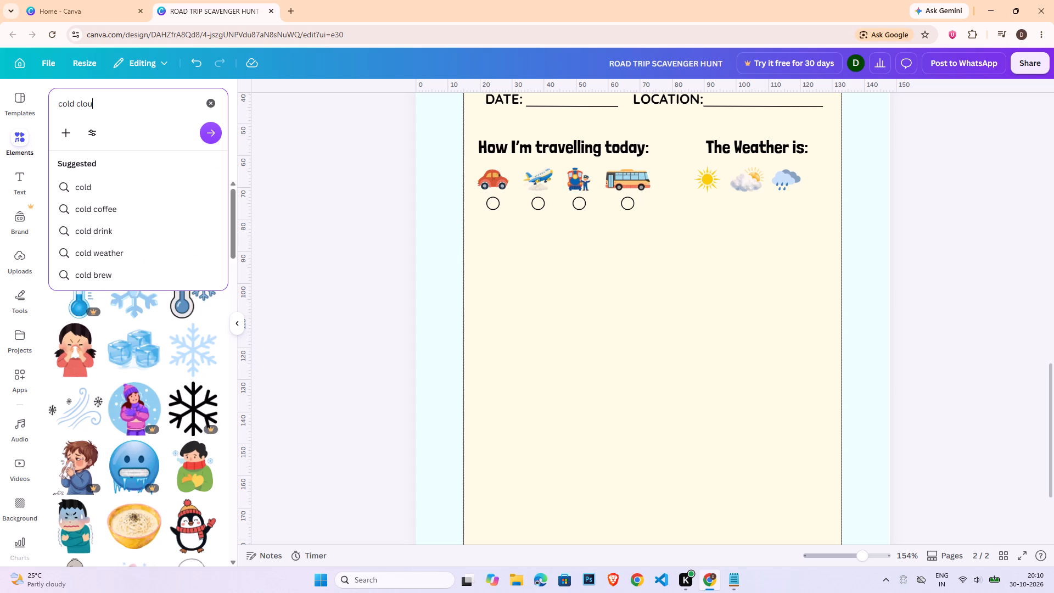
pyautogui.press('Return')
pyautogui.press('d')
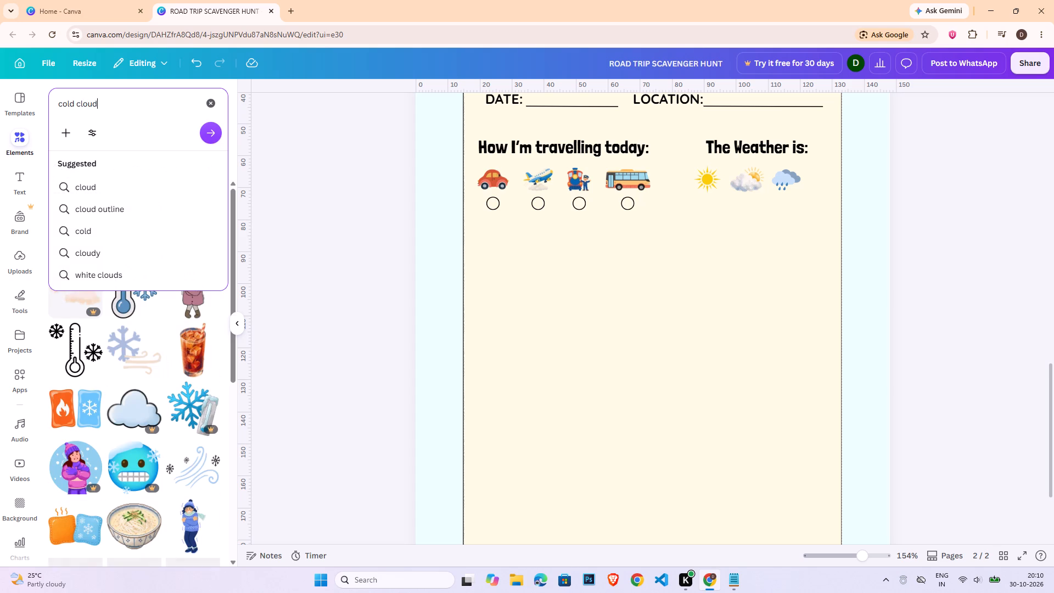
pyautogui.press('Return')
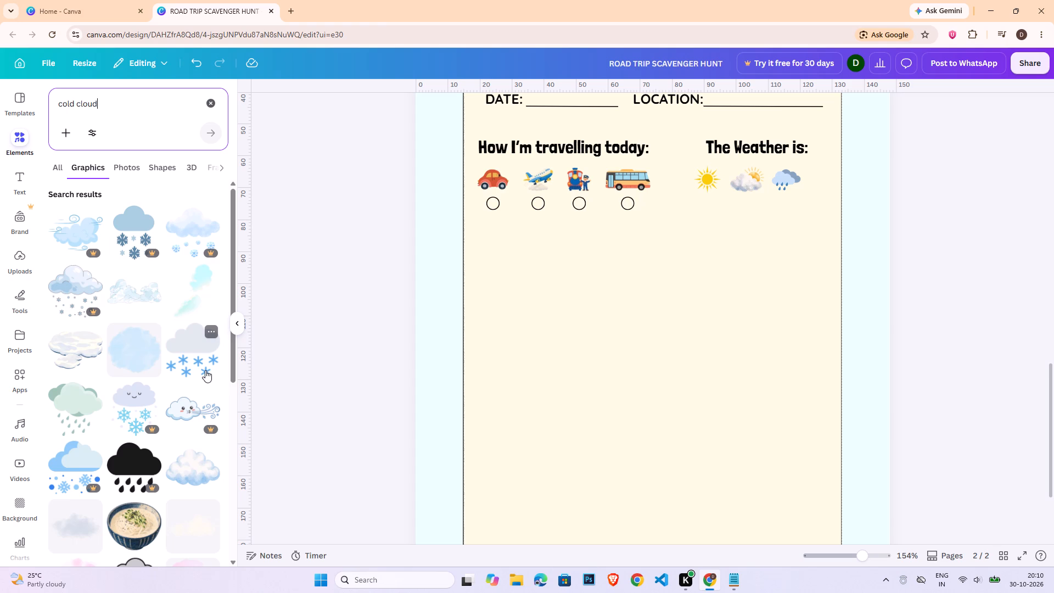
pyautogui.scroll(-5, 205, 370)
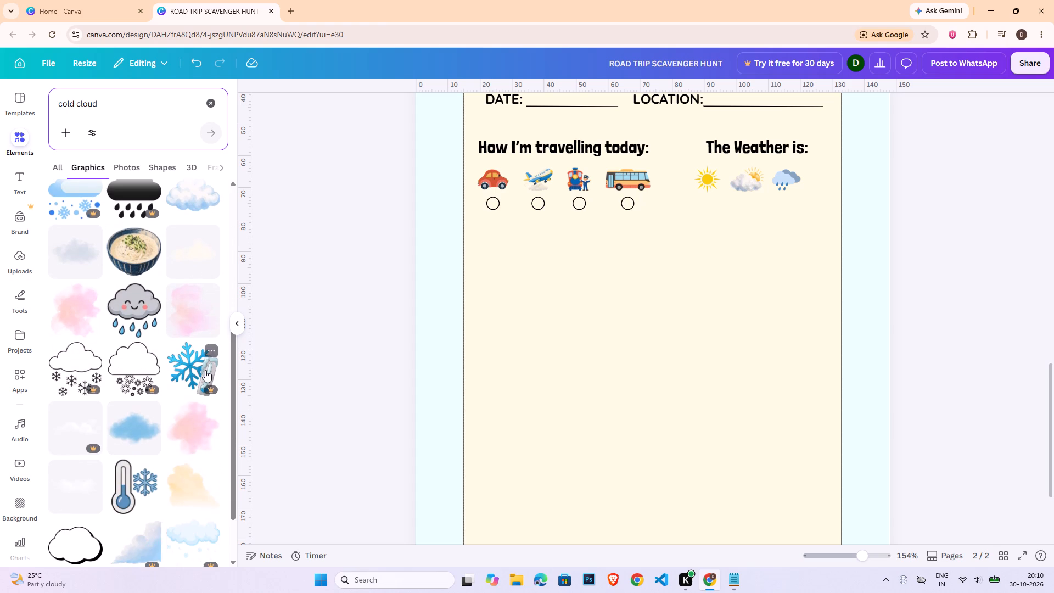
pyautogui.scroll(4, 205, 370)
pyautogui.scroll(-5, 205, 370)
pyautogui.scroll(4, 205, 370)
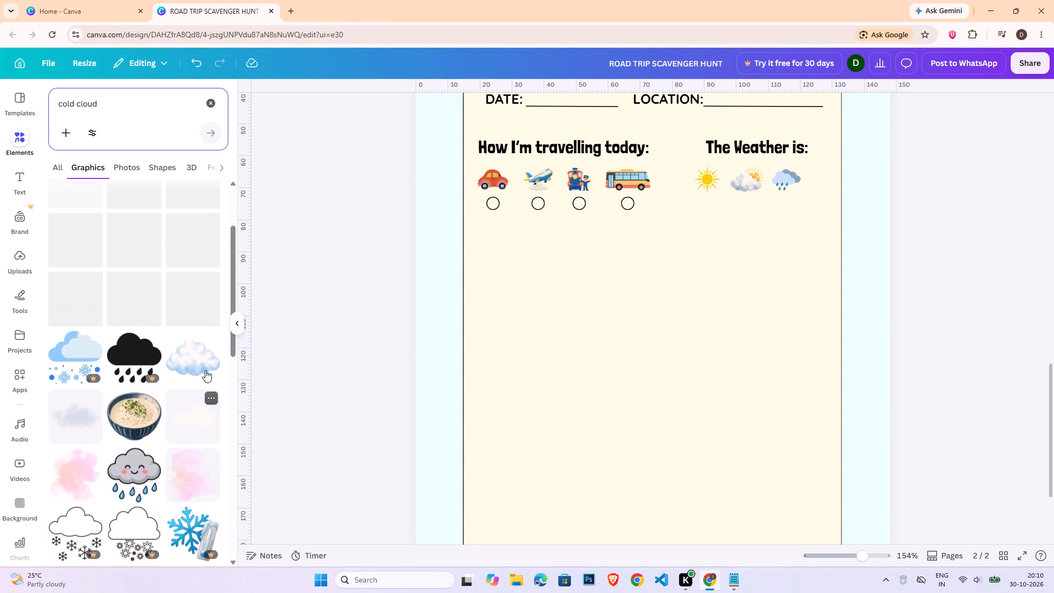
pyautogui.scroll(3, 205, 370)
# Insert the pale grey cloud with blue snowflakes, shrink it to about 6.7 mm and place it right of the rain cloud.
pyautogui.click(201, 360)
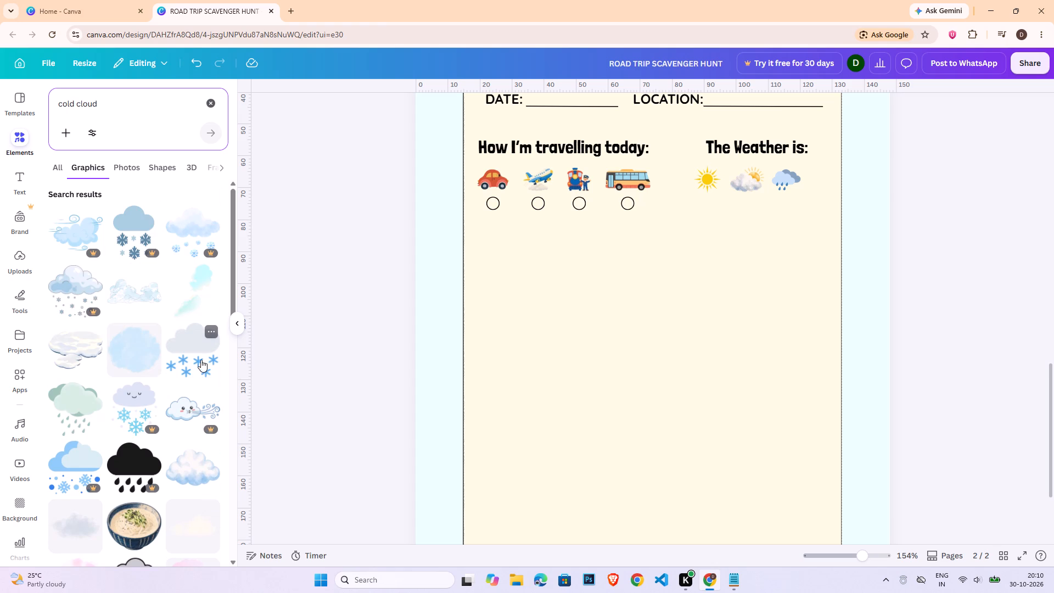
pyautogui.moveTo(750, 203); pyautogui.dragTo(596, 341)
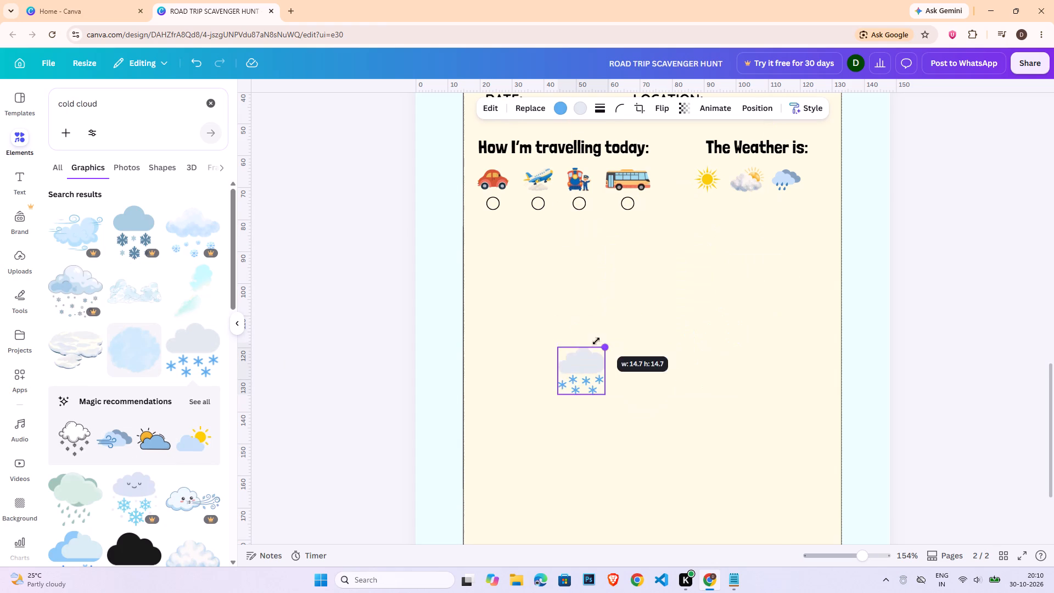
pyautogui.moveTo(596, 341); pyautogui.dragTo(581, 365)
pyautogui.moveTo(568, 382); pyautogui.dragTo(825, 177)
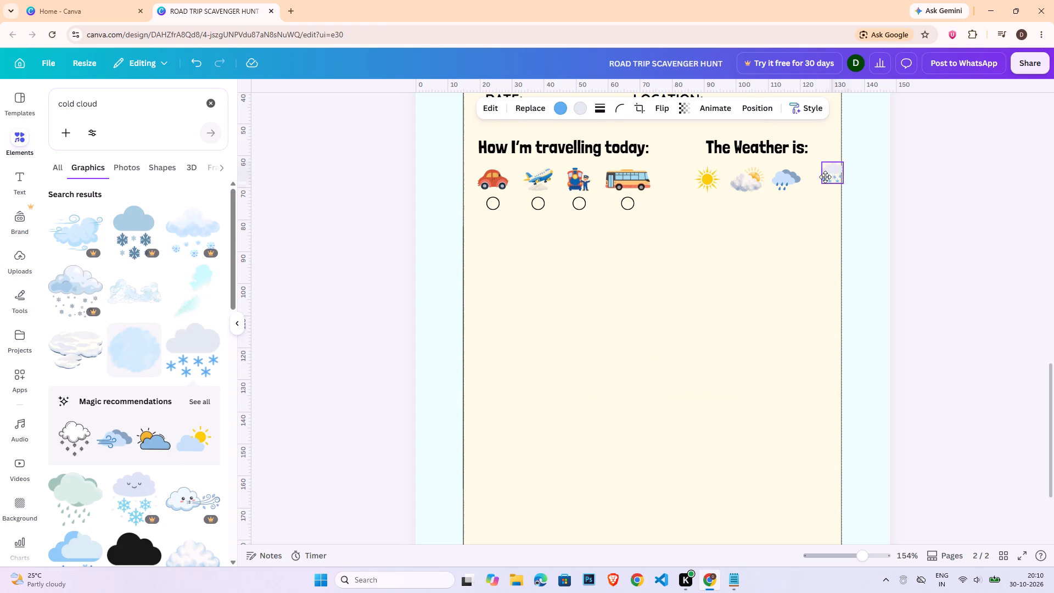
pyautogui.moveTo(825, 177); pyautogui.dragTo(821, 178)
pyautogui.click(836, 192)
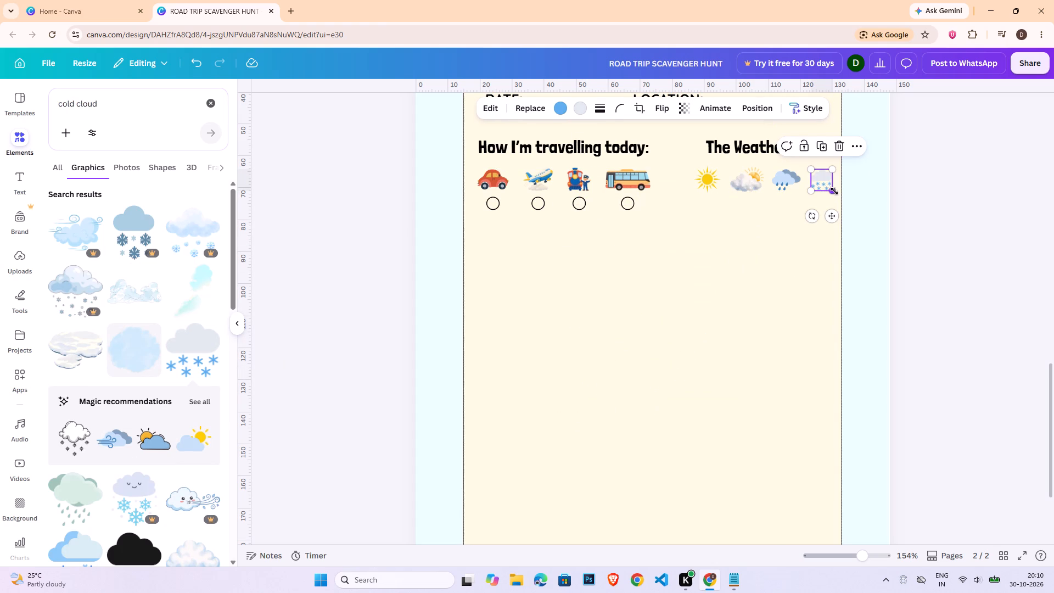
pyautogui.click(927, 217)
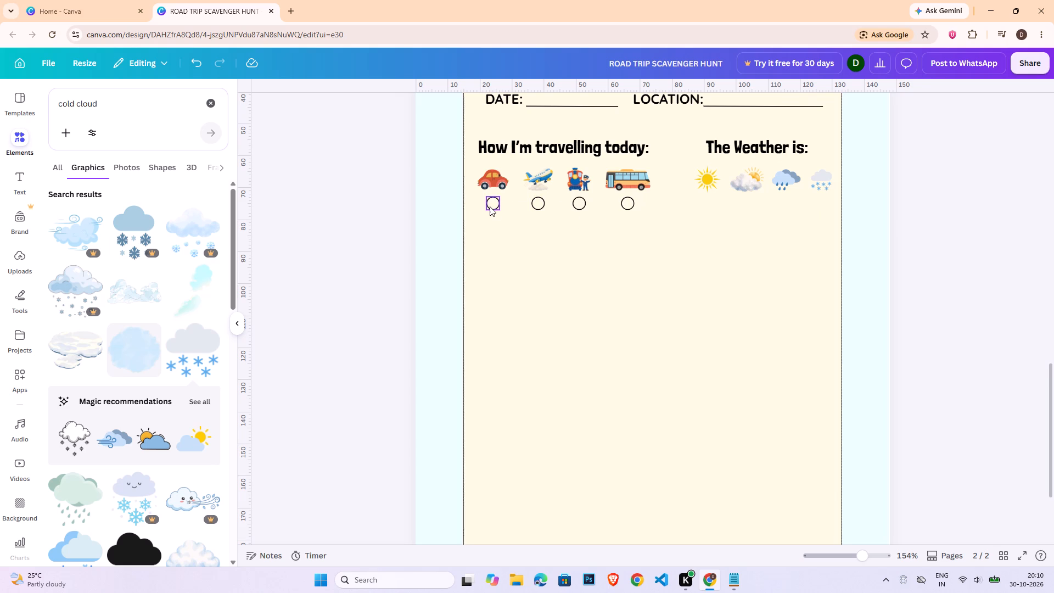
# Copy the four circles under the vehicles and place the copies beneath the weather icons, level with the originals.
pyautogui.click(490, 206)
pyautogui.keyDown('shift'); pyautogui.click(539, 205); pyautogui.keyUp('shift')
pyautogui.keyDown('shift'); pyautogui.click(576, 204); pyautogui.keyUp('shift')
pyautogui.keyDown('shift'); pyautogui.click(625, 205); pyautogui.keyUp('shift')
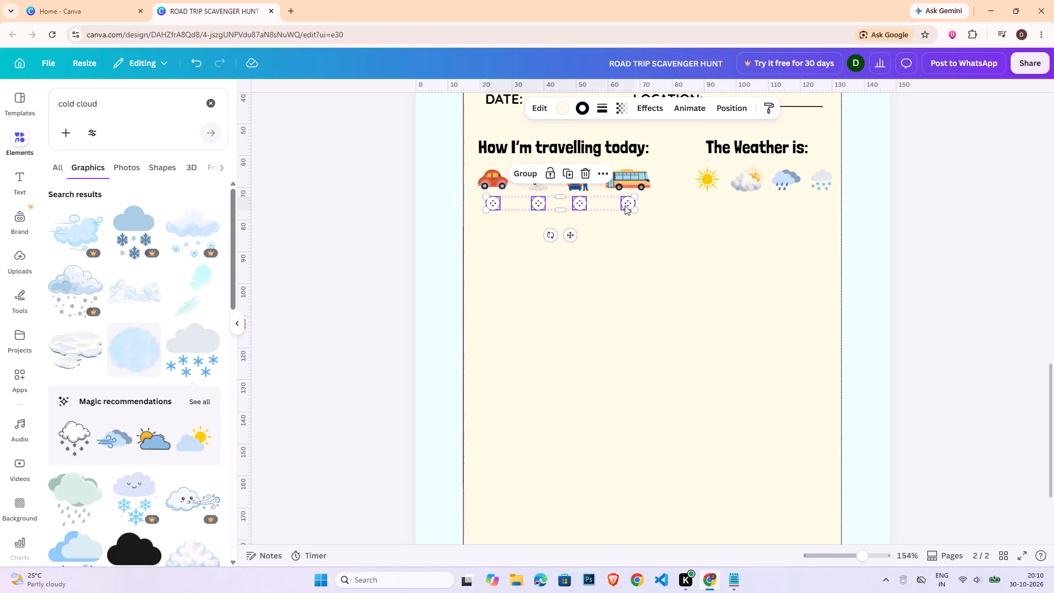
pyautogui.hotkey('ctrl', 'c')
pyautogui.hotkey('ctrl', 'v')
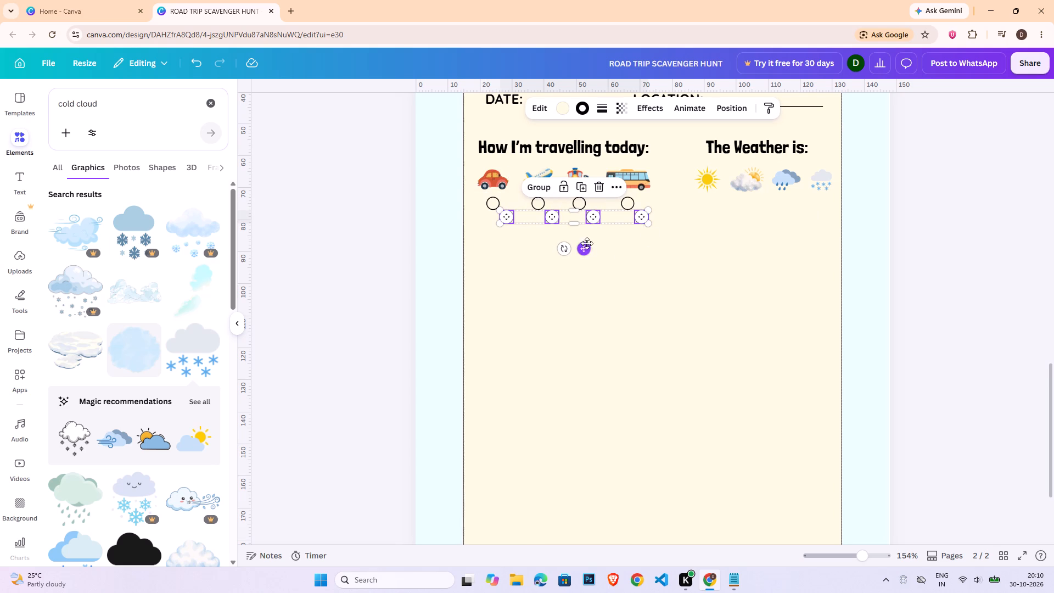
pyautogui.moveTo(587, 248); pyautogui.dragTo(792, 235)
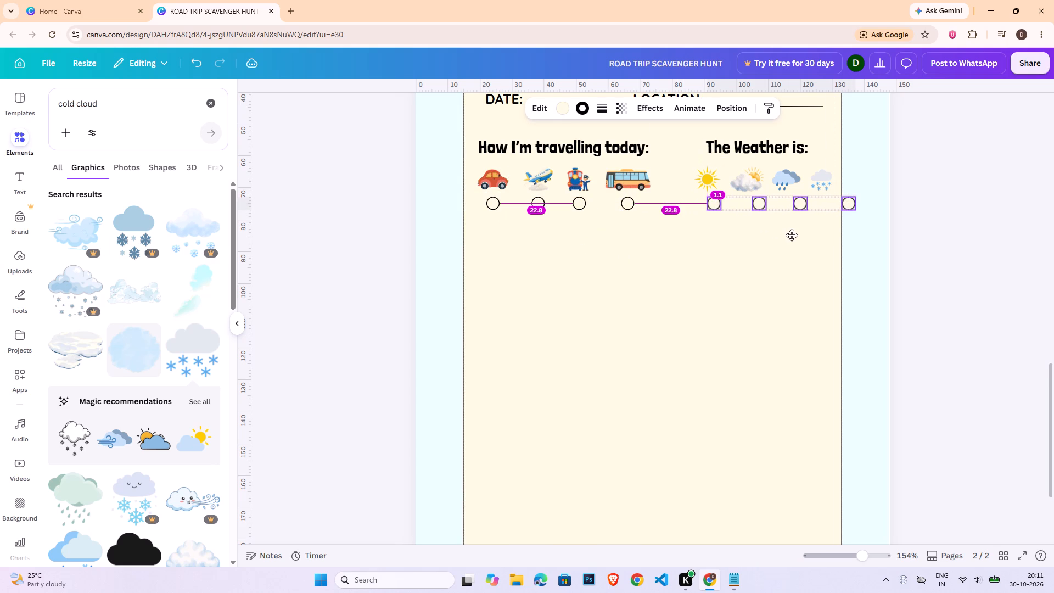
pyautogui.moveTo(792, 235); pyautogui.dragTo(789, 234)
pyautogui.click(881, 244)
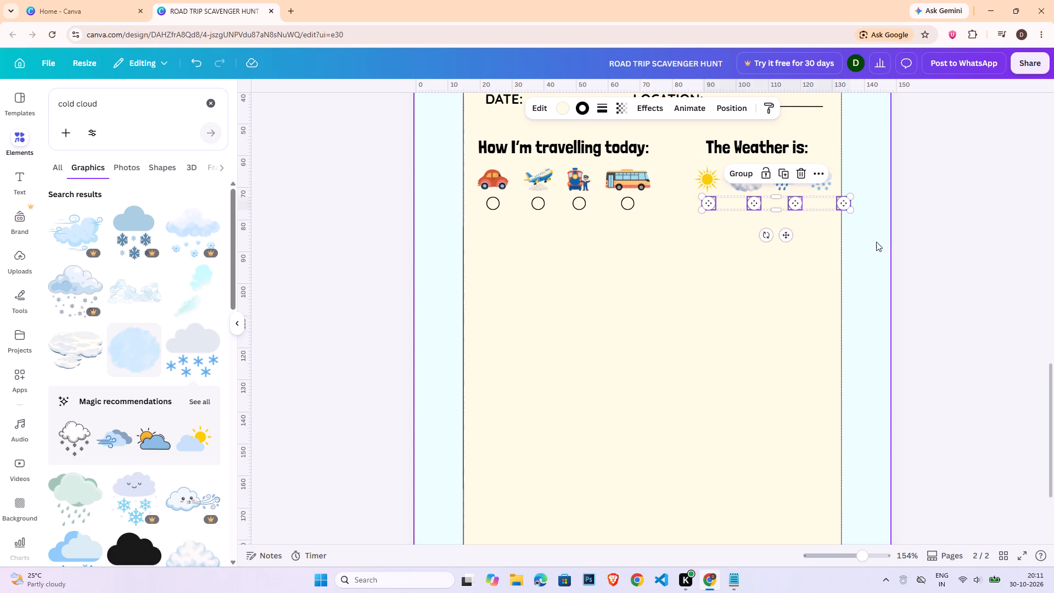
# Centre the first three copied circles under the sun, sun-and-cloud and rain cloud icons.
pyautogui.moveTo(755, 198); pyautogui.dragTo(749, 199)
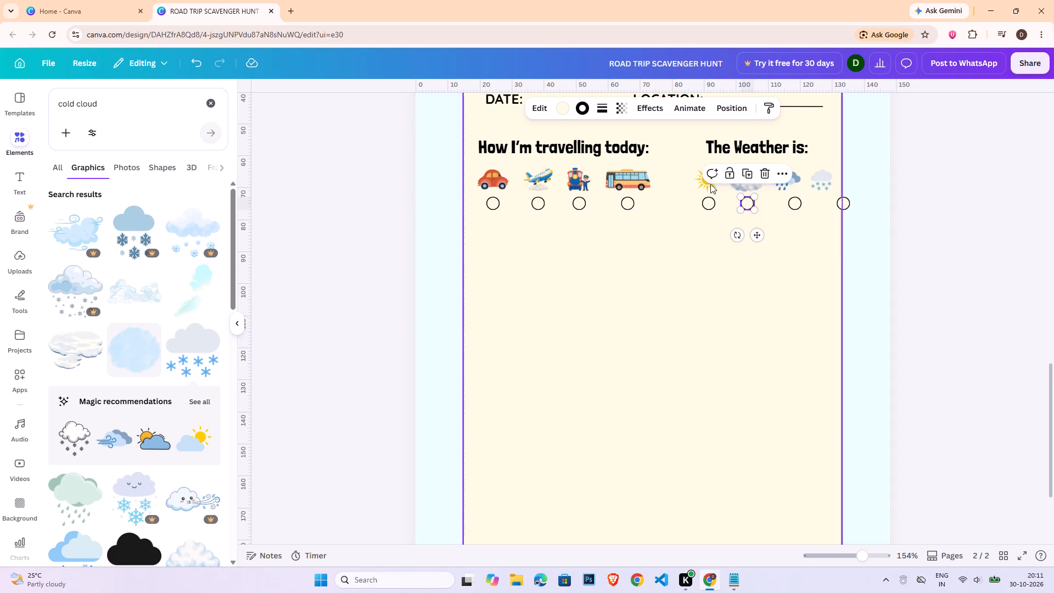
pyautogui.click(710, 184)
pyautogui.keyDown('shift'); pyautogui.click(712, 206); pyautogui.keyUp('shift')
pyautogui.click(863, 109)
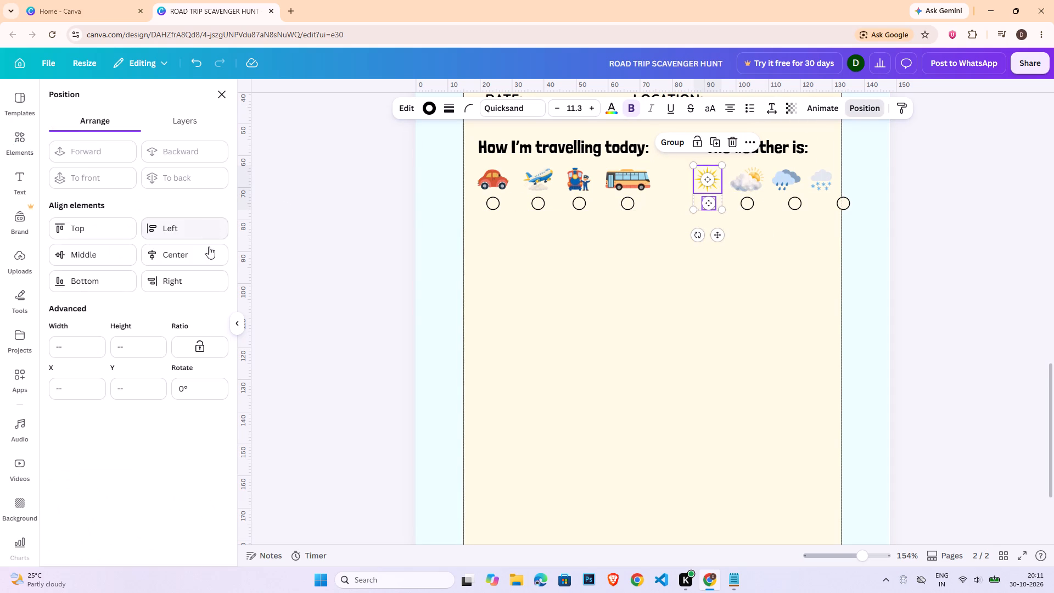
pyautogui.click(209, 248)
pyautogui.click(845, 242)
pyautogui.click(737, 180)
pyautogui.keyDown('shift'); pyautogui.click(750, 199); pyautogui.keyUp('shift')
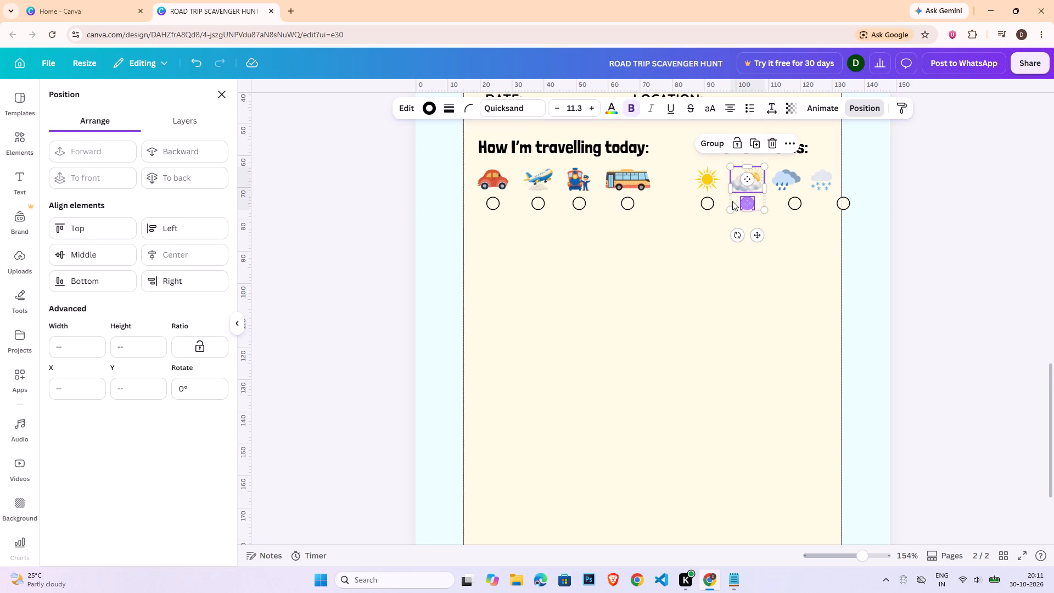
pyautogui.click(787, 180)
pyautogui.keyDown('shift'); pyautogui.click(800, 200); pyautogui.keyUp('shift')
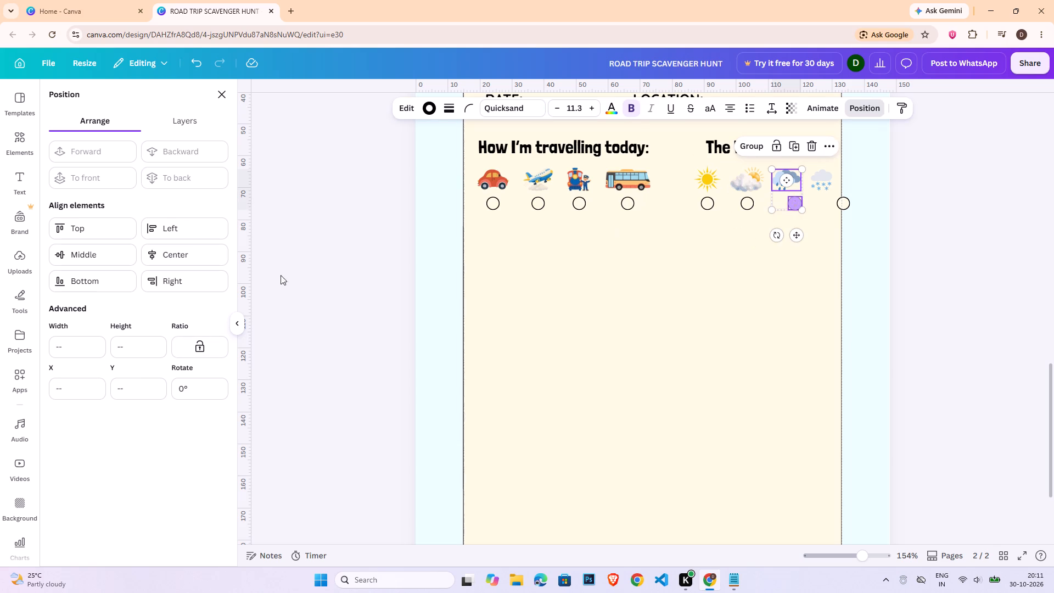
pyautogui.click(201, 259)
# Centre-align the snow cloud and the last circle, and move the pair closer to the rain cloud, inside the page border.
pyautogui.click(815, 184)
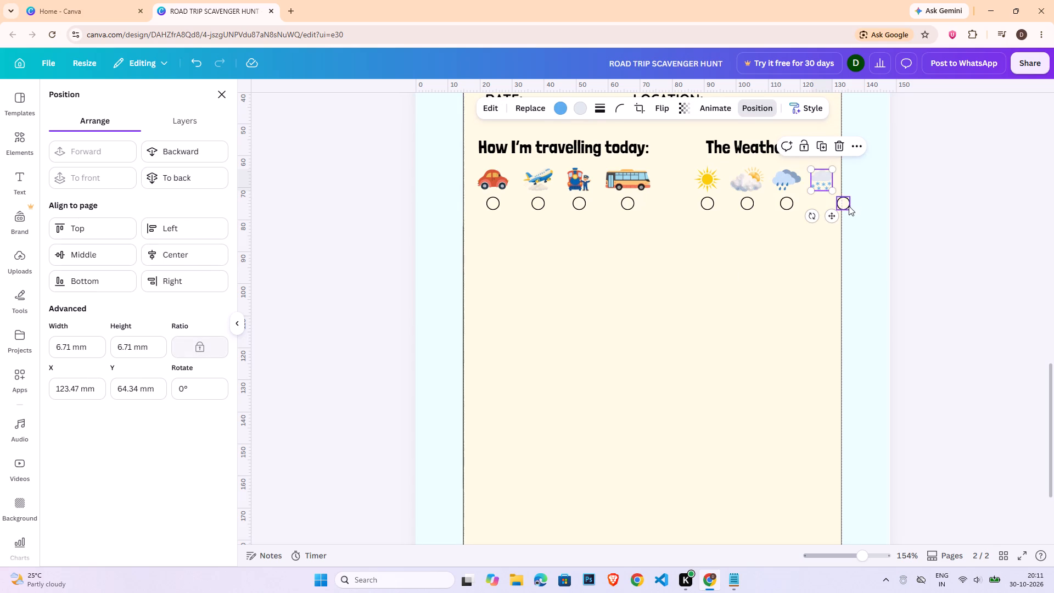
pyautogui.keyDown('shift'); pyautogui.click(849, 206); pyautogui.keyUp('shift')
pyautogui.click(190, 255)
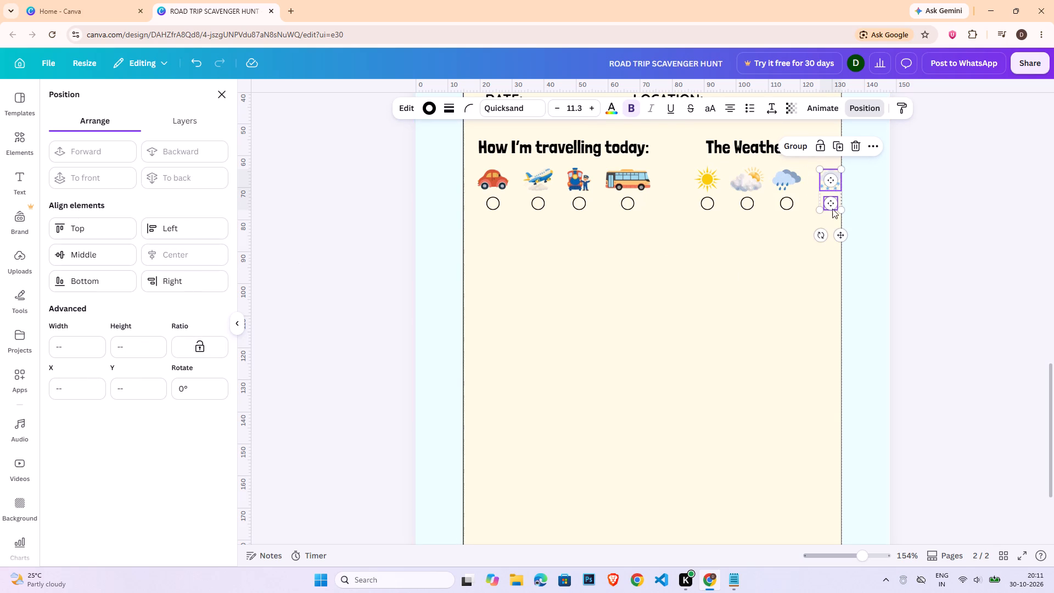
pyautogui.moveTo(839, 234); pyautogui.dragTo(831, 234)
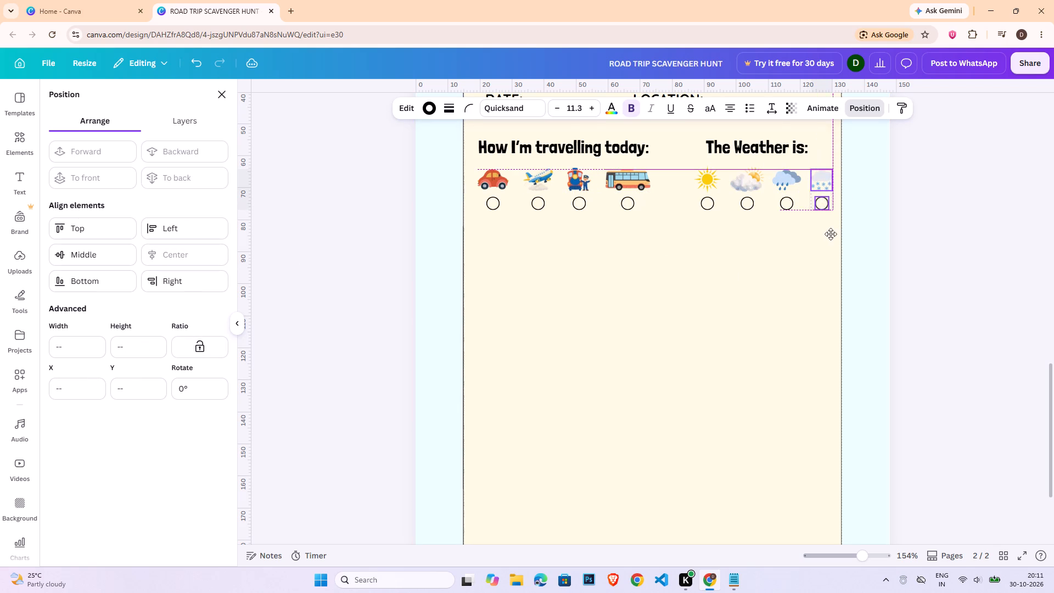
pyautogui.moveTo(831, 234); pyautogui.dragTo(827, 234)
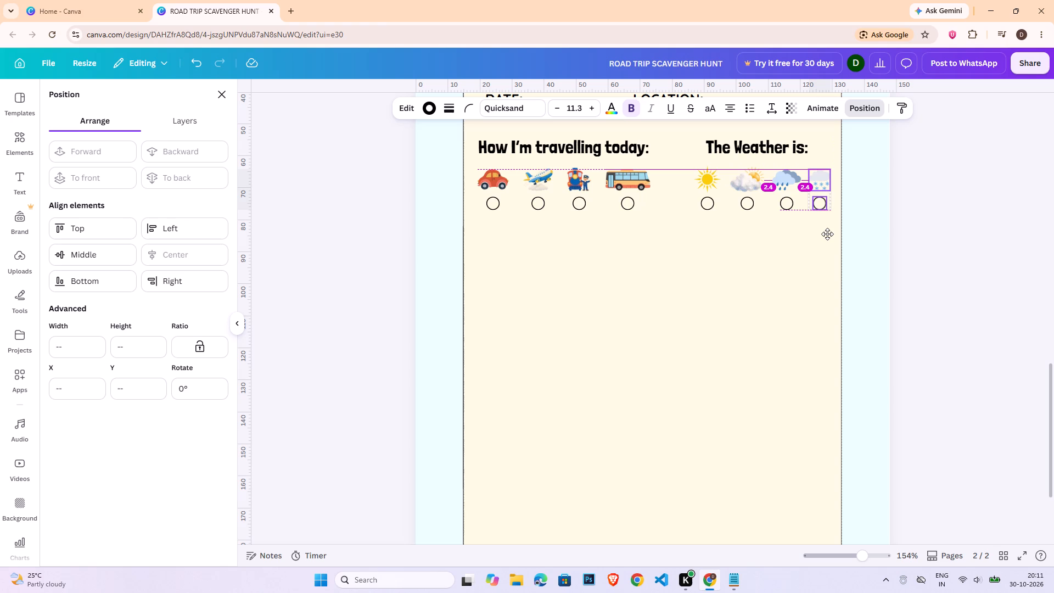
pyautogui.moveTo(827, 234); pyautogui.dragTo(830, 234)
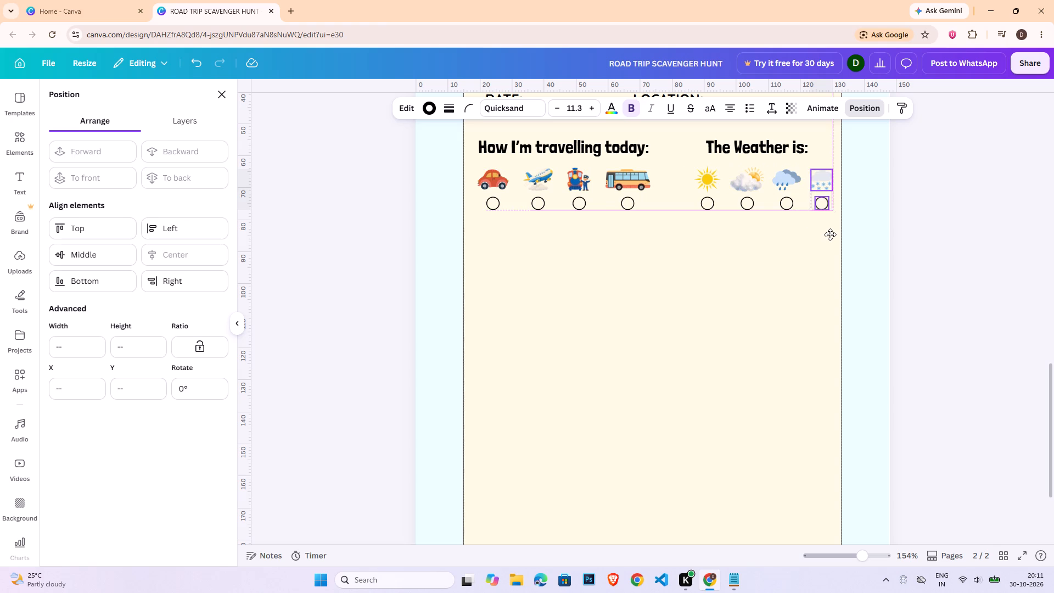
pyautogui.click(1029, 266)
pyautogui.click(1024, 272)
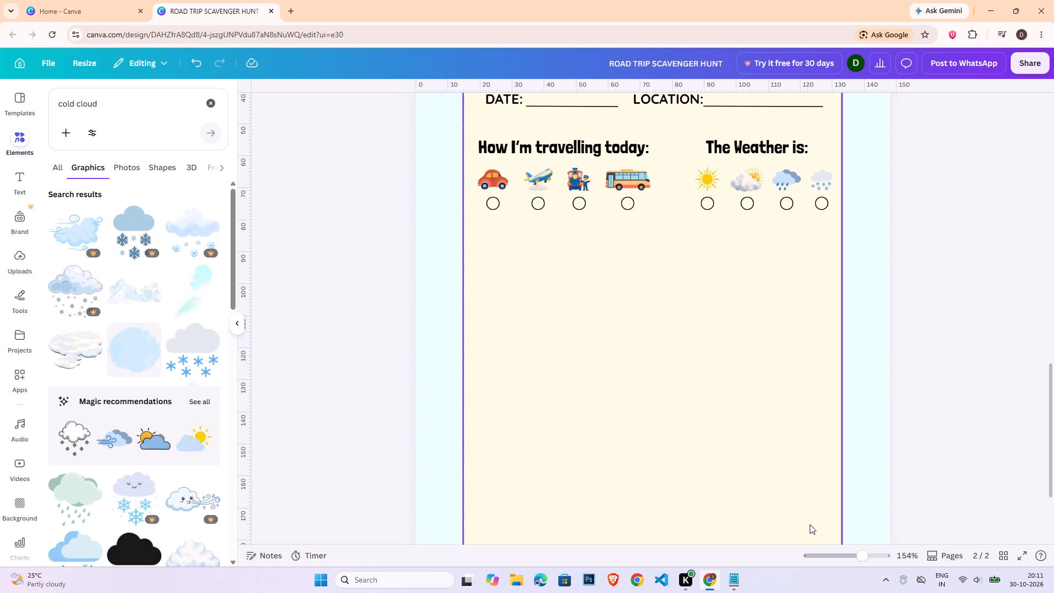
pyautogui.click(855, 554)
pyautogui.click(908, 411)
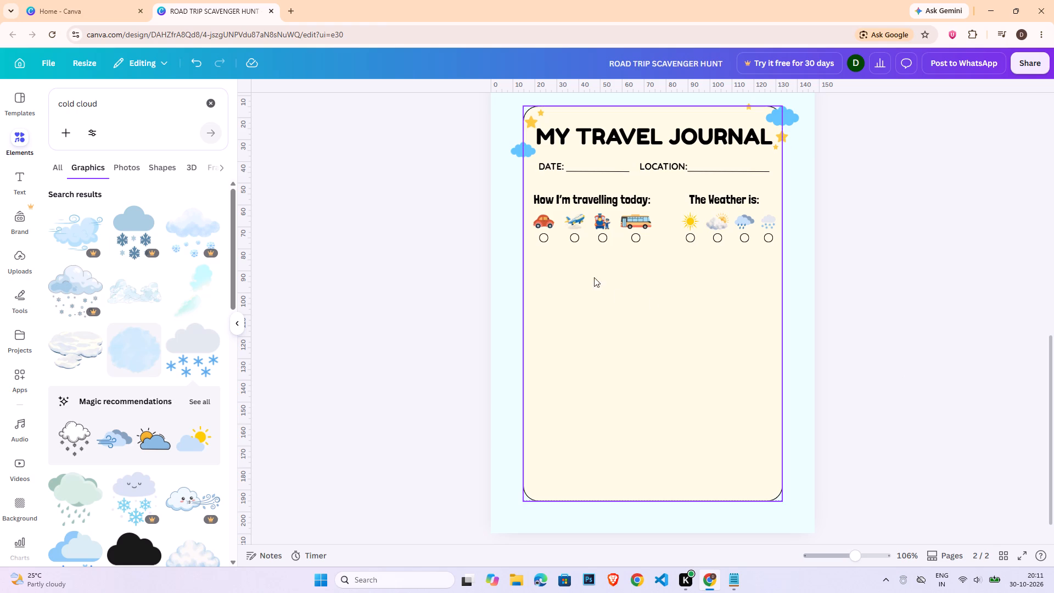
# Duplicate the DATE: and LOCATION: row, place the copy beneath the vehicle circles and ungroup it.
pyautogui.click(556, 165)
pyautogui.hotkey('ctrl', 'c')
pyautogui.hotkey('ctrl', 'v')
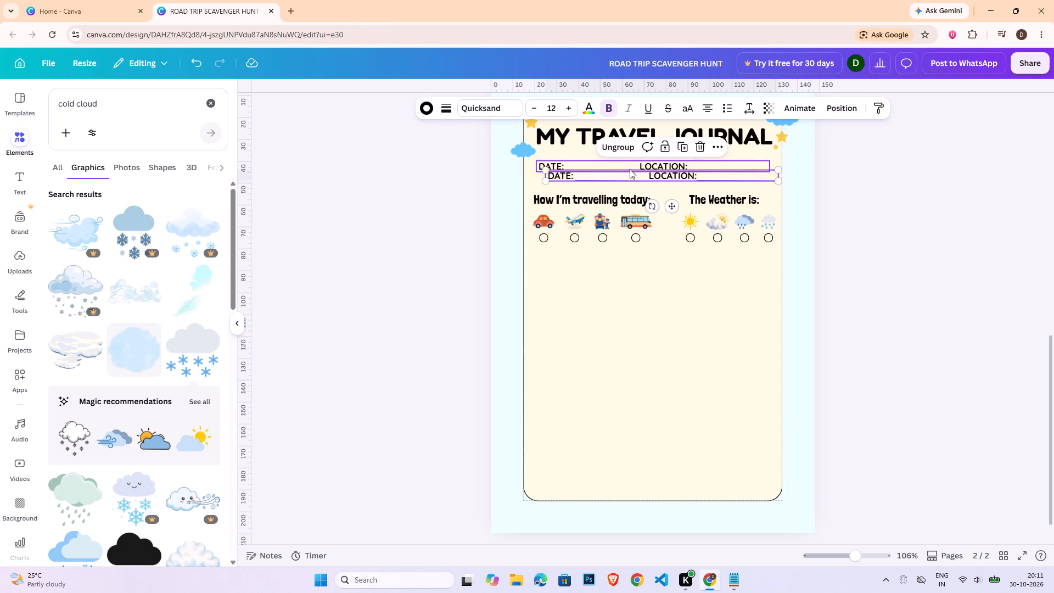
pyautogui.moveTo(637, 170); pyautogui.dragTo(620, 261)
pyautogui.click(614, 245)
pyautogui.click(816, 288)
# Move the copied DATE: line below its label and lengthen it to end level with the copied LOCATION: line.
pyautogui.click(647, 268)
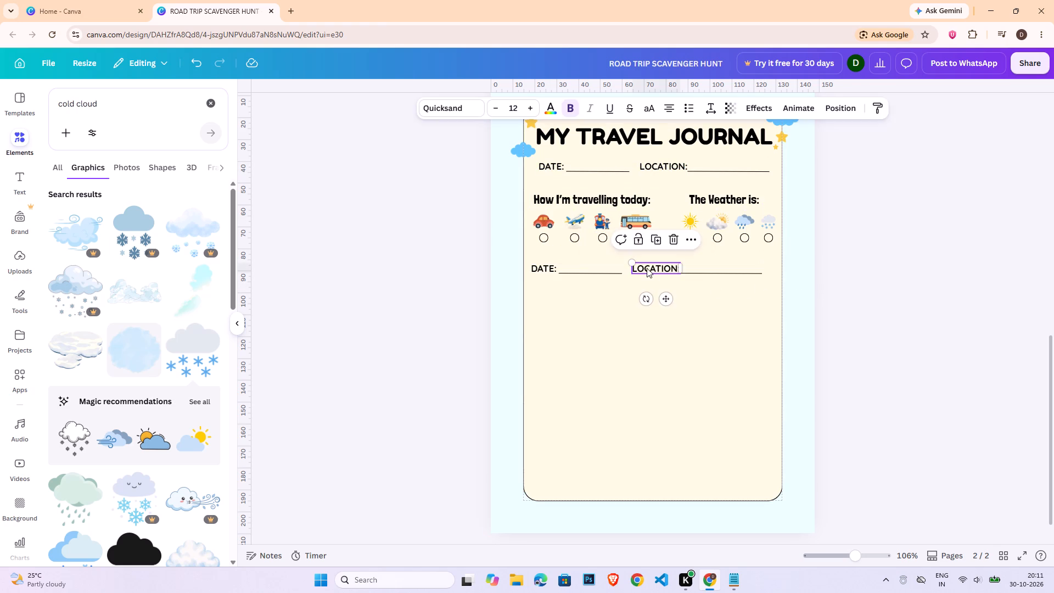
pyautogui.click(595, 273)
pyautogui.moveTo(598, 296); pyautogui.dragTo(582, 316)
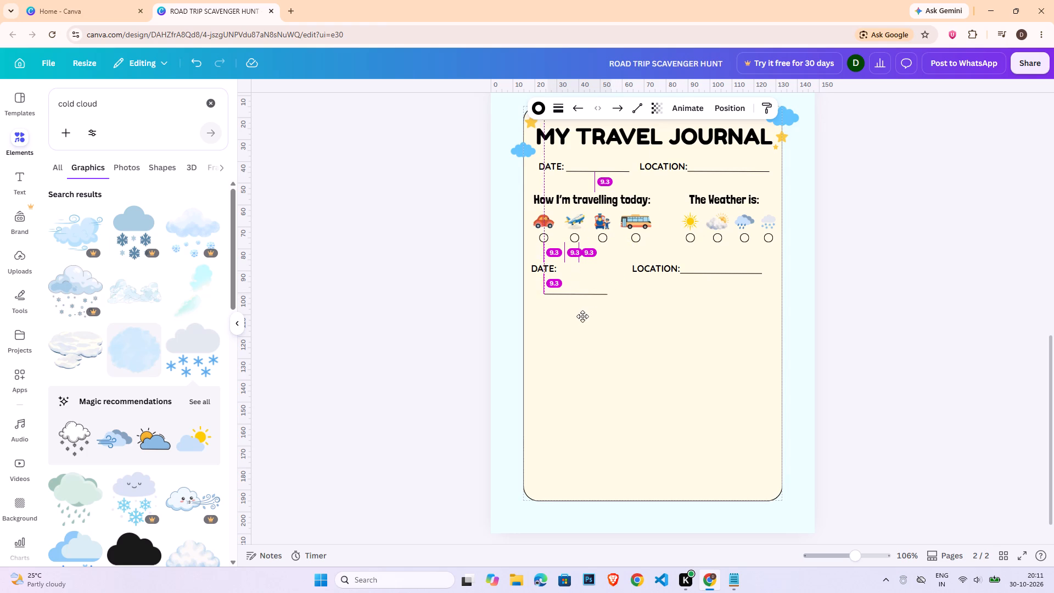
pyautogui.moveTo(582, 316); pyautogui.dragTo(571, 316)
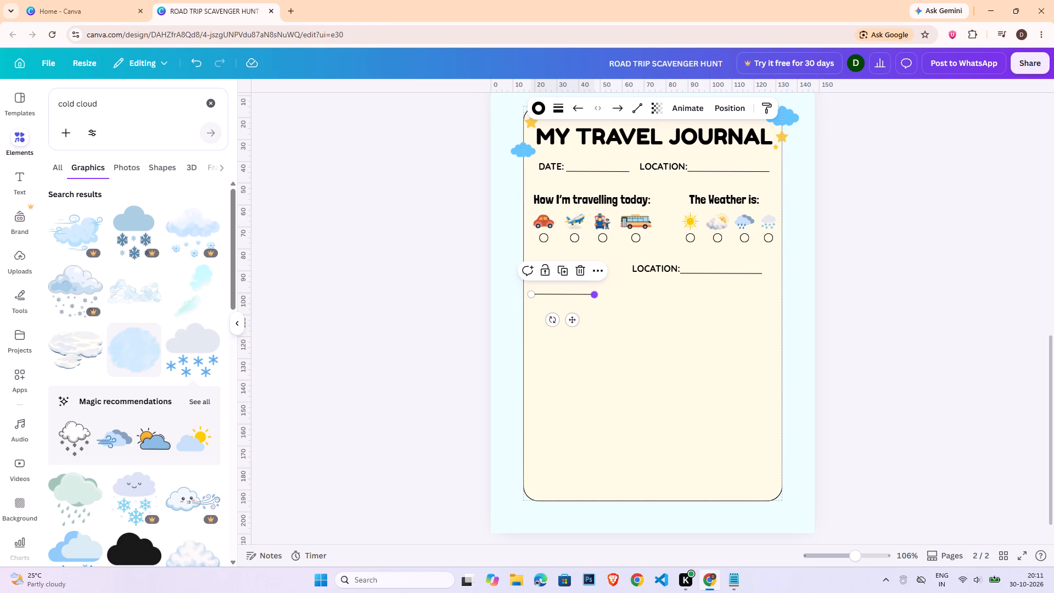
pyautogui.moveTo(595, 295); pyautogui.dragTo(763, 294)
# Delete the copied LOCATION: label and its line.
pyautogui.click(714, 272)
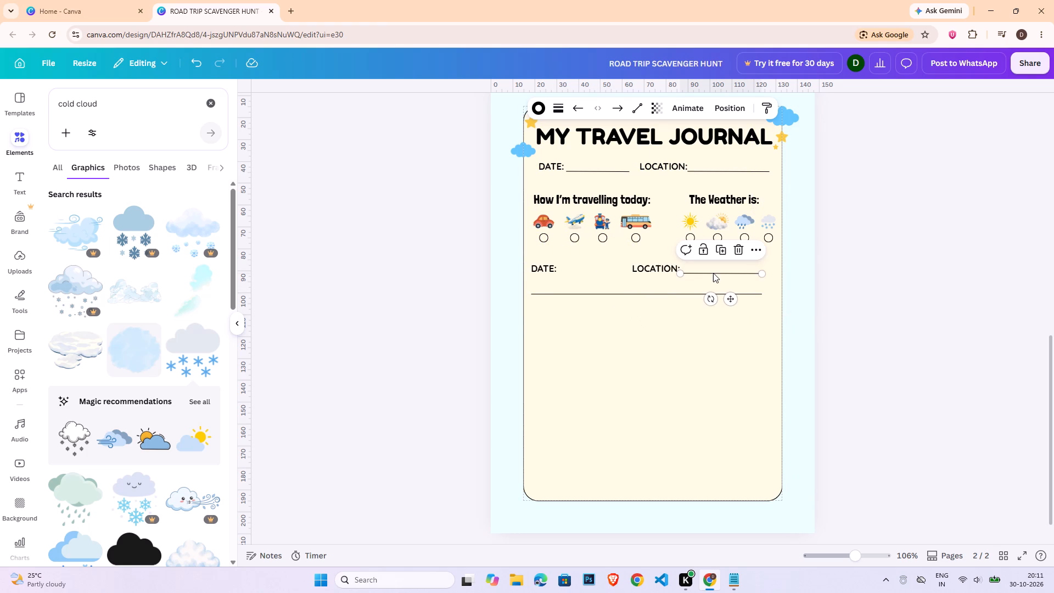
pyautogui.press('Delete')
pyautogui.click(659, 267)
pyautogui.press('Delete')
# Replace the copied DATE: text with "The best thing I saw today:" and widen its box to about 57 mm so it fits one line.
pyautogui.doubleClick(545, 268)
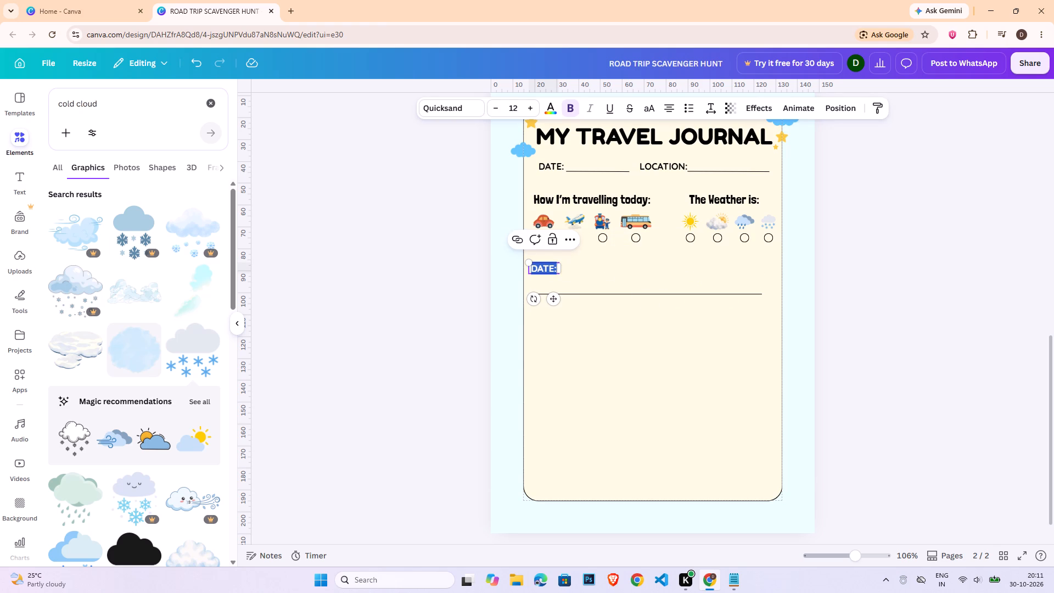
pyautogui.write('The best thing I Sa')
pyautogui.press('BackSpace')
pyautogui.press('BackSpace')
pyautogui.write('saw')
pyautogui.press('space')
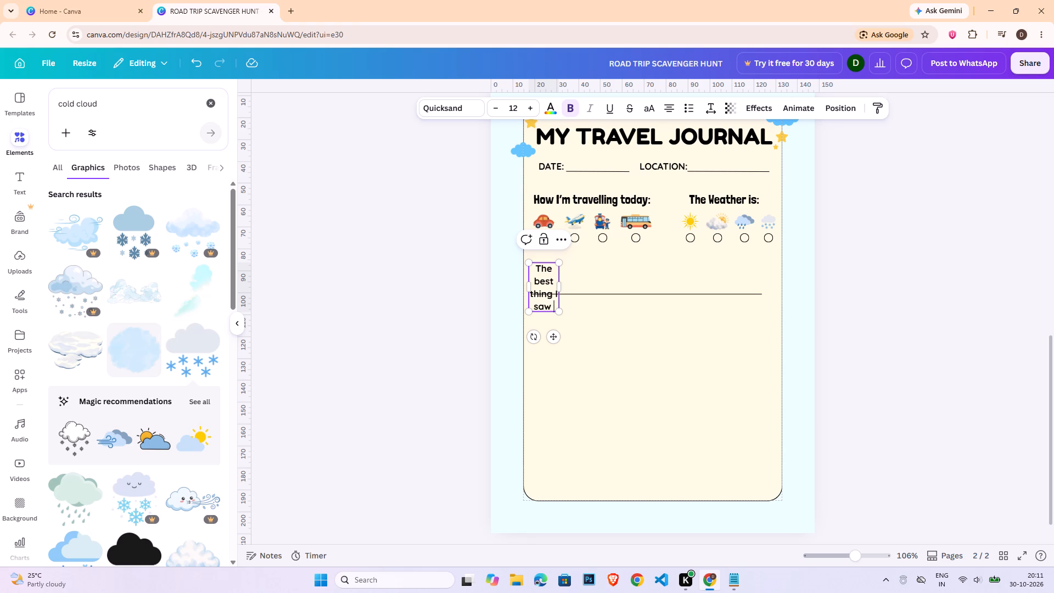
pyautogui.write('today')
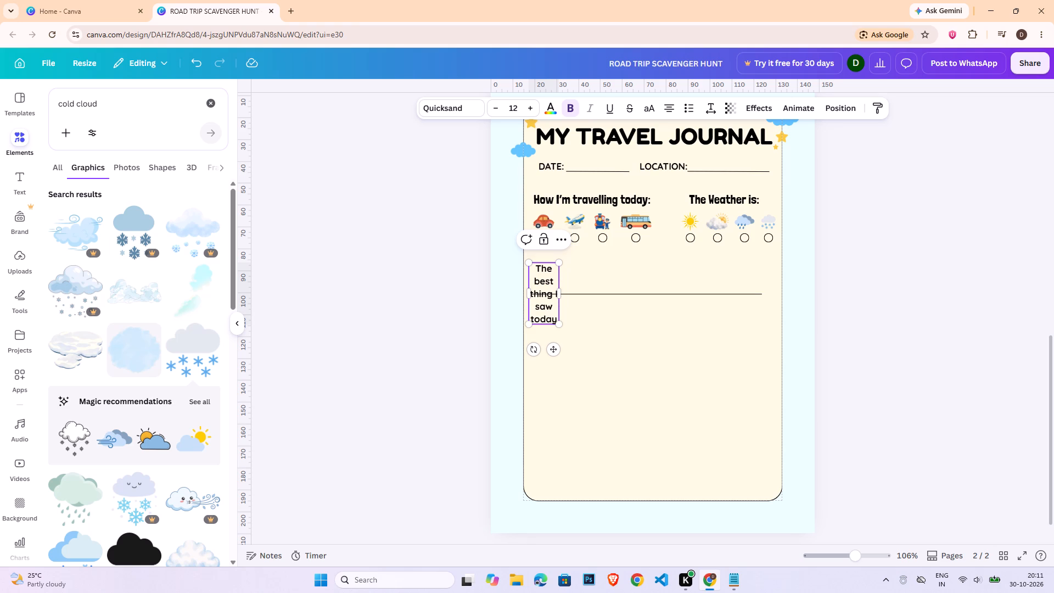
pyautogui.hotkey('shift', ':')
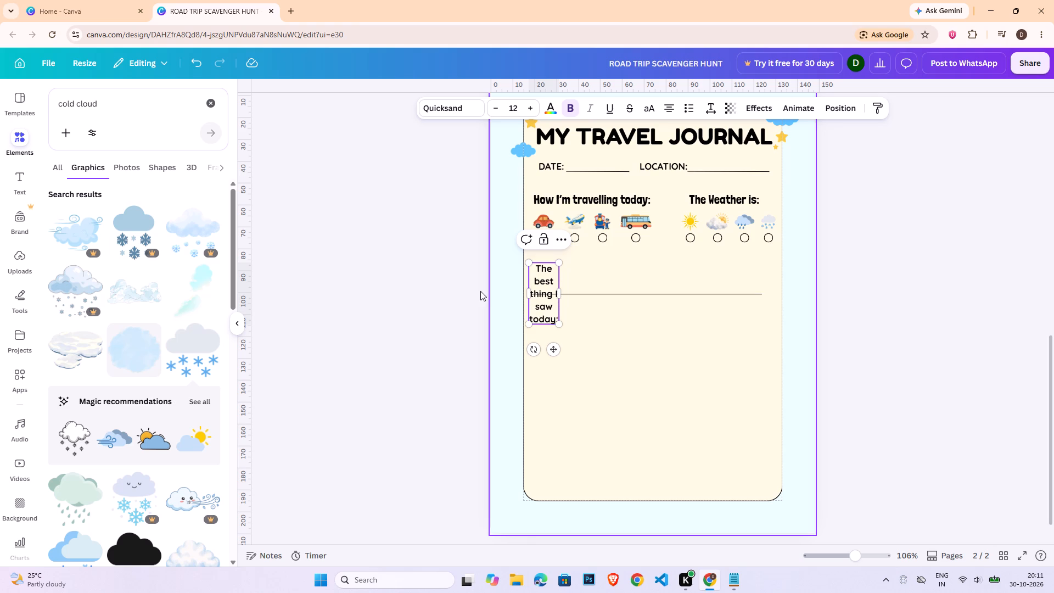
pyautogui.moveTo(562, 296); pyautogui.dragTo(681, 295)
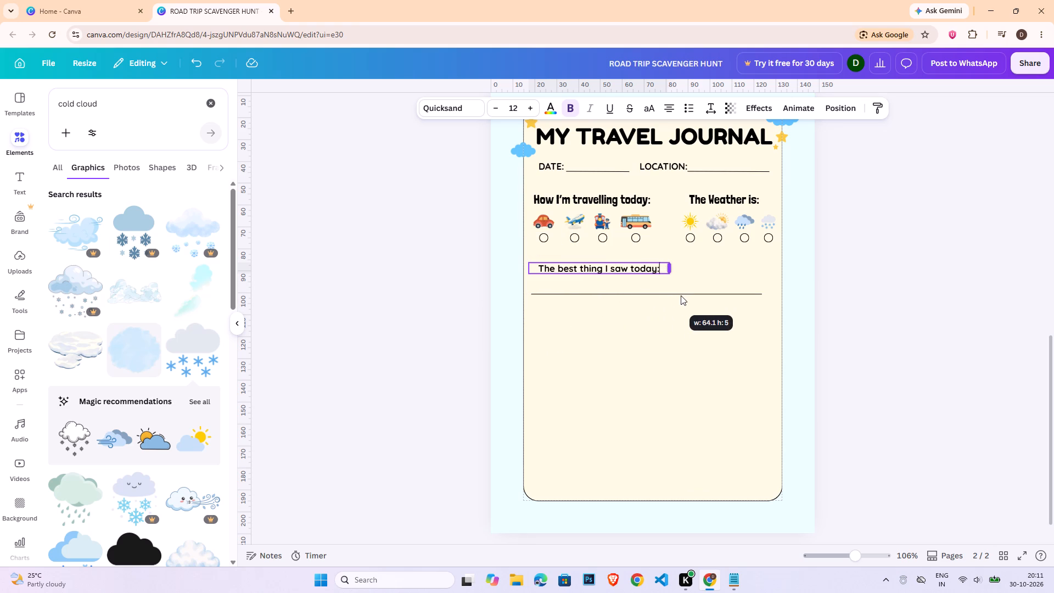
pyautogui.moveTo(681, 295); pyautogui.dragTo(657, 300)
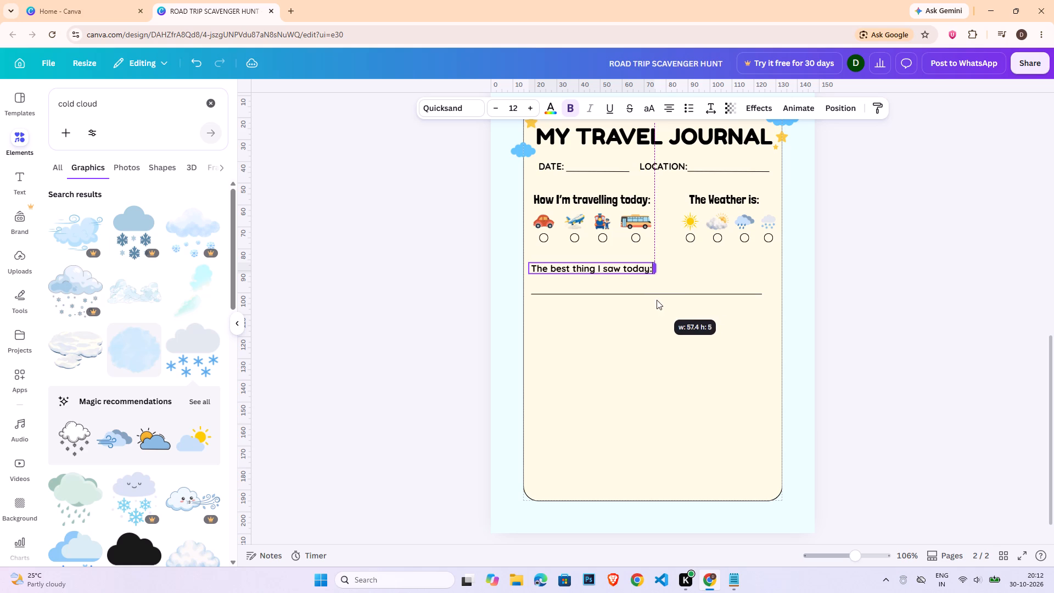
pyautogui.moveTo(657, 300); pyautogui.dragTo(657, 299)
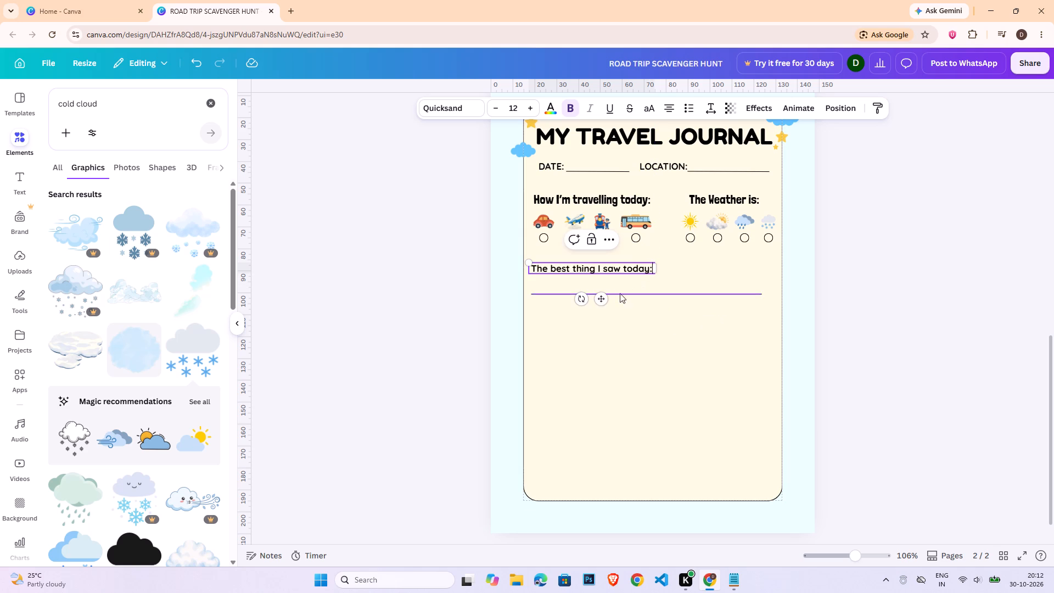
# Move the long line closer beneath the "The best thing I saw today:" prompt and extend it nearer to the page border.
pyautogui.click(626, 293)
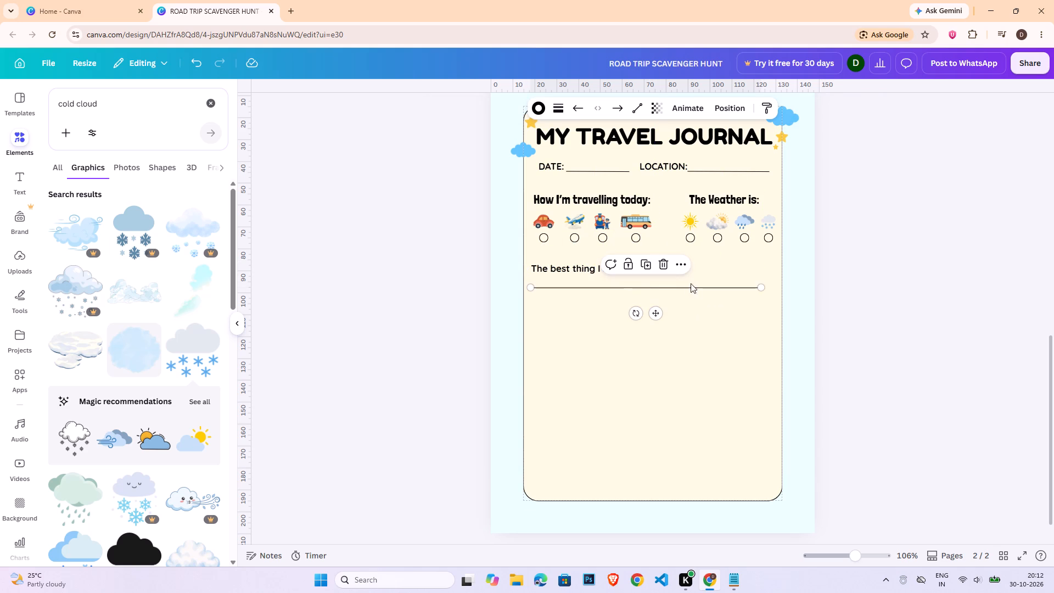
pyautogui.moveTo(763, 286); pyautogui.dragTo(775, 286)
pyautogui.click(869, 312)
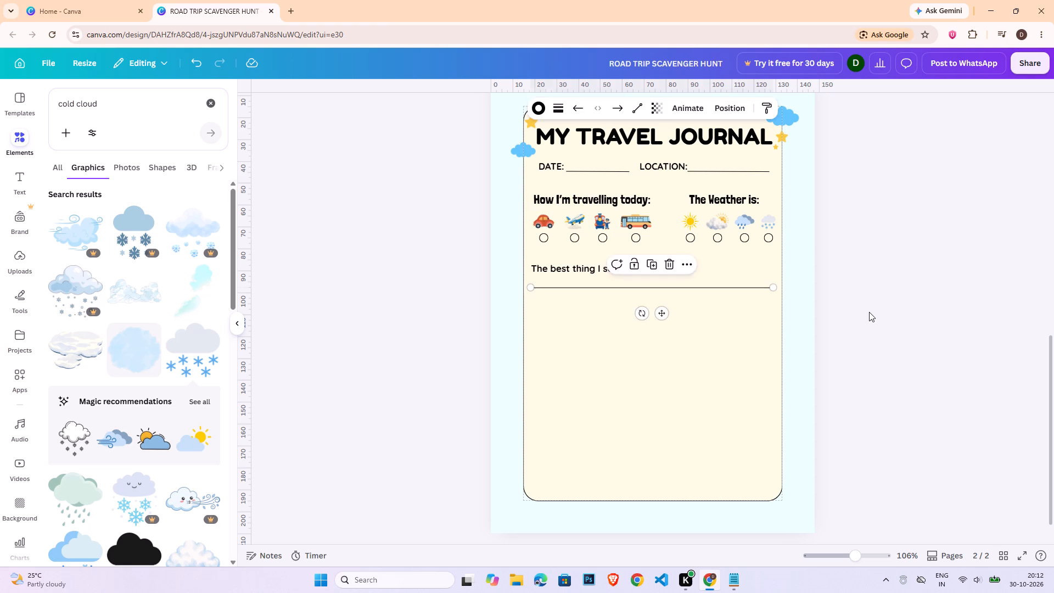
# Duplicate the long line twice, stacking the copies below it about 9.3 mm apart to make three writing lines.
pyautogui.click(687, 290)
pyautogui.hotkey('ctrl', 'c')
pyautogui.hotkey('ctrl', 'v')
pyautogui.moveTo(672, 325); pyautogui.dragTo(668, 329)
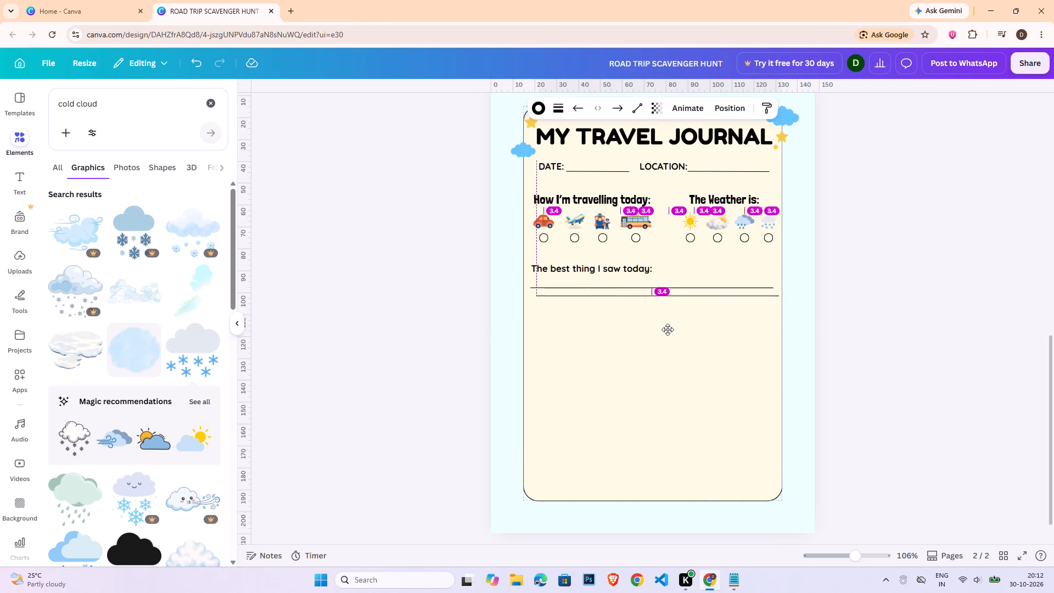
pyautogui.moveTo(668, 329); pyautogui.dragTo(663, 336)
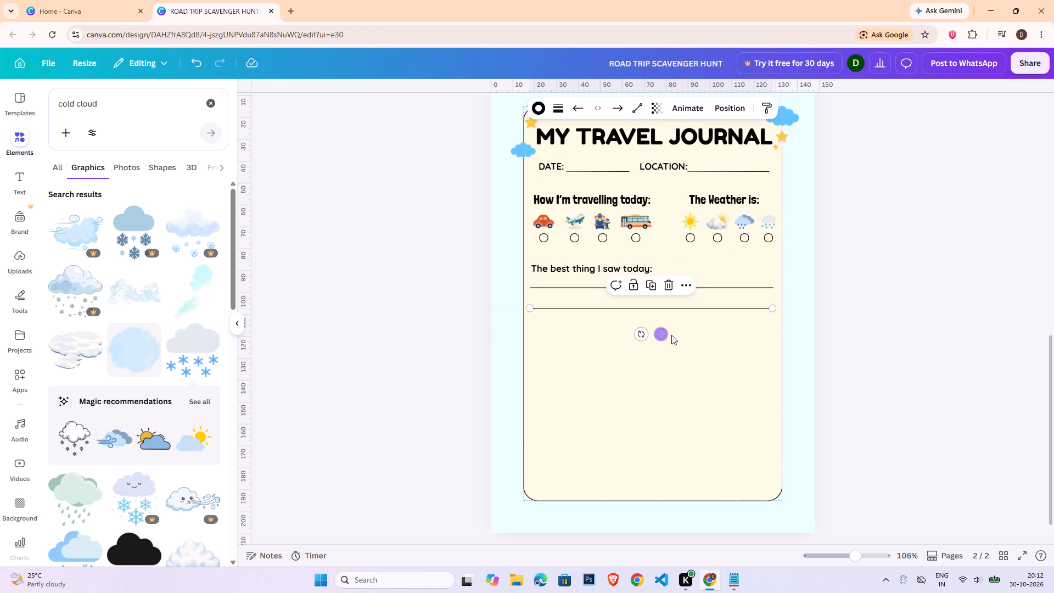
pyautogui.hotkey('ctrl', 'c')
pyautogui.hotkey('ctrl', 'v')
pyautogui.moveTo(671, 337); pyautogui.dragTo(665, 348)
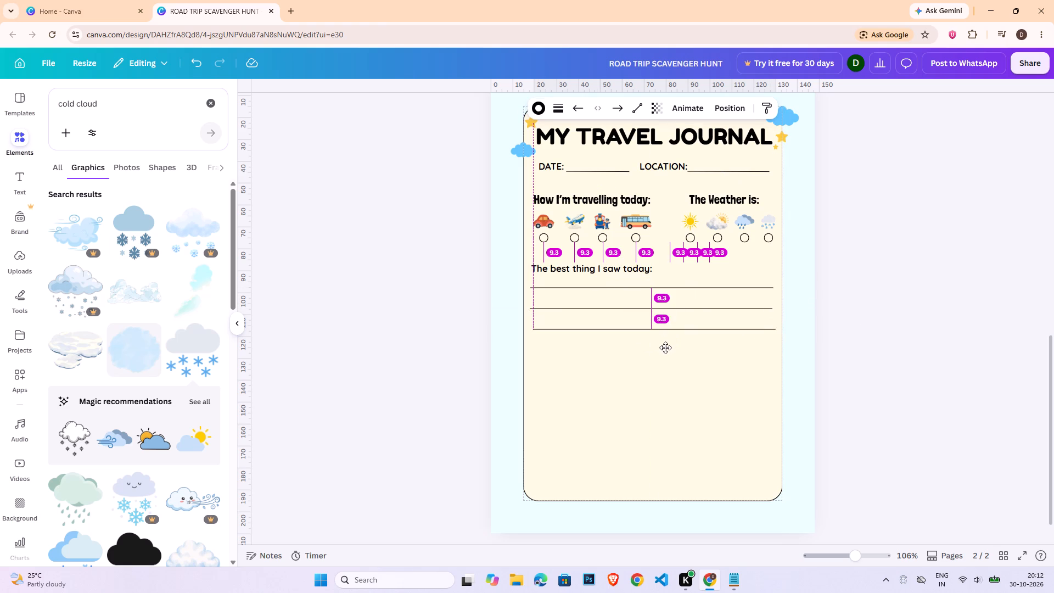
pyautogui.moveTo(665, 348); pyautogui.dragTo(664, 348)
pyautogui.click(900, 327)
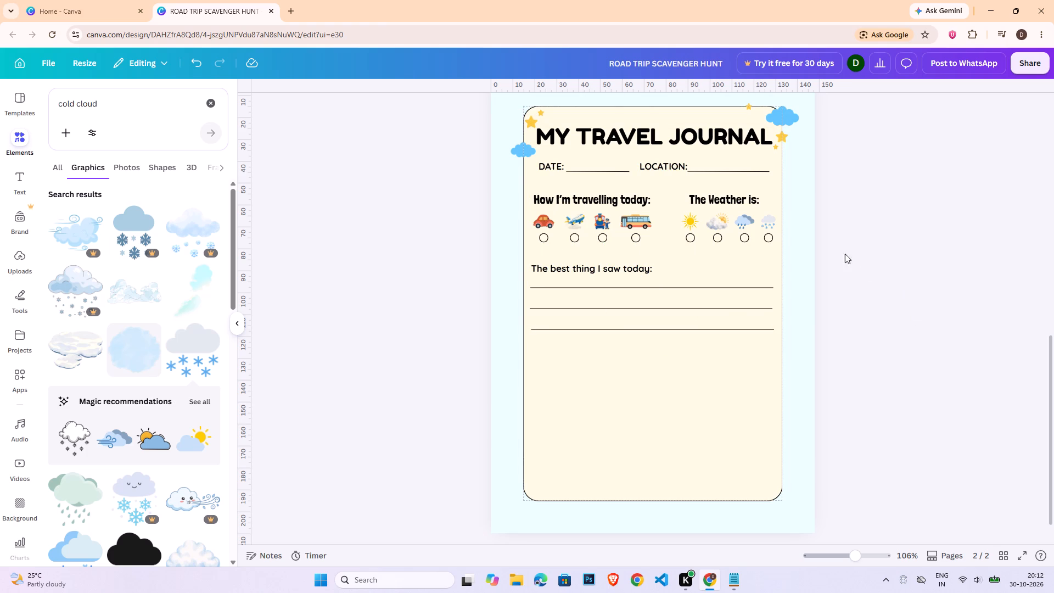
# Nudge the second and third writing lines up slightly, and tidy up all three so they align and space evenly.
pyautogui.click(714, 306)
pyautogui.press('Up')
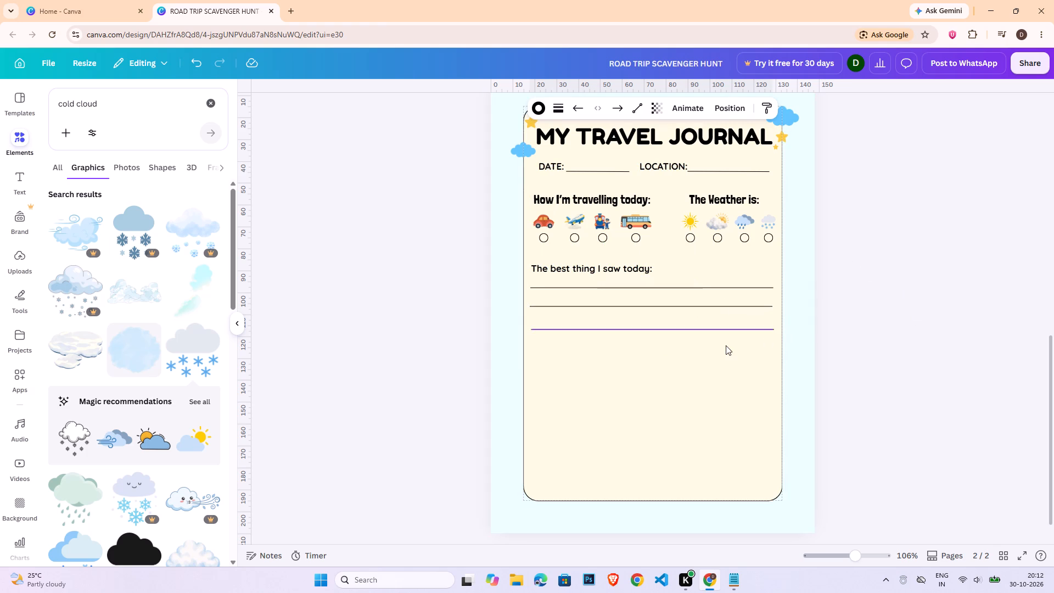
pyautogui.click(722, 331)
pyautogui.press('Up')
pyautogui.click(884, 357)
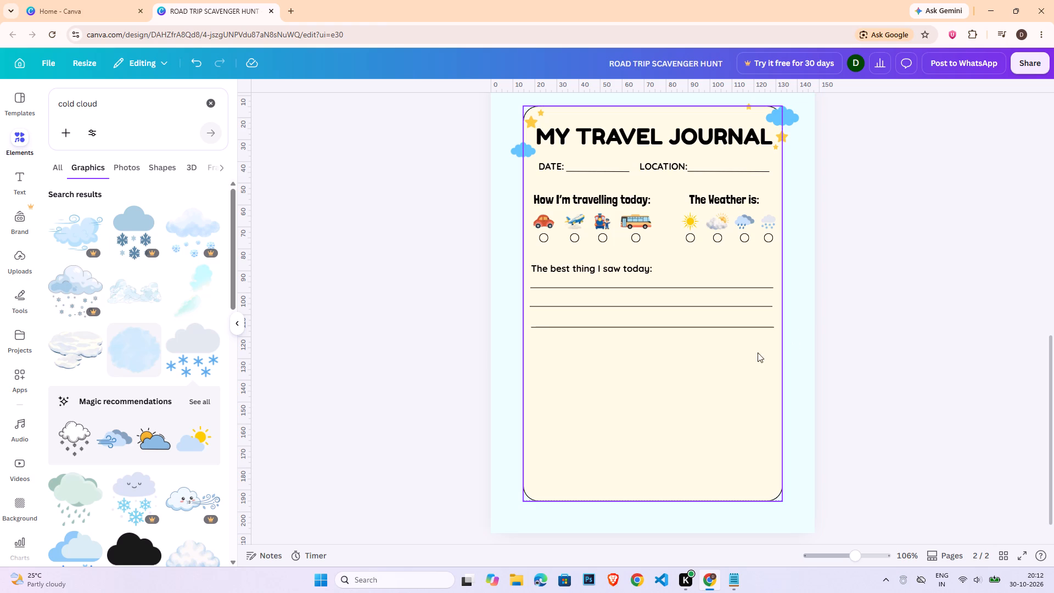
pyautogui.click(532, 289)
pyautogui.keyDown('shift'); pyautogui.click(536, 304); pyautogui.keyUp('shift')
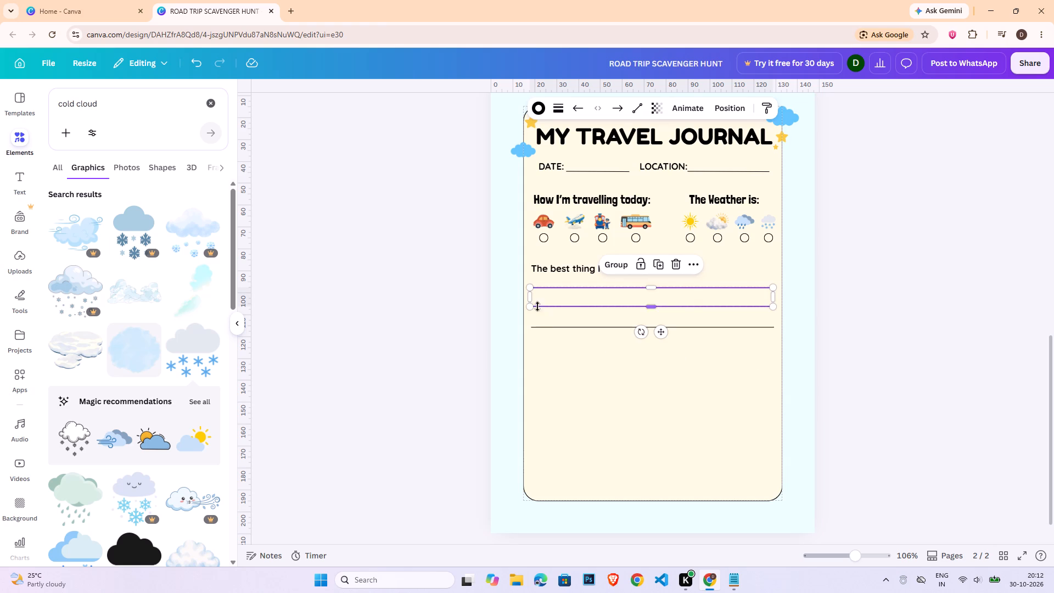
pyautogui.keyDown('shift'); pyautogui.click(550, 330); pyautogui.keyUp('shift')
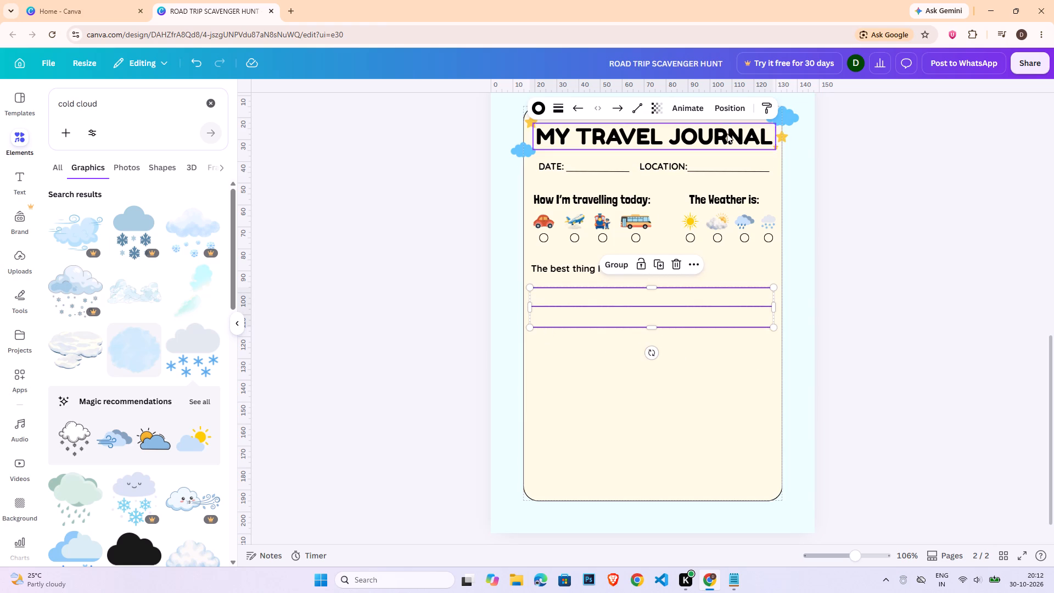
pyautogui.click(727, 116)
pyautogui.click(104, 360)
pyautogui.doubleClick(917, 374)
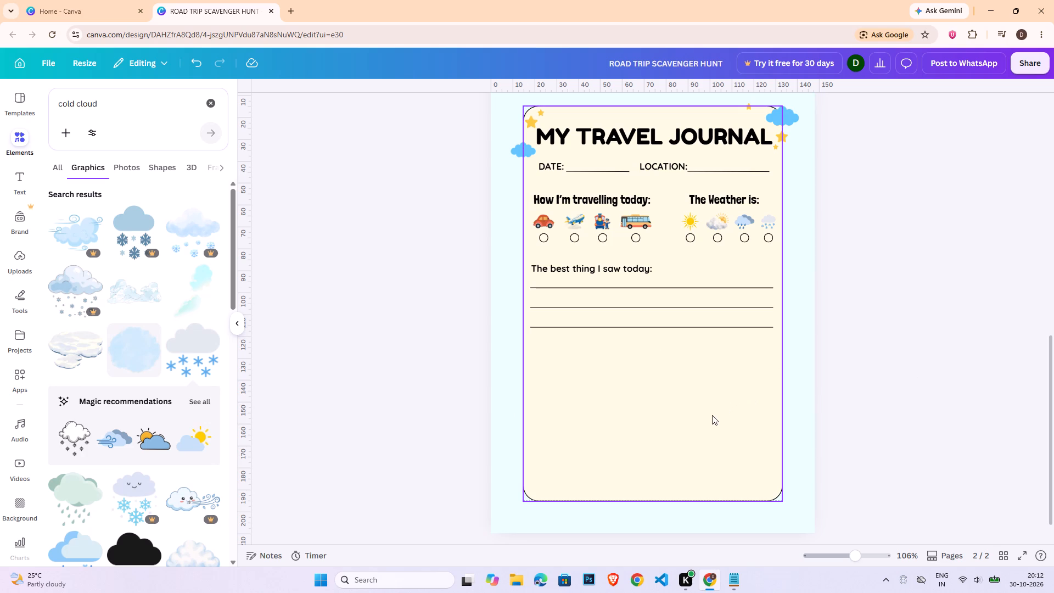
# Duplicate the "The best thing I saw today:" prompt and place the copy beneath the third writing line.
pyautogui.click(599, 267)
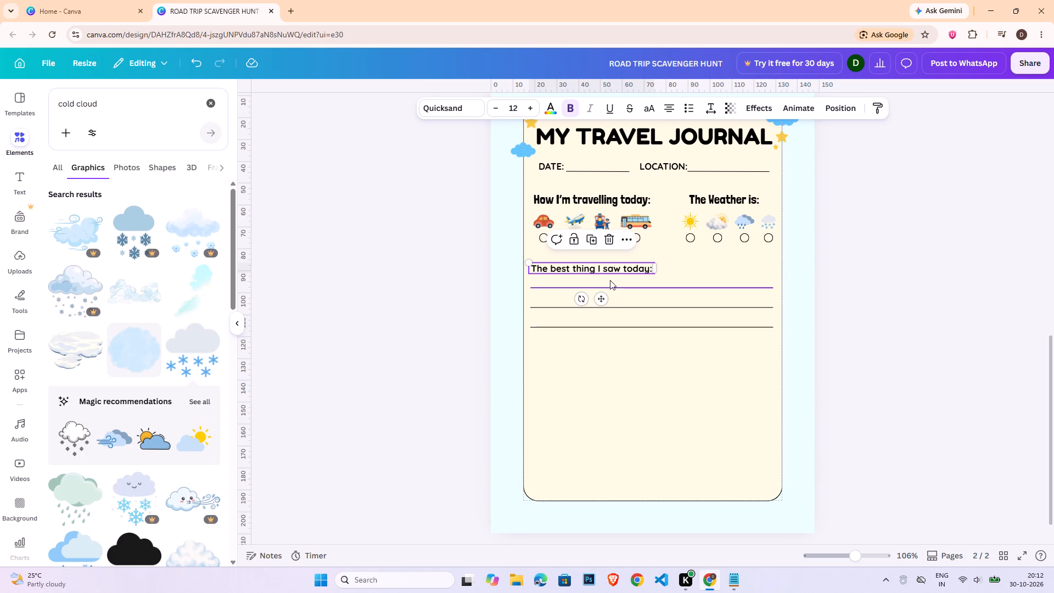
pyautogui.hotkey('ctrl', 'c')
pyautogui.hotkey('ctrl', 'v')
pyautogui.moveTo(611, 314); pyautogui.dragTo(593, 390)
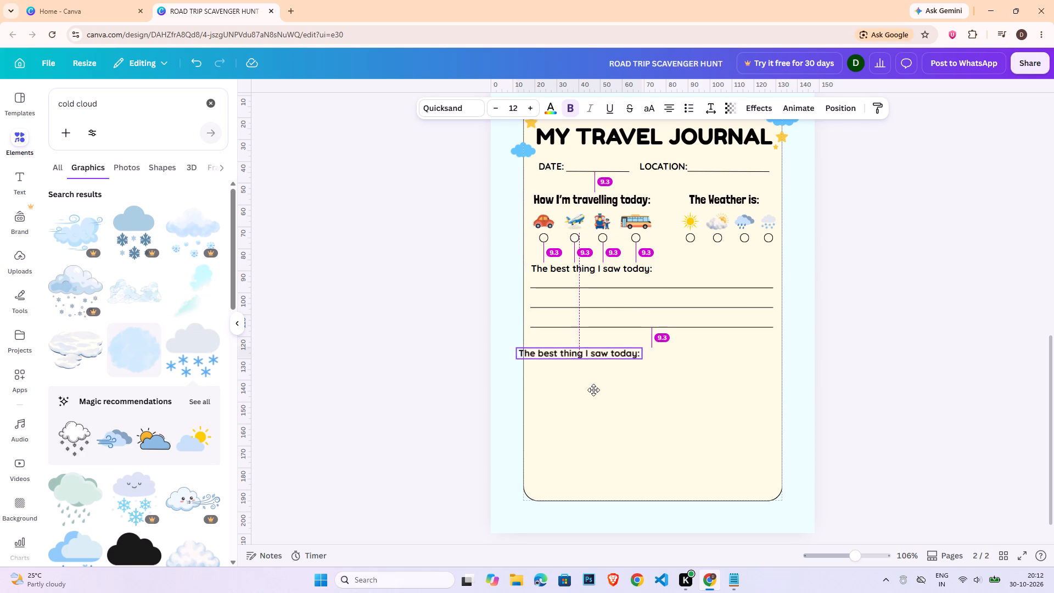
pyautogui.moveTo(593, 390); pyautogui.dragTo(603, 388)
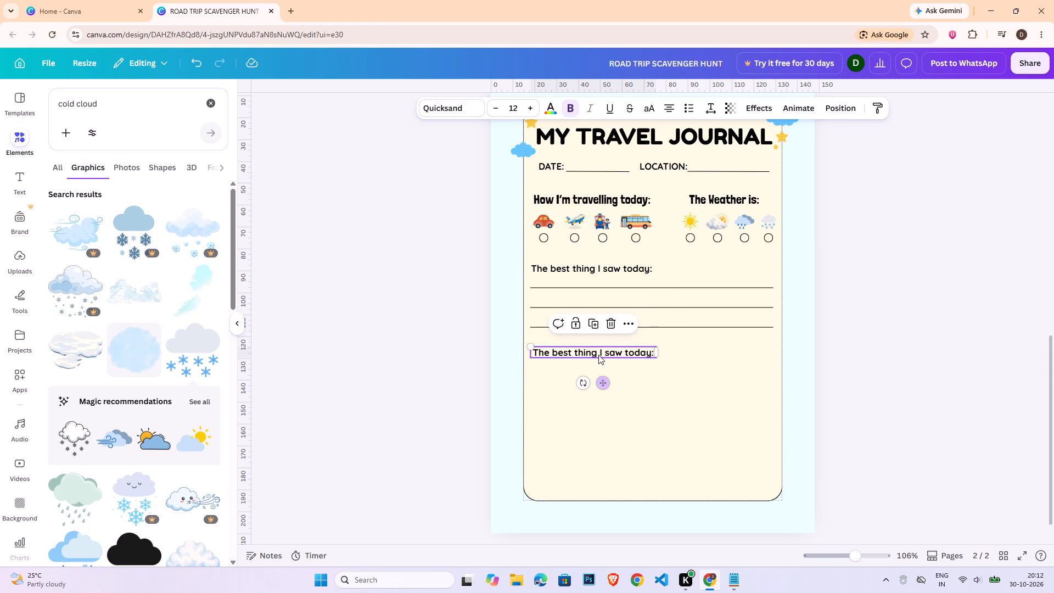
# Change the copied prompt to "My favorite food today:" and narrow its text box to about 50 mm.
pyautogui.click(598, 355)
pyautogui.tripleClick(598, 355)
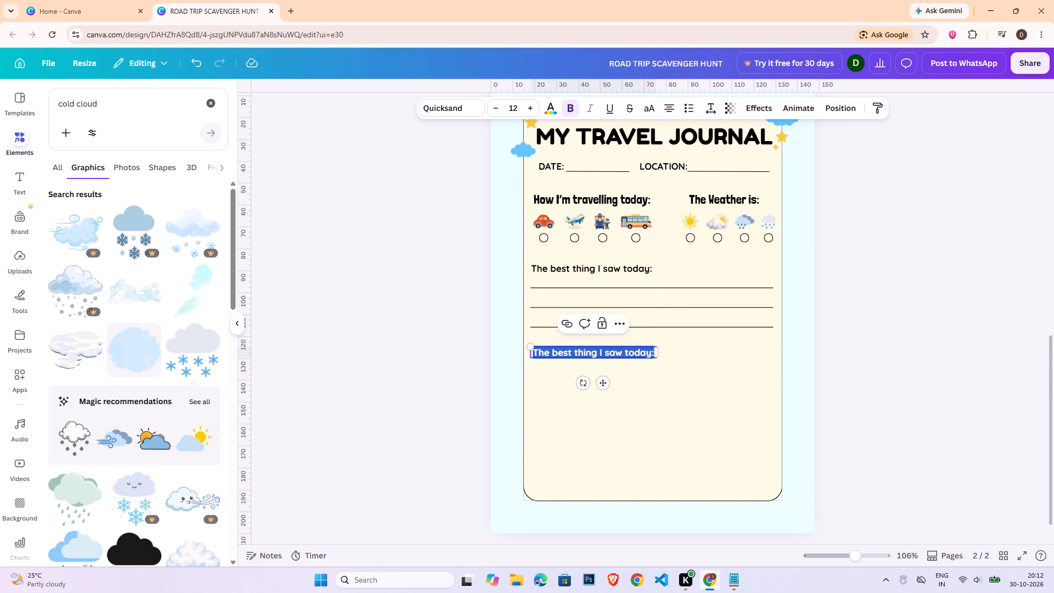
pyautogui.write('MY')
pyautogui.press('space')
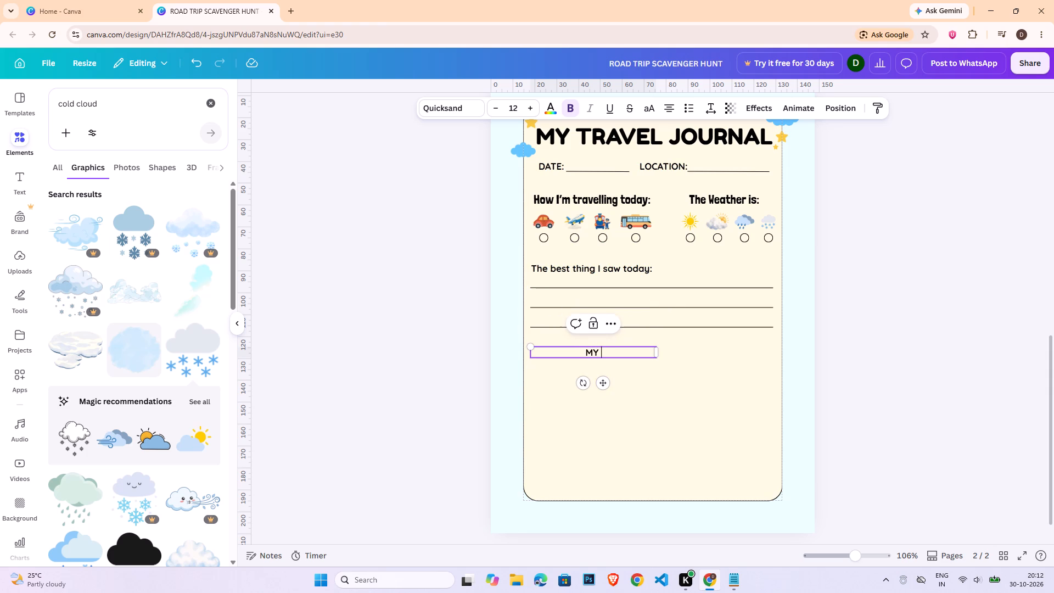
pyautogui.press('BackSpace')
pyautogui.press('BackSpace')
pyautogui.write('y favorite')
pyautogui.press('space')
pyautogui.write('food today')
pyautogui.hotkey('shift', ':')
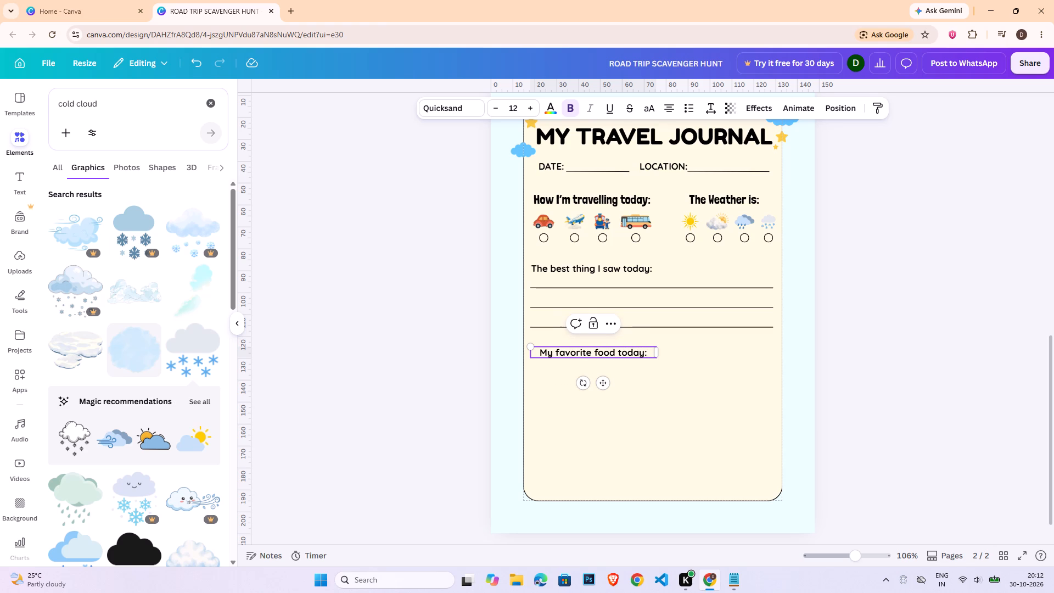
pyautogui.click(859, 371)
pyautogui.click(574, 357)
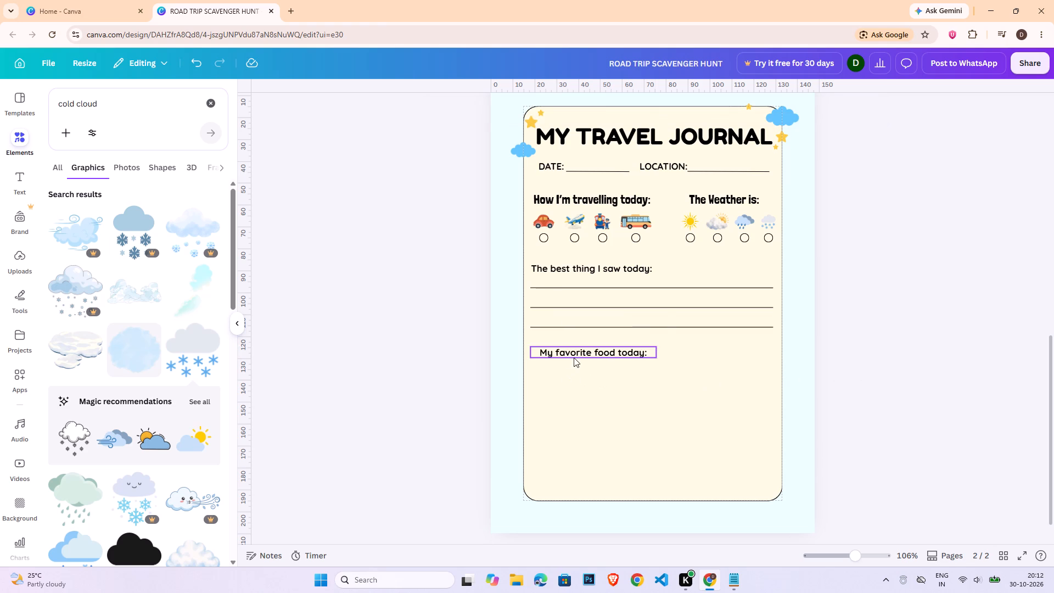
pyautogui.moveTo(654, 352); pyautogui.dragTo(636, 354)
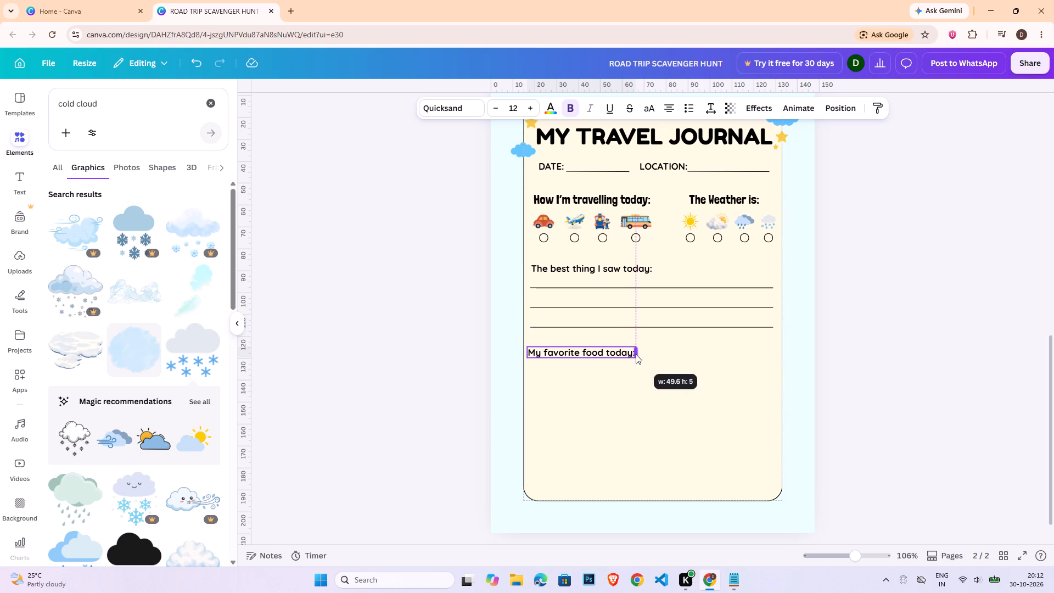
pyautogui.click(937, 367)
# Search the graphics for "plate and spoon", add the blue plate with cutlery, and shrink it to about 14 mm below the food prompt.
pyautogui.tripleClick(129, 98)
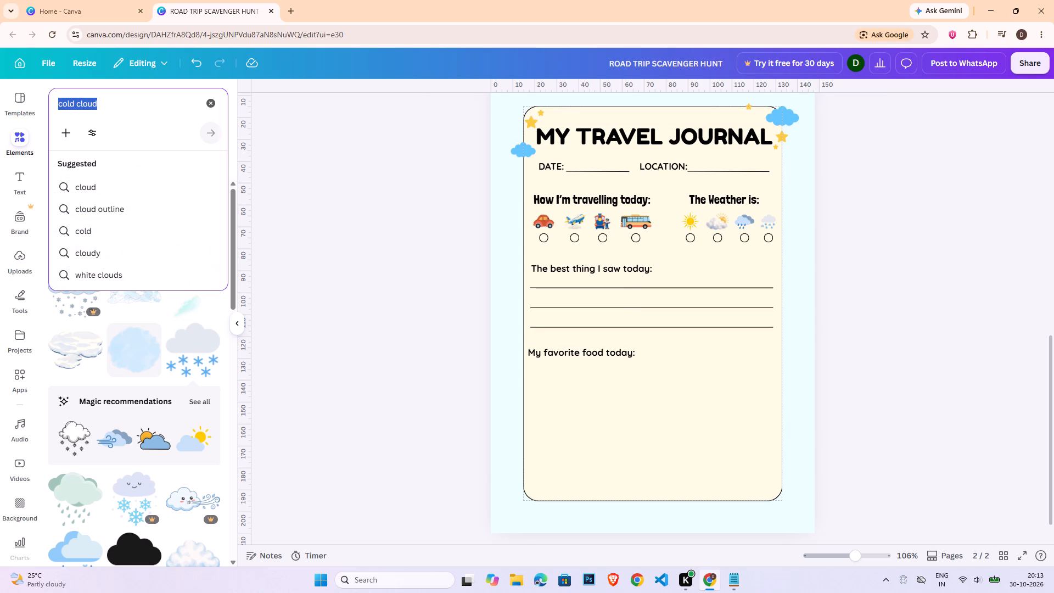
pyautogui.write('plate and')
pyautogui.press('space')
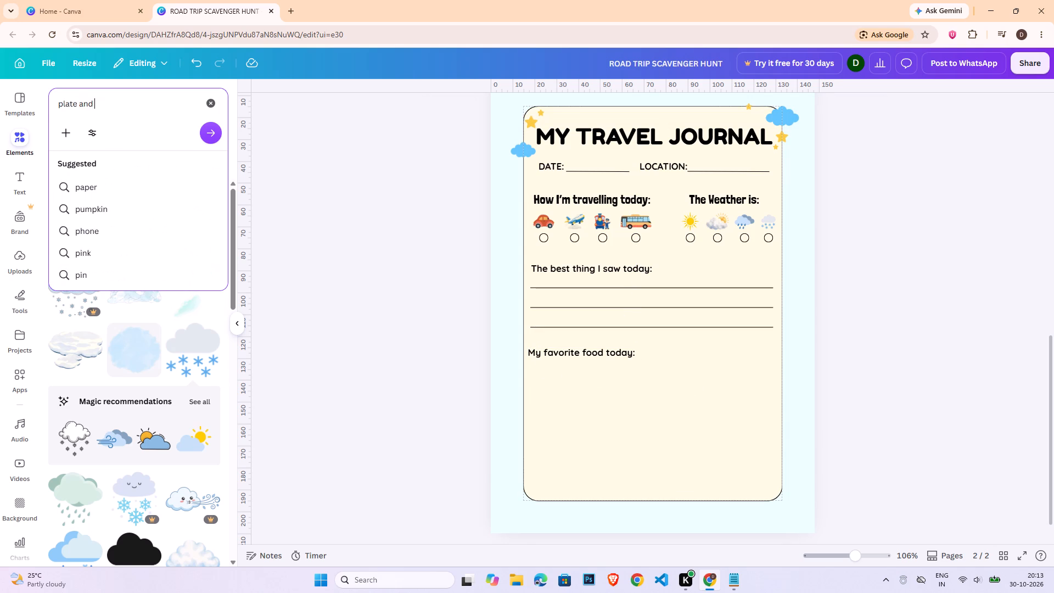
pyautogui.write('spoon')
pyautogui.press('Return')
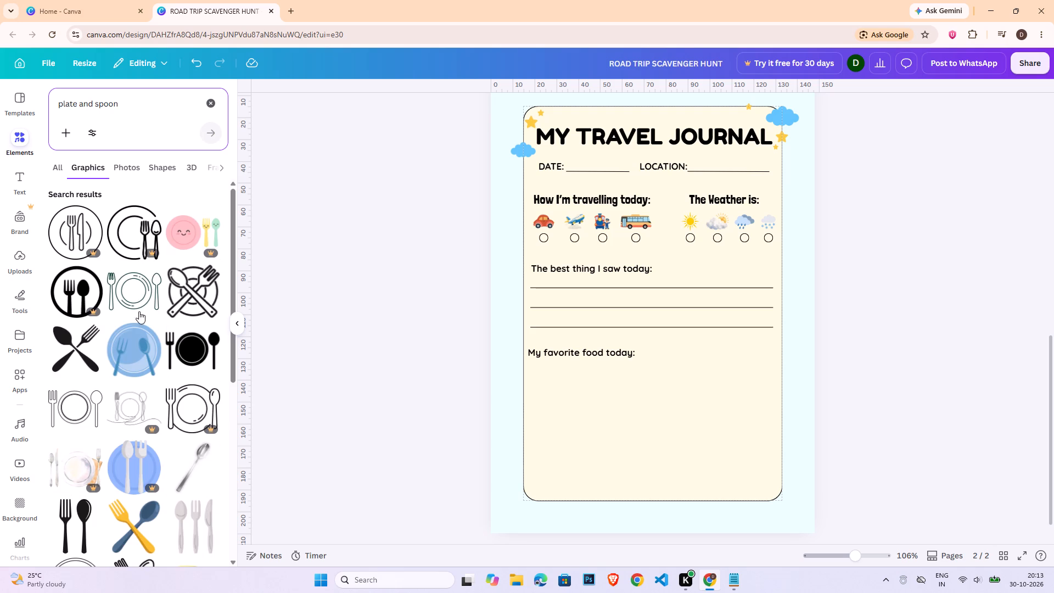
pyautogui.click(142, 360)
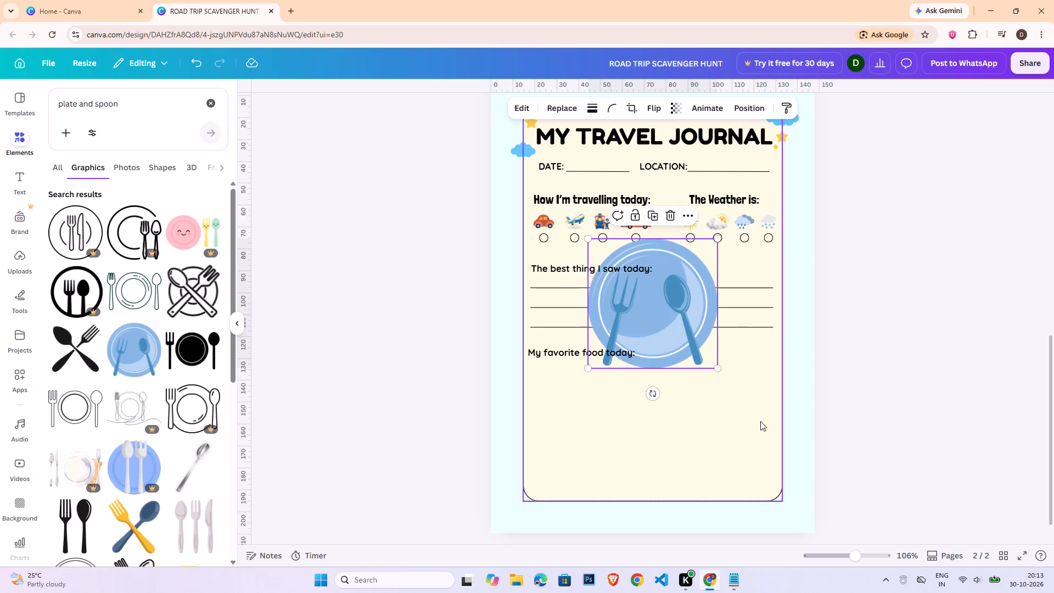
pyautogui.moveTo(720, 238); pyautogui.dragTo(650, 365)
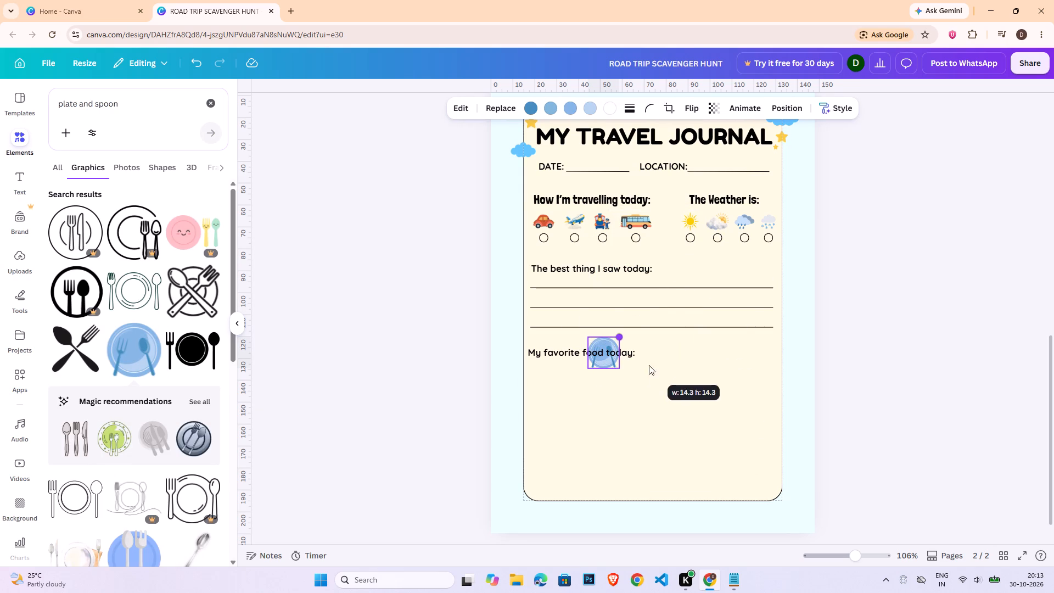
pyautogui.moveTo(613, 391); pyautogui.dragTo(556, 423)
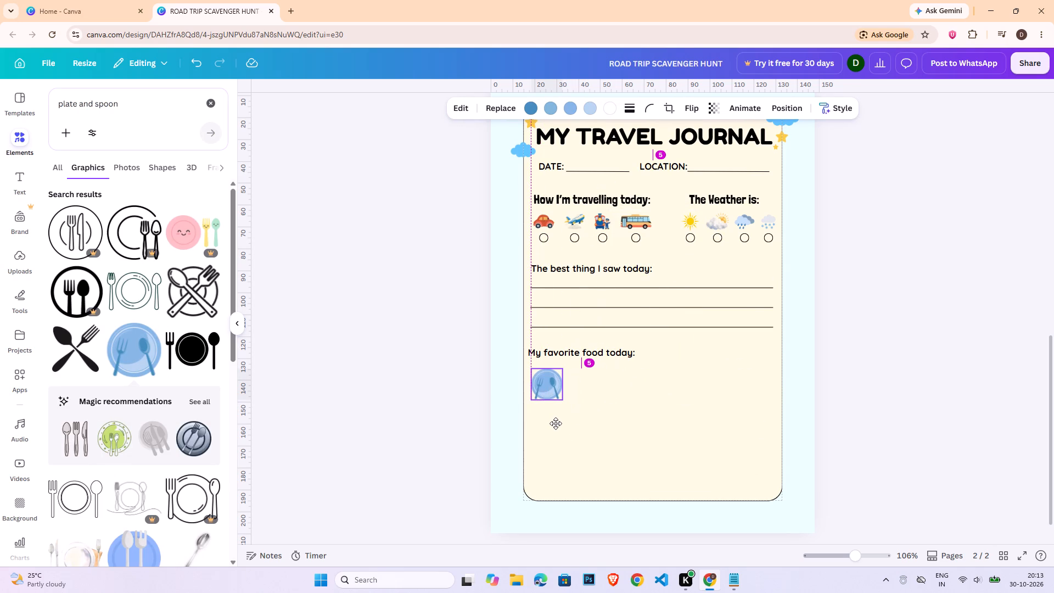
pyautogui.moveTo(556, 423); pyautogui.dragTo(553, 423)
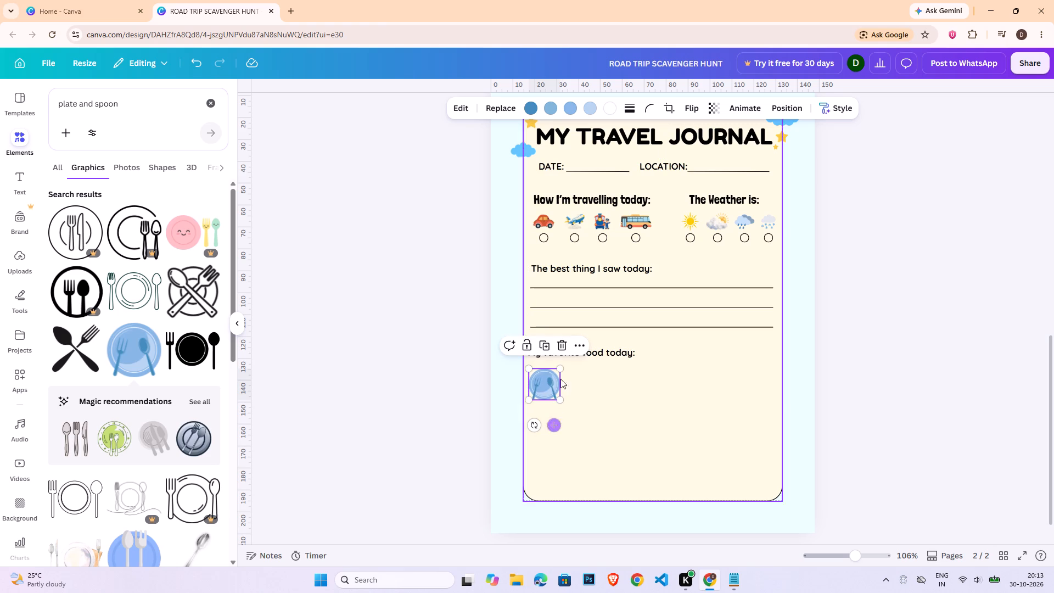
# Shift the "My favorite food today:" prompt and the plate graphic slightly right, away from the card's left edge.
pyautogui.moveTo(607, 351); pyautogui.dragTo(613, 351)
pyautogui.moveTo(540, 391); pyautogui.dragTo(547, 387)
pyautogui.click(894, 384)
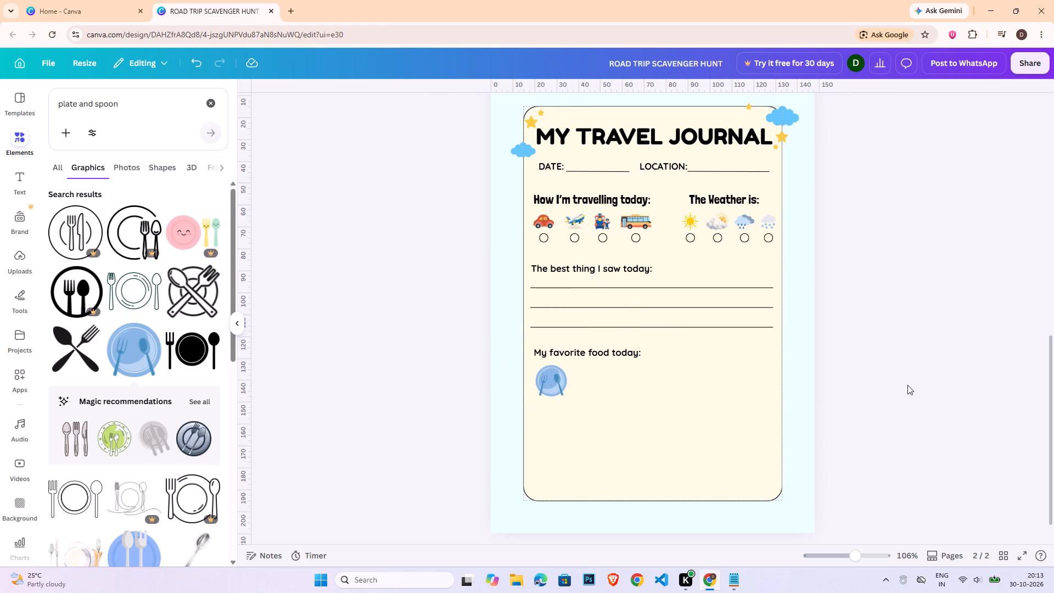
# Duplicate the first long writing line, place the copy beside the plate, and shorten it to end near the end of the food prompt.
pyautogui.click(642, 283)
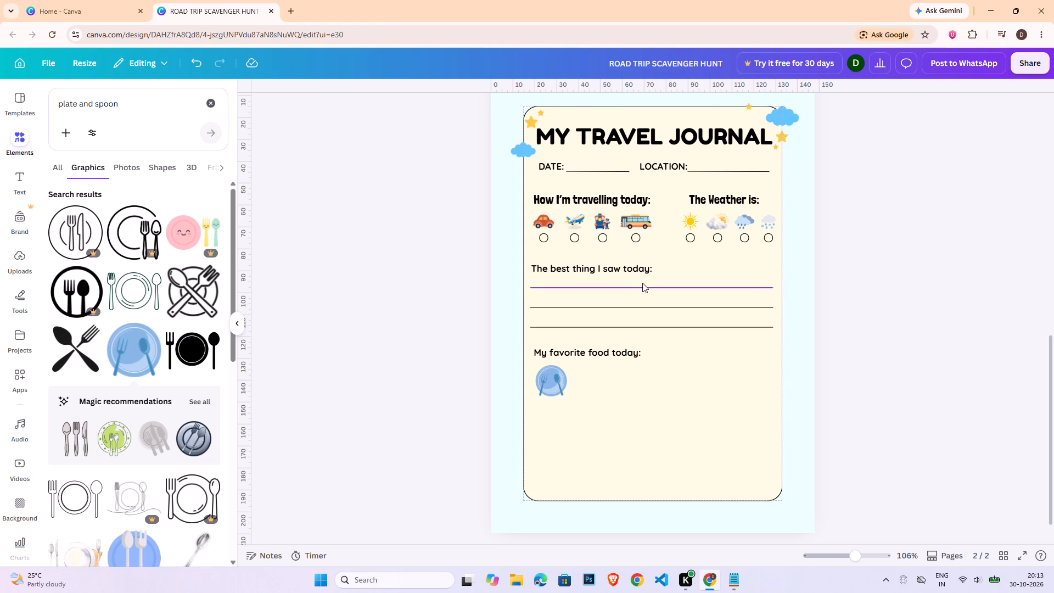
pyautogui.hotkey('ctrl', 'c')
pyautogui.hotkey('ctrl', 'v')
pyautogui.moveTo(673, 325); pyautogui.dragTo(703, 403)
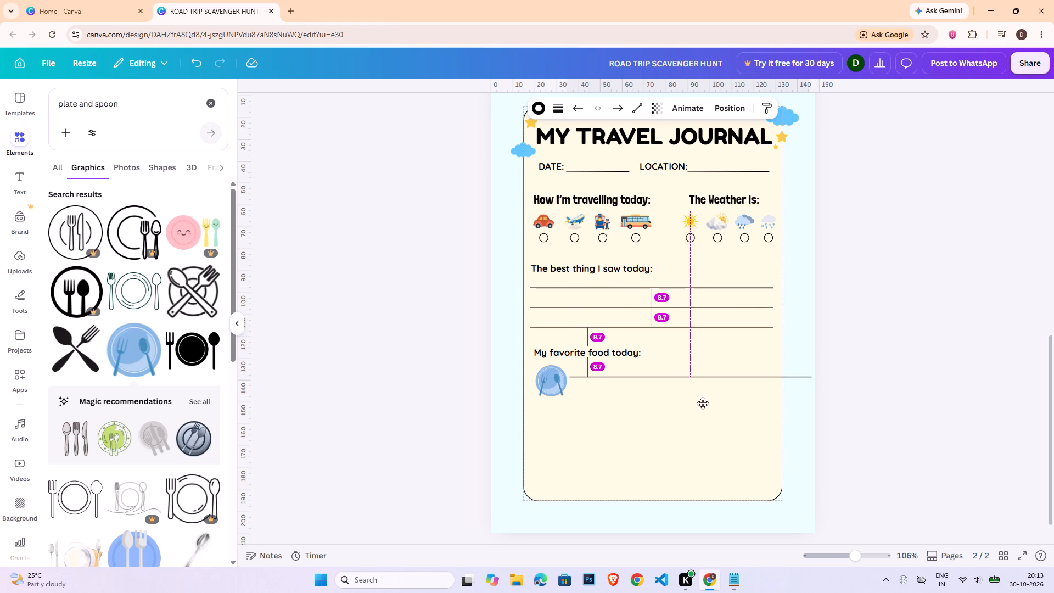
pyautogui.moveTo(703, 403); pyautogui.dragTo(704, 403)
pyautogui.moveTo(814, 374); pyautogui.dragTo(658, 376)
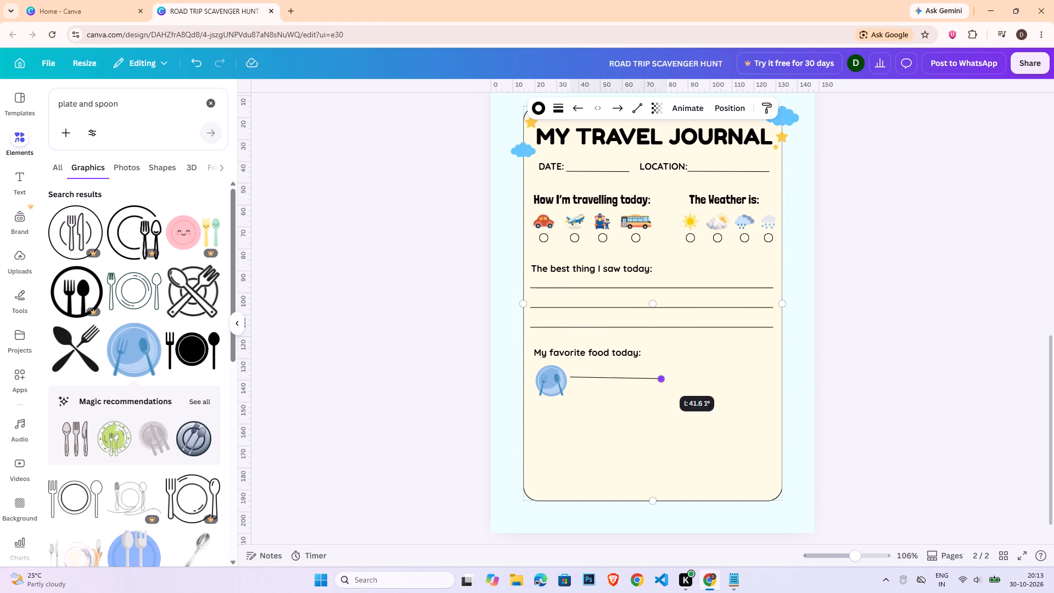
pyautogui.moveTo(658, 376); pyautogui.dragTo(640, 373)
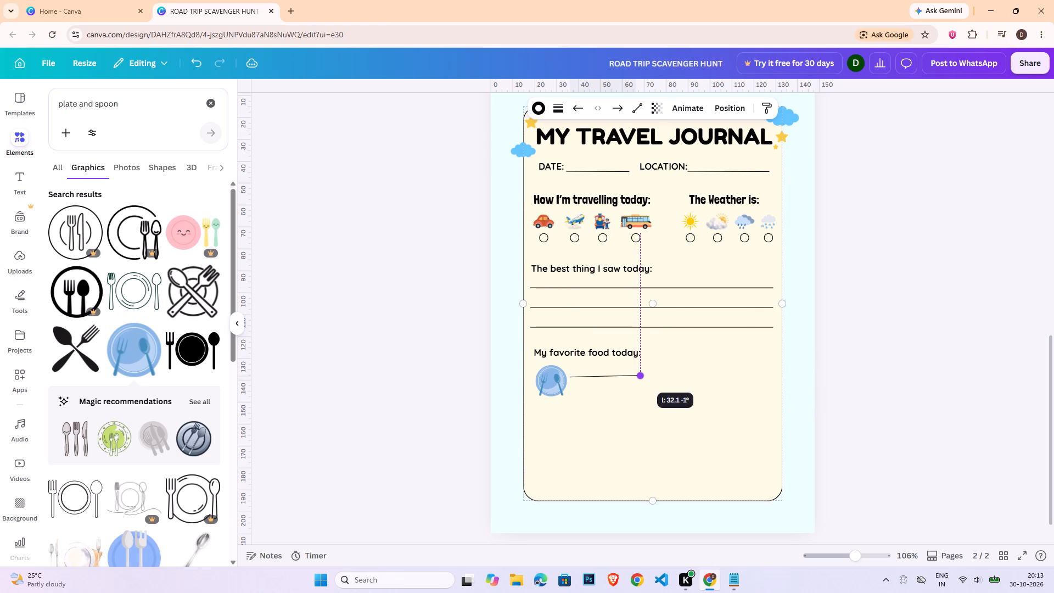
pyautogui.moveTo(640, 373); pyautogui.dragTo(643, 372)
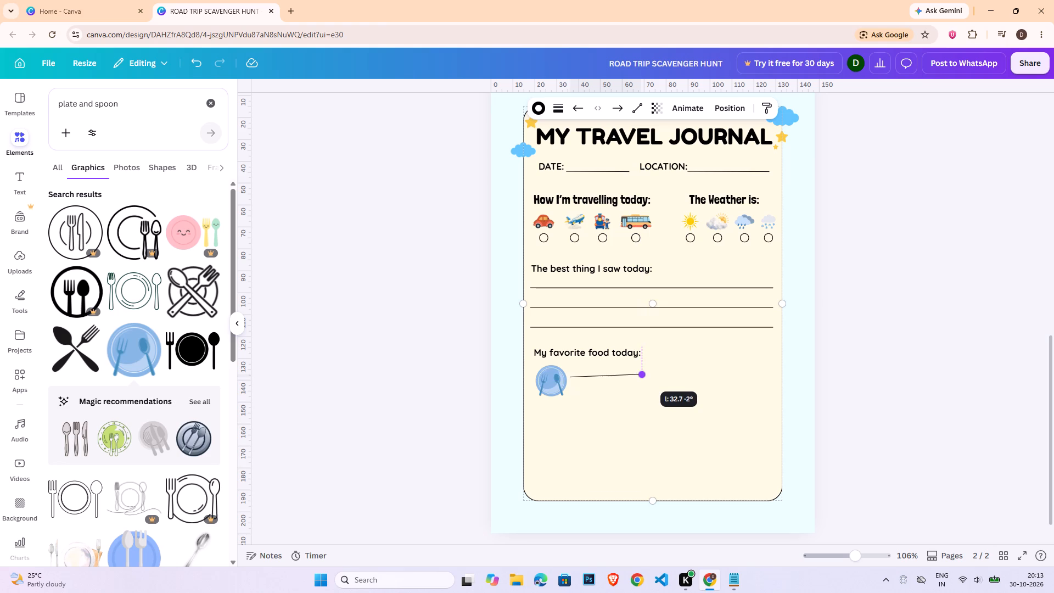
pyautogui.moveTo(643, 372); pyautogui.dragTo(667, 374)
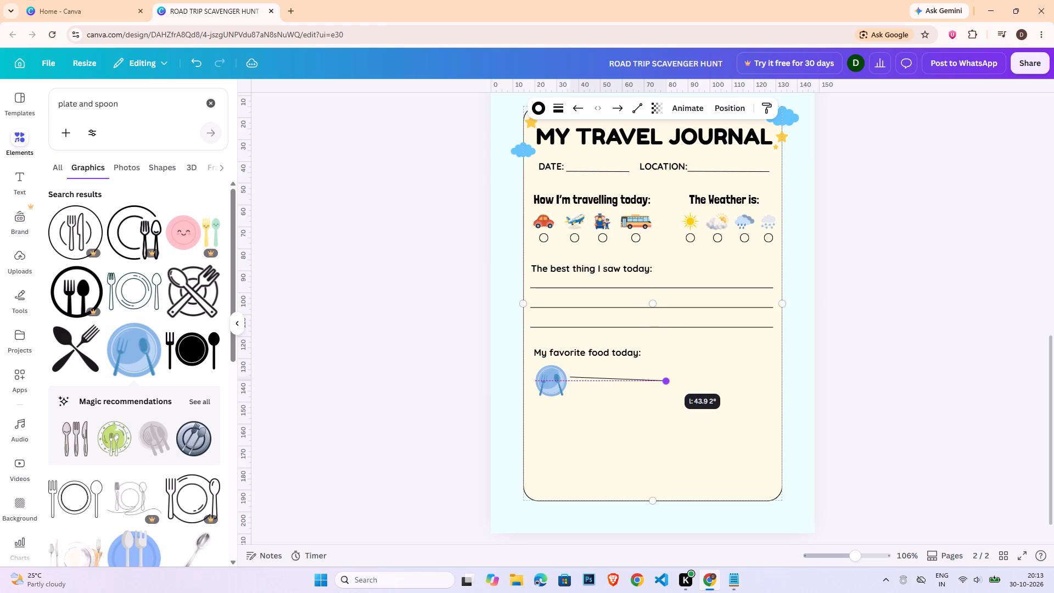
pyautogui.moveTo(667, 374); pyautogui.dragTo(633, 372)
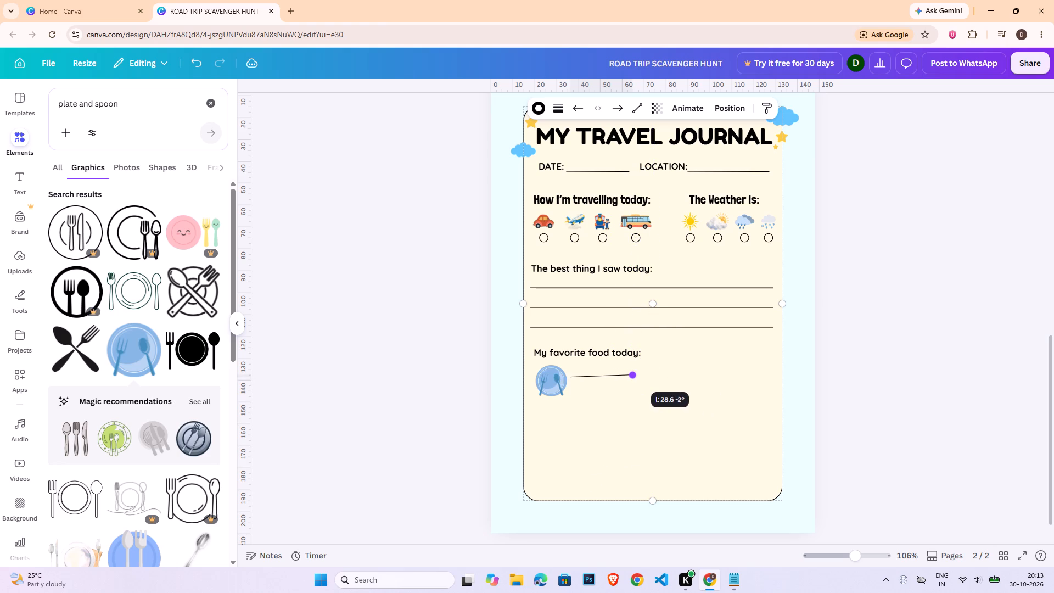
pyautogui.moveTo(633, 372); pyautogui.dragTo(637, 374)
# Level the short line beside the plate and trim its start to leave a small gap, making it about 28 mm long.
pyautogui.click(573, 378)
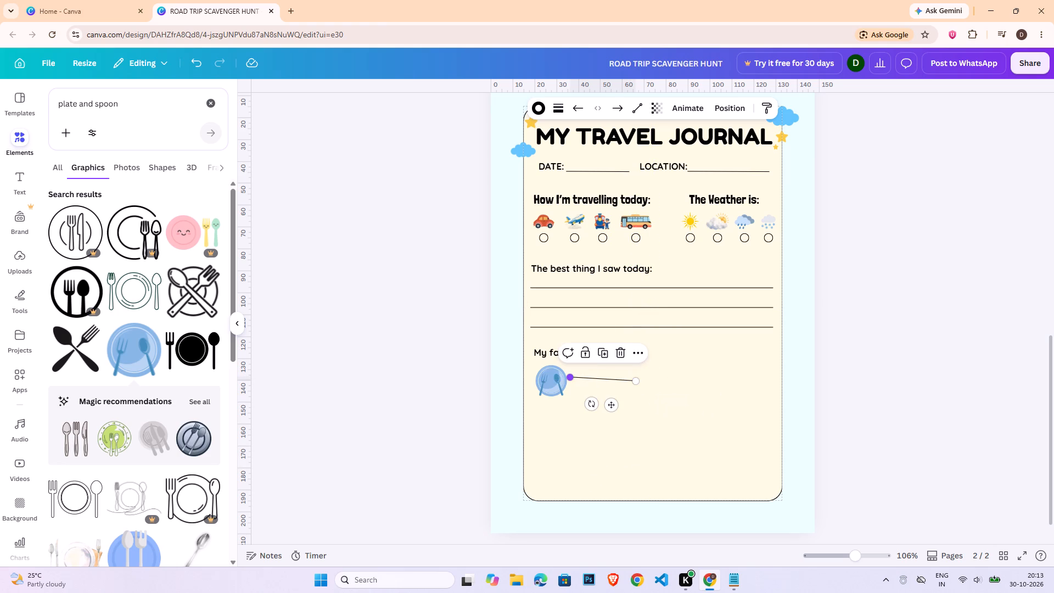
pyautogui.click(614, 402)
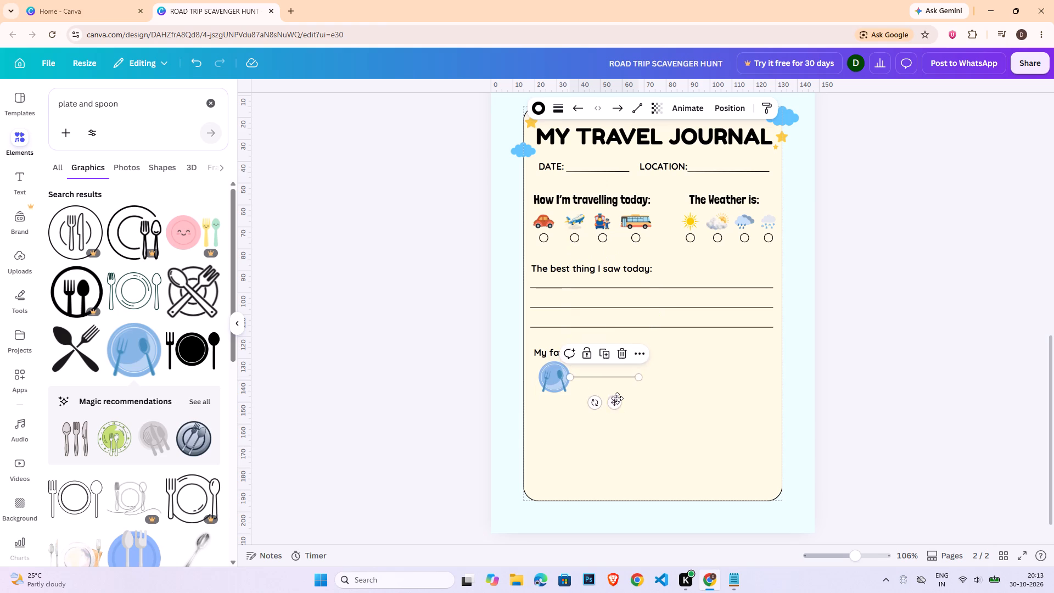
pyautogui.hotkey('ctrl', 'z')
pyautogui.click(621, 408)
pyautogui.click(613, 381)
pyautogui.moveTo(612, 405); pyautogui.dragTo(620, 400)
pyautogui.hotkey('ctrl', 'z')
pyautogui.click(649, 421)
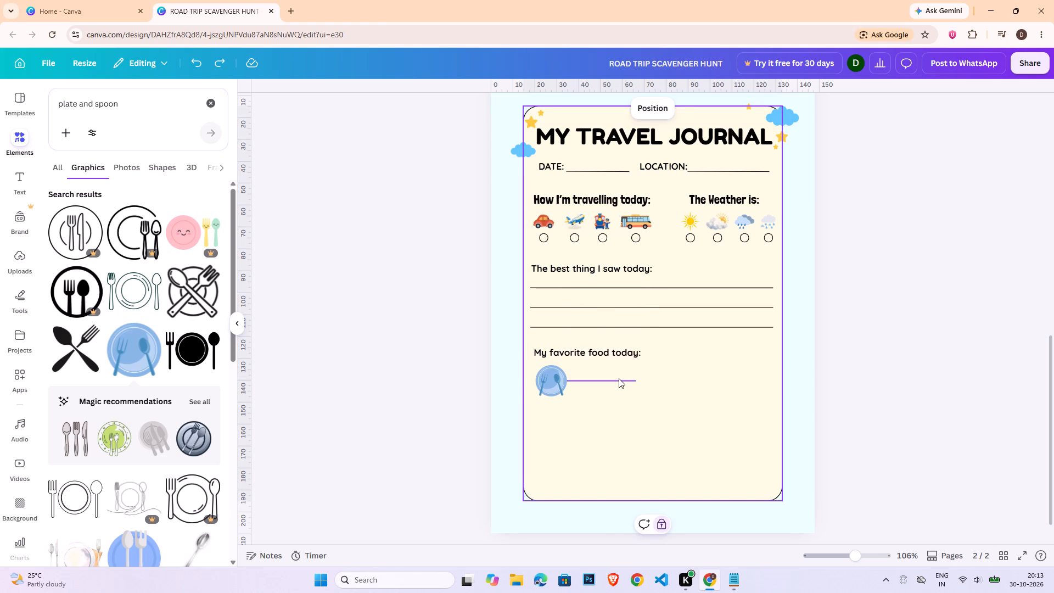
pyautogui.click(619, 378)
pyautogui.click(625, 381)
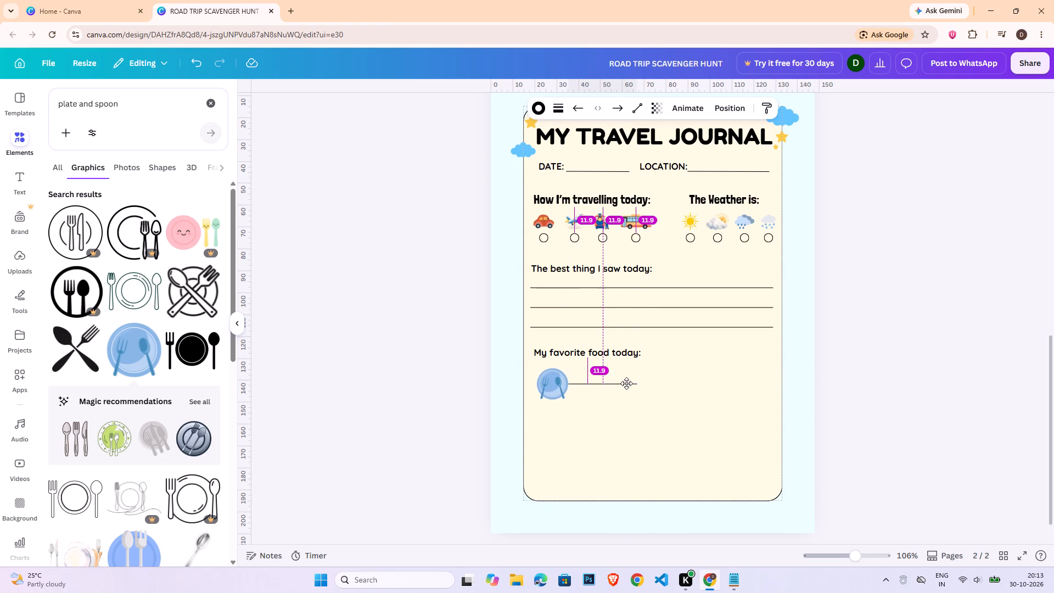
pyautogui.moveTo(568, 381); pyautogui.dragTo(573, 381)
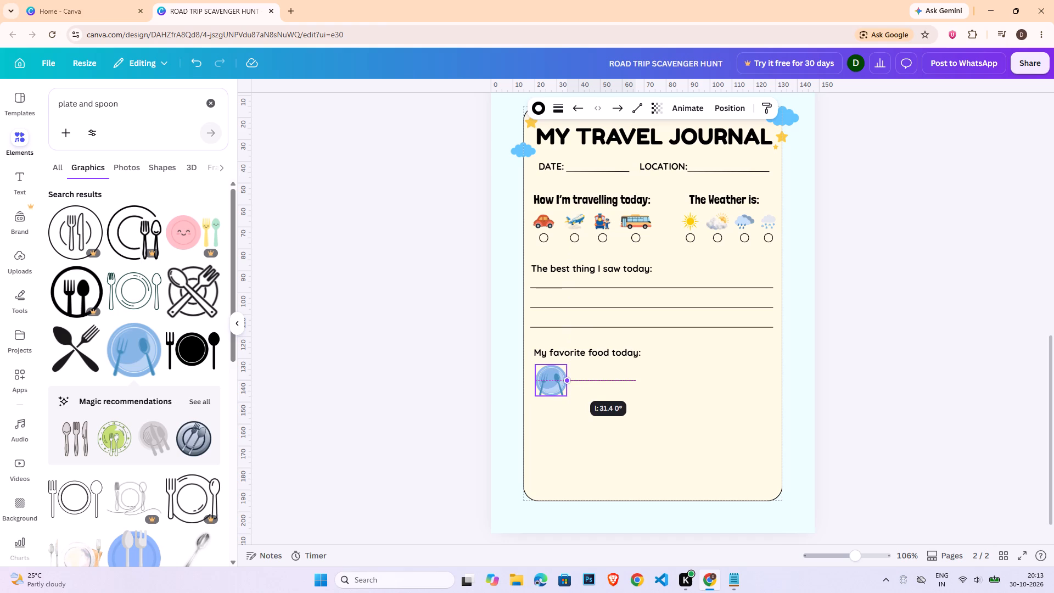
pyautogui.moveTo(573, 381); pyautogui.dragTo(575, 381)
pyautogui.click(669, 409)
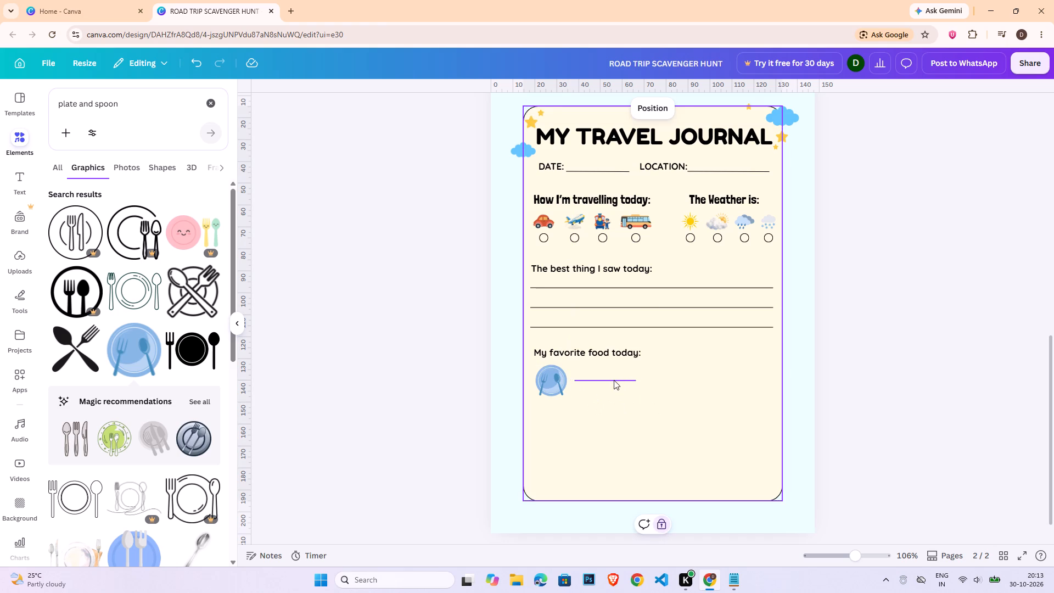
pyautogui.click(614, 380)
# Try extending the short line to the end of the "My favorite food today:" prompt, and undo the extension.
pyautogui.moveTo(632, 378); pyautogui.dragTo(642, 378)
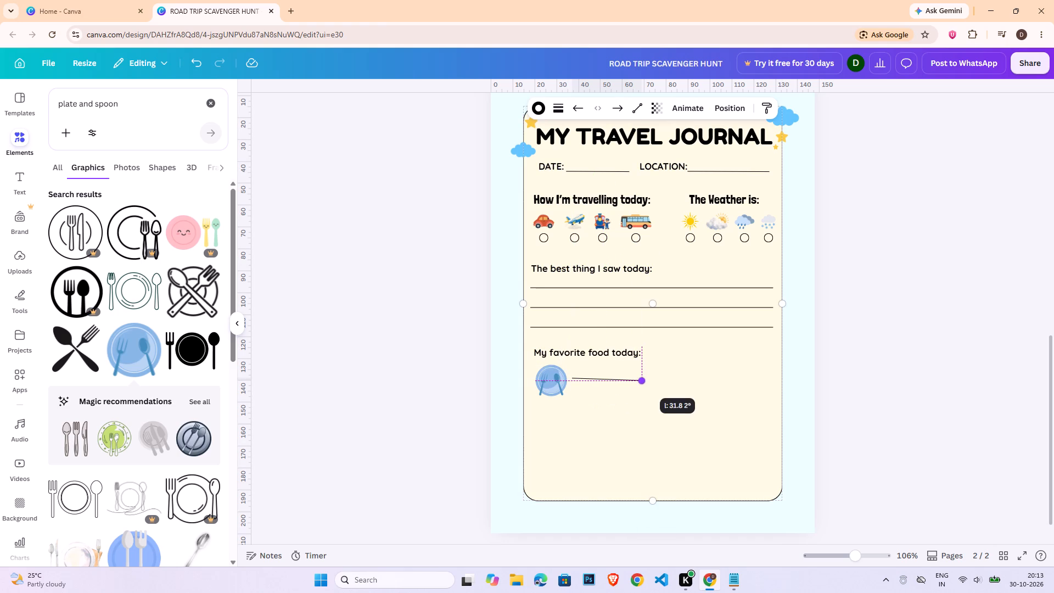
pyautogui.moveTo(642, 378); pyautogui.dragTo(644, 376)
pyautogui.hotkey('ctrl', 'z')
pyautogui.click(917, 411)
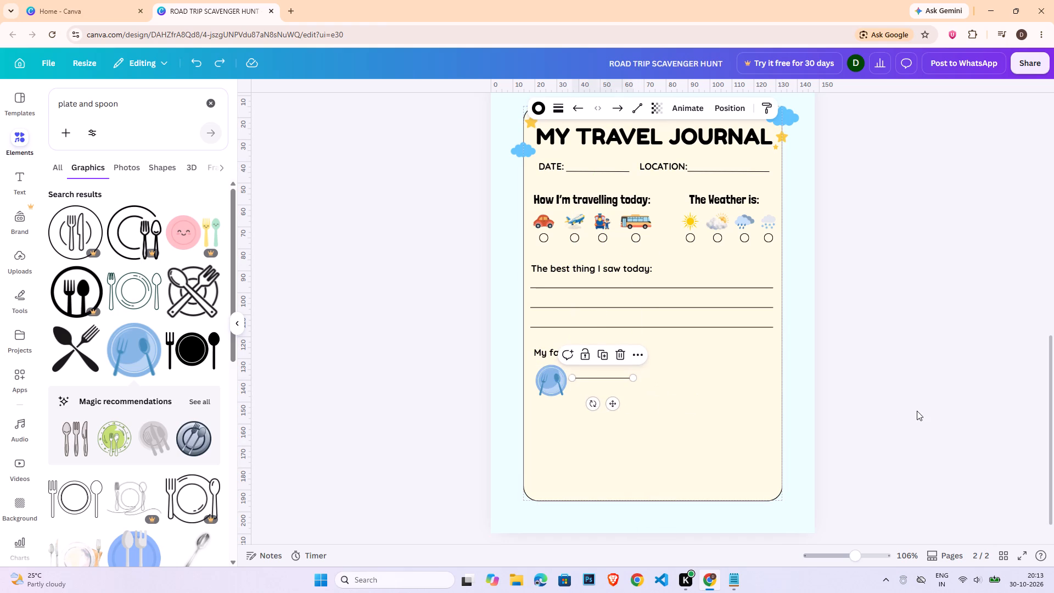
# Duplicate the short line and place the copy directly below it, aligned with the bottom of the plate.
pyautogui.click(616, 378)
pyautogui.hotkey('ctrl', 'c')
pyautogui.hotkey('ctrl', 'v')
pyautogui.moveTo(620, 411); pyautogui.dragTo(615, 416)
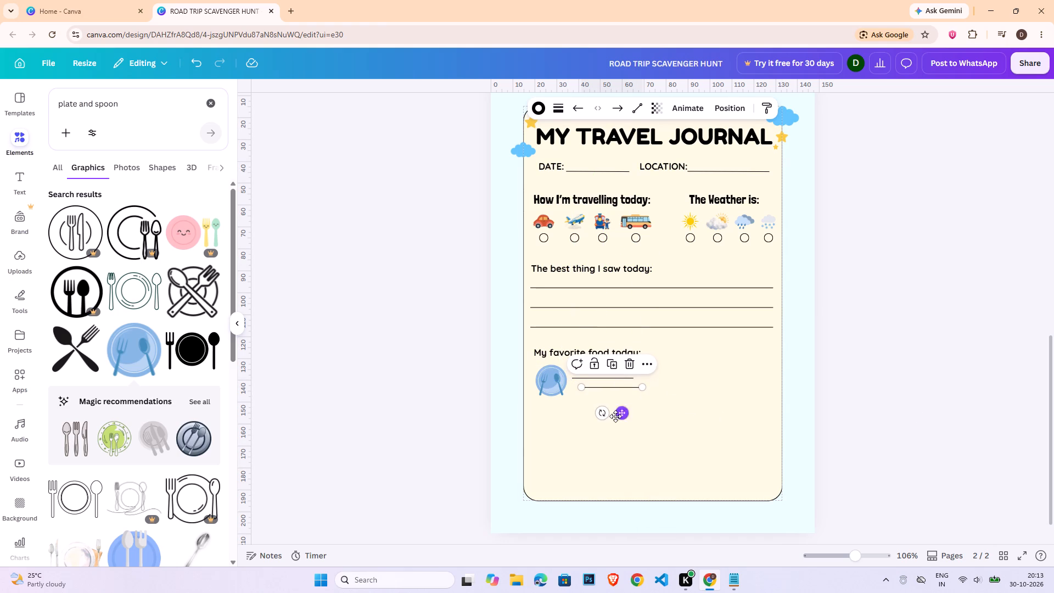
pyautogui.moveTo(615, 416); pyautogui.dragTo(609, 419)
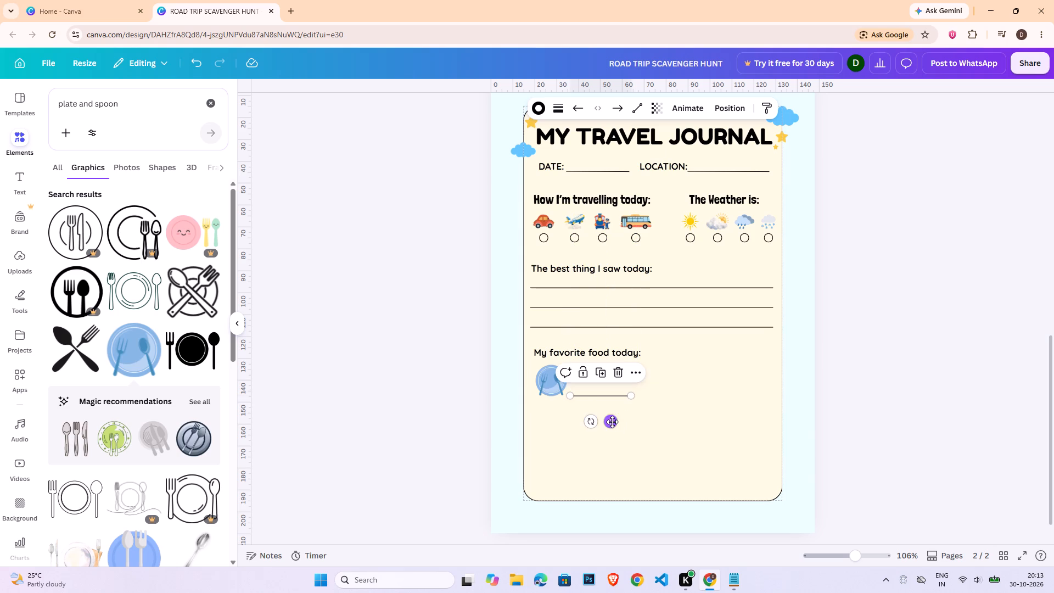
pyautogui.click(612, 422)
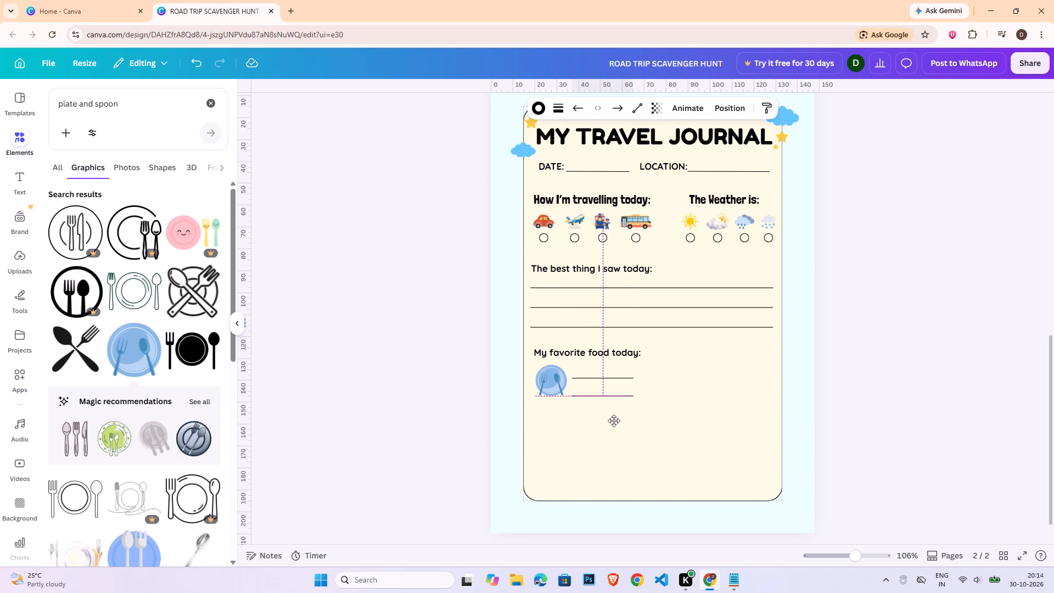
pyautogui.click(875, 385)
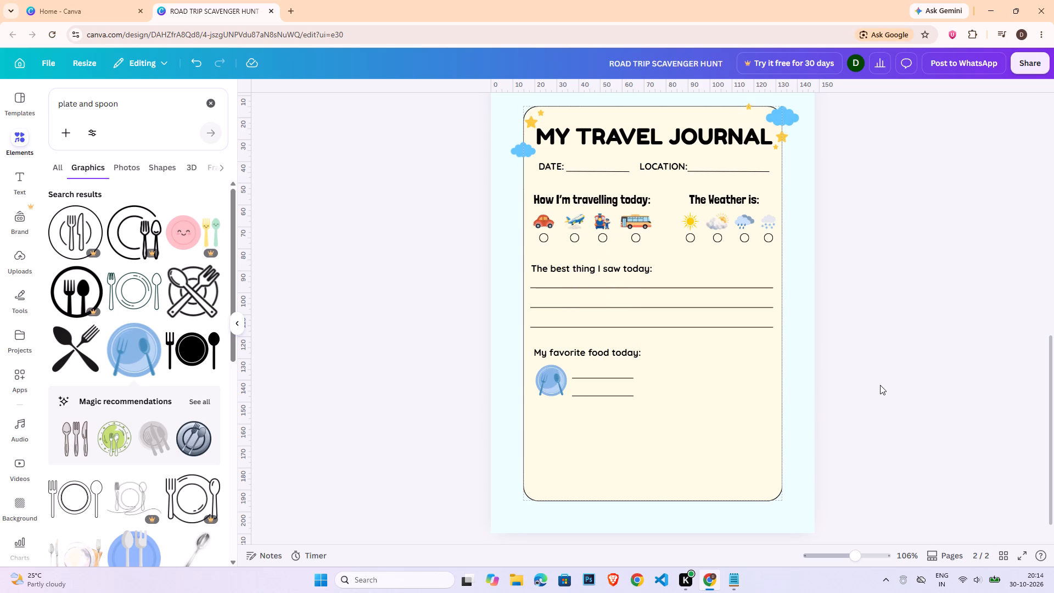
# Enlarge the blue plate graphic slightly toward its lower-left corner, keeping its gap to the two short lines.
pyautogui.click(539, 375)
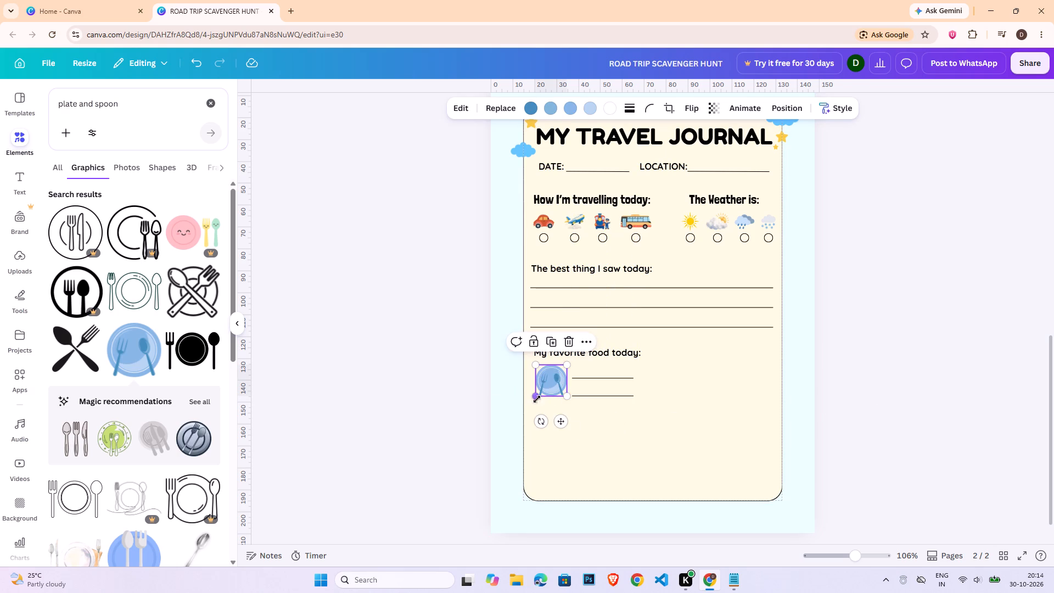
pyautogui.moveTo(536, 399); pyautogui.dragTo(528, 403)
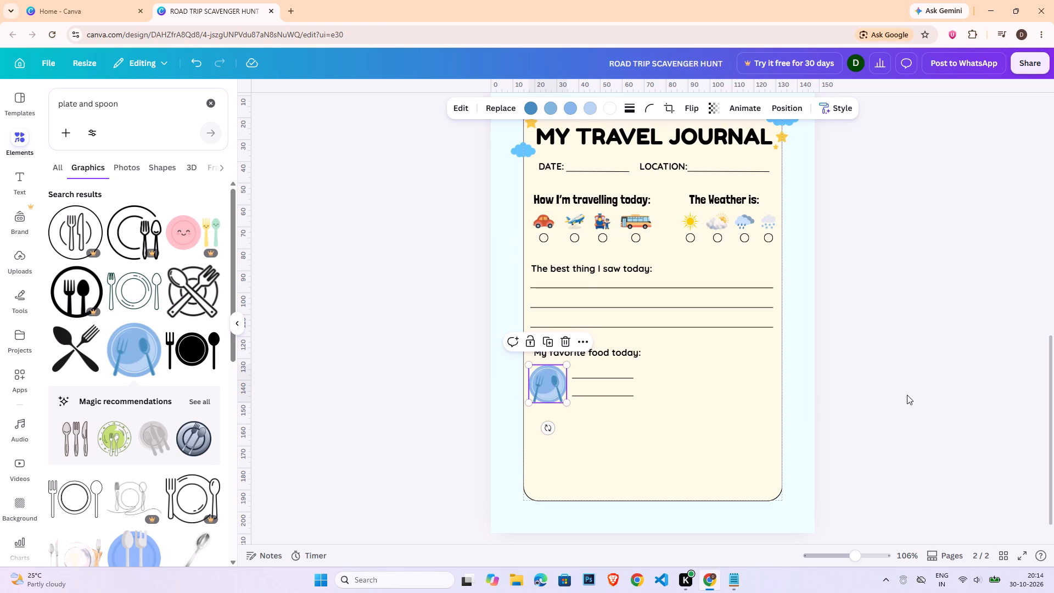
pyautogui.click(907, 395)
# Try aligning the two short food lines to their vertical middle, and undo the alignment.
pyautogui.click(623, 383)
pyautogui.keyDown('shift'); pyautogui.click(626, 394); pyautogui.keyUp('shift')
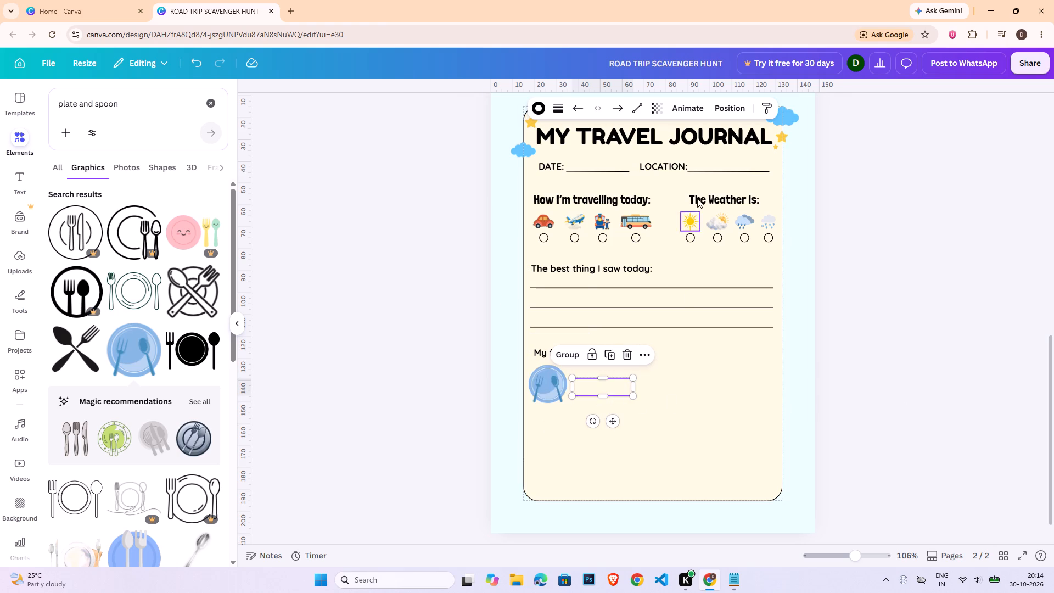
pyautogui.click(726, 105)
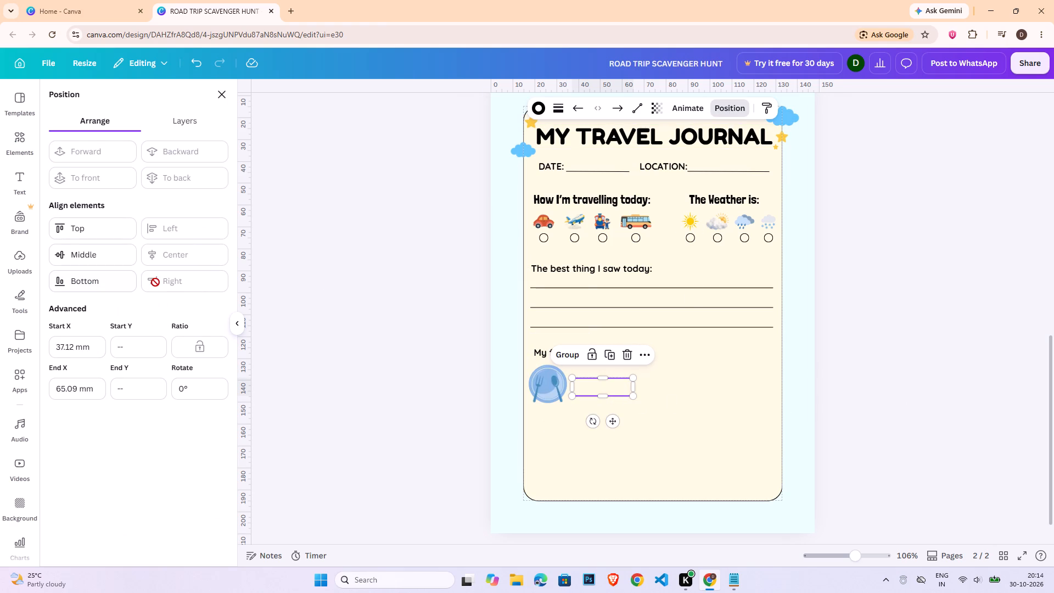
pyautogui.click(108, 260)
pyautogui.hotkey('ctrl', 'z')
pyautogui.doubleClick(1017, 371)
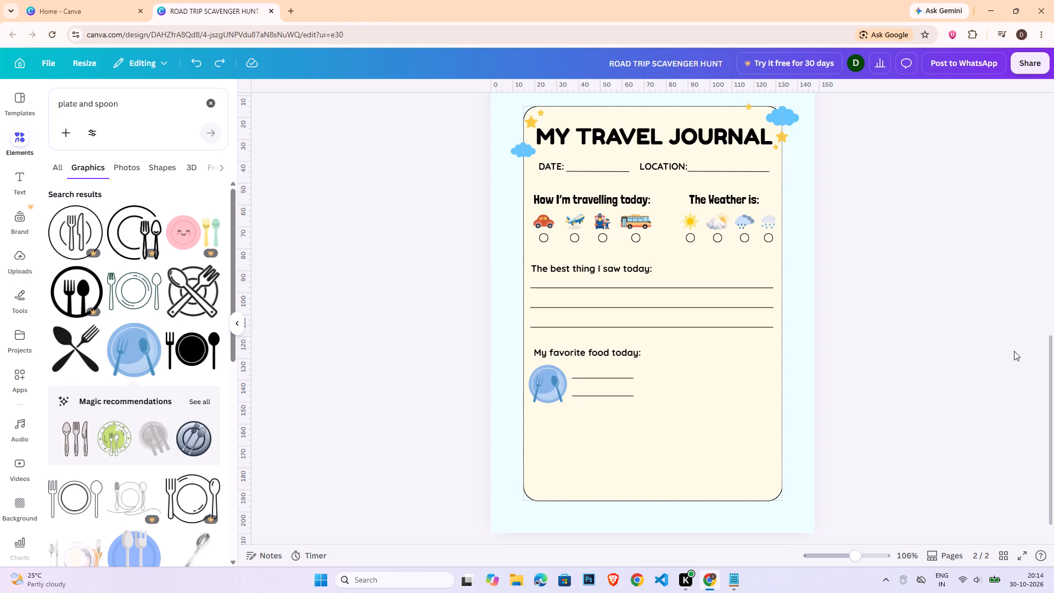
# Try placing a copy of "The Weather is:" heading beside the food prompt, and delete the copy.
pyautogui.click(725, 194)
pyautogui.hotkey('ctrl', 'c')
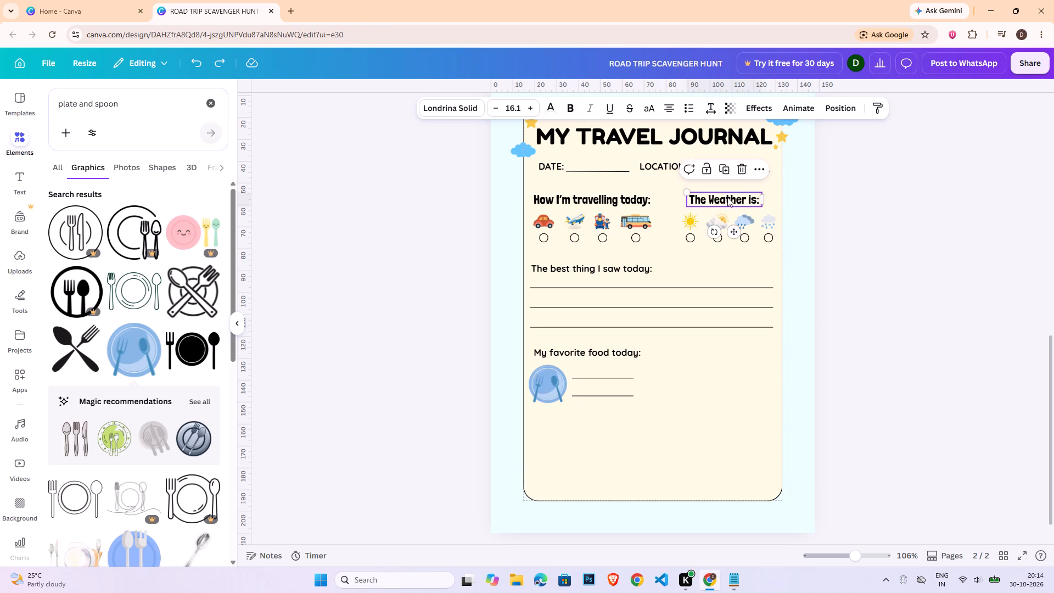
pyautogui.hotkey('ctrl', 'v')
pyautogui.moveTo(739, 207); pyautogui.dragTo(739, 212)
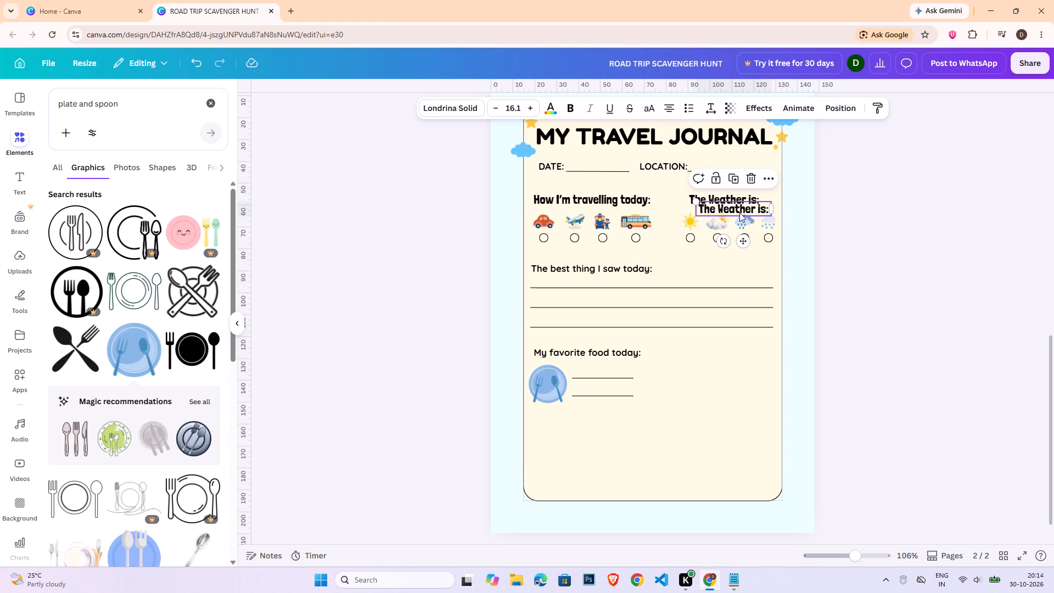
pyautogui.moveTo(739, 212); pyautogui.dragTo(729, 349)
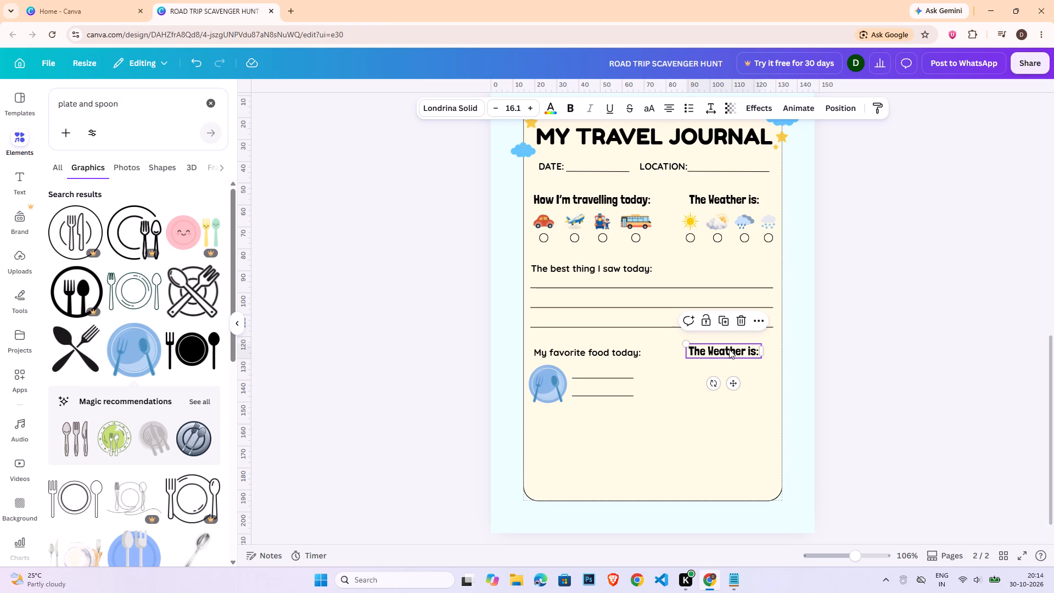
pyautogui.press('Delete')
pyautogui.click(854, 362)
# Check the font of the "How I'm travelling today:" heading and select all text of the "My favorite food today:" prompt.
pyautogui.click(615, 197)
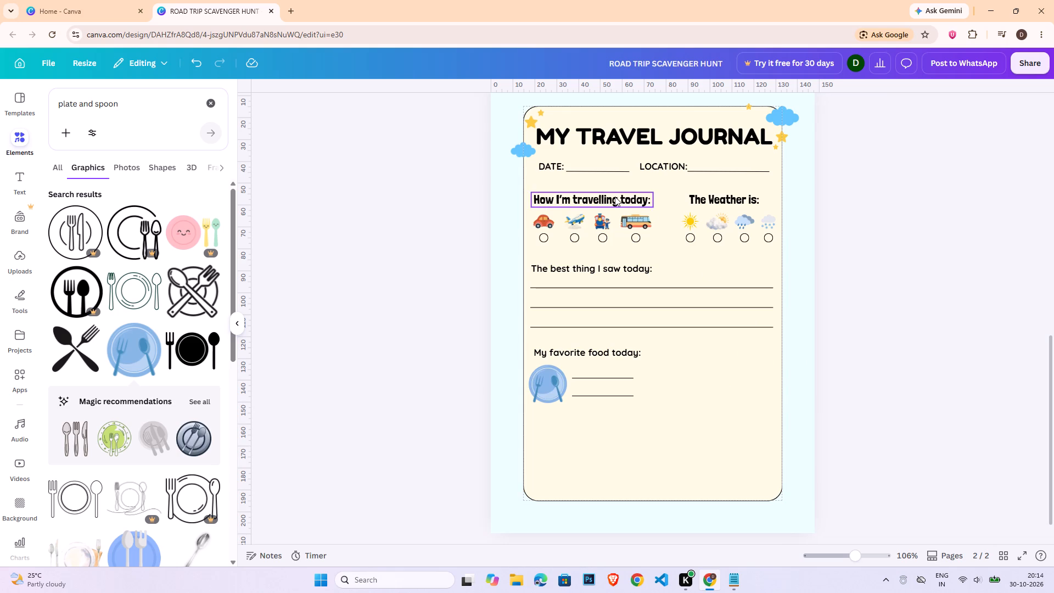
pyautogui.click(869, 247)
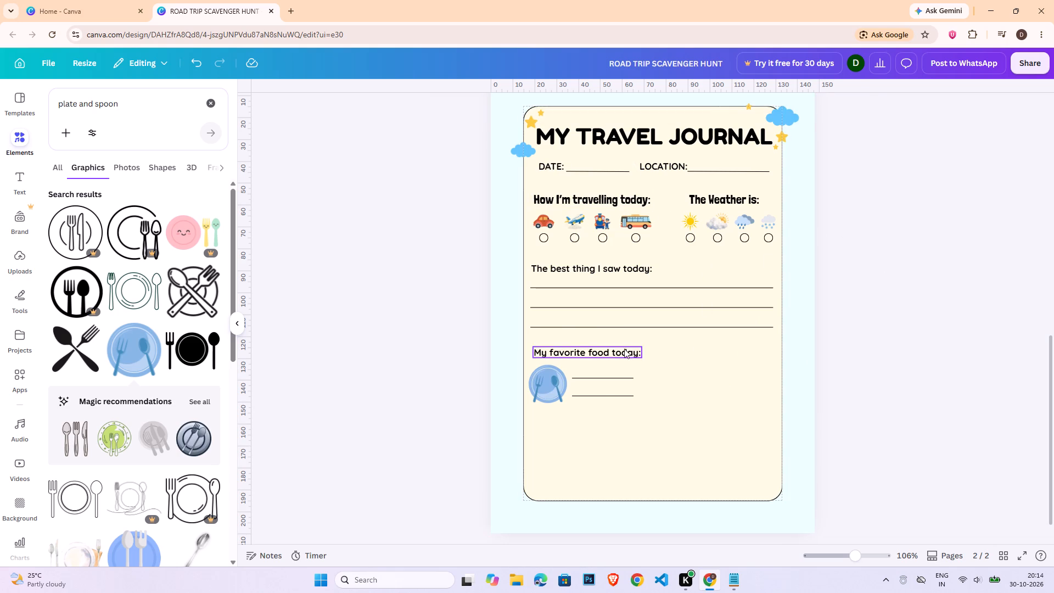
pyautogui.click(608, 350)
pyautogui.tripleClick(608, 351)
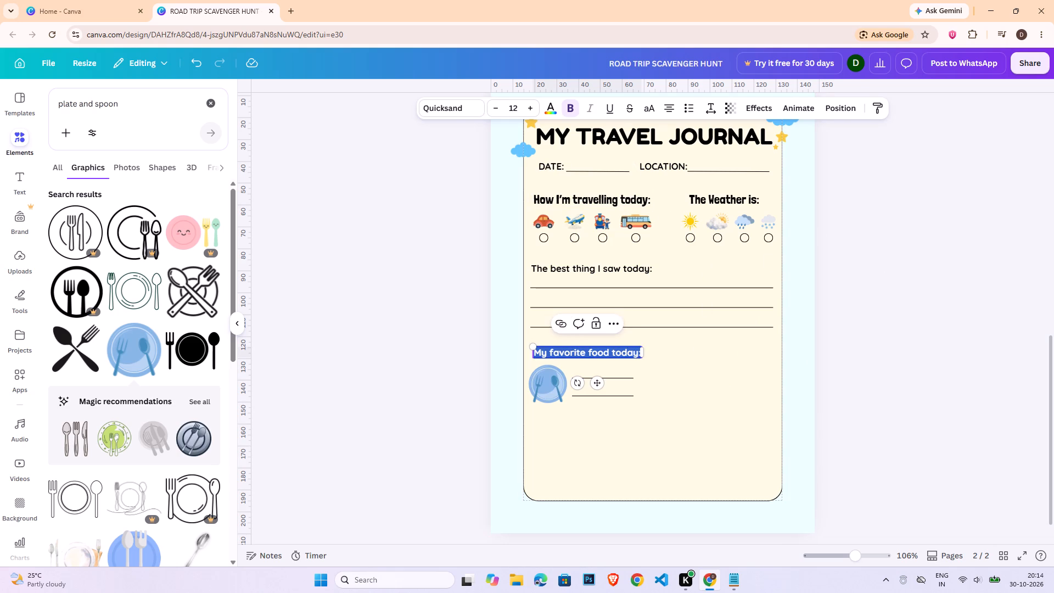
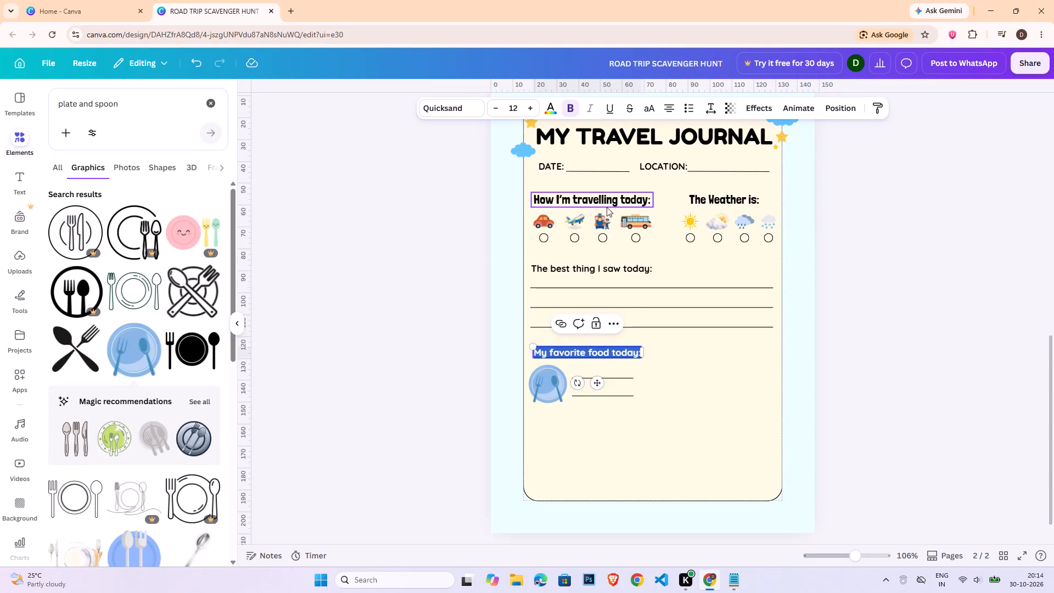
# Delete the "My favorite food today:" heading above the plate graphic.
pyautogui.click(607, 207)
pyautogui.click(620, 352)
pyautogui.press('Delete')
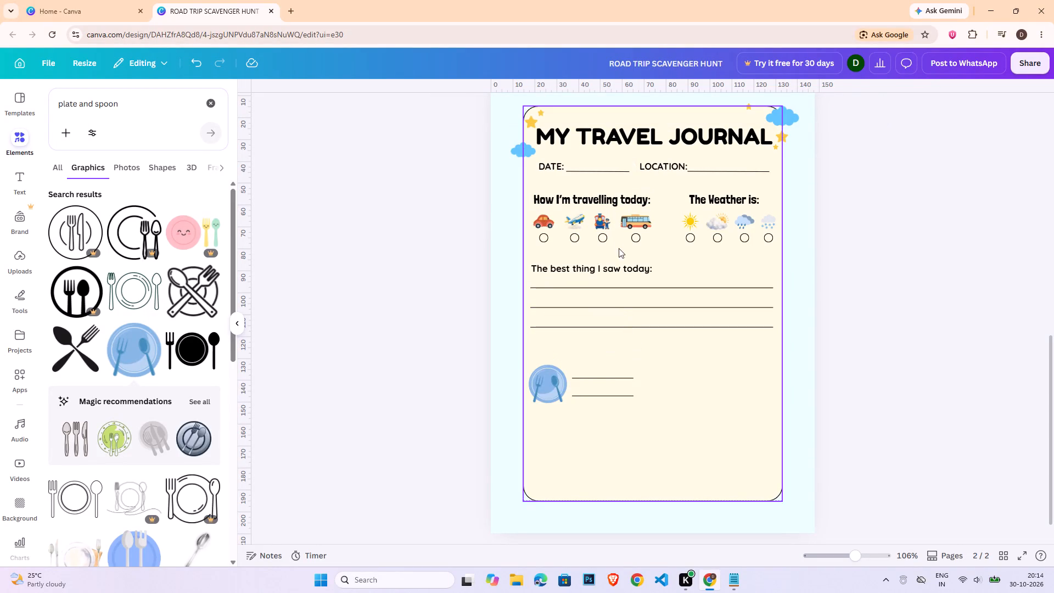
# Duplicate the "How I'm travelling today:" heading, place the copy above the plate graphic, and change its text to "My favorite food today:".
pyautogui.click(620, 205)
pyautogui.hotkey('ctrl', 'c')
pyautogui.hotkey('ctrl', 'v')
pyautogui.moveTo(626, 208); pyautogui.dragTo(610, 252)
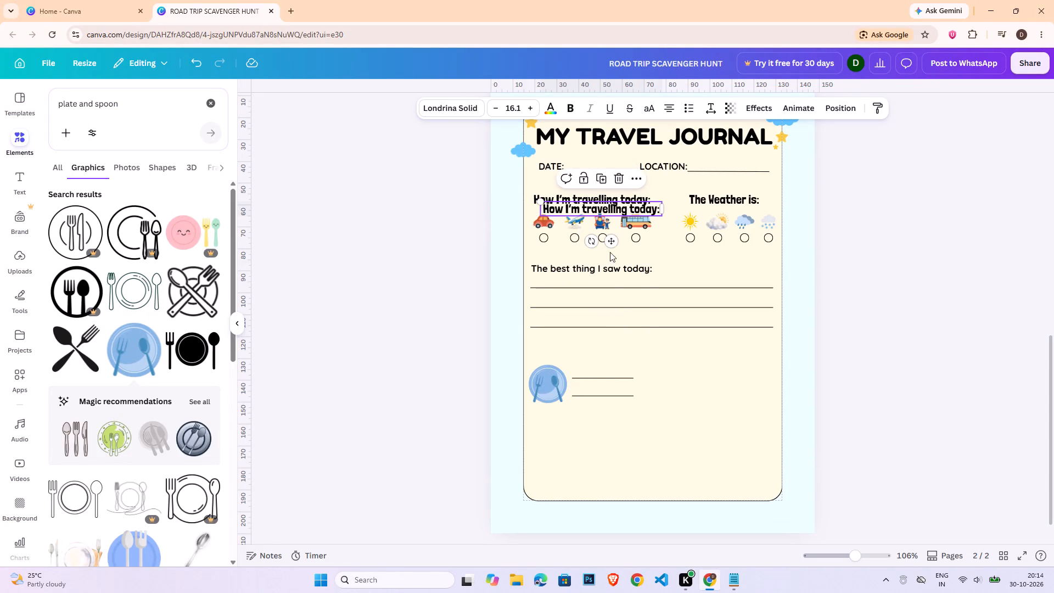
pyautogui.moveTo(610, 252); pyautogui.dragTo(613, 352)
pyautogui.doubleClick(613, 352)
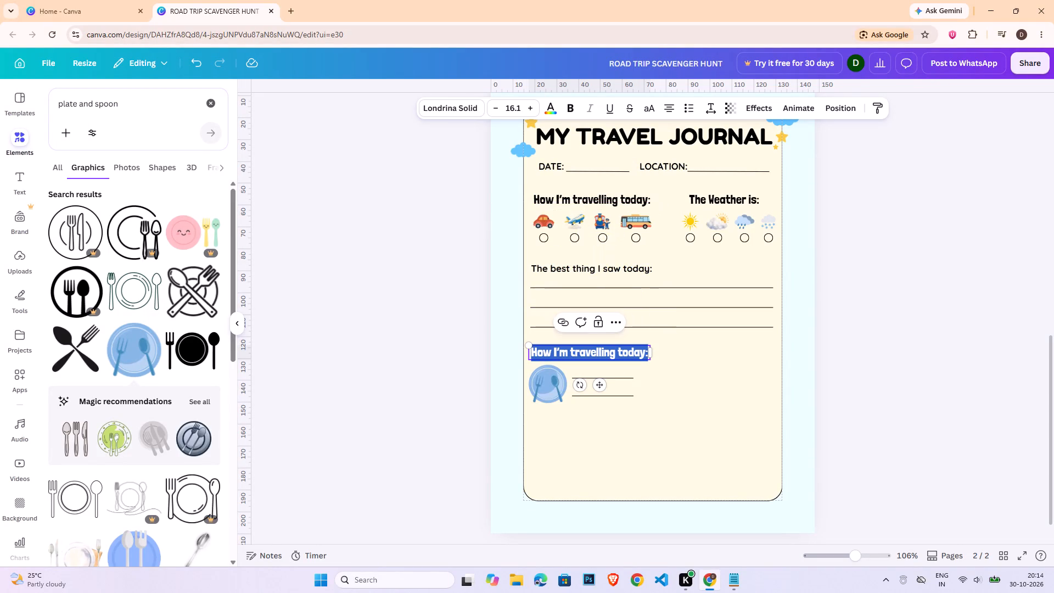
pyautogui.write('My fav')
pyautogui.write('orite food today')
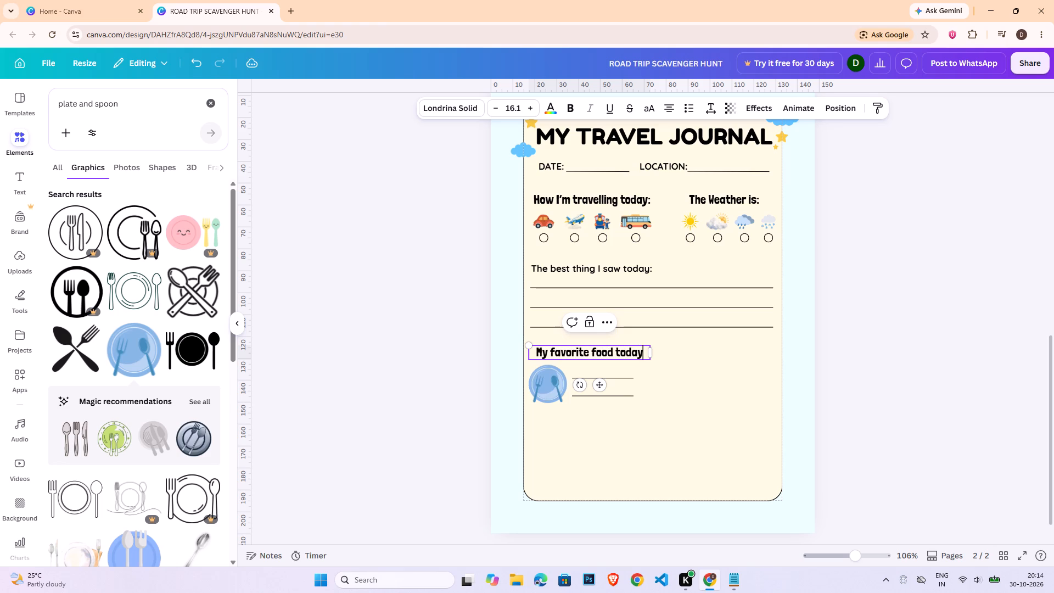
pyautogui.hotkey('shift', ':')
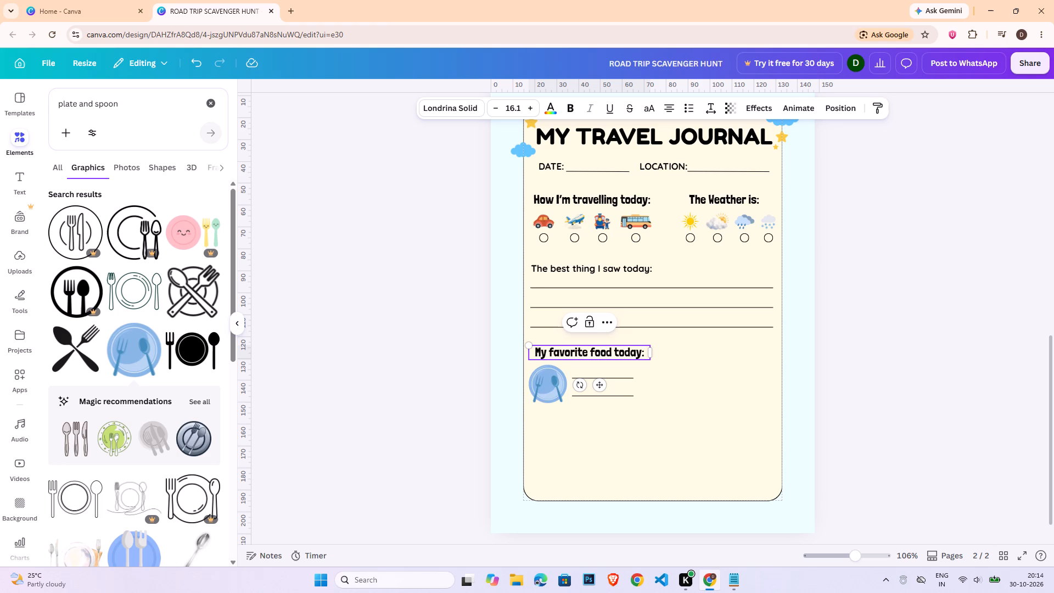
pyautogui.click(931, 347)
# Duplicate the "My favorite food today:" heading to its right and change the copy's text to "My mood today:".
pyautogui.click(613, 349)
pyautogui.hotkey('ctrl', 'c')
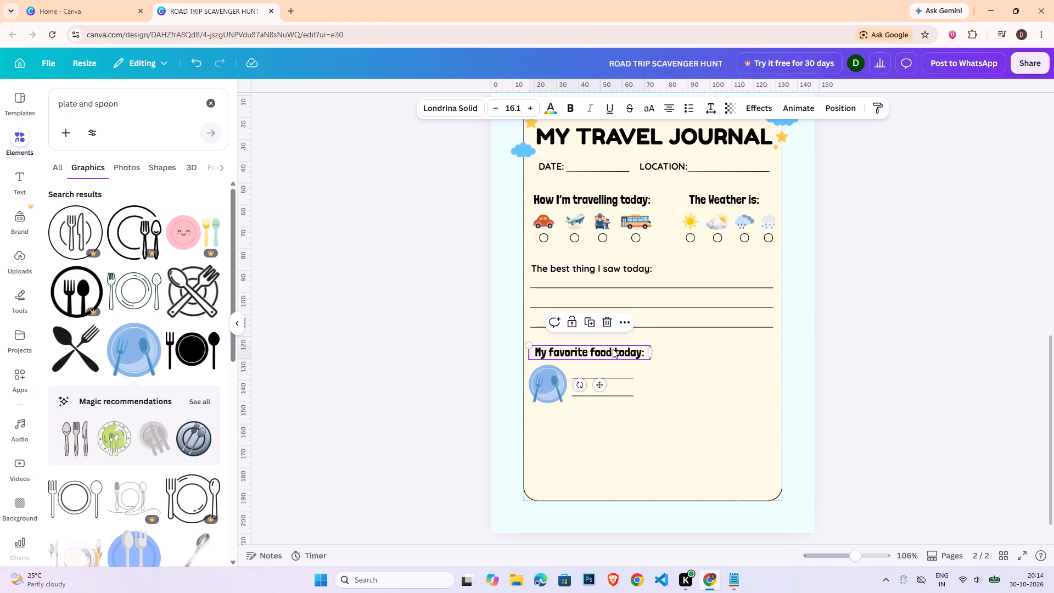
pyautogui.hotkey('ctrl', 'v')
pyautogui.moveTo(597, 357); pyautogui.dragTo(717, 348)
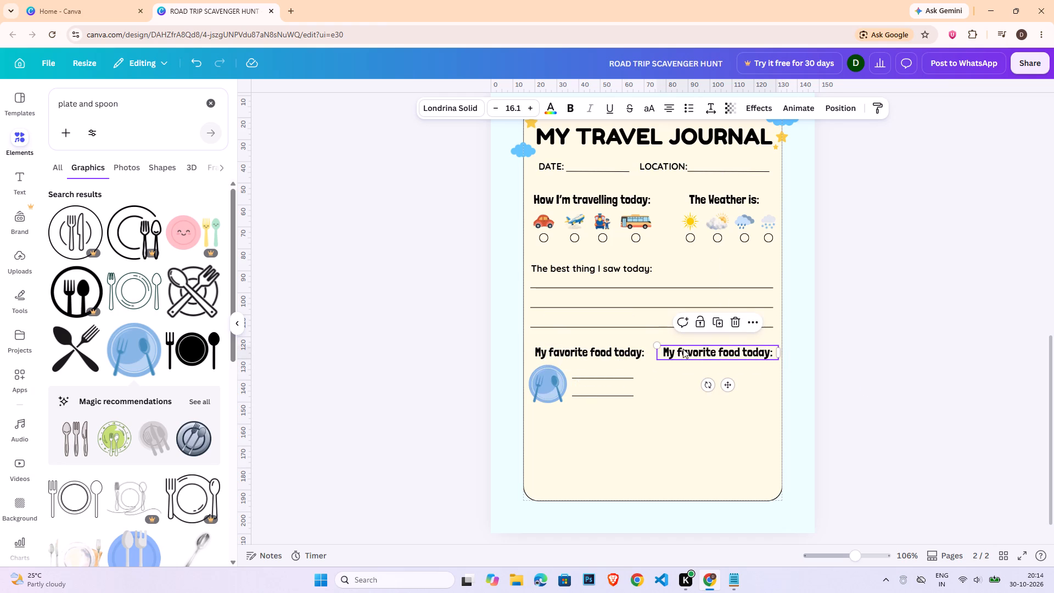
pyautogui.doubleClick(682, 346)
pyautogui.click(677, 350)
pyautogui.moveTo(677, 350); pyautogui.dragTo(731, 351)
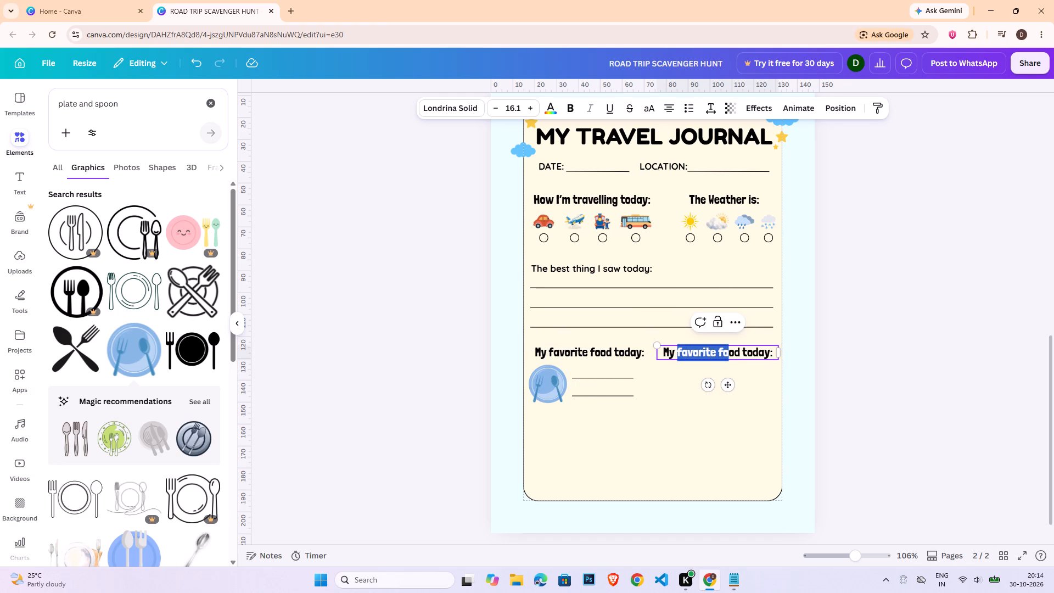
pyautogui.moveTo(731, 351); pyautogui.dragTo(740, 350)
pyautogui.write('mood')
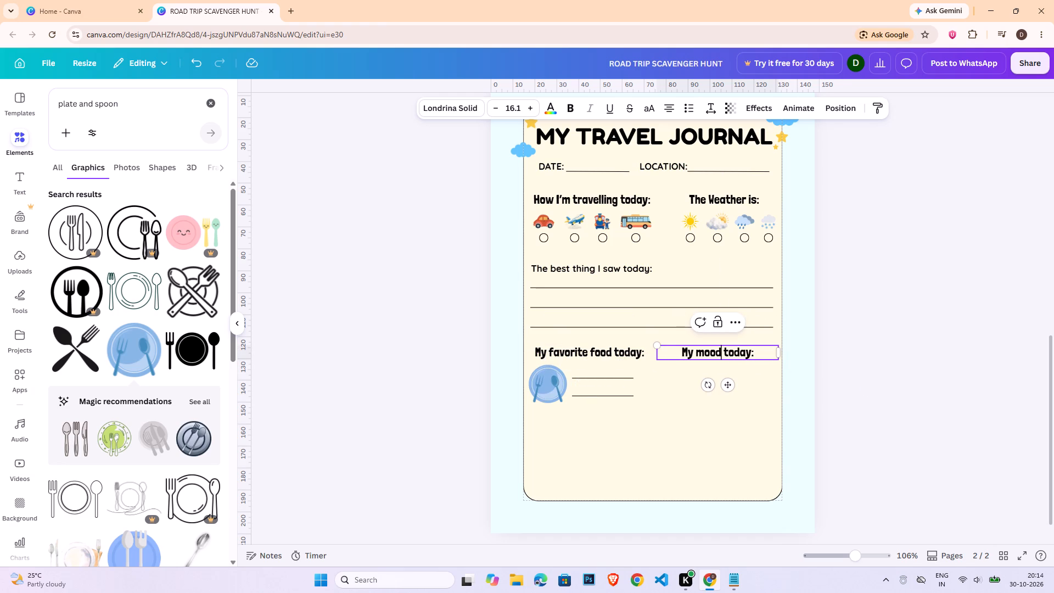
pyautogui.click(906, 366)
# Narrow the "My mood today:" text box to fit its text and position it level with the favorite food heading.
pyautogui.click(733, 351)
pyautogui.moveTo(780, 349); pyautogui.dragTo(743, 352)
pyautogui.moveTo(709, 383); pyautogui.dragTo(720, 385)
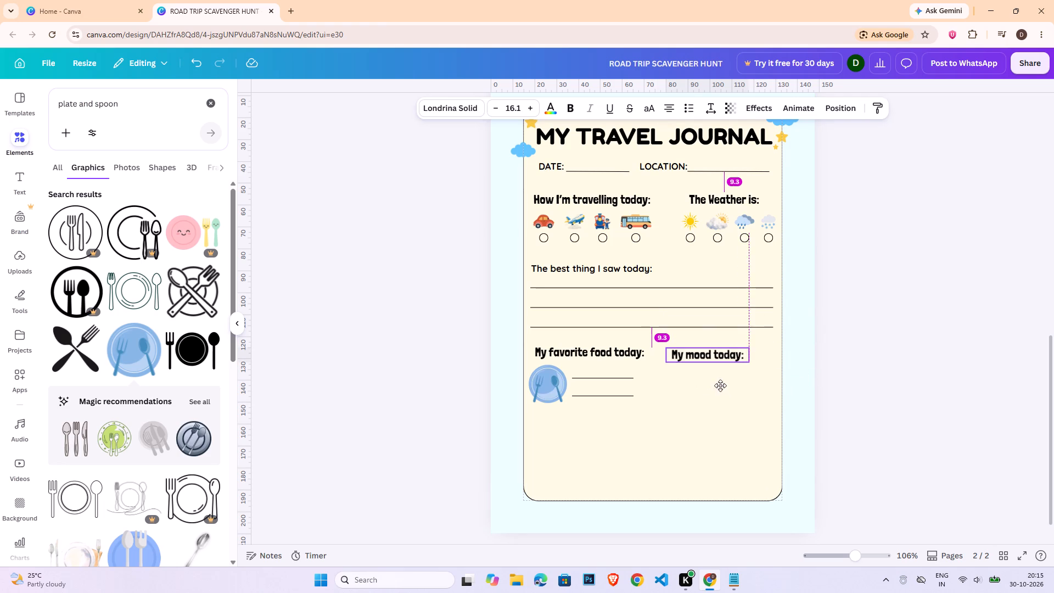
pyautogui.moveTo(720, 385); pyautogui.dragTo(727, 383)
pyautogui.click(572, 353)
pyautogui.keyDown('shift'); pyautogui.click(699, 355); pyautogui.keyUp('shift')
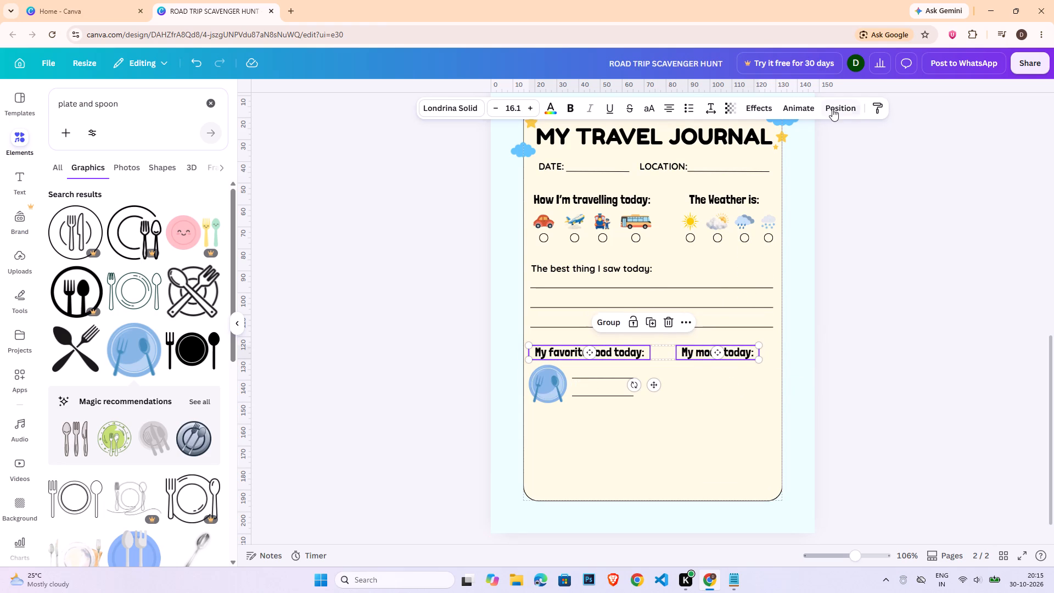
pyautogui.click(832, 109)
pyautogui.doubleClick(887, 383)
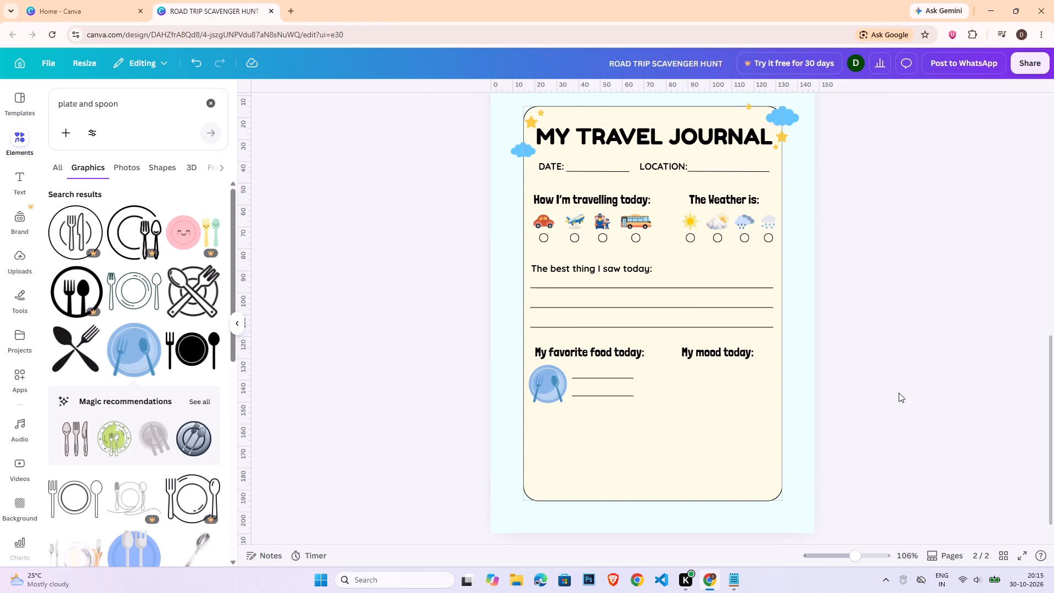
# Search graphics for "happy", add the yellow smiley with black outline, and place it at small size under the start of "My mood today:".
pyautogui.tripleClick(117, 102)
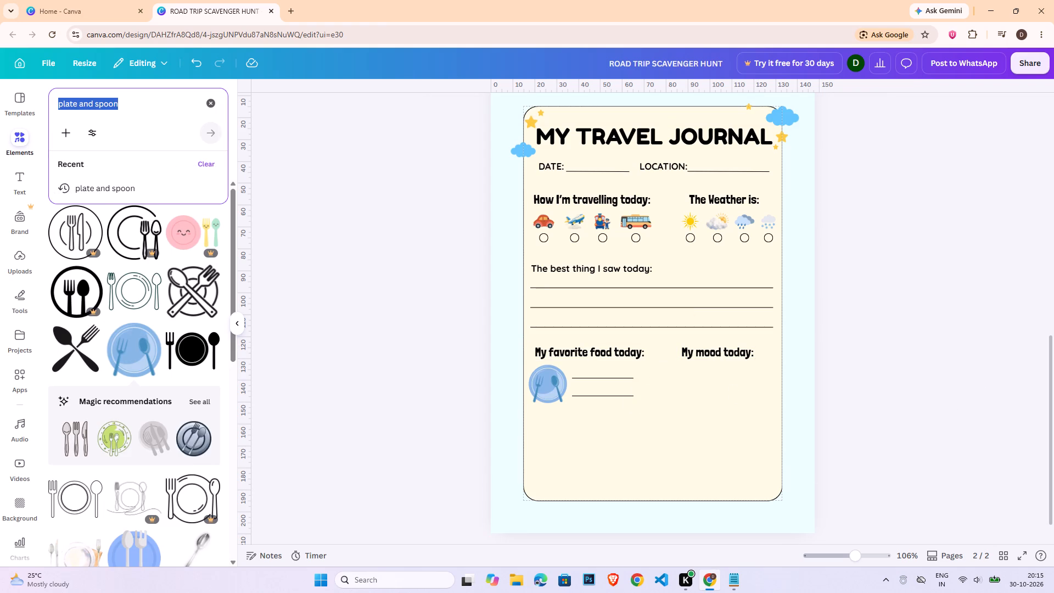
pyautogui.write('ha')
pyautogui.write('ppy')
pyautogui.press('Return')
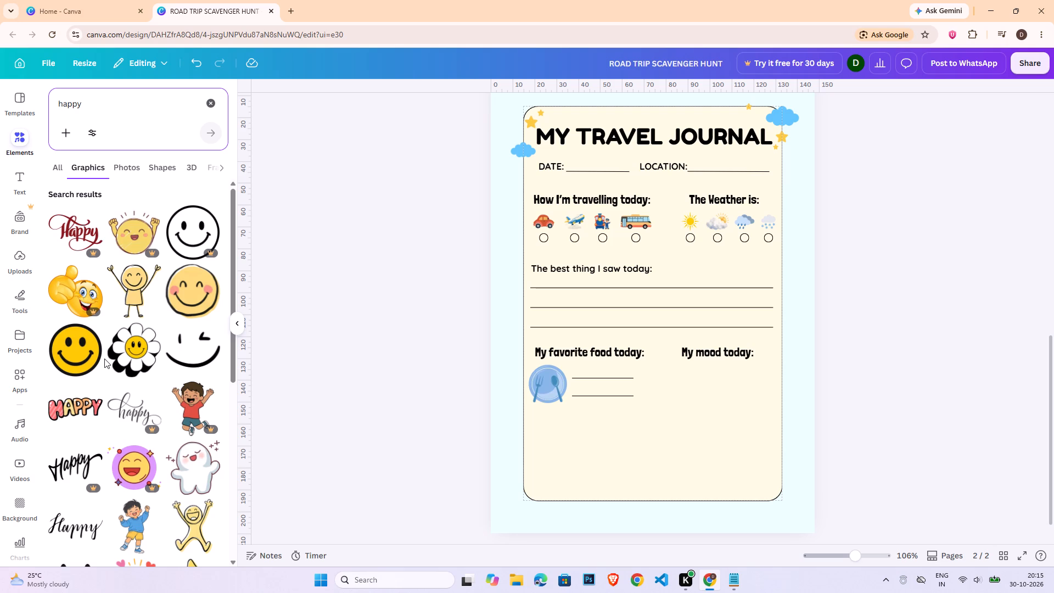
pyautogui.click(77, 371)
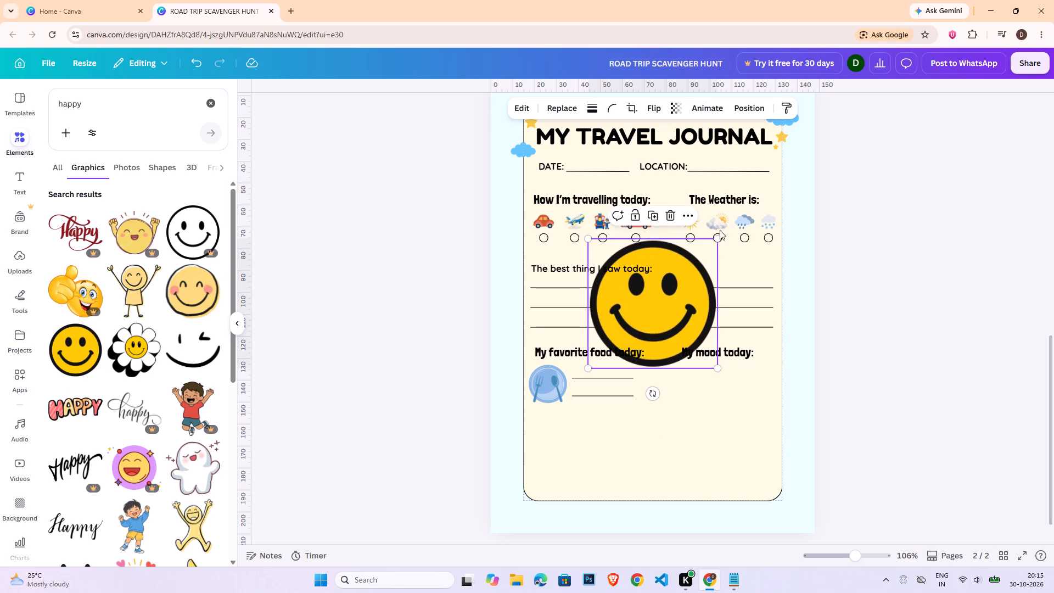
pyautogui.moveTo(717, 240); pyautogui.dragTo(623, 362)
pyautogui.moveTo(608, 392); pyautogui.dragTo(692, 410)
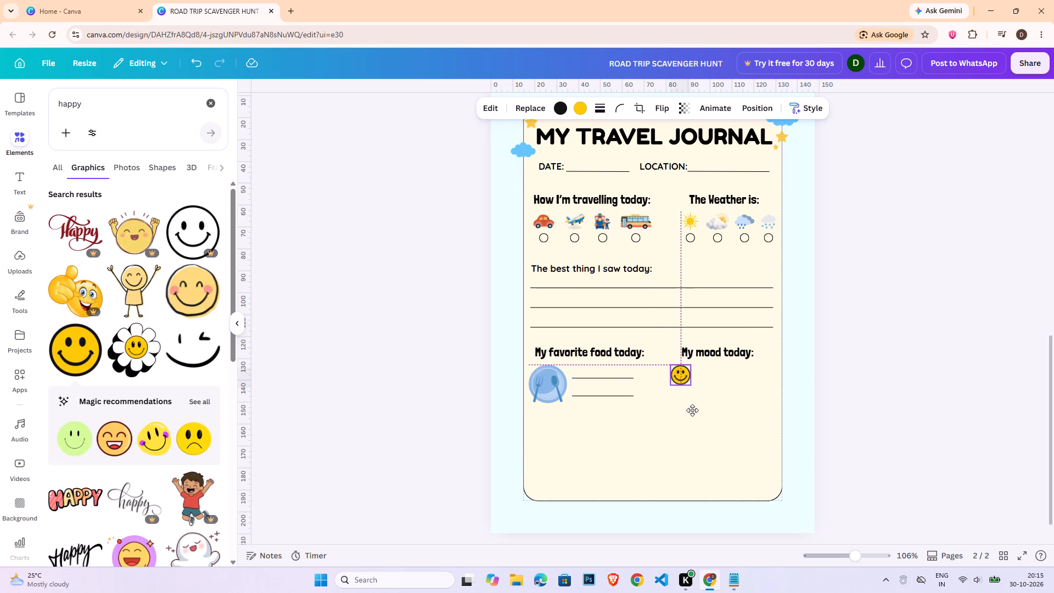
pyautogui.moveTo(692, 410); pyautogui.dragTo(691, 410)
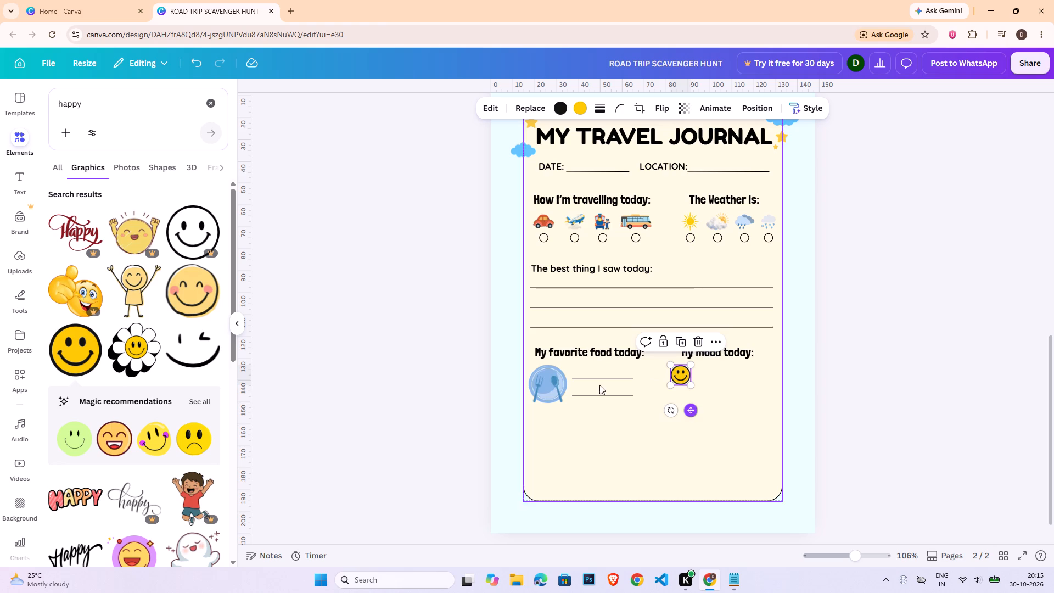
# Search graphics for "full happy", add the open-mouthed grinning emoji, shrink it to match the smiley, and place it to the smiley's right.
pyautogui.click(59, 102)
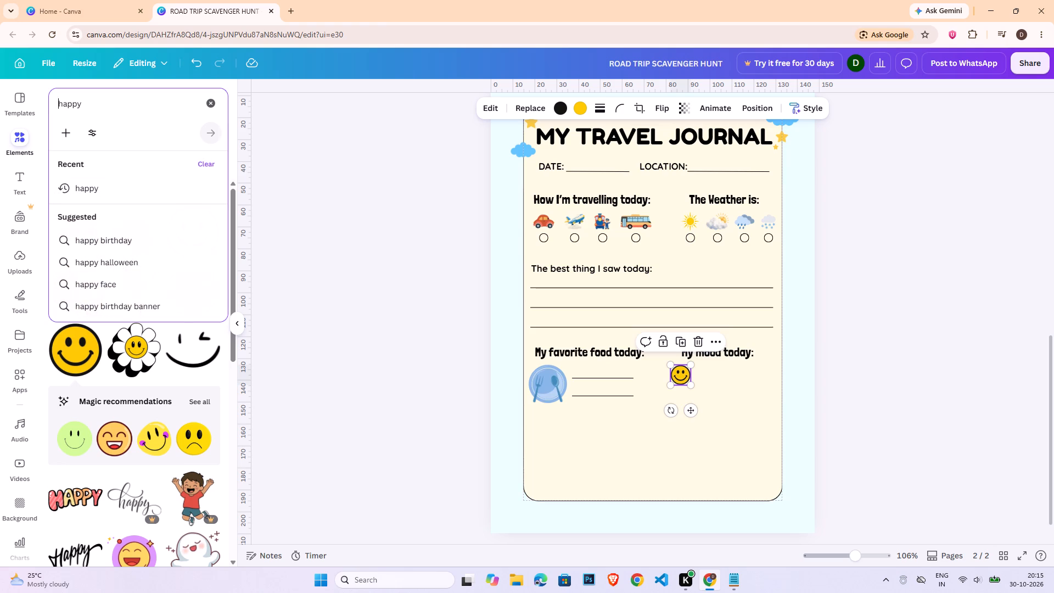
pyautogui.write('full')
pyautogui.press('space')
pyautogui.press('Return')
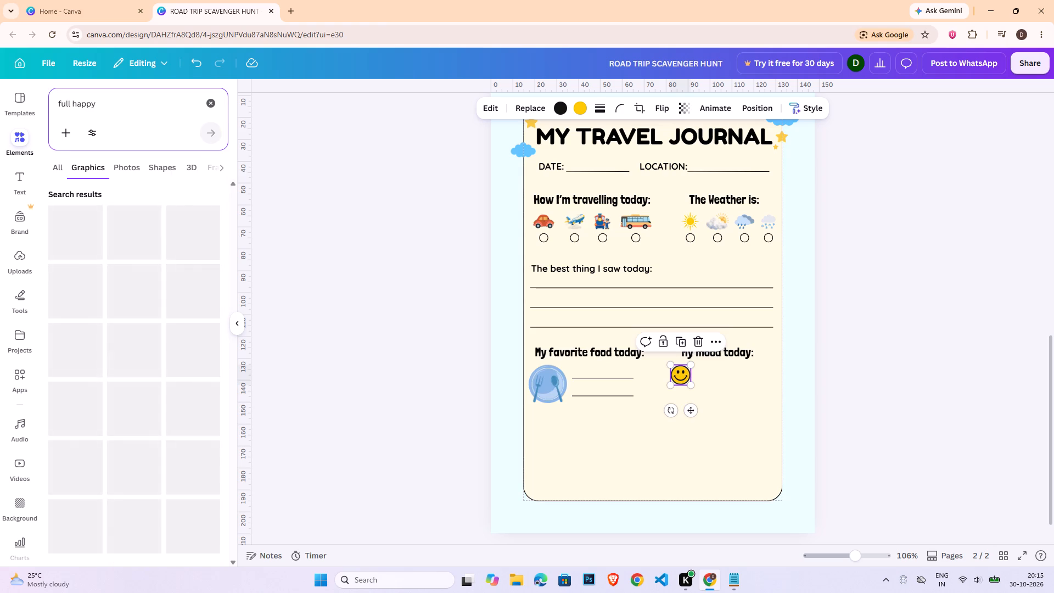
pyautogui.scroll(-4, 173, 477)
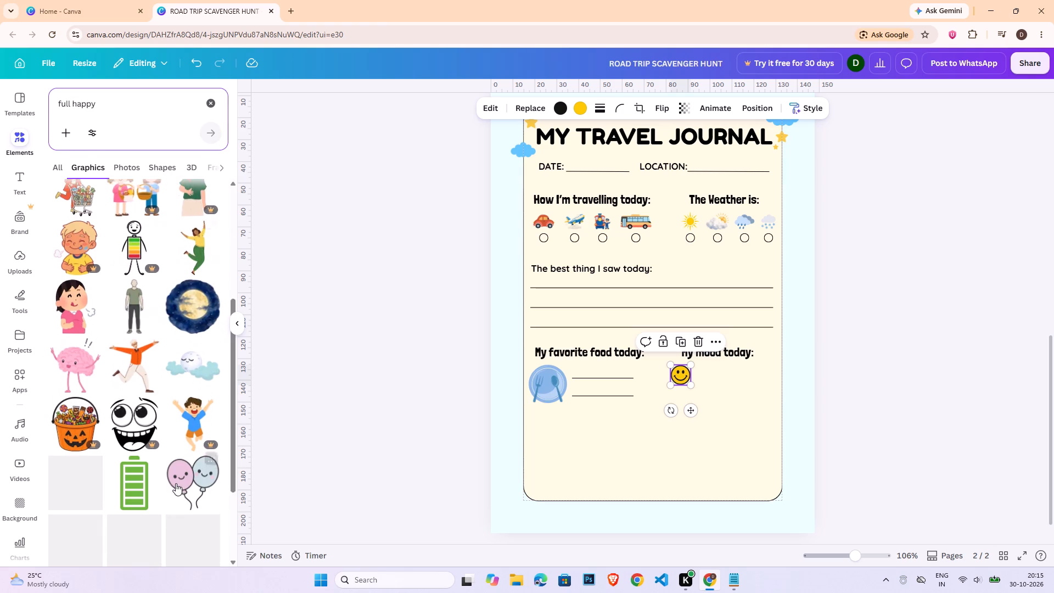
pyautogui.scroll(-5, 176, 483)
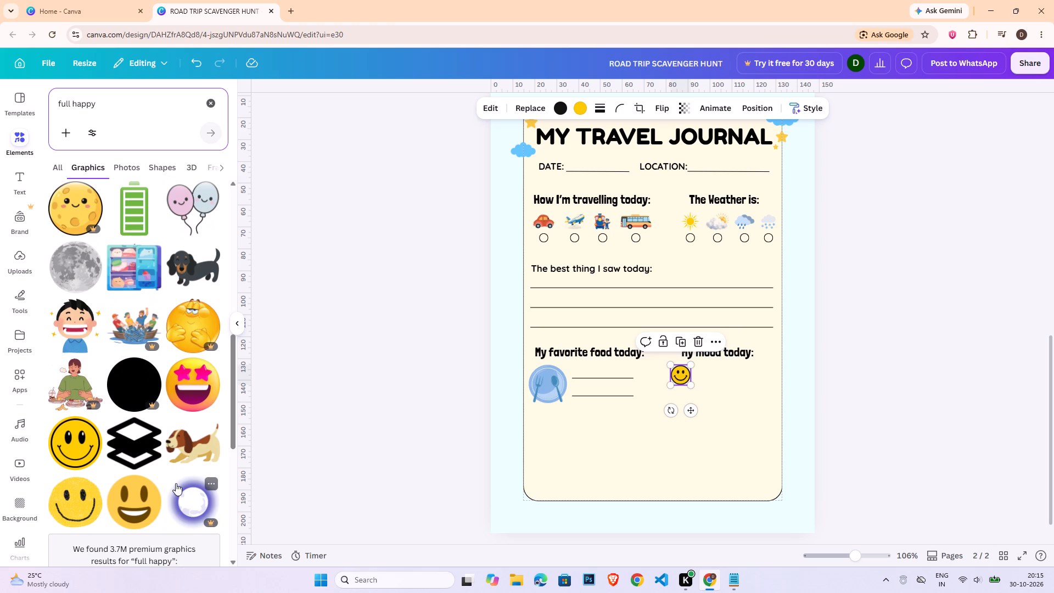
pyautogui.scroll(-1, 176, 483)
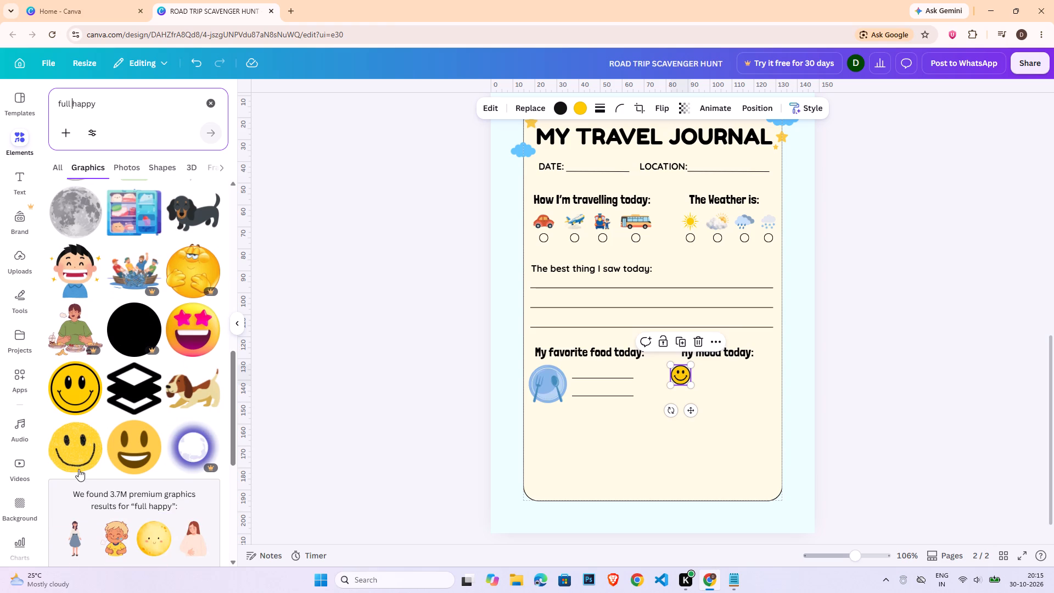
pyautogui.click(118, 455)
pyautogui.moveTo(719, 237); pyautogui.dragTo(705, 255)
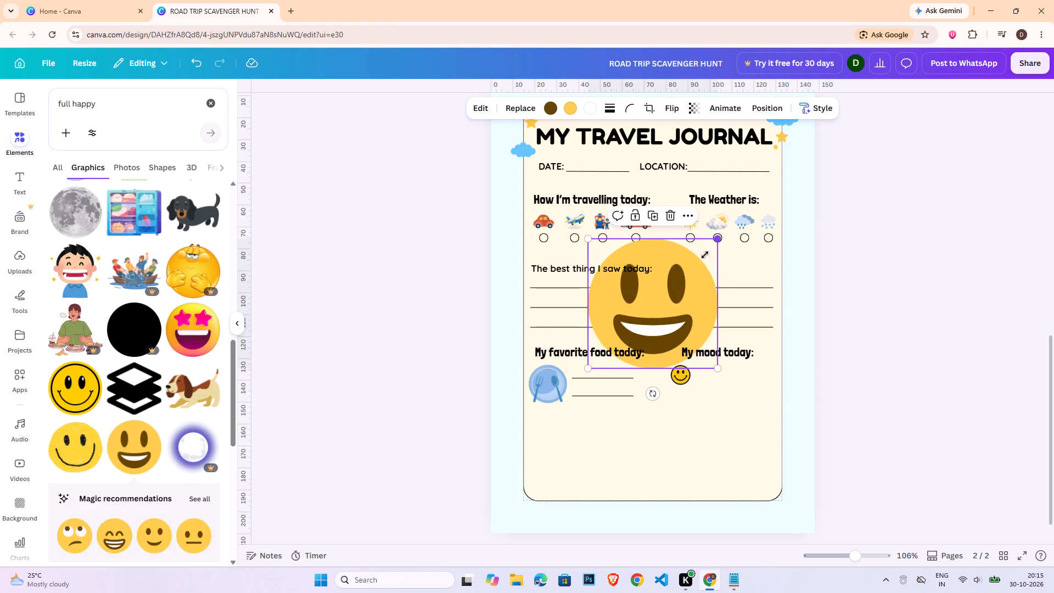
pyautogui.moveTo(705, 255); pyautogui.dragTo(618, 358)
pyautogui.moveTo(607, 390); pyautogui.dragTo(668, 400)
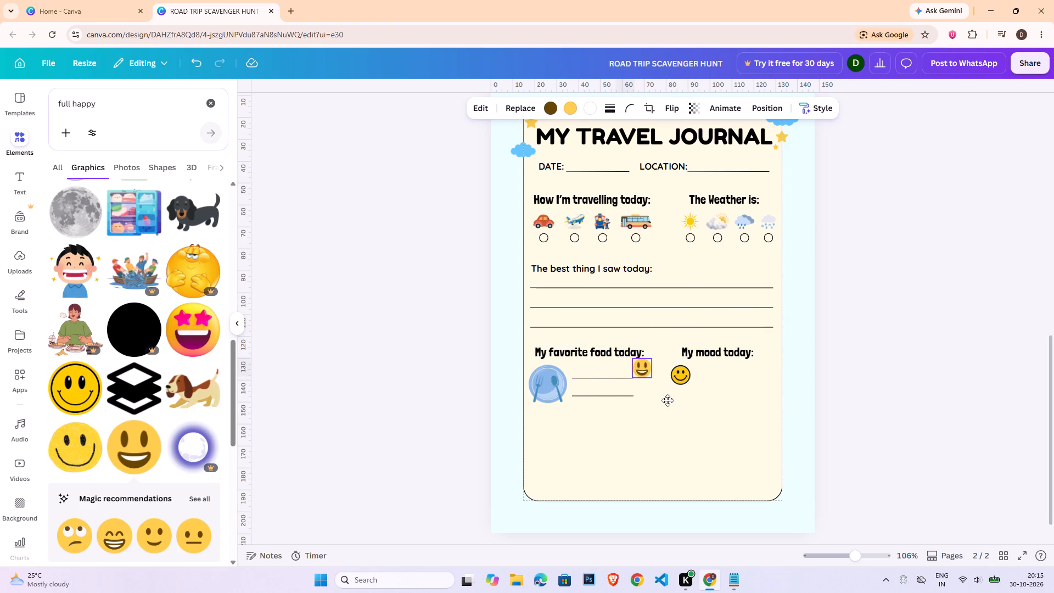
pyautogui.moveTo(668, 400); pyautogui.dragTo(716, 405)
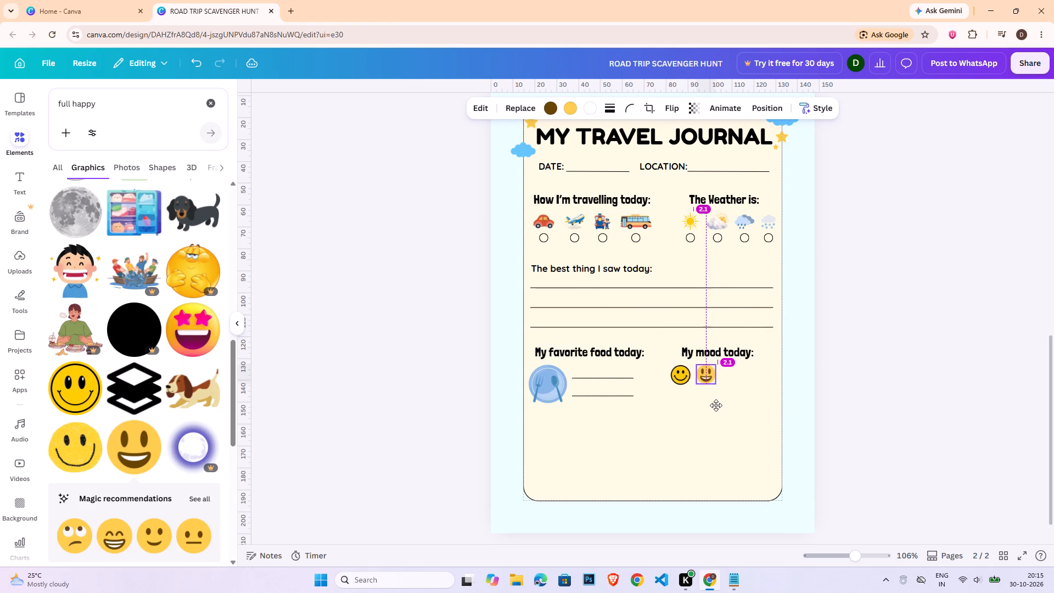
pyautogui.moveTo(716, 405); pyautogui.dragTo(719, 406)
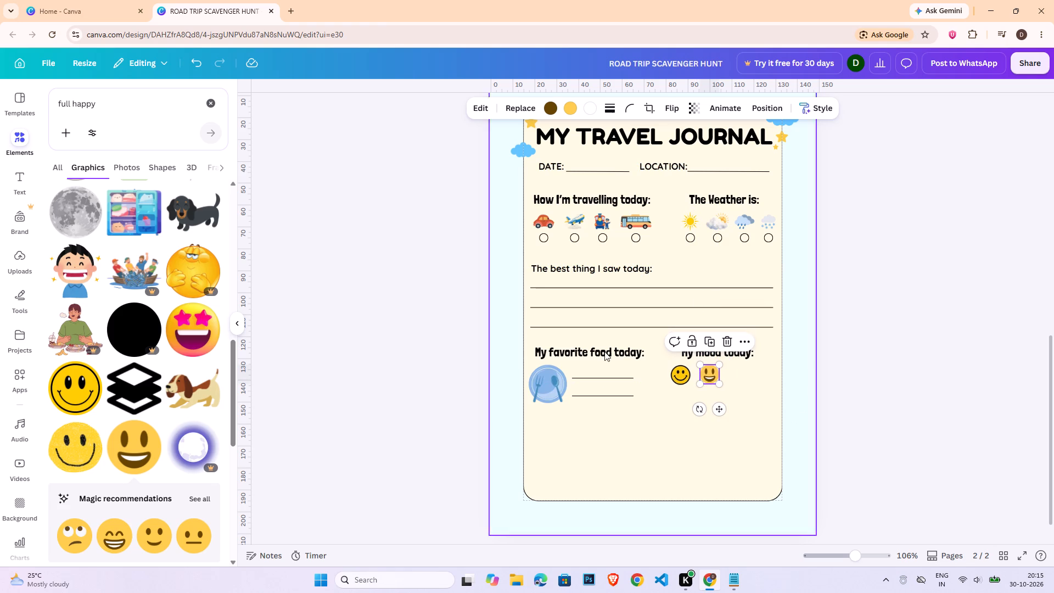
# Search graphics for "sad", add the yellow frowning face, shrink it to match the other emojis, and place it right of the grinning one.
pyautogui.doubleClick(115, 102)
pyautogui.press('s')
pyautogui.tripleClick(115, 102)
pyautogui.write('sad')
pyautogui.press('Return')
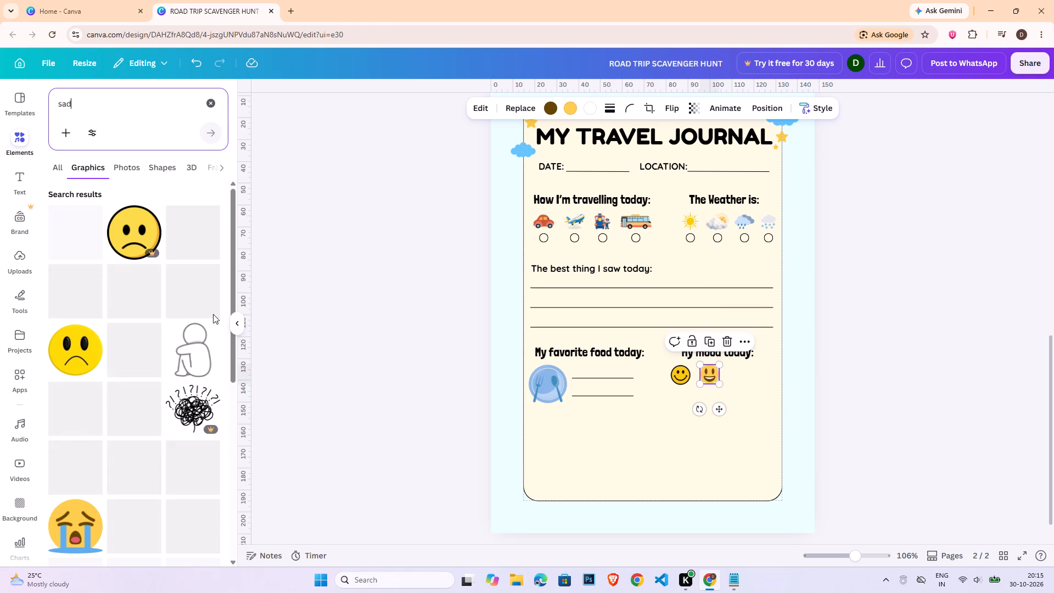
pyautogui.click(82, 415)
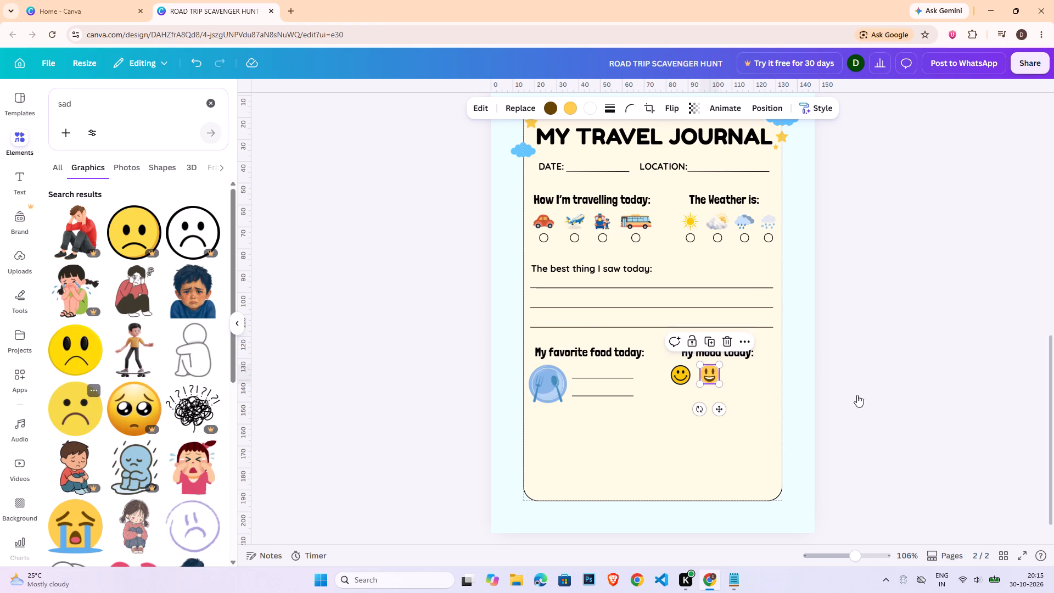
pyautogui.moveTo(689, 282); pyautogui.dragTo(777, 412)
pyautogui.moveTo(805, 495); pyautogui.dragTo(706, 401)
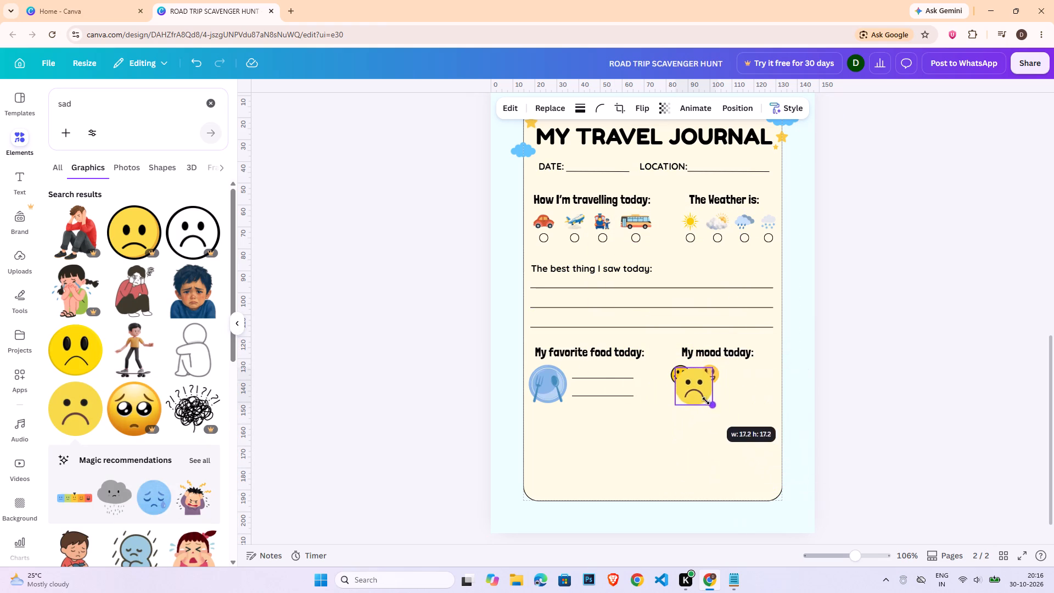
pyautogui.moveTo(706, 401); pyautogui.dragTo(697, 387)
pyautogui.moveTo(699, 412); pyautogui.dragTo(697, 411)
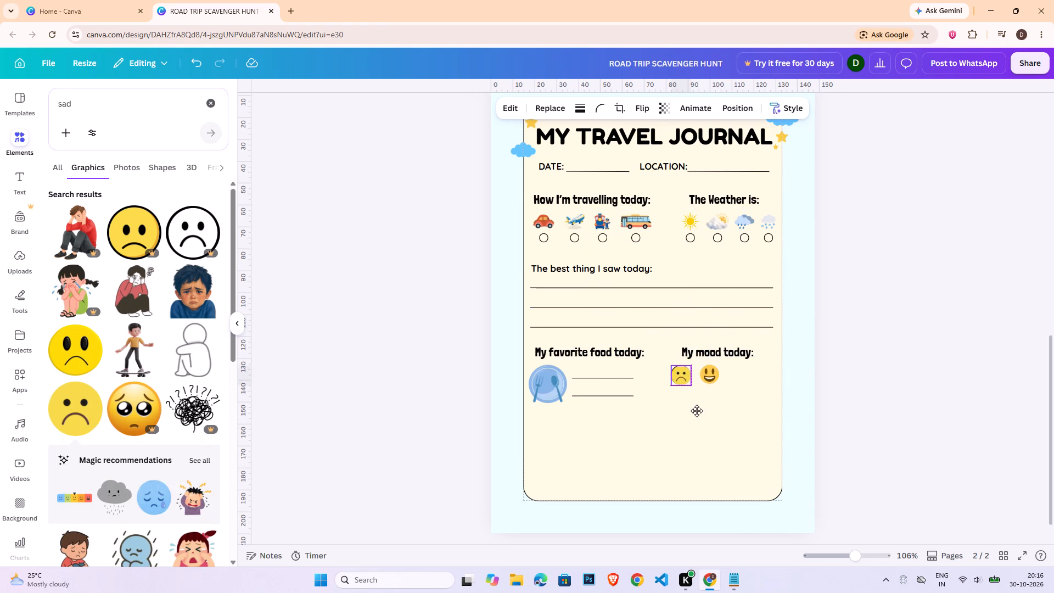
pyautogui.moveTo(697, 411); pyautogui.dragTo(753, 409)
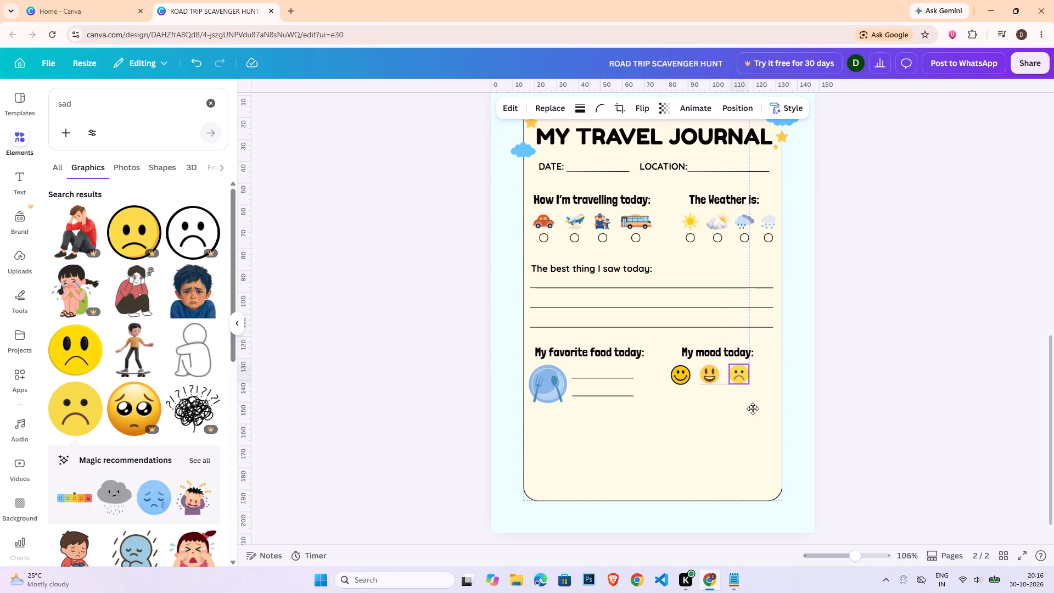
pyautogui.moveTo(753, 409); pyautogui.dragTo(753, 409)
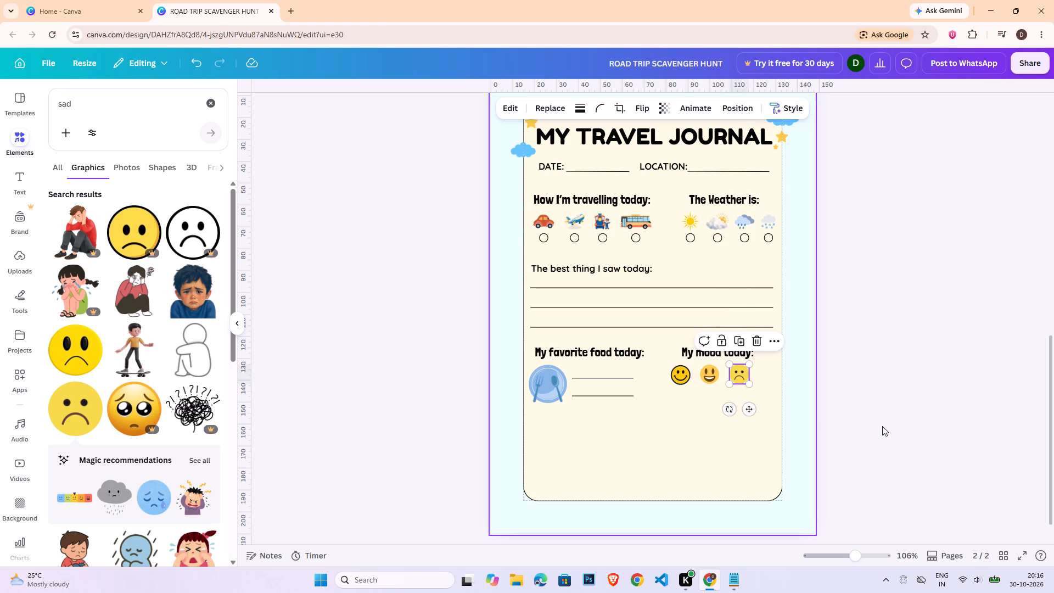
# Search graphics for "crazy".
pyautogui.doubleClick(142, 90)
pyautogui.doubleClick(136, 104)
pyautogui.press('c')
pyautogui.write('ra')
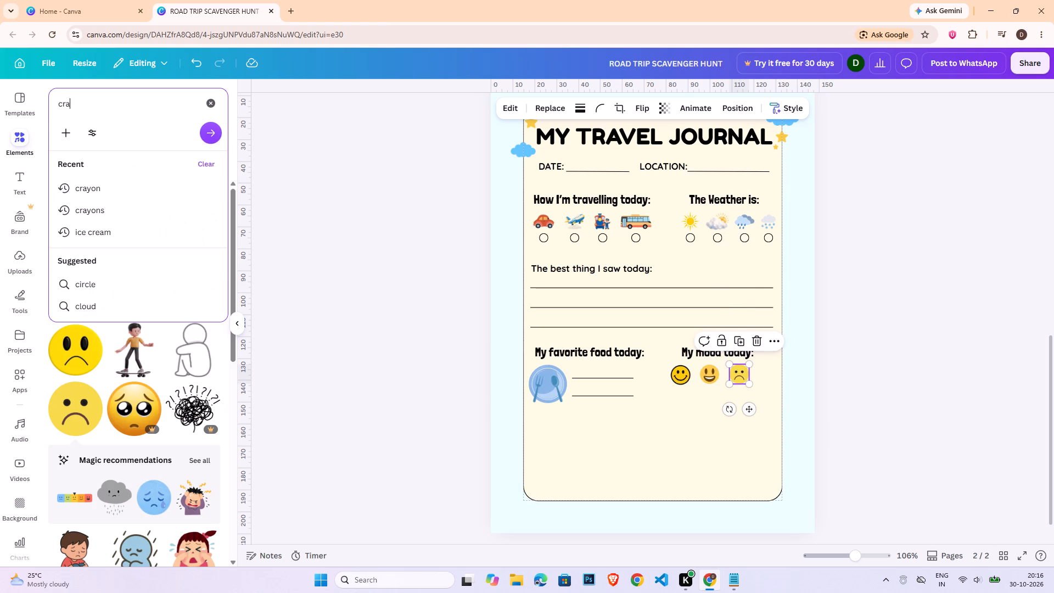
pyautogui.press('z')
pyautogui.press('y')
pyautogui.press('Return')
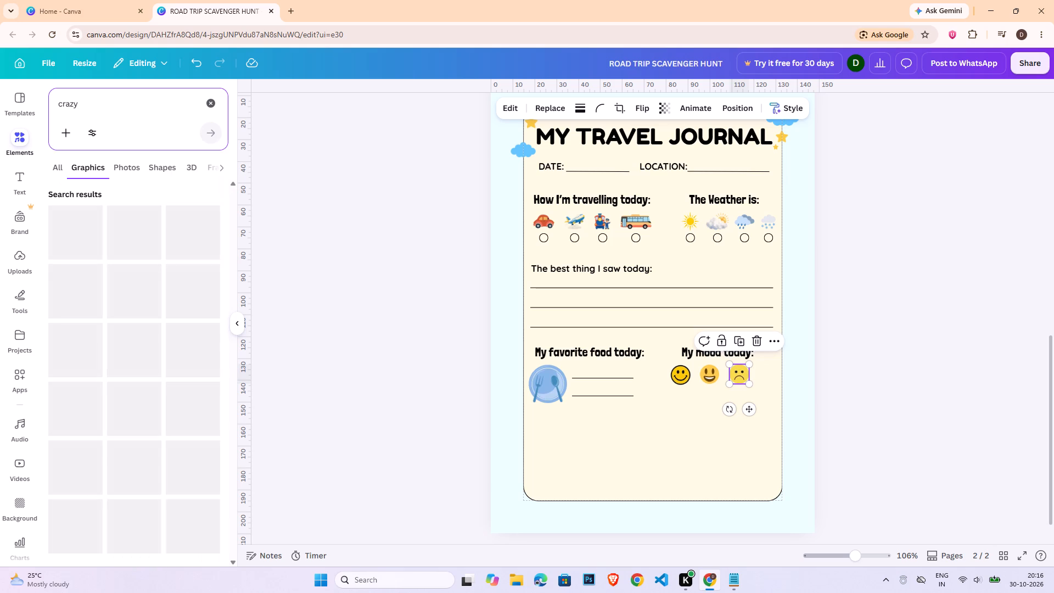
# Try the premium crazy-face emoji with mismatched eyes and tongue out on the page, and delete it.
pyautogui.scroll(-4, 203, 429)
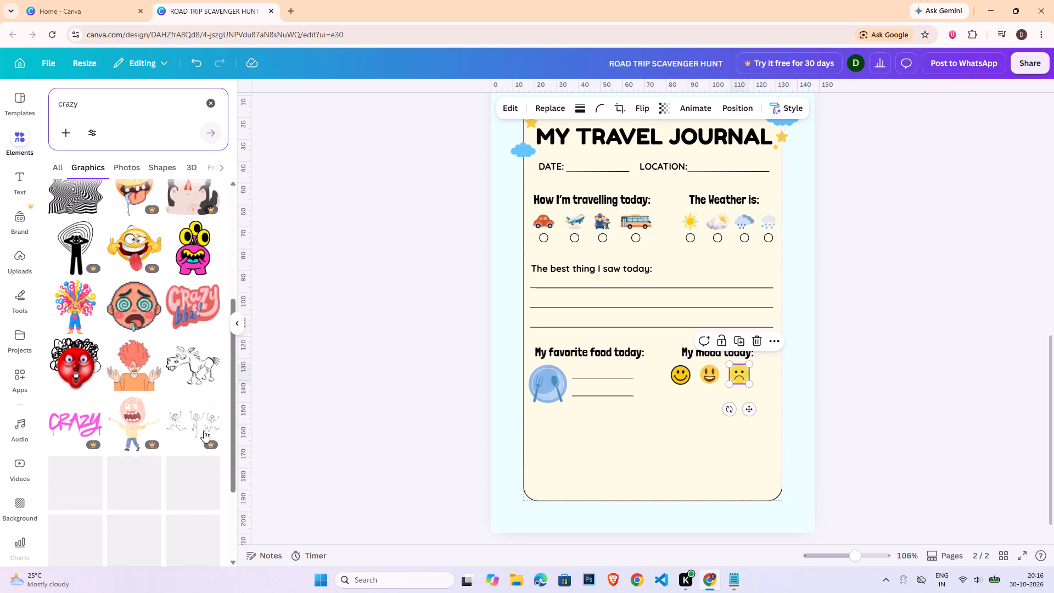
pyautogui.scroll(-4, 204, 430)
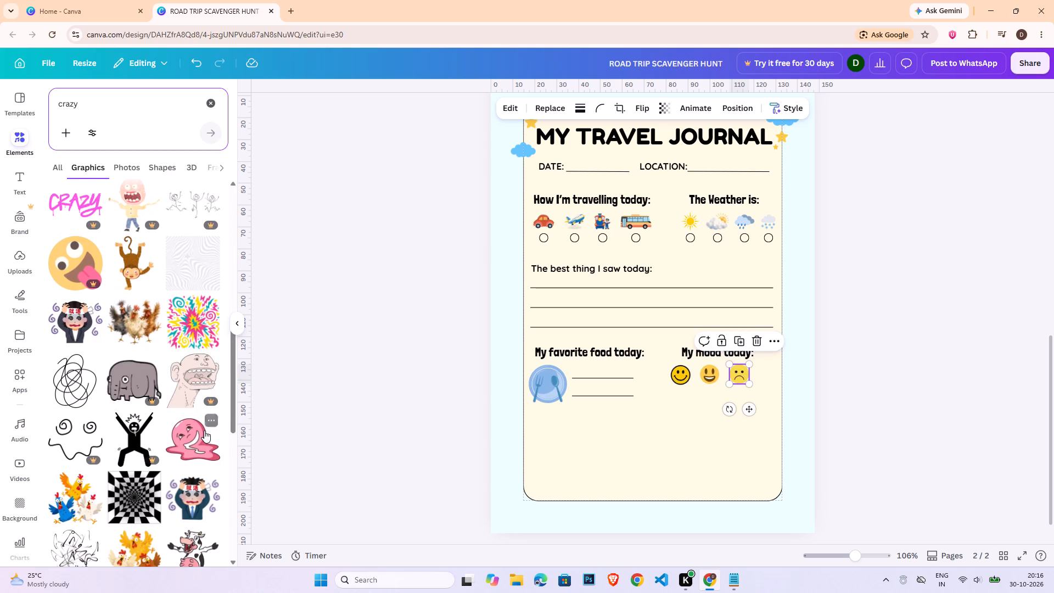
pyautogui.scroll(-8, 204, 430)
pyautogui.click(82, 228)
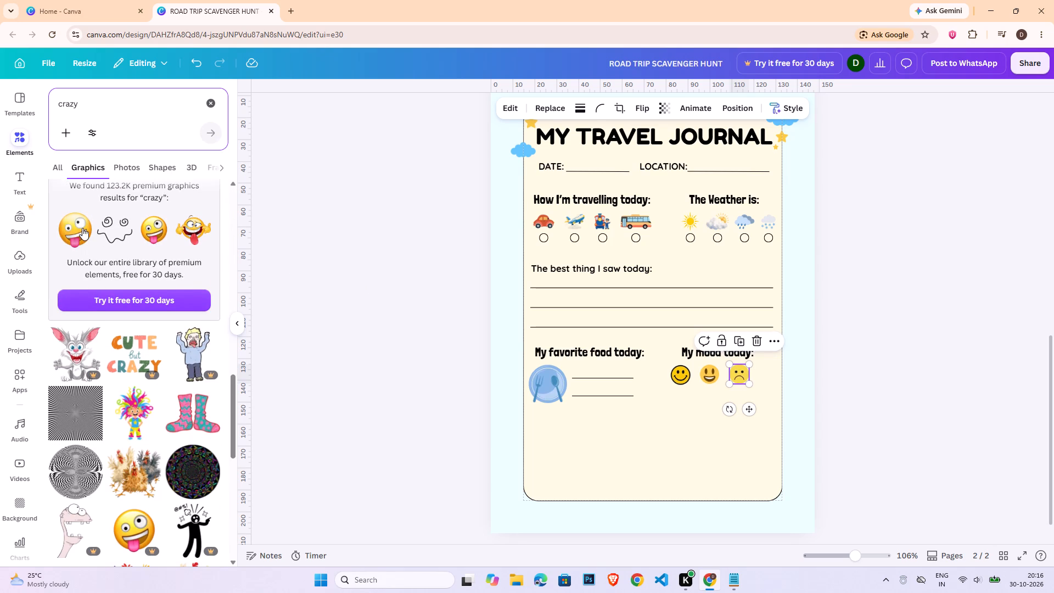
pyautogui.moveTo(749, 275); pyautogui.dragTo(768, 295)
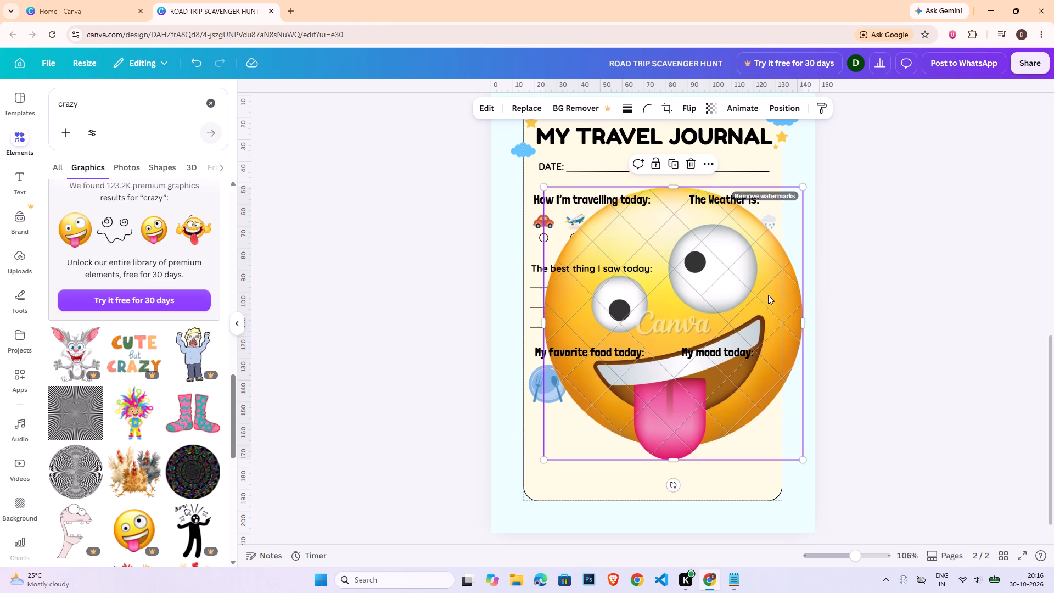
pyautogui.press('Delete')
# Add the laughing emoji with a red tongue from the "crazy" results, shrink it to match, and place it right of the frowning face.
pyautogui.scroll(-8, 189, 465)
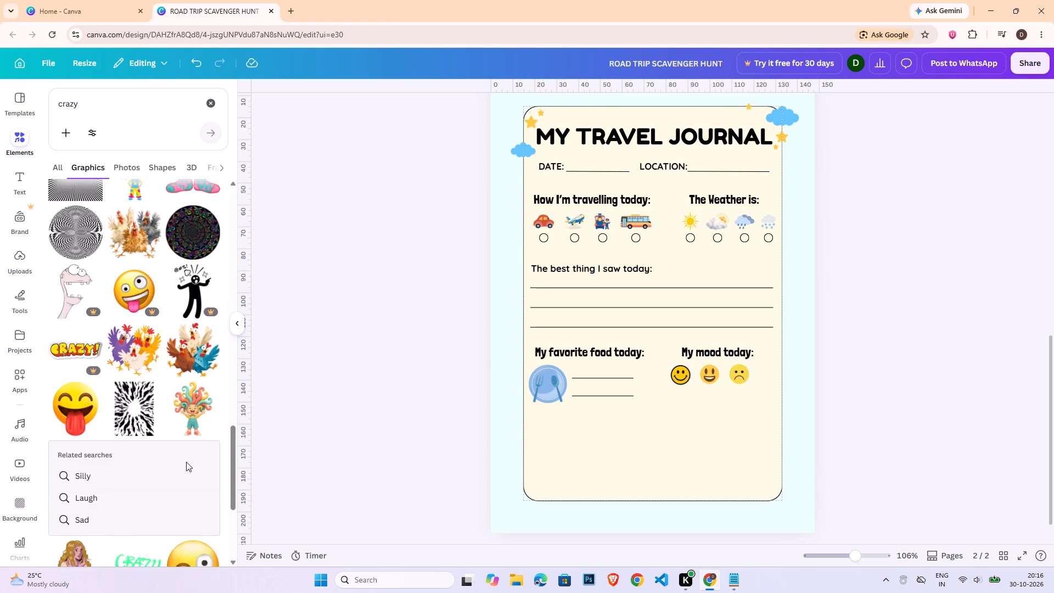
pyautogui.scroll(-8, 186, 462)
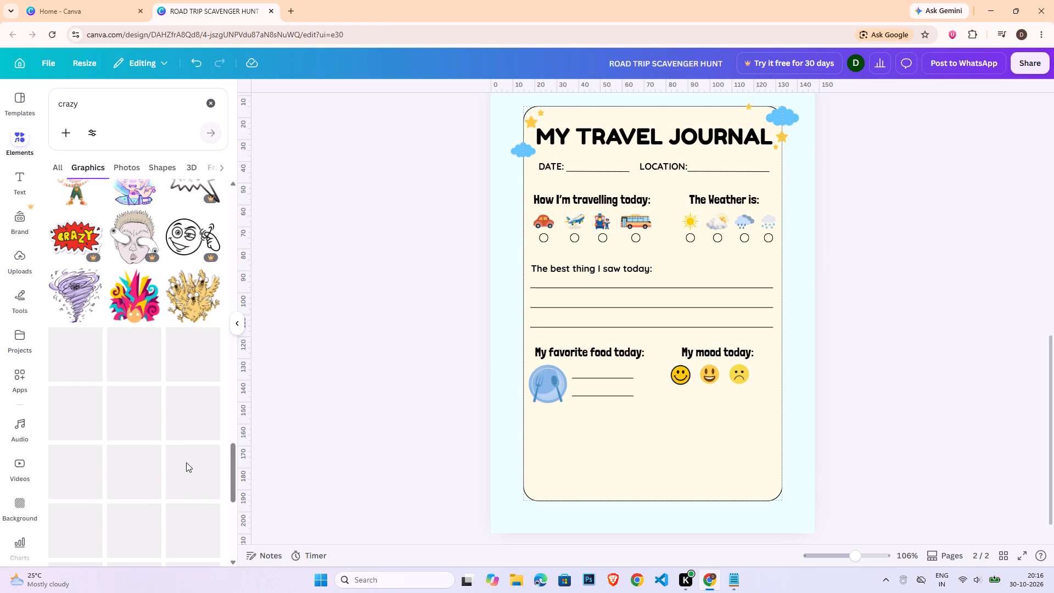
pyautogui.scroll(-9, 186, 462)
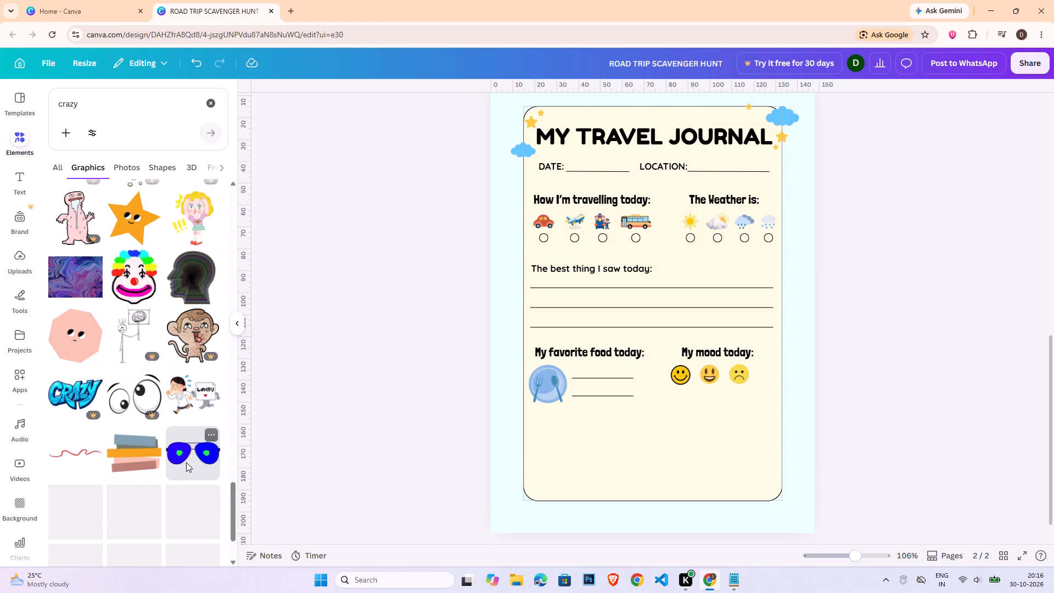
pyautogui.scroll(-4, 186, 462)
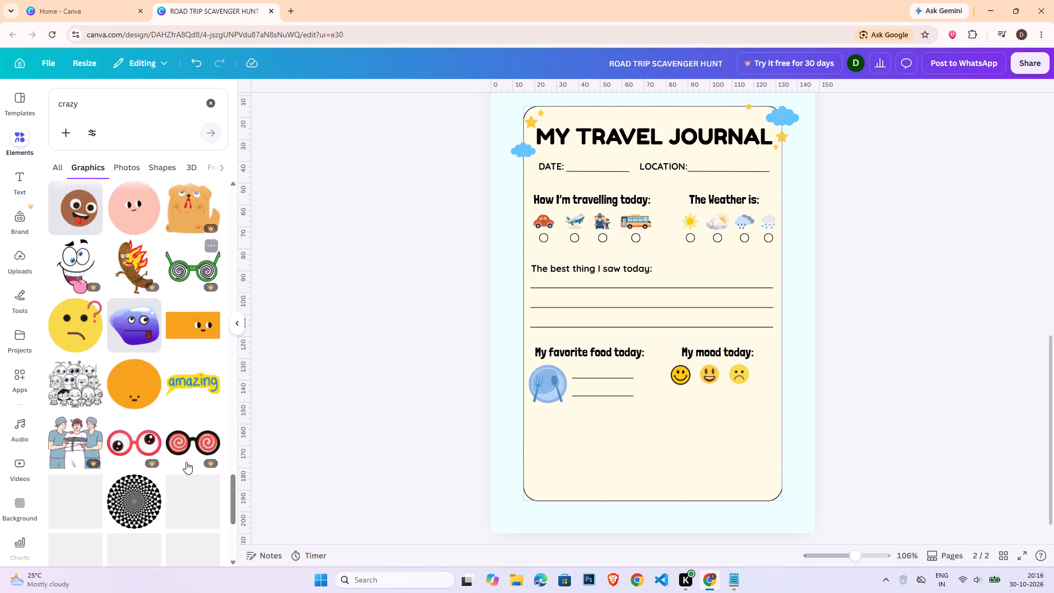
pyautogui.scroll(-9, 186, 462)
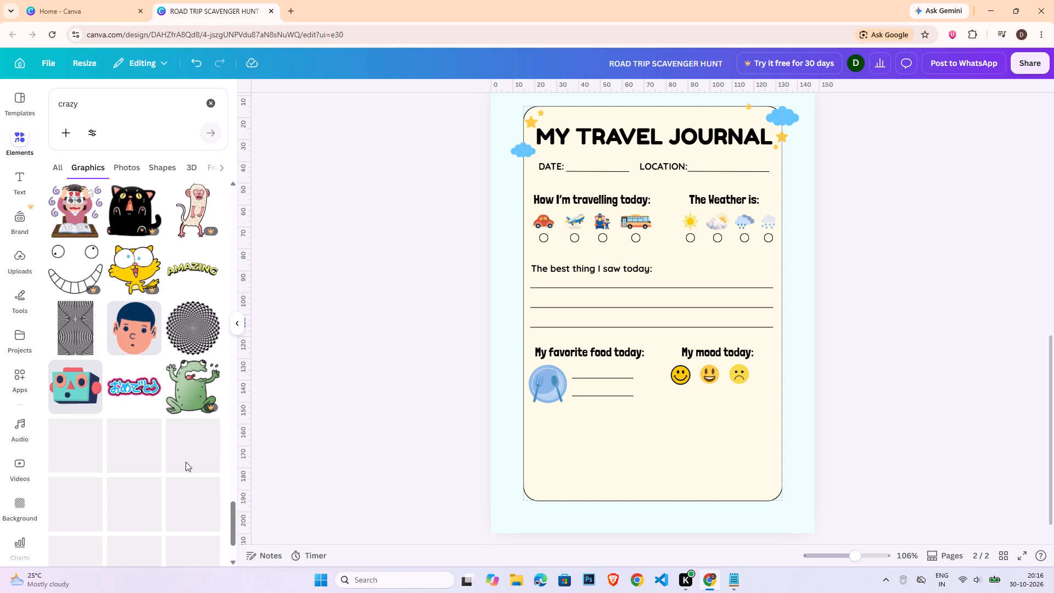
pyautogui.scroll(20, 186, 462)
pyautogui.scroll(13, 186, 462)
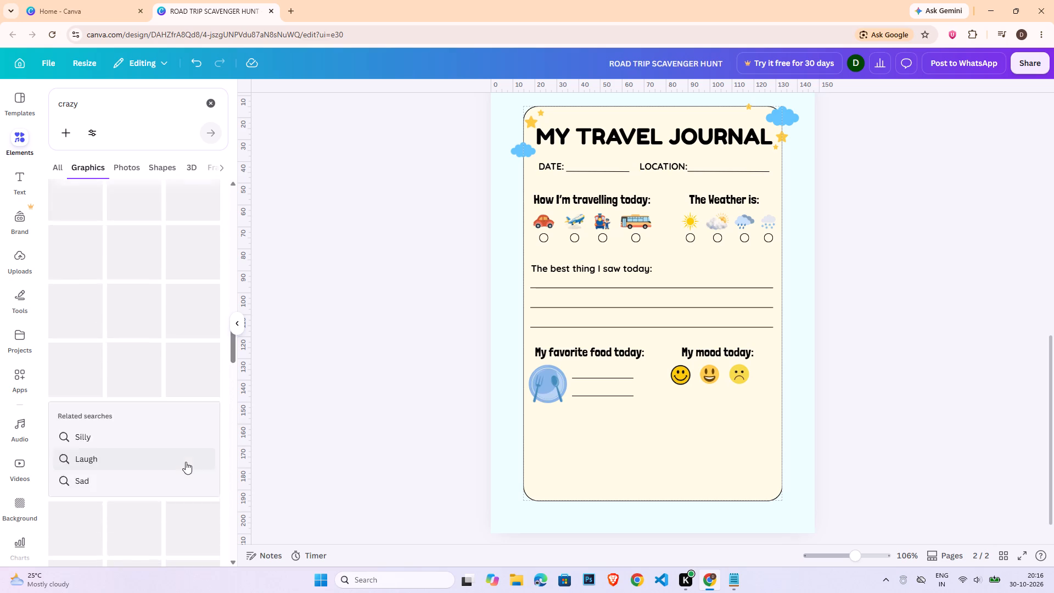
pyautogui.scroll(12, 186, 462)
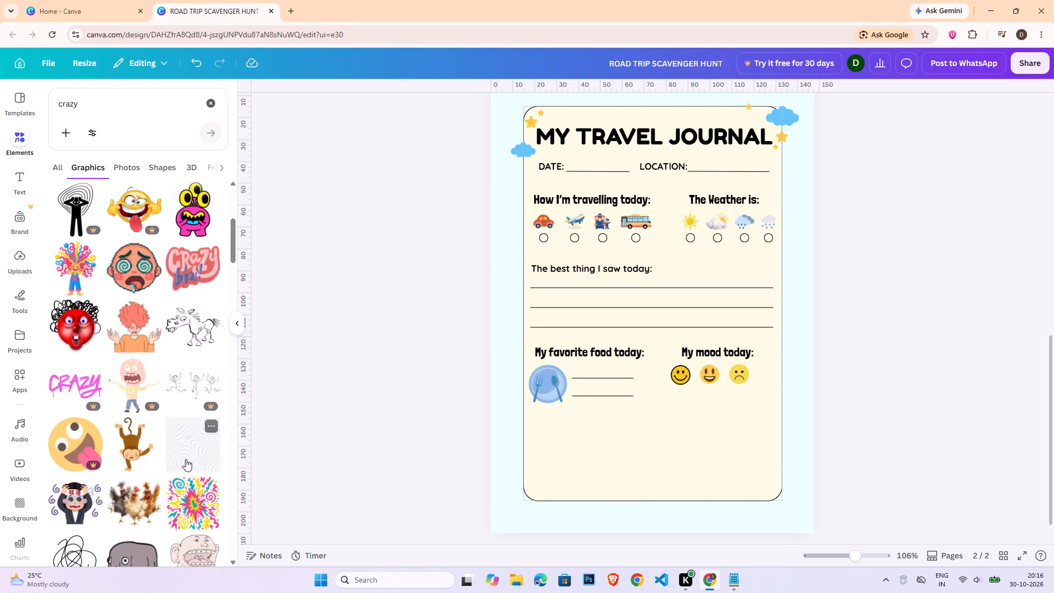
pyautogui.scroll(13, 186, 457)
pyautogui.scroll(-4, 187, 456)
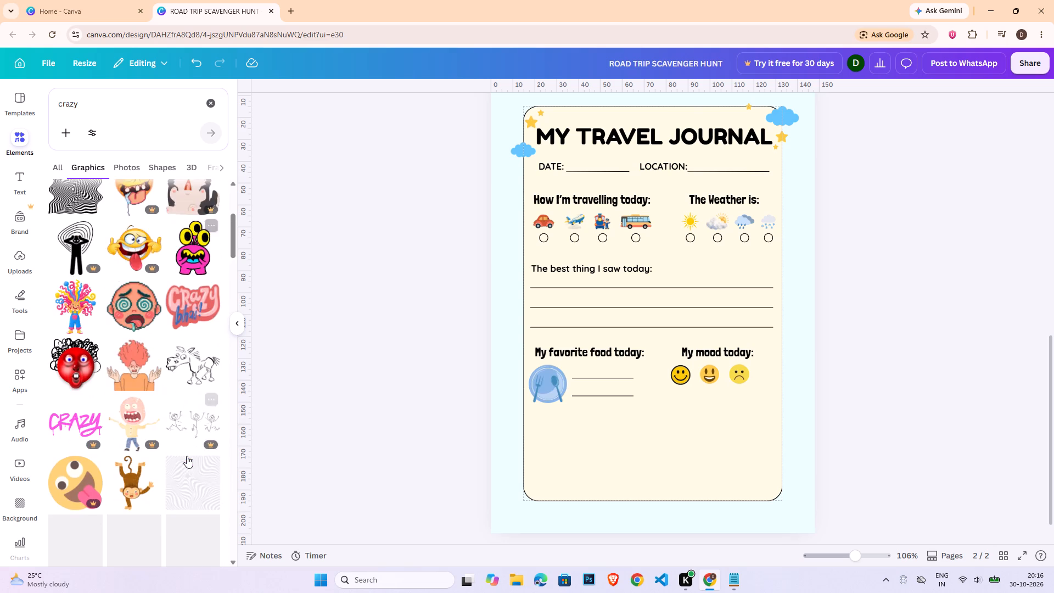
pyautogui.scroll(-5, 187, 456)
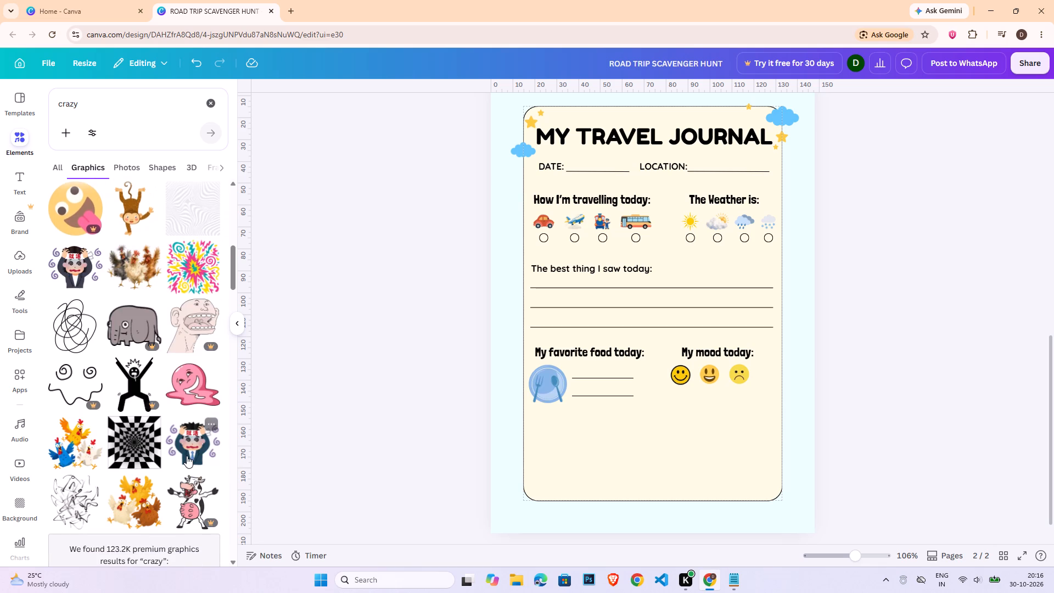
pyautogui.scroll(-11, 187, 456)
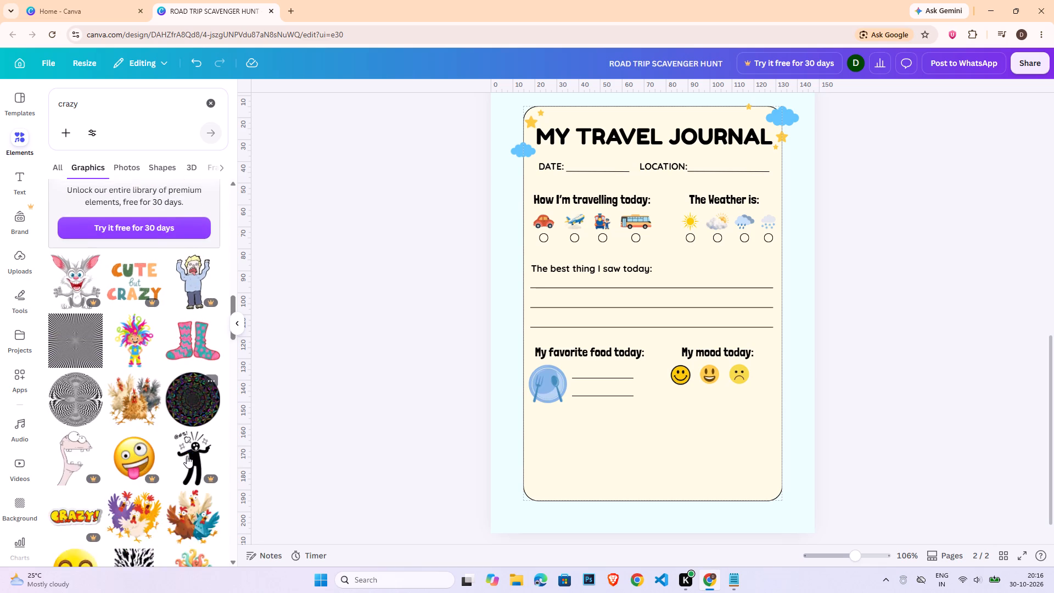
pyautogui.scroll(-4, 187, 456)
pyautogui.scroll(2, 187, 456)
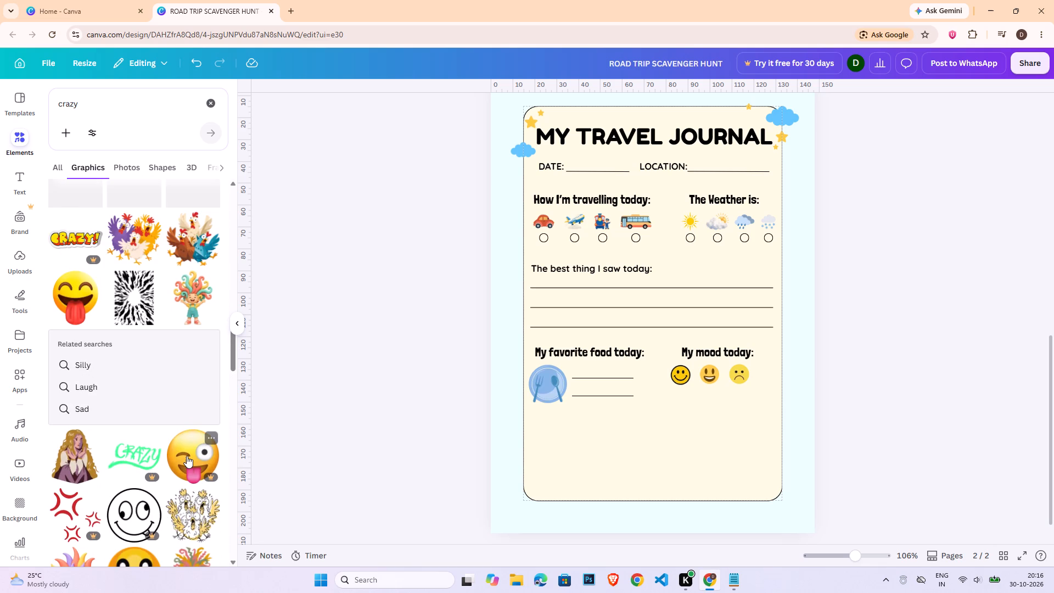
pyautogui.click(87, 289)
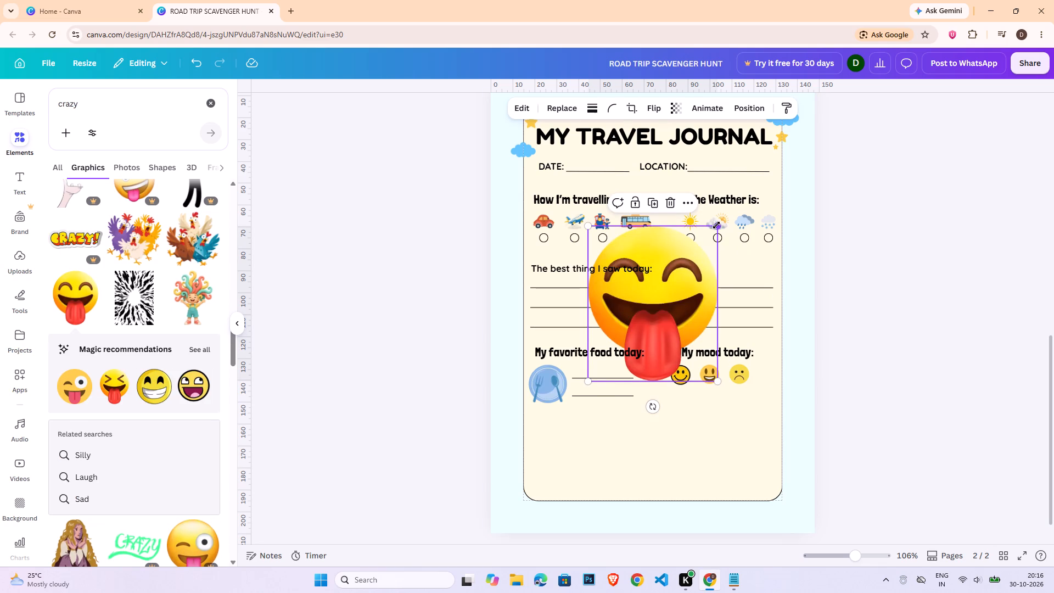
pyautogui.moveTo(716, 225); pyautogui.dragTo(621, 354)
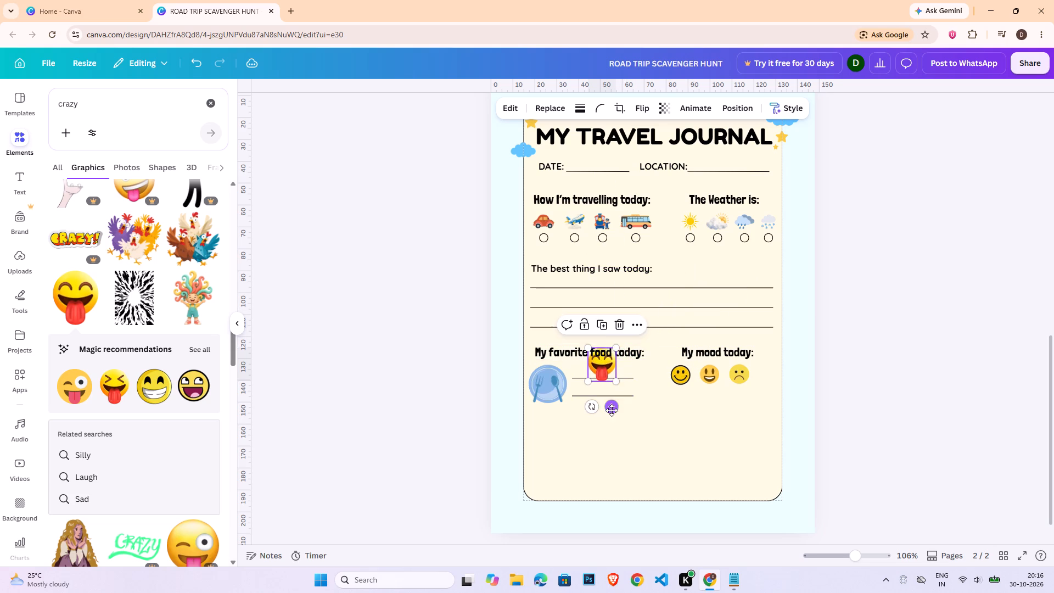
pyautogui.moveTo(612, 410); pyautogui.dragTo(758, 427)
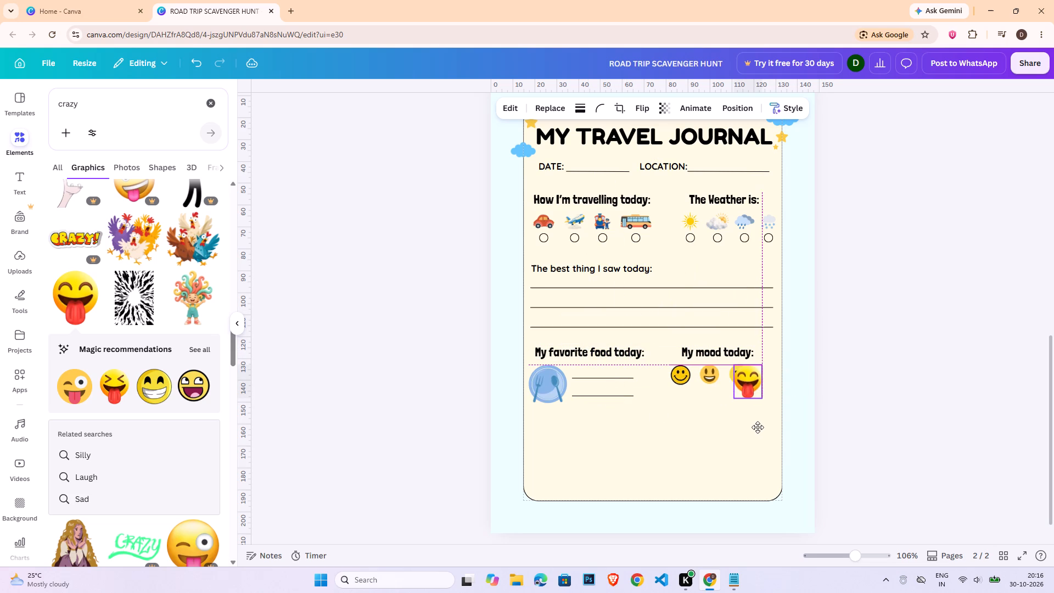
pyautogui.moveTo(758, 427); pyautogui.dragTo(754, 424)
pyautogui.moveTo(762, 395); pyautogui.dragTo(758, 387)
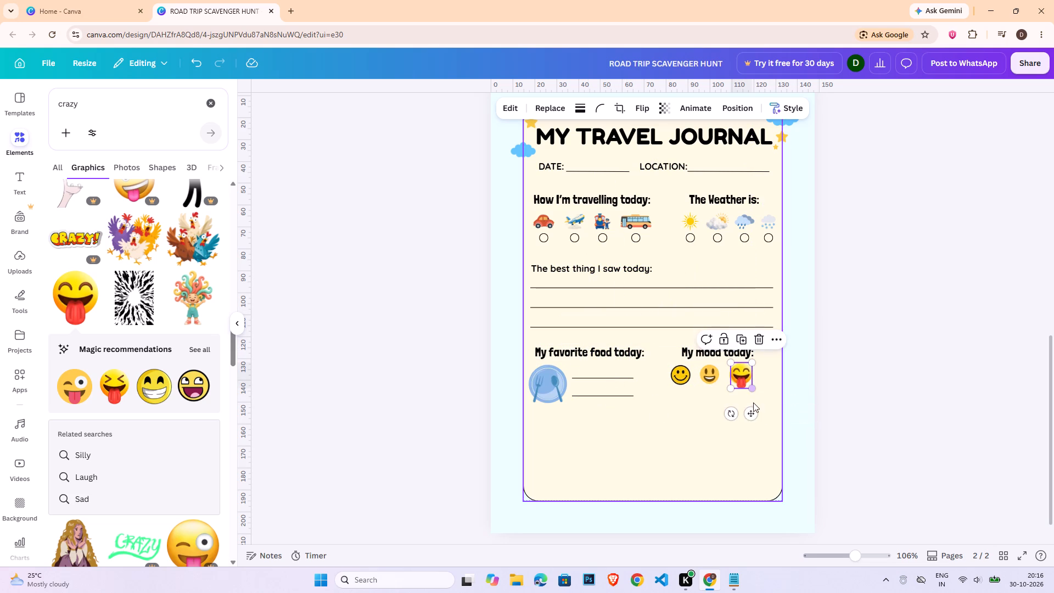
pyautogui.moveTo(753, 411); pyautogui.dragTo(779, 410)
pyautogui.click(912, 406)
# Select the four mood emojis together and tidy them up into an evenly spaced row.
pyautogui.click(685, 383)
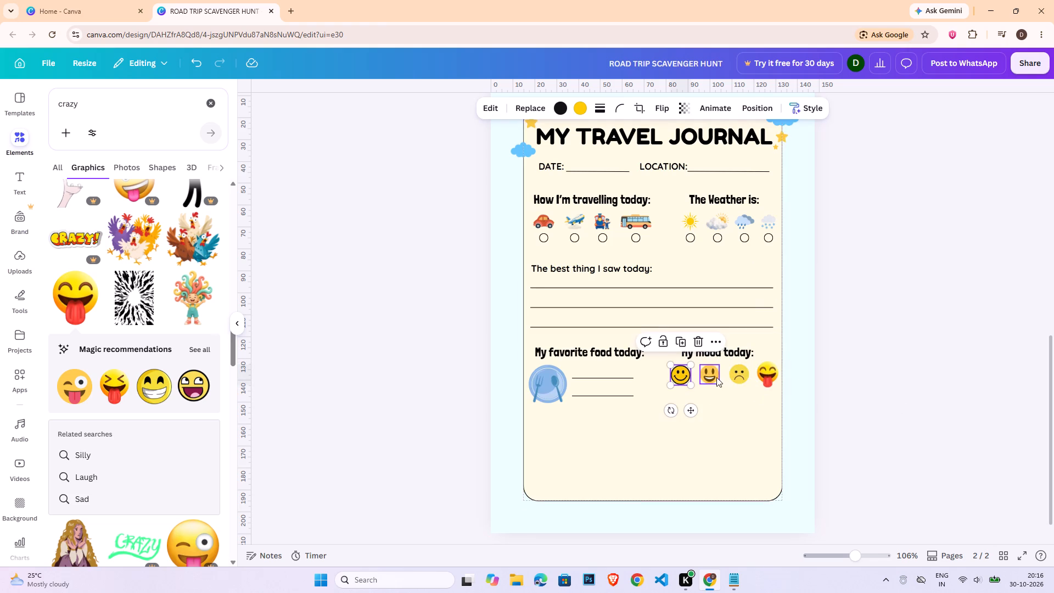
pyautogui.keyDown('shift'); pyautogui.click(716, 377); pyautogui.keyUp('shift')
pyautogui.keyDown('shift'); pyautogui.click(736, 377); pyautogui.keyUp('shift')
pyautogui.keyDown('shift'); pyautogui.click(760, 375); pyautogui.keyUp('shift')
pyautogui.click(699, 113)
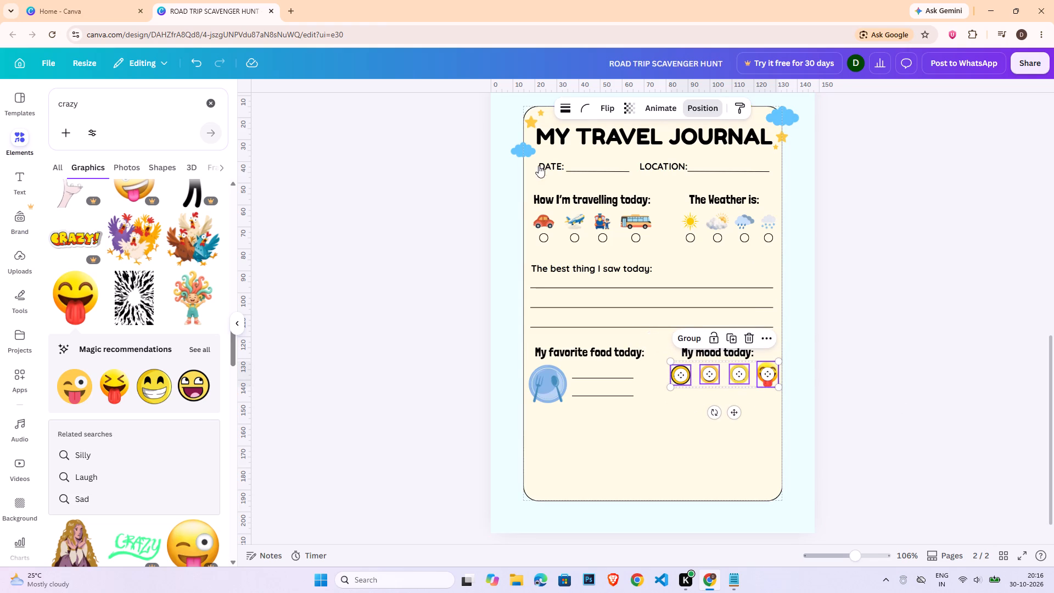
pyautogui.click(102, 359)
pyautogui.doubleClick(909, 393)
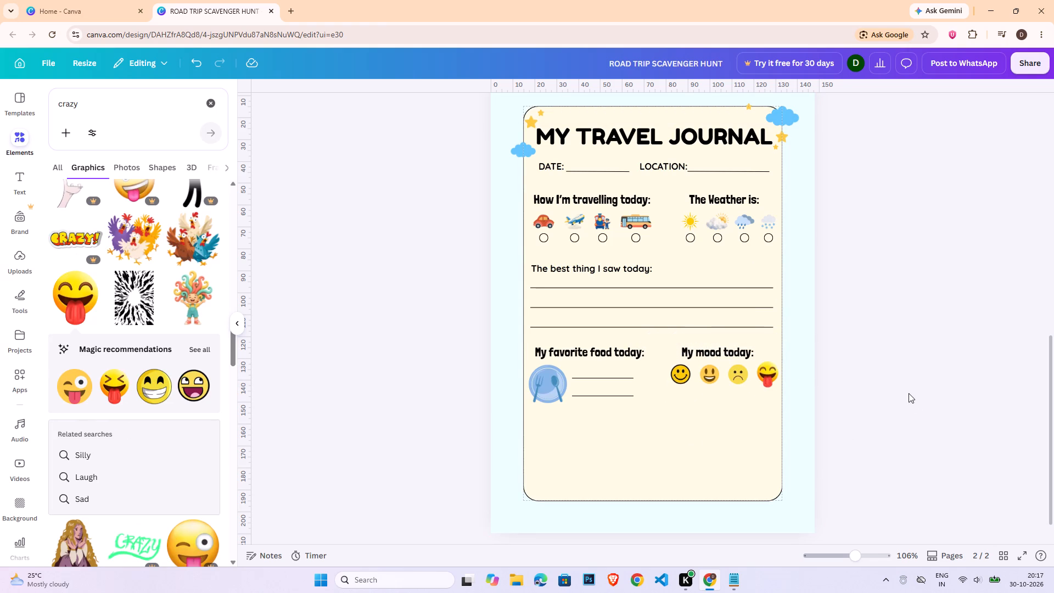
# Copy the four circles under the travelling icons and place the copies in a row beneath the mood emojis.
pyautogui.click(547, 239)
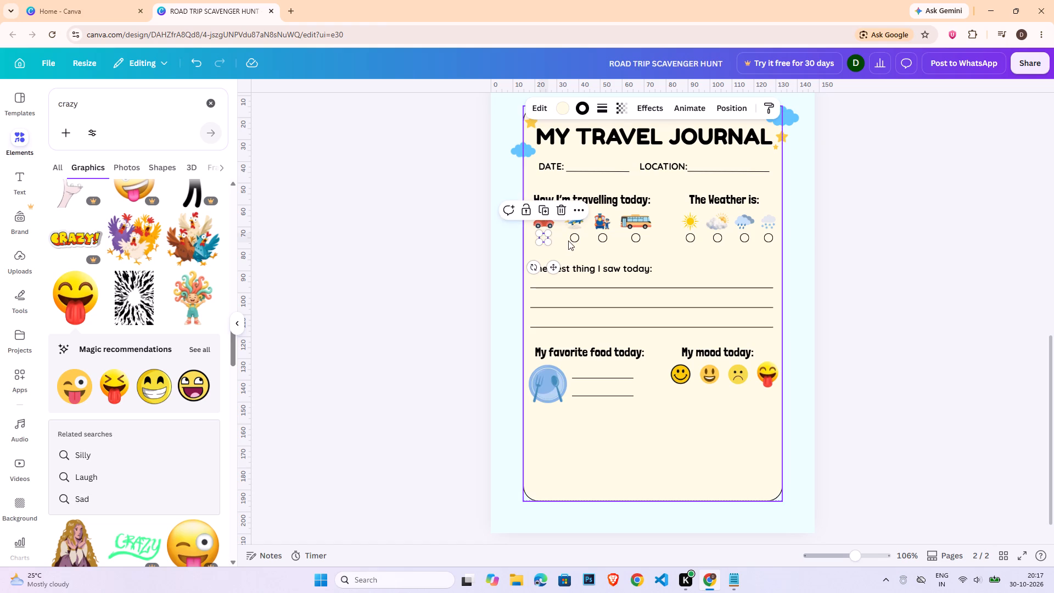
pyautogui.keyDown('shift'); pyautogui.click(570, 240); pyautogui.keyUp('shift')
pyautogui.keyDown('shift'); pyautogui.click(601, 238); pyautogui.keyUp('shift')
pyautogui.keyDown('shift'); pyautogui.click(633, 241); pyautogui.keyUp('shift')
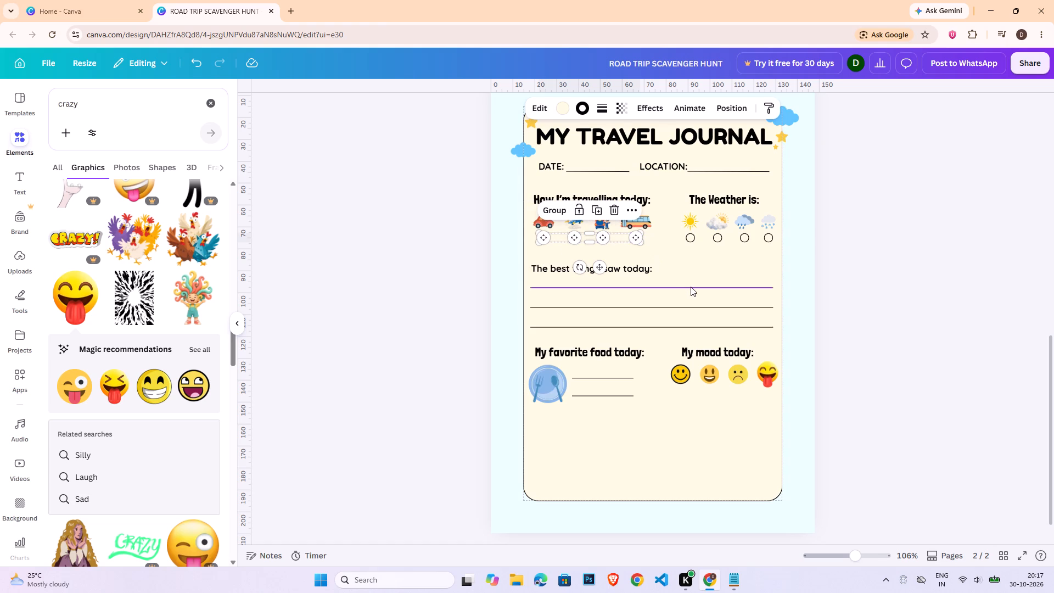
pyautogui.hotkey('ctrl', 'c')
pyautogui.hotkey('ctrl', 'v')
pyautogui.moveTo(607, 274); pyautogui.dragTo(770, 426)
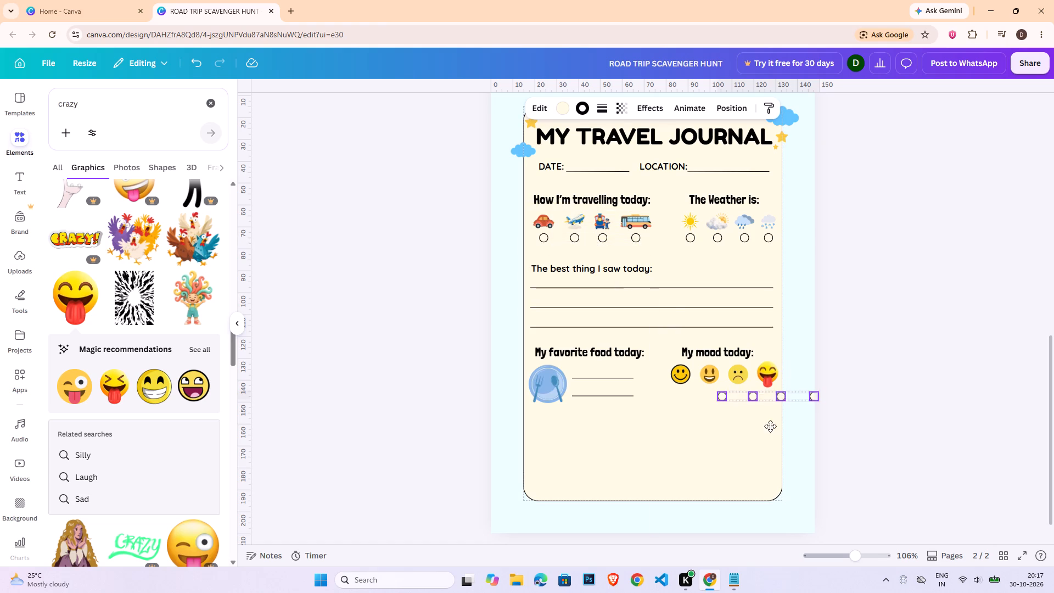
pyautogui.moveTo(770, 426); pyautogui.dragTo(733, 421)
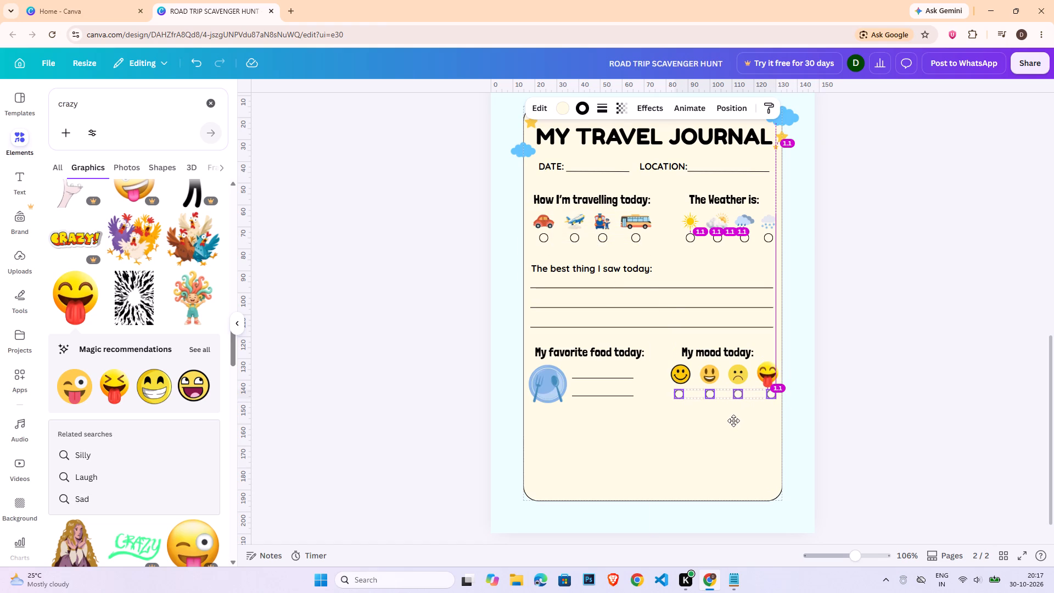
pyautogui.moveTo(733, 421); pyautogui.dragTo(737, 419)
pyautogui.click(837, 421)
# Center-align the first copied circle with the black-outlined smiley above it.
pyautogui.click(677, 371)
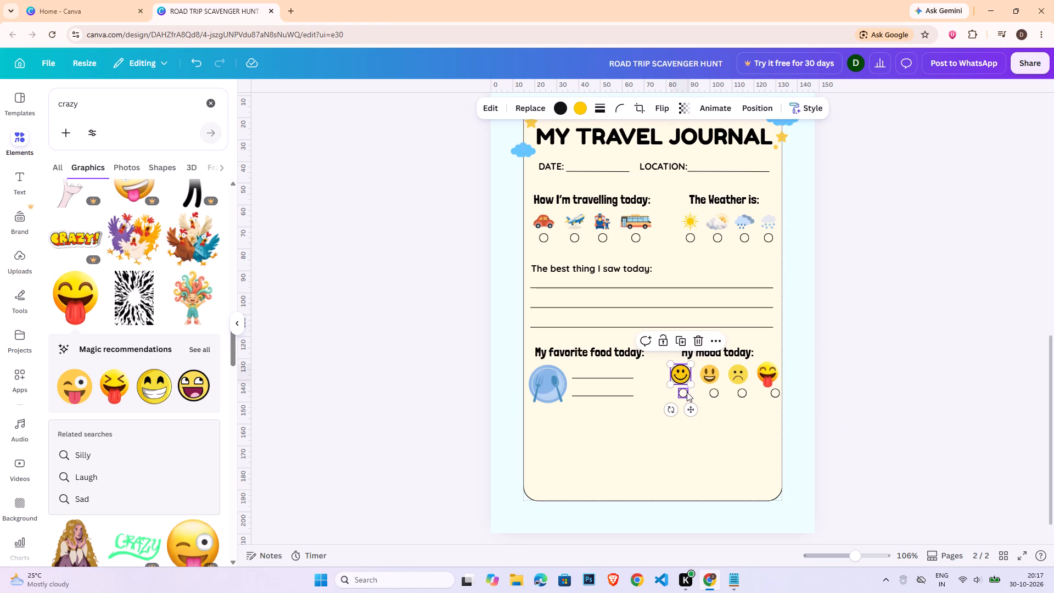
pyautogui.keyDown('shift'); pyautogui.click(687, 392); pyautogui.keyUp('shift')
pyautogui.click(865, 112)
pyautogui.click(211, 256)
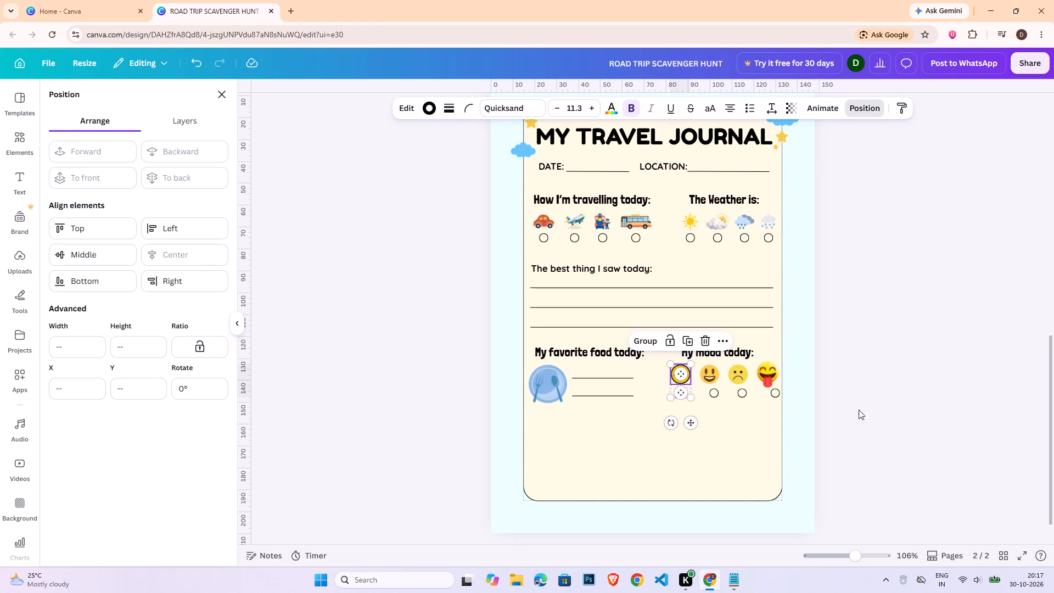
pyautogui.doubleClick(878, 406)
# Center-align the second copied circle with the open-mouthed grinning emoji above it.
pyautogui.click(719, 371)
pyautogui.keyDown('shift'); pyautogui.click(716, 393); pyautogui.keyUp('shift')
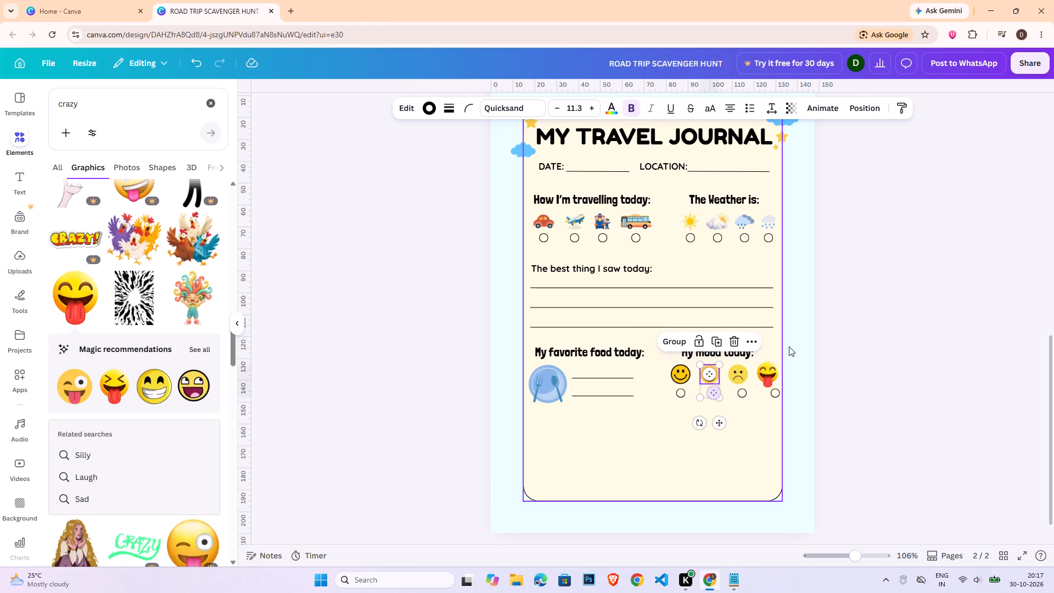
pyautogui.click(861, 121)
pyautogui.click(863, 112)
pyautogui.click(715, 374)
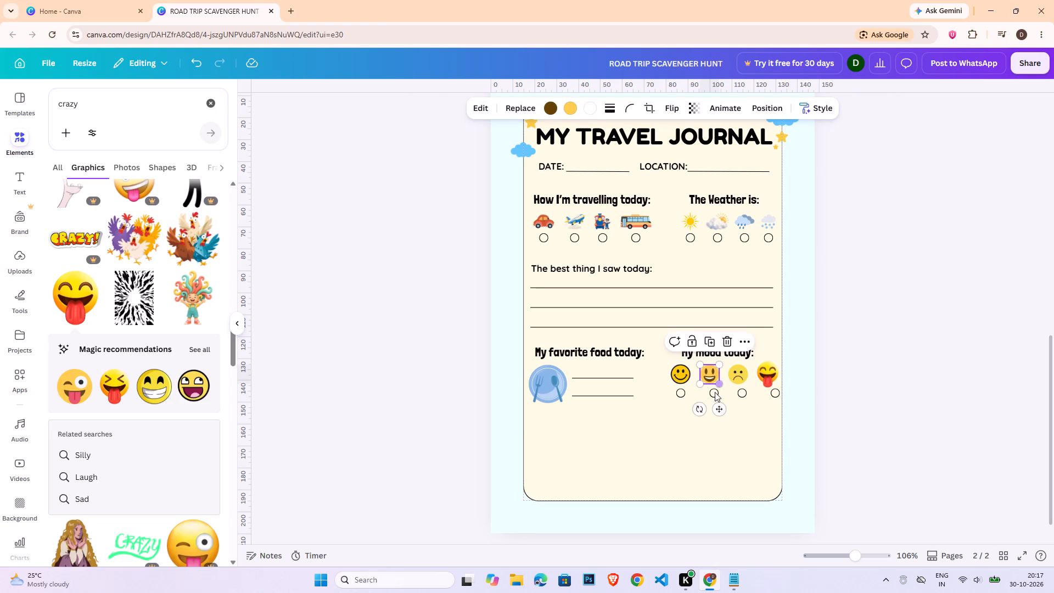
pyautogui.keyDown('shift'); pyautogui.click(715, 392); pyautogui.keyUp('shift')
pyautogui.click(856, 115)
pyautogui.click(198, 260)
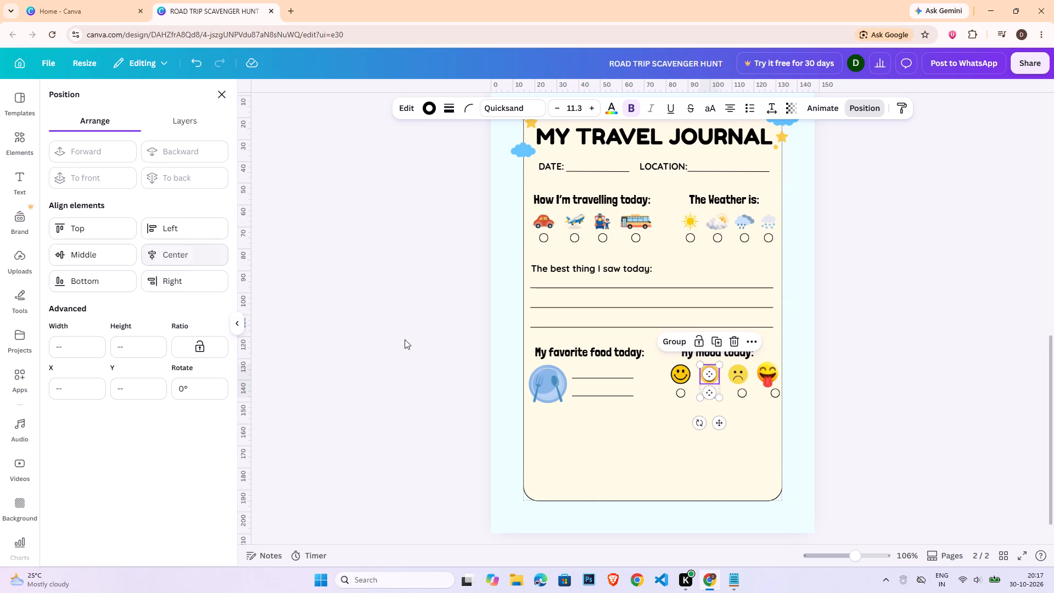
pyautogui.click(790, 380)
# Center-align the third copied circle with the frowning emoji above it.
pyautogui.click(743, 373)
pyautogui.keyDown('shift'); pyautogui.click(744, 392); pyautogui.keyUp('shift')
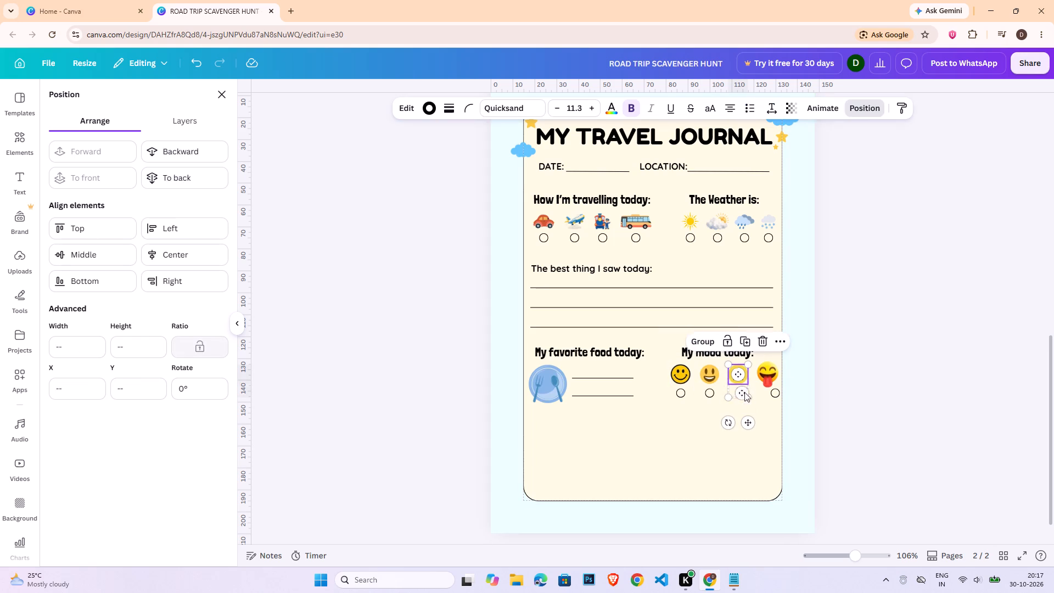
pyautogui.click(203, 258)
# Center-align the fourth copied circle with the tongue-out emoji above it.
pyautogui.click(764, 376)
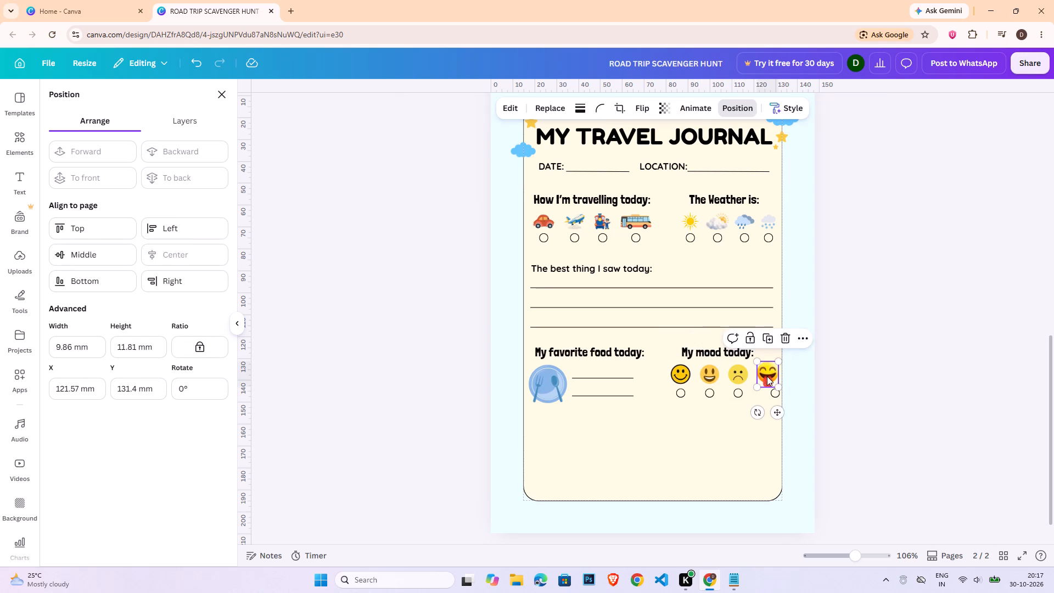
pyautogui.keyDown('shift'); pyautogui.click(770, 394); pyautogui.keyUp('shift')
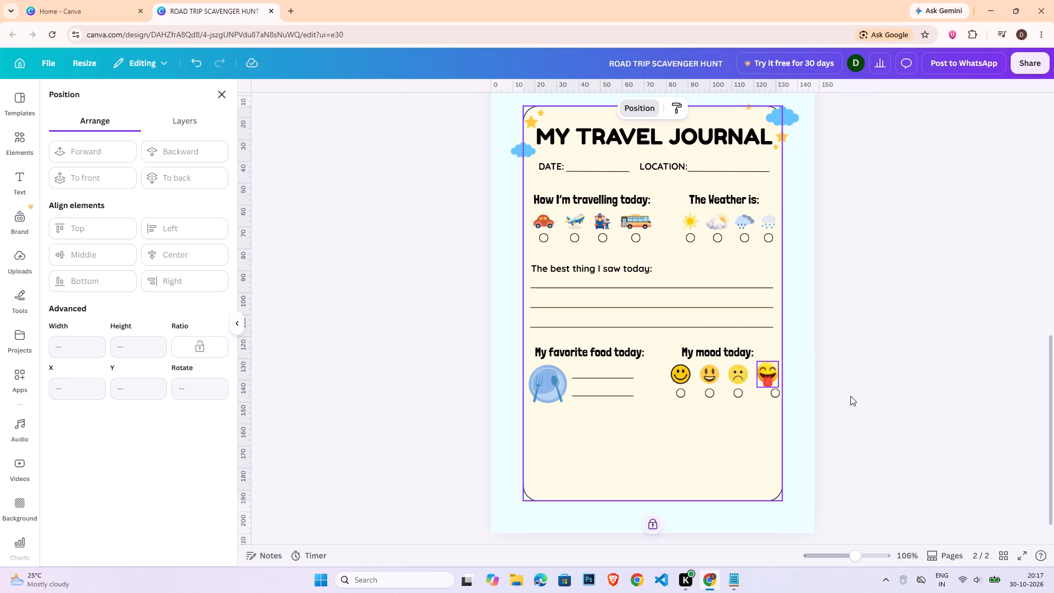
pyautogui.click(850, 396)
pyautogui.click(768, 380)
pyautogui.click(770, 373)
pyautogui.keyDown('shift'); pyautogui.click(777, 392); pyautogui.keyUp('shift')
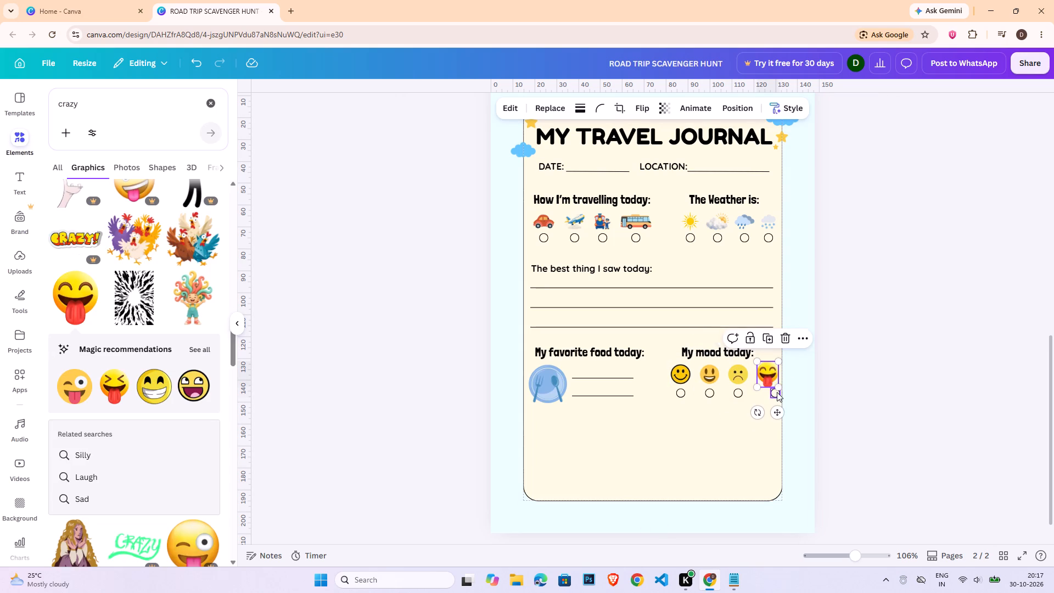
pyautogui.click(857, 111)
pyautogui.click(175, 251)
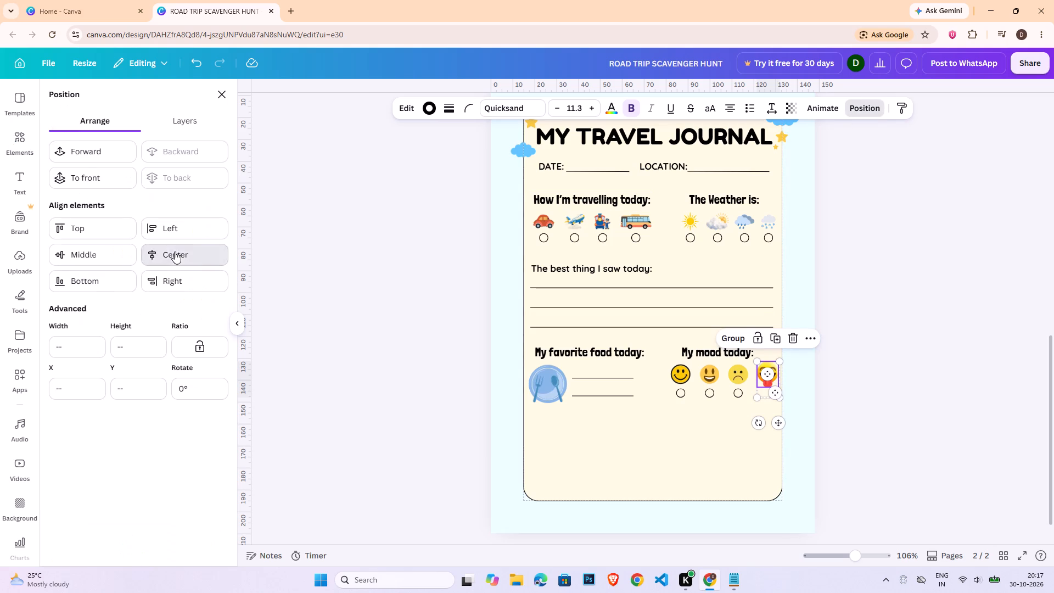
pyautogui.doubleClick(887, 406)
pyautogui.click(862, 432)
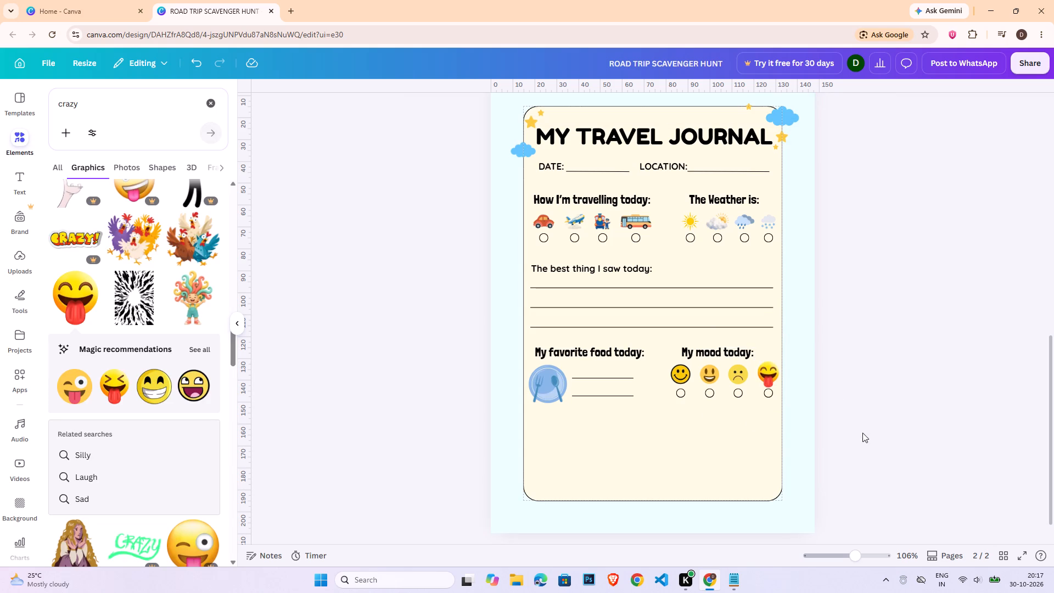
# Select the four circles beneath the mood emojis and tidy up their spacing so they sit evenly in the row.
pyautogui.click(685, 394)
pyautogui.keyDown('shift'); pyautogui.click(708, 396); pyautogui.keyUp('shift')
pyautogui.keyDown('shift'); pyautogui.click(743, 395); pyautogui.keyUp('shift')
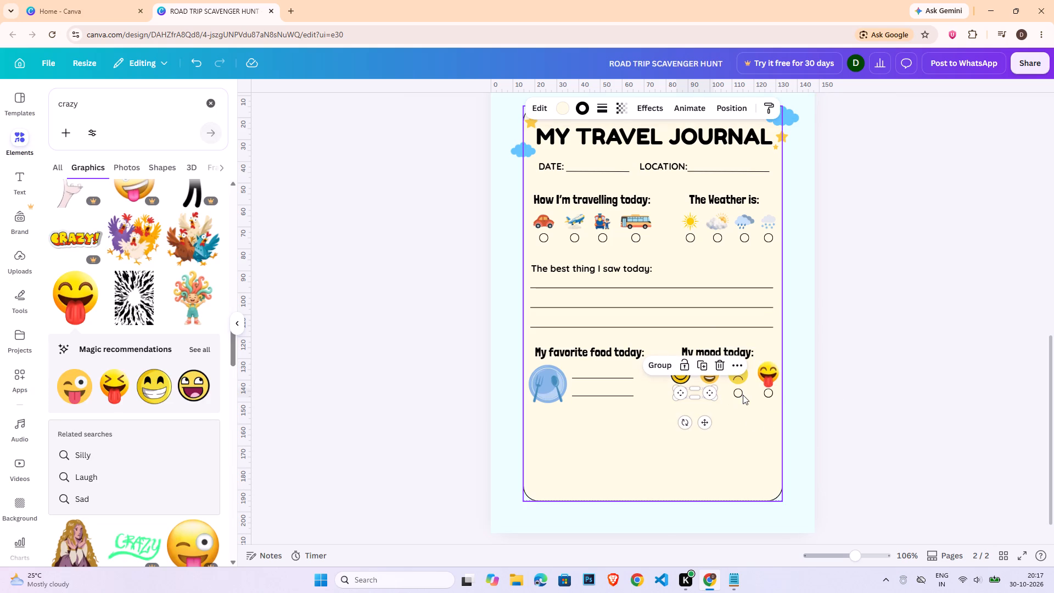
pyautogui.keyDown('shift'); pyautogui.click(742, 395); pyautogui.keyUp('shift')
pyautogui.click(801, 414)
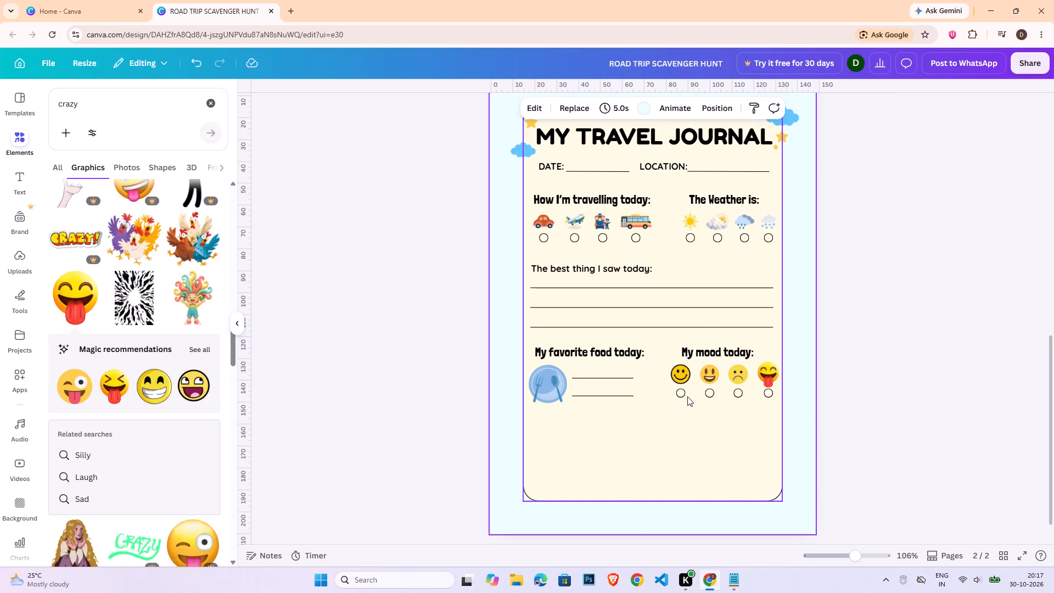
pyautogui.click(685, 426)
pyautogui.moveTo(680, 405); pyautogui.dragTo(763, 394)
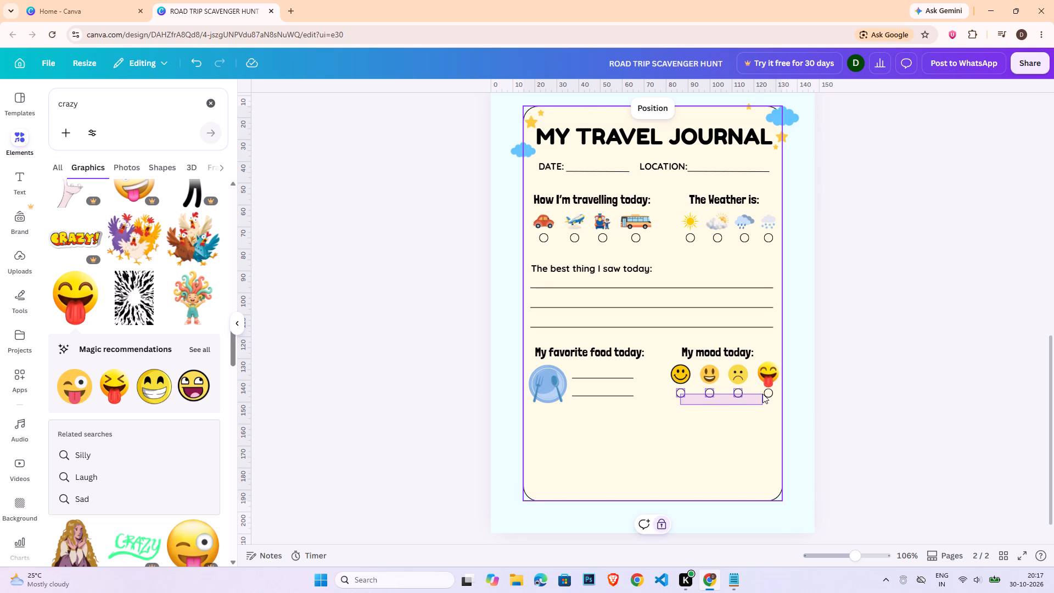
pyautogui.moveTo(763, 394); pyautogui.dragTo(766, 394)
pyautogui.click(744, 105)
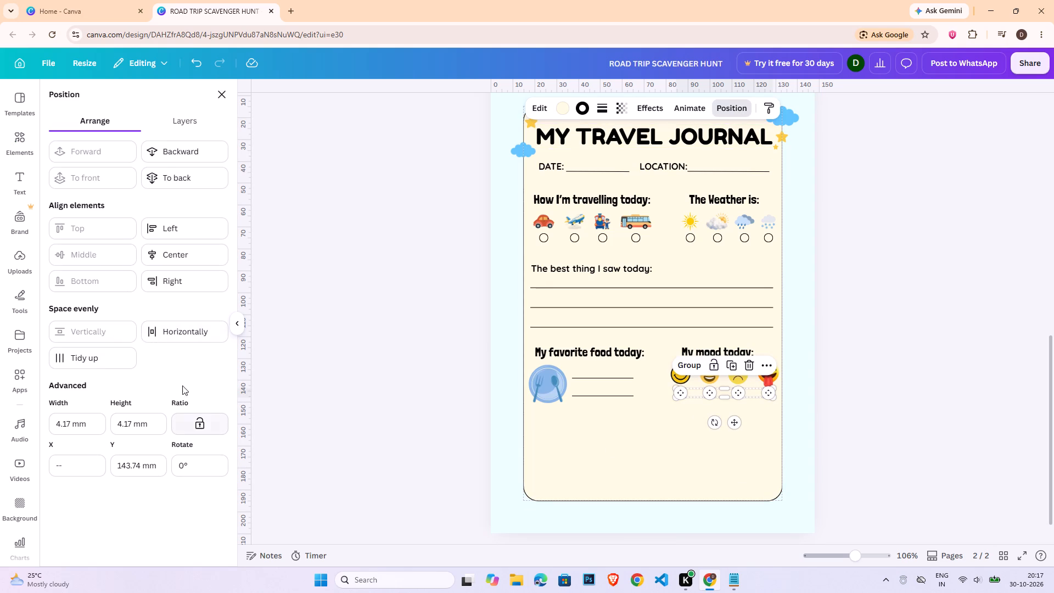
pyautogui.click(95, 363)
pyautogui.doubleClick(895, 406)
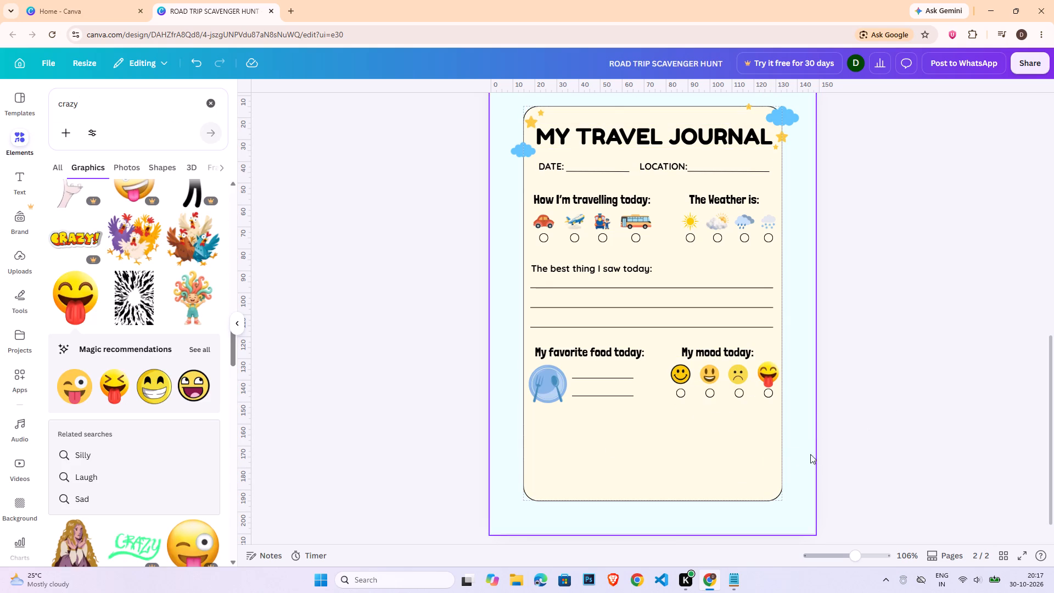
pyautogui.click(881, 442)
# Add a rounded square shape below the food and mood sections and stretch it into a box about 109 mm wide inside the card.
pyautogui.click(215, 101)
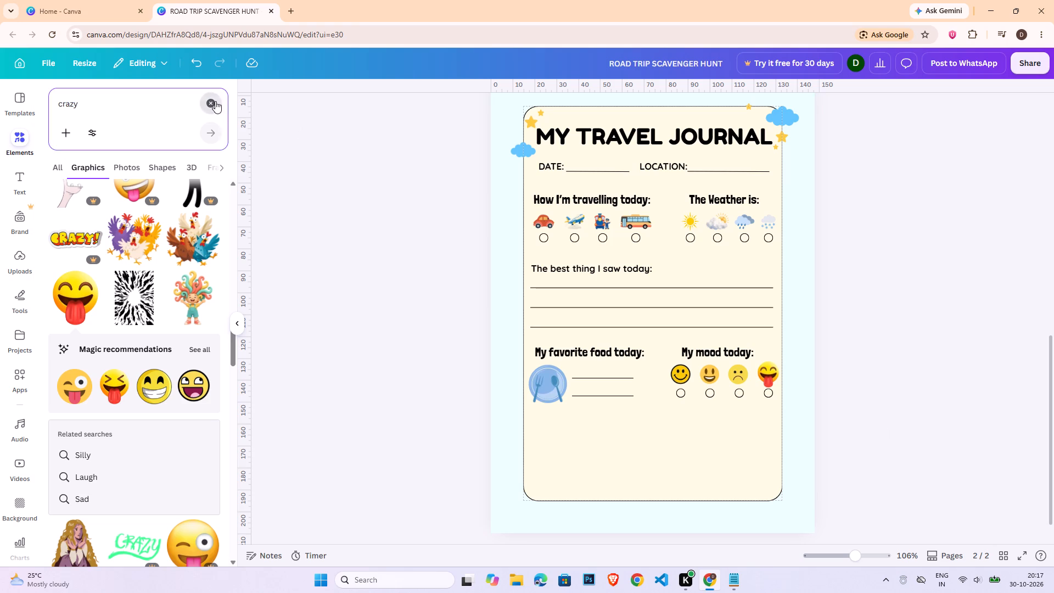
pyautogui.click(315, 276)
pyautogui.click(72, 318)
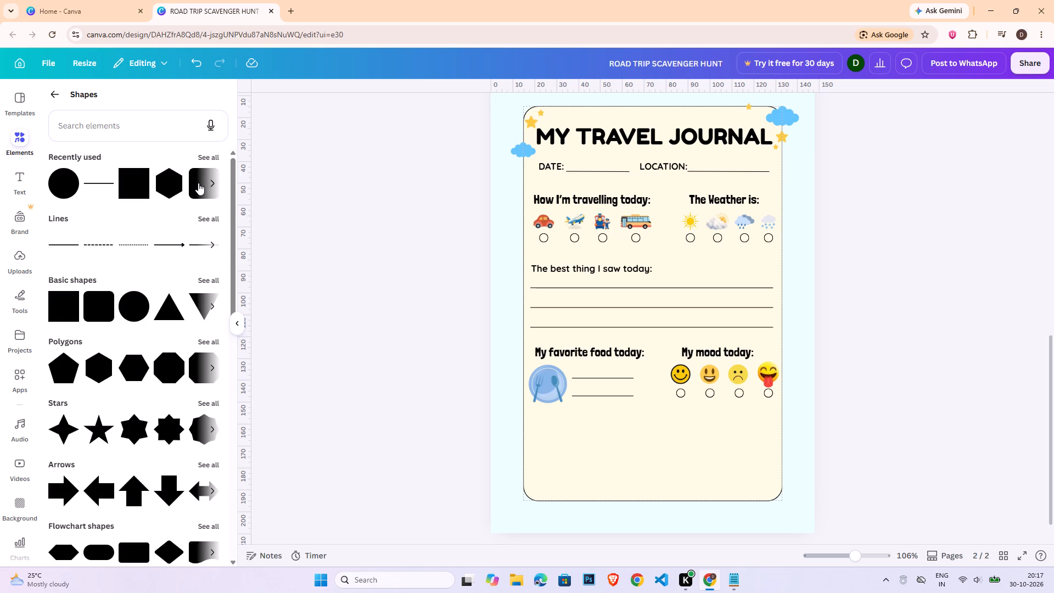
pyautogui.click(198, 183)
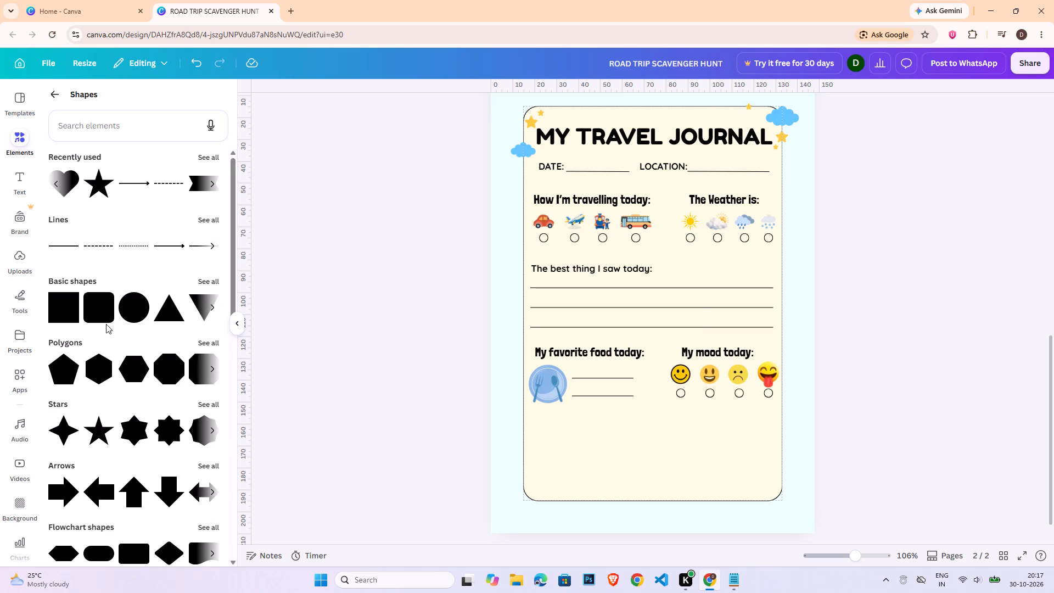
pyautogui.click(105, 310)
pyautogui.moveTo(681, 290); pyautogui.dragTo(631, 457)
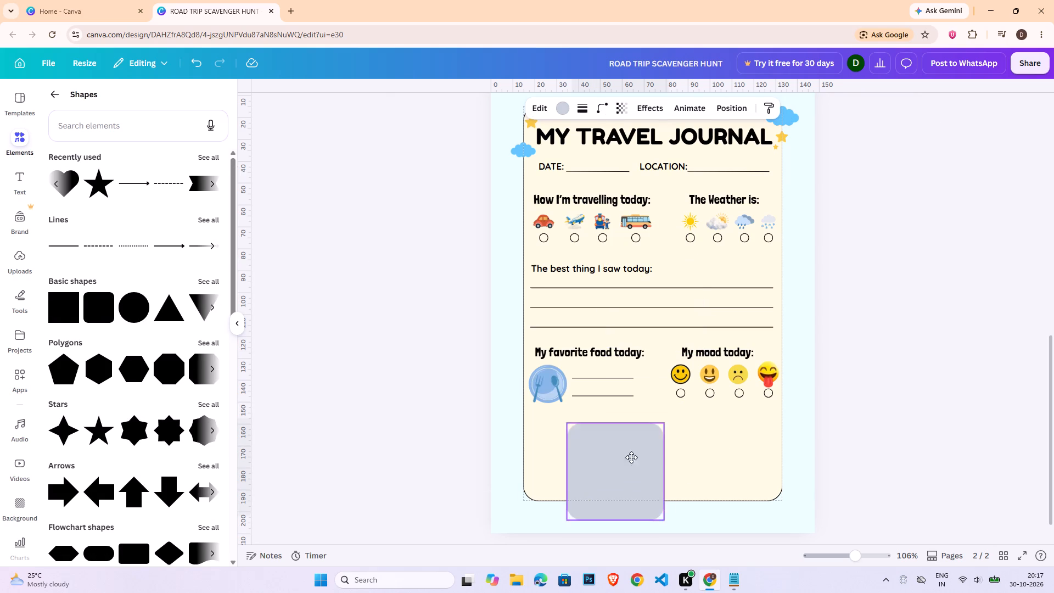
pyautogui.moveTo(631, 457); pyautogui.dragTo(614, 444)
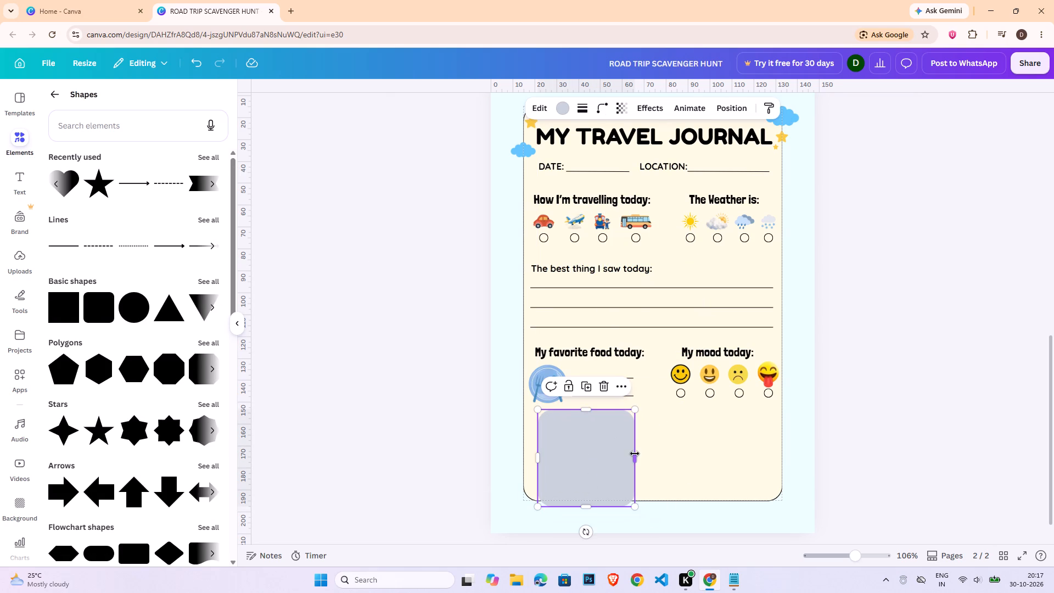
pyautogui.moveTo(635, 454); pyautogui.dragTo(775, 452)
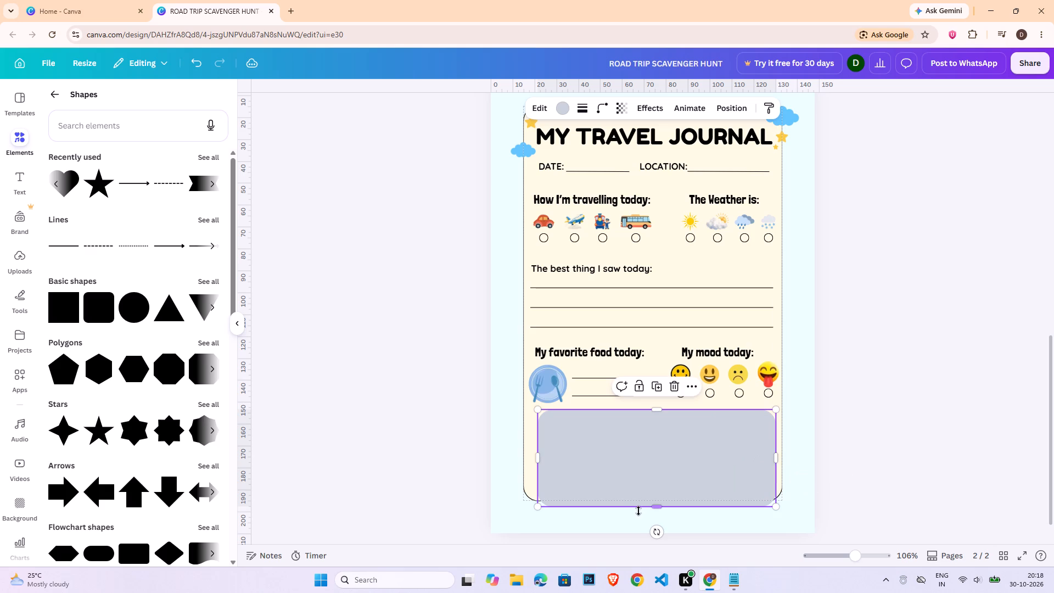
pyautogui.moveTo(655, 510); pyautogui.dragTo(655, 499)
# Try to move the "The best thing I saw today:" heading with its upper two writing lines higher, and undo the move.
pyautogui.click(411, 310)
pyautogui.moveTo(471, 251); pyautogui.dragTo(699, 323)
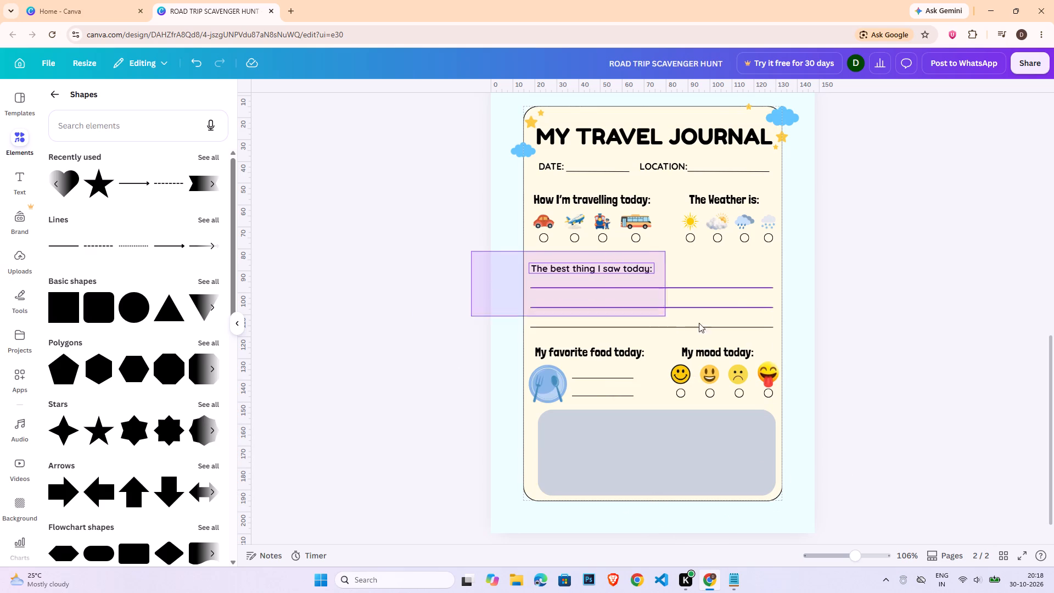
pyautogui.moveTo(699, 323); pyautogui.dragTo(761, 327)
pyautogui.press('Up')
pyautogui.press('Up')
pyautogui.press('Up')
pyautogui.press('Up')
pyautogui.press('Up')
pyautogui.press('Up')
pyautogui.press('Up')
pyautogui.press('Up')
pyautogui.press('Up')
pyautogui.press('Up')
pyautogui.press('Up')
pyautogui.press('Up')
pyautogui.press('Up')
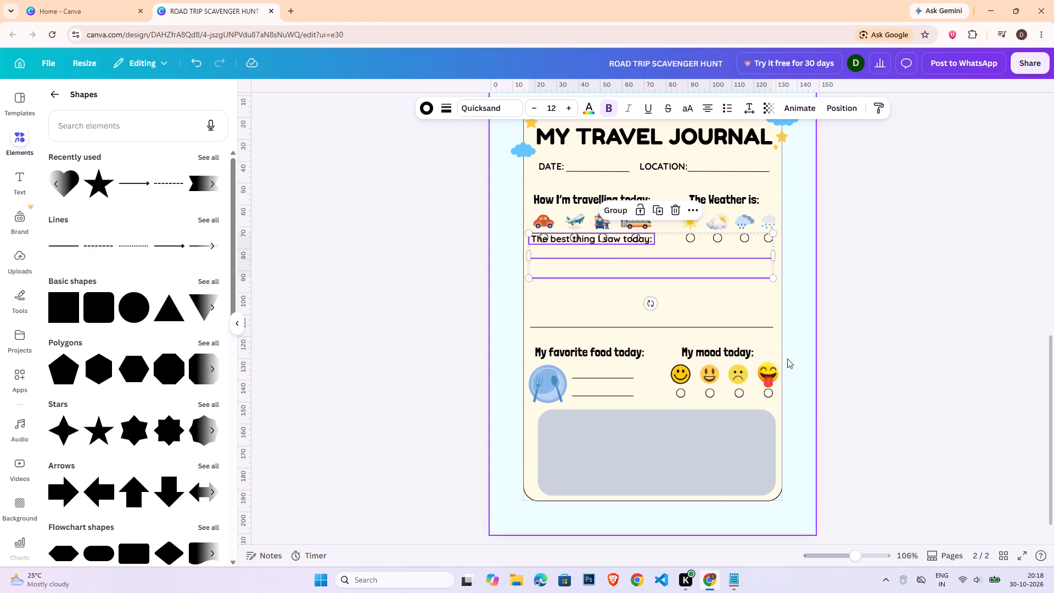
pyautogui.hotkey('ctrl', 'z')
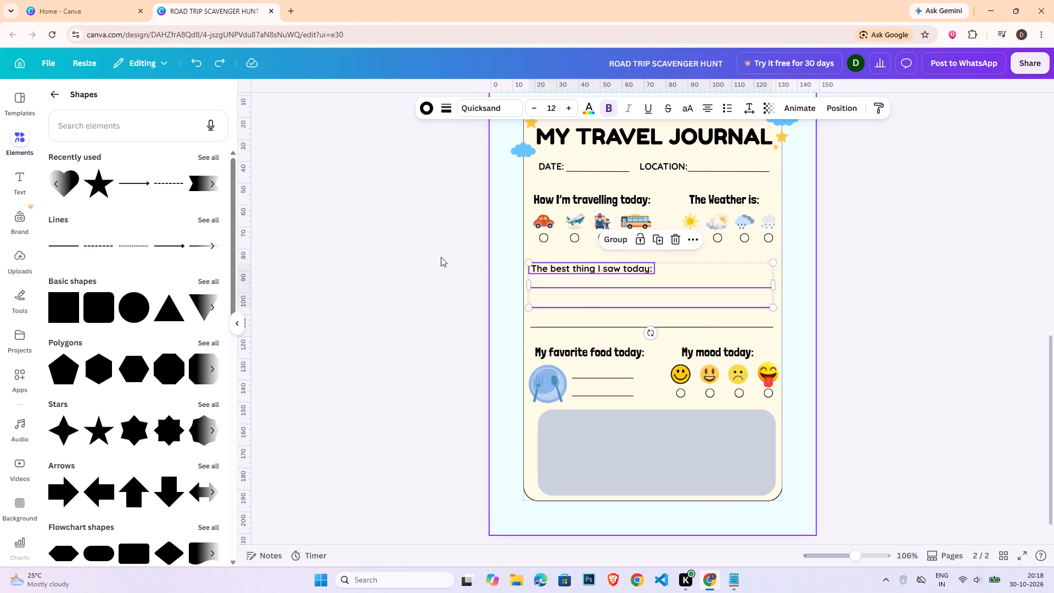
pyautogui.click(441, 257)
# Nudge the "MY TRAVEL JOURNAL" title slightly upward toward the top edge of the card.
pyautogui.scroll(1, 433, 231)
pyautogui.scroll(1, 475, 274)
pyautogui.click(596, 247)
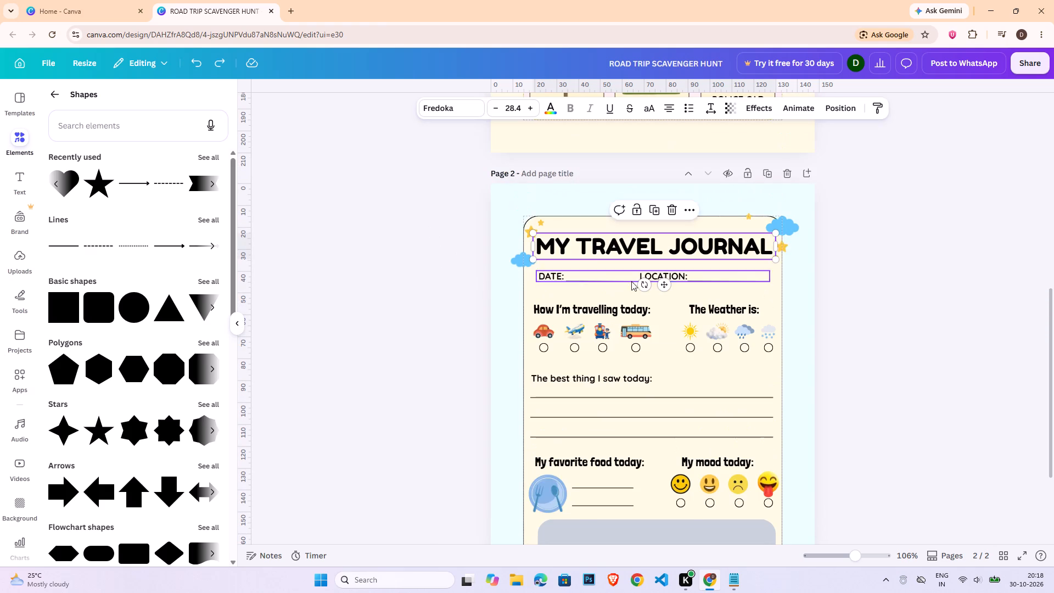
pyautogui.press('Up')
pyautogui.press('Up')
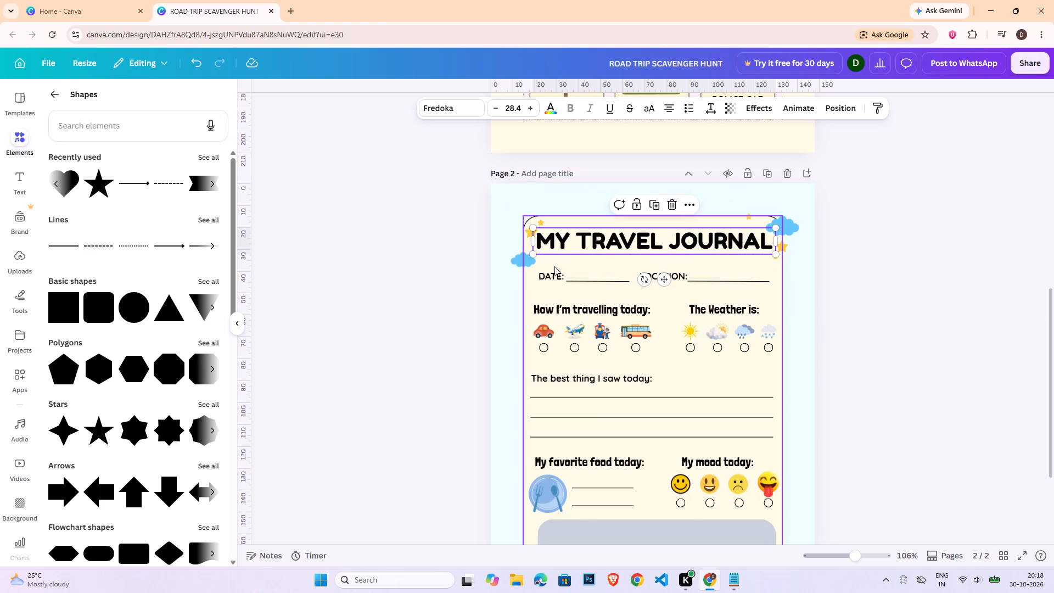
# Nudge the DATE and LOCATION row upward so it sits closer beneath the title.
pyautogui.click(553, 276)
pyautogui.press('Up')
pyautogui.press('Up')
pyautogui.press('Up')
pyautogui.press('Up')
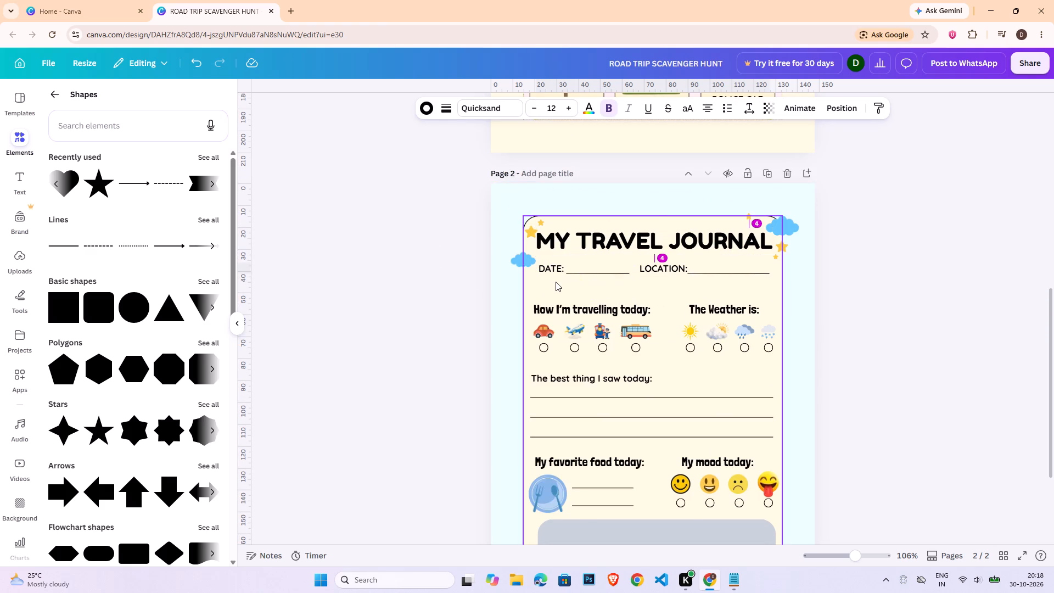
pyautogui.press('Up')
pyautogui.press('Down')
pyautogui.click(495, 303)
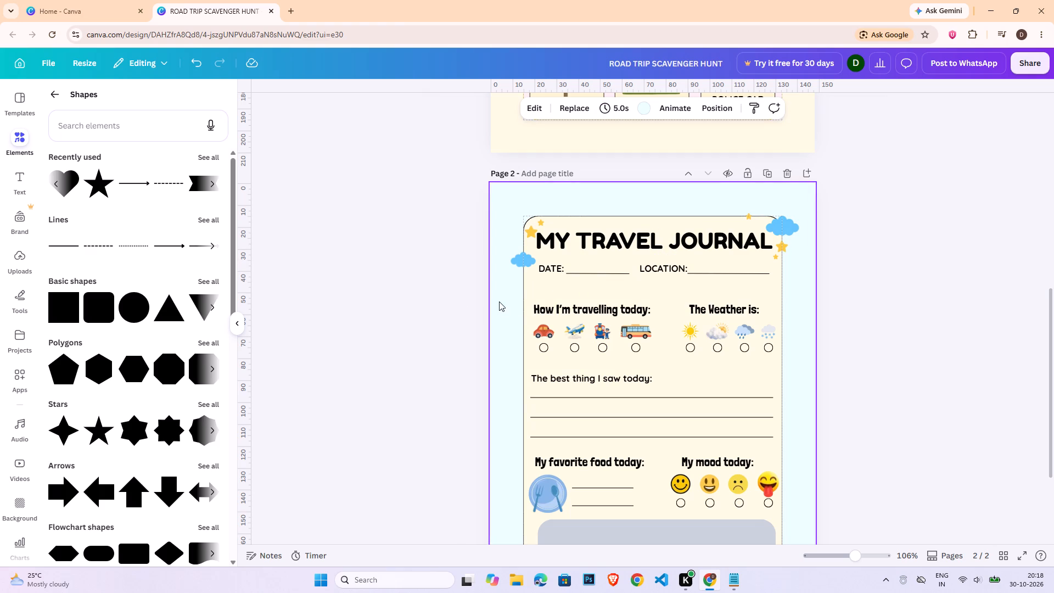
# Move the travelling and weather headings, icons and circles up together, closer to the DATE and LOCATION row.
pyautogui.moveTo(521, 301); pyautogui.dragTo(777, 354)
pyautogui.press('Up')
pyautogui.press('Up')
pyautogui.press('Up')
pyautogui.press('Up')
pyautogui.press('Up')
pyautogui.press('Up')
pyautogui.press('Up')
pyautogui.press('Up')
pyautogui.press('Up')
pyautogui.press('Up')
pyautogui.press('Down')
pyautogui.press('Down')
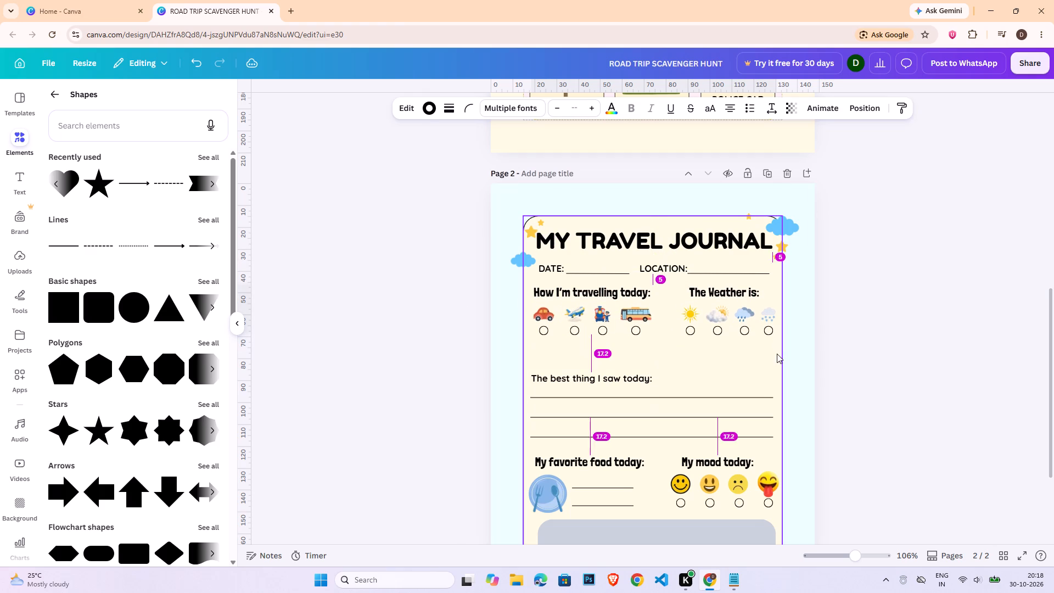
pyautogui.press('Down')
pyautogui.click(447, 356)
# Move the "The best thing I saw today:" heading and its three writing lines up, closer to the travelling and weather circles.
pyautogui.moveTo(490, 374); pyautogui.dragTo(603, 435)
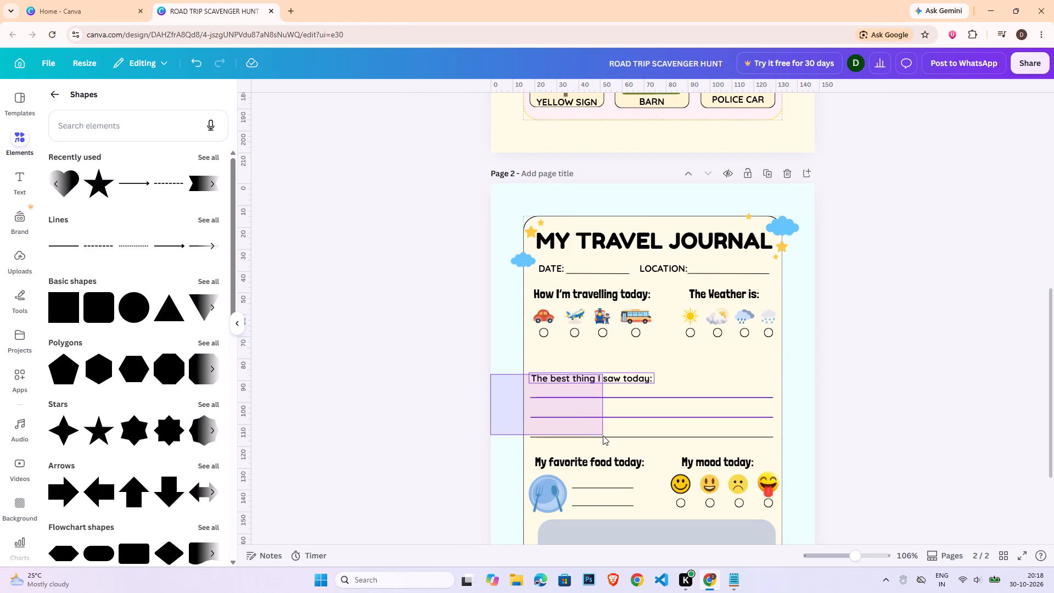
pyautogui.moveTo(603, 435); pyautogui.dragTo(608, 441)
pyautogui.press('Up')
pyautogui.press('Up')
pyautogui.press('Up')
pyautogui.press('Up')
pyautogui.press('Up')
pyautogui.press('Up')
pyautogui.press('Up')
pyautogui.press('Up')
pyautogui.press('Up')
pyautogui.press('Up')
pyautogui.press('Up')
pyautogui.press('Up')
pyautogui.press('Up')
pyautogui.press('Up')
pyautogui.press('Up')
pyautogui.press('Up')
pyautogui.press('Up')
pyautogui.press('Up')
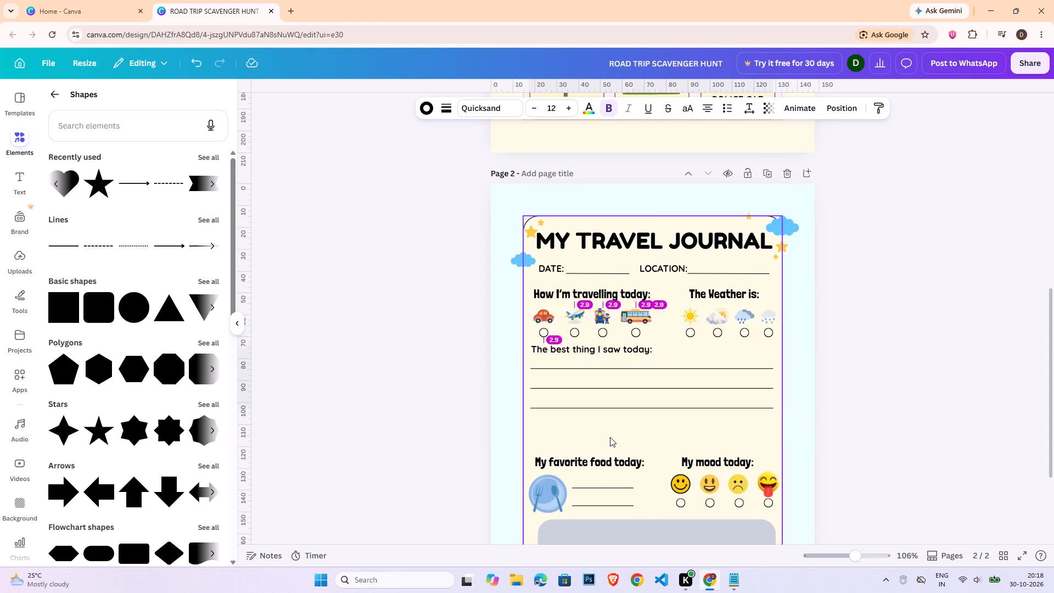
pyautogui.press('Down')
pyautogui.press('Down')
pyautogui.press('Down')
pyautogui.press('Down')
pyautogui.press('Down')
pyautogui.press('Down')
pyautogui.press('Down')
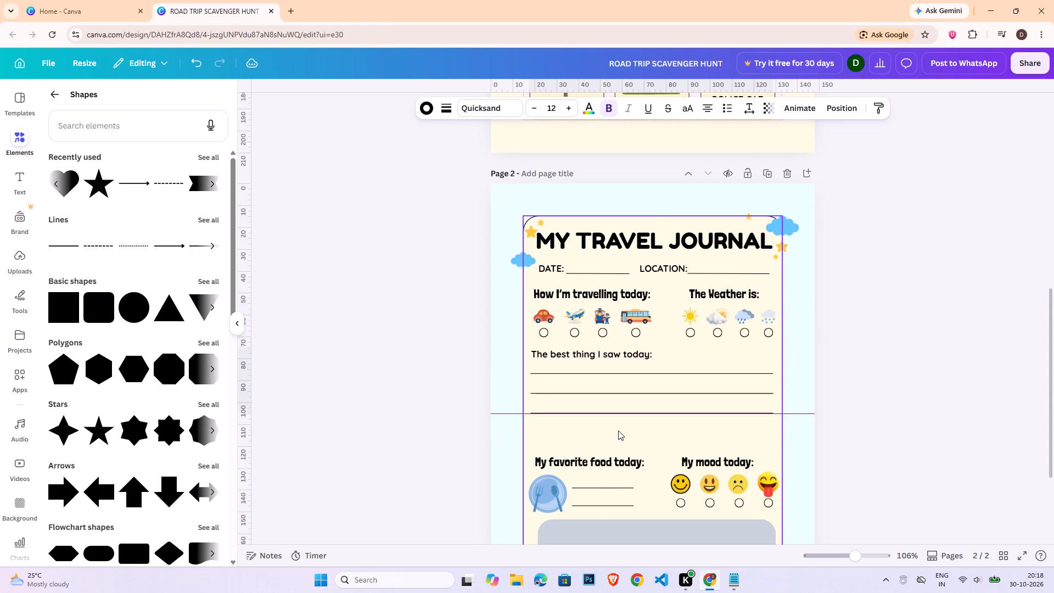
pyautogui.press('Up')
pyautogui.click(819, 408)
# Move the favorite food and mood sections up together, closer to the writing lines above them.
pyautogui.scroll(-1, 876, 410)
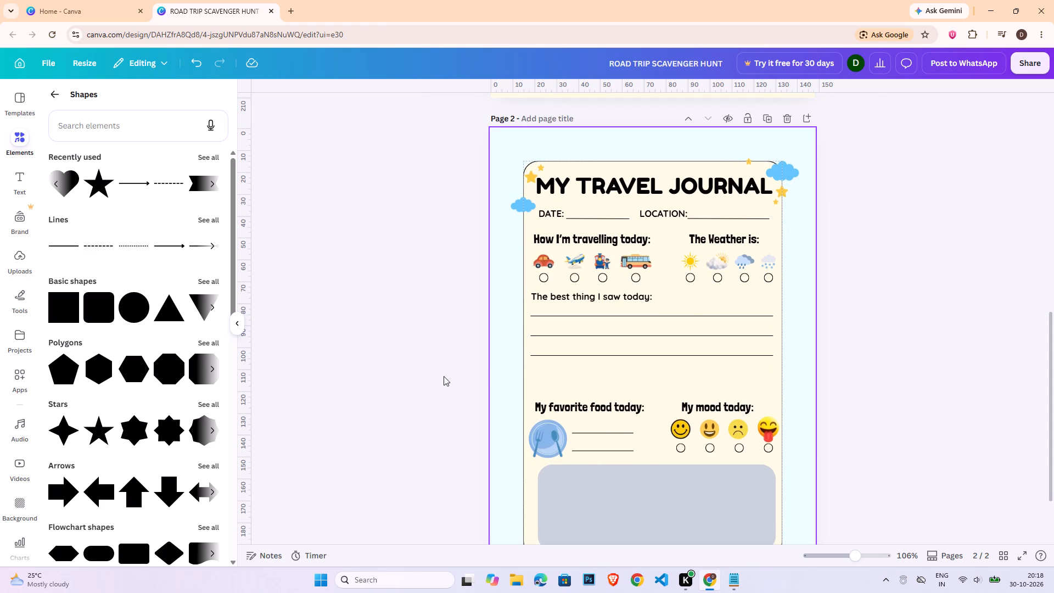
pyautogui.moveTo(461, 387); pyautogui.dragTo(809, 456)
pyautogui.press('Up')
pyautogui.press('Up')
pyautogui.press('Up')
pyautogui.press('Up')
pyautogui.press('Up')
pyautogui.press('Up')
pyautogui.press('Up')
pyautogui.press('Up')
pyautogui.press('Up')
pyautogui.press('Up')
pyautogui.press('Up')
pyautogui.press('Up')
pyautogui.press('Up')
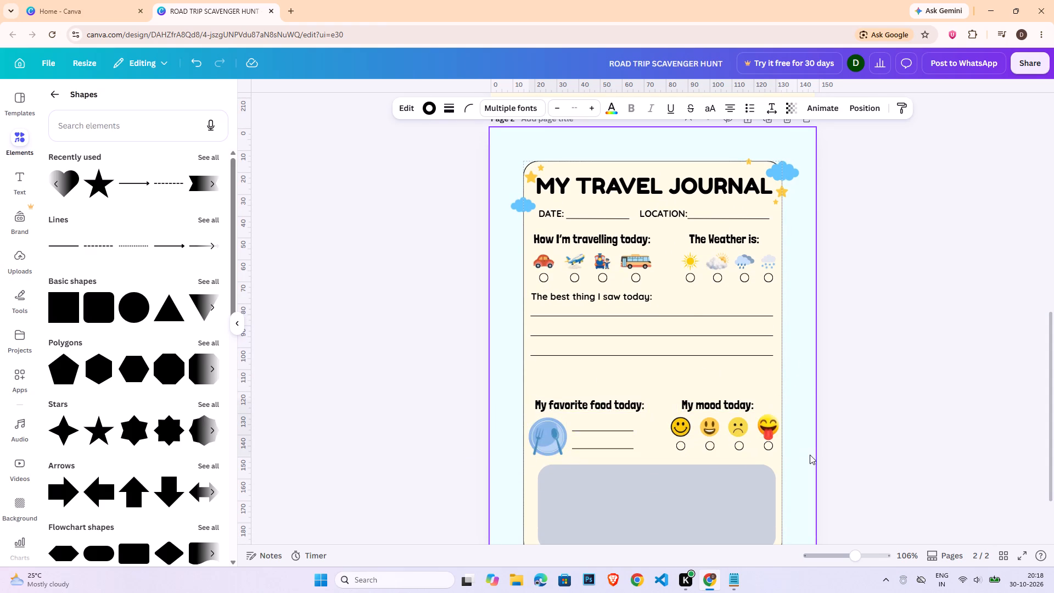
pyautogui.press('Down')
pyautogui.press('Up')
pyautogui.press('Up')
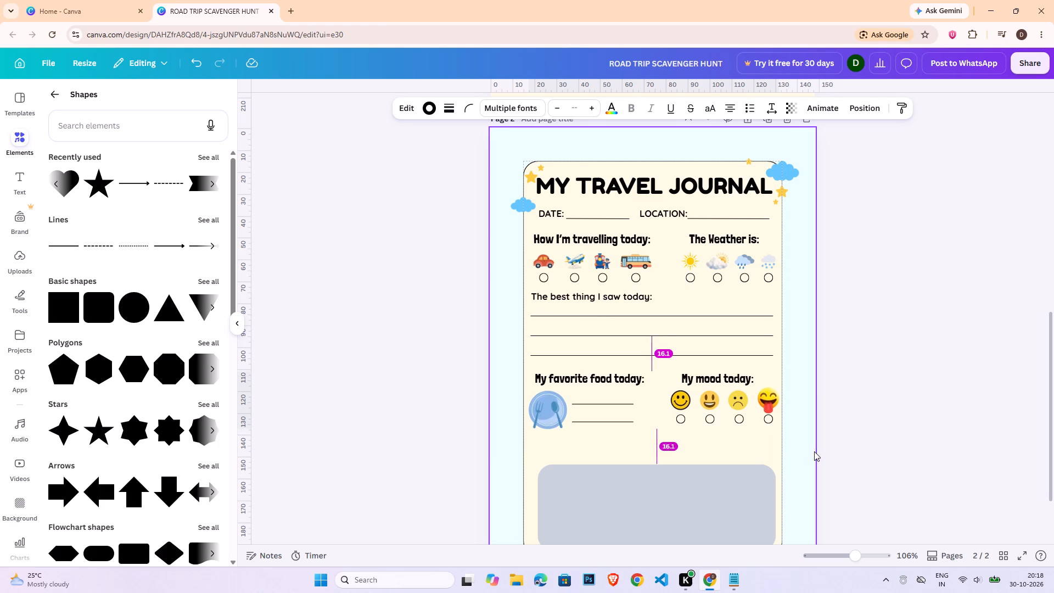
pyautogui.press('Down')
pyautogui.click(848, 437)
# Extend the grey rounded box upward to a height of about 53 mm, filling the space below the food and mood sections.
pyautogui.scroll(-3, 846, 437)
pyautogui.click(726, 424)
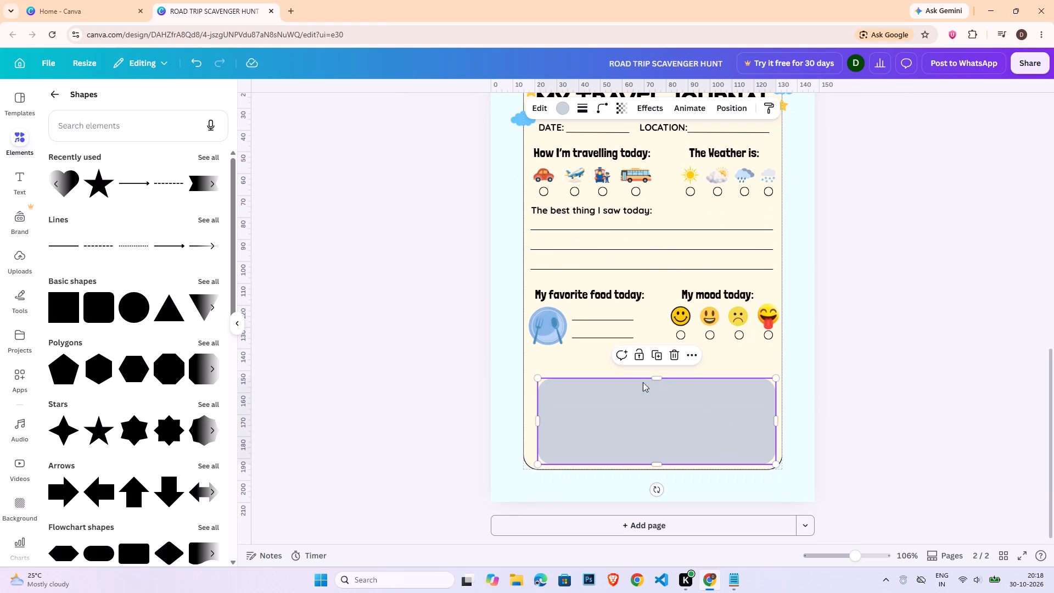
pyautogui.moveTo(661, 376); pyautogui.dragTo(662, 346)
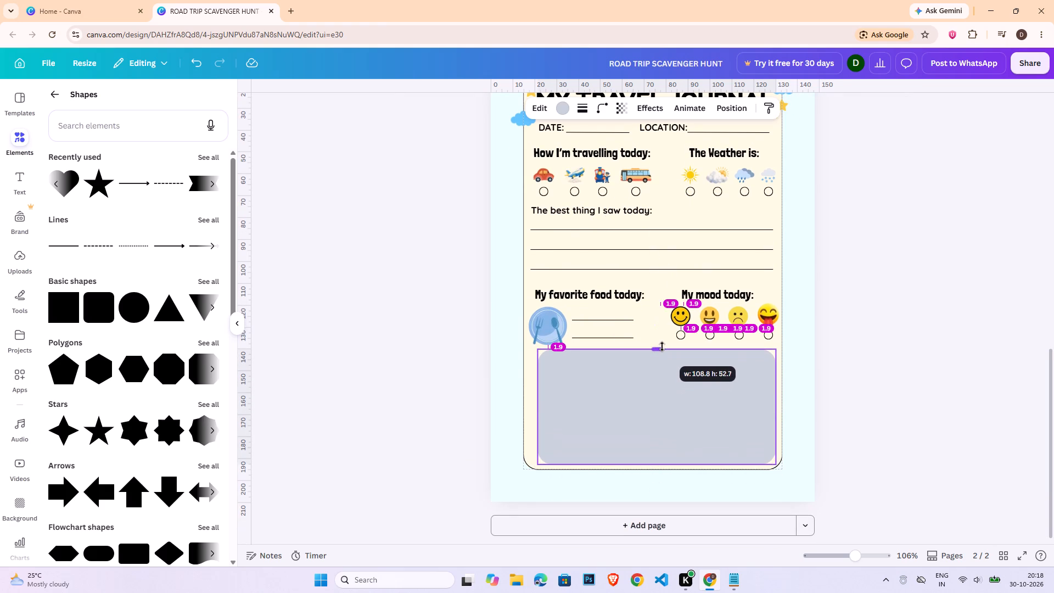
pyautogui.click(714, 398)
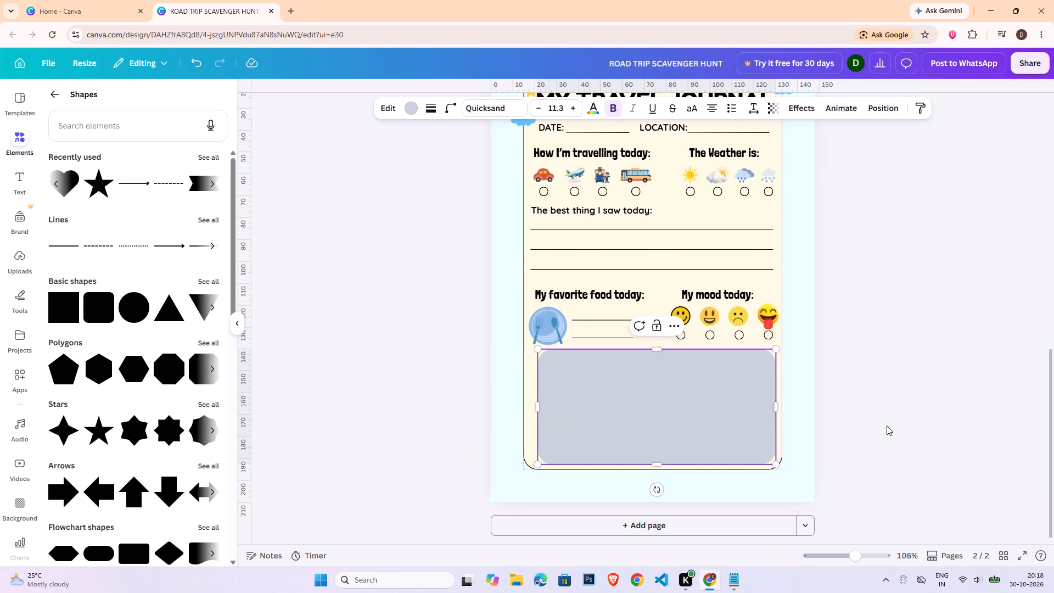
pyautogui.click(887, 426)
# Give the grey rounded box a solid outline of weight 1 and the pale cream fill matching the journal card.
pyautogui.click(664, 438)
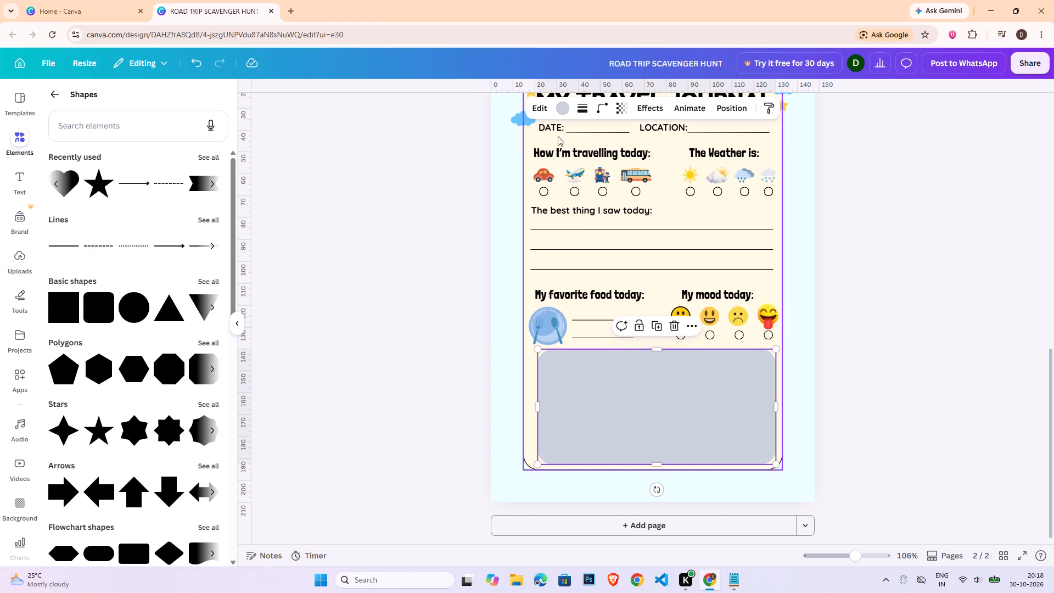
pyautogui.click(580, 113)
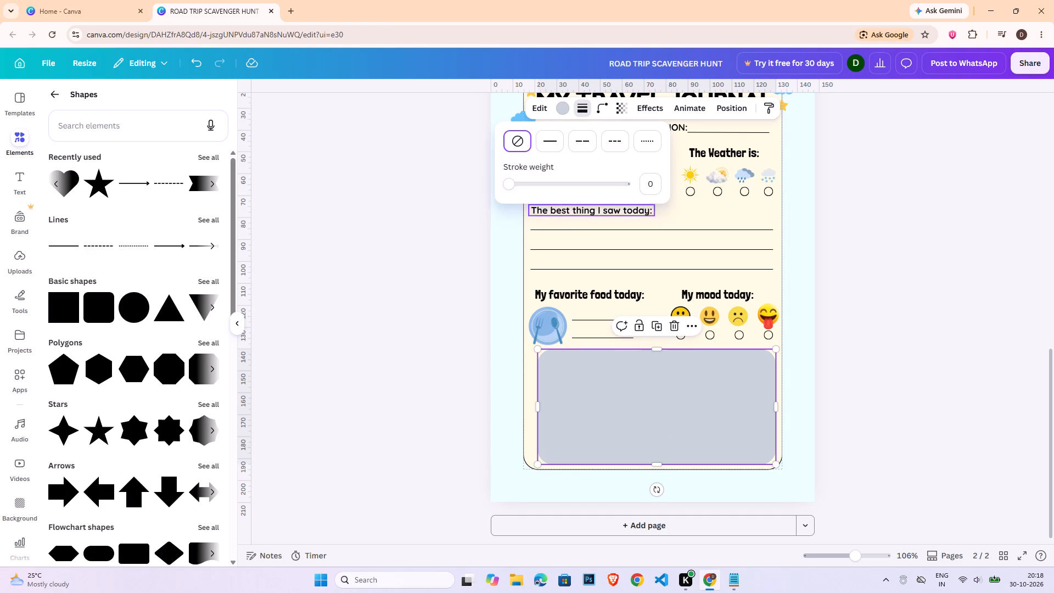
pyautogui.click(643, 180)
pyautogui.press('1')
pyautogui.press('Return')
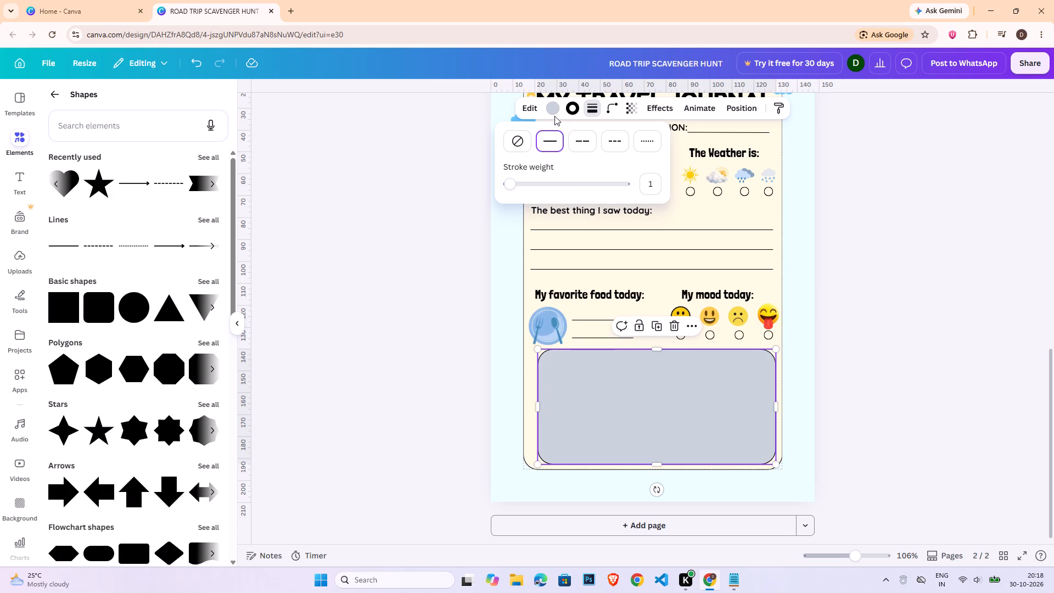
pyautogui.click(553, 110)
pyautogui.click(186, 174)
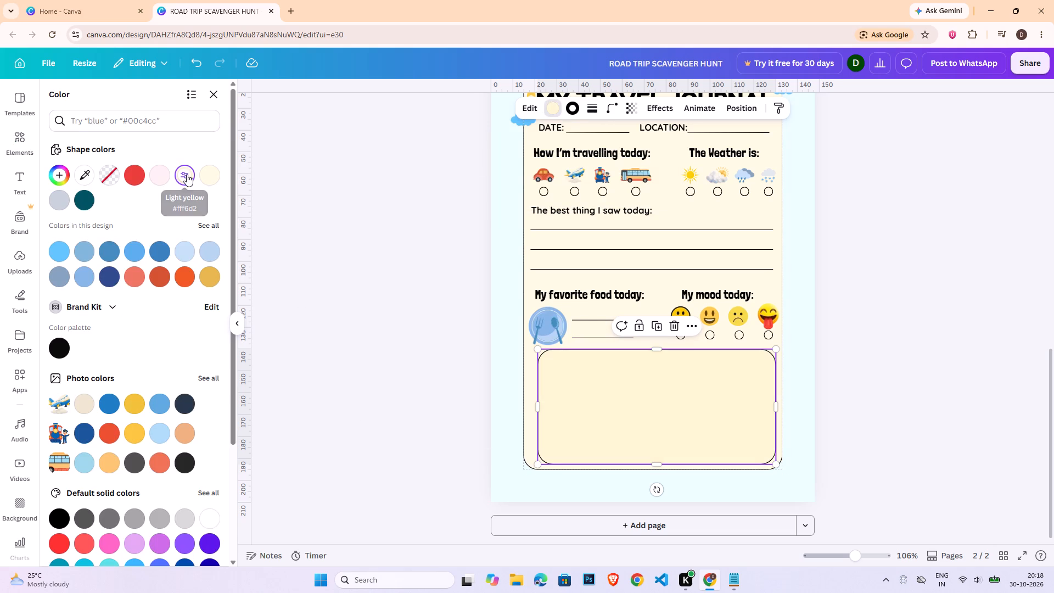
pyautogui.click(218, 177)
pyautogui.doubleClick(874, 353)
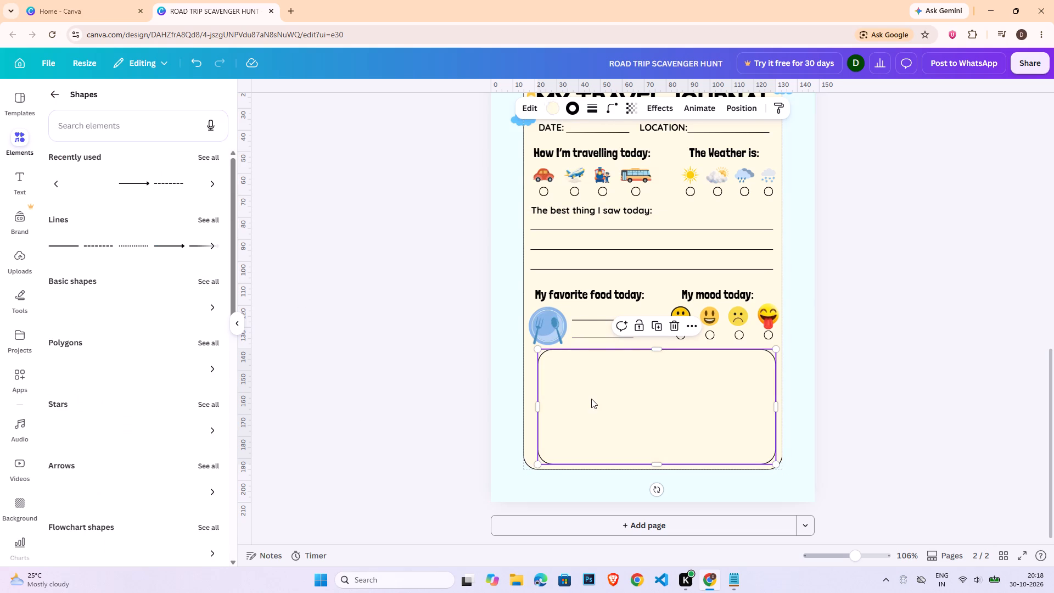
# Duplicate the rounded box and shrink the copy to about 103 × 47.5 mm so it sits inside the original.
pyautogui.click(591, 399)
pyautogui.hotkey('ctrl', 'c')
pyautogui.hotkey('ctrl', 'v')
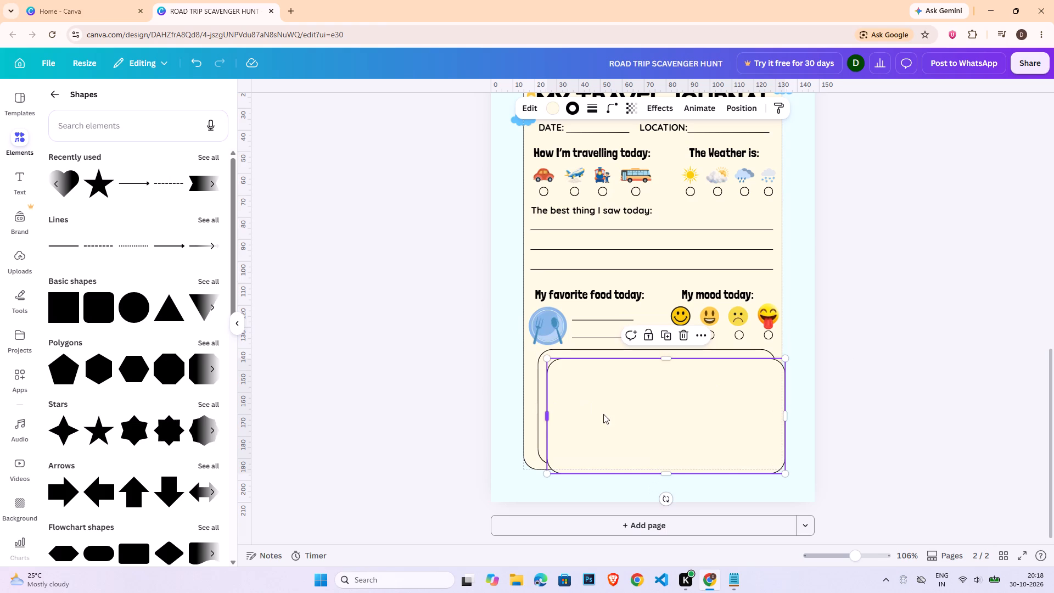
pyautogui.moveTo(603, 414); pyautogui.dragTo(597, 405)
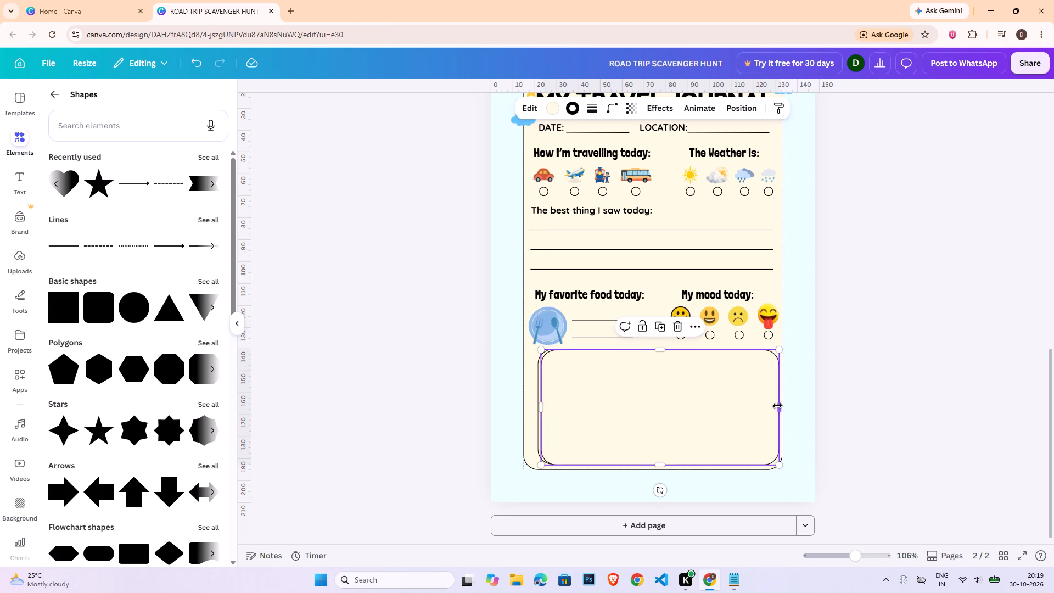
pyautogui.moveTo(777, 406); pyautogui.dragTo(770, 407)
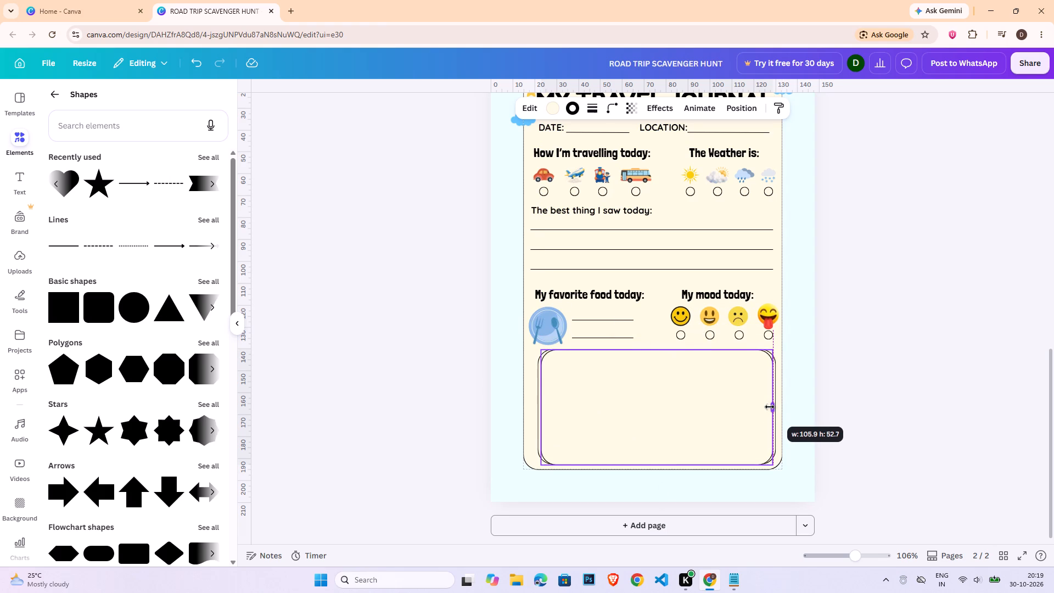
pyautogui.moveTo(770, 407); pyautogui.dragTo(767, 407)
pyautogui.moveTo(654, 349); pyautogui.dragTo(655, 356)
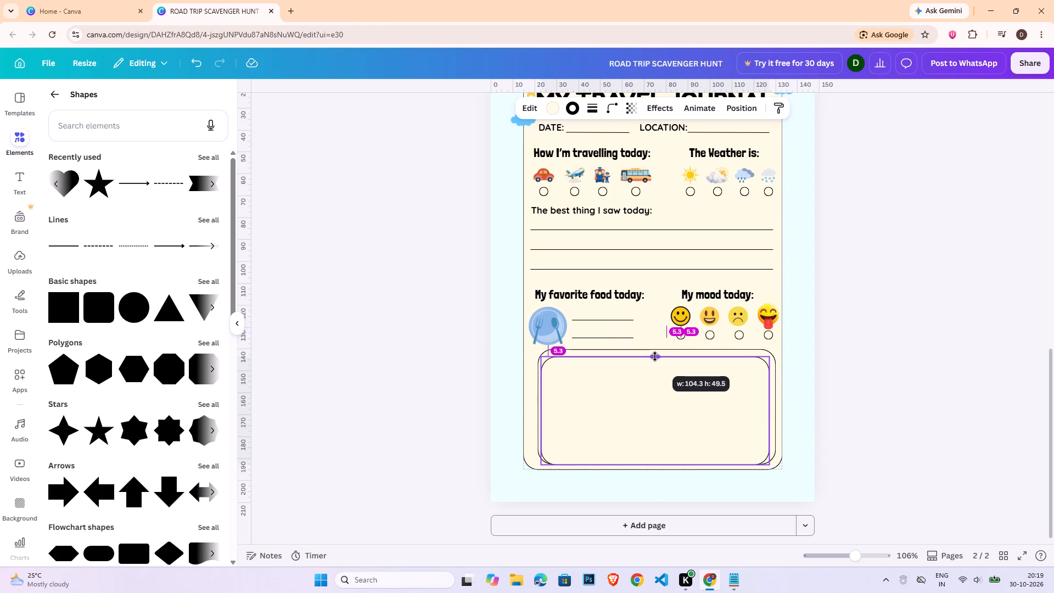
pyautogui.moveTo(655, 356); pyautogui.dragTo(655, 356)
pyautogui.moveTo(657, 463); pyautogui.dragTo(657, 458)
pyautogui.click(540, 402)
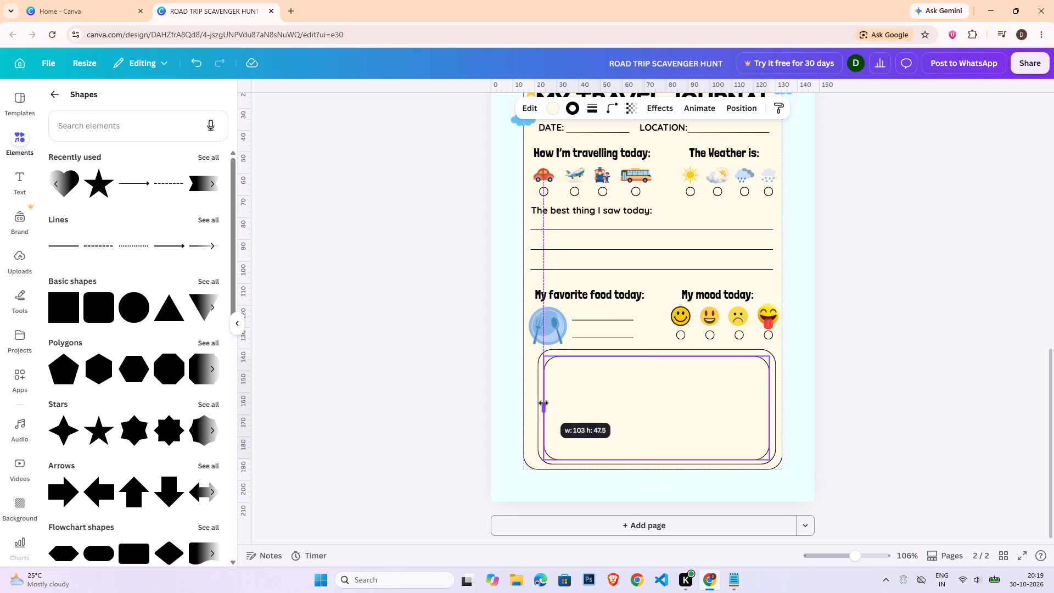
# Change the inner rounded box's outline to the long-dash stroke style.
pyautogui.click(590, 109)
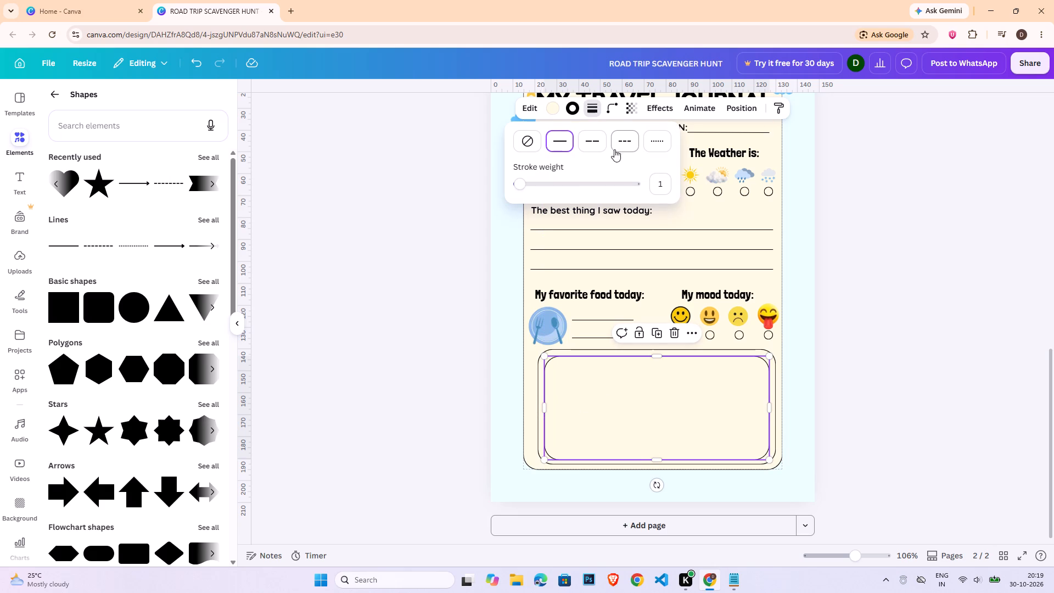
pyautogui.click(599, 145)
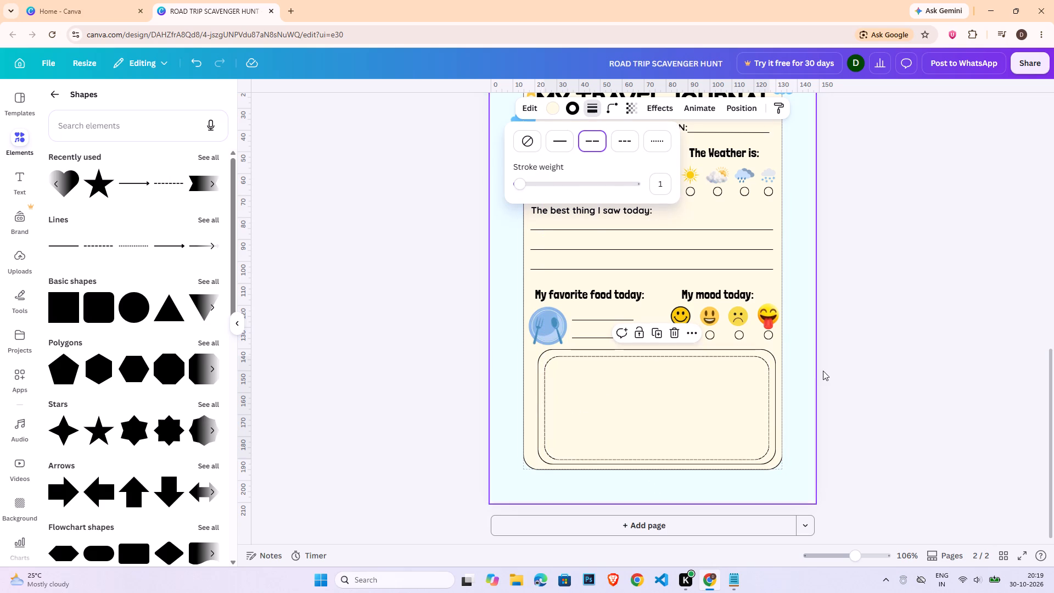
pyautogui.doubleClick(394, 242)
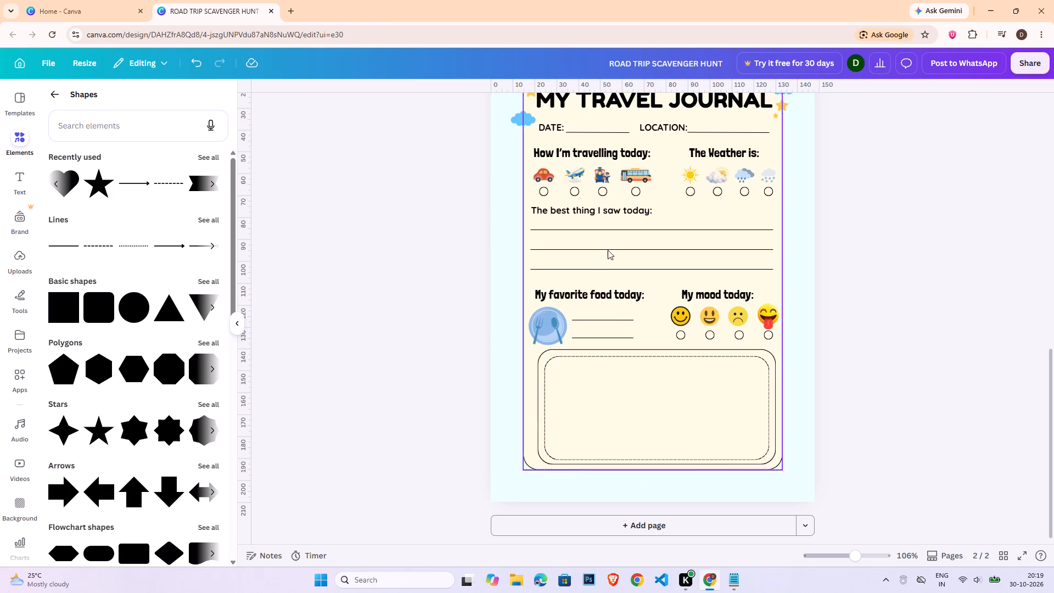
# Place a copy of the "The best thing I saw today:" heading inside the dashed box's top edge and reword it "DRAW a favorite memory!".
pyautogui.click(602, 208)
pyautogui.hotkey('ctrl', 'c')
pyautogui.hotkey('ctrl', 'v')
pyautogui.moveTo(607, 250); pyautogui.dragTo(642, 372)
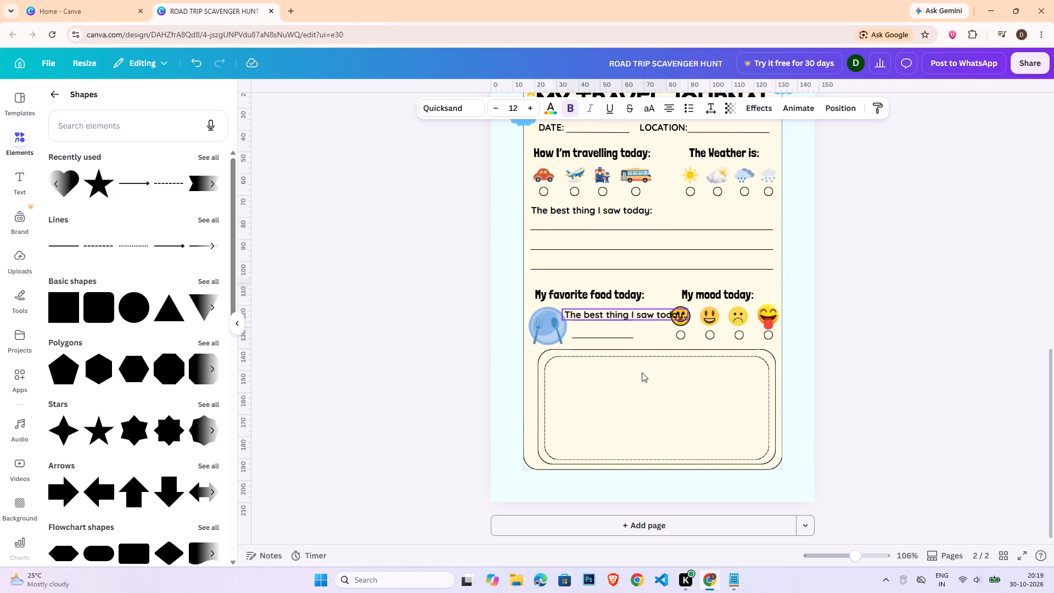
pyautogui.moveTo(642, 372); pyautogui.dragTo(663, 396)
pyautogui.doubleClick(657, 366)
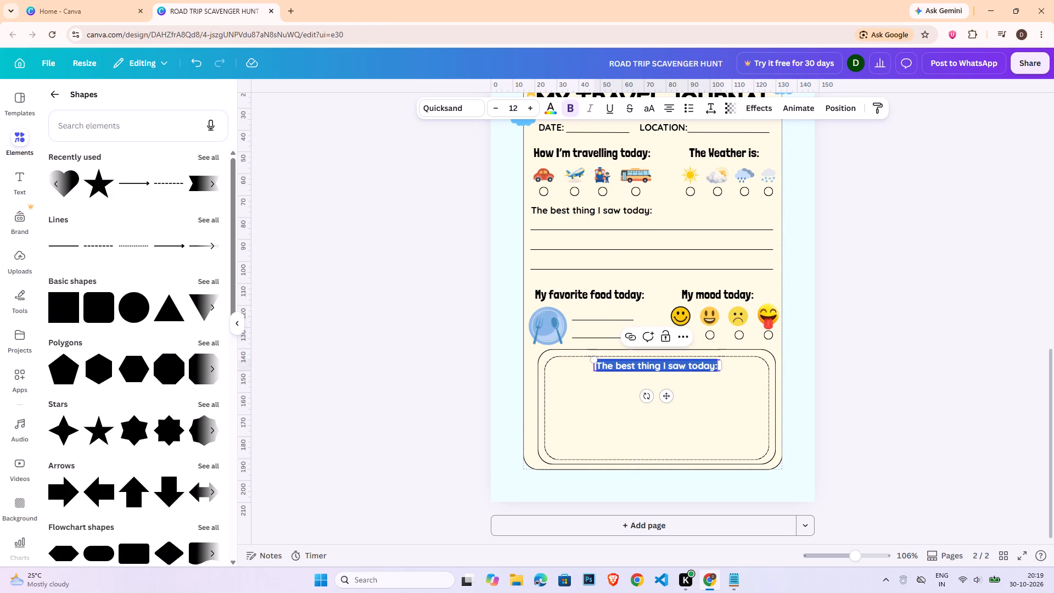
pyautogui.hotkey('shift', 'd')
pyautogui.write('RAW a')
pyautogui.press('space')
pyautogui.write('fa')
pyautogui.write('vorite memor')
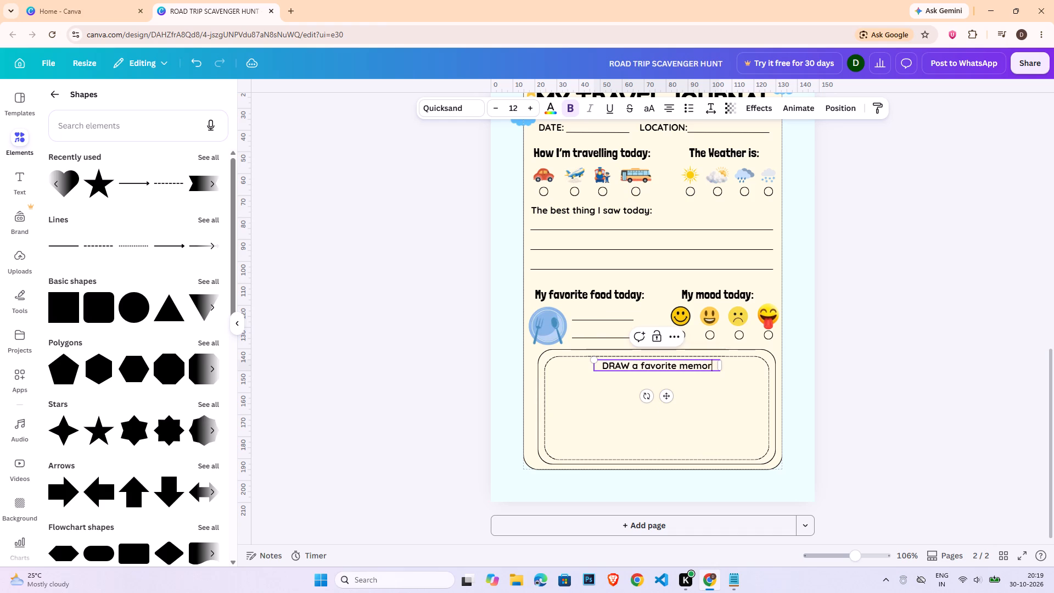
pyautogui.write('y!')
pyautogui.click(990, 388)
# Nudge the "DRAW a favorite memory!" caption slightly upward inside the dashed box.
pyautogui.click(704, 367)
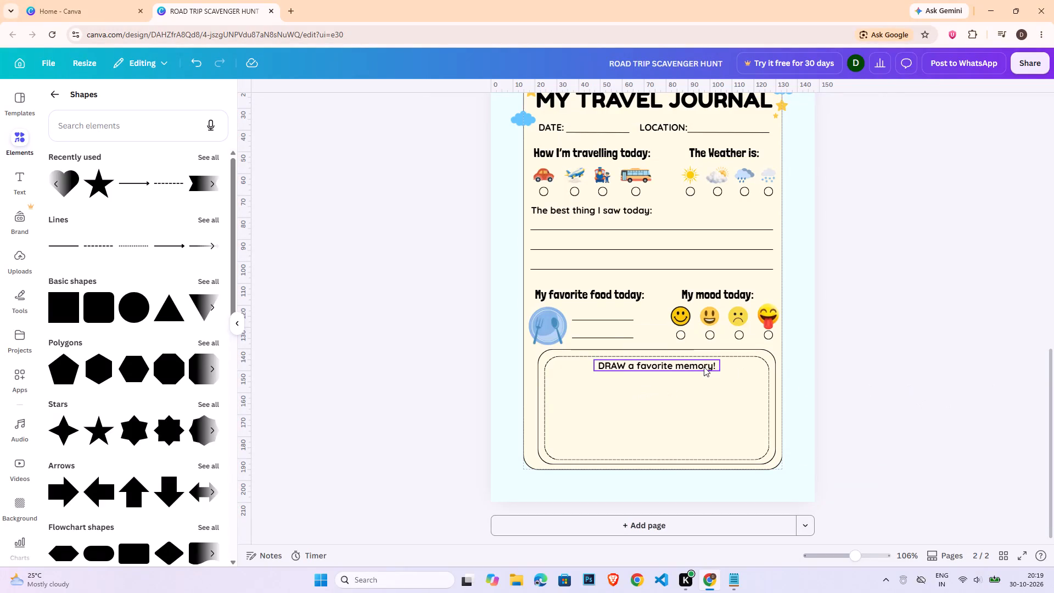
pyautogui.press('Up')
pyautogui.press('Up')
pyautogui.press('Down')
pyautogui.click(889, 413)
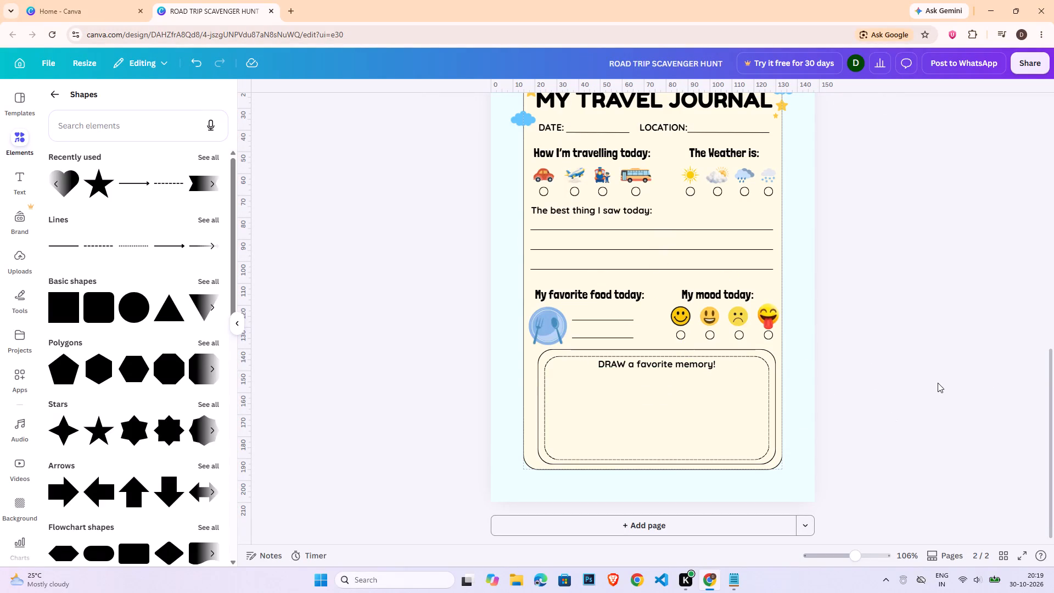
# Copy the blue cloud beside the DATE line and place it on the card's left border at the drawing box's upper-left corner.
pyautogui.click(522, 115)
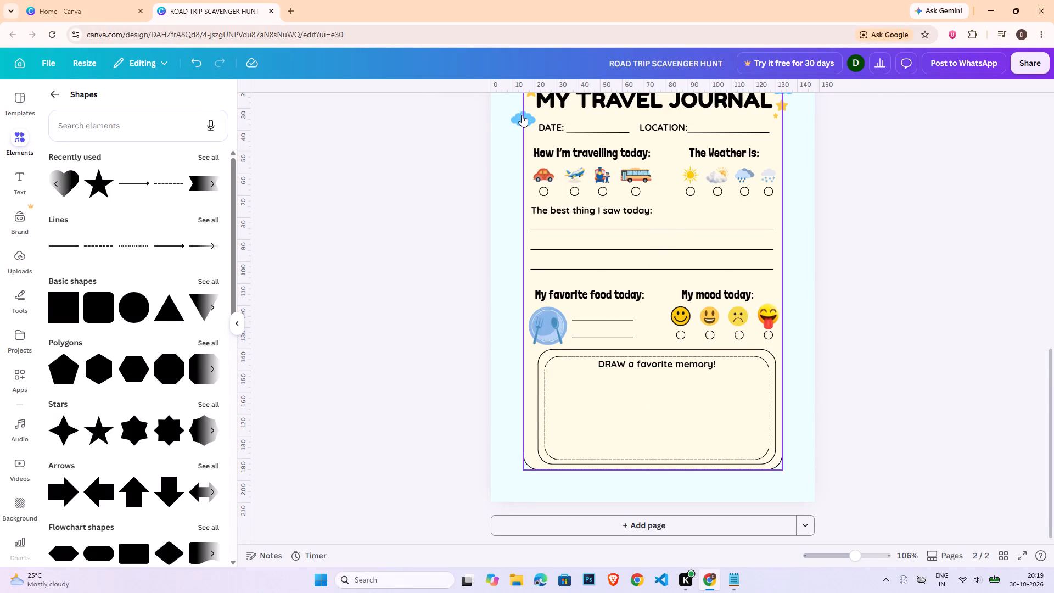
pyautogui.hotkey('ctrl', 'c')
pyautogui.hotkey('ctrl', 'v')
pyautogui.moveTo(534, 128); pyautogui.dragTo(508, 385)
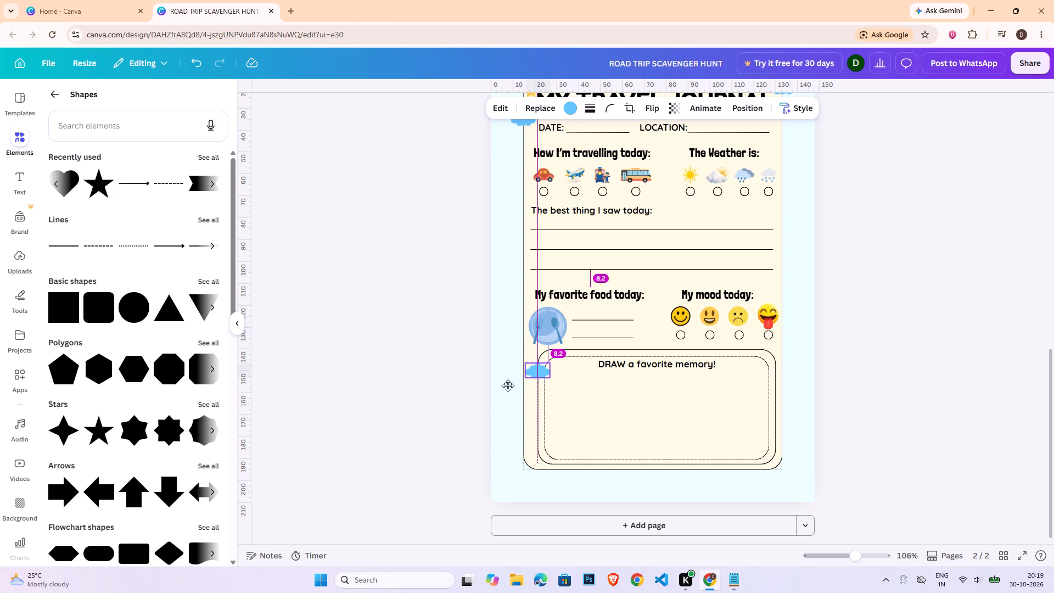
pyautogui.moveTo(508, 385); pyautogui.dragTo(518, 381)
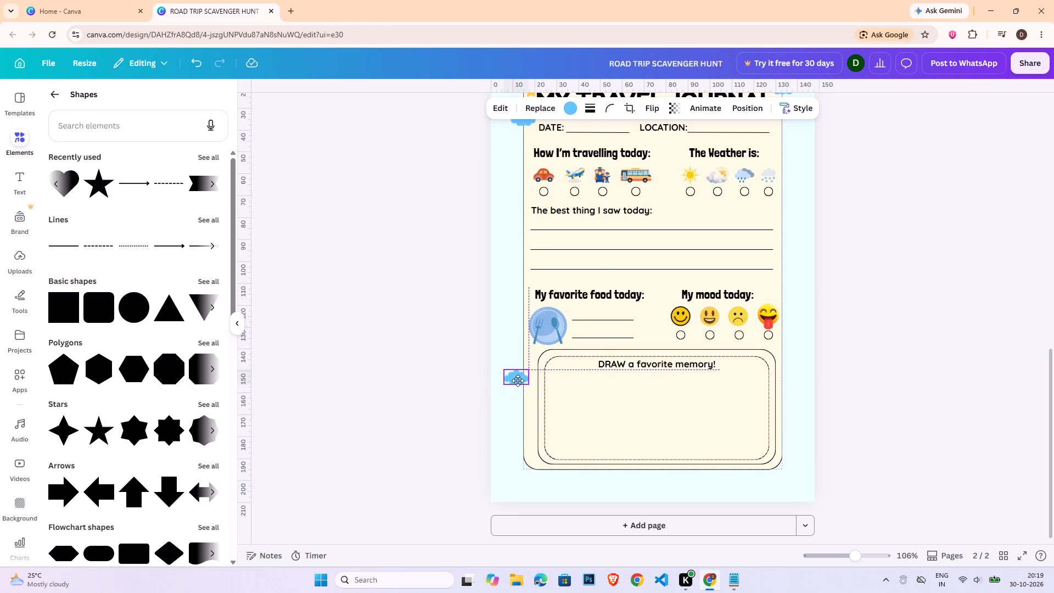
pyautogui.moveTo(518, 381); pyautogui.dragTo(524, 374)
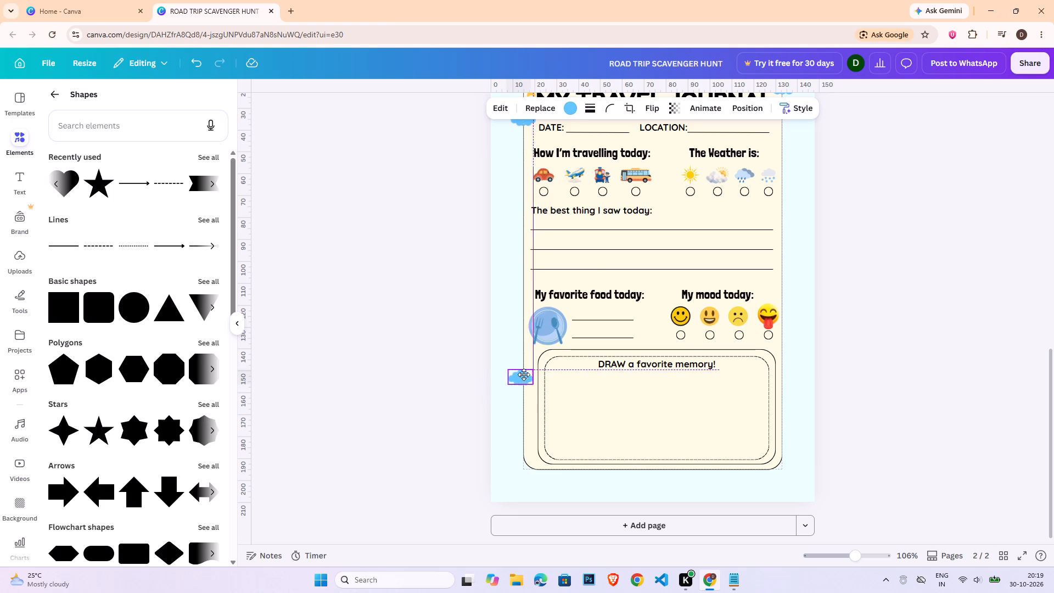
pyautogui.moveTo(524, 374); pyautogui.dragTo(526, 352)
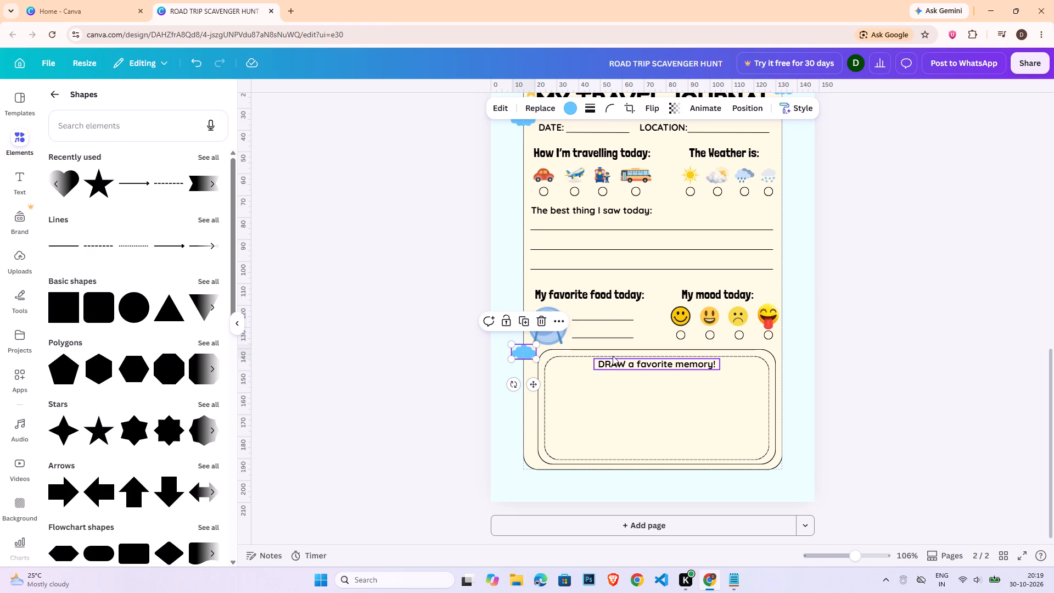
# Enlarge the dashed inner box to about 106 × 50 mm so it sits closer to the outer box's outline.
pyautogui.click(613, 355)
pyautogui.click(618, 357)
pyautogui.click(618, 355)
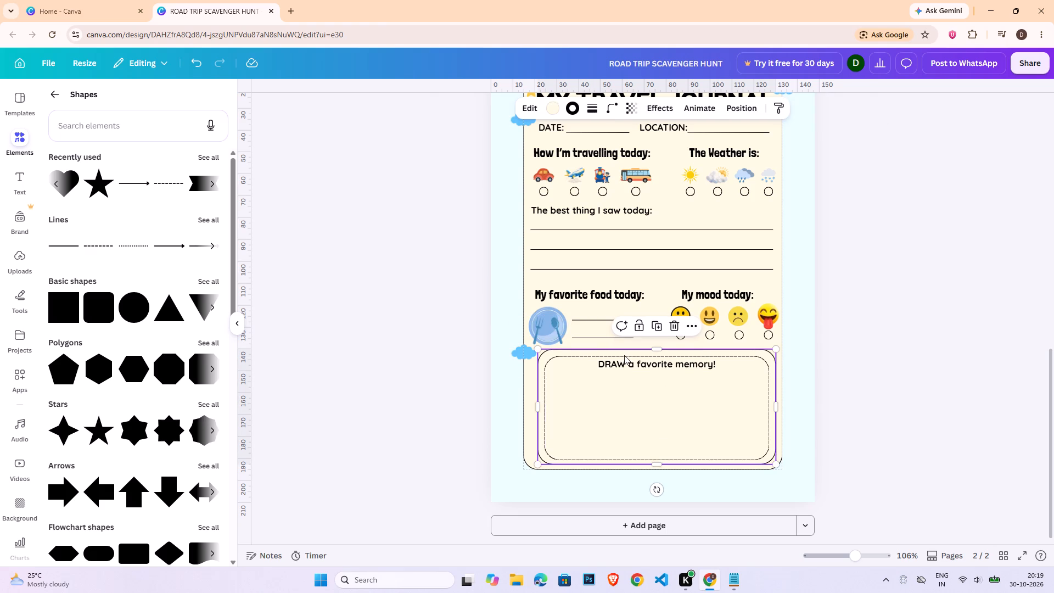
pyautogui.click(624, 356)
pyautogui.click(670, 356)
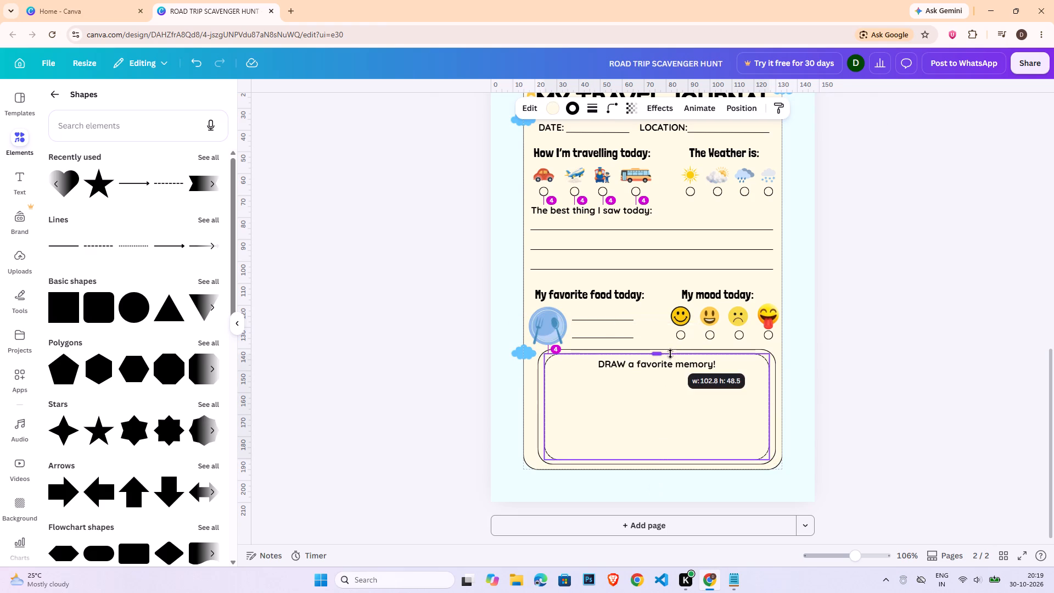
pyautogui.click(547, 408)
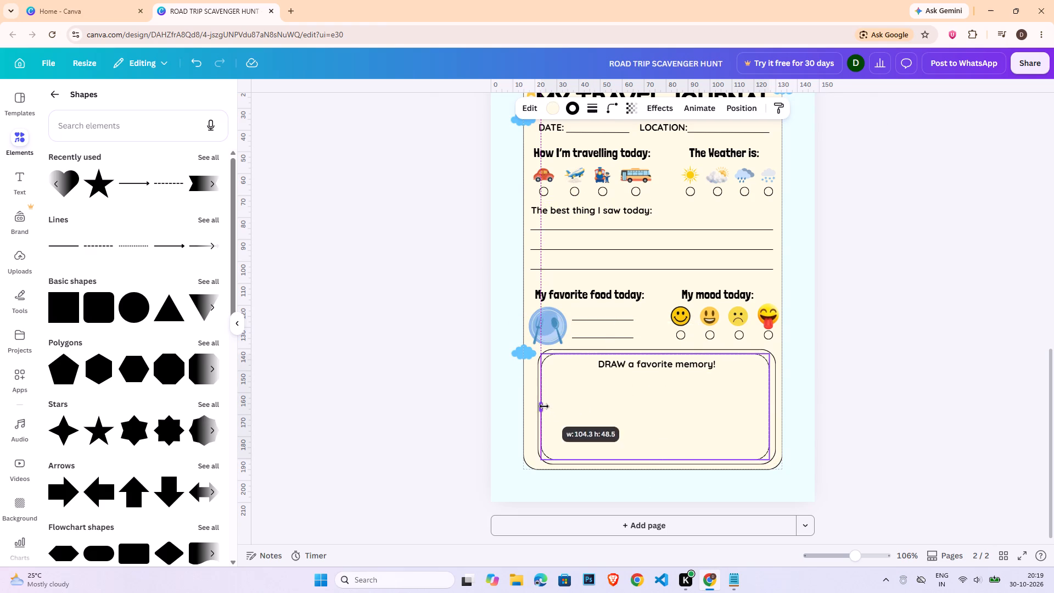
pyautogui.click(678, 354)
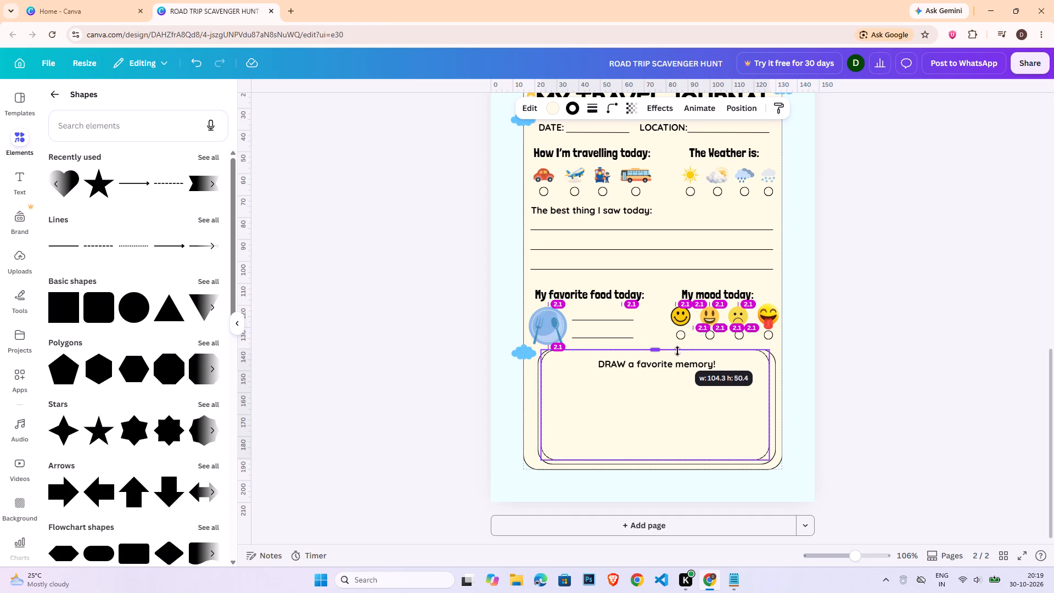
pyautogui.click(666, 458)
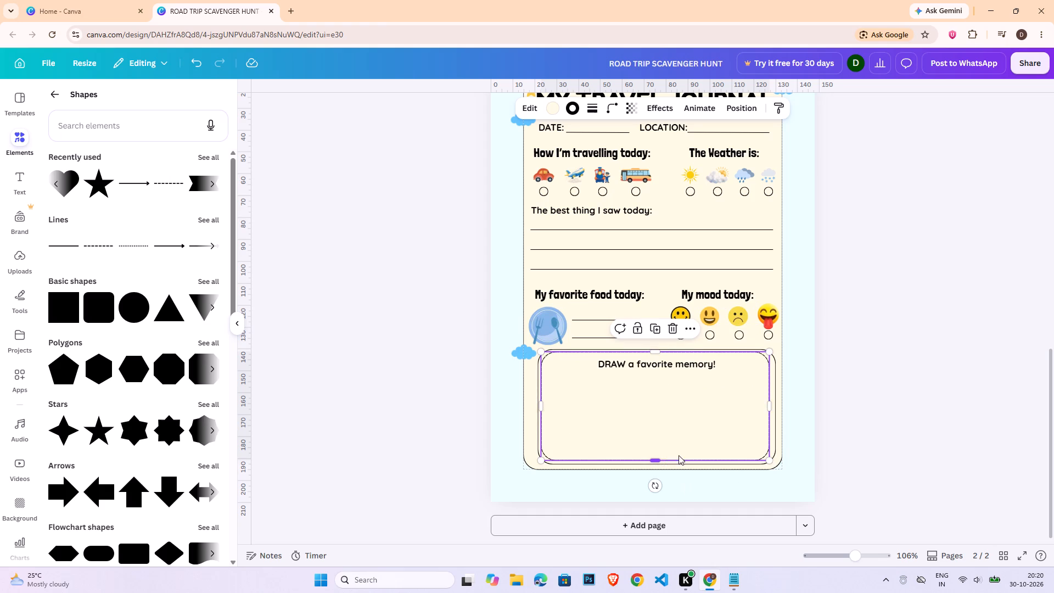
pyautogui.click(772, 407)
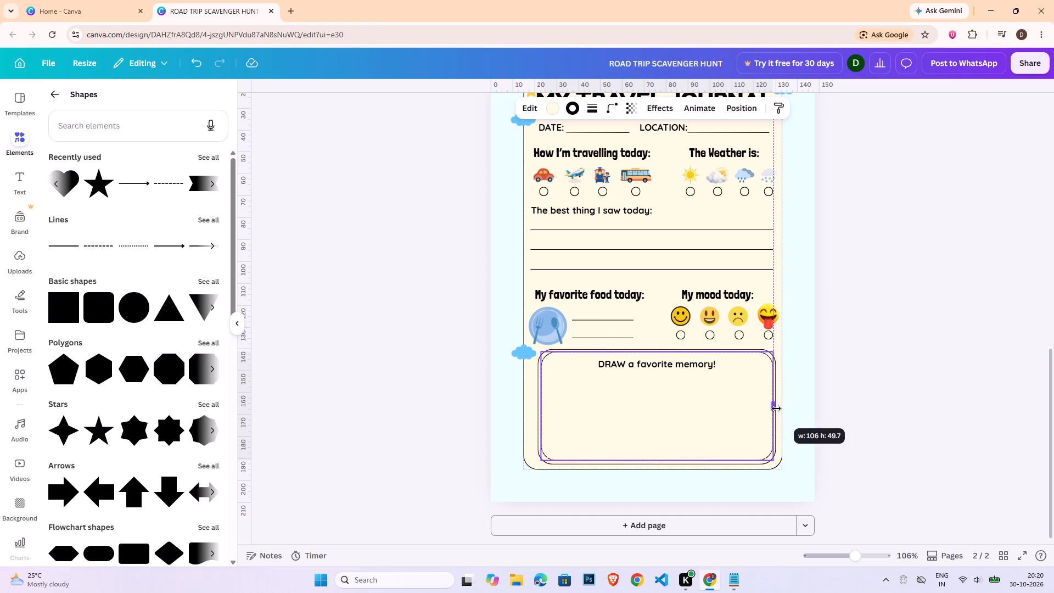
pyautogui.click(914, 409)
pyautogui.click(908, 398)
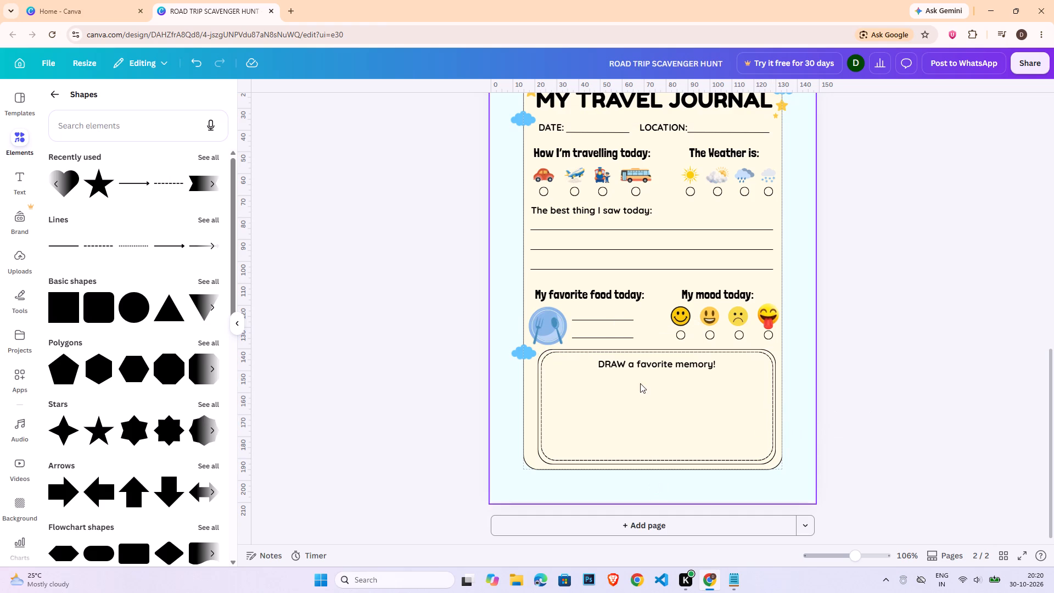
# Move the "DRAW a favorite memory!" caption up again, close beneath the dashed box's top edge.
pyautogui.click(640, 364)
pyautogui.press('Up')
pyautogui.press('Up')
pyautogui.press('Up')
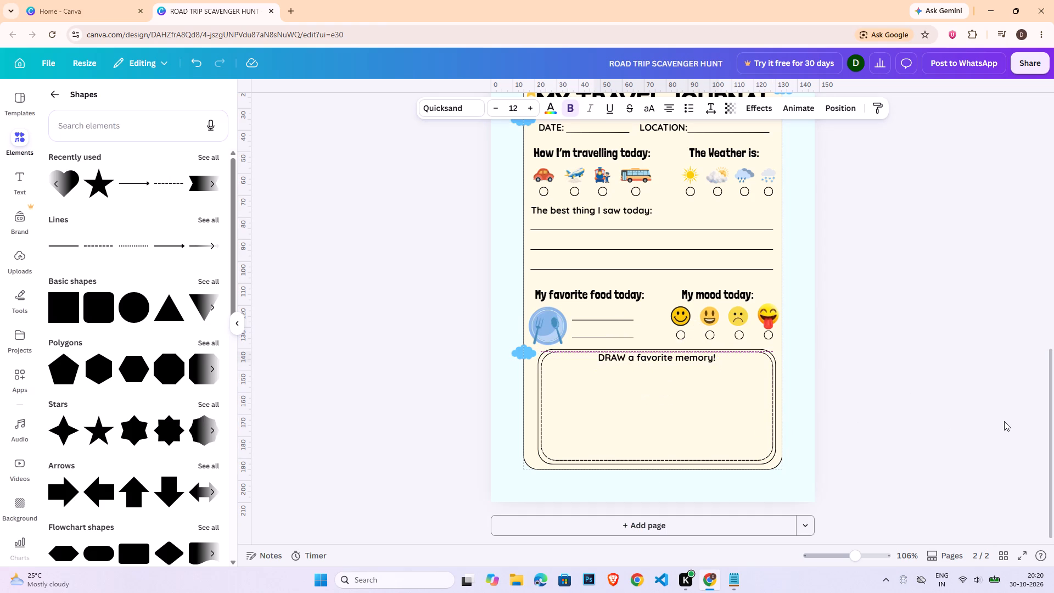
pyautogui.press('Down')
pyautogui.click(973, 393)
pyautogui.click(861, 326)
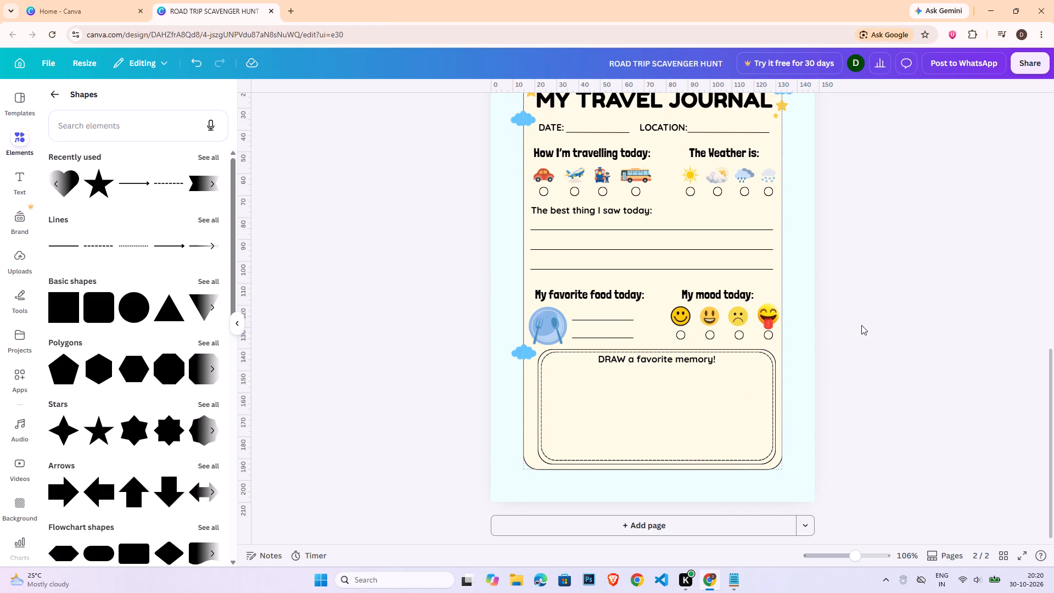
# Copy the cloud at the drawing box's corner and place it at the page's left edge, lower beside the box.
pyautogui.click(540, 346)
pyautogui.click(520, 353)
pyautogui.hotkey('ctrl', 'c')
pyautogui.hotkey('ctrl', 'v')
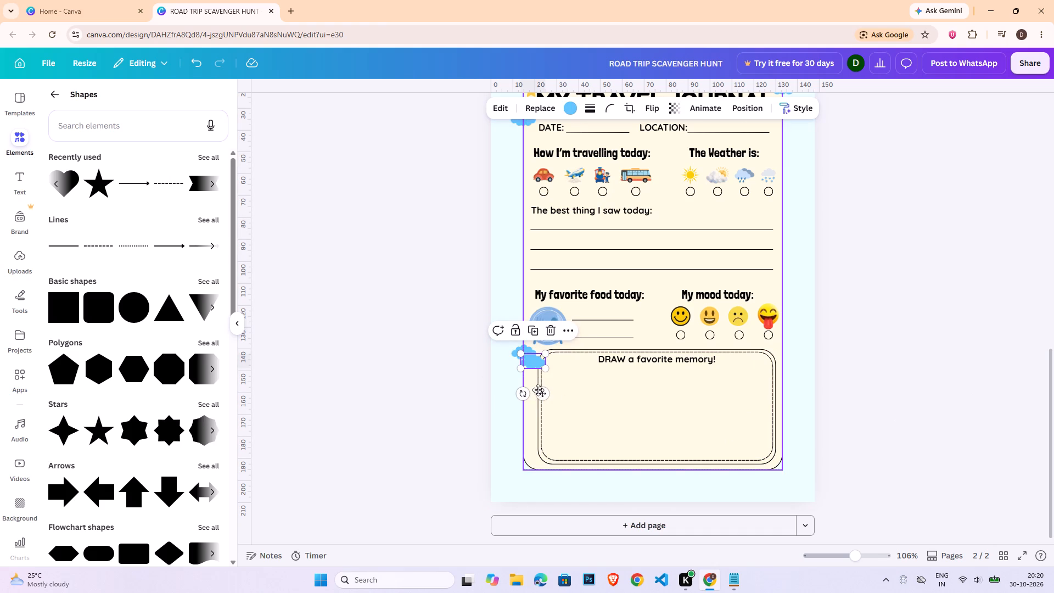
pyautogui.moveTo(539, 391); pyautogui.dragTo(501, 427)
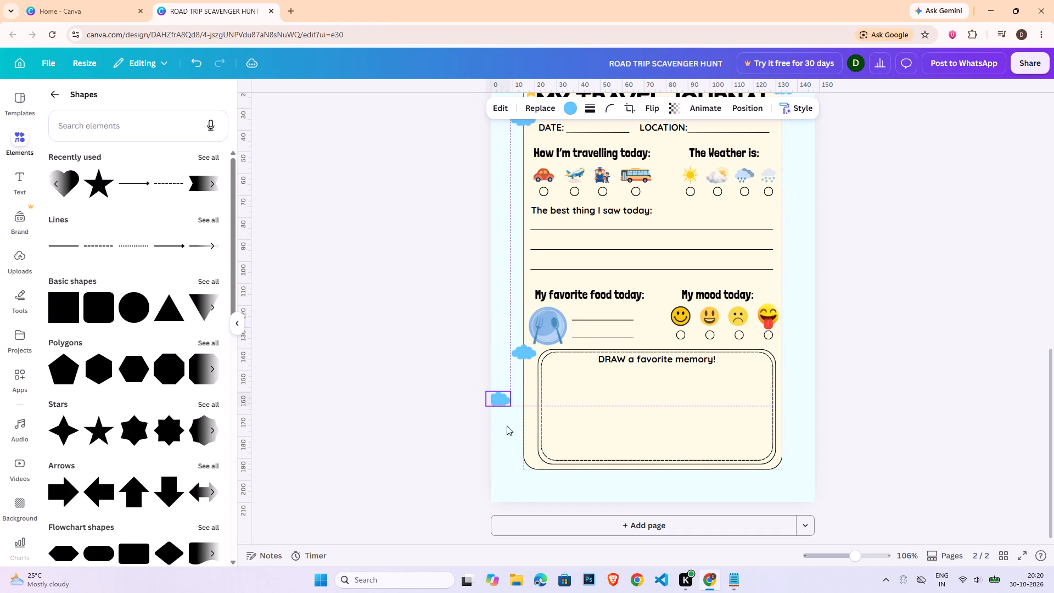
pyautogui.click(888, 322)
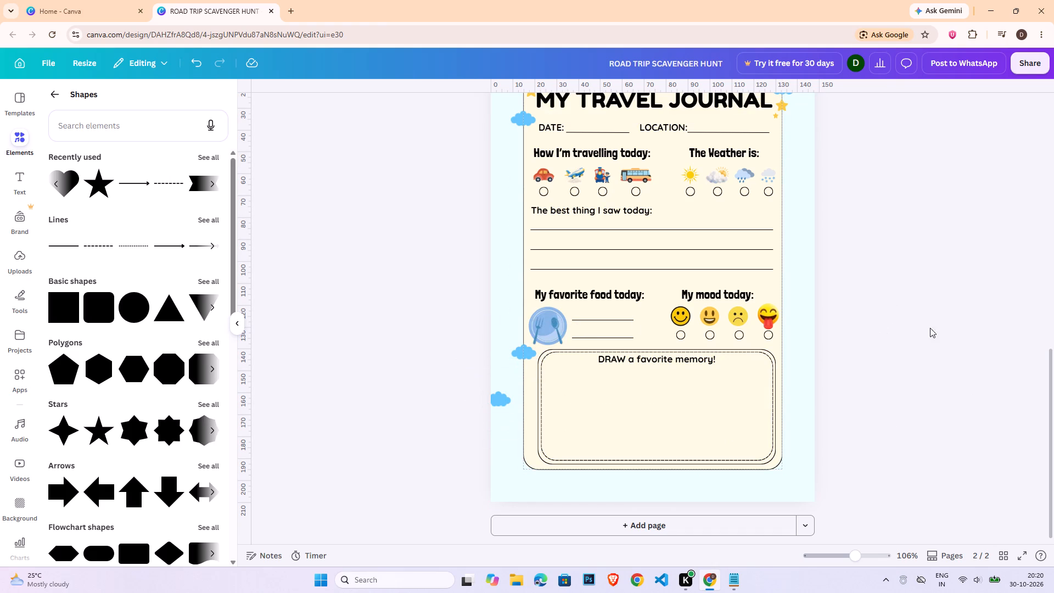
# Search the graphics for "clock" and add the yellow alarm clock with blue bells to the page.
pyautogui.click(51, 91)
pyautogui.click(120, 107)
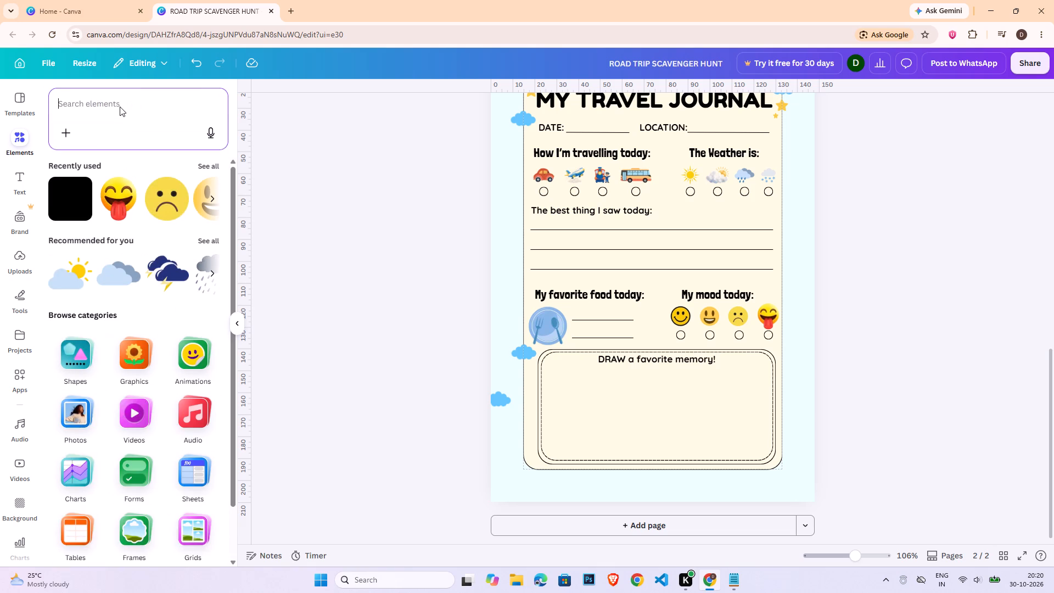
pyautogui.write('clock')
pyautogui.press('Return')
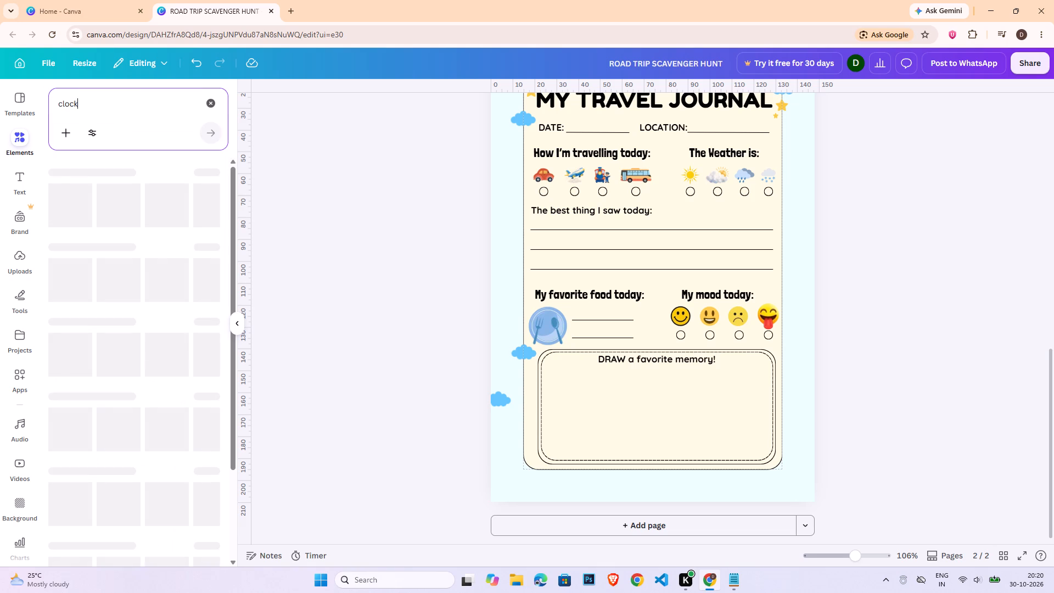
pyautogui.click(218, 193)
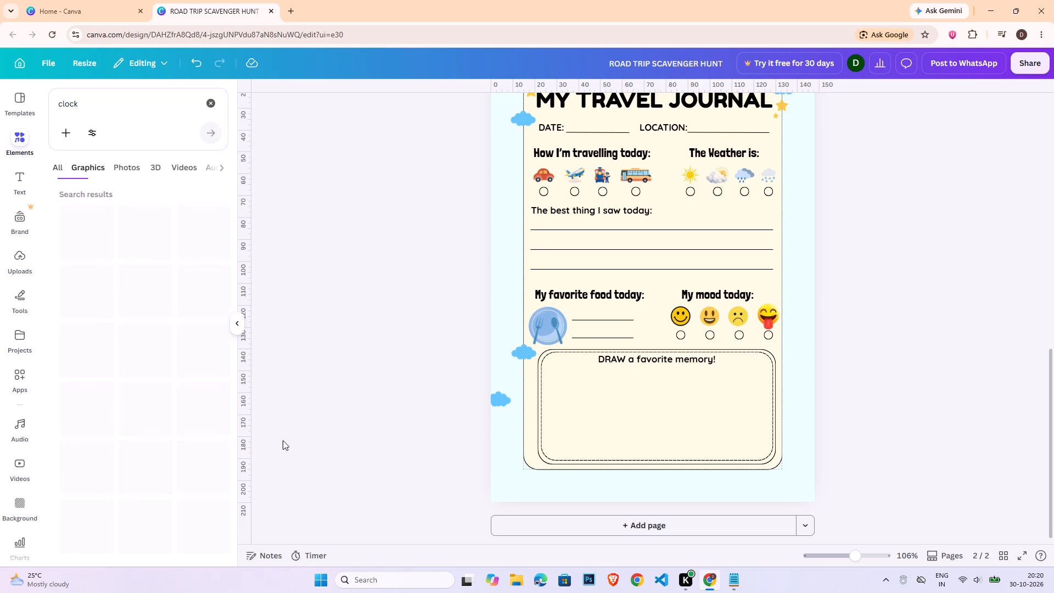
pyautogui.scroll(-2, 383, 422)
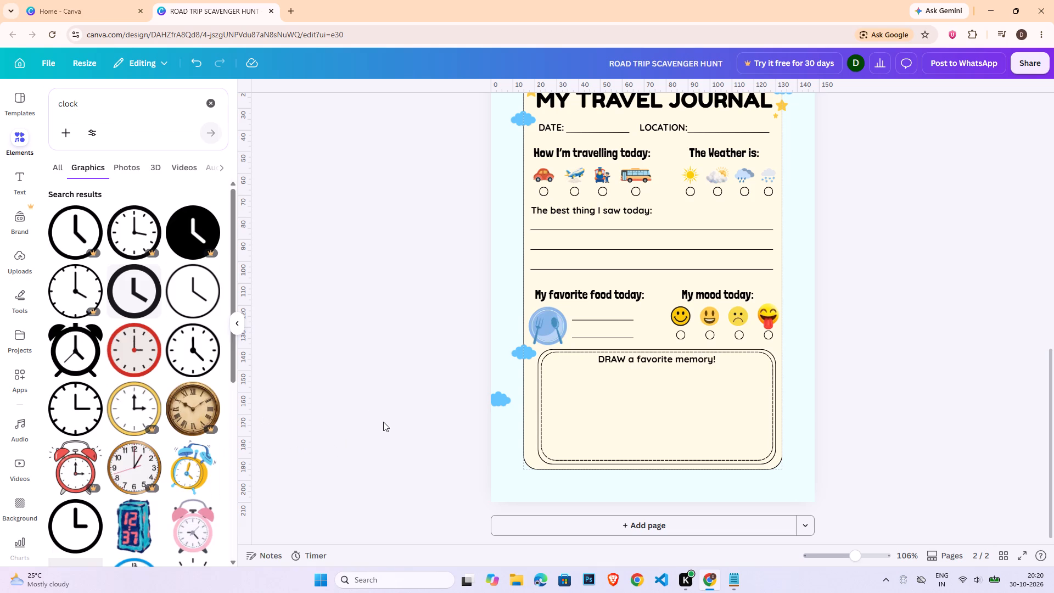
pyautogui.click(198, 476)
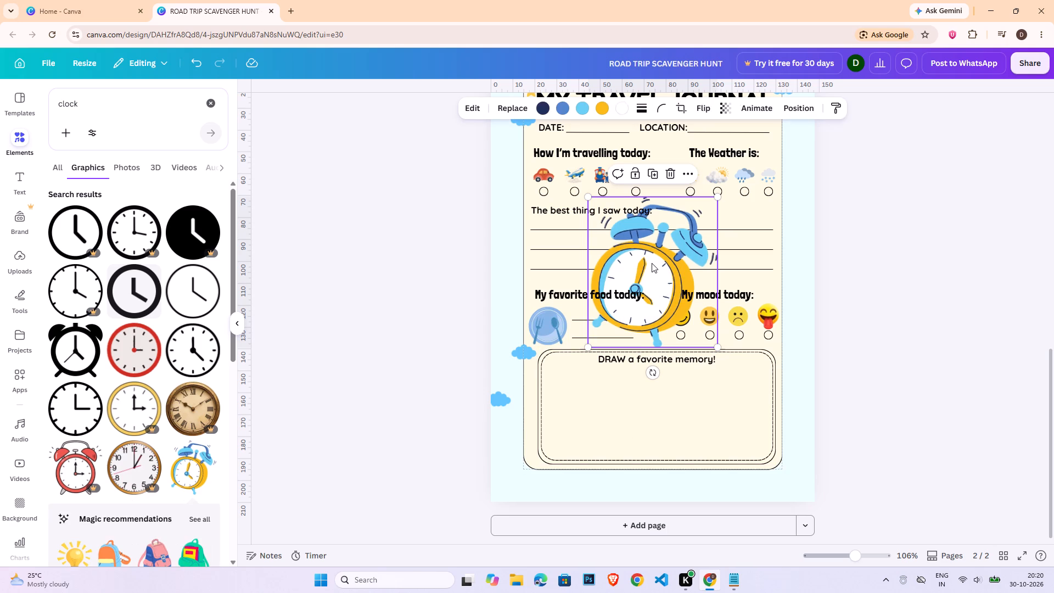
# Shrink the alarm clock to a small decoration and place it on the card's lower-left corner, beside the drawing box.
pyautogui.moveTo(648, 260); pyautogui.dragTo(545, 432)
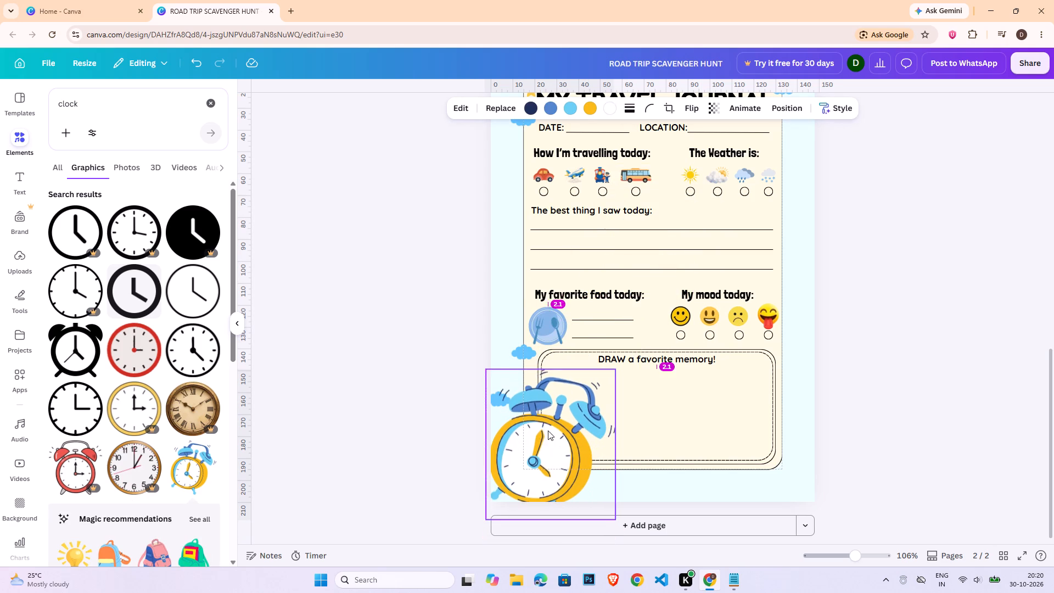
pyautogui.moveTo(612, 370); pyautogui.dragTo(511, 489)
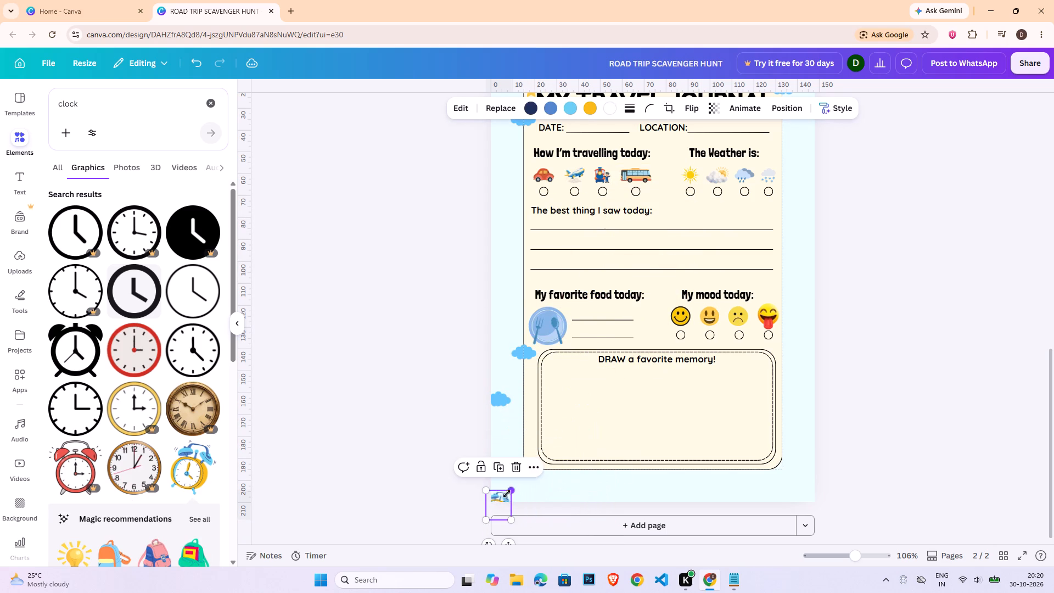
pyautogui.moveTo(503, 499); pyautogui.dragTo(537, 452)
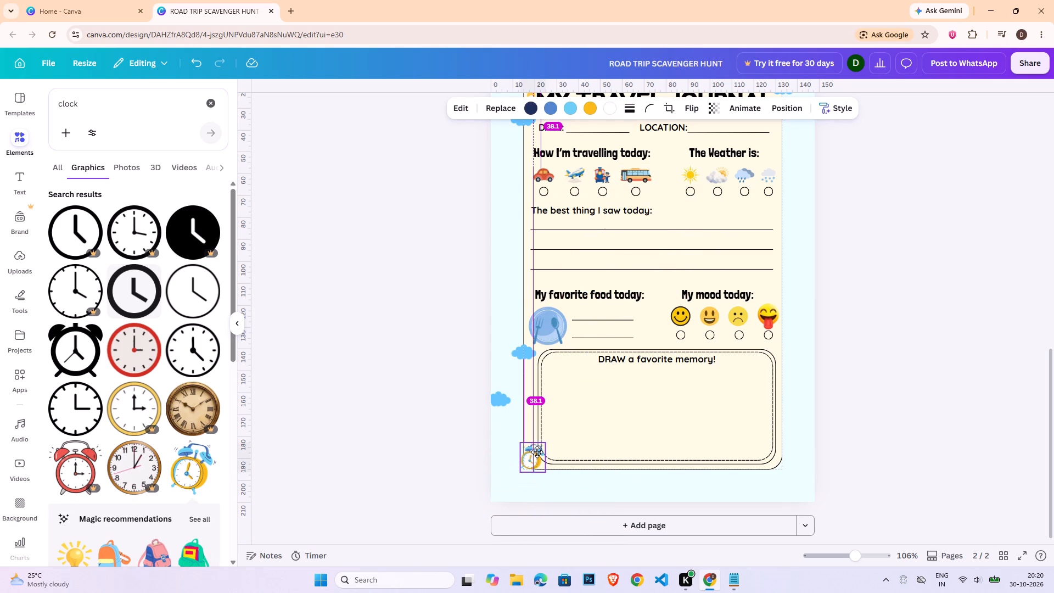
pyautogui.moveTo(537, 452); pyautogui.dragTo(538, 455)
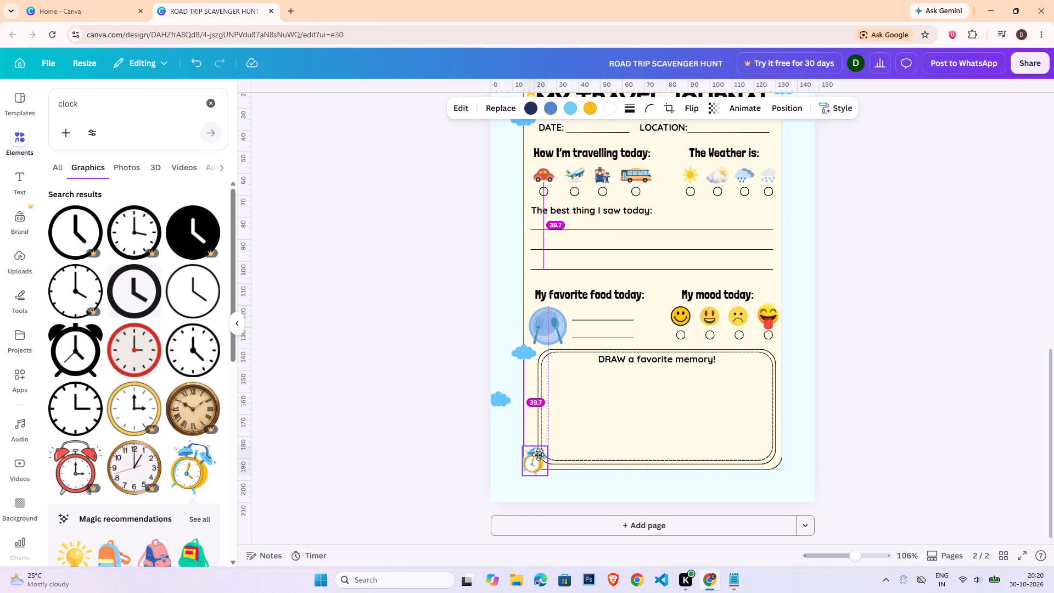
pyautogui.moveTo(538, 455); pyautogui.dragTo(537, 454)
pyautogui.click(954, 423)
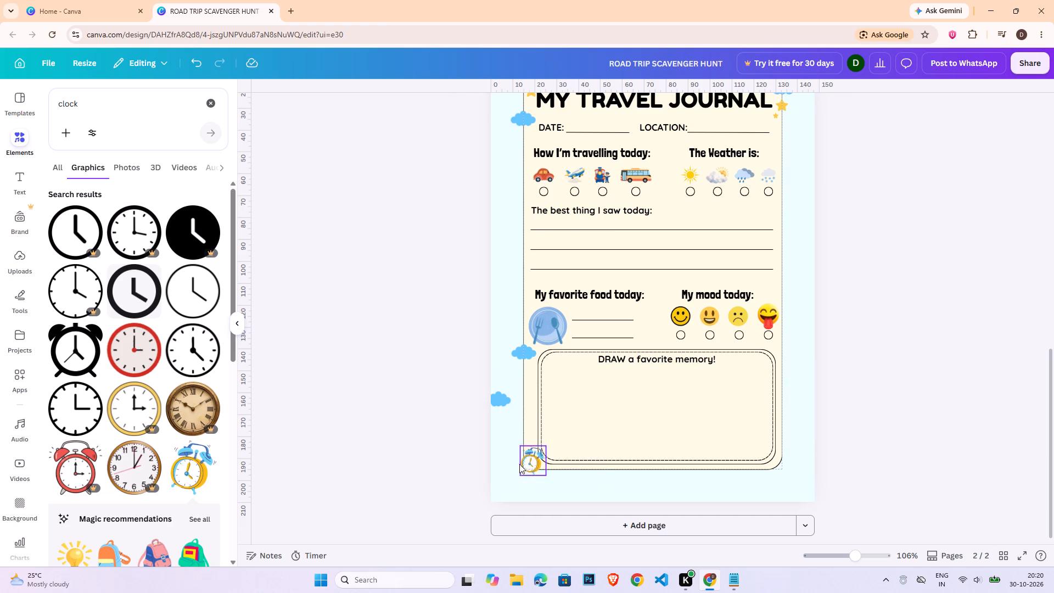
pyautogui.click(526, 456)
pyautogui.moveTo(545, 445); pyautogui.dragTo(539, 449)
pyautogui.click(530, 460)
pyautogui.click(970, 398)
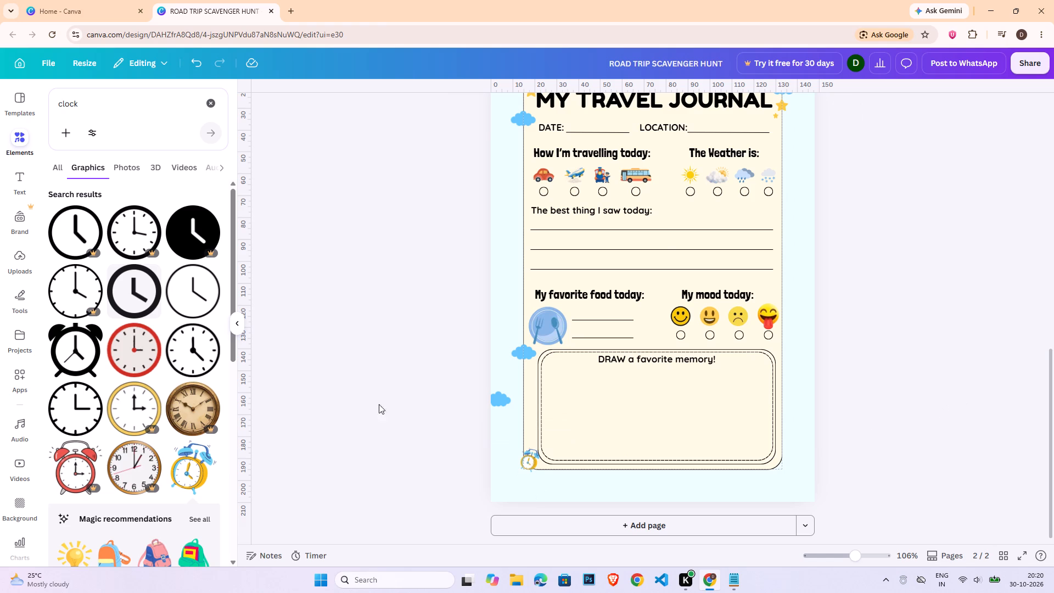
# Copy the yellow star below the title's right-hand cloud and place it on the card's bottom border, just right of the clock.
pyautogui.click(779, 104)
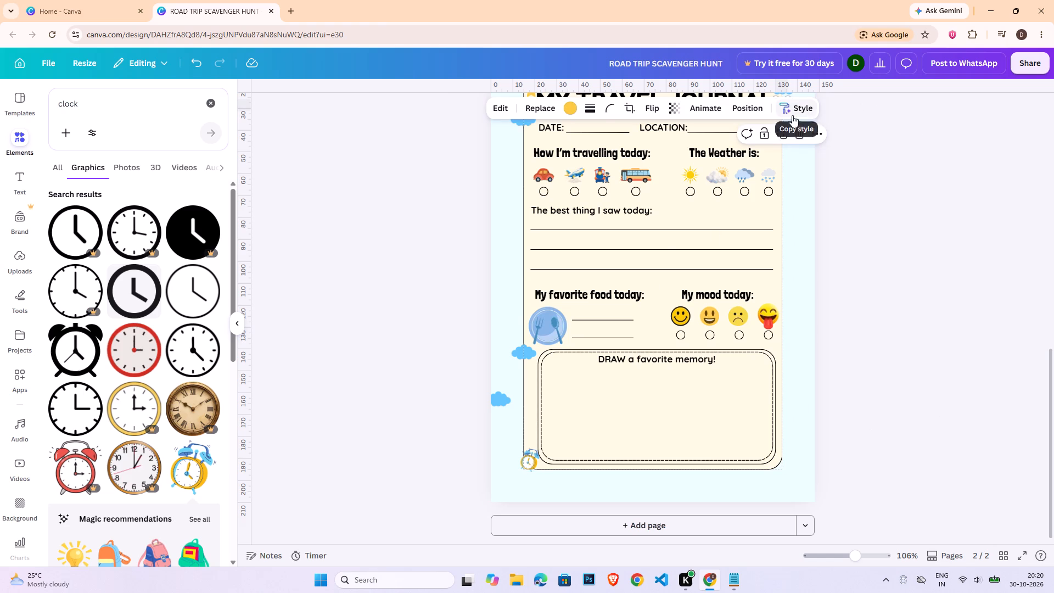
pyautogui.hotkey('ctrl', 'c')
pyautogui.hotkey('ctrl', 'v')
pyautogui.scroll(1, 854, 170)
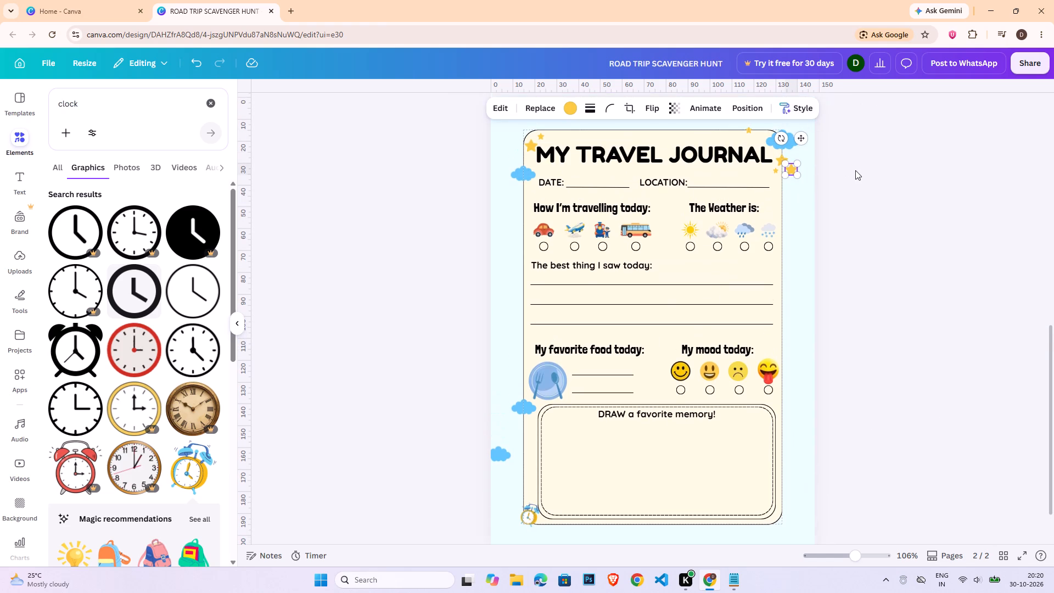
pyautogui.moveTo(790, 168); pyautogui.dragTo(679, 359)
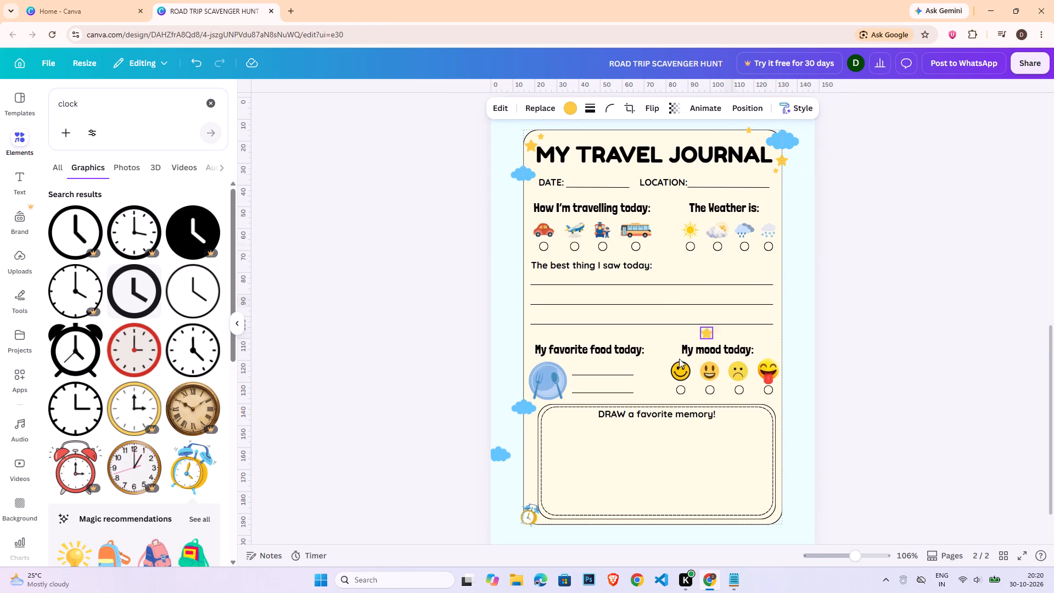
pyautogui.moveTo(679, 359); pyautogui.dragTo(534, 518)
pyautogui.moveTo(534, 518); pyautogui.dragTo(546, 523)
pyautogui.click(1053, 428)
pyautogui.click(926, 435)
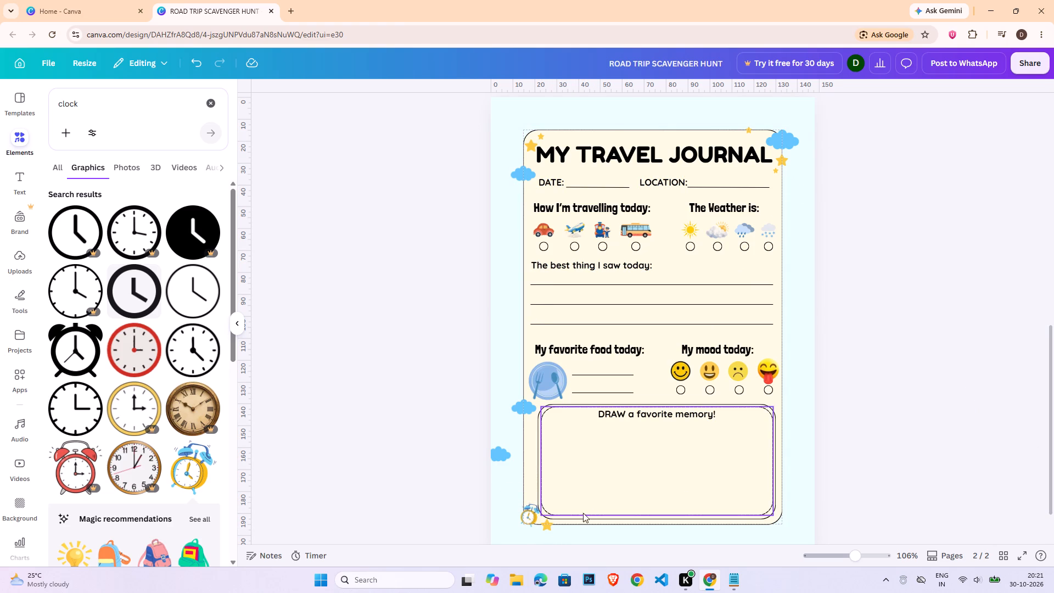
# Copy the star beside the clock, place it near the right end of the card's bottom border and make it smaller.
pyautogui.click(547, 525)
pyautogui.hotkey('ctrl', 'c')
pyautogui.hotkey('ctrl', 'v')
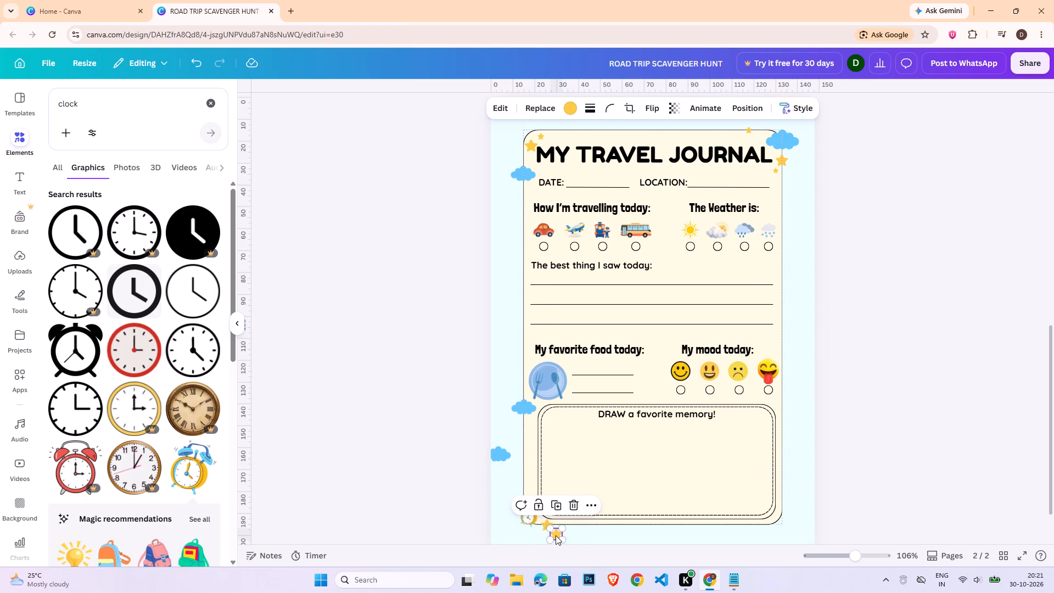
pyautogui.moveTo(556, 534); pyautogui.dragTo(754, 527)
pyautogui.scroll(-1, 932, 496)
pyautogui.click(874, 554)
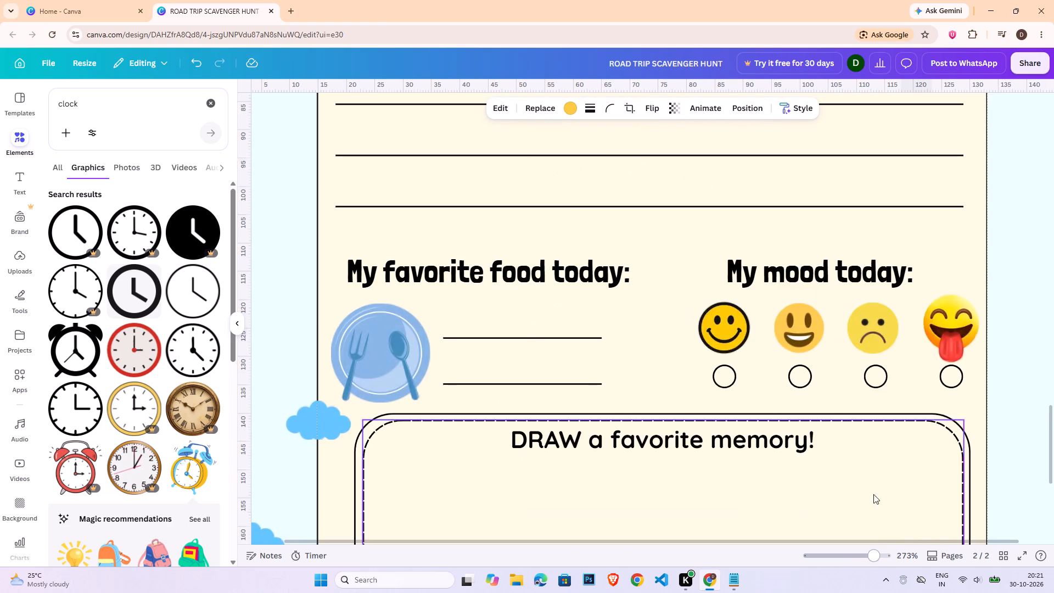
pyautogui.scroll(-9, 873, 480)
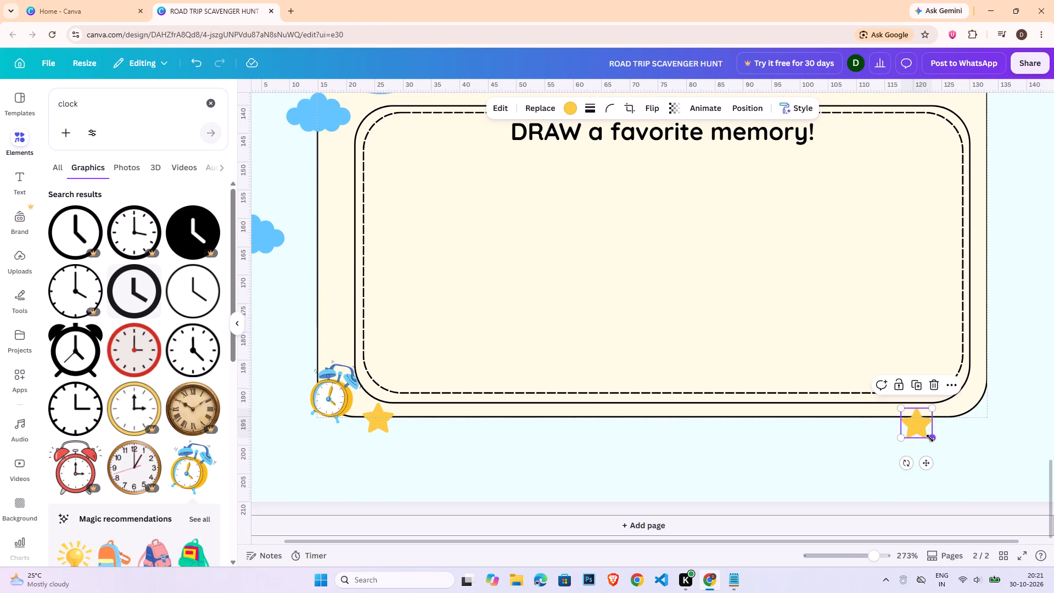
pyautogui.moveTo(930, 438); pyautogui.dragTo(918, 429)
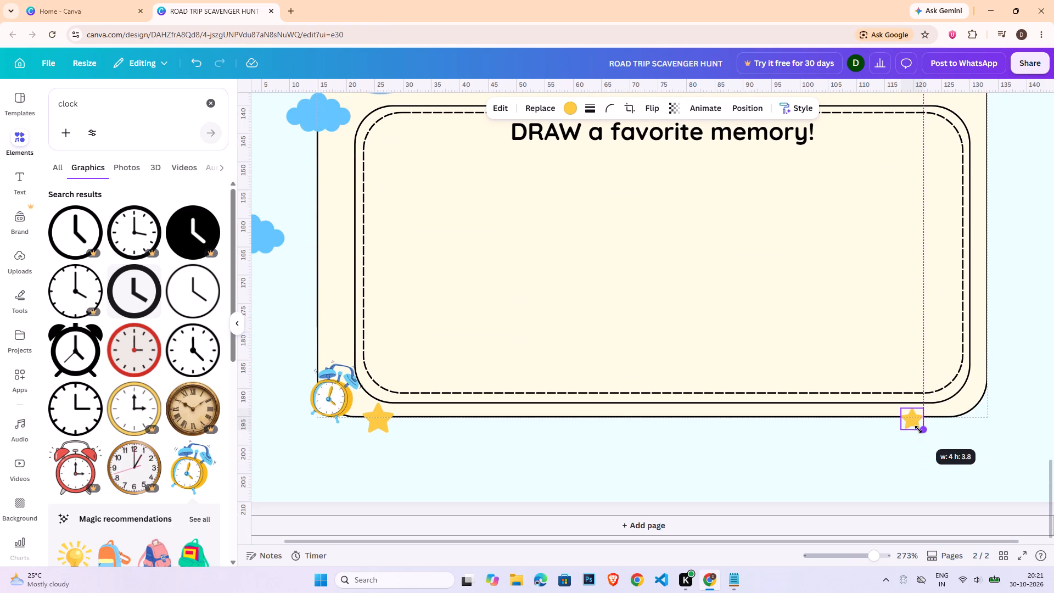
pyautogui.moveTo(918, 429); pyautogui.dragTo(919, 427)
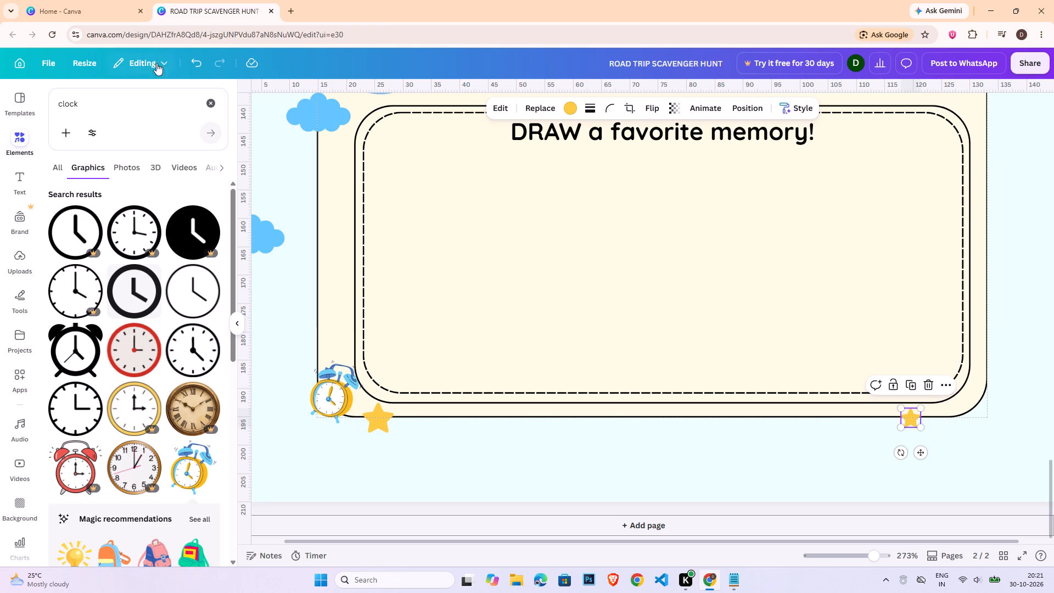
# Search the graphics for "suitcase" and add the green suitcase with yellow straps and travel stickers.
pyautogui.click(105, 94)
pyautogui.doubleClick(105, 109)
pyautogui.write('suitcase')
pyautogui.press('Return')
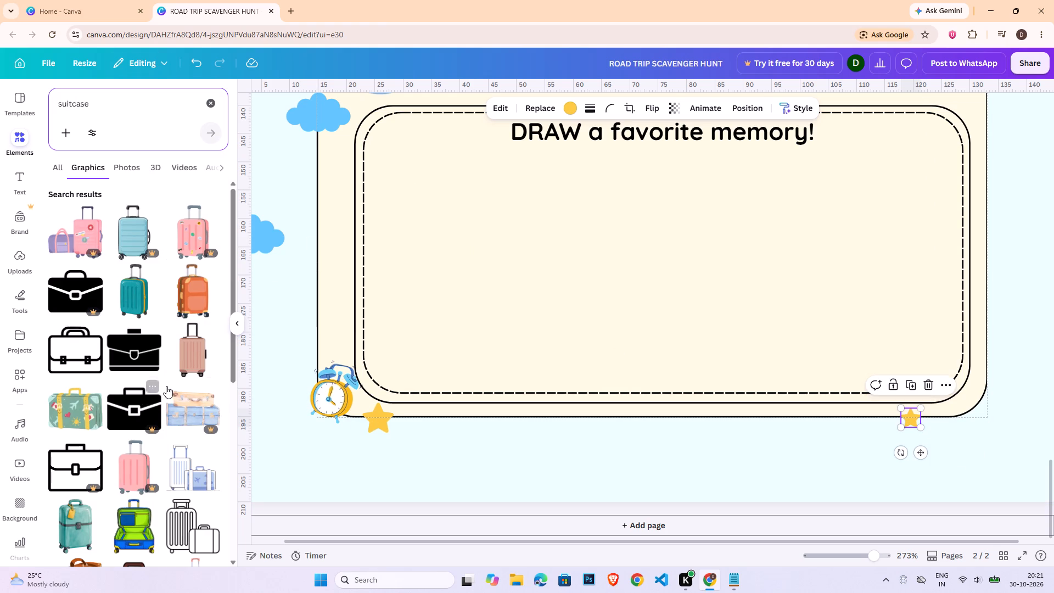
pyautogui.click(84, 421)
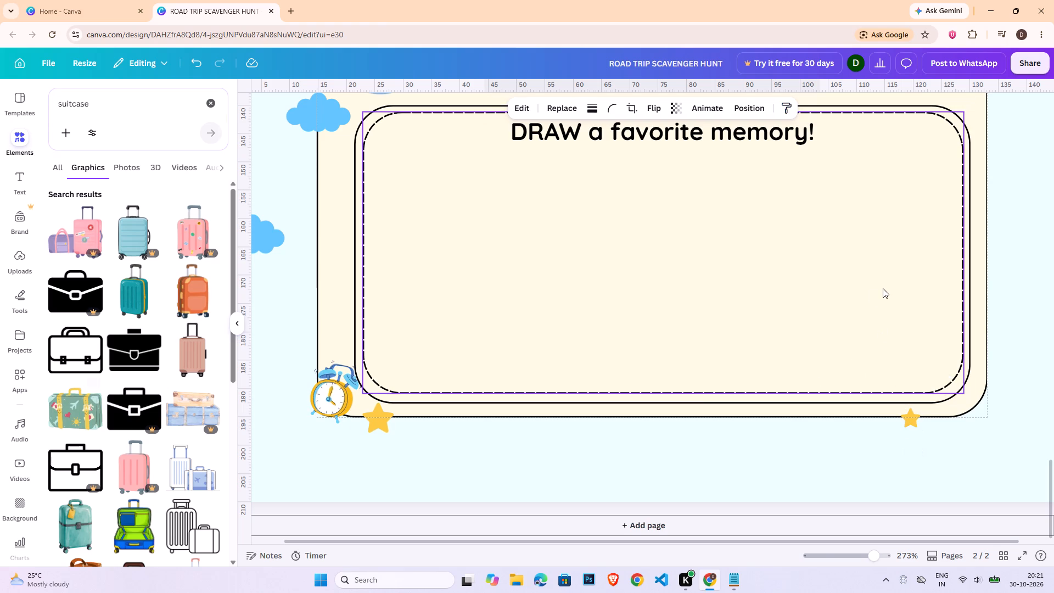
# Shrink the green suitcase to a small decoration and place it at the card's lower-right corner, beside the small star.
pyautogui.click(850, 555)
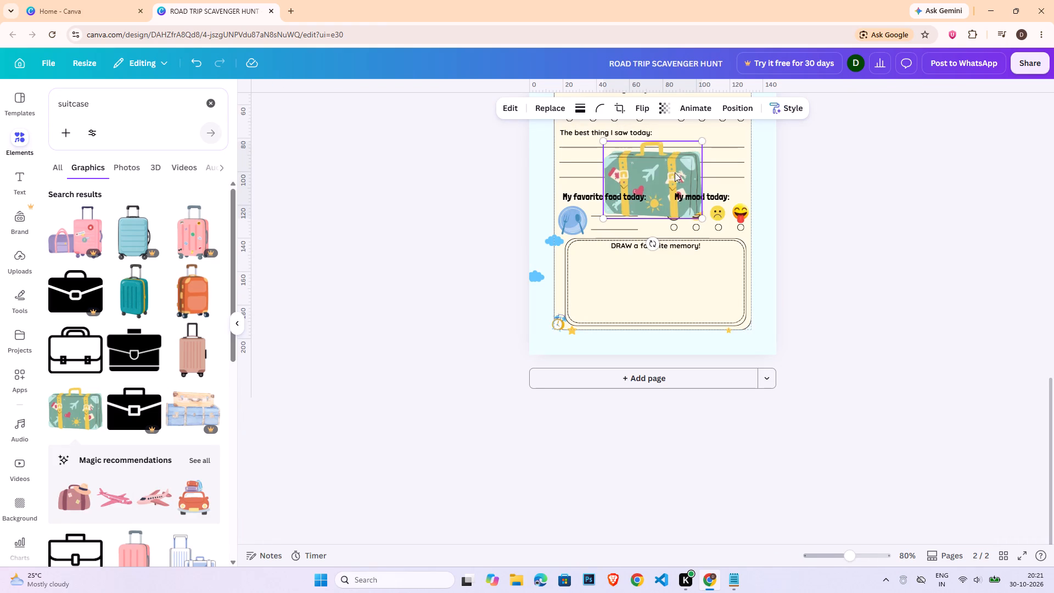
pyautogui.moveTo(671, 164); pyautogui.dragTo(745, 326)
pyautogui.moveTo(745, 443); pyautogui.dragTo(747, 424)
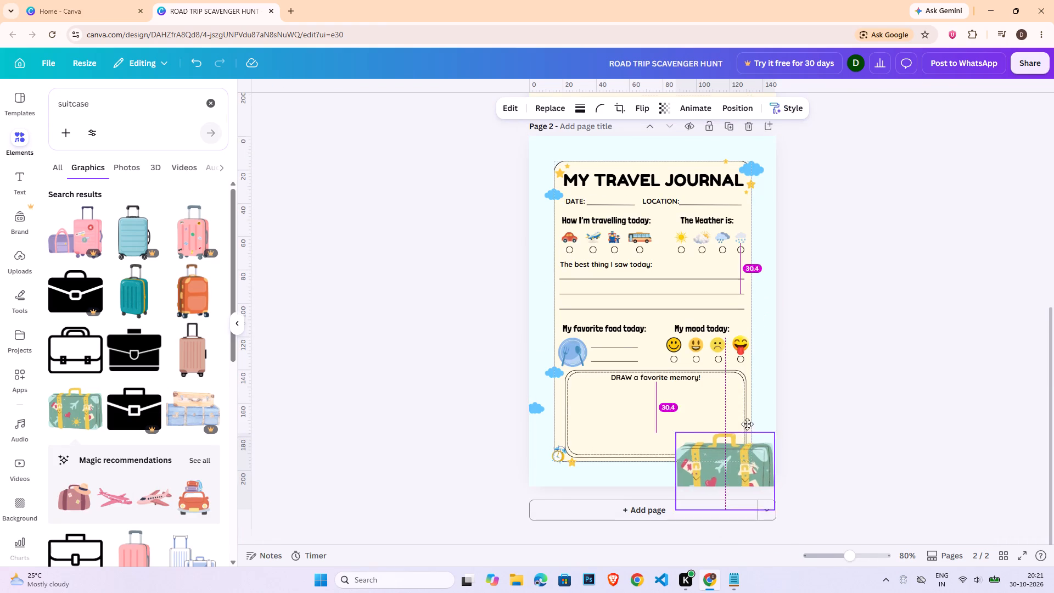
pyautogui.moveTo(747, 424); pyautogui.dragTo(727, 399)
pyautogui.moveTo(756, 389); pyautogui.dragTo(715, 429)
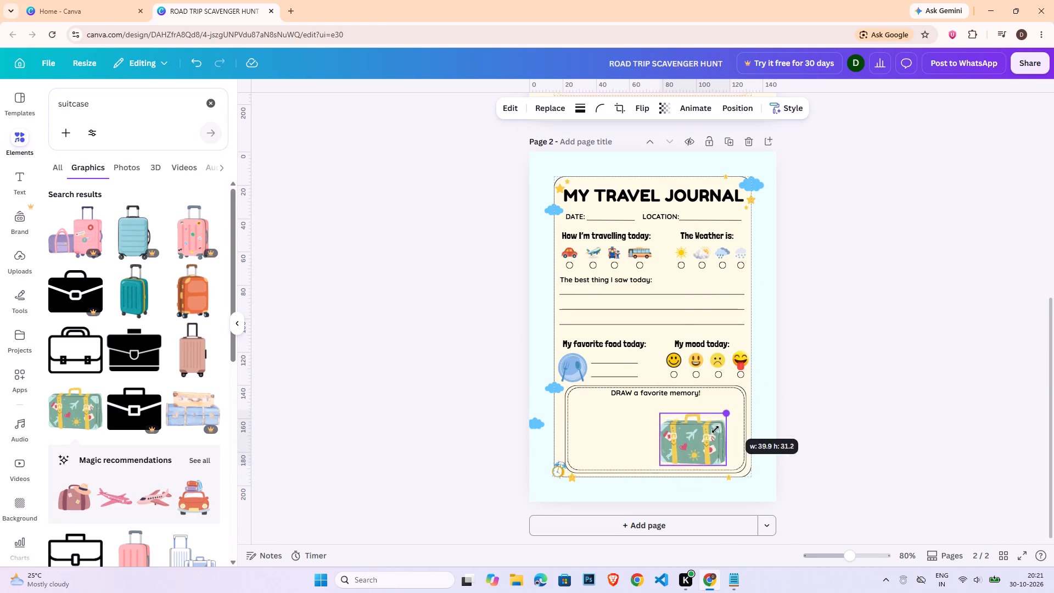
pyautogui.moveTo(715, 429); pyautogui.dragTo(688, 460)
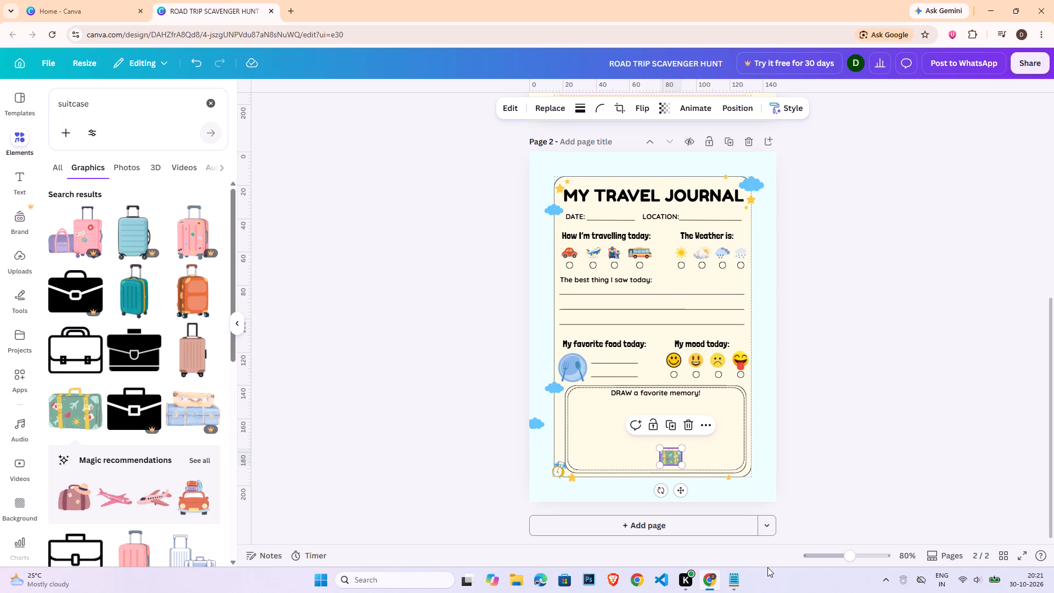
pyautogui.click(867, 561)
pyautogui.scroll(-5, 861, 521)
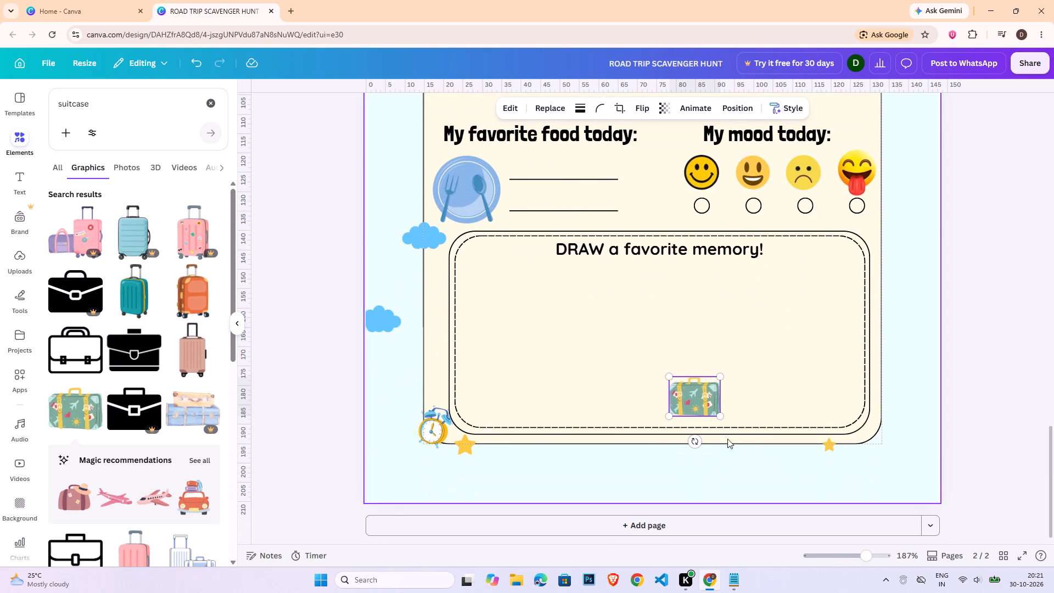
pyautogui.moveTo(699, 399); pyautogui.dragTo(869, 434)
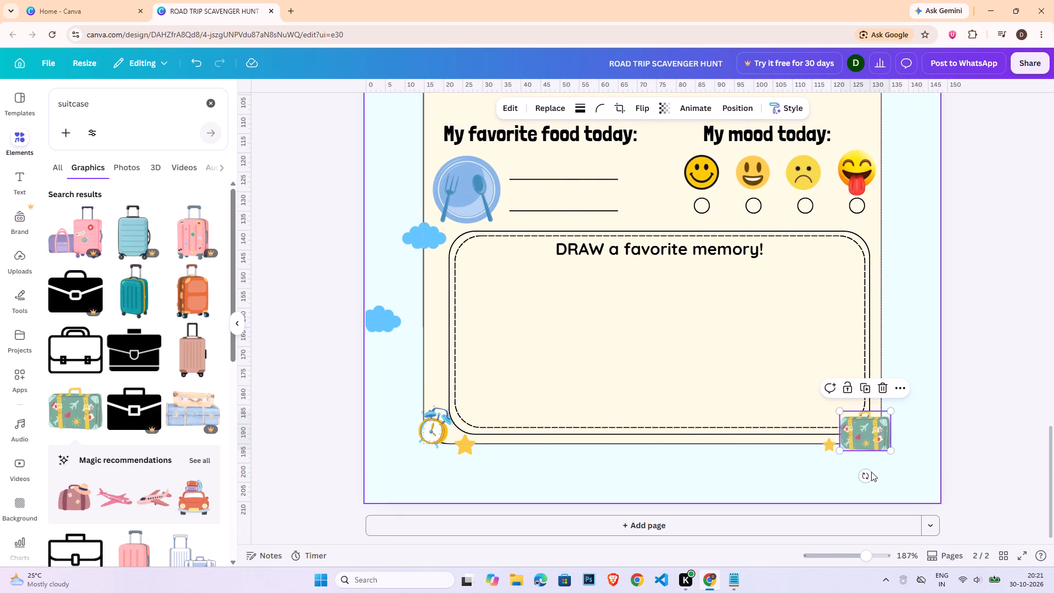
# Rotate the green suitcase slightly clockwise so that it sits tilted.
pyautogui.moveTo(860, 480); pyautogui.dragTo(851, 485)
pyautogui.click(874, 444)
pyautogui.moveTo(870, 470); pyautogui.dragTo(864, 475)
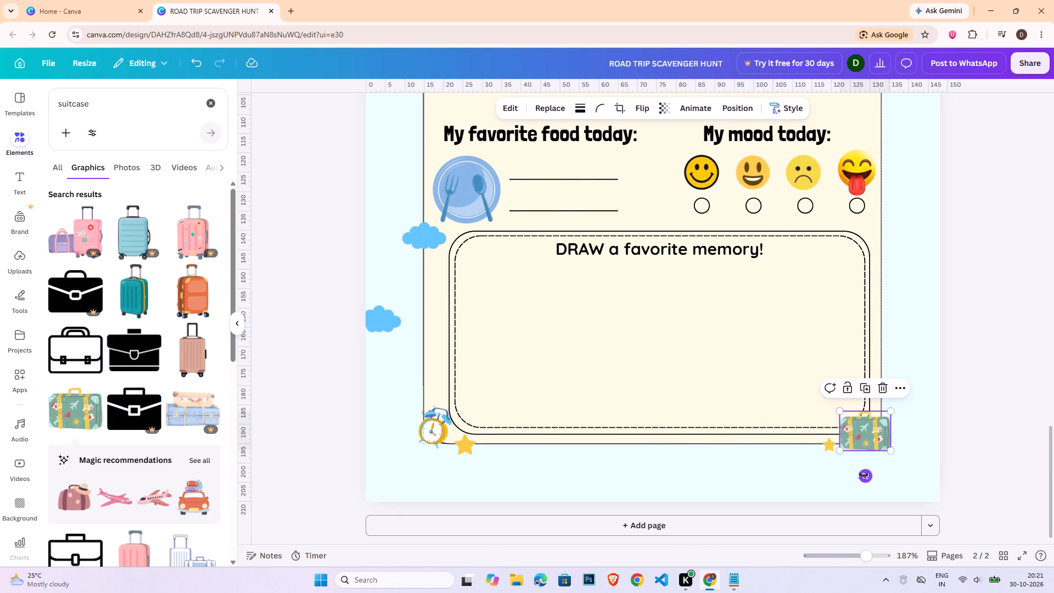
pyautogui.moveTo(864, 475); pyautogui.dragTo(853, 475)
pyautogui.click(873, 422)
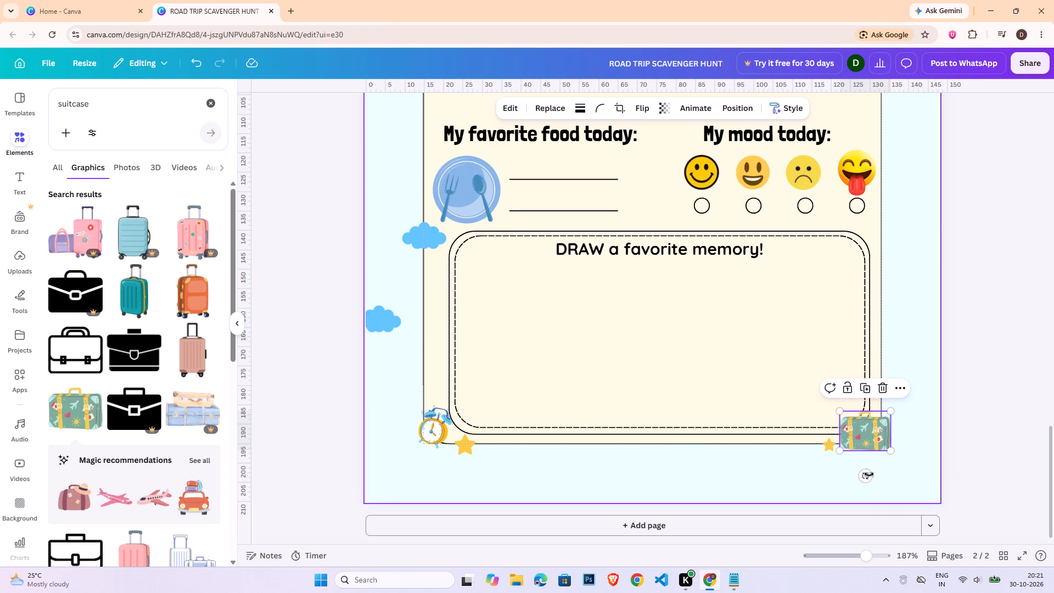
pyautogui.moveTo(867, 477); pyautogui.dragTo(854, 479)
# Shrink the tilted suitcase further and position it over the card's lower-right corner, just right of the small star.
pyautogui.moveTo(857, 432); pyautogui.dragTo(876, 438)
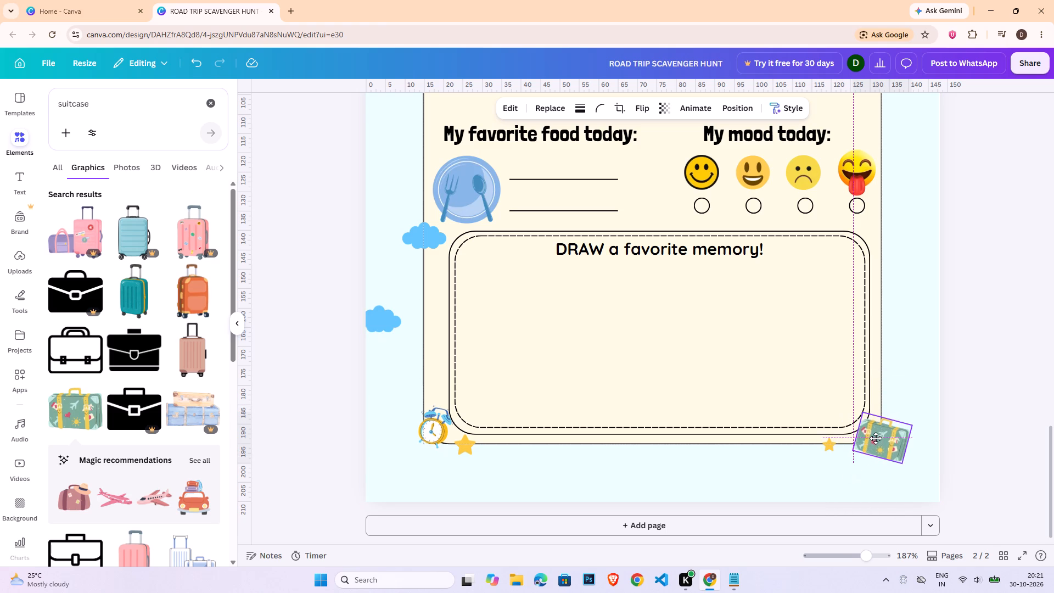
pyautogui.moveTo(876, 438); pyautogui.dragTo(875, 438)
pyautogui.moveTo(904, 463); pyautogui.dragTo(888, 448)
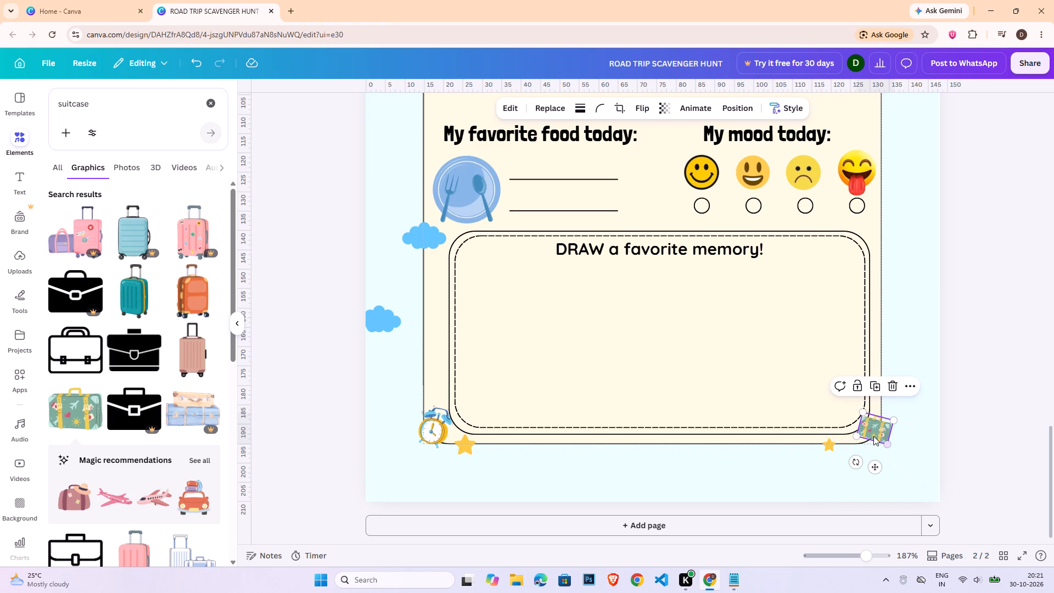
pyautogui.moveTo(873, 436); pyautogui.dragTo(867, 440)
pyautogui.click(1024, 447)
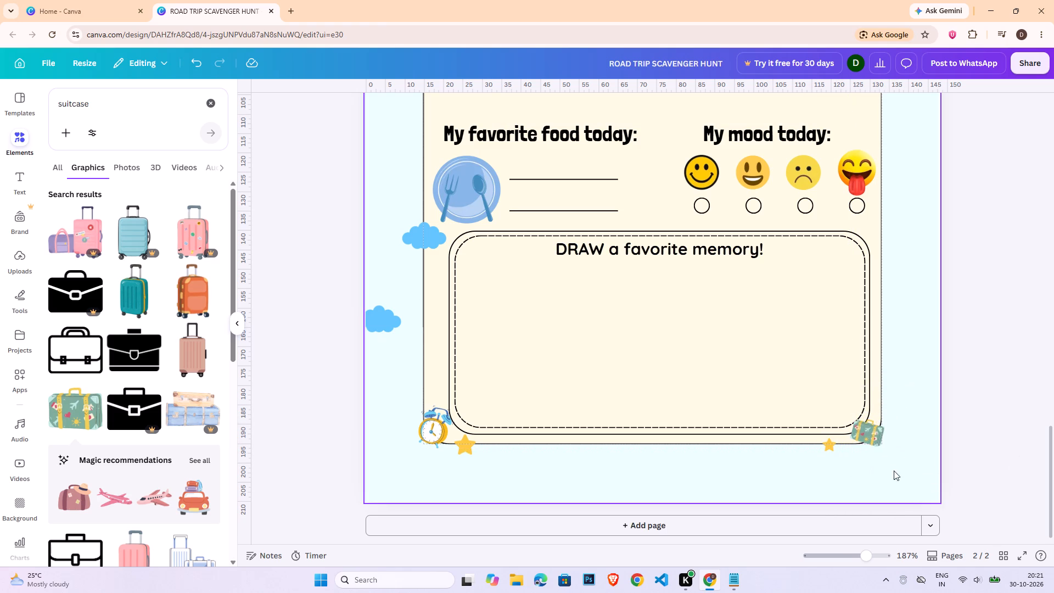
pyautogui.click(871, 438)
pyautogui.click(869, 432)
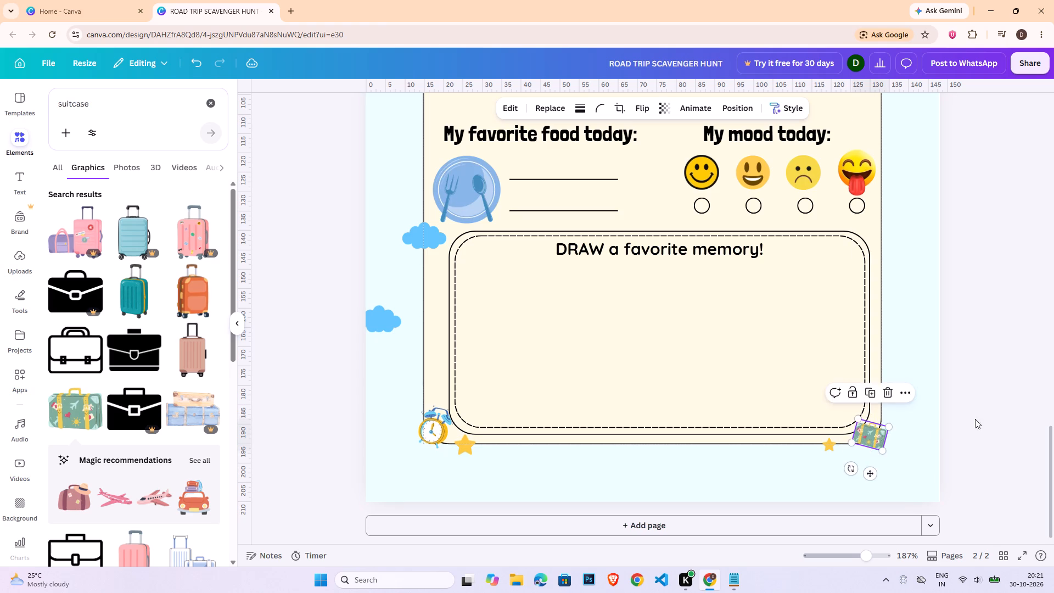
# Duplicate the small star beside the suitcase, place it above the suitcase on the card's right edge, enlarge it and tilt it about 27° counter-clockwise.
pyautogui.click(993, 414)
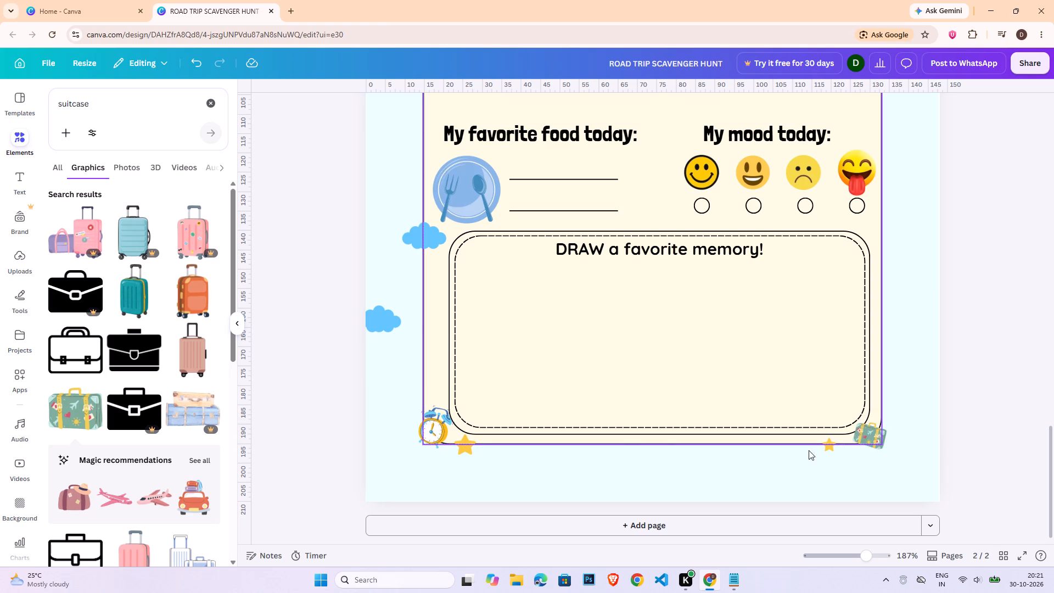
pyautogui.click(833, 440)
pyautogui.hotkey('ctrl', 'c')
pyautogui.hotkey('ctrl', 'v')
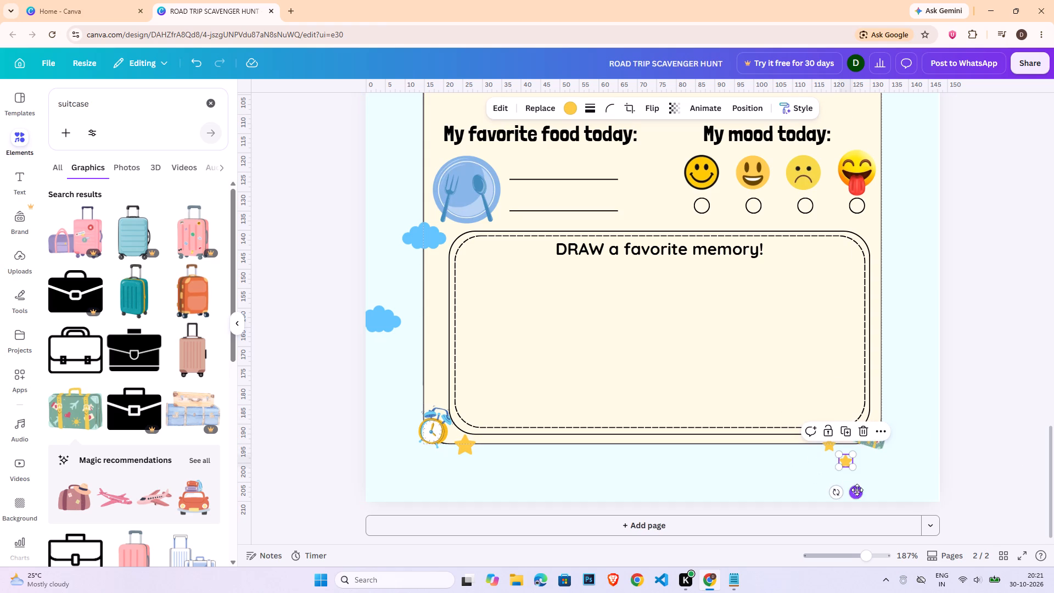
pyautogui.moveTo(857, 490); pyautogui.dragTo(890, 406)
pyautogui.moveTo(886, 383); pyautogui.dragTo(894, 393)
pyautogui.moveTo(883, 379); pyautogui.dragTo(883, 396)
pyautogui.moveTo(874, 435); pyautogui.dragTo(892, 433)
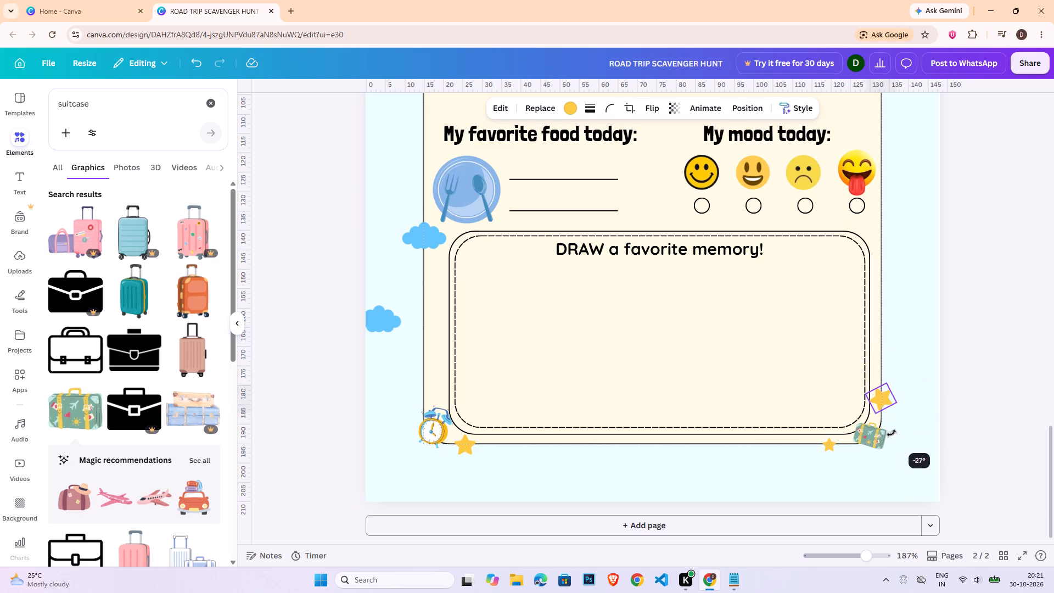
pyautogui.moveTo(892, 433); pyautogui.dragTo(893, 432)
pyautogui.click(981, 415)
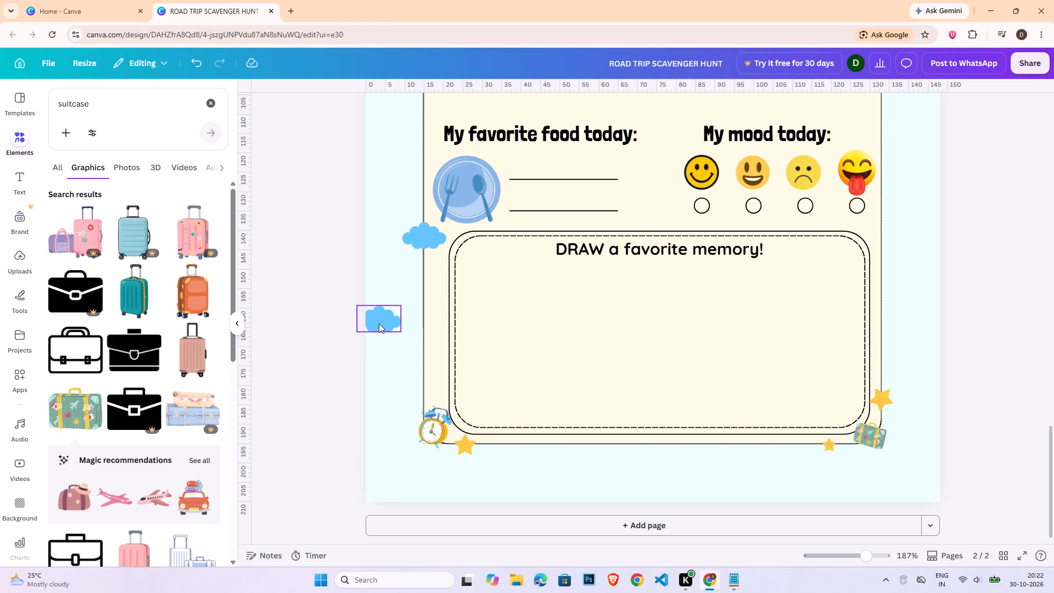
# Shift the lower cloud on the page's left edge slightly further left so that more of it runs off the page.
pyautogui.moveTo(379, 323); pyautogui.dragTo(371, 323)
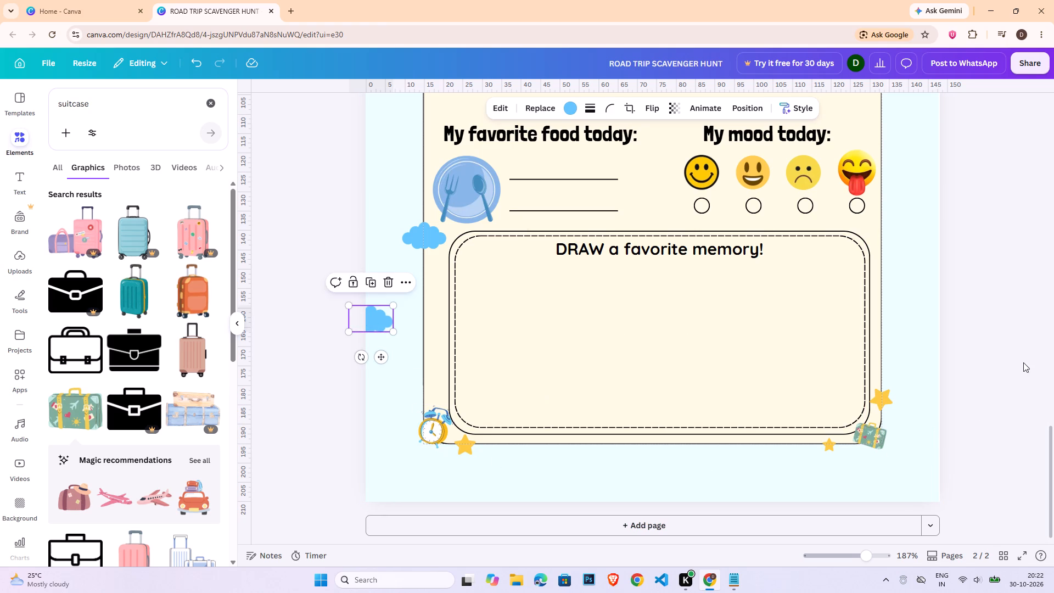
pyautogui.click(1015, 353)
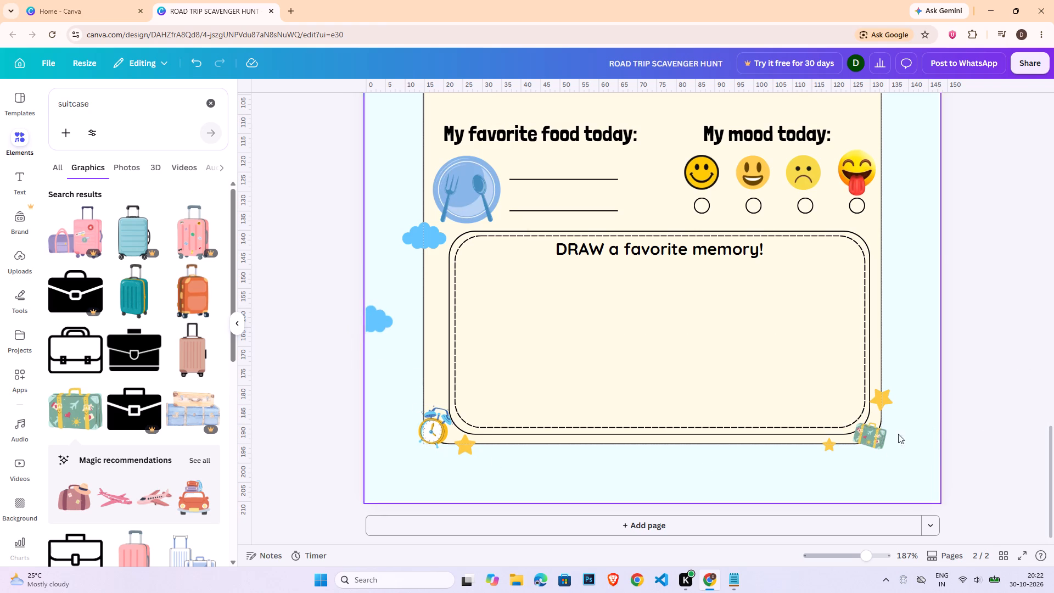
# Duplicate the cloud beside the drawing box and place the copy on the card's right edge, next to "My mood today:".
pyautogui.scroll(1, 858, 425)
pyautogui.click(429, 295)
pyautogui.hotkey('ctrl', 'c')
pyautogui.hotkey('ctrl', 'v')
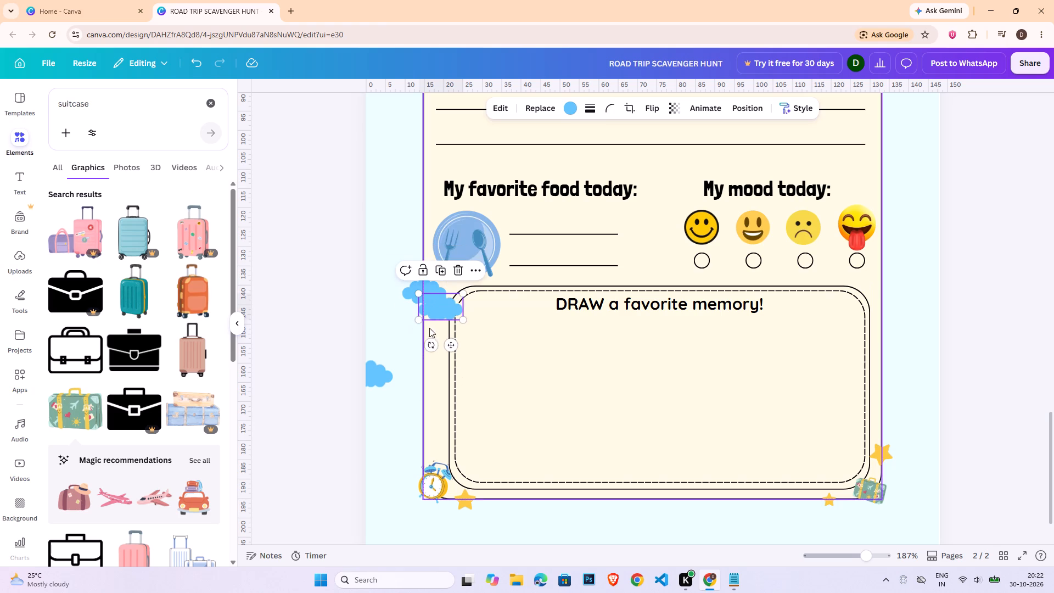
pyautogui.moveTo(448, 345); pyautogui.dragTo(778, 363)
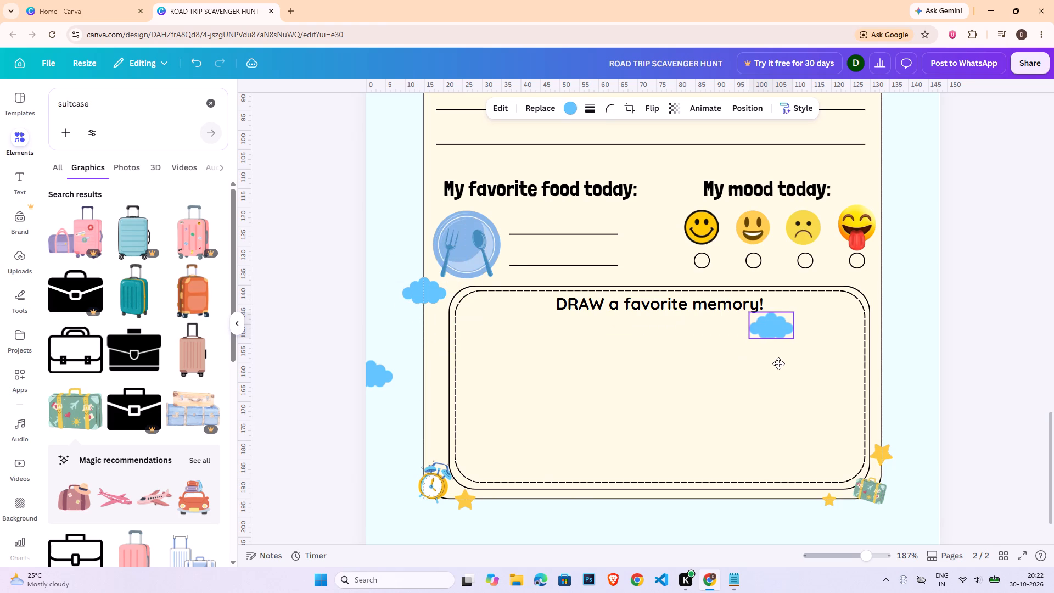
pyautogui.moveTo(778, 363); pyautogui.dragTo(888, 216)
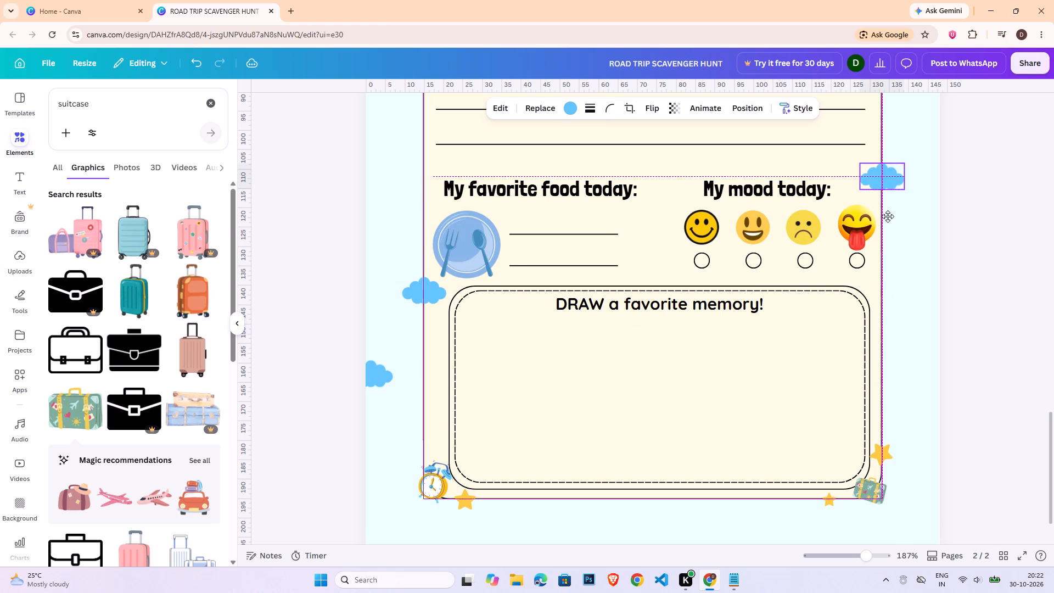
pyautogui.moveTo(888, 216); pyautogui.dragTo(889, 221)
pyautogui.click(978, 277)
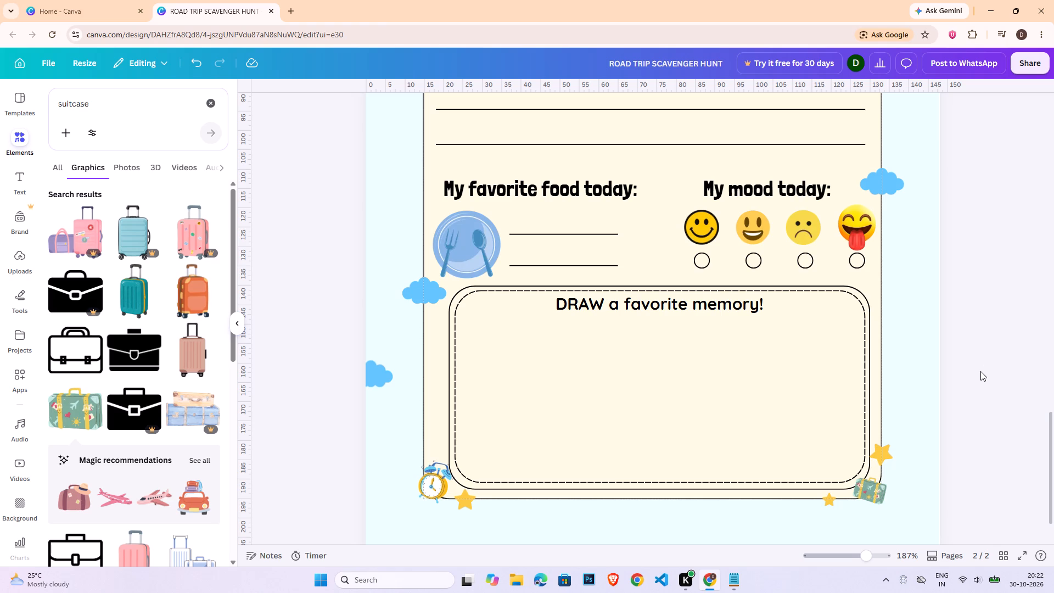
# Duplicate the star near the title's start and place the copy on the card's left edge, level with the travel checkboxes.
pyautogui.scroll(3, 961, 381)
pyautogui.scroll(2, 450, 411)
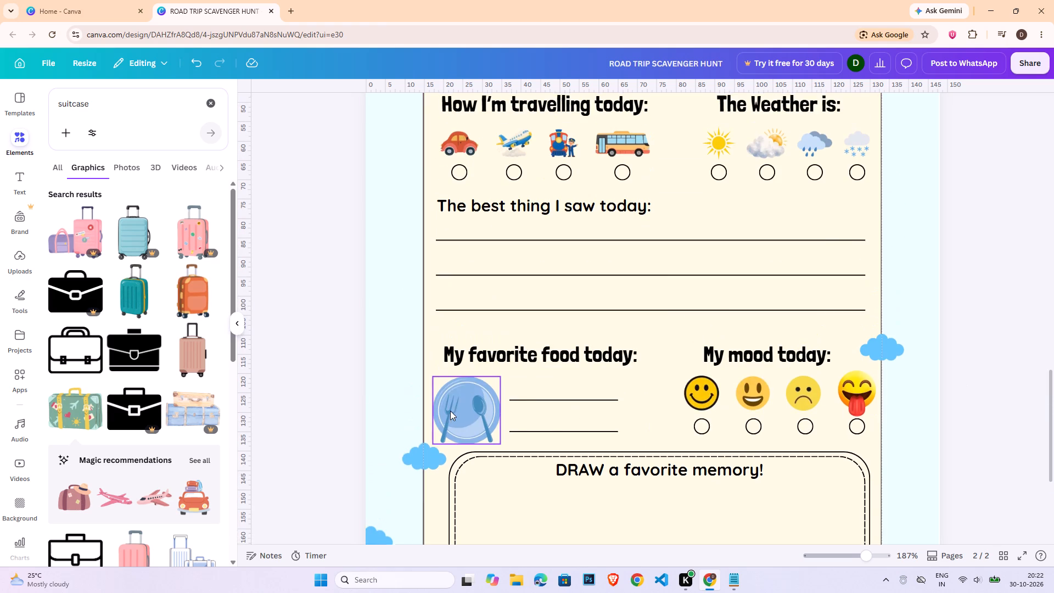
pyautogui.click(433, 102)
pyautogui.hotkey('ctrl', 'c')
pyautogui.hotkey('ctrl', 'v')
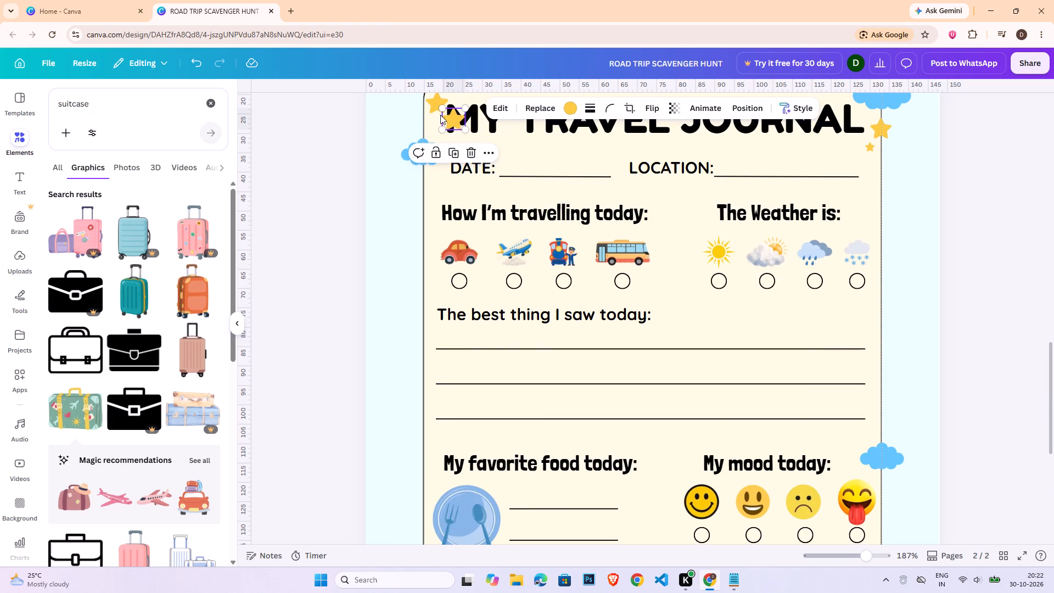
pyautogui.moveTo(456, 119); pyautogui.dragTo(431, 334)
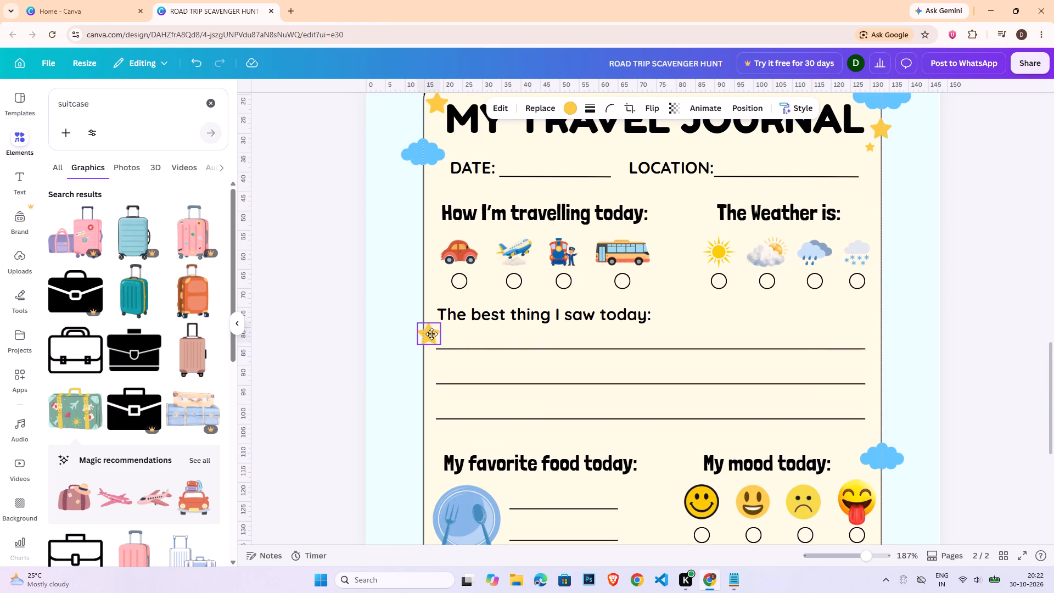
pyautogui.moveTo(431, 334); pyautogui.dragTo(424, 279)
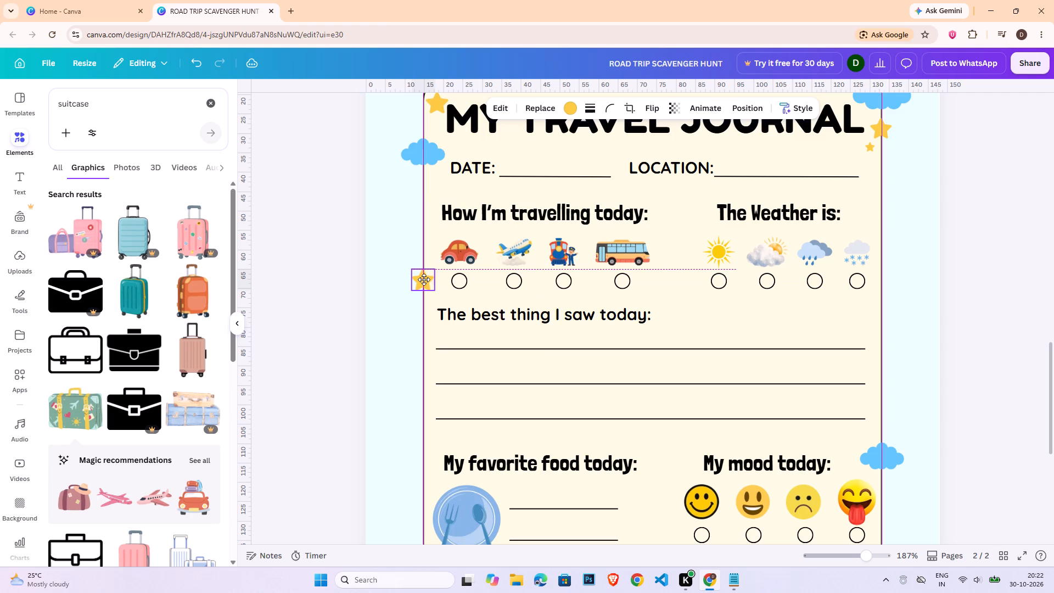
pyautogui.moveTo(424, 279); pyautogui.dragTo(425, 279)
pyautogui.click(338, 326)
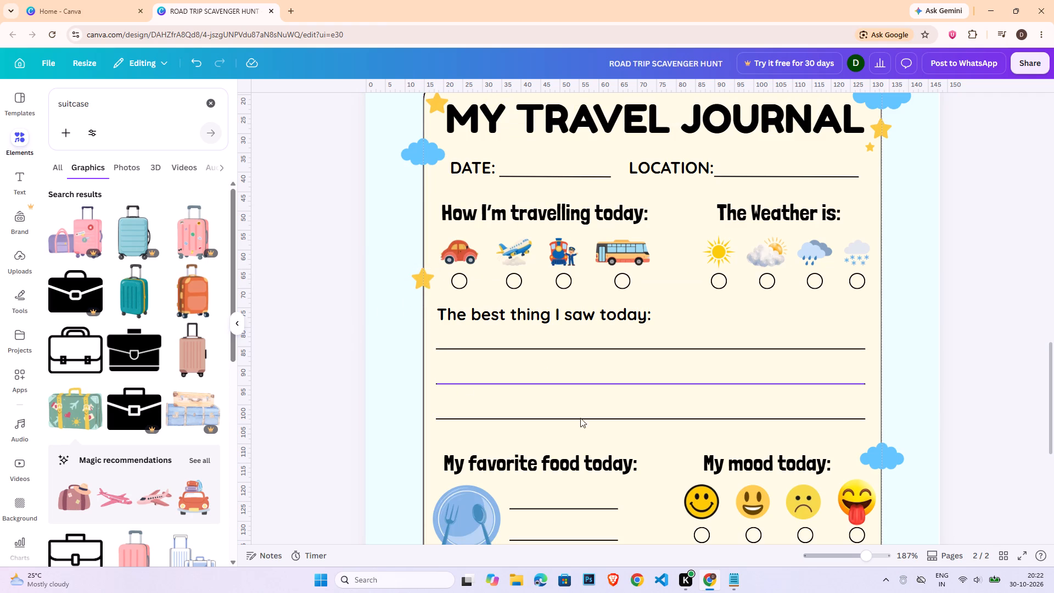
# Capitalise the drawing box heading so that it reads "DRAW a Favorite Memory!".
pyautogui.click(848, 557)
pyautogui.click(878, 417)
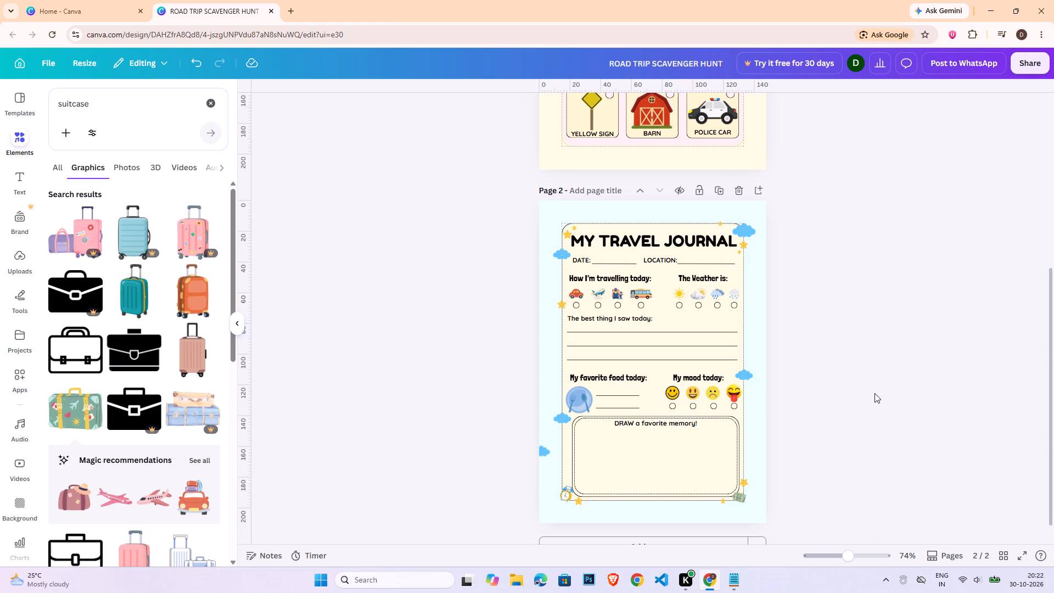
pyautogui.click(874, 393)
pyautogui.scroll(-2, 870, 396)
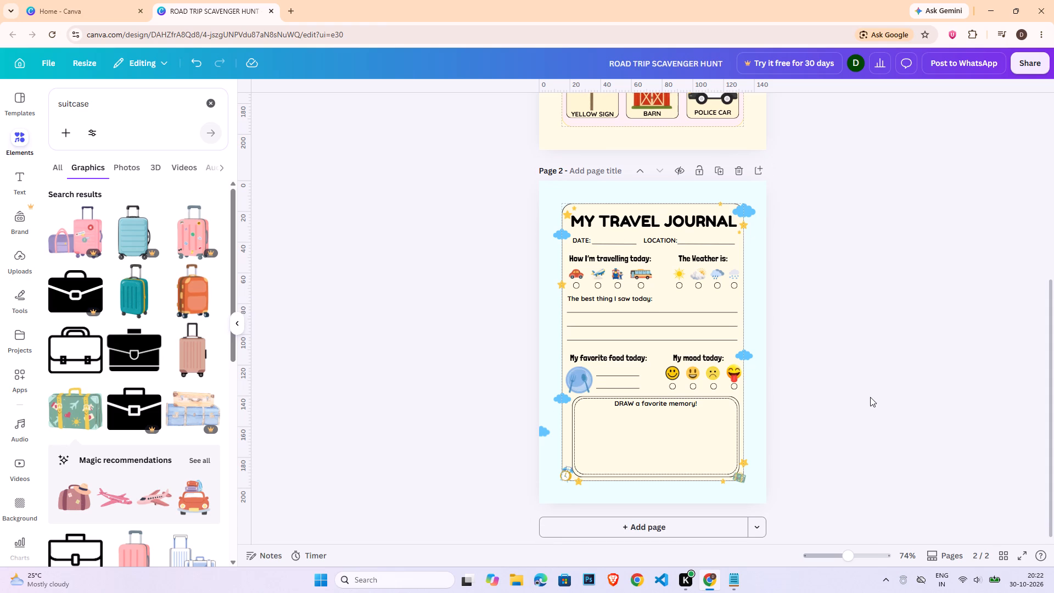
pyautogui.scroll(-2, 869, 398)
pyautogui.click(641, 399)
pyautogui.click(646, 401)
pyautogui.click(645, 401)
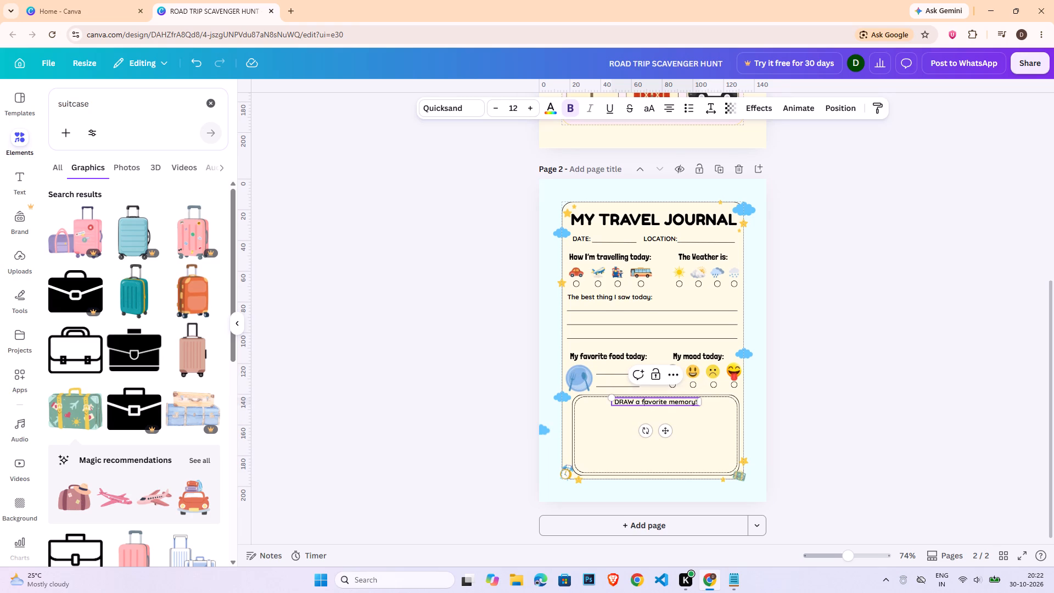
pyautogui.hotkey('shift', 'f')
pyautogui.click(915, 427)
pyautogui.click(669, 403)
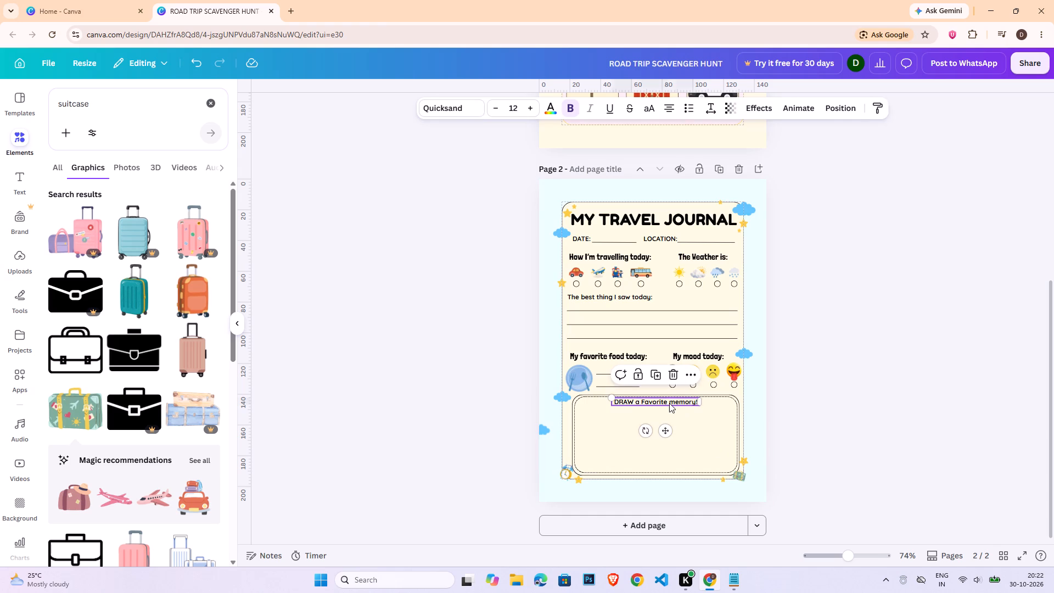
pyautogui.click(674, 401)
pyautogui.click(672, 401)
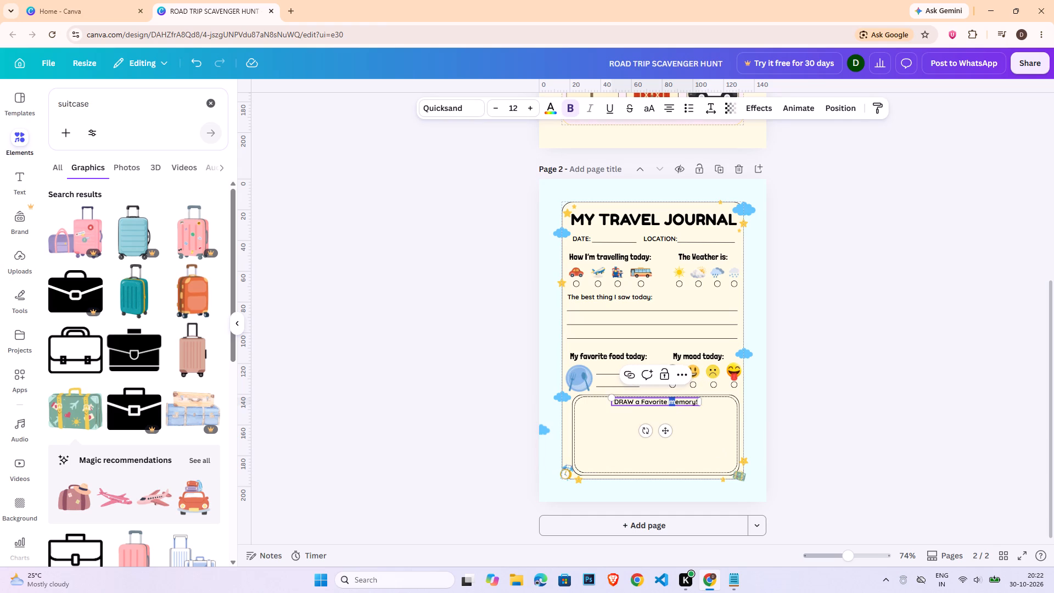
pyautogui.hotkey('shift', 'm')
pyautogui.click(969, 434)
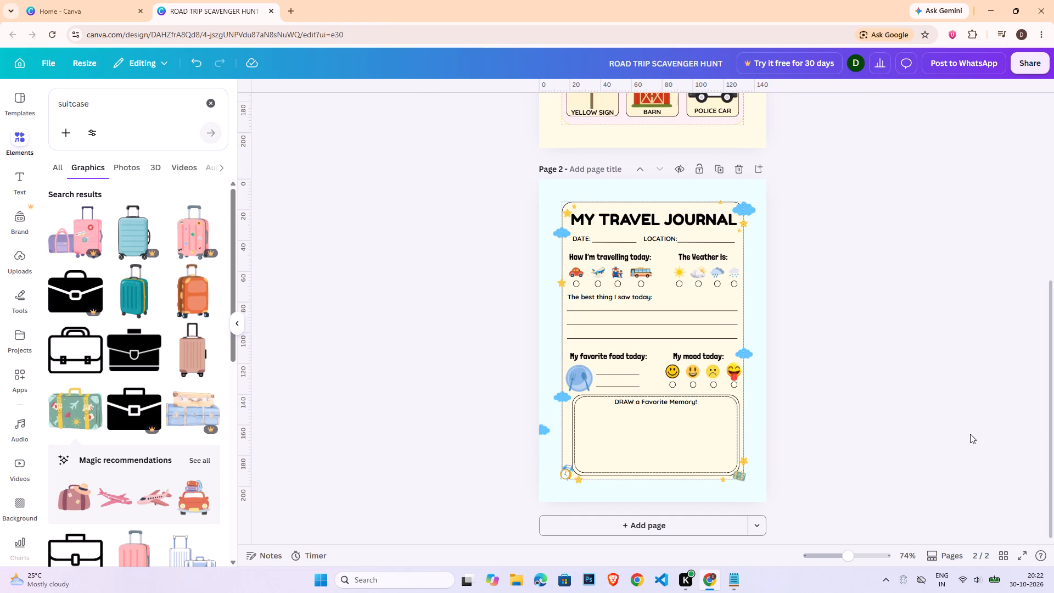
# Centre the "DRAW a Favorite Memory!" heading horizontally on the page.
pyautogui.click(687, 405)
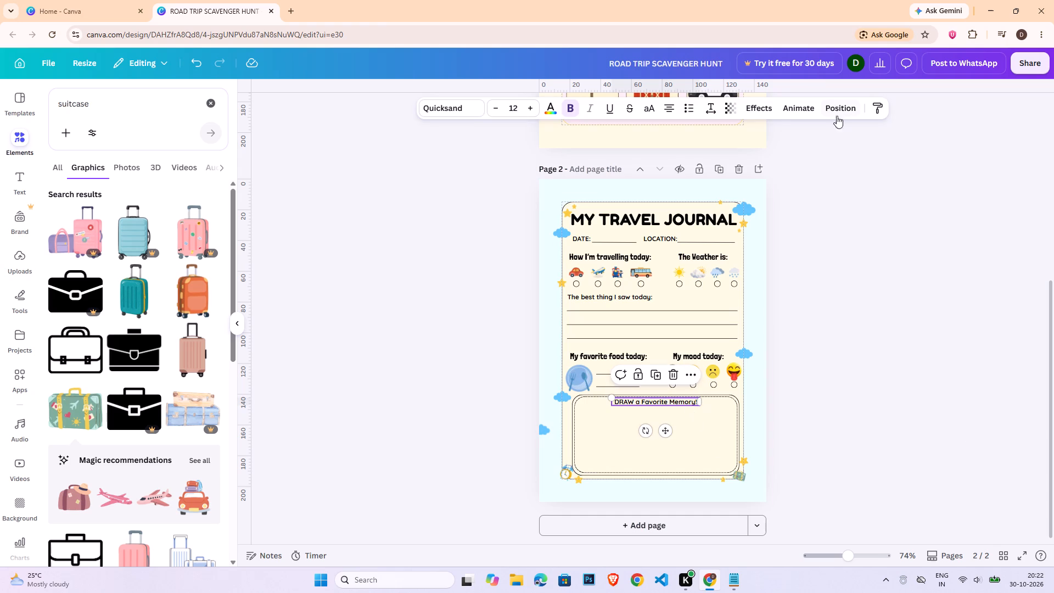
pyautogui.click(838, 113)
pyautogui.click(188, 256)
pyautogui.doubleClick(814, 335)
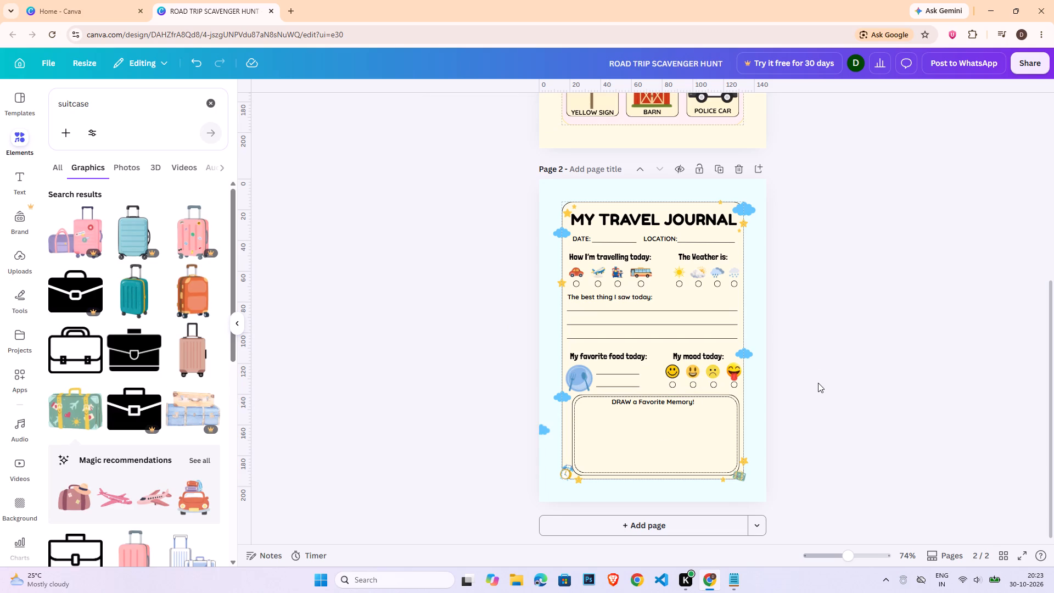
# Duplicate the cloud beside the title, shrink the copy and place it on the card's right edge, next to "The Weather is:".
pyautogui.click(753, 208)
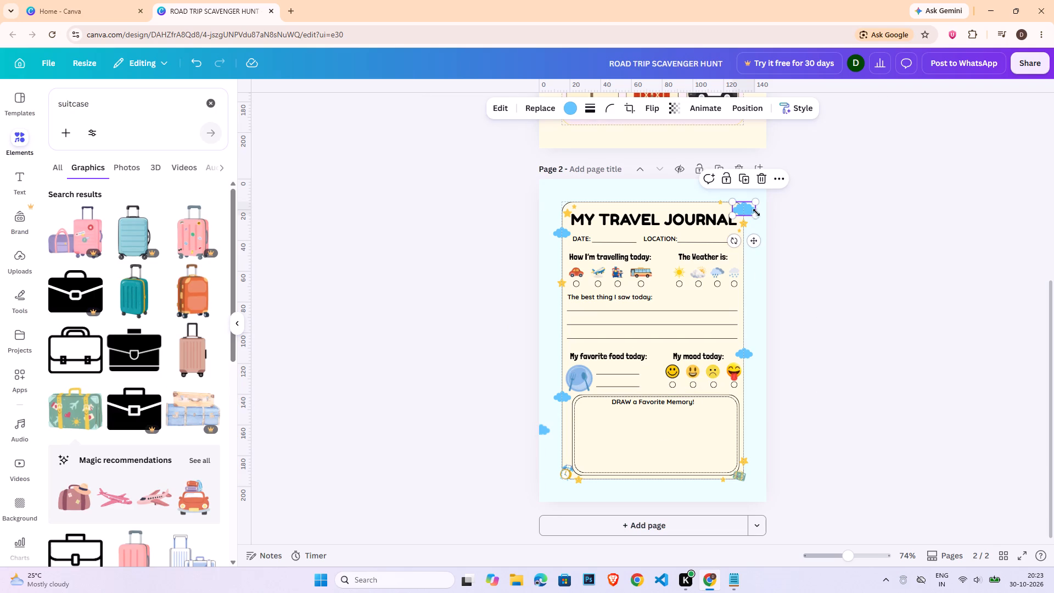
pyautogui.hotkey('ctrl', 'c')
pyautogui.hotkey('ctrl', 'v')
pyautogui.moveTo(763, 245); pyautogui.dragTo(756, 280)
pyautogui.moveTo(756, 257); pyautogui.dragTo(749, 251)
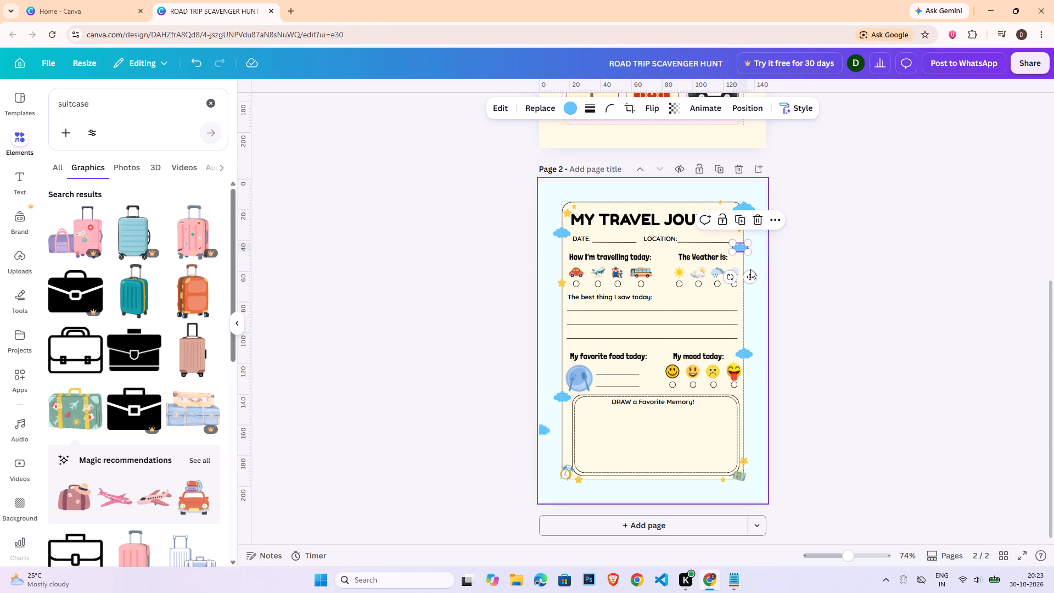
pyautogui.moveTo(750, 272); pyautogui.dragTo(752, 279)
pyautogui.click(834, 272)
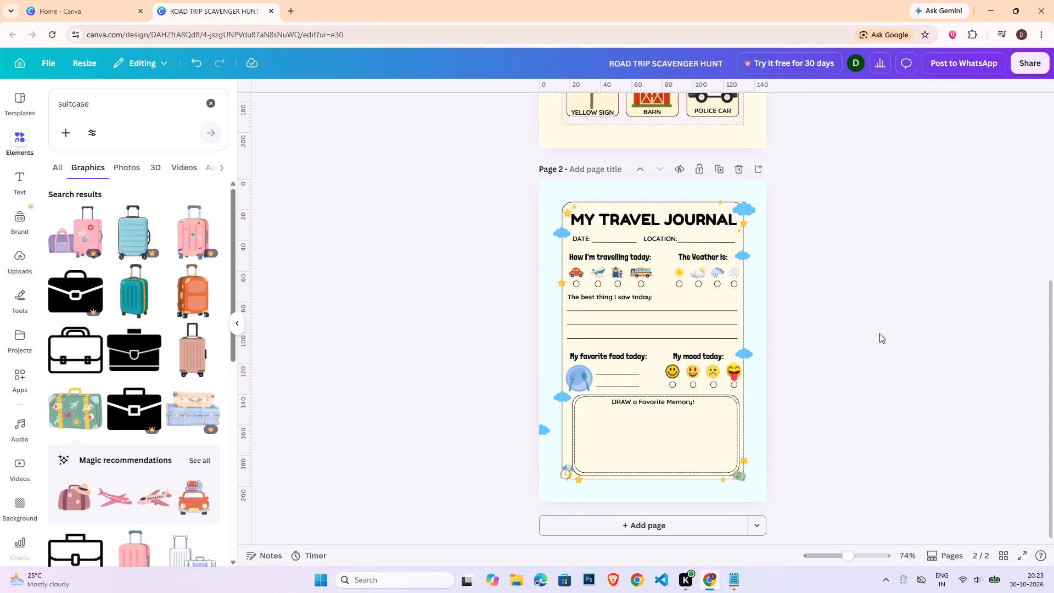
# Add a new blank page after the travel journal page.
pyautogui.scroll(-2, 832, 418)
pyautogui.click(704, 519)
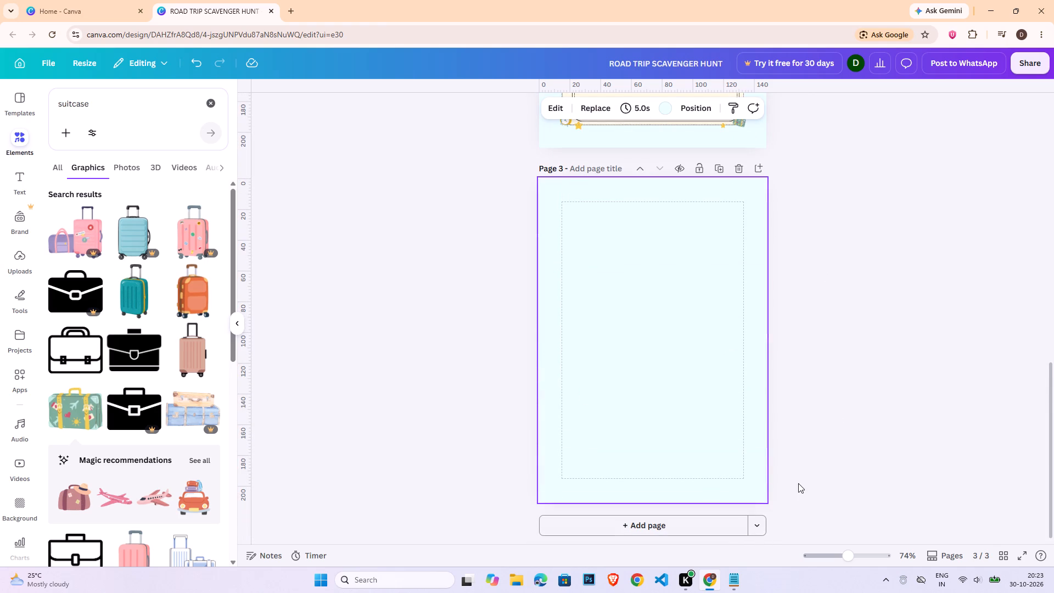
# Set the background of page 3 to a pale yellow, about #FFEEBB, by lightening the yellow taken from the red car's photo colours.
pyautogui.click(663, 105)
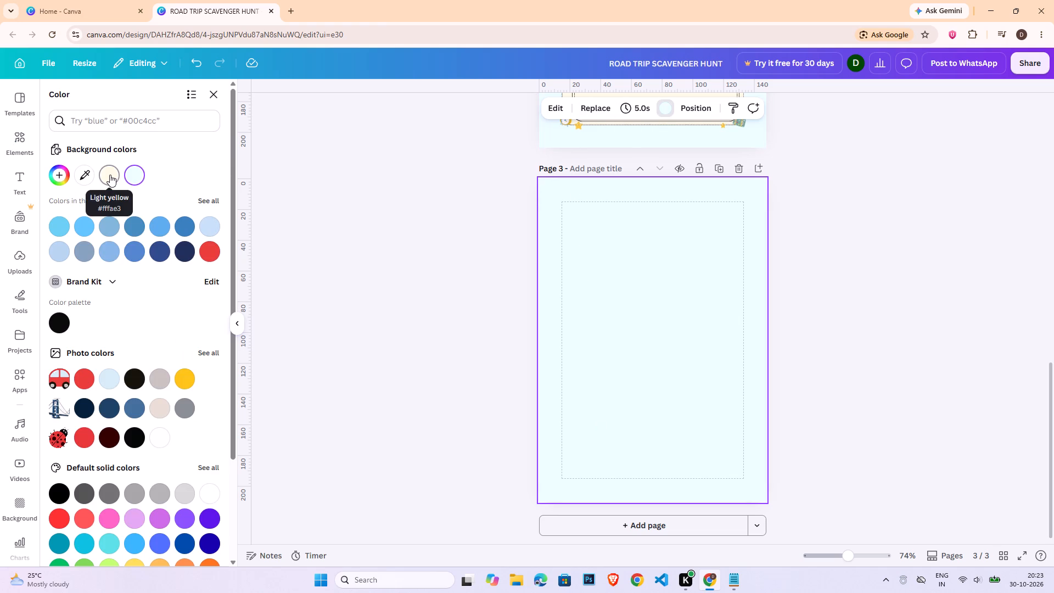
pyautogui.click(188, 376)
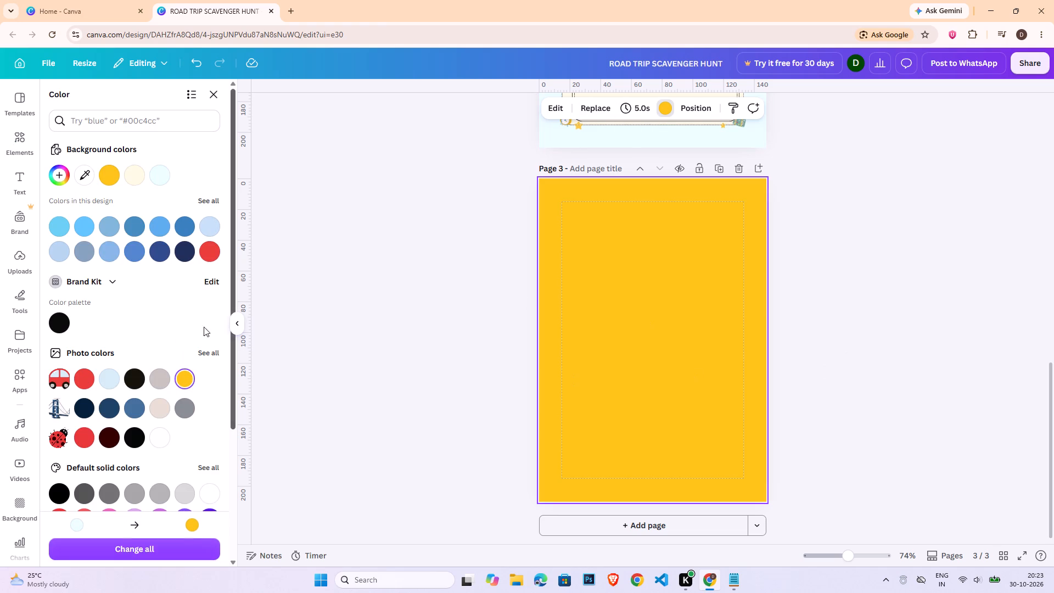
pyautogui.click(65, 175)
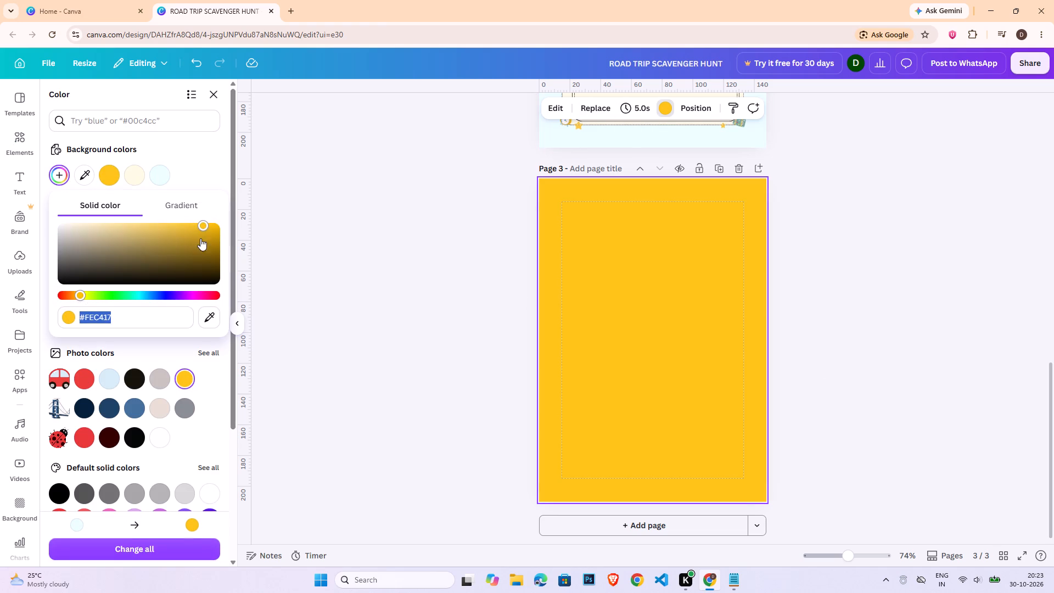
pyautogui.moveTo(203, 222); pyautogui.dragTo(151, 219)
pyautogui.moveTo(199, 228); pyautogui.dragTo(154, 222)
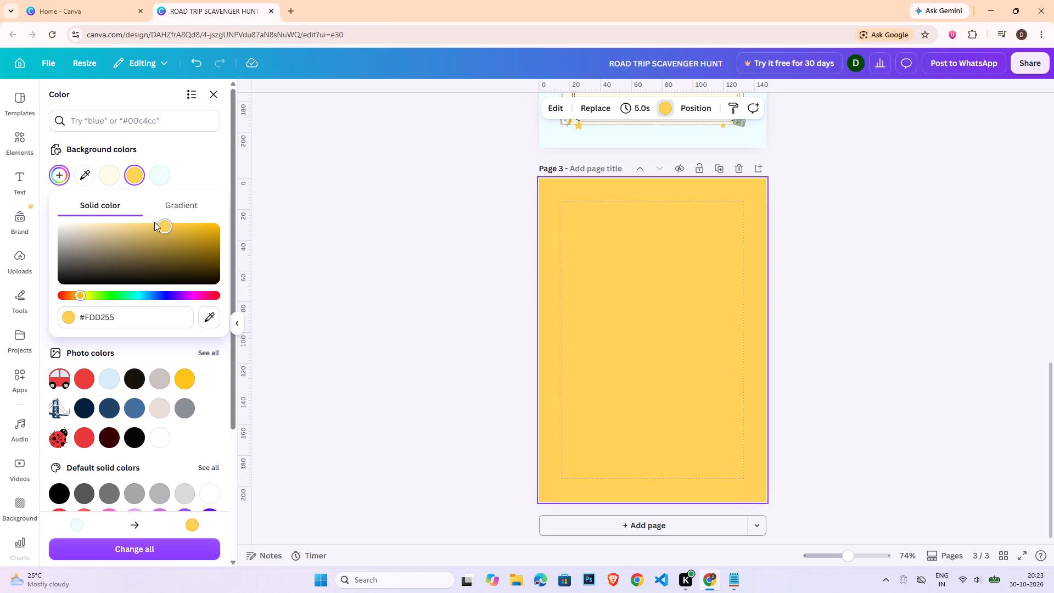
pyautogui.moveTo(154, 222); pyautogui.dragTo(101, 211)
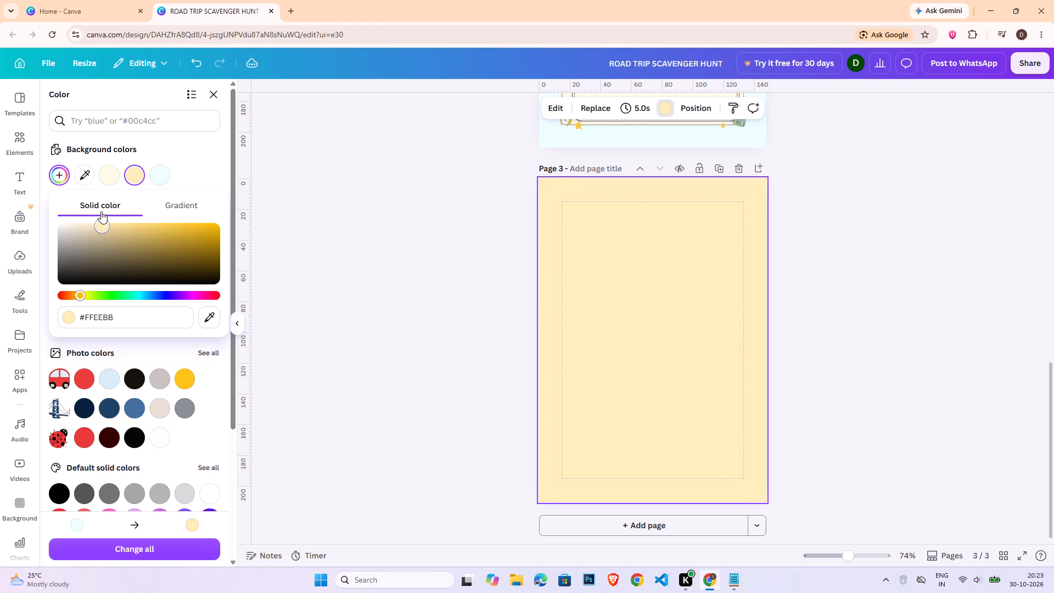
pyautogui.moveTo(101, 211); pyautogui.dragTo(100, 211)
pyautogui.doubleClick(332, 240)
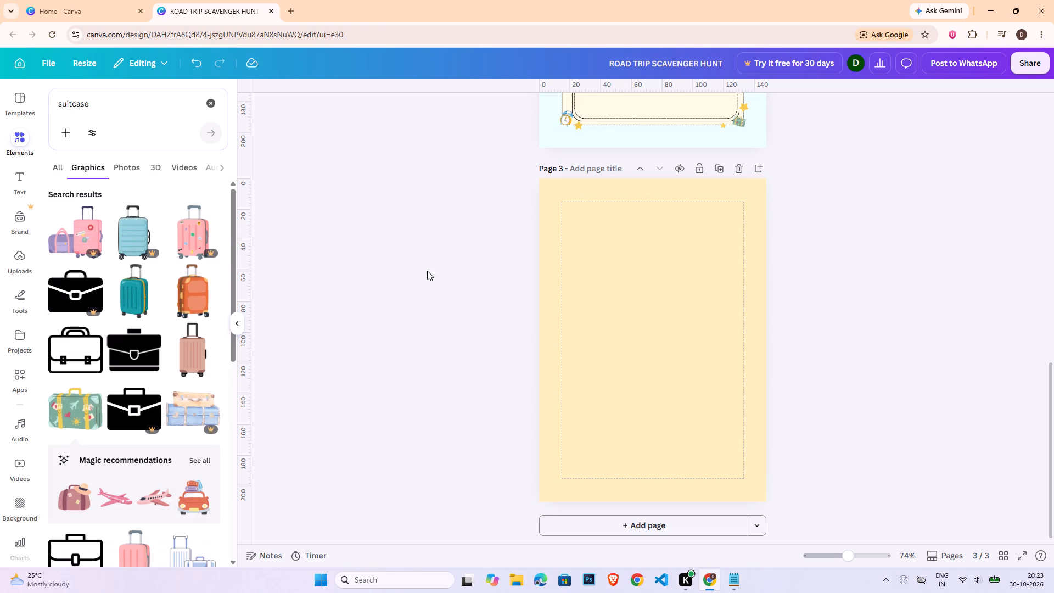
# Copy the large rounded cream card from the travel journal page onto page 3.
pyautogui.scroll(4, 604, 299)
pyautogui.click(562, 182)
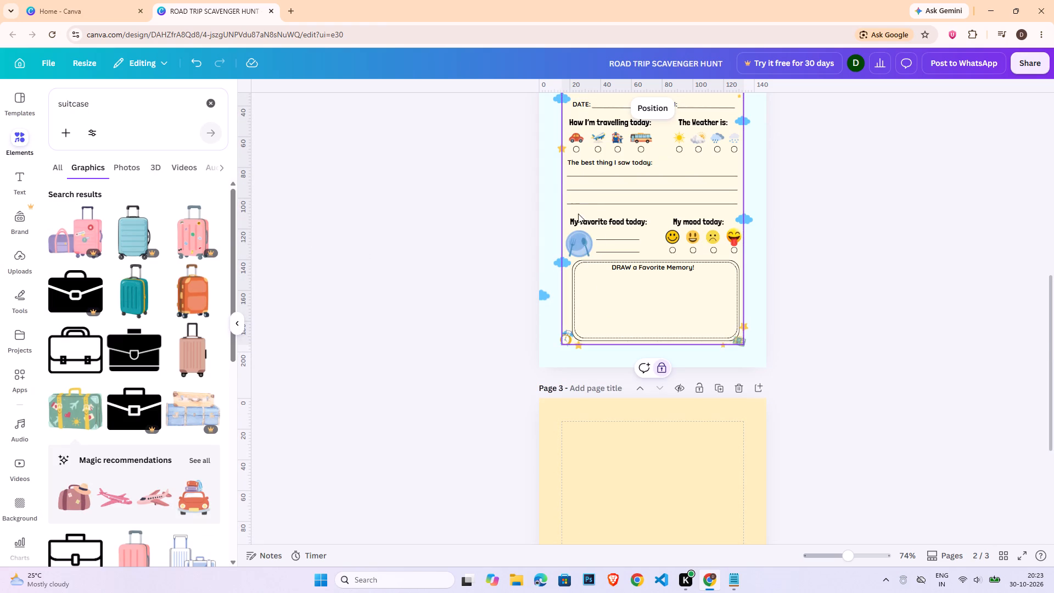
pyautogui.hotkey('ctrl', 'c')
pyautogui.click(655, 372)
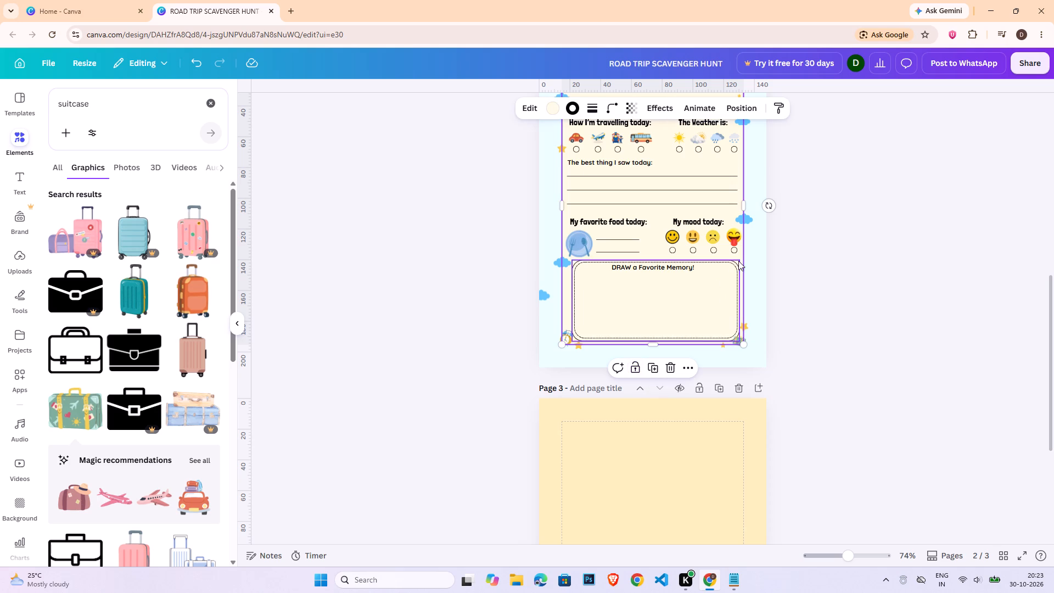
pyautogui.click(795, 246)
pyautogui.click(741, 253)
pyautogui.hotkey('ctrl', 'c')
pyautogui.scroll(-4, 799, 387)
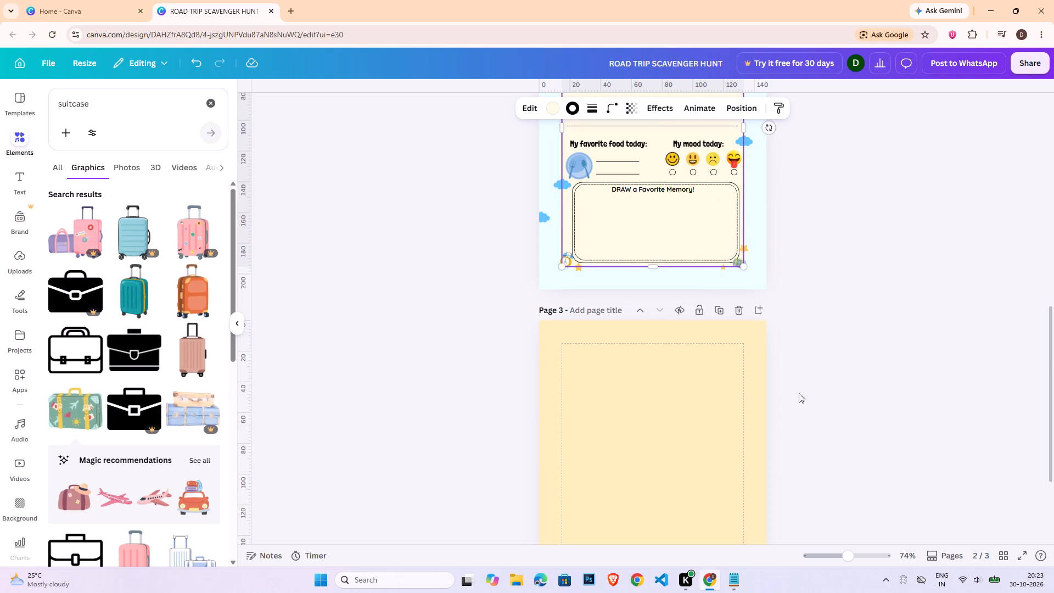
pyautogui.click(705, 396)
pyautogui.hotkey('ctrl', 'v')
pyautogui.click(821, 321)
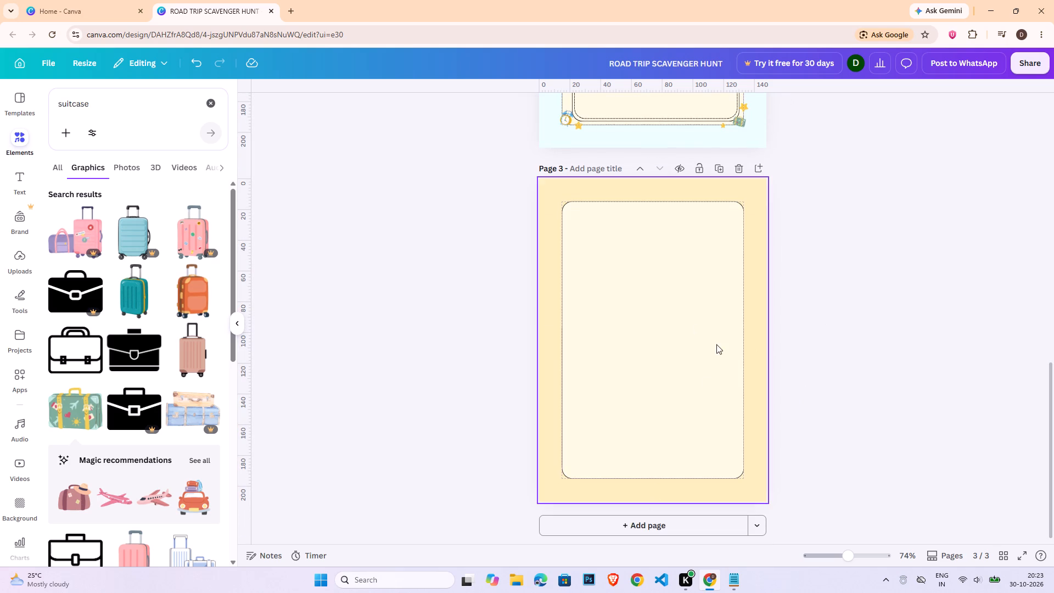
pyautogui.click(968, 316)
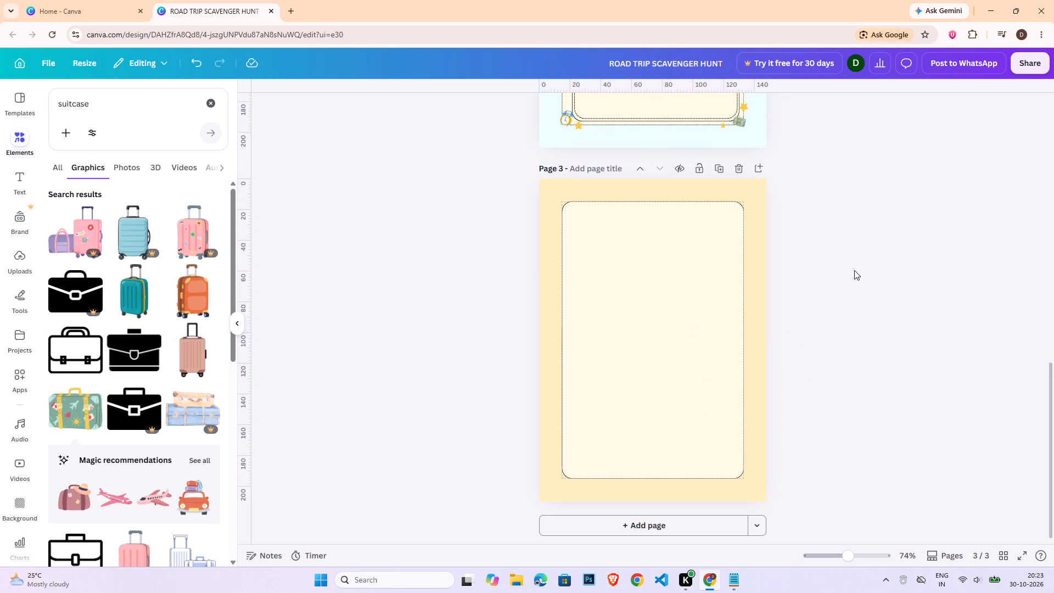
# Copy the "MY TRAVEL JOURNAL" title onto page 3 and change its text to "ROAD TRIP" and "WORD SEARCH" on two lines.
pyautogui.scroll(7, 776, 311)
pyautogui.click(701, 246)
pyautogui.hotkey('ctrl', 'c')
pyautogui.scroll(-6, 866, 355)
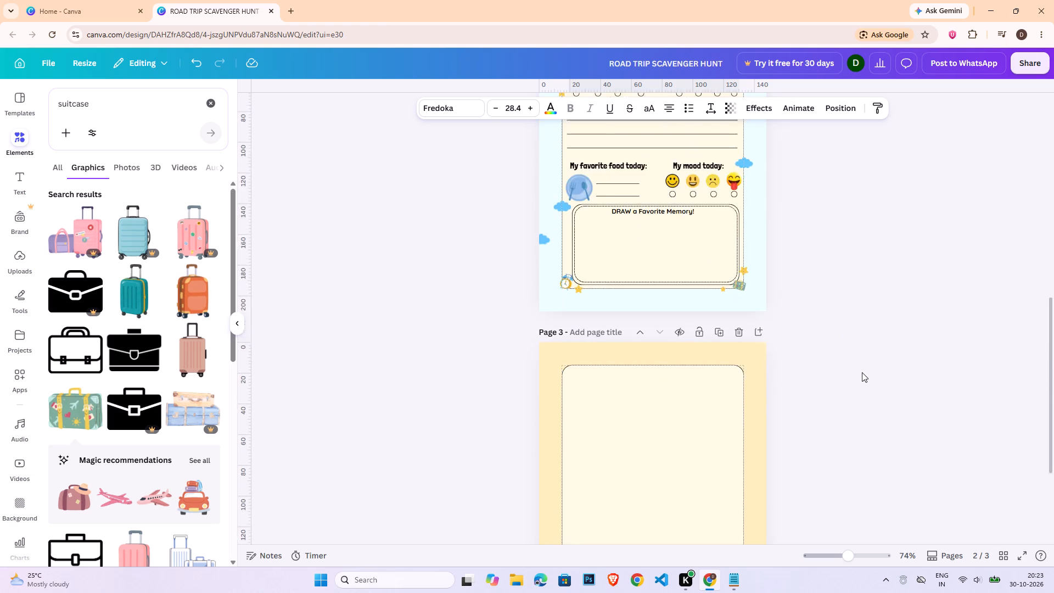
pyautogui.scroll(-1, 862, 372)
pyautogui.click(669, 391)
pyautogui.hotkey('ctrl', 'v')
pyautogui.doubleClick(660, 224)
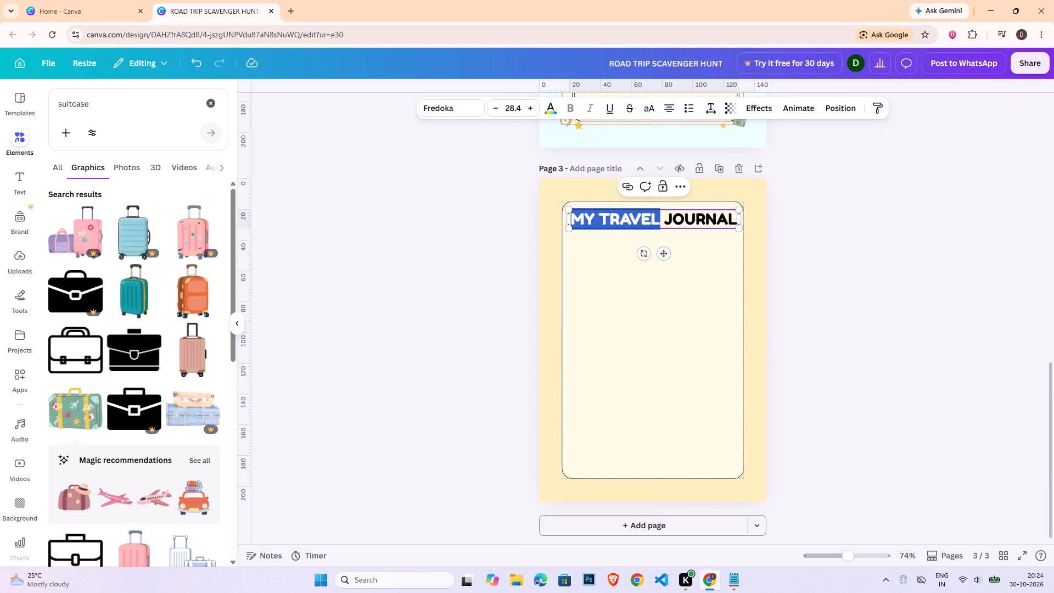
pyautogui.hotkey('ctrl', 'a')
pyautogui.write('ROAD TRIP')
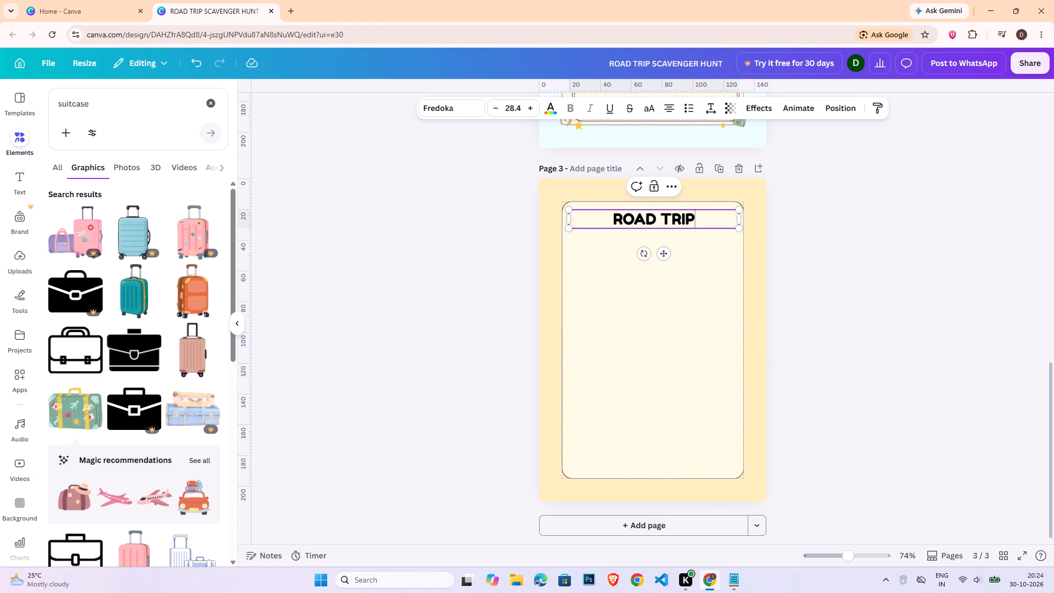
pyautogui.hotkey('shift', 'Return')
pyautogui.write('WORD SEARC')
pyautogui.hotkey('shift', 'h')
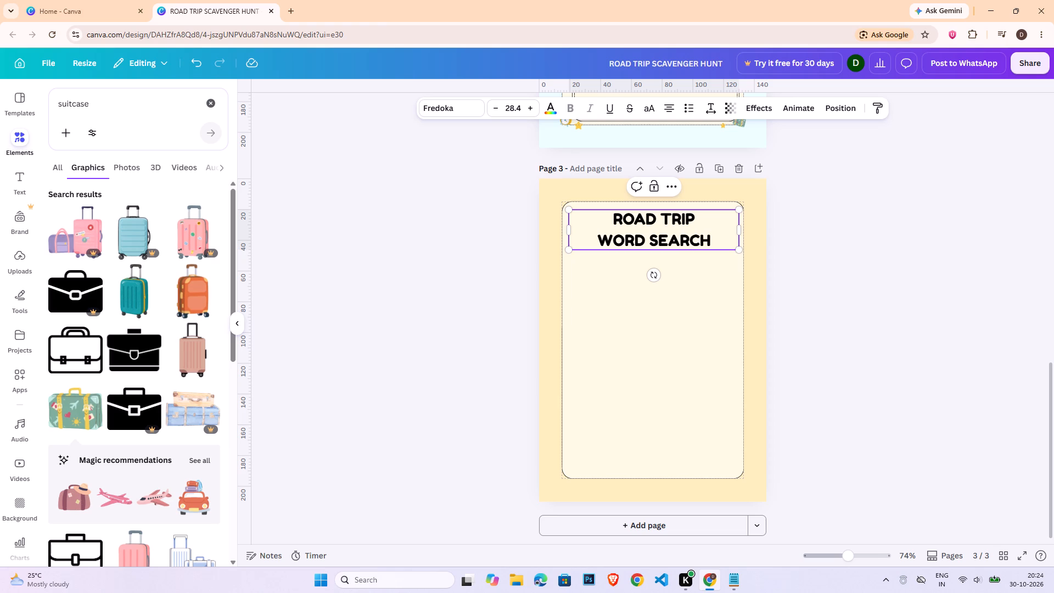
# Fit the title's text box to its wording, enlarge the title to about size 41.4 and centre it near the card's top edge.
pyautogui.click(739, 227)
pyautogui.moveTo(740, 227); pyautogui.dragTo(682, 231)
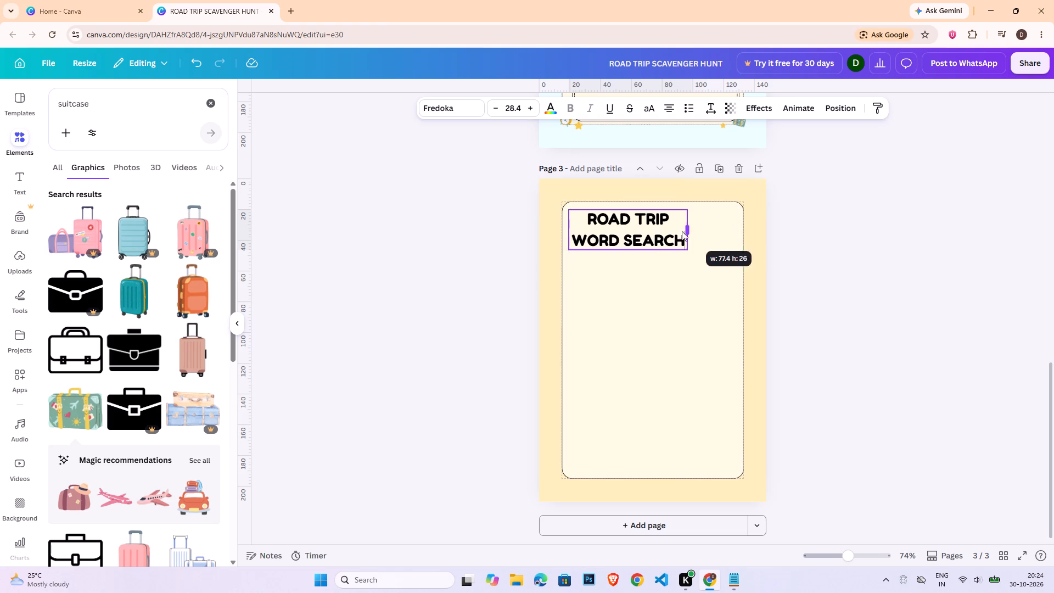
pyautogui.moveTo(682, 231); pyautogui.dragTo(686, 230)
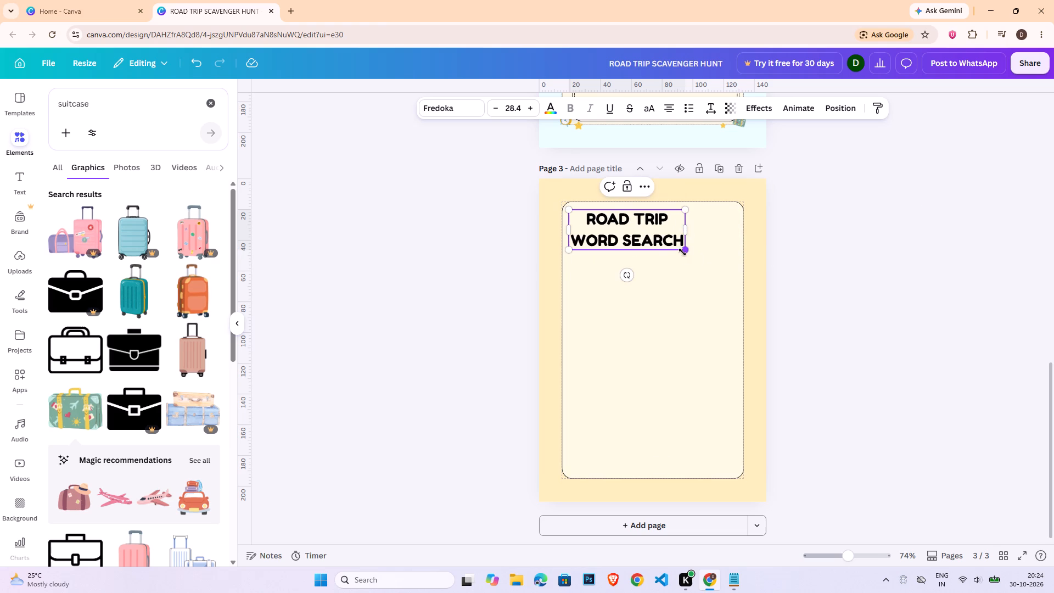
pyautogui.moveTo(684, 252); pyautogui.dragTo(745, 258)
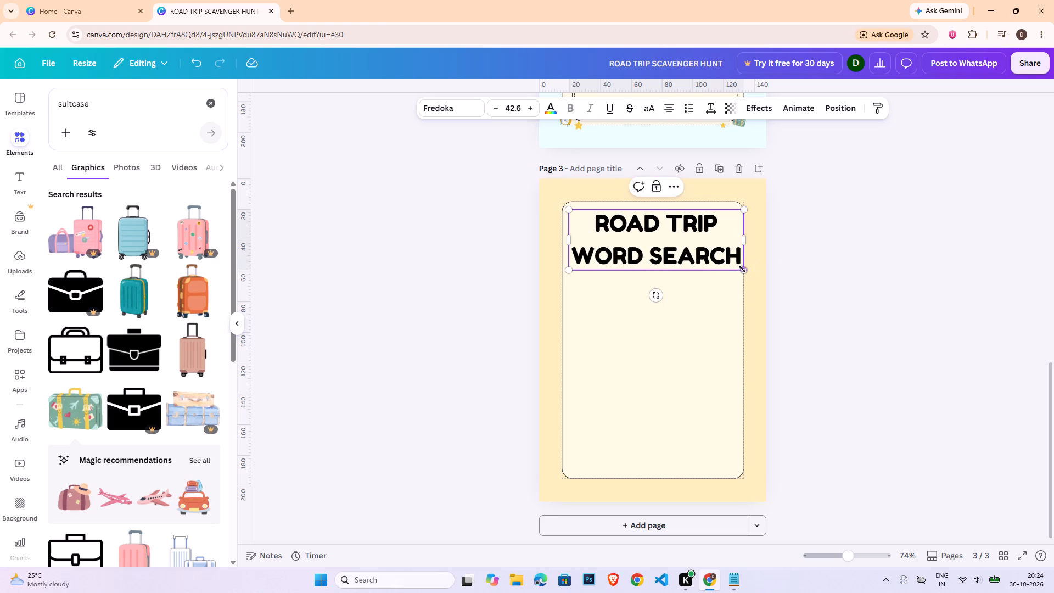
pyautogui.moveTo(746, 271); pyautogui.dragTo(740, 271)
pyautogui.moveTo(699, 255); pyautogui.dragTo(700, 247)
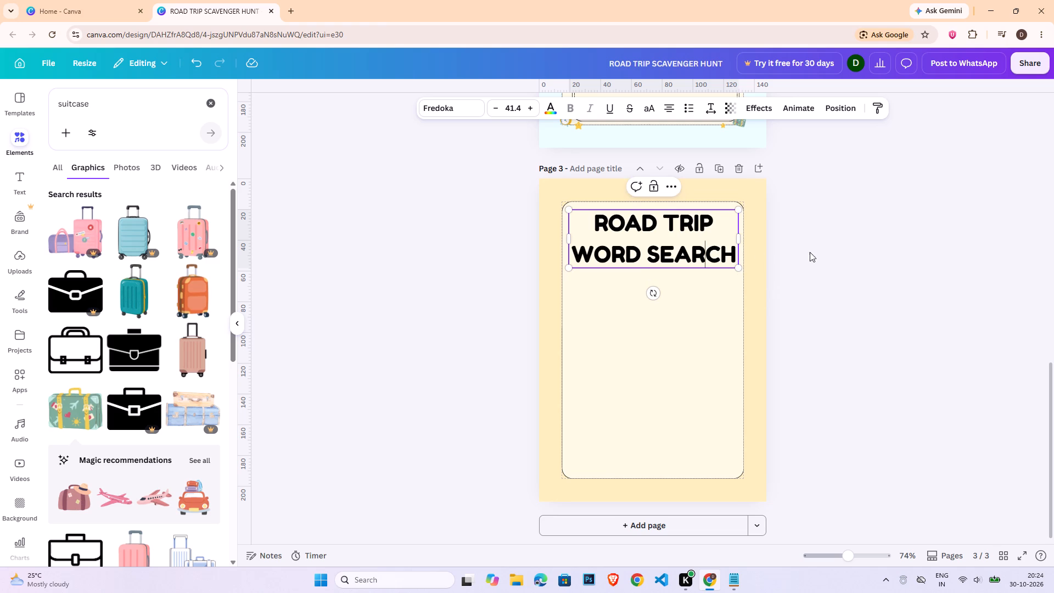
pyautogui.click(810, 252)
pyautogui.moveTo(722, 252); pyautogui.dragTo(722, 247)
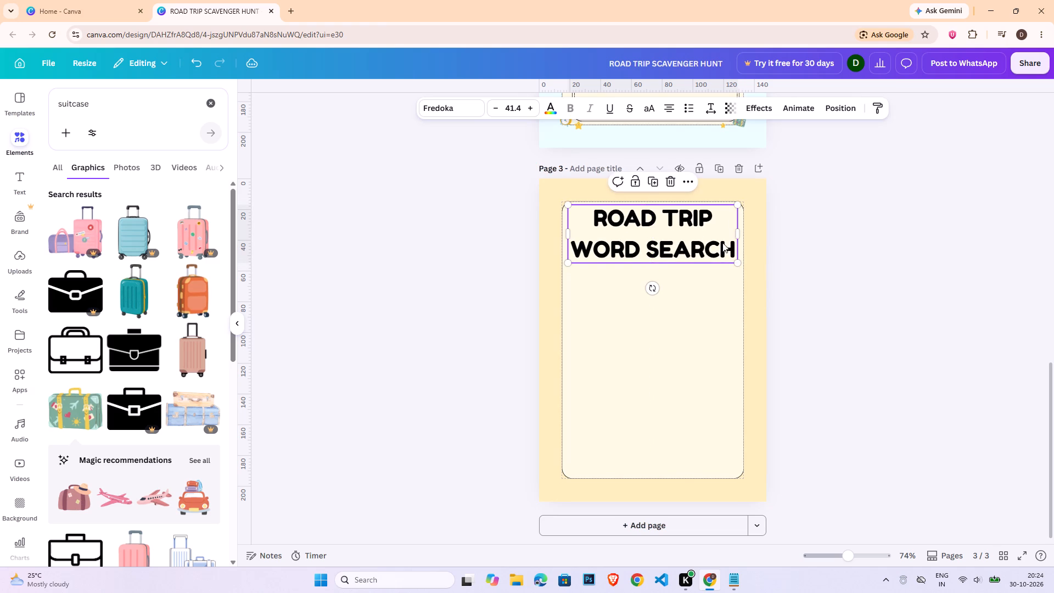
# Tighten the line spacing of the "ROAD TRIP WORD SEARCH" title to about 1.
pyautogui.click(714, 107)
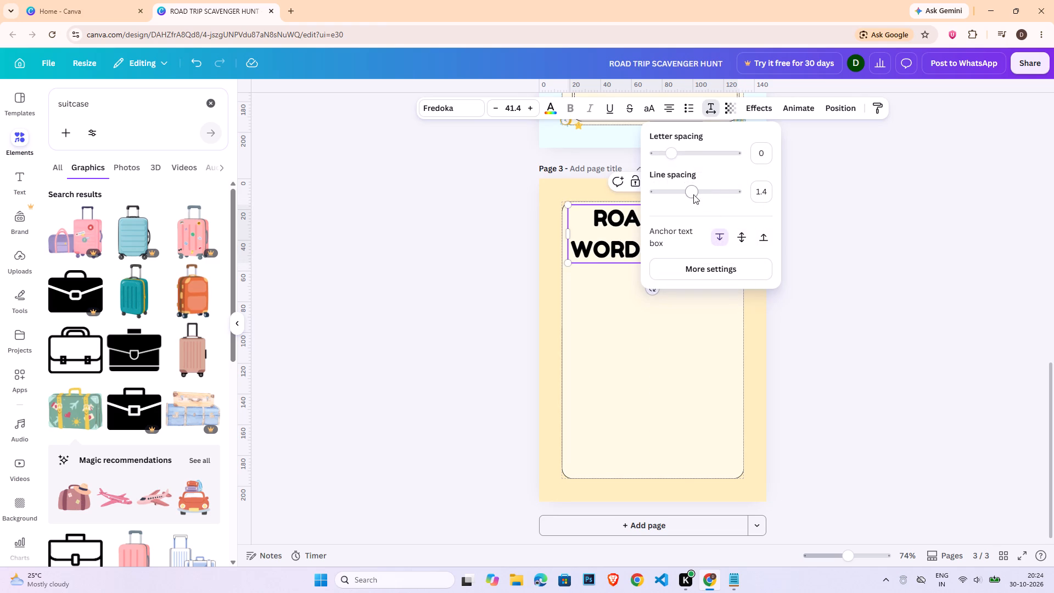
pyautogui.moveTo(692, 190); pyautogui.dragTo(675, 193)
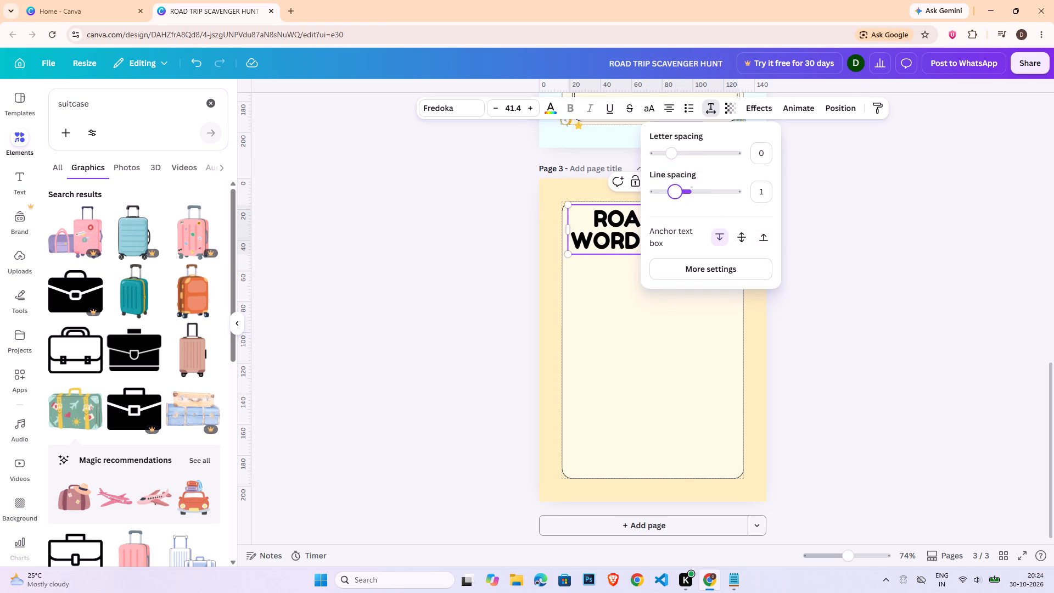
pyautogui.moveTo(675, 193); pyautogui.dragTo(671, 194)
pyautogui.click(853, 260)
pyautogui.click(817, 268)
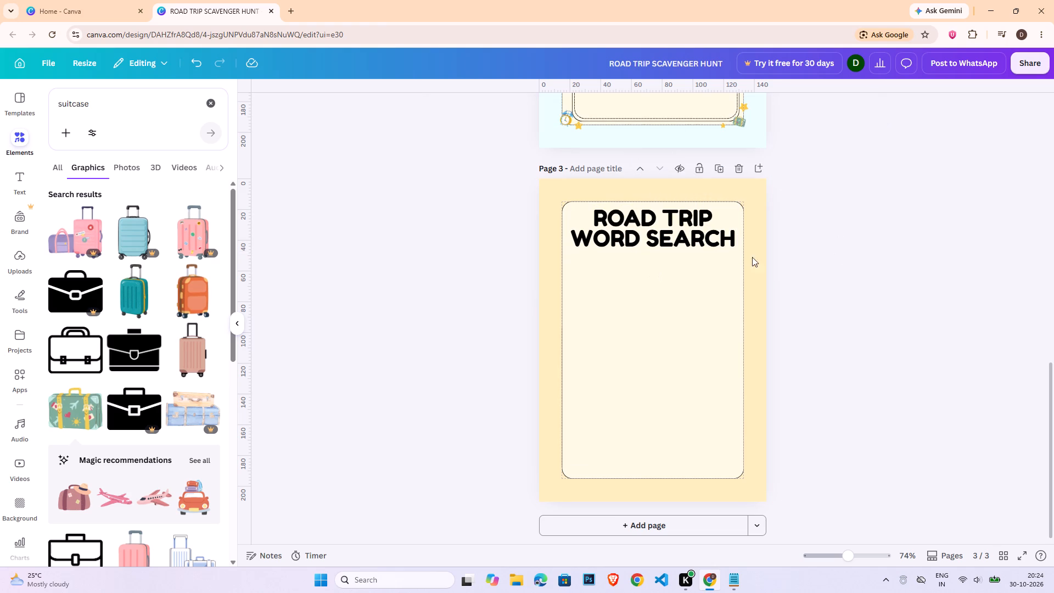
# Copy the two-line subtitle from the scavenger hunt page onto page 3 and centre it just below the "WORD SEARCH" line.
pyautogui.scroll(3, 714, 271)
pyautogui.scroll(3, 647, 108)
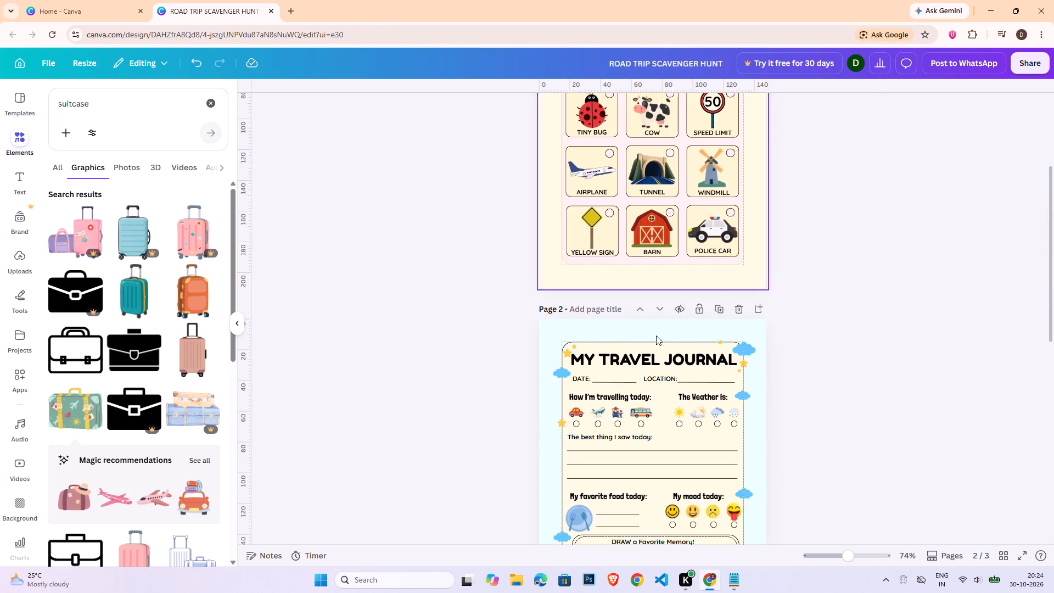
pyautogui.scroll(4, 633, 275)
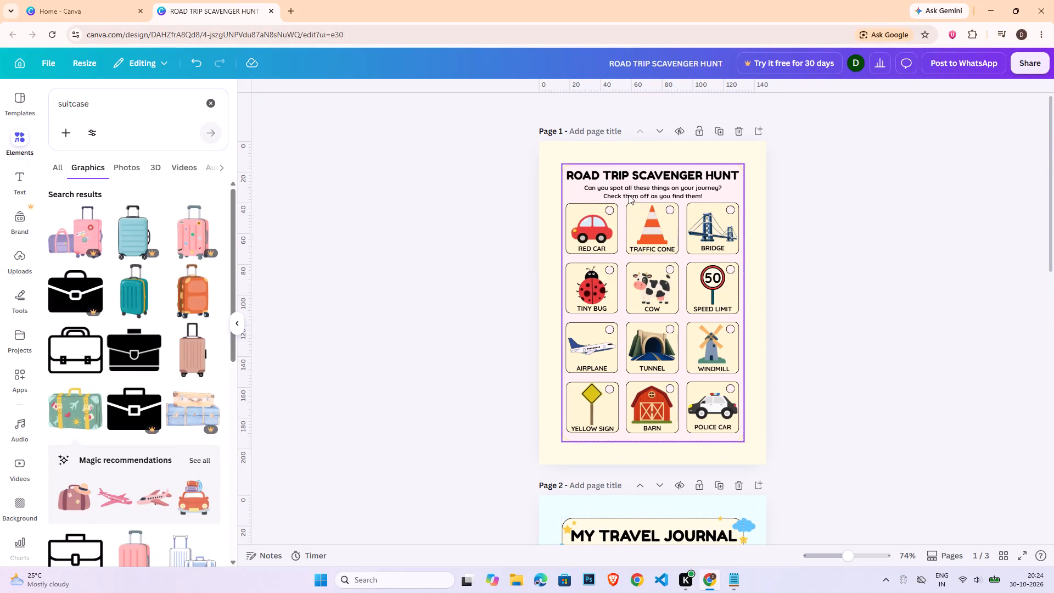
pyautogui.click(629, 194)
pyautogui.hotkey('ctrl', 'c')
pyautogui.scroll(-10, 868, 339)
pyautogui.click(651, 448)
pyautogui.hotkey('ctrl', 'v')
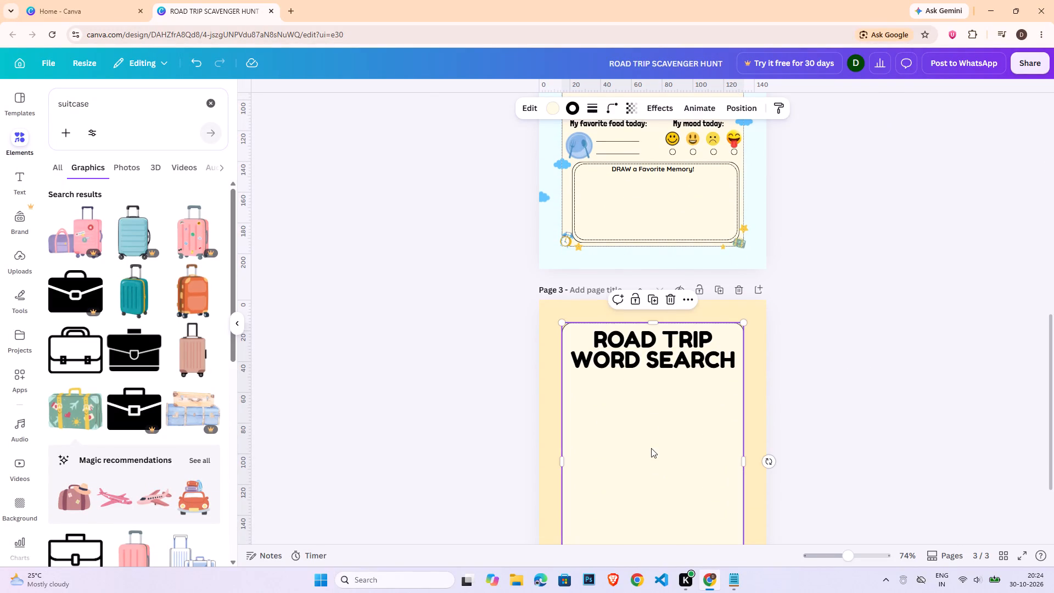
pyautogui.moveTo(661, 379); pyautogui.dragTo(660, 412)
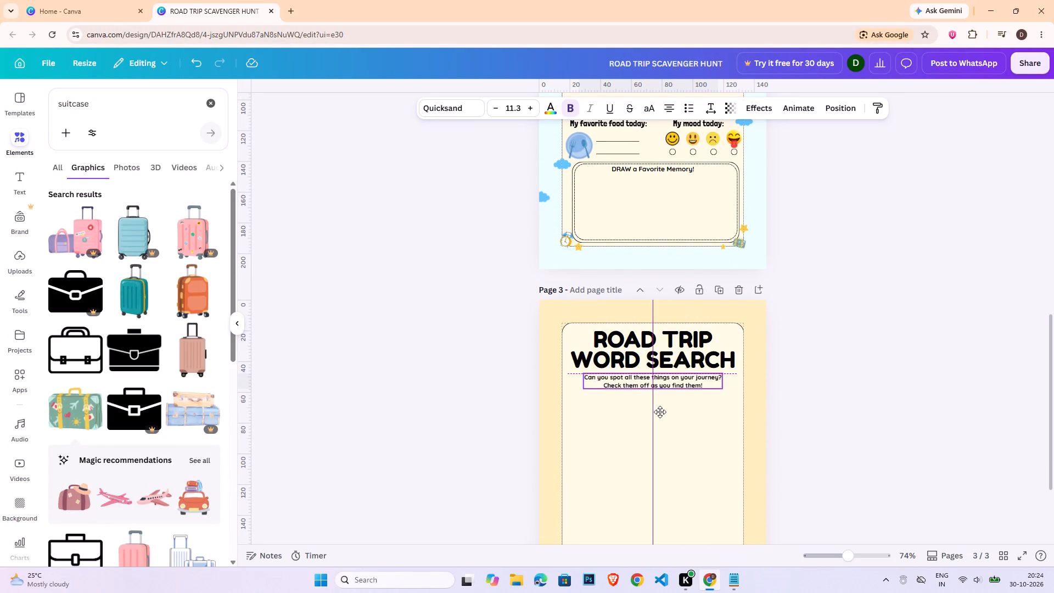
pyautogui.moveTo(660, 412); pyautogui.dragTo(660, 412)
# Replace the subtitle text on page 3 with "Can you find all the hidden words?".
pyautogui.doubleClick(656, 384)
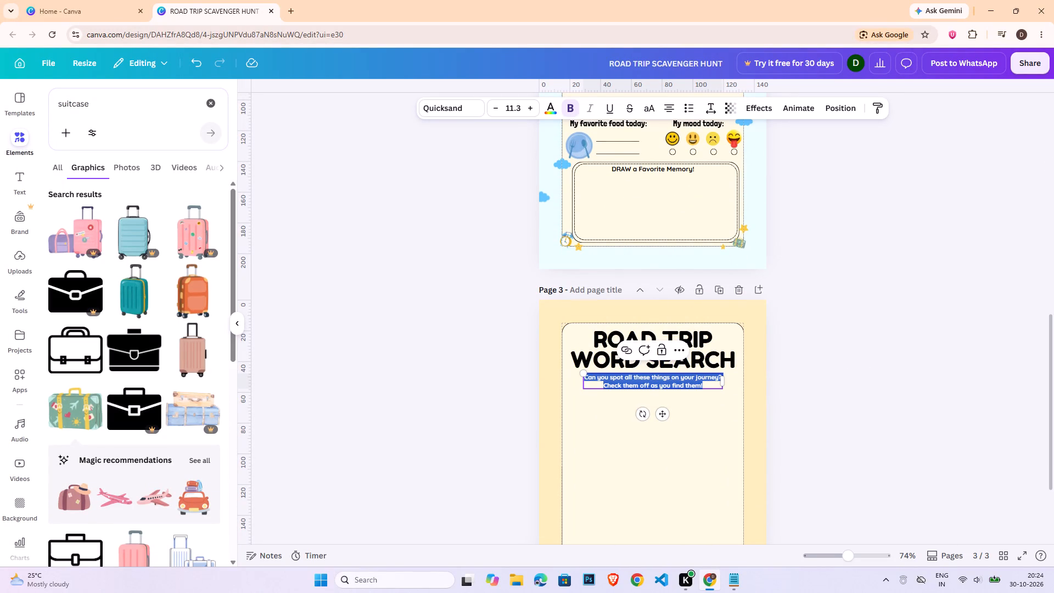
pyautogui.write('Can you find all the')
pyautogui.press('space')
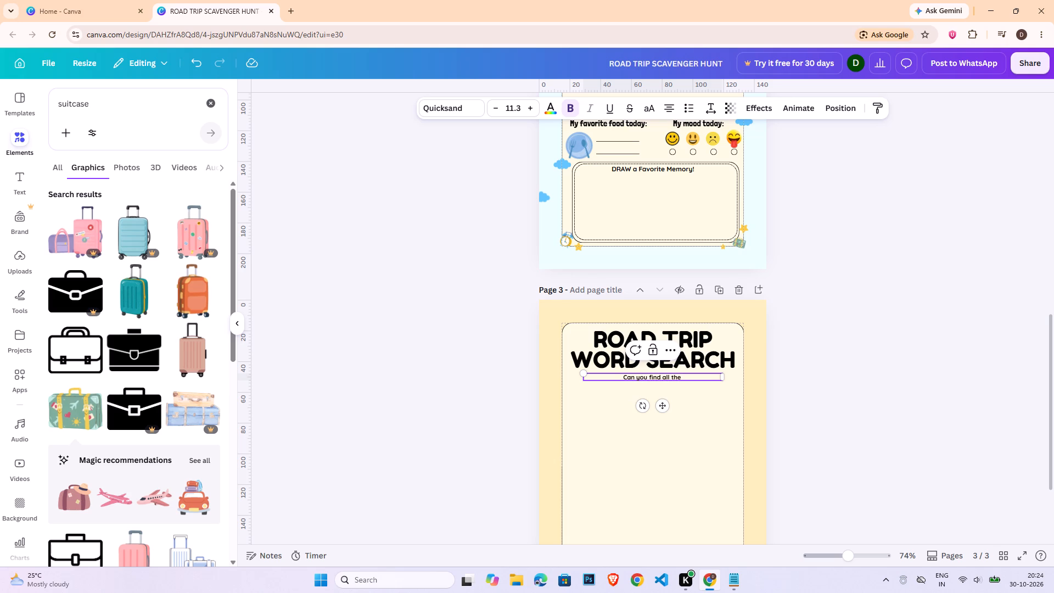
pyautogui.write('hidden')
pyautogui.press('space')
pyautogui.write('words?')
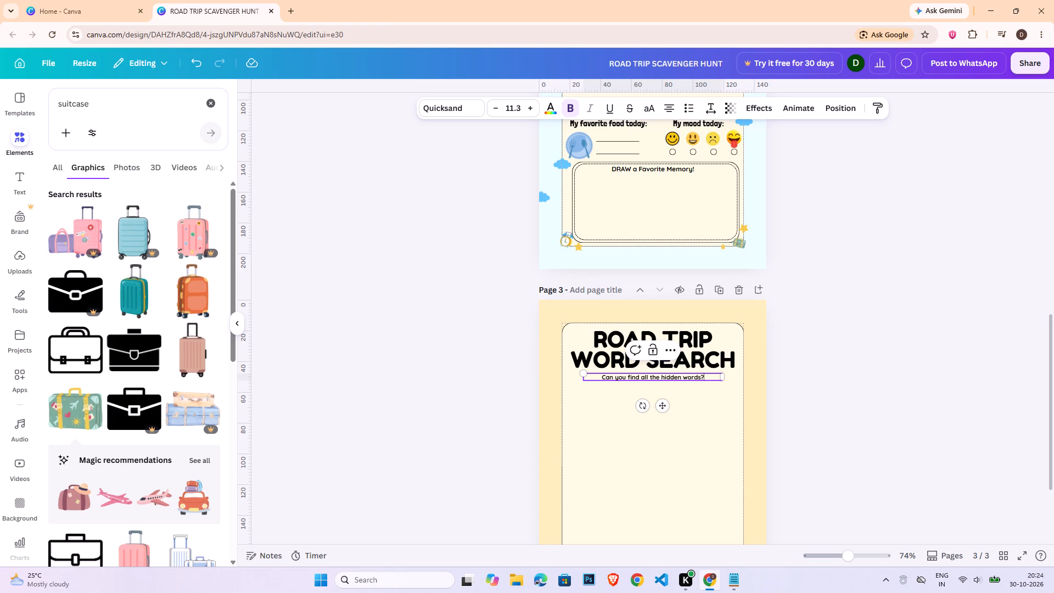
pyautogui.click(824, 368)
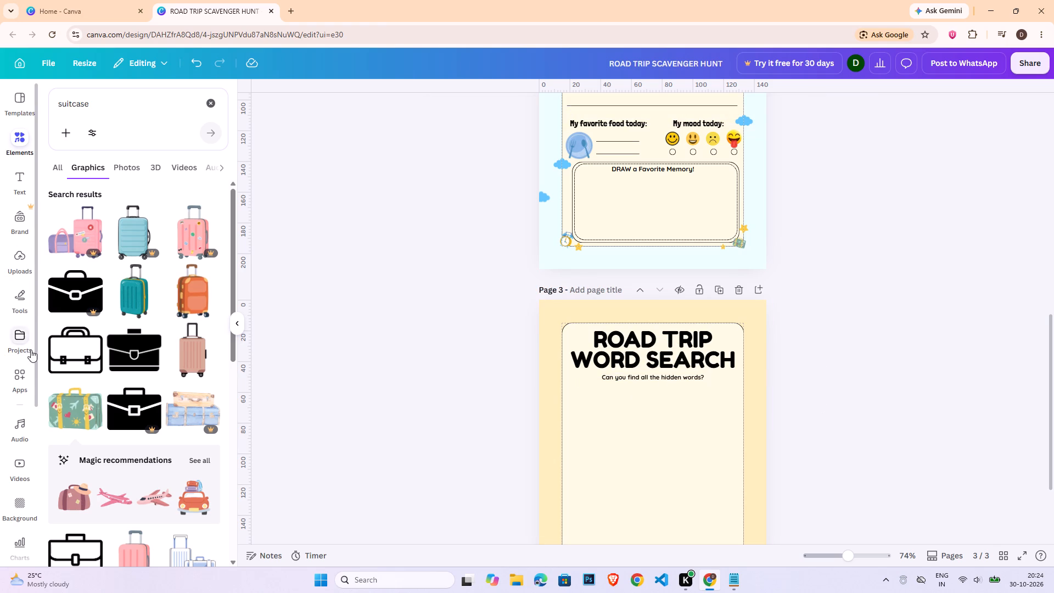
# Search the Canva apps for "maze".
pyautogui.click(20, 376)
pyautogui.click(154, 96)
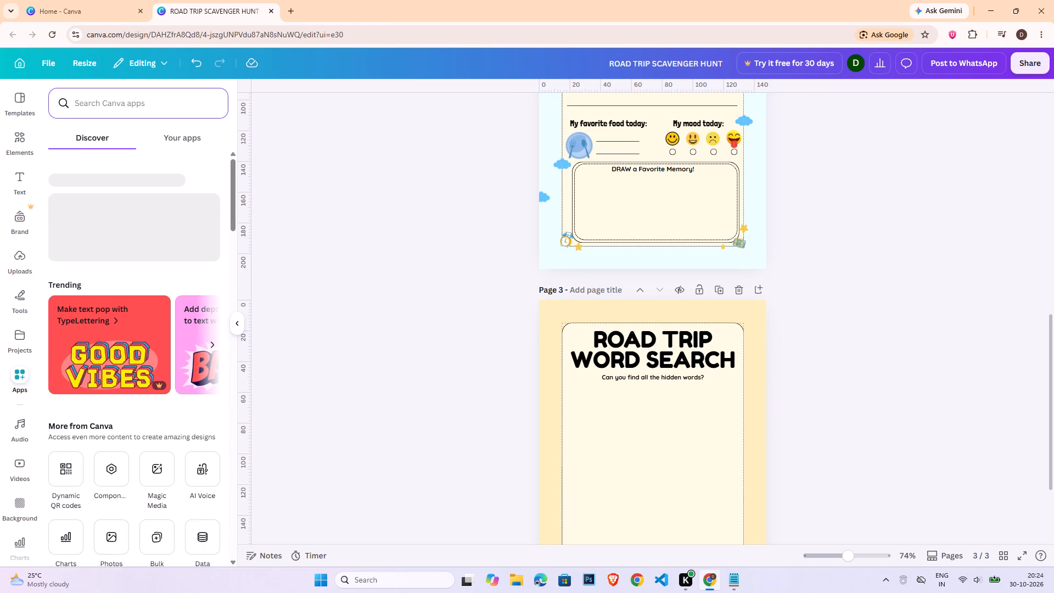
pyautogui.write('maze')
pyautogui.press('Return')
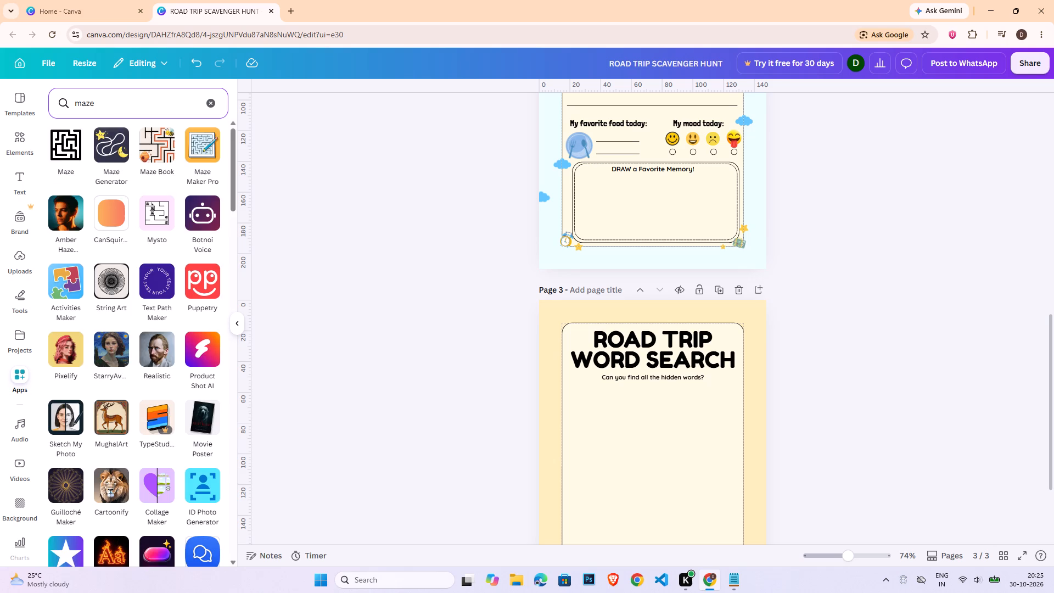
# Search the Canva apps for "find words".
pyautogui.doubleClick(119, 110)
pyautogui.write('find words')
pyautogui.press('Return')
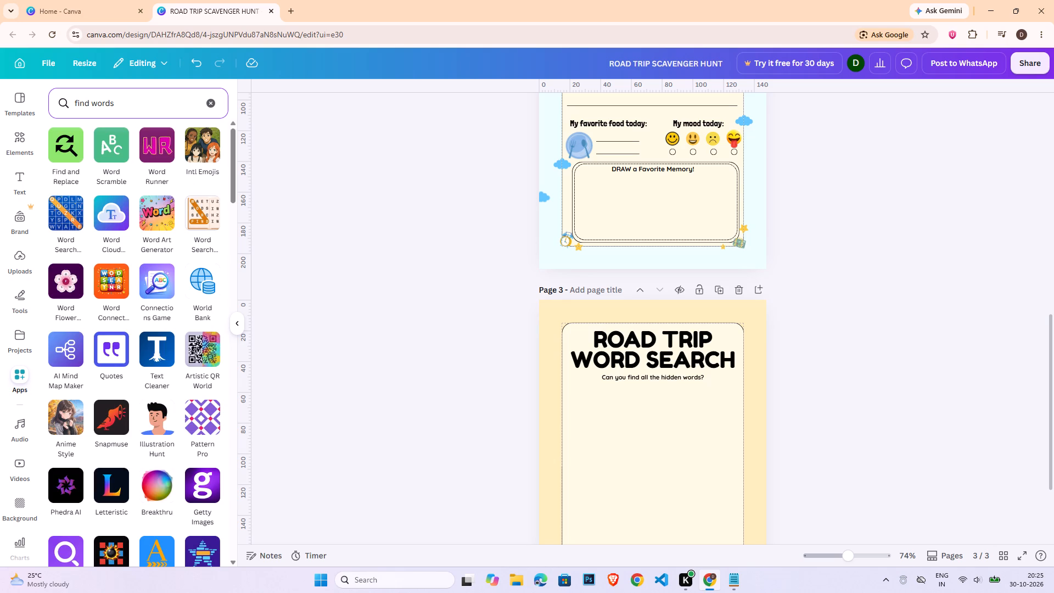
# Open the Word Search Maker app from the app search results.
pyautogui.click(54, 222)
pyautogui.scroll(-2, 877, 397)
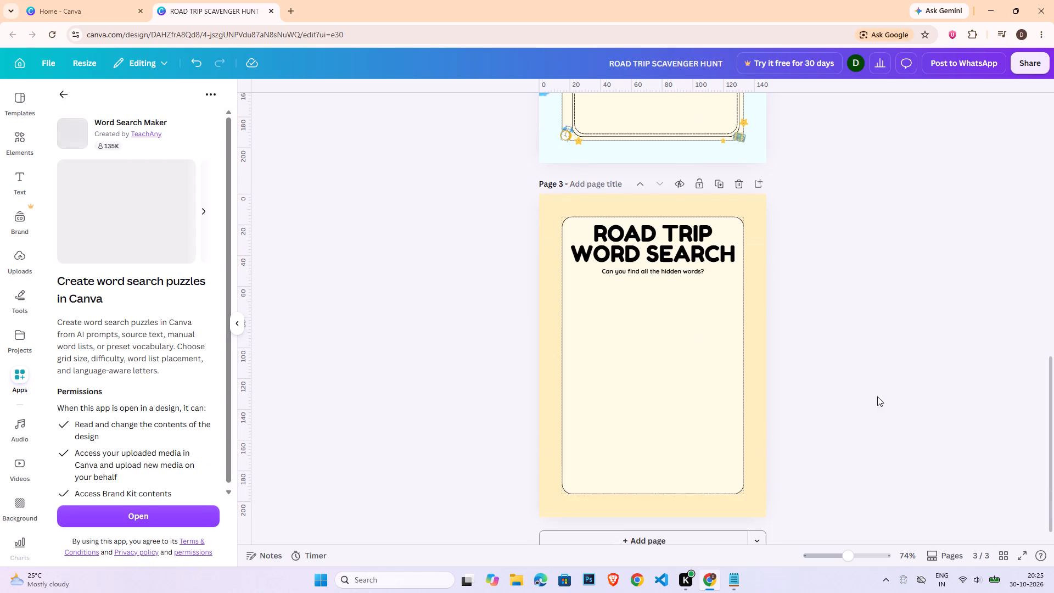
pyautogui.click(134, 515)
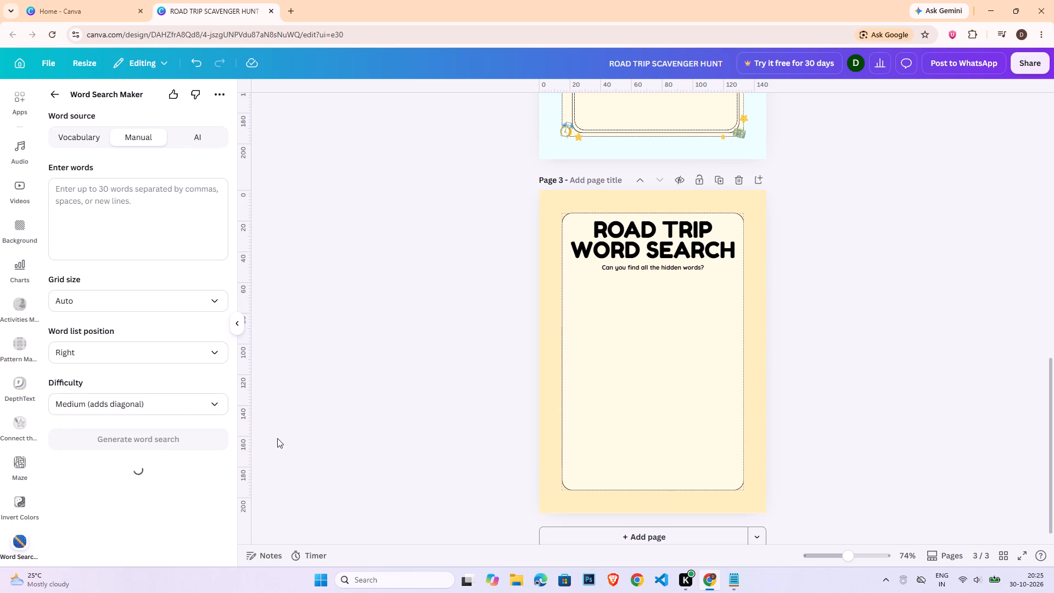
# Enter the puzzle words Camera, Road, car, map, tent, forest and sun, one per line.
pyautogui.click(130, 223)
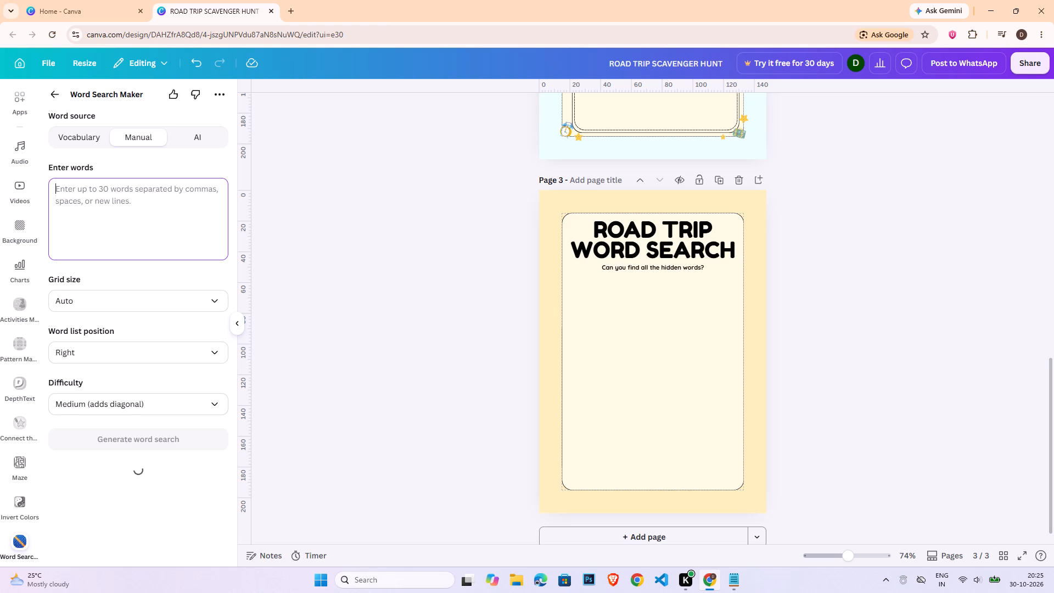
pyautogui.write('Camera')
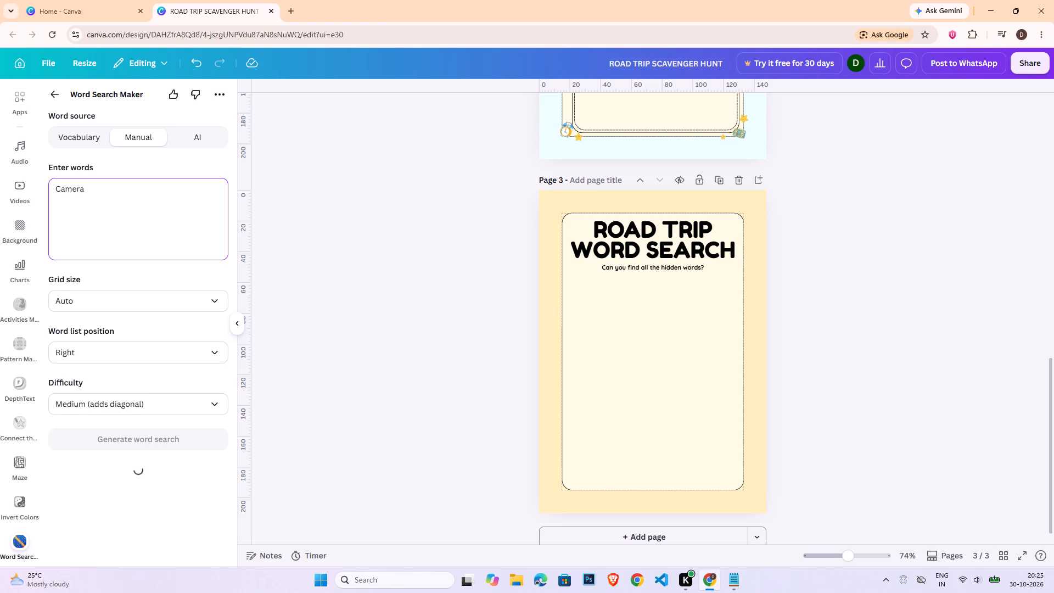
pyautogui.press('Return')
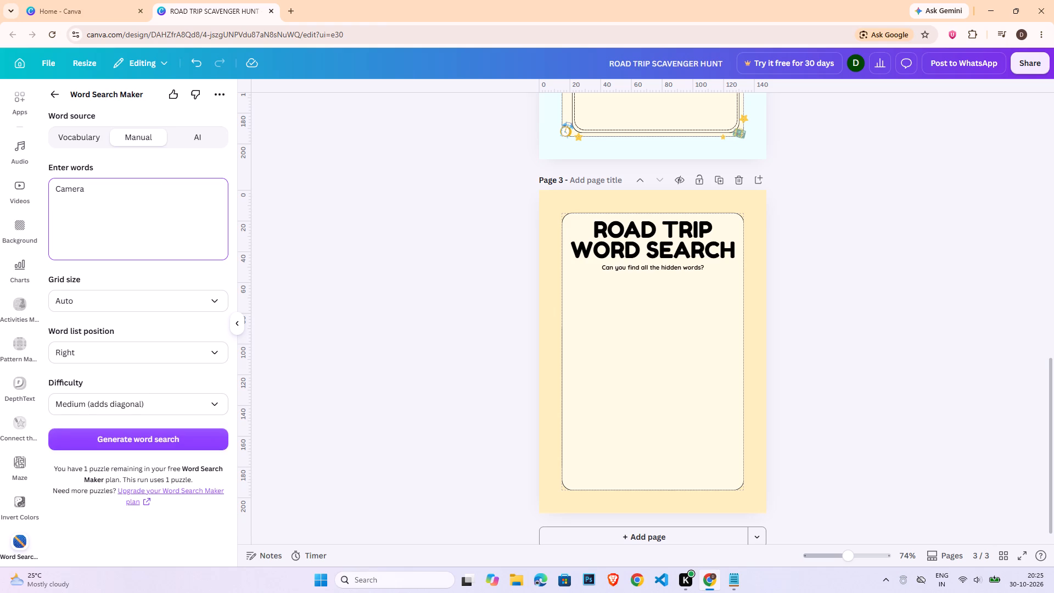
pyautogui.write('Road')
pyautogui.press('Return')
pyautogui.write('car')
pyautogui.press('Return')
pyautogui.write('map')
pyautogui.press('Return')
pyautogui.write('tent')
pyautogui.press('Return')
pyautogui.write('forest')
pyautogui.press('Return')
pyautogui.write('sun')
pyautogui.press('Return')
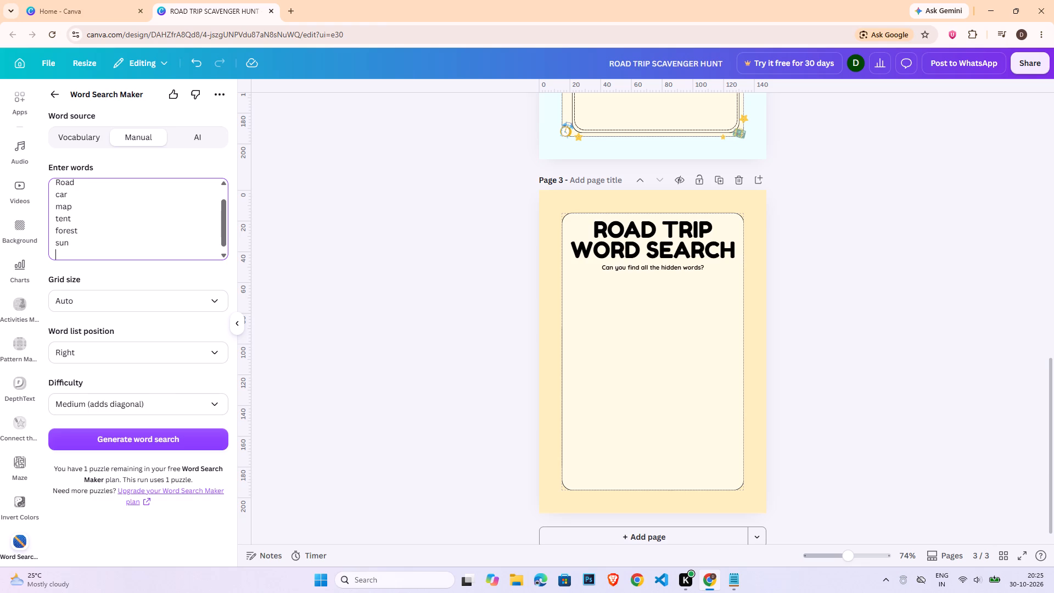
# Generate the word search with Easy (horizontal and vertical) difficulty and Auto grid size.
pyautogui.click(145, 412)
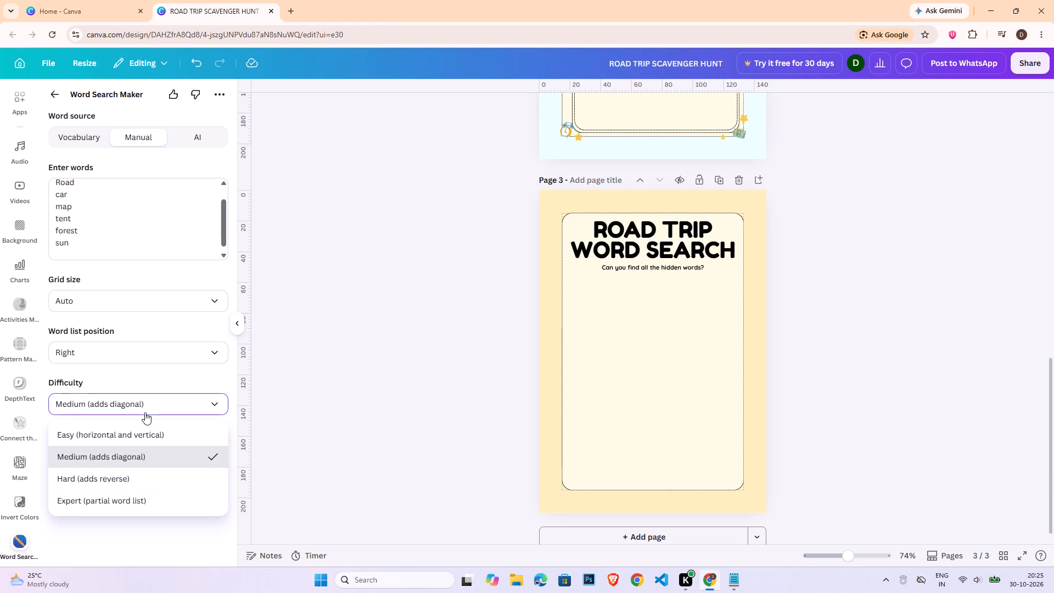
pyautogui.click(147, 445)
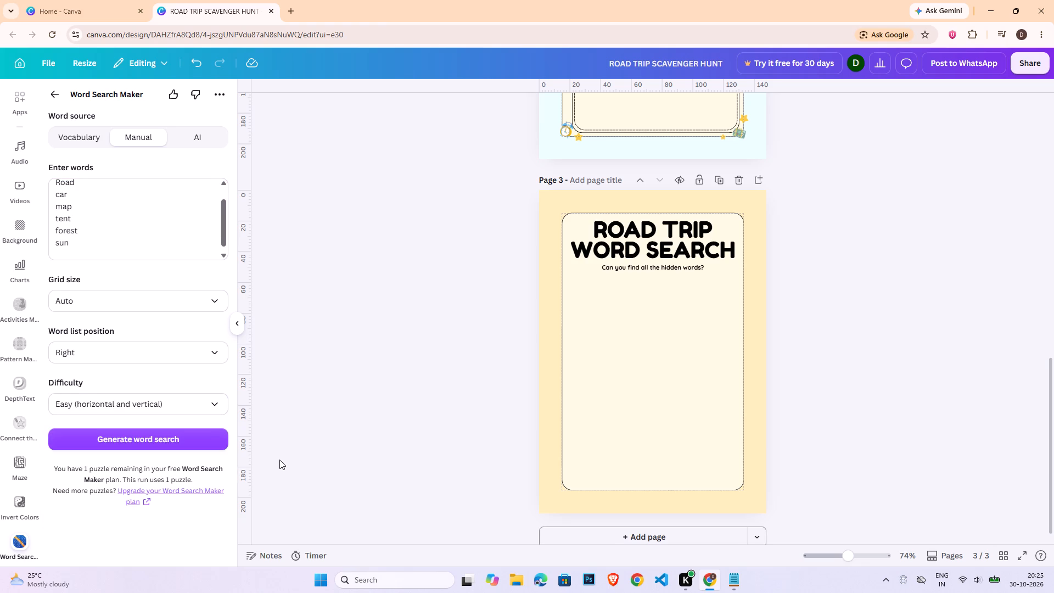
pyautogui.click(169, 305)
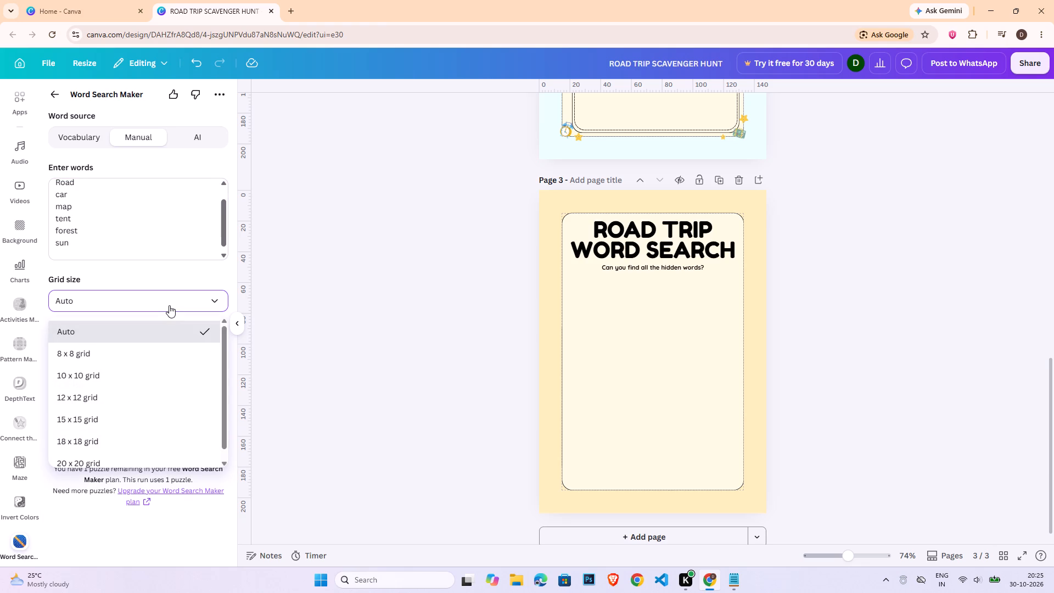
pyautogui.click(154, 371)
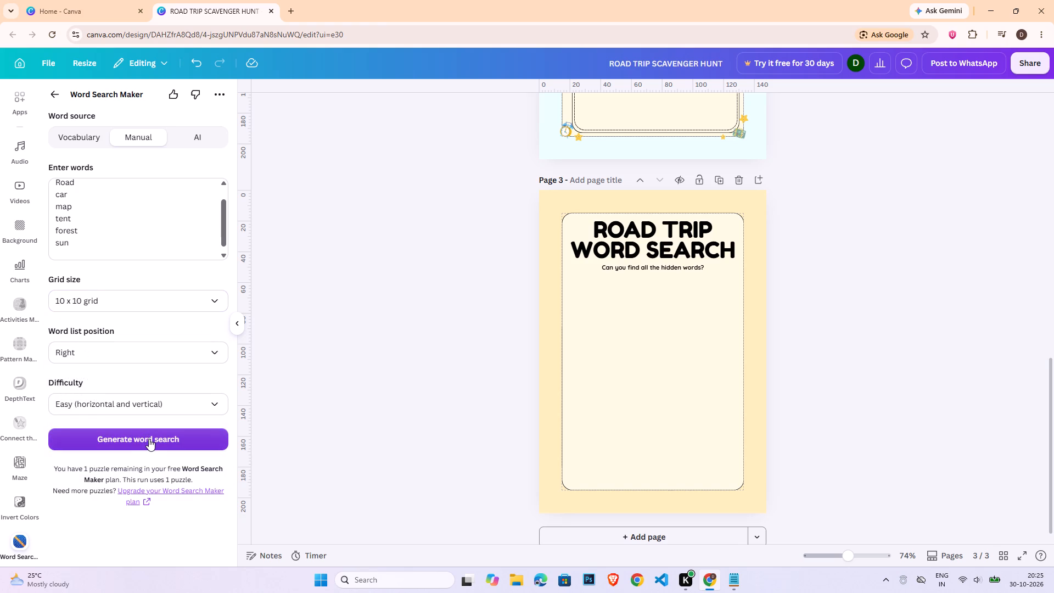
pyautogui.click(136, 294)
pyautogui.click(131, 323)
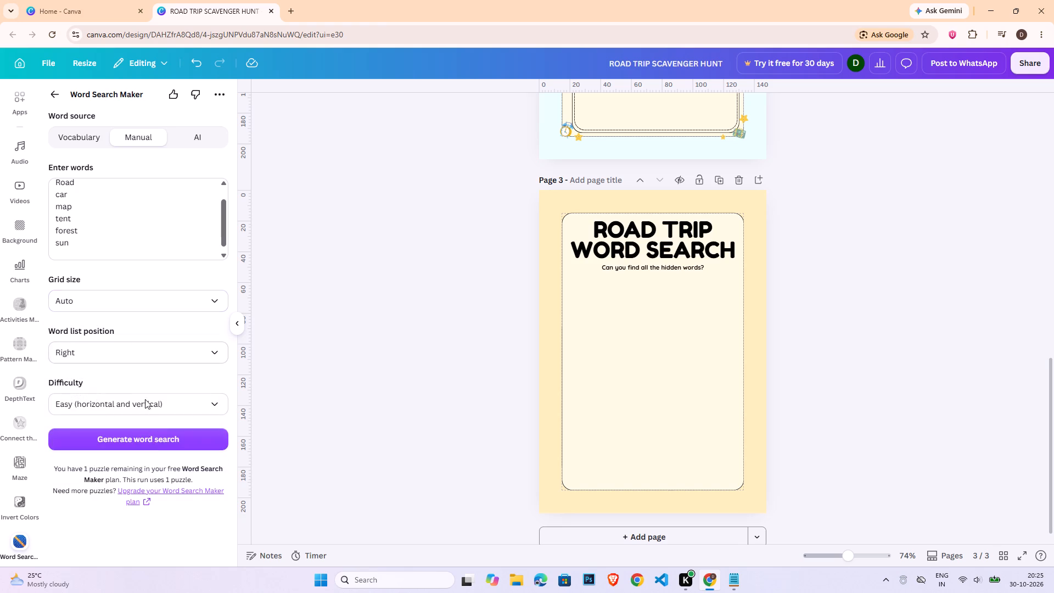
pyautogui.click(155, 439)
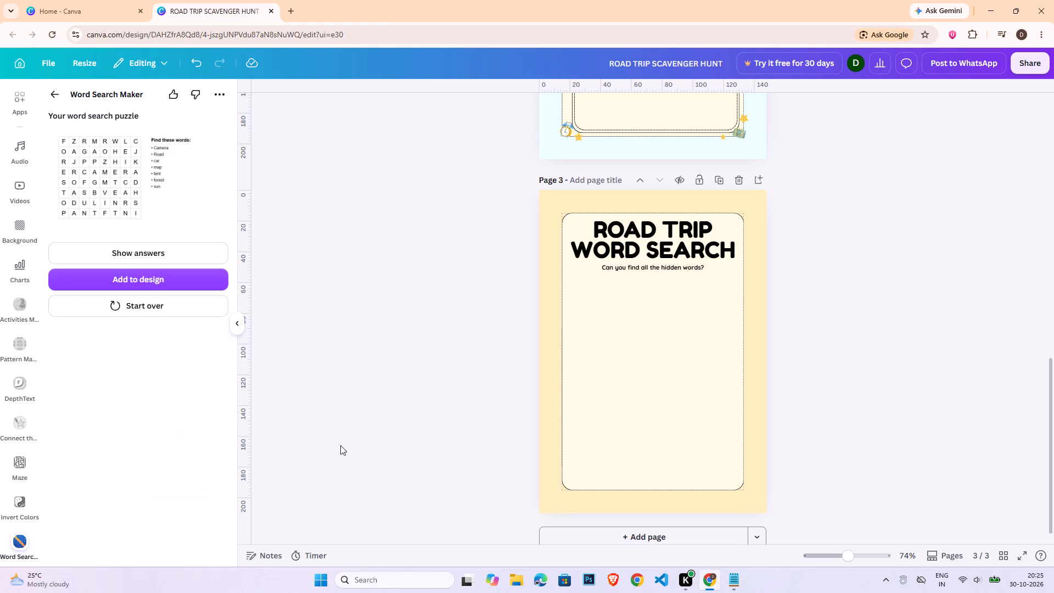
# Preview the puzzle's answers, hide them again and add the unsolved word search to page 3.
pyautogui.click(161, 253)
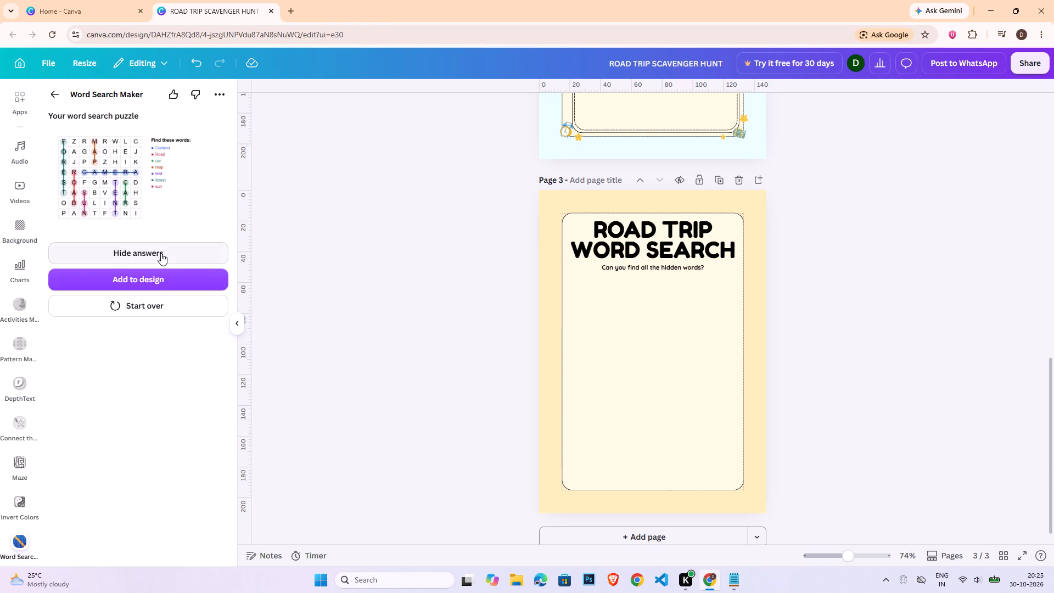
pyautogui.click(161, 253)
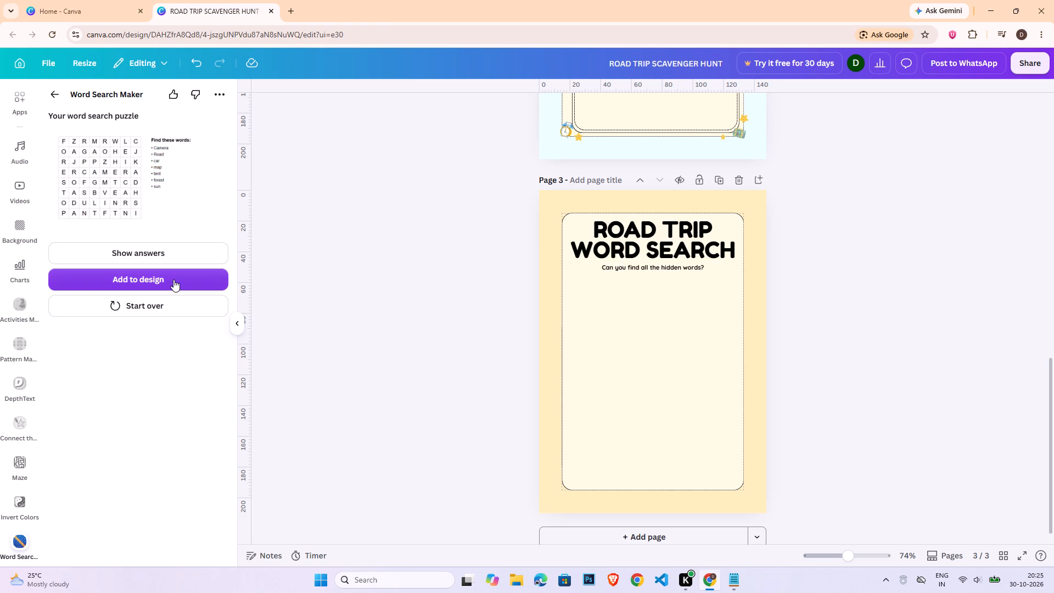
pyautogui.click(173, 279)
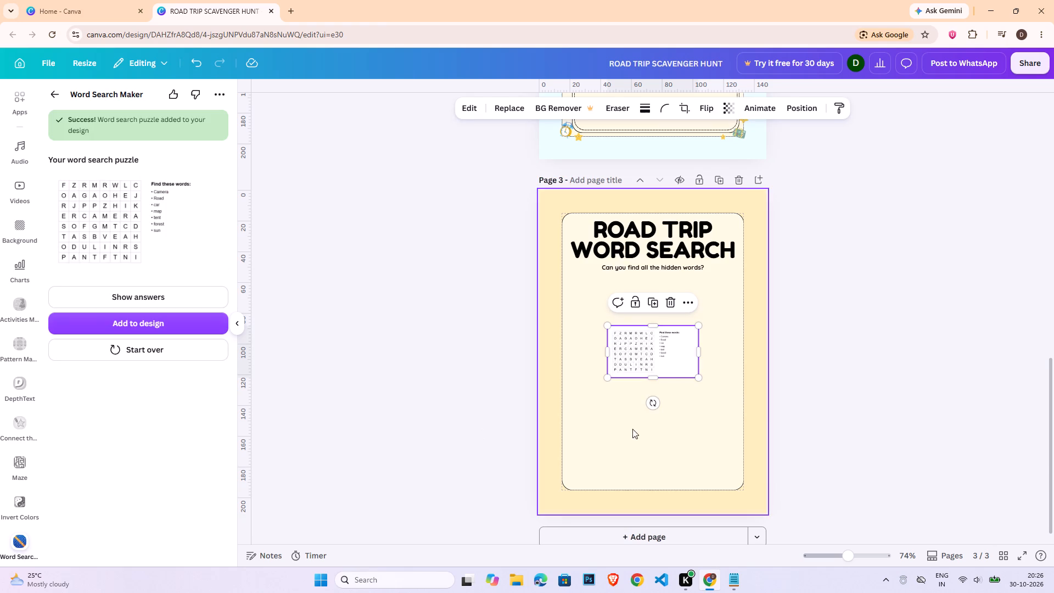
# Place the puzzle just below the subtitle on page 3 and enlarge it to about 110 wide, nearly filling the frame's width.
pyautogui.click(804, 363)
pyautogui.click(666, 356)
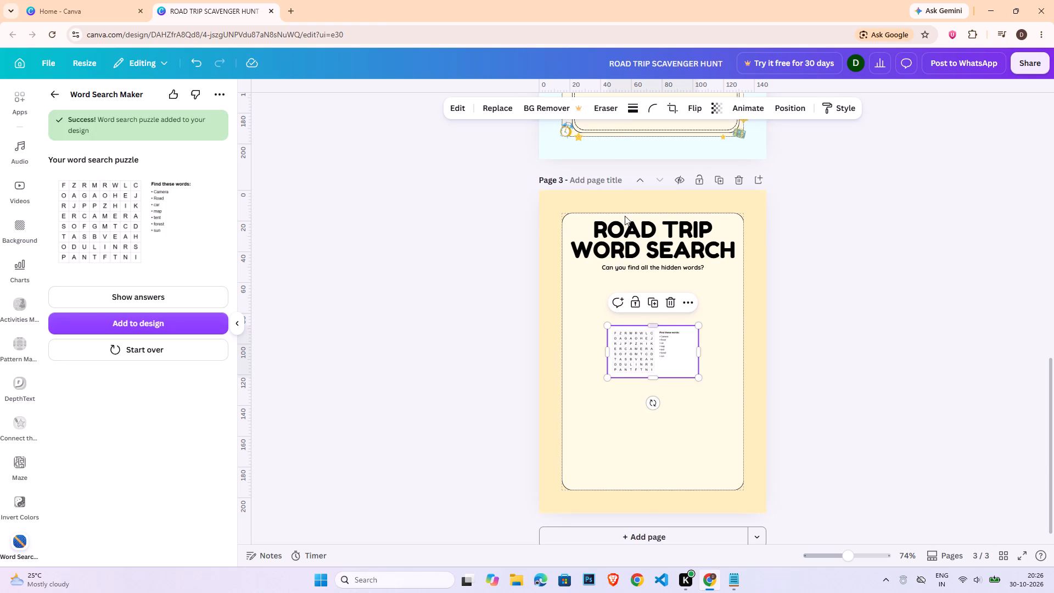
pyautogui.moveTo(657, 347); pyautogui.dragTo(621, 299)
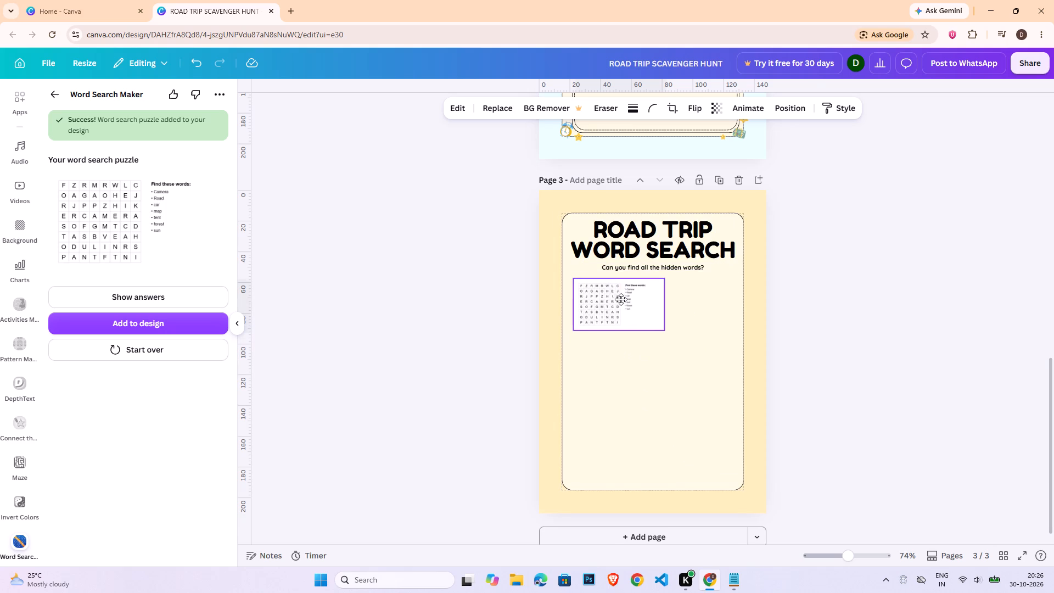
pyautogui.moveTo(621, 299); pyautogui.dragTo(617, 296)
pyautogui.moveTo(660, 326); pyautogui.dragTo(719, 413)
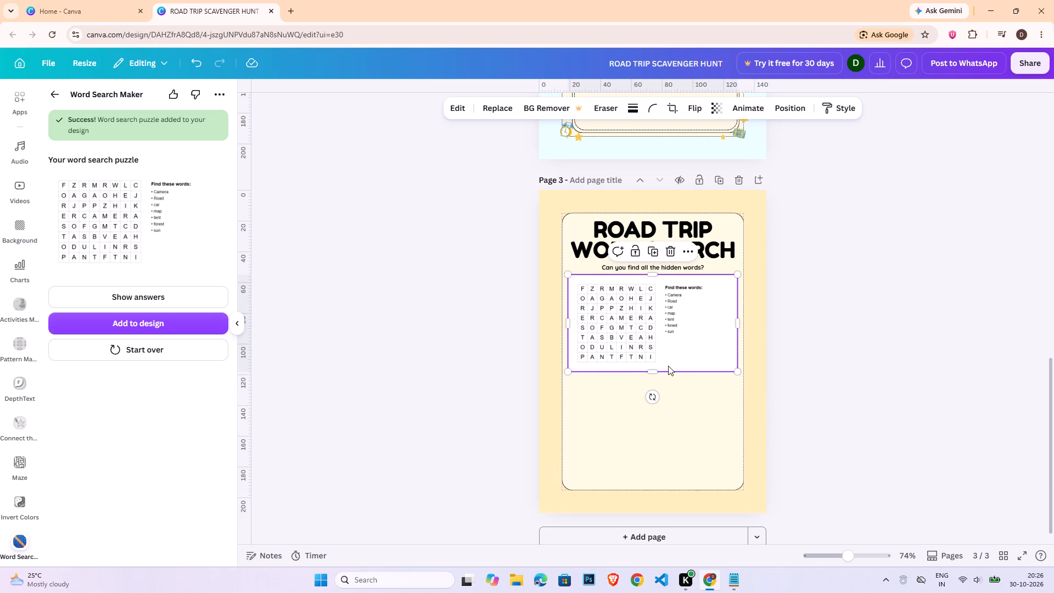
pyautogui.click(666, 366)
pyautogui.moveTo(658, 373); pyautogui.dragTo(656, 384)
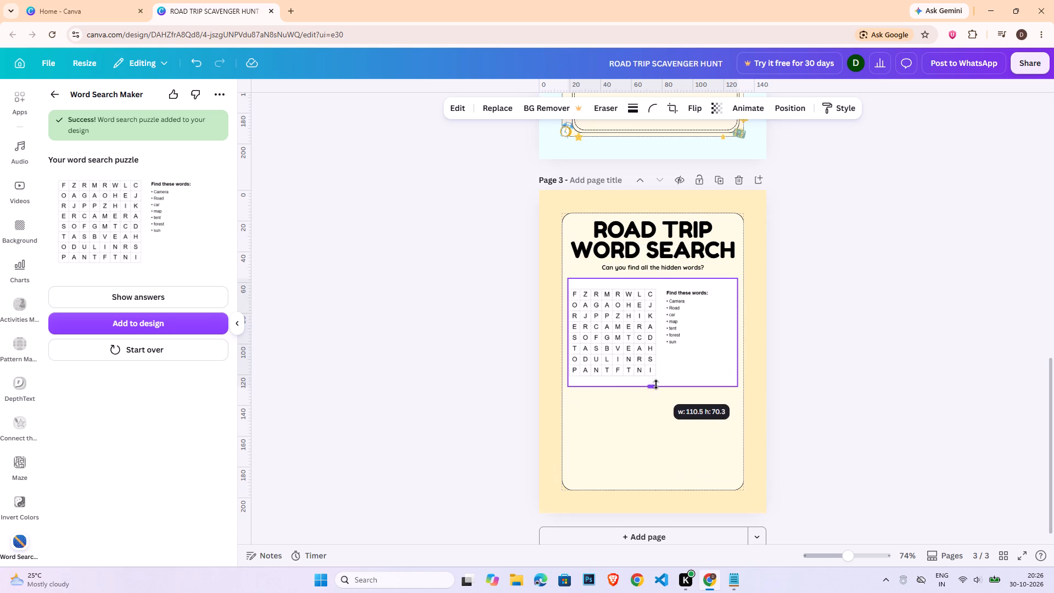
pyautogui.moveTo(656, 384); pyautogui.dragTo(656, 379)
pyautogui.doubleClick(680, 306)
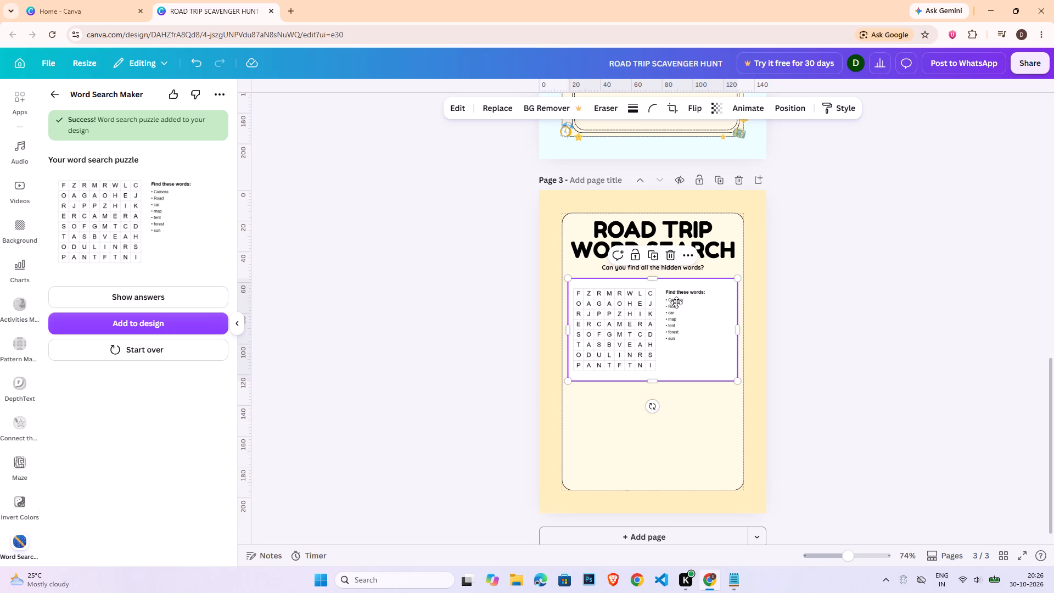
pyautogui.click(812, 338)
pyautogui.click(709, 329)
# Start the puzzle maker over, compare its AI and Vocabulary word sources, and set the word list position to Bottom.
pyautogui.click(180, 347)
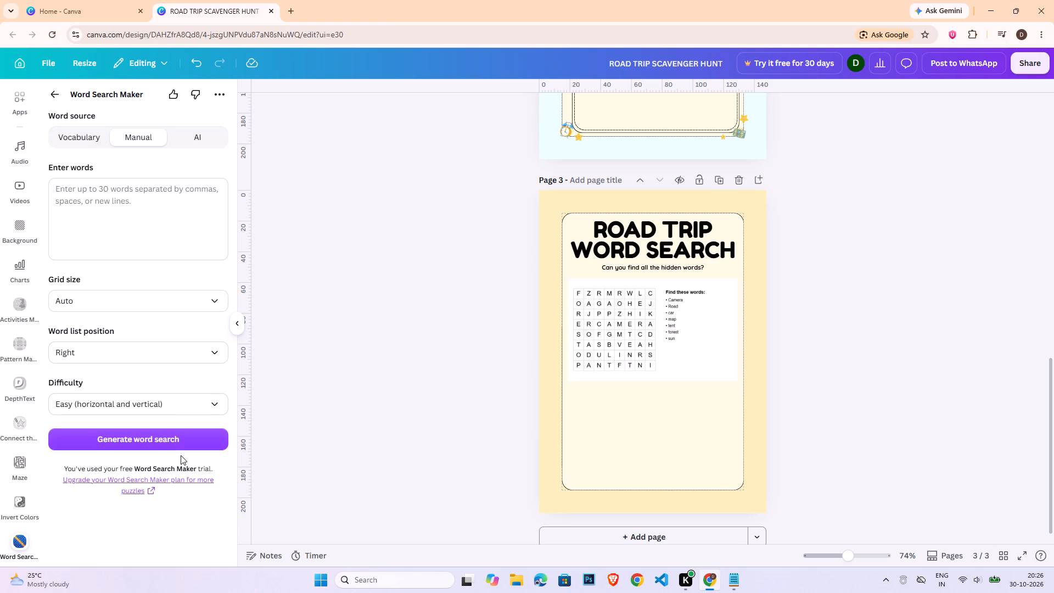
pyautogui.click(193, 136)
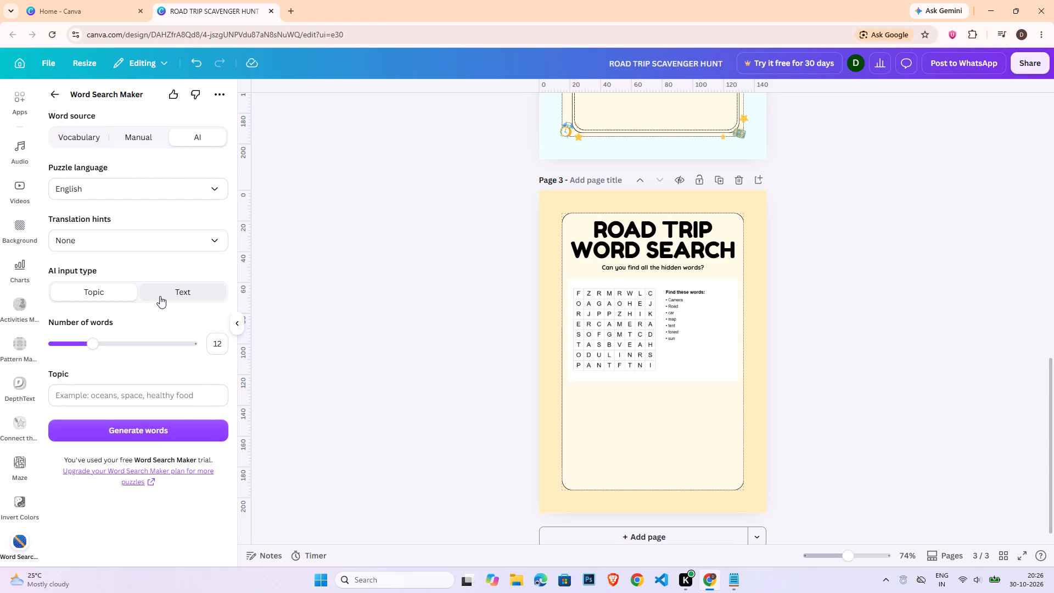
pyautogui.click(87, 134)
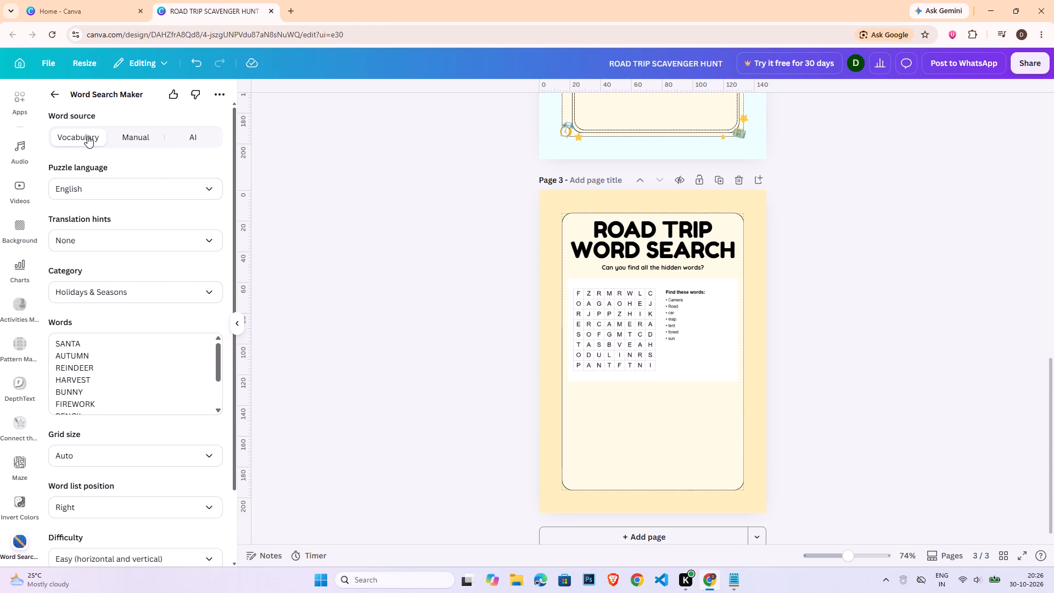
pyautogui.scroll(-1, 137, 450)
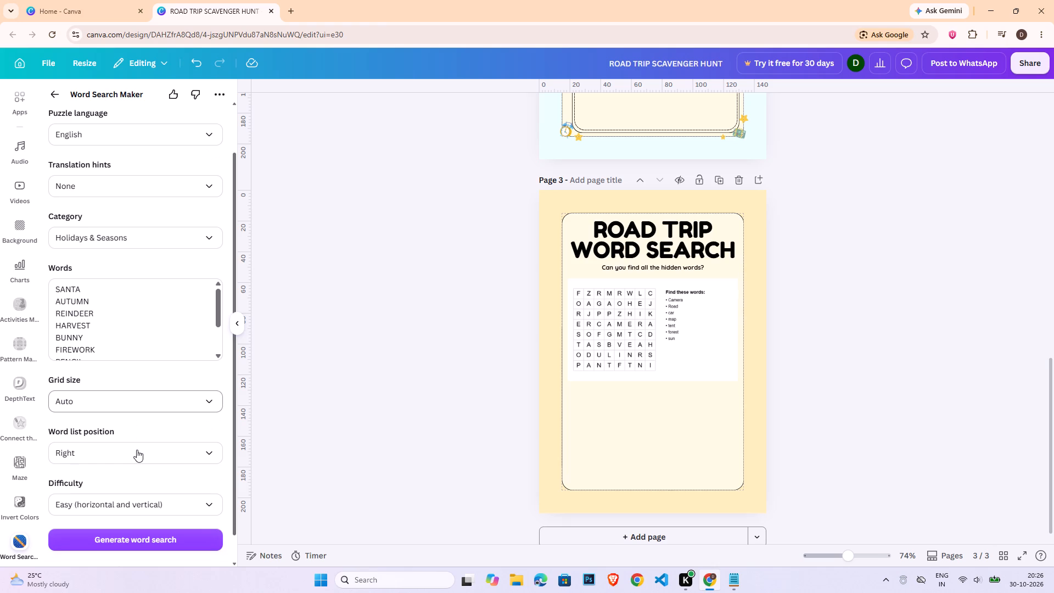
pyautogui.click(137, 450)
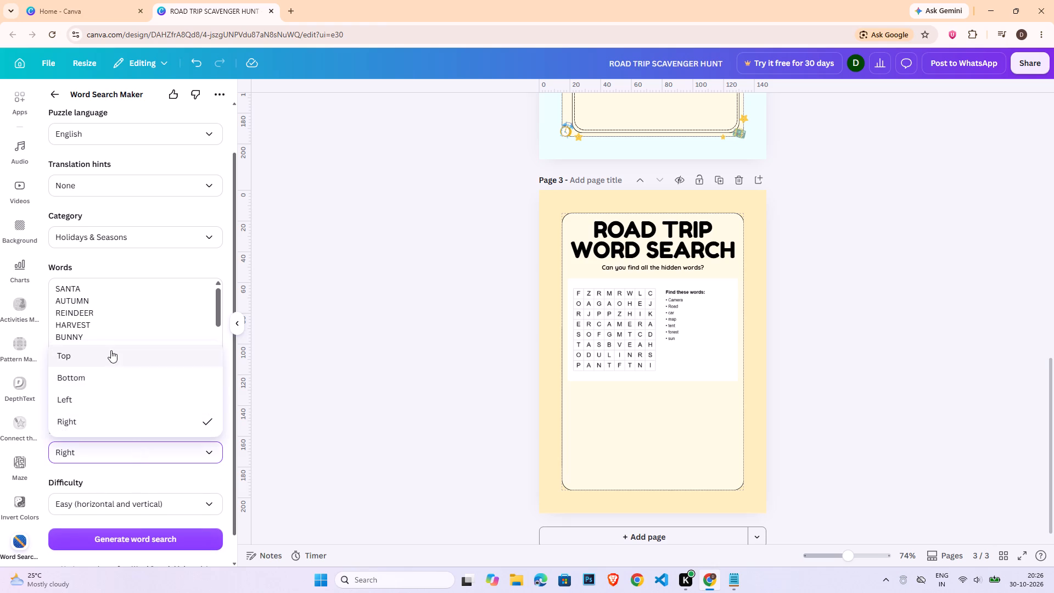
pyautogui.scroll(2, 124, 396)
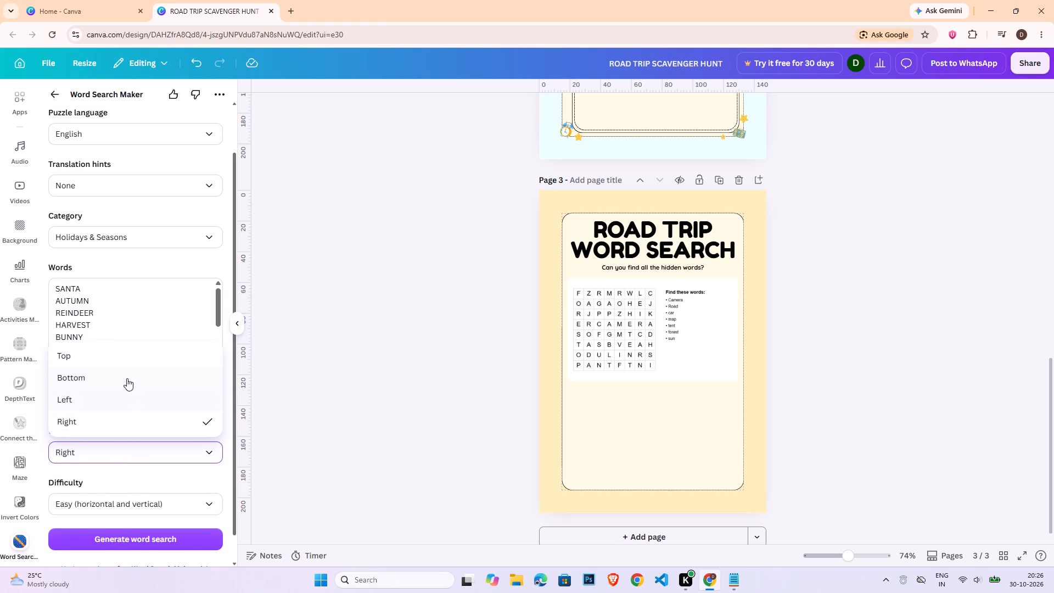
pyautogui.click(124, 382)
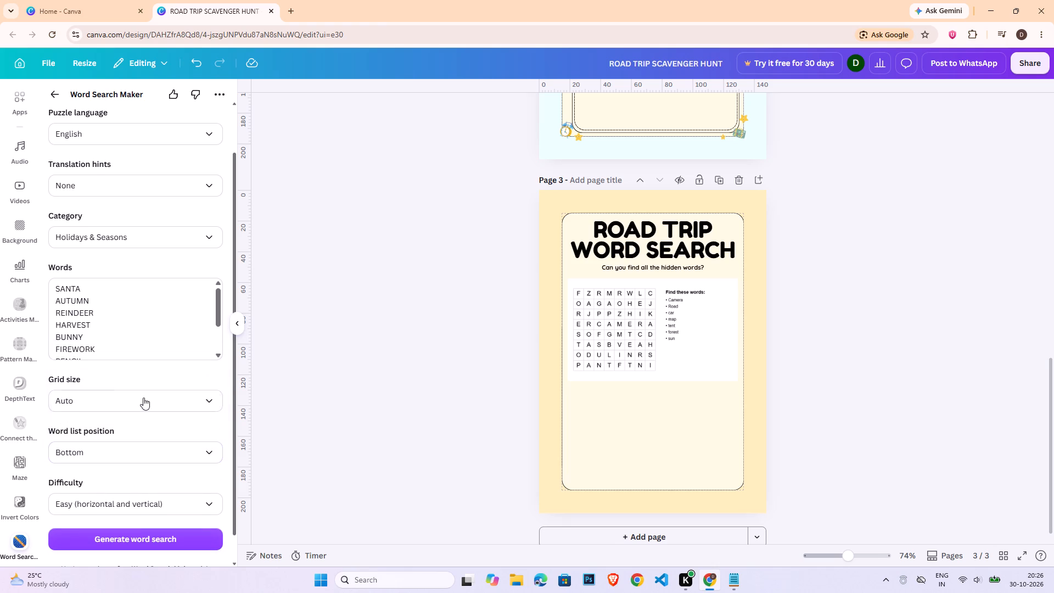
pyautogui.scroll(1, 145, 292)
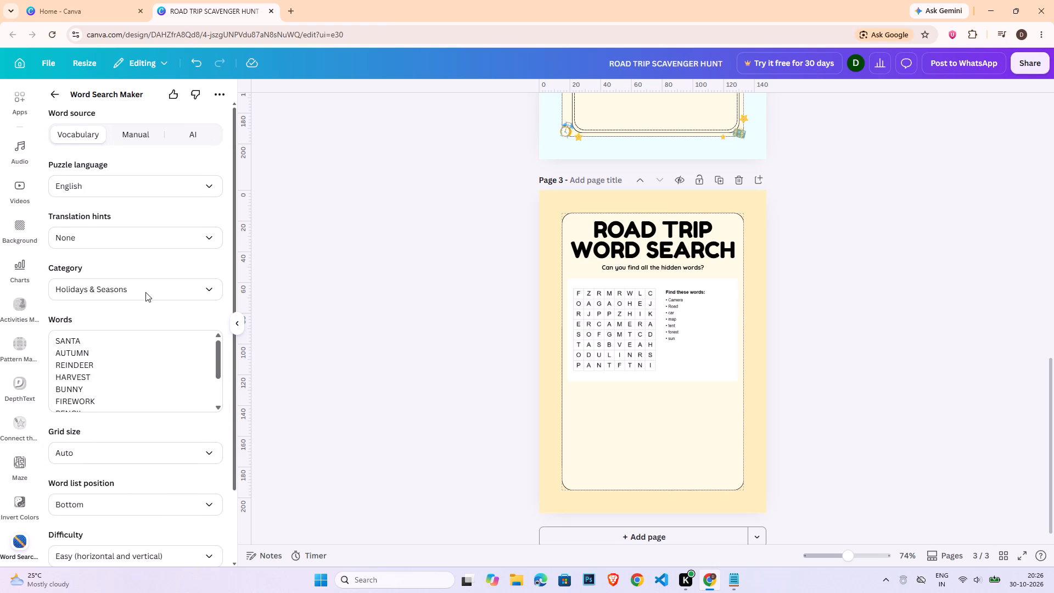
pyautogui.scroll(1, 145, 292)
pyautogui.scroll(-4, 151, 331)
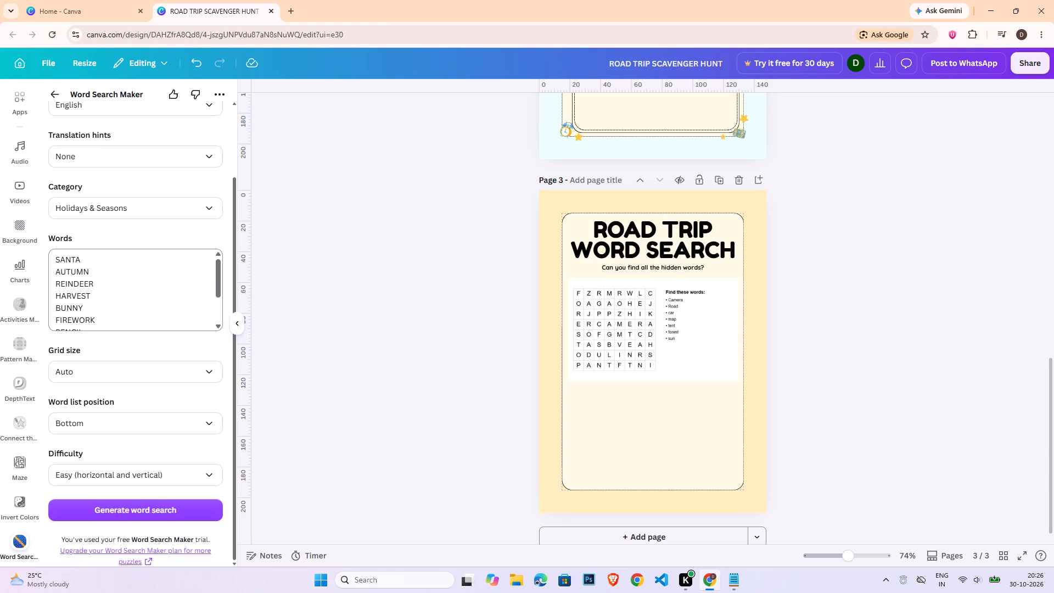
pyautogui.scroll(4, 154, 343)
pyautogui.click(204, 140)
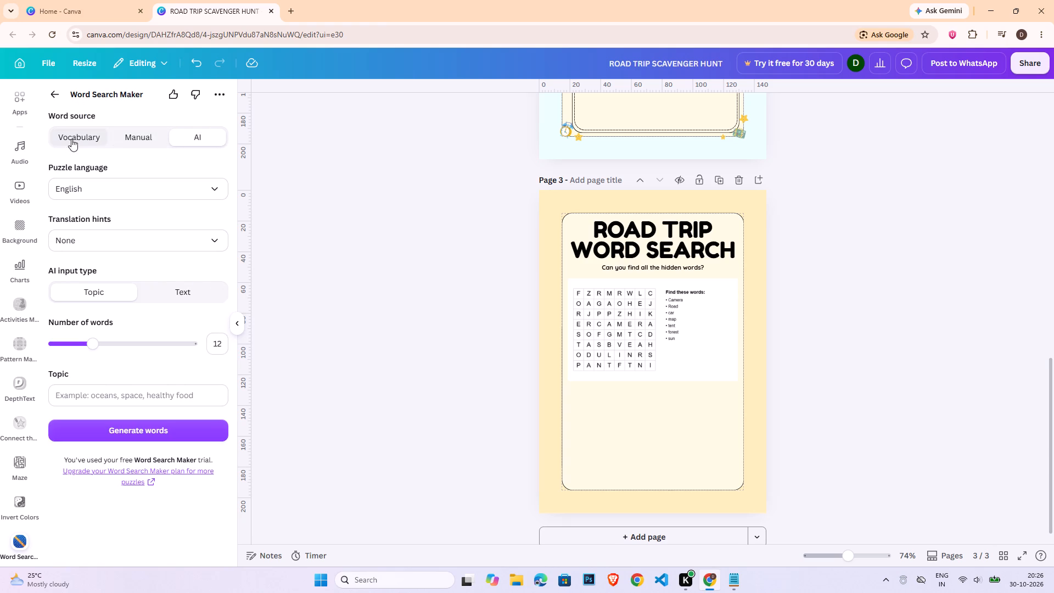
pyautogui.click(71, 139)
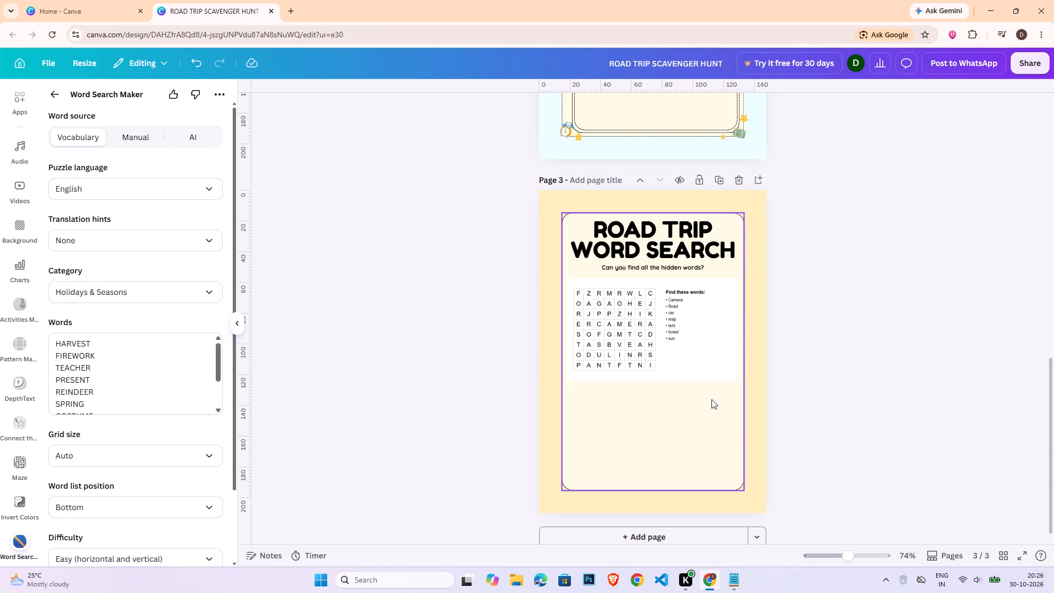
# Delete the word search puzzle from page 3, keeping the title, subtitle and frame.
pyautogui.click(670, 327)
pyautogui.press('Delete')
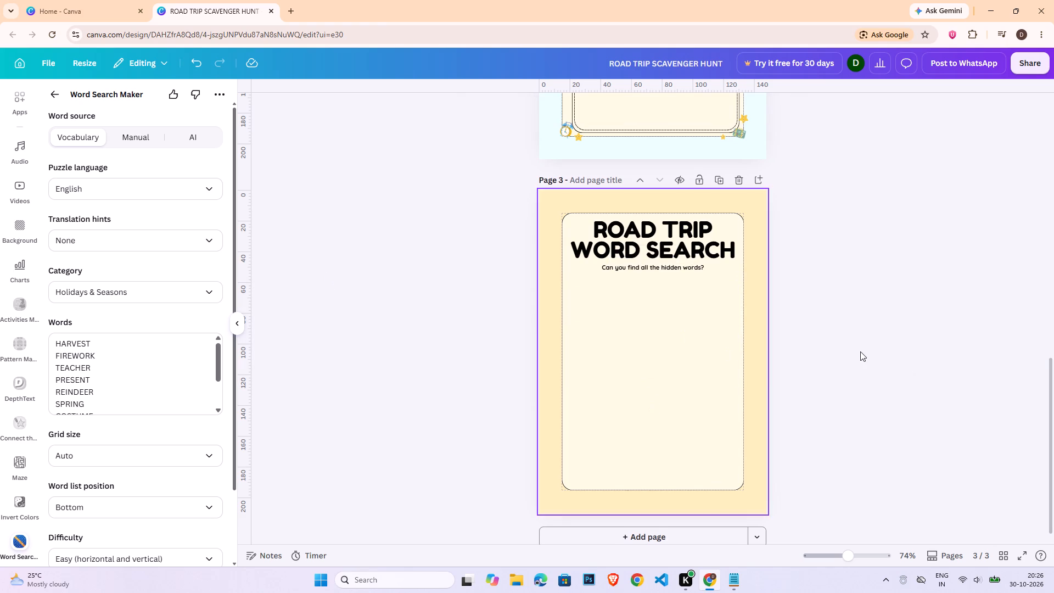
pyautogui.click(860, 351)
# Leave the Word Search Maker app and clear the "find words" app search.
pyautogui.click(65, 96)
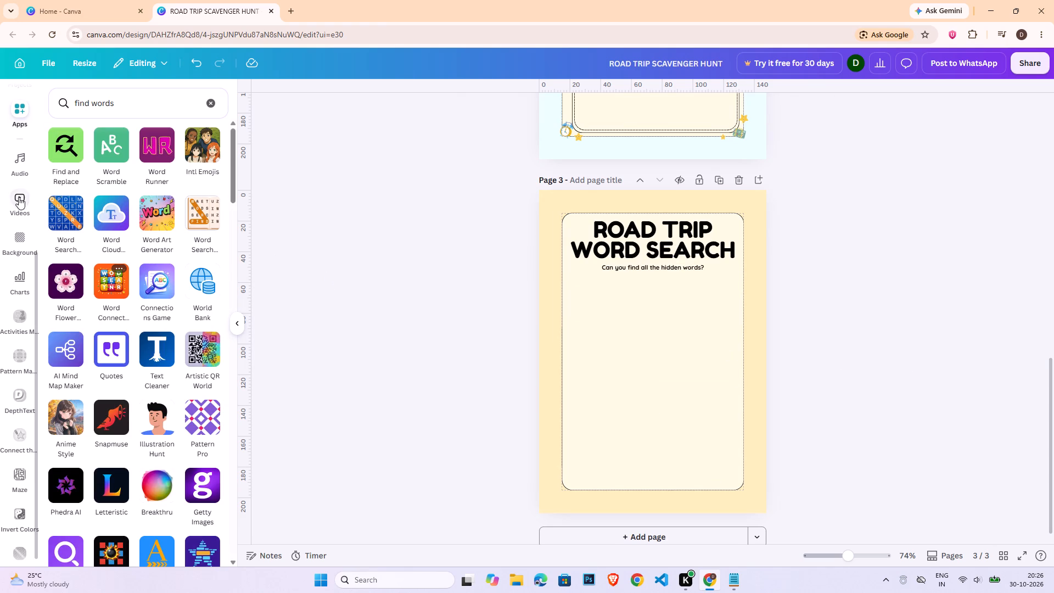
pyautogui.click(217, 102)
pyautogui.click(326, 211)
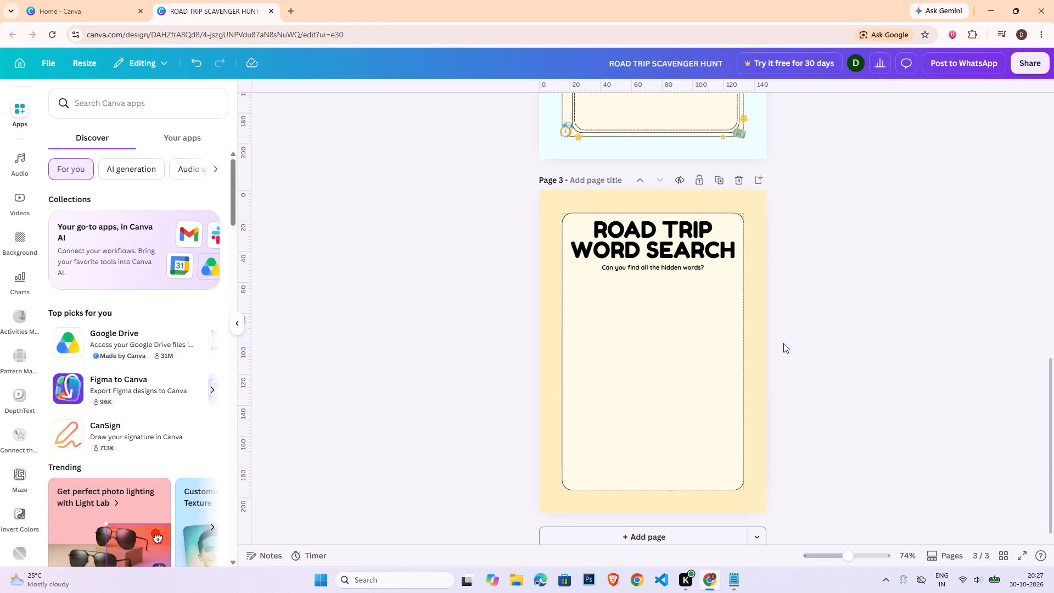
pyautogui.click(814, 324)
pyautogui.scroll(10, 15, 199)
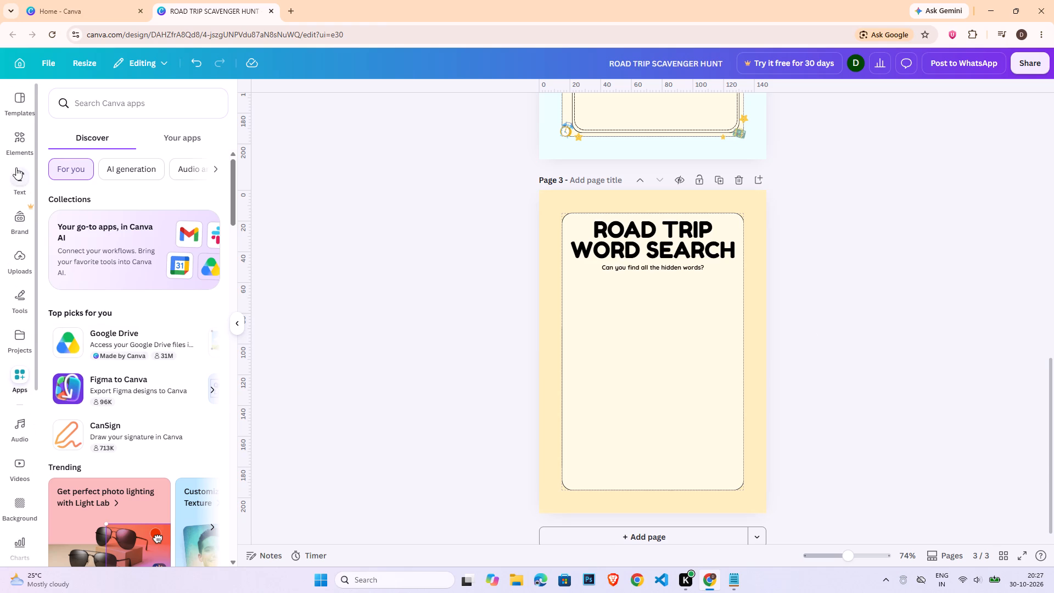
# Add a blank page 4 after the word search page.
pyautogui.click(13, 142)
pyautogui.scroll(-3, 704, 509)
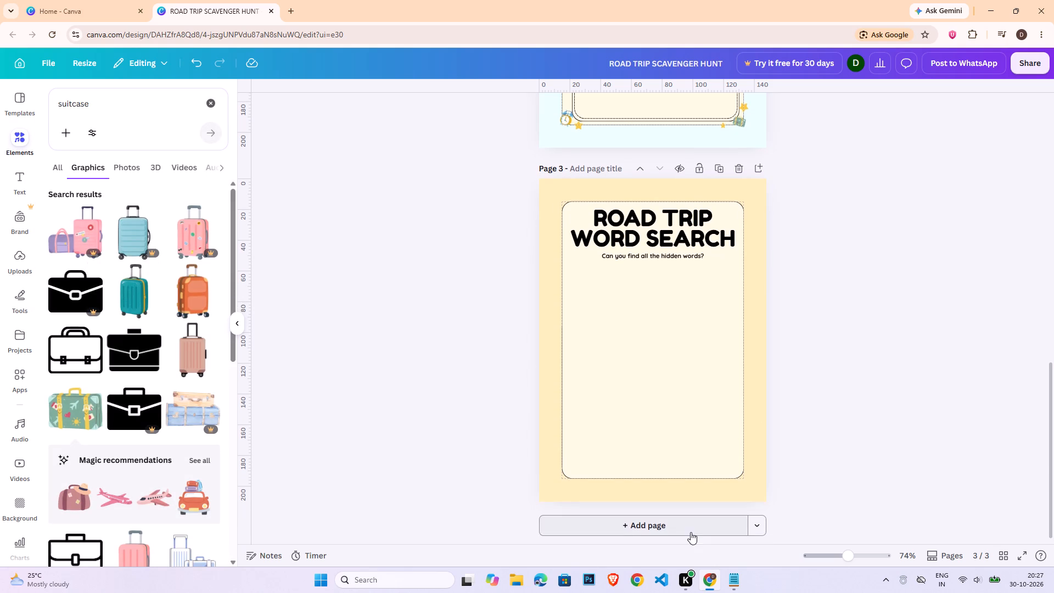
pyautogui.click(691, 532)
pyautogui.scroll(-3, 815, 529)
pyautogui.click(864, 443)
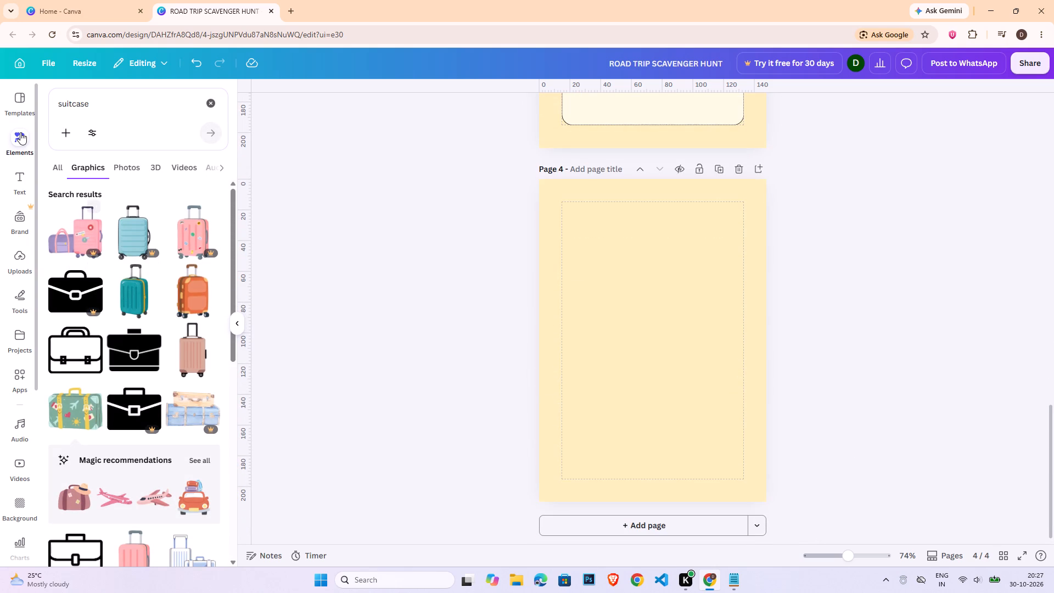
# Add a rounded square shape to page 4 and set its corner rounding to 14.
pyautogui.click(210, 103)
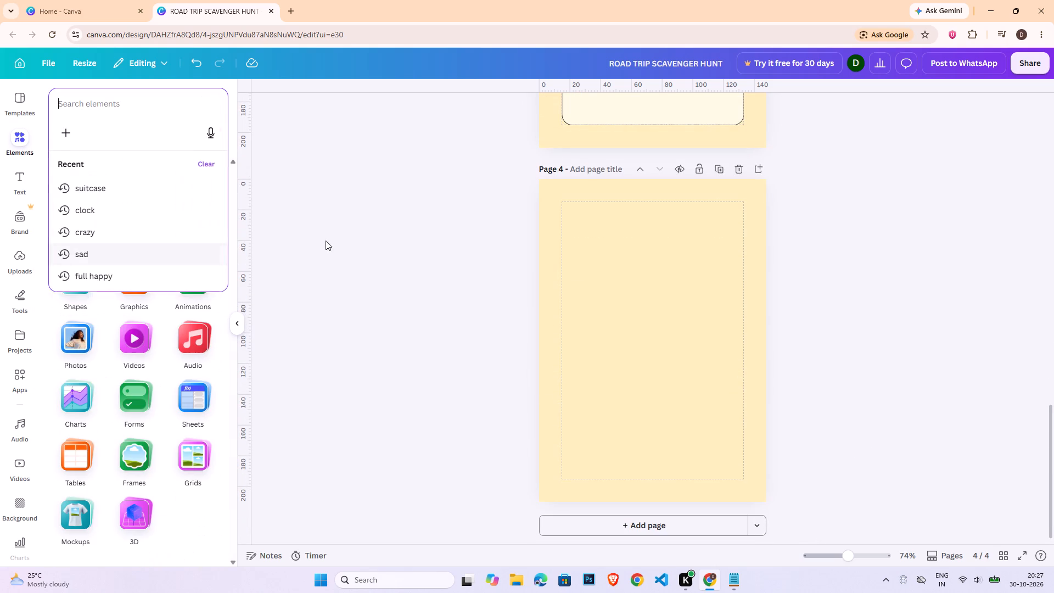
pyautogui.click(289, 237)
pyautogui.click(79, 249)
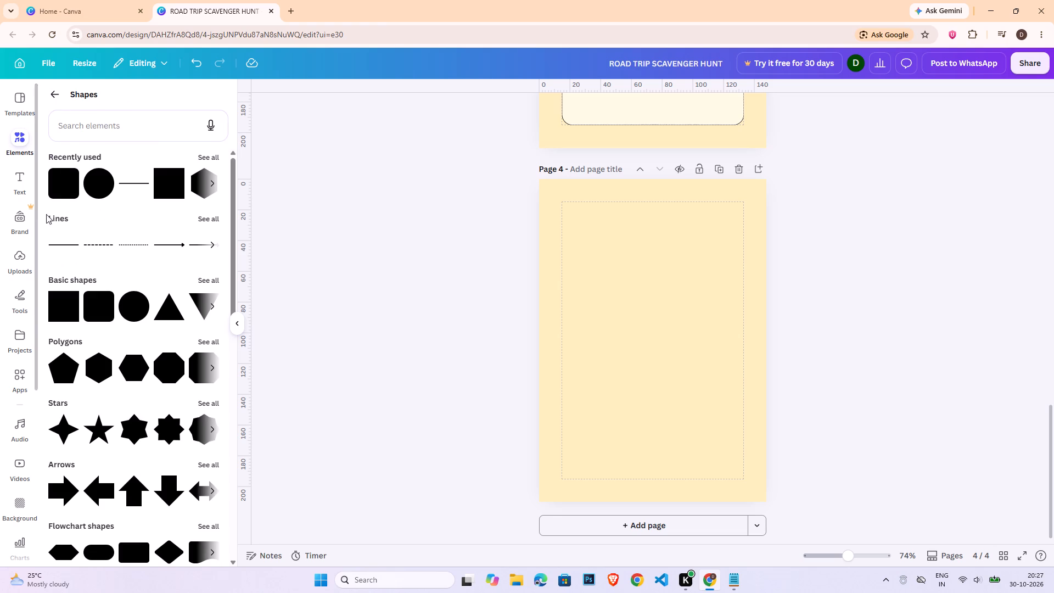
pyautogui.click(59, 191)
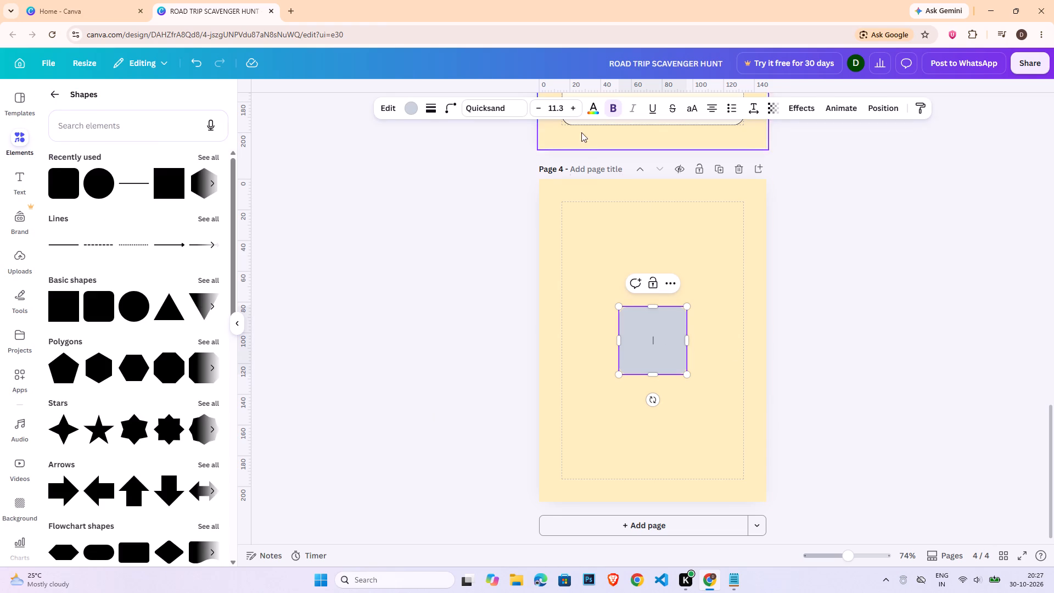
pyautogui.click(452, 105)
pyautogui.click(494, 153)
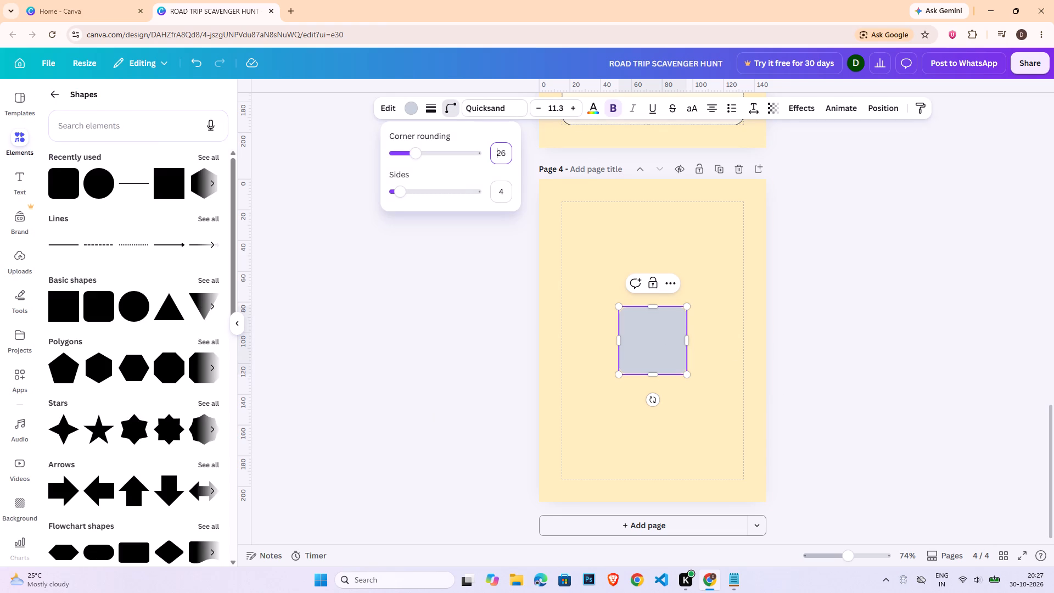
pyautogui.write('14')
pyautogui.press('Return')
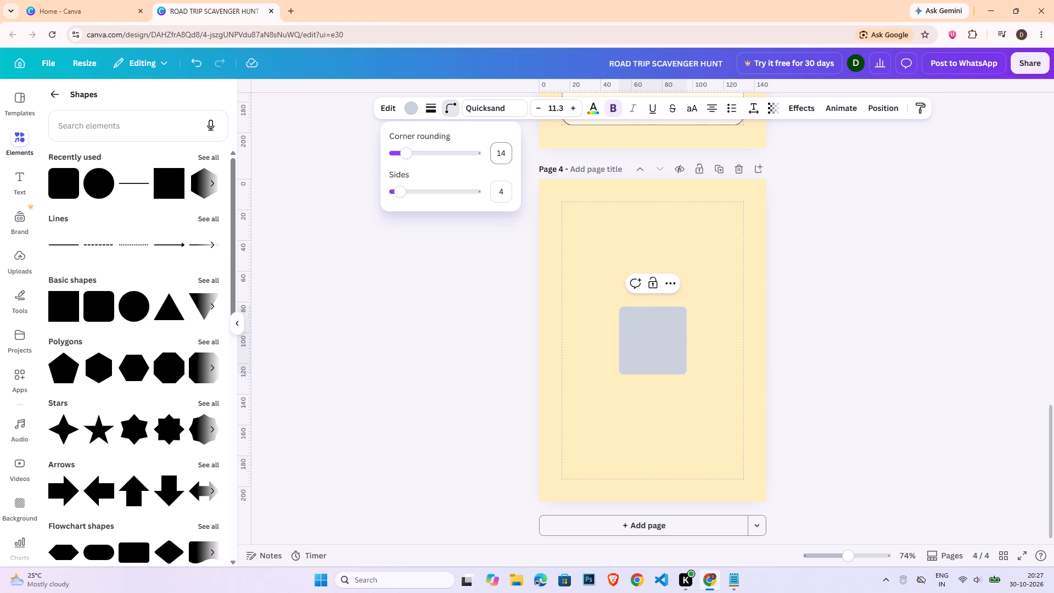
pyautogui.click(692, 347)
# Give the square on page 4 a border with a stroke weight of 1.
pyautogui.click(644, 345)
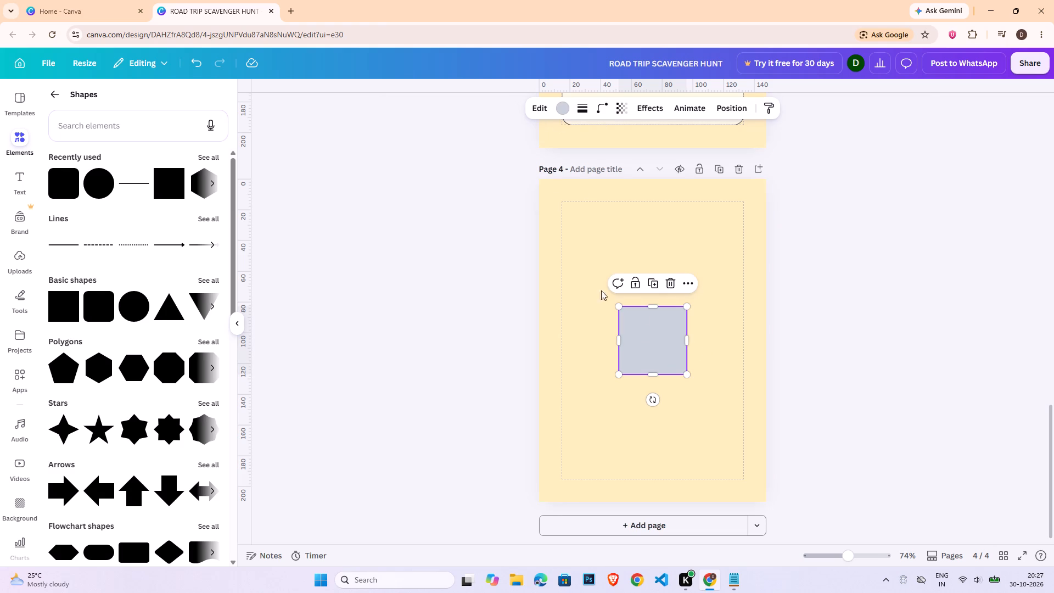
pyautogui.click(582, 110)
pyautogui.click(655, 177)
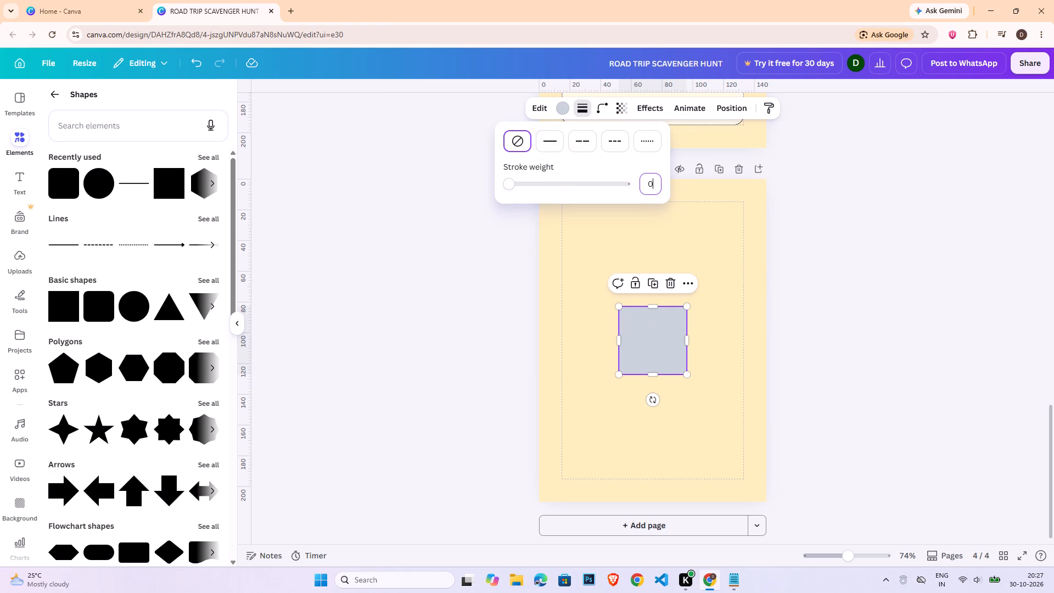
pyautogui.press('1')
pyautogui.press('Return')
pyautogui.click(865, 389)
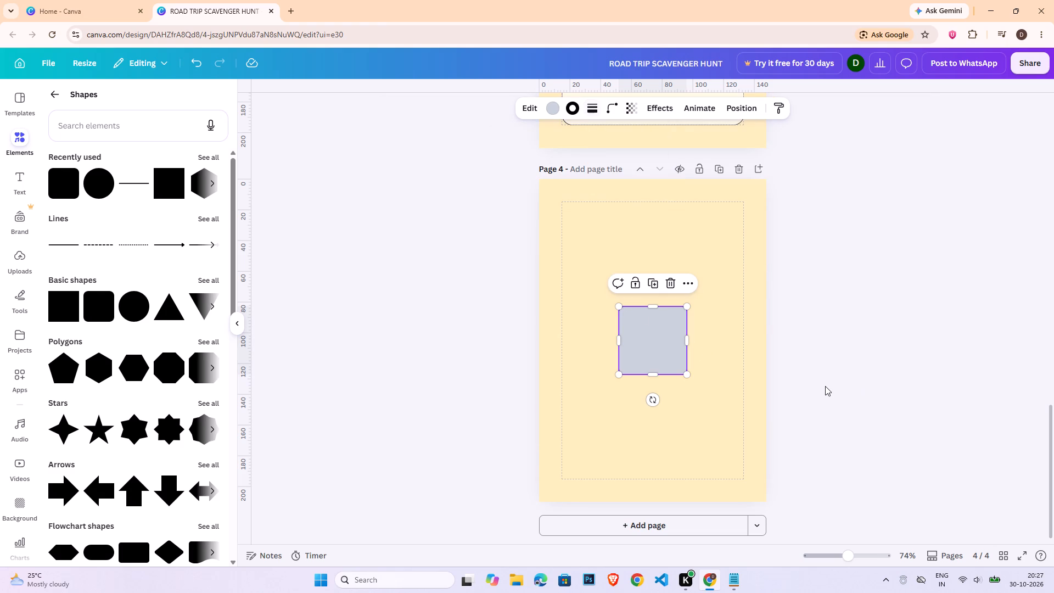
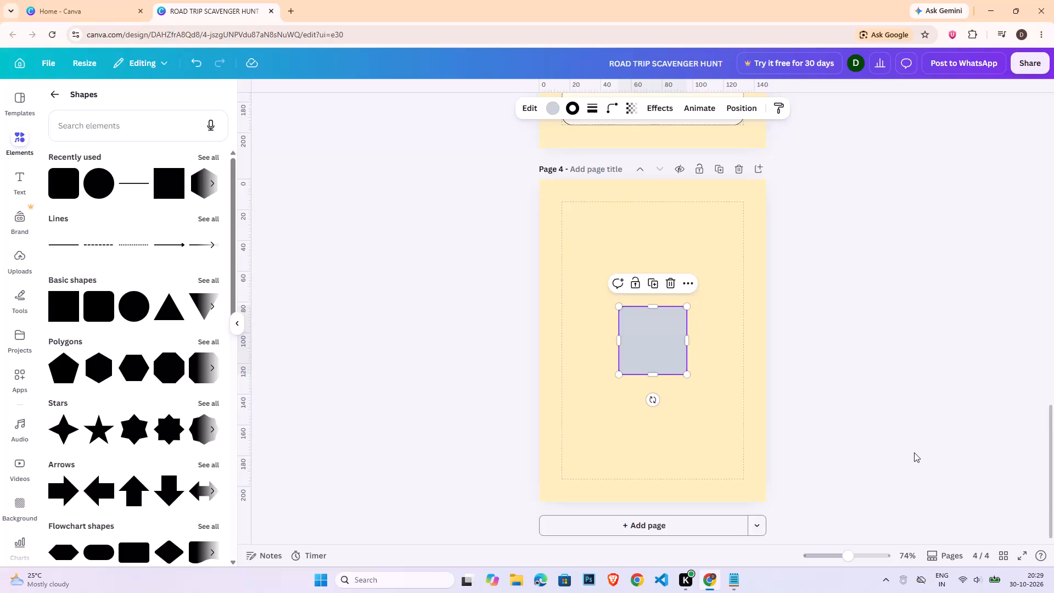
# Move the square to the upper-left area of page 4 and shrink it to under two-thirds of its size.
pyautogui.click(667, 372)
pyautogui.click(780, 351)
pyautogui.moveTo(655, 337); pyautogui.dragTo(587, 247)
pyautogui.moveTo(622, 282); pyautogui.dragTo(609, 271)
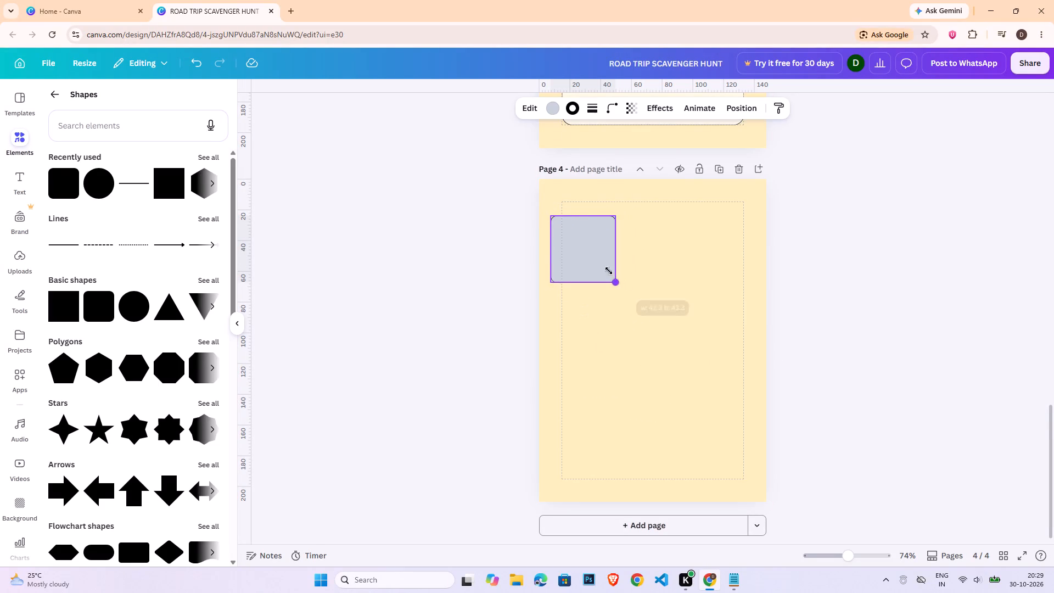
pyautogui.moveTo(609, 271); pyautogui.dragTo(594, 249)
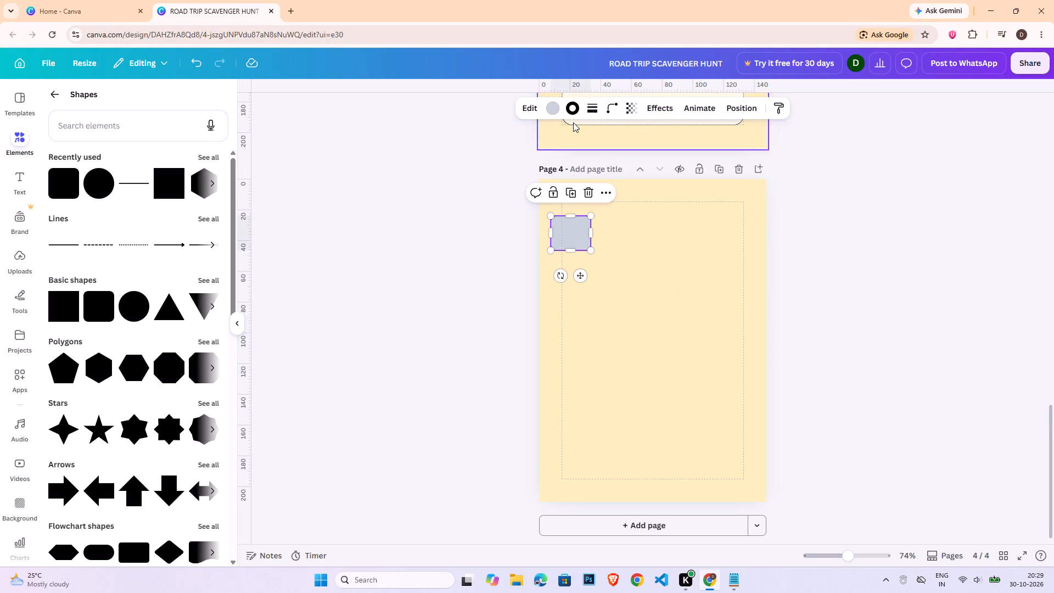
# Fill the square with the pale cream-yellow from the shape colors, the slightly darker of the two cream shades.
pyautogui.click(557, 108)
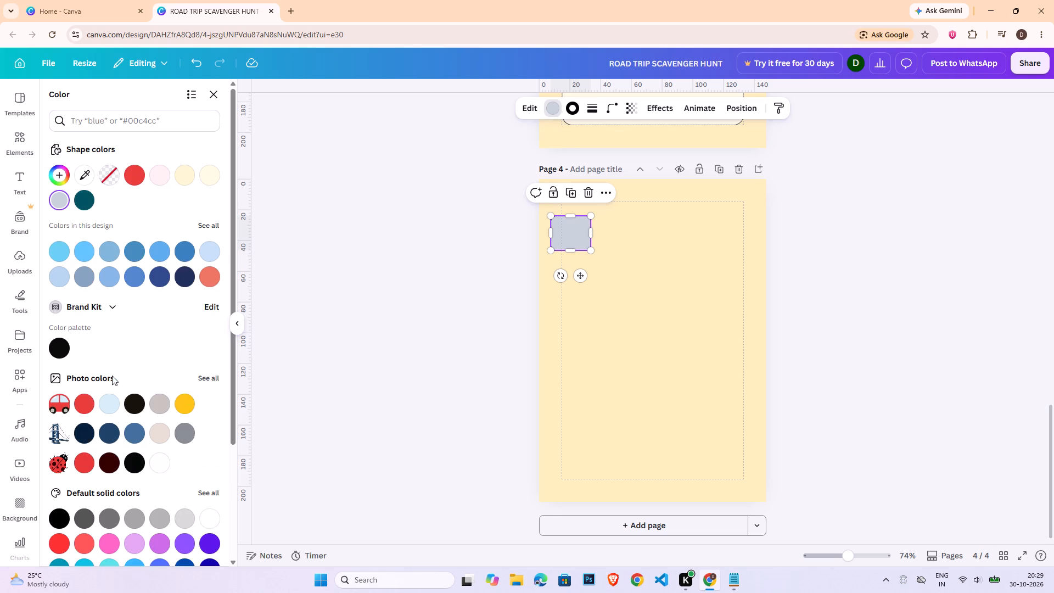
pyautogui.click(206, 176)
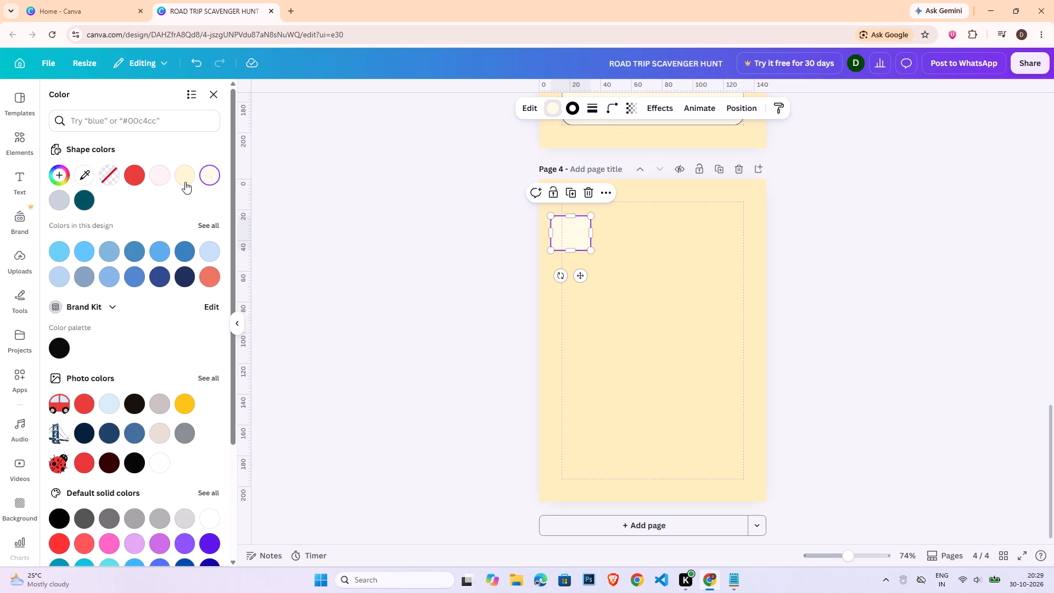
pyautogui.click(187, 181)
pyautogui.doubleClick(838, 287)
# Position the square just inside the page's left edge and shrink it to about 17 mm wide, slightly wider than tall.
pyautogui.moveTo(578, 238); pyautogui.dragTo(572, 240)
pyautogui.click(582, 237)
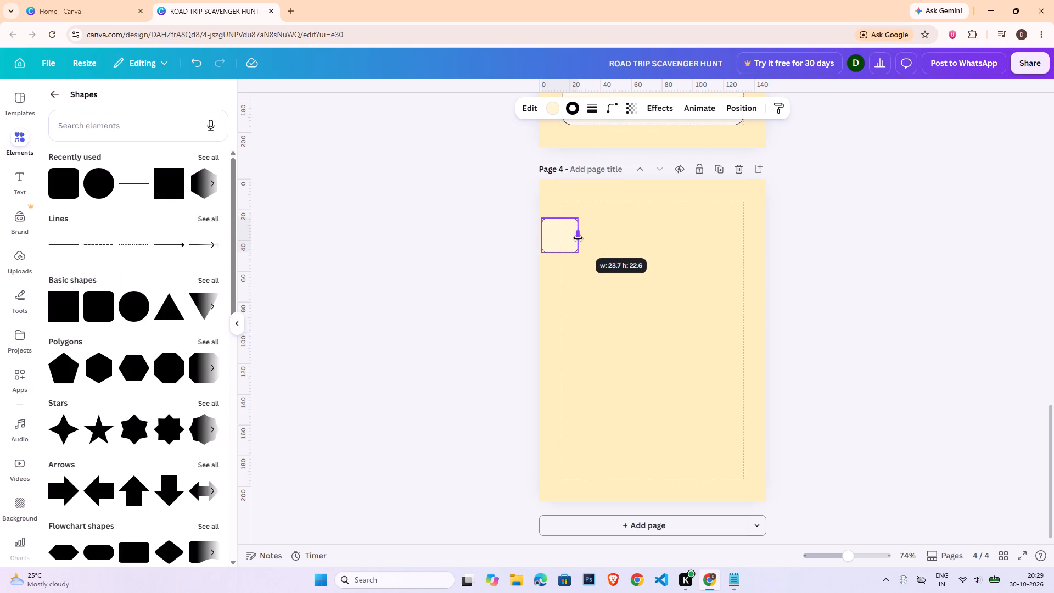
pyautogui.click(564, 240)
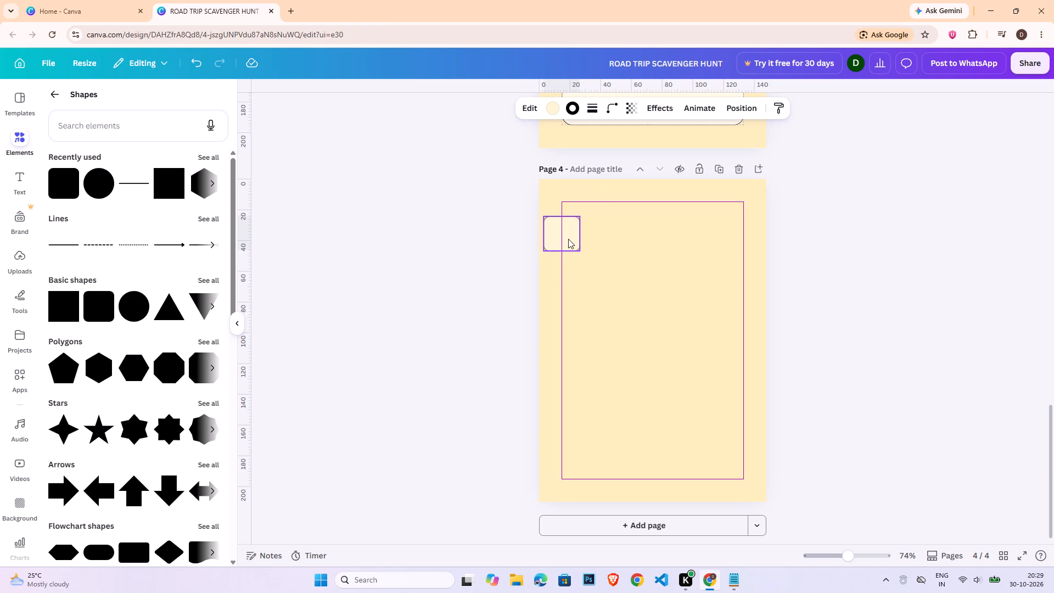
pyautogui.click(856, 323)
pyautogui.click(547, 232)
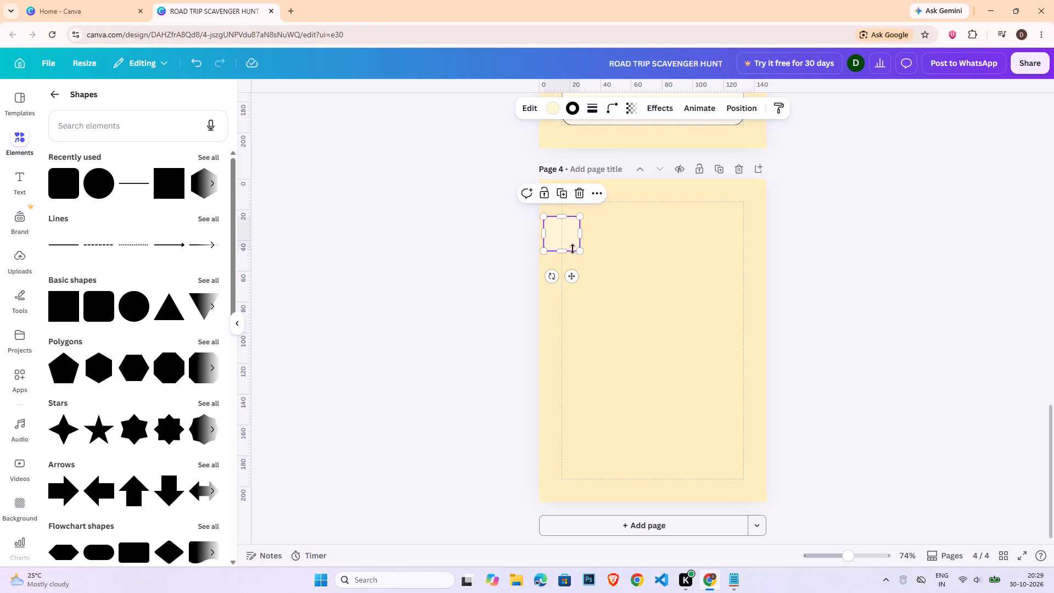
pyautogui.moveTo(579, 250); pyautogui.dragTo(569, 247)
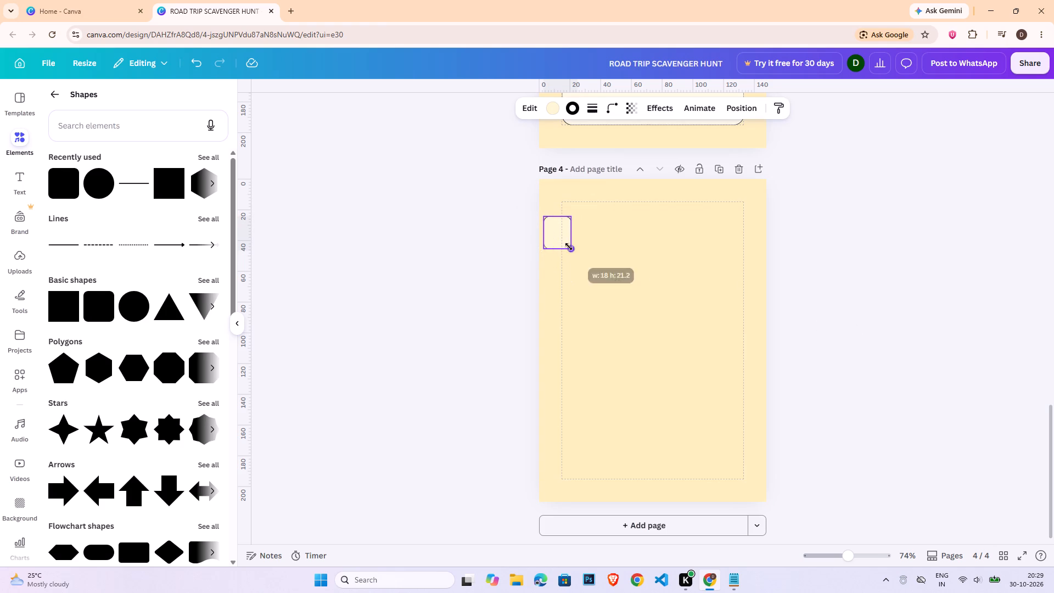
pyautogui.moveTo(569, 247); pyautogui.dragTo(569, 239)
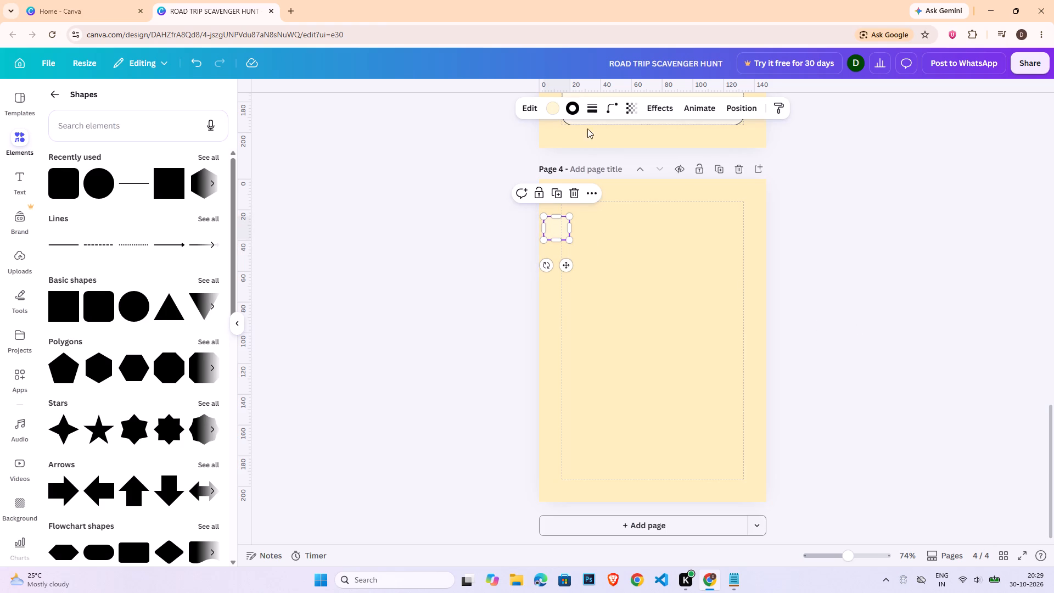
# Set the small square's corner rounding to 10.
pyautogui.click(600, 109)
pyautogui.click(609, 108)
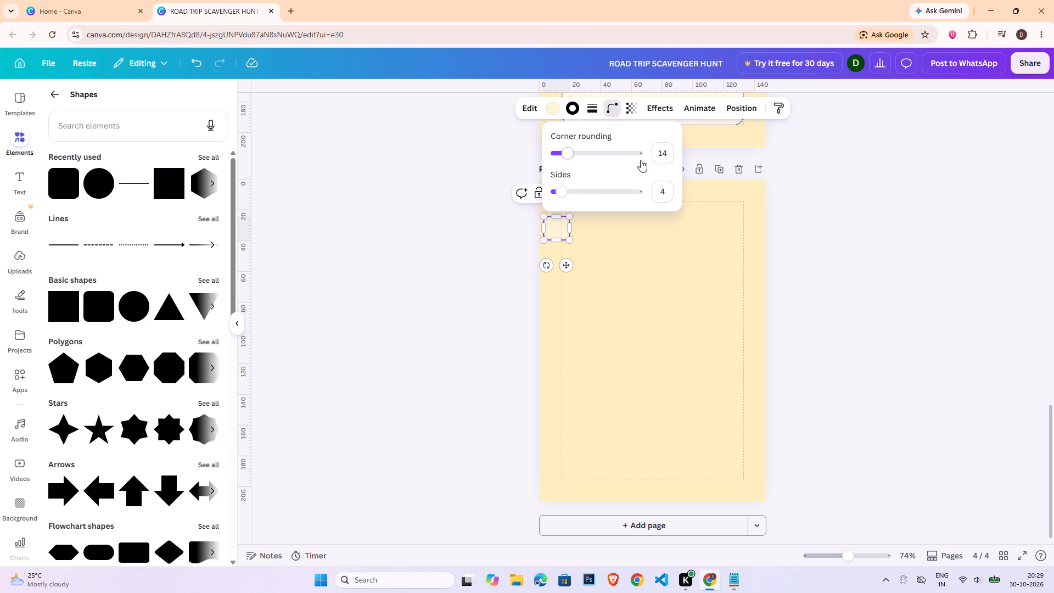
pyautogui.click(657, 158)
pyautogui.press('1')
pyautogui.press('0')
pyautogui.press('Return')
pyautogui.doubleClick(824, 286)
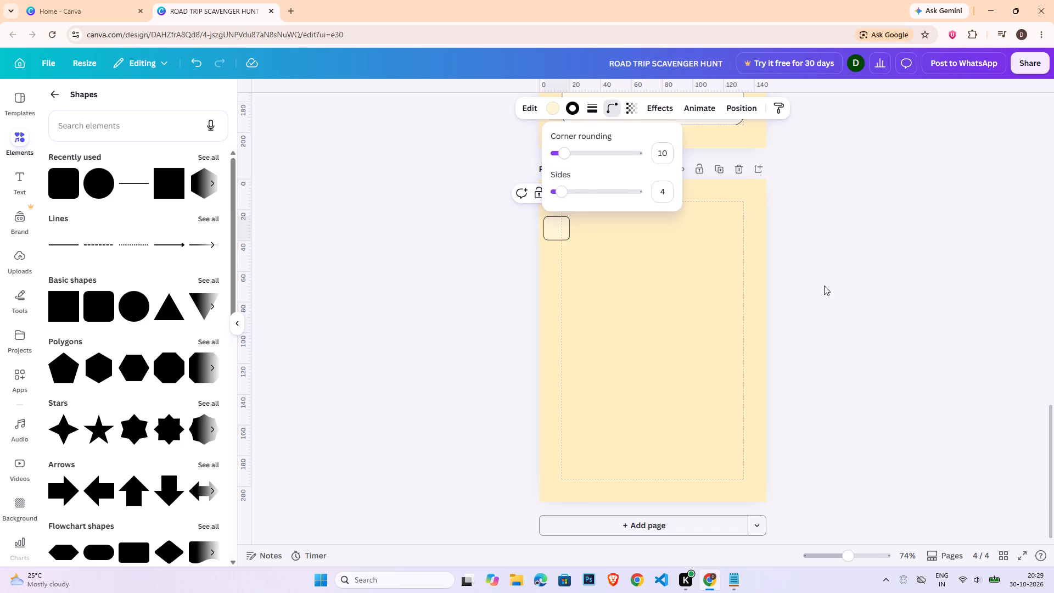
# Duplicate the square and place the copy level with it on its right, leaving a narrow gap between them.
pyautogui.click(566, 226)
pyautogui.hotkey('ctrl', 'c')
pyautogui.hotkey('ctrl', 'v')
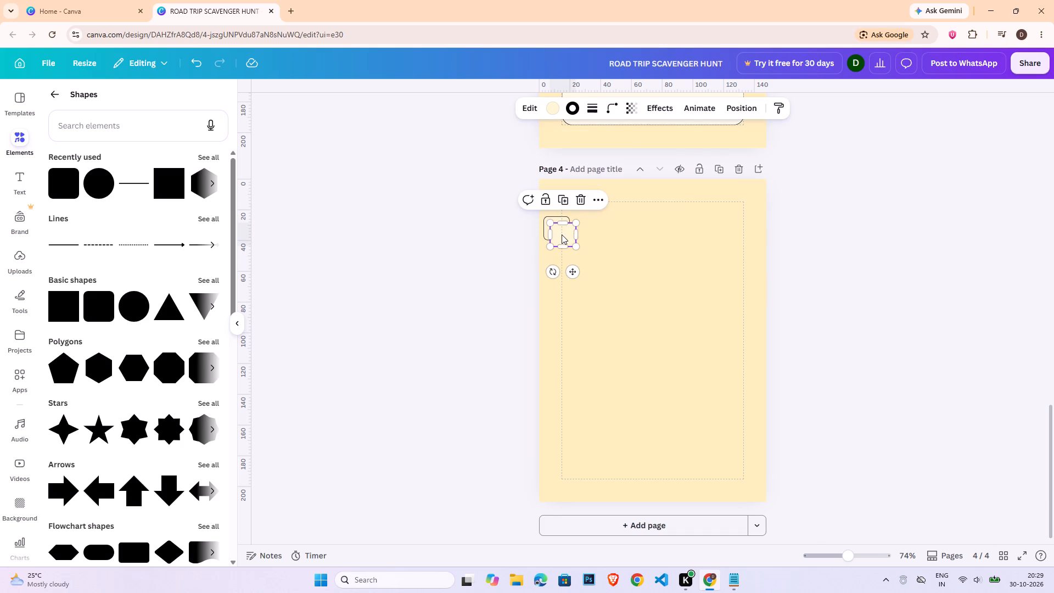
pyautogui.moveTo(570, 234); pyautogui.dragTo(593, 228)
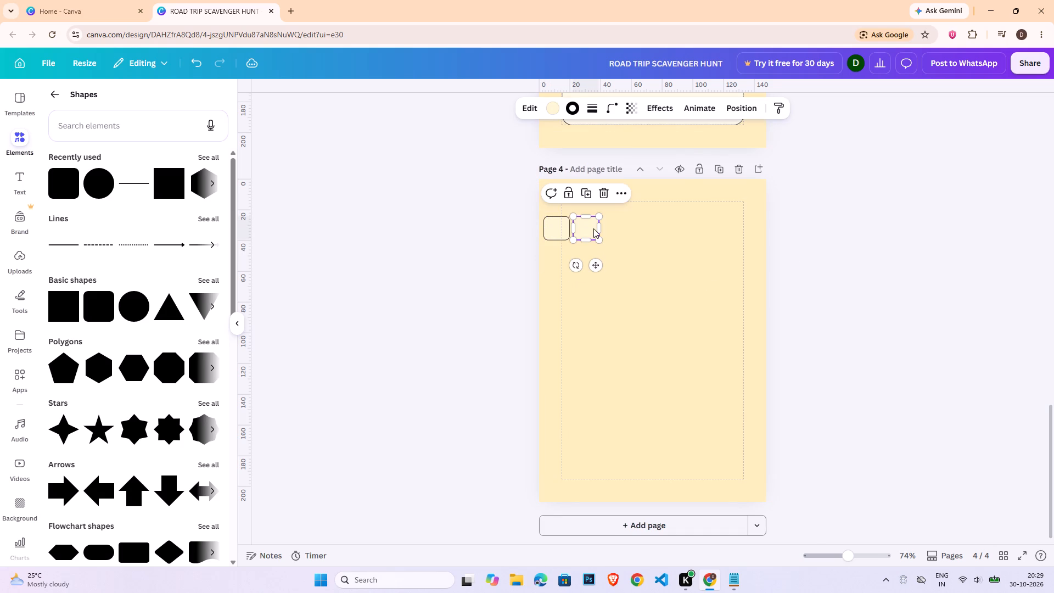
pyautogui.click(587, 231)
pyautogui.click(867, 558)
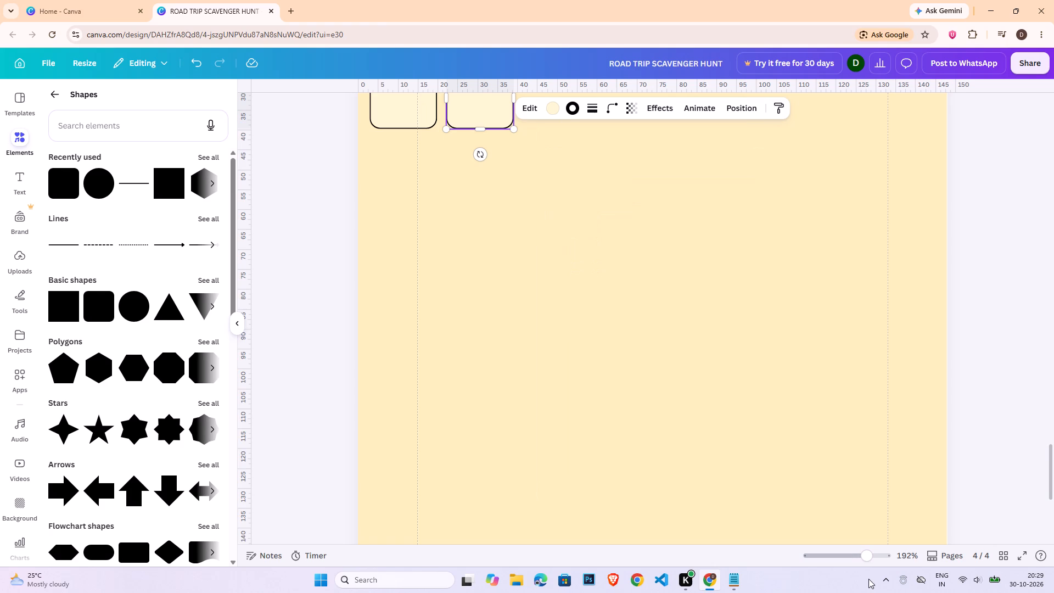
pyautogui.scroll(3, 556, 353)
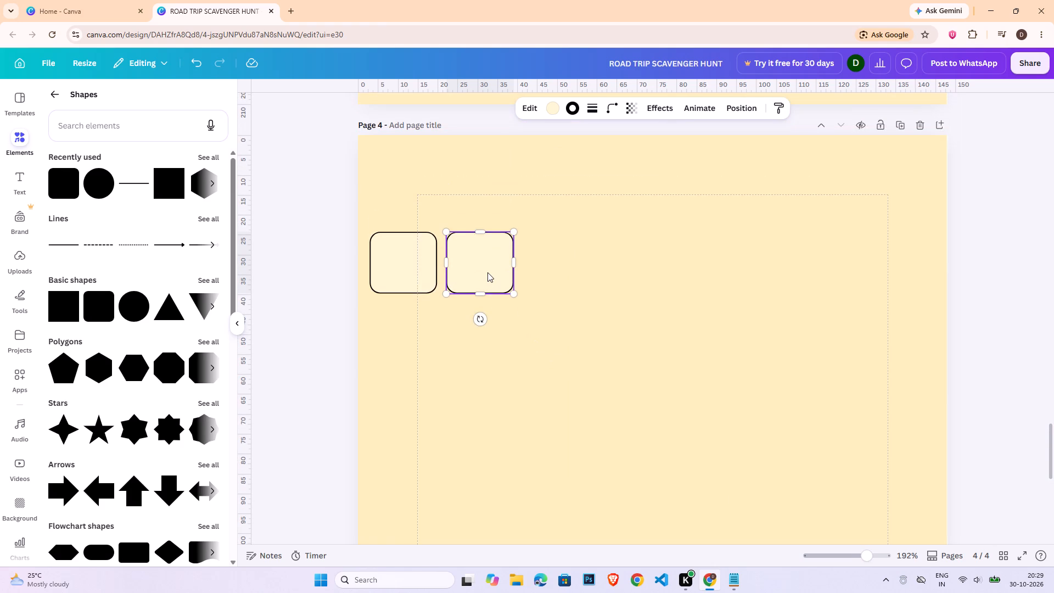
pyautogui.press('Left')
pyautogui.press('Left')
pyautogui.click(568, 279)
pyautogui.click(508, 279)
pyautogui.press('Left')
pyautogui.press('Left')
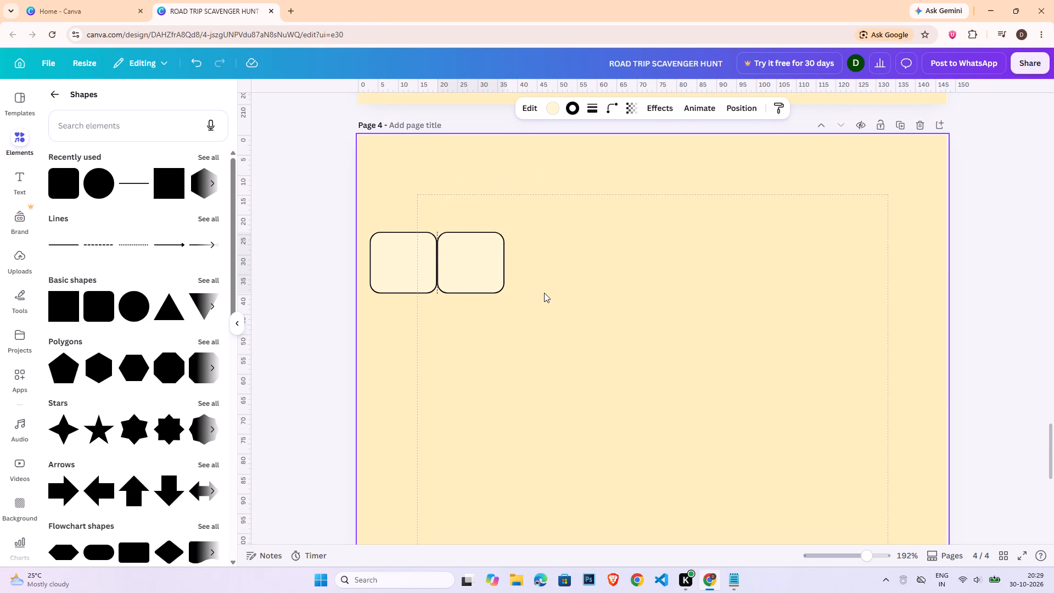
pyautogui.press('Right')
# Duplicate both squares and align the copies on the right with the same gap to make a row of four.
pyautogui.moveTo(518, 325); pyautogui.dragTo(396, 277)
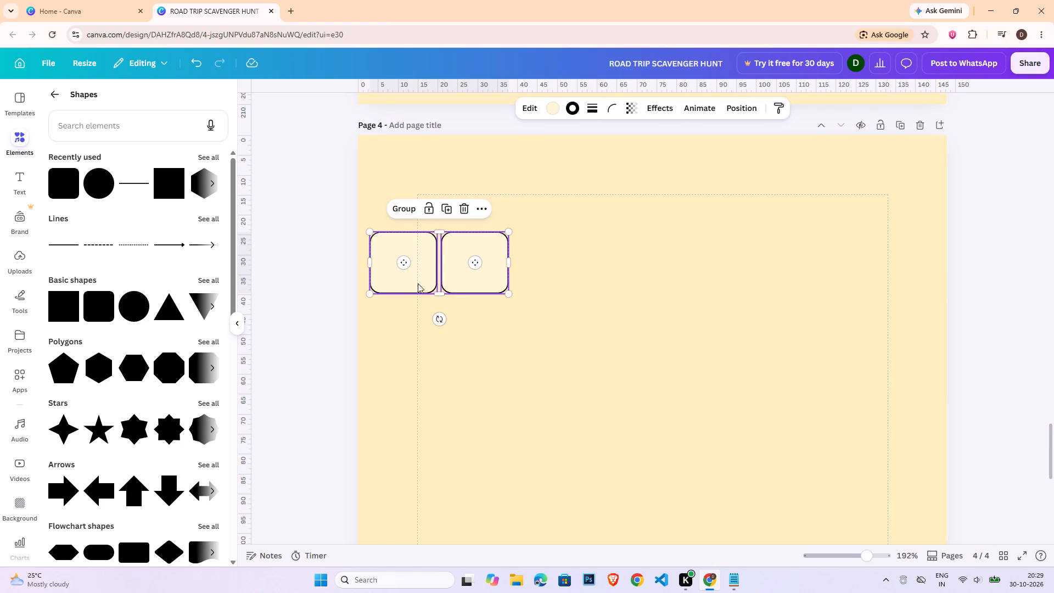
pyautogui.hotkey('ctrl', 'c')
pyautogui.hotkey('ctrl', 'v')
pyautogui.moveTo(484, 301); pyautogui.dragTo(607, 291)
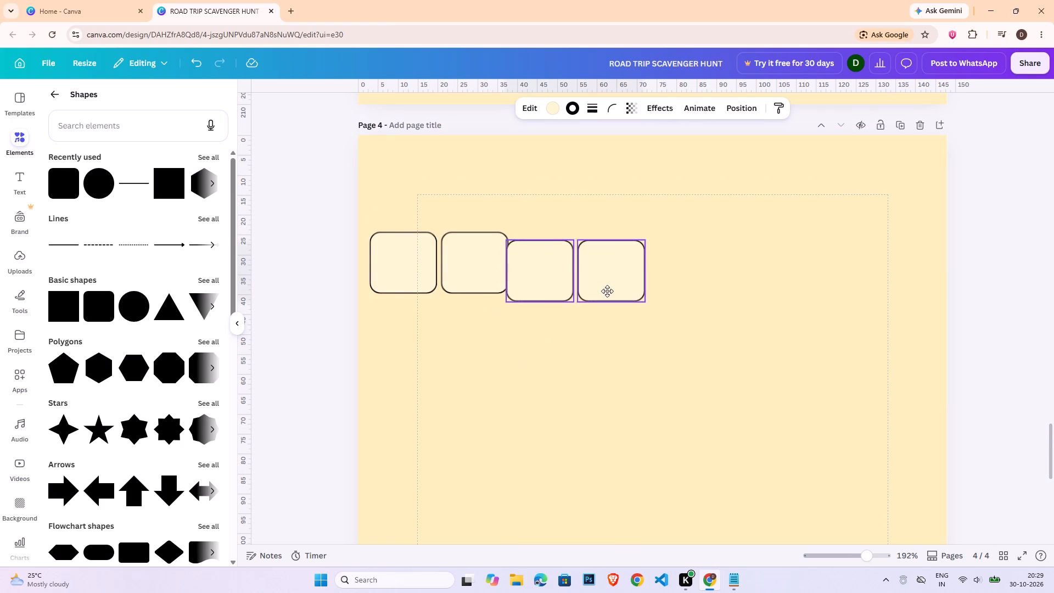
pyautogui.moveTo(607, 291); pyautogui.dragTo(609, 285)
pyautogui.click(493, 335)
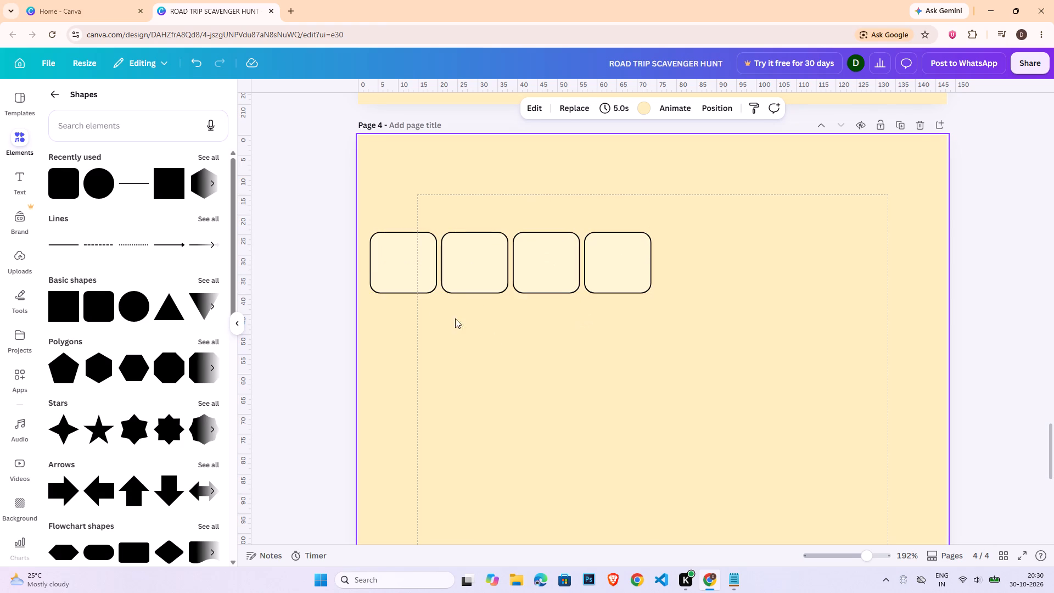
# Duplicate the four squares and align the copies at the row's right end with equal spacing, making a row of eight.
pyautogui.moveTo(416, 304); pyautogui.dragTo(629, 268)
pyautogui.hotkey('ctrl', 'c')
pyautogui.hotkey('ctrl', 'v')
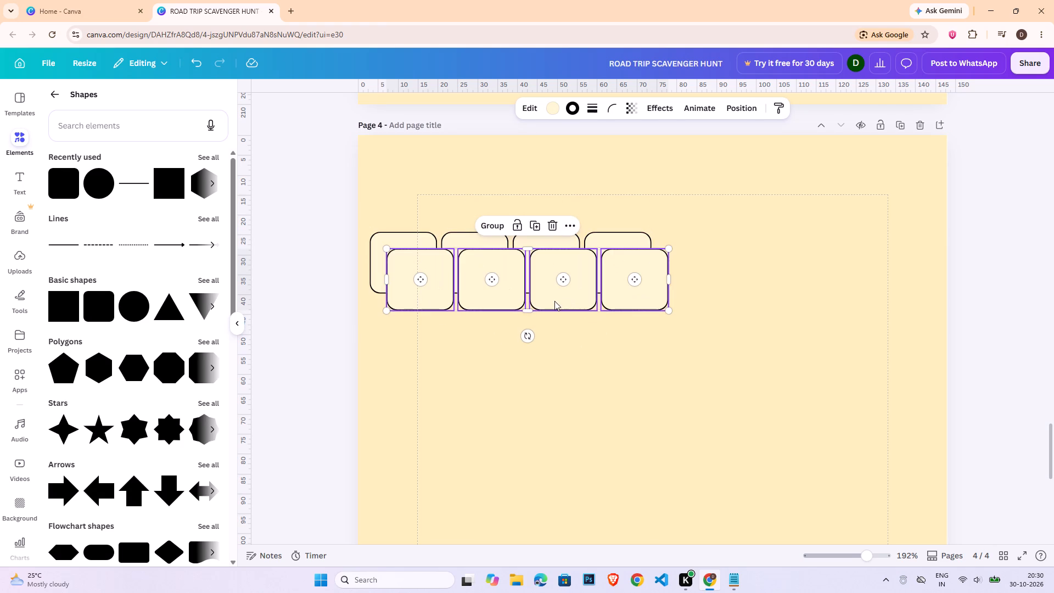
pyautogui.moveTo(554, 300); pyautogui.dragTo(823, 286)
pyautogui.click(329, 247)
# Scale down the whole row of eight squares proportionally to free space at its right end.
pyautogui.moveTo(318, 255); pyautogui.dragTo(603, 304)
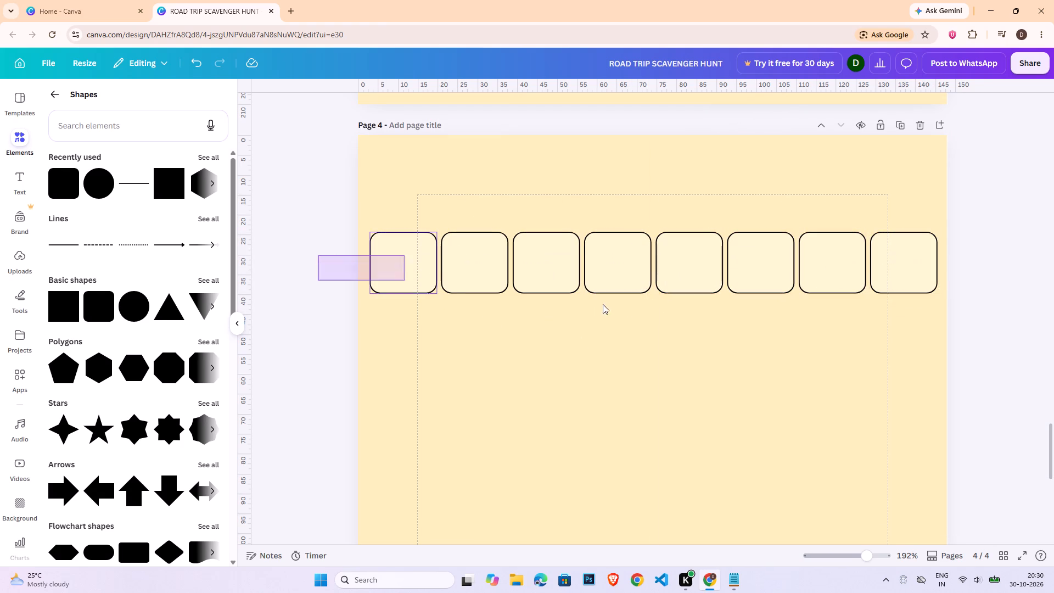
pyautogui.moveTo(603, 304); pyautogui.dragTo(1024, 327)
pyautogui.moveTo(939, 233); pyautogui.dragTo(898, 247)
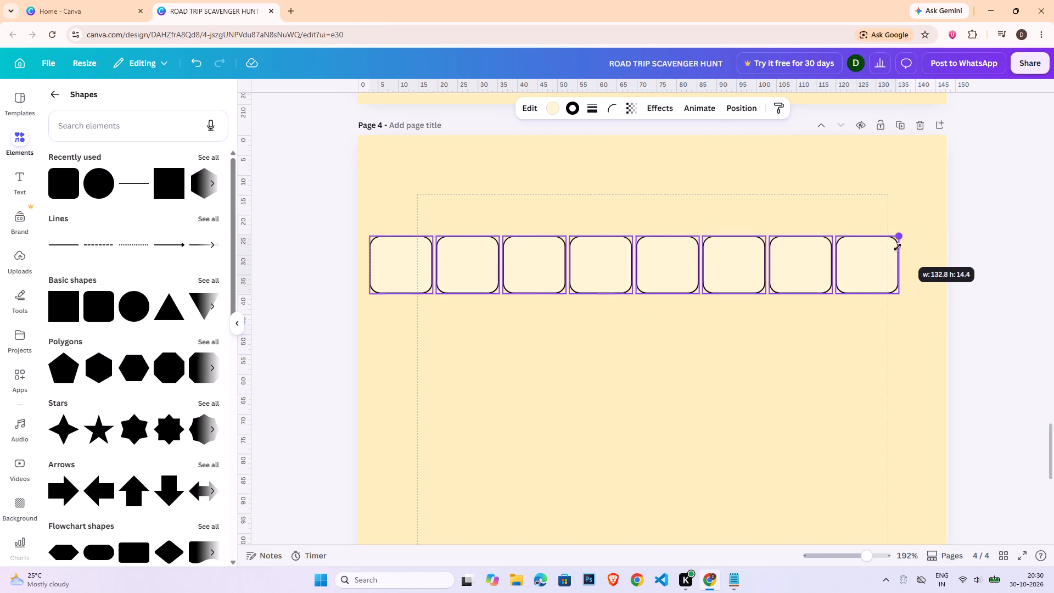
pyautogui.moveTo(898, 247); pyautogui.dragTo(878, 255)
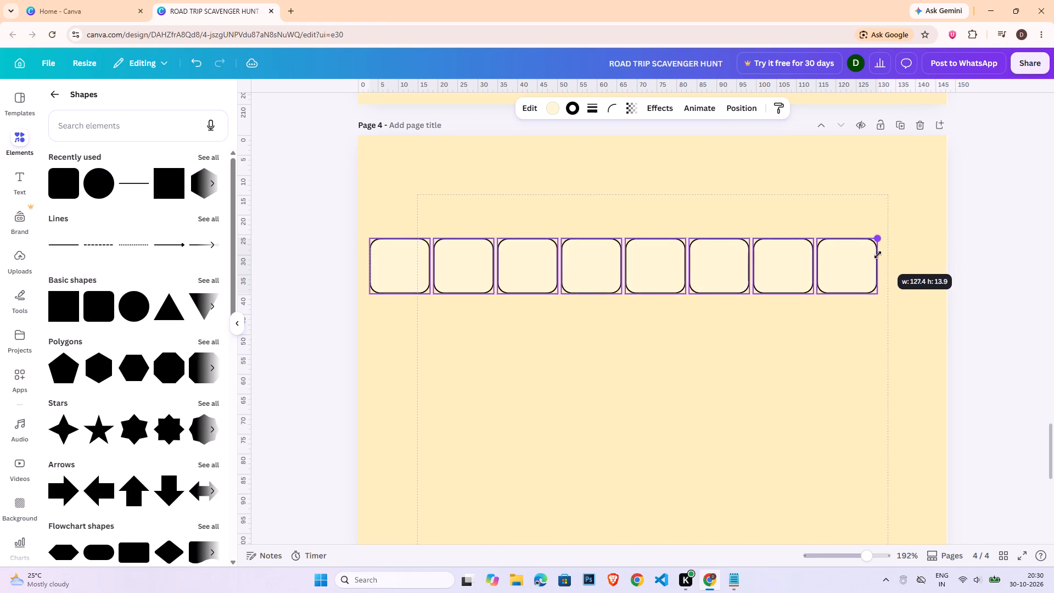
pyautogui.moveTo(878, 255); pyautogui.dragTo(859, 259)
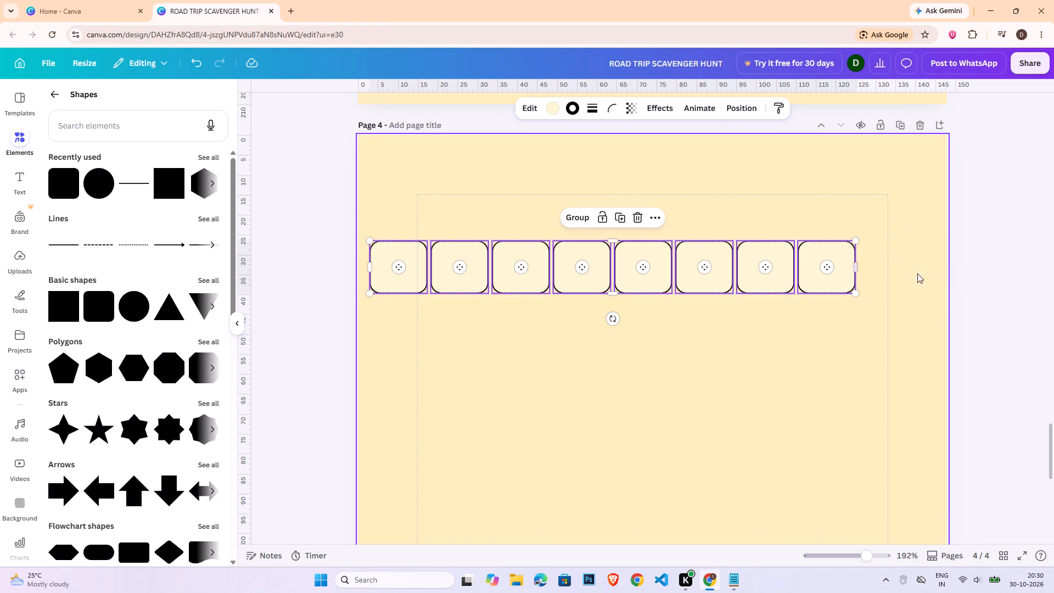
pyautogui.click(994, 289)
# Duplicate the last two squares and place the copies at the row's right end with 0.8 spacing, making ten squares.
pyautogui.moveTo(741, 329); pyautogui.dragTo(825, 277)
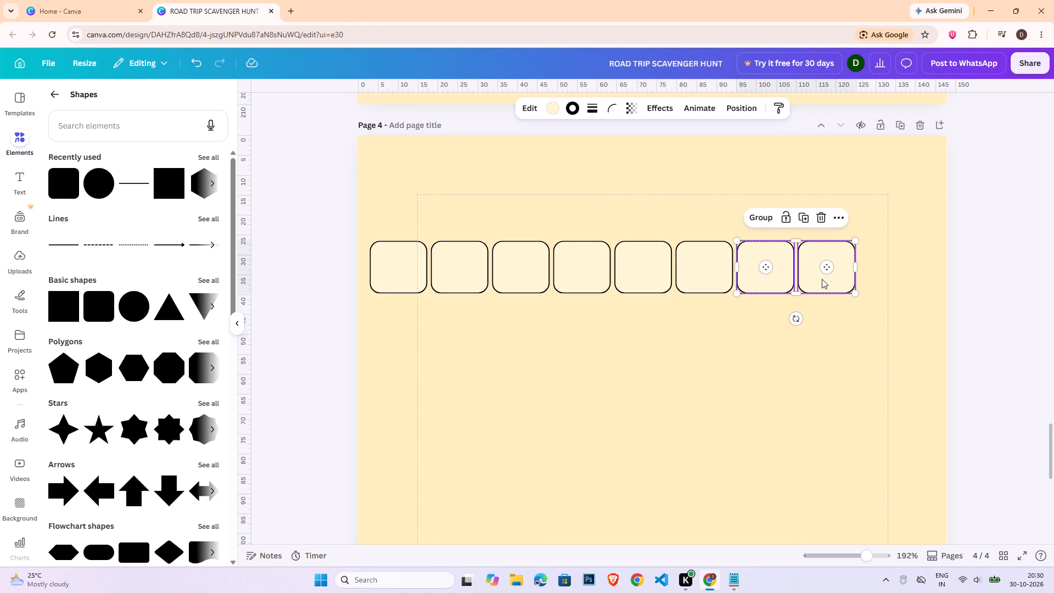
pyautogui.hotkey('ctrl', 'c')
pyautogui.hotkey('ctrl', 'v')
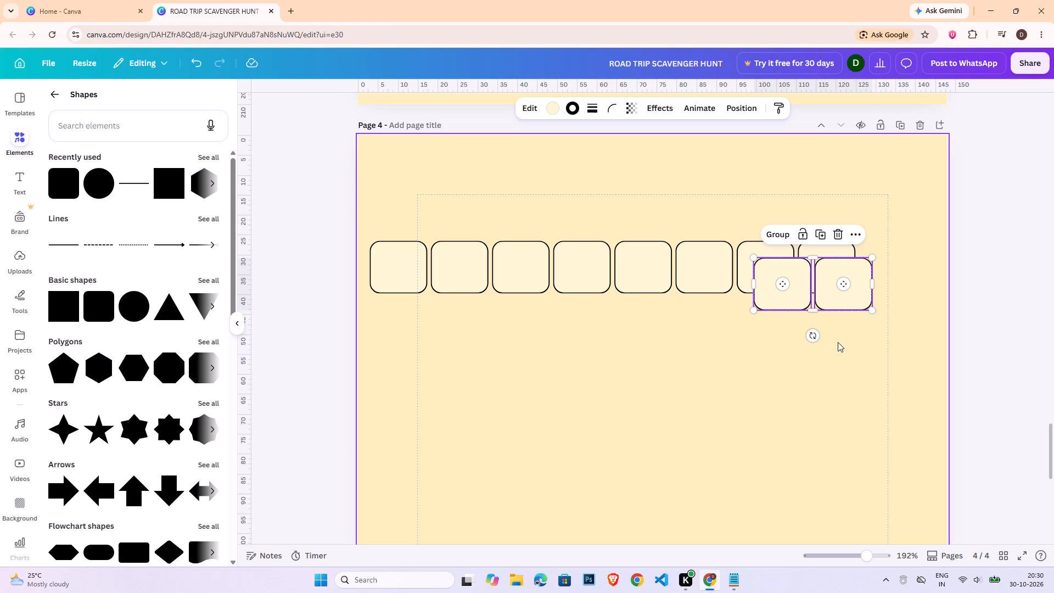
pyautogui.moveTo(835, 299); pyautogui.dragTo(939, 283)
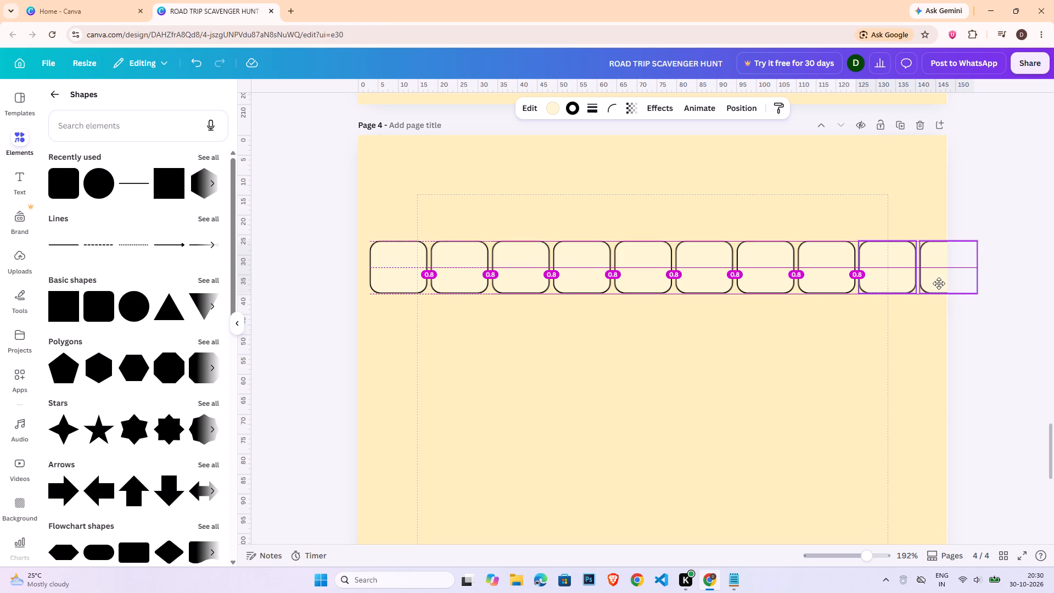
pyautogui.moveTo(939, 283); pyautogui.dragTo(939, 283)
pyautogui.click(349, 255)
# Scale down the row of ten squares proportionally until it fits within the page width.
pyautogui.moveTo(334, 249); pyautogui.dragTo(876, 296)
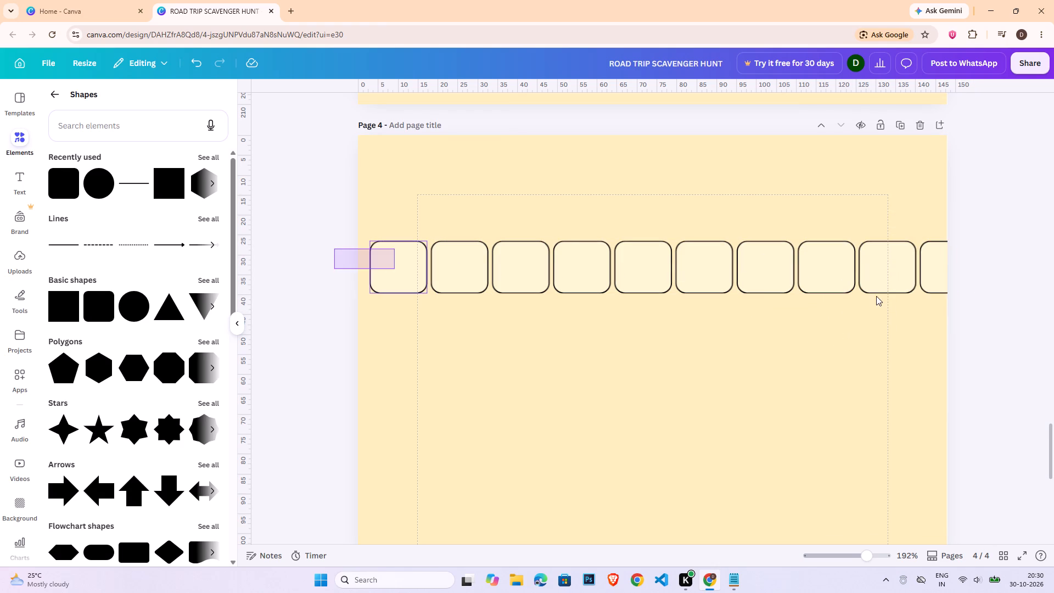
pyautogui.moveTo(876, 296); pyautogui.dragTo(976, 292)
pyautogui.moveTo(980, 242); pyautogui.dragTo(958, 244)
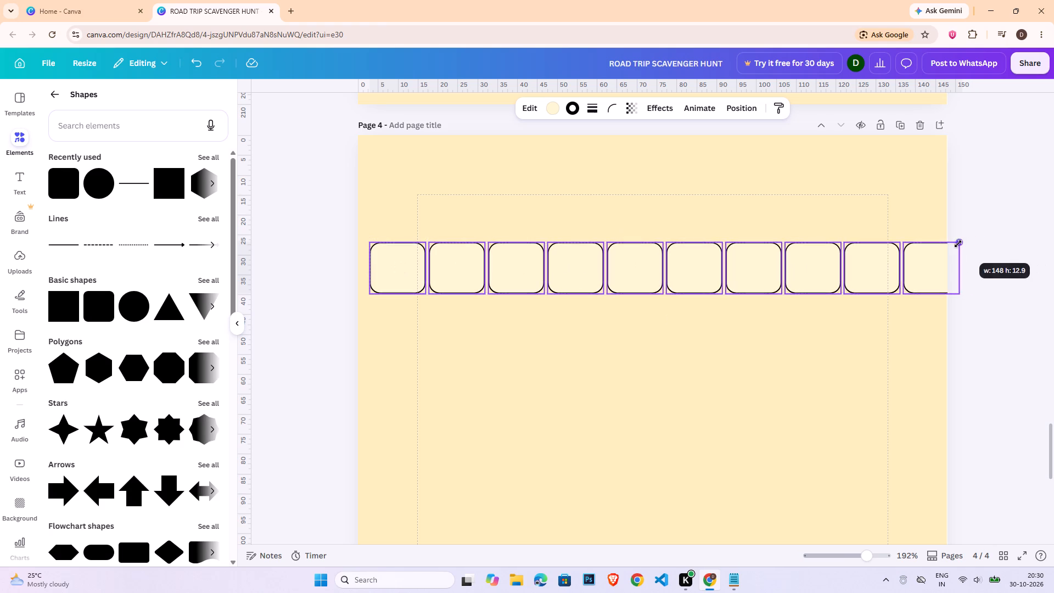
pyautogui.moveTo(958, 244); pyautogui.dragTo(942, 248)
pyautogui.click(985, 311)
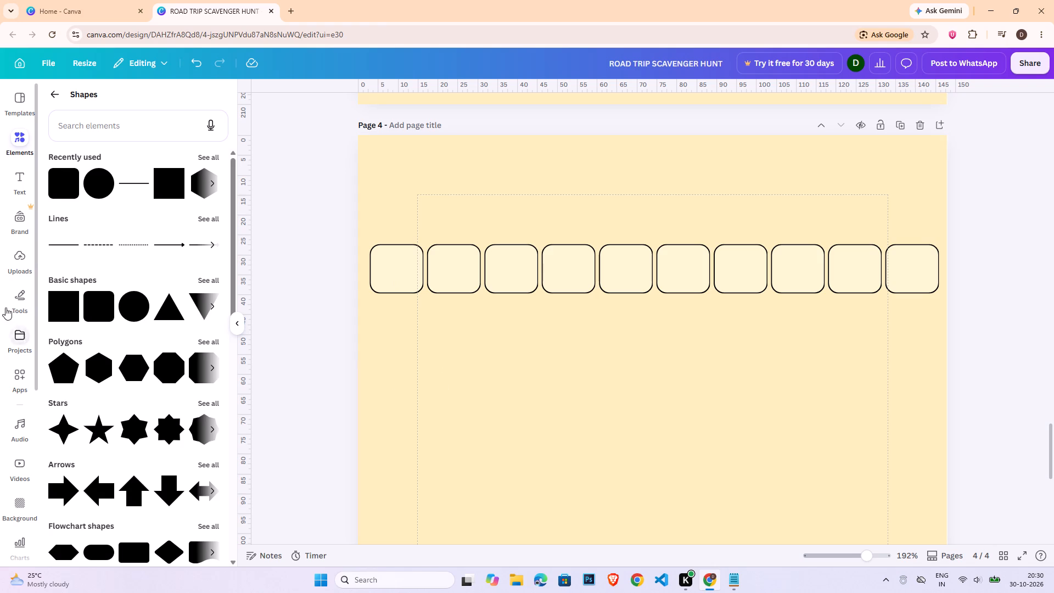
# Add a heading text to page 4 and replace its content with the letter "A".
pyautogui.click(21, 176)
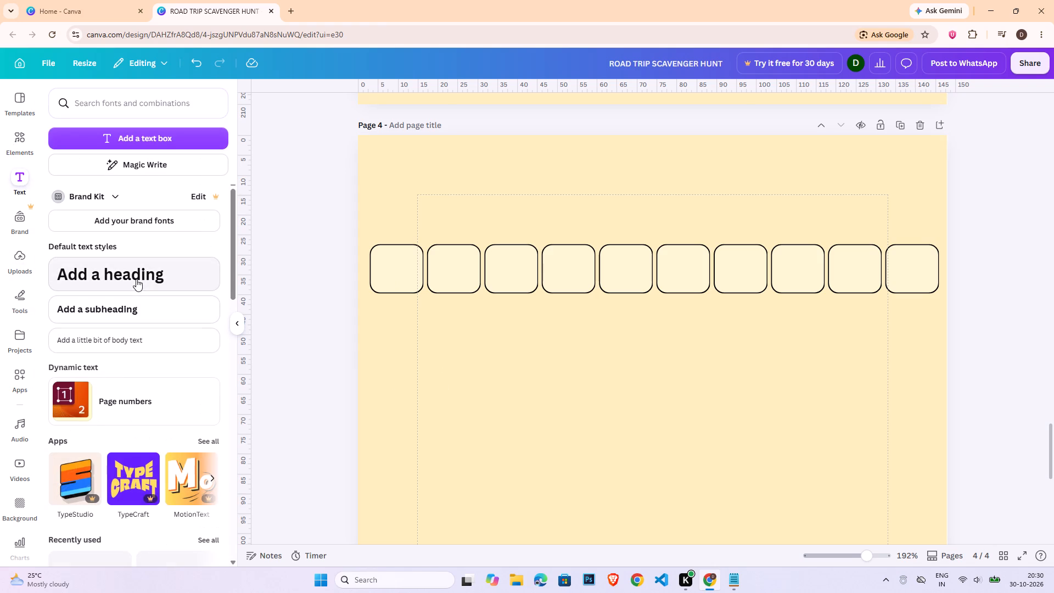
pyautogui.click(136, 279)
pyautogui.tripleClick(571, 366)
pyautogui.hotkey('shift', 'a')
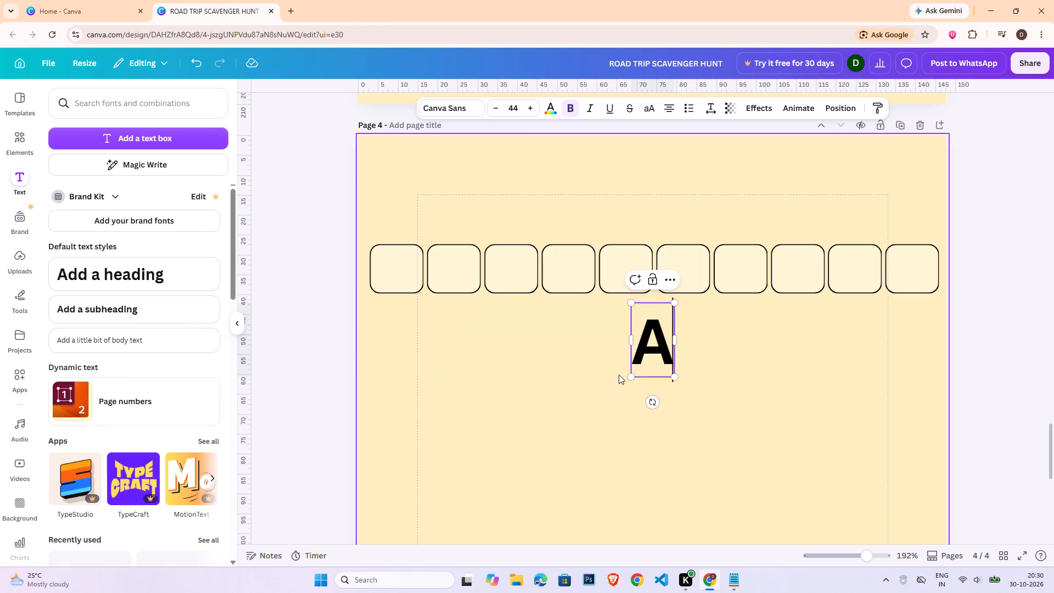
pyautogui.click(690, 356)
# Scale the letter "A" down to font size 24.1 and centre it inside the first square of the row.
pyautogui.moveTo(667, 352); pyautogui.dragTo(467, 301)
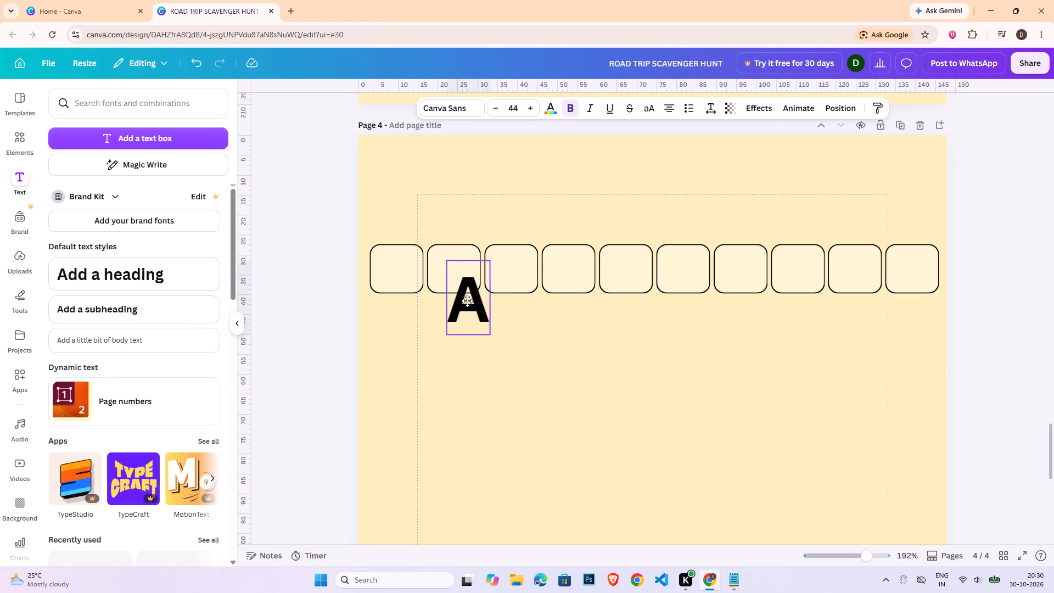
pyautogui.moveTo(467, 301); pyautogui.dragTo(409, 299)
pyautogui.moveTo(416, 323); pyautogui.dragTo(411, 283)
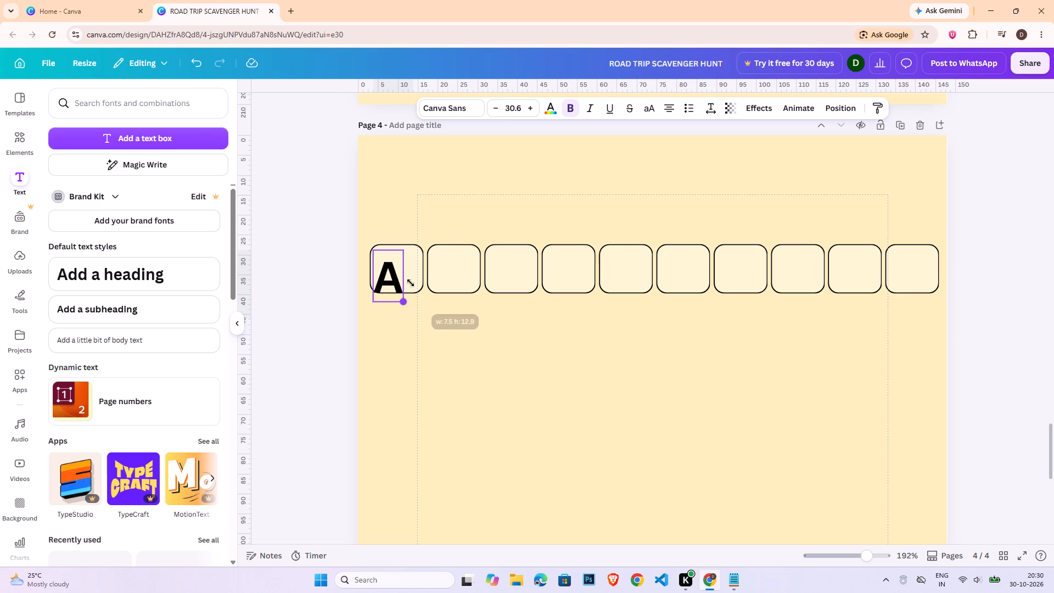
pyautogui.moveTo(411, 283); pyautogui.dragTo(407, 282)
pyautogui.moveTo(380, 272); pyautogui.dragTo(390, 268)
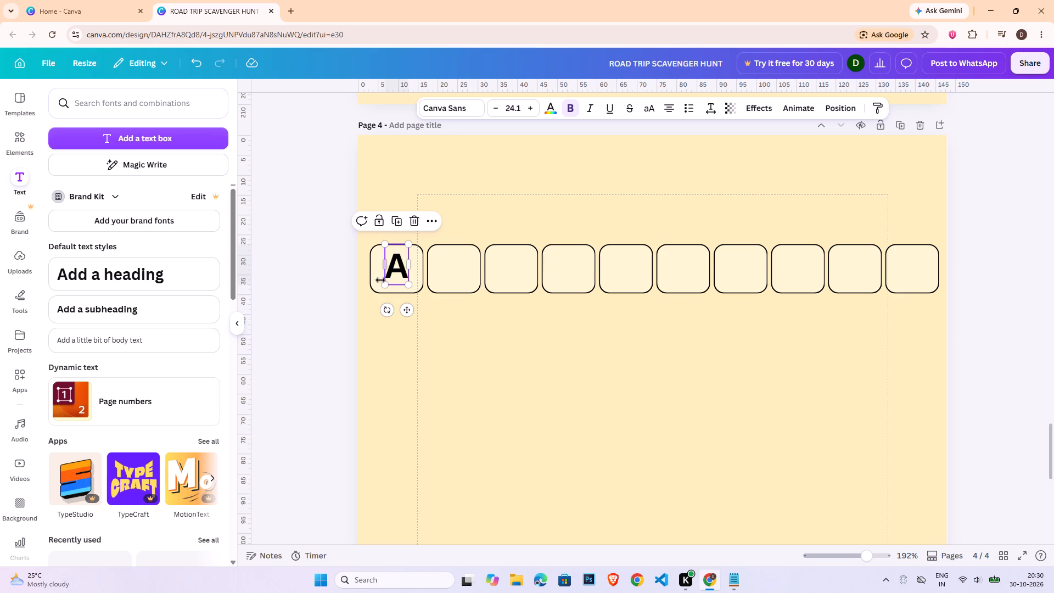
pyautogui.click(399, 268)
pyautogui.click(382, 269)
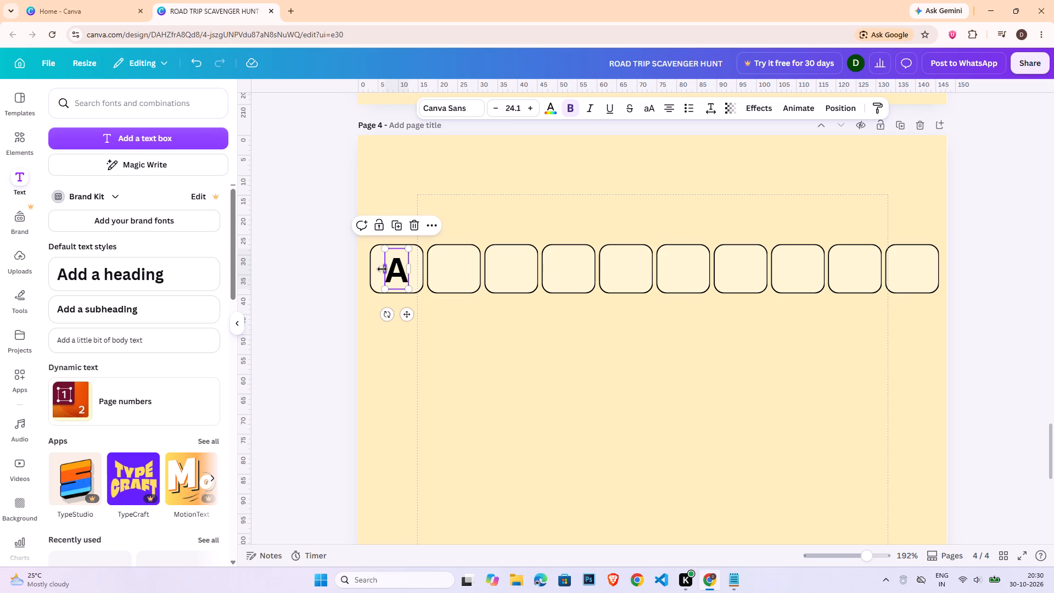
pyautogui.click(377, 271)
pyautogui.click(483, 194)
pyautogui.click(379, 260)
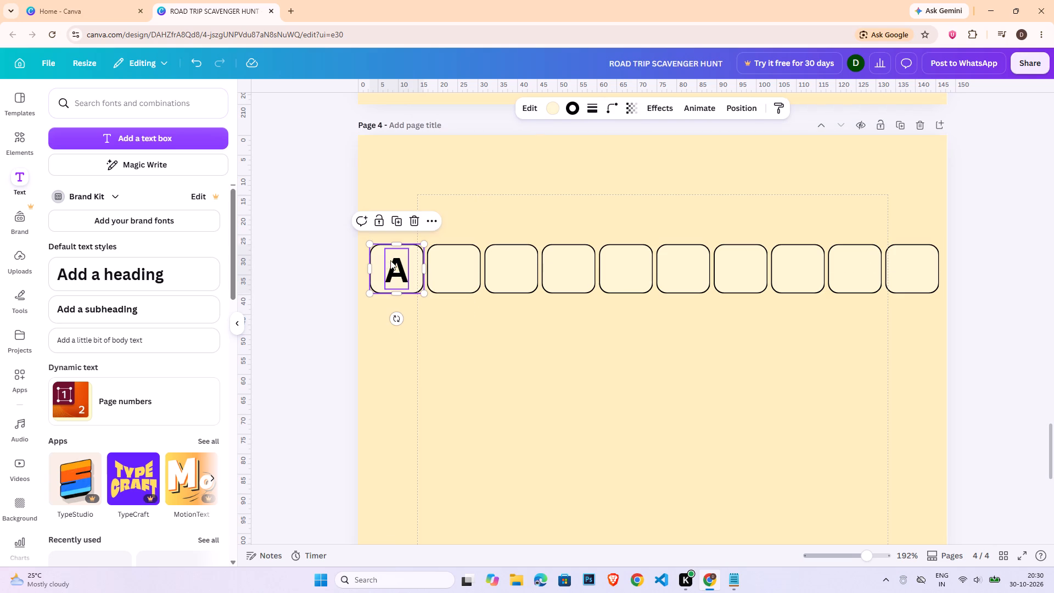
# Try the Rubik Bubbles font on the letter "A", then set its font to Comic Sans.
pyautogui.doubleClick(397, 282)
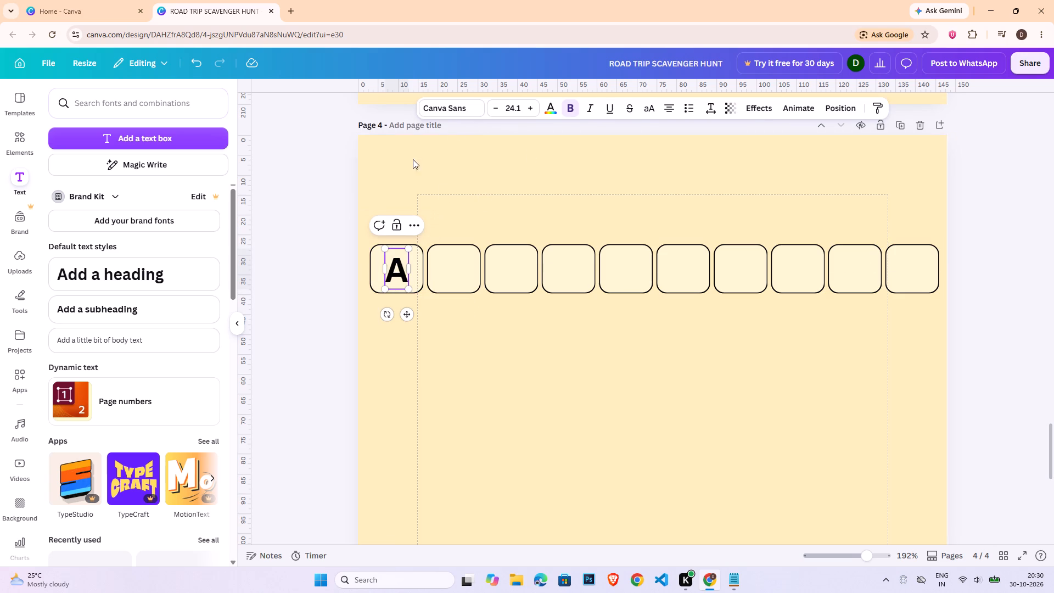
pyautogui.doubleClick(399, 274)
pyautogui.click(447, 103)
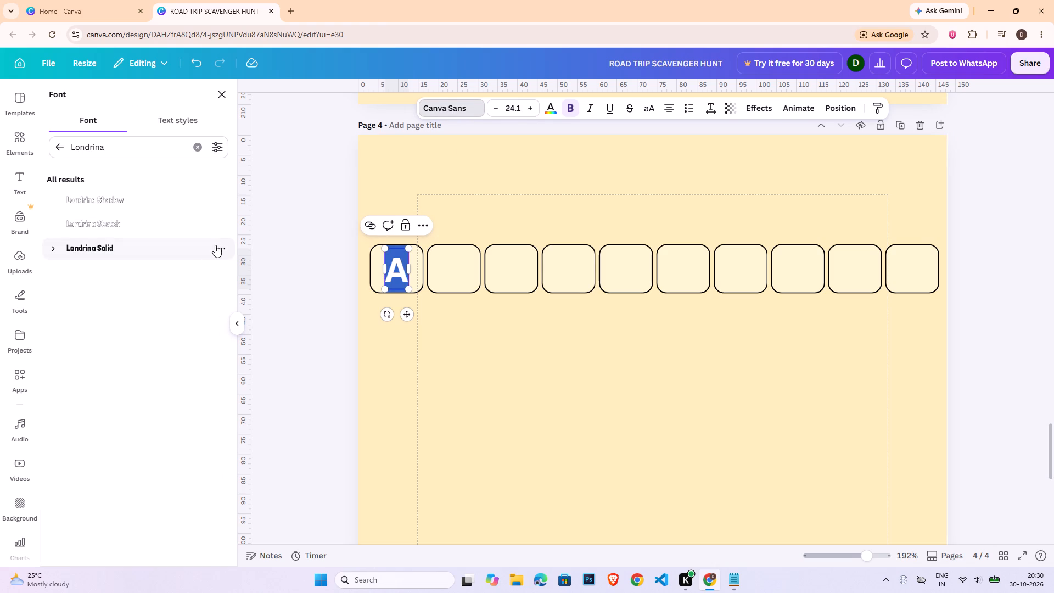
pyautogui.click(51, 146)
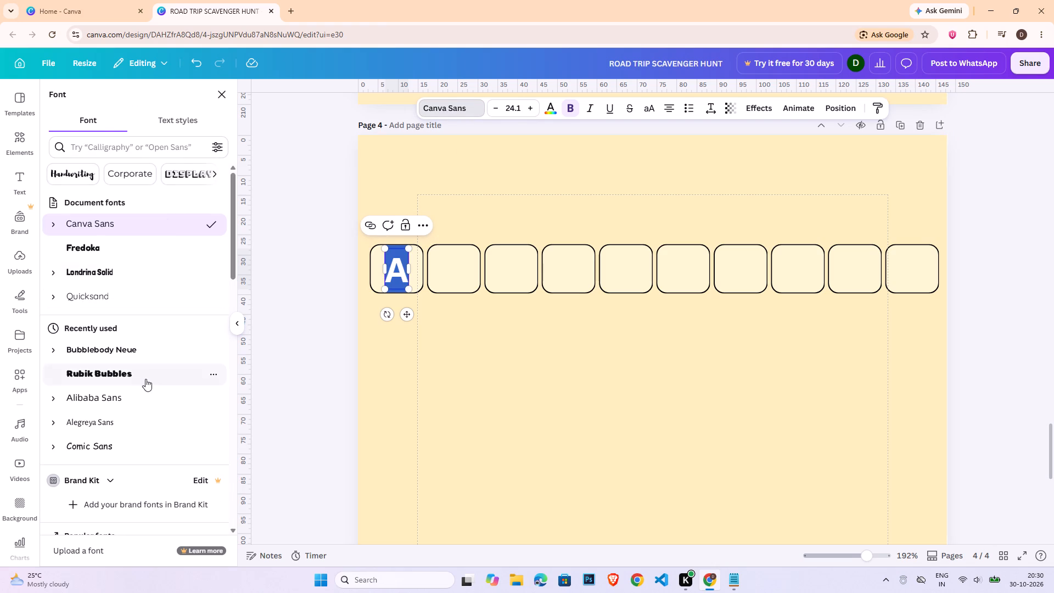
pyautogui.click(145, 379)
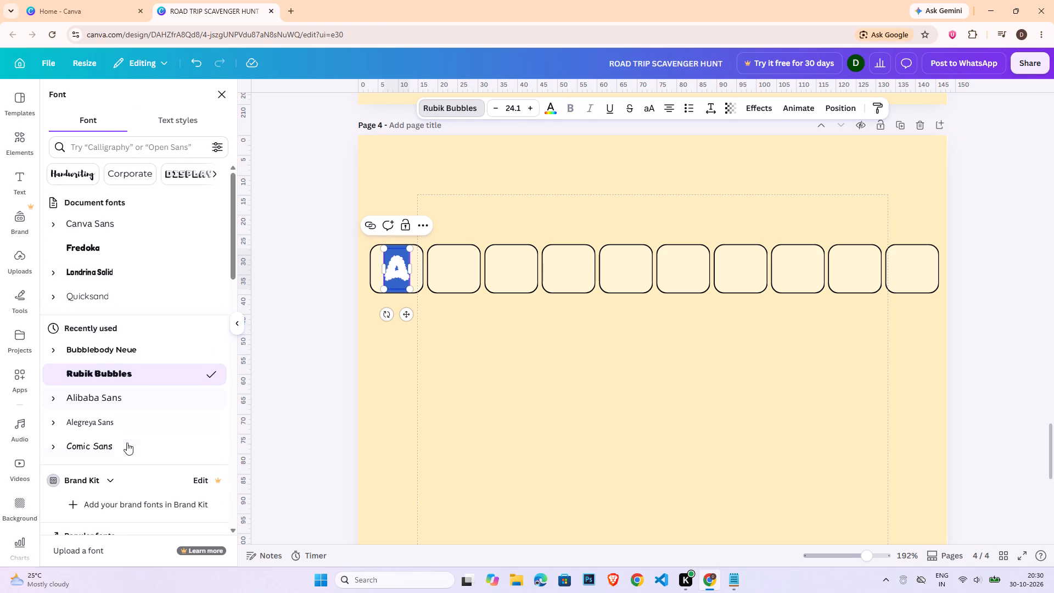
pyautogui.click(127, 444)
pyautogui.click(311, 358)
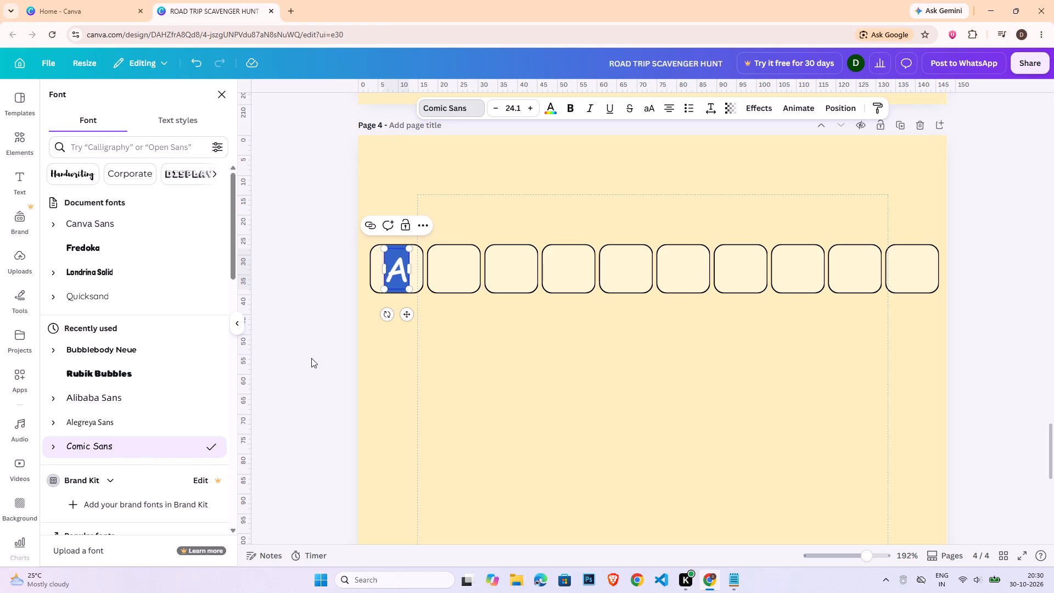
pyautogui.click(310, 358)
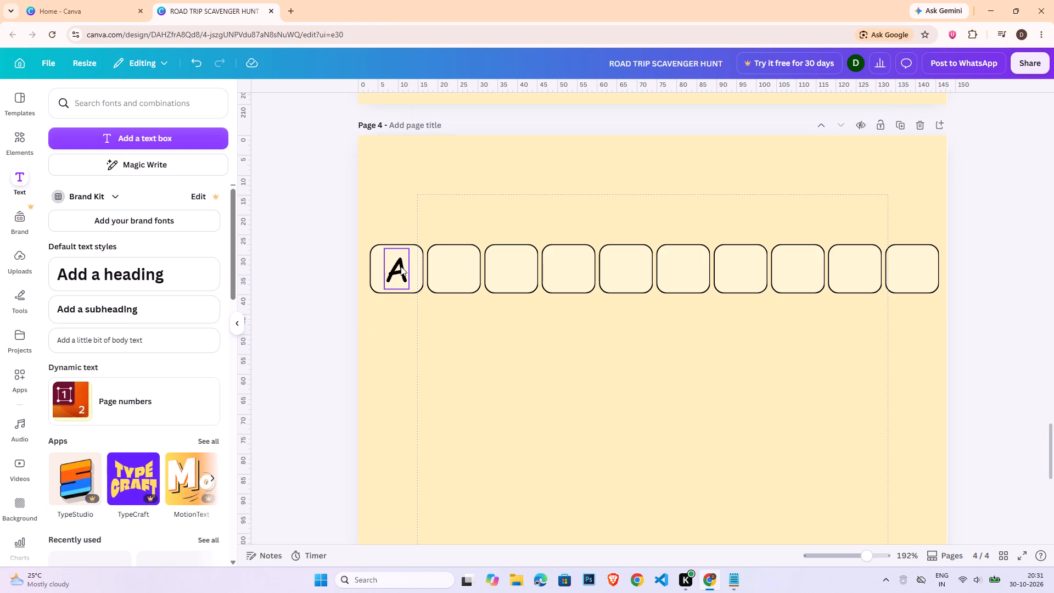
# Duplicate the letter "A" into the centre of the second square and change the copy to "H".
pyautogui.click(401, 266)
pyautogui.hotkey('ctrl', 'c')
pyautogui.hotkey('ctrl', 'v')
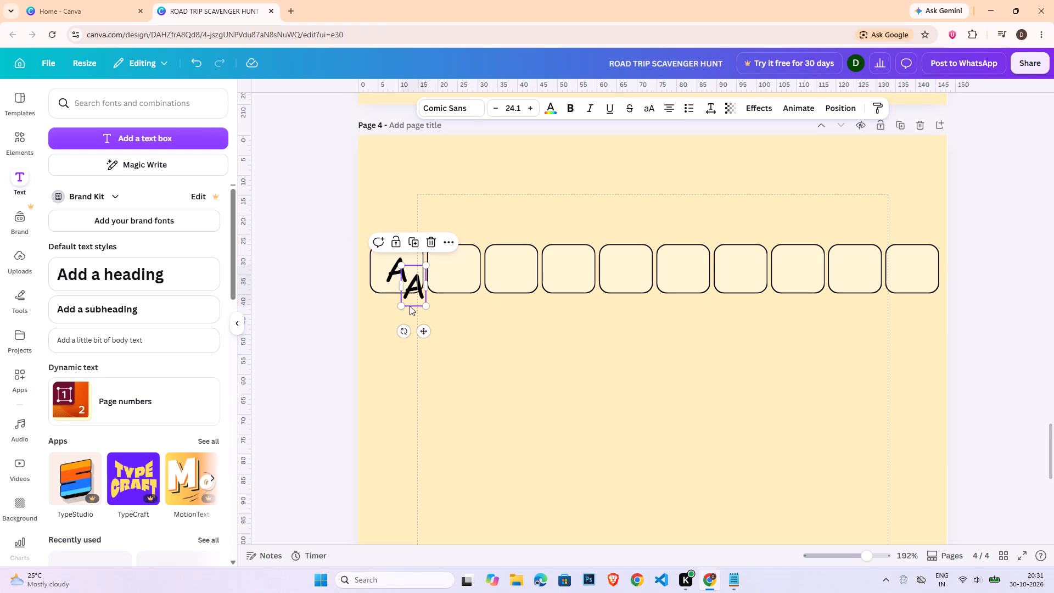
pyautogui.moveTo(424, 333); pyautogui.dragTo(462, 314)
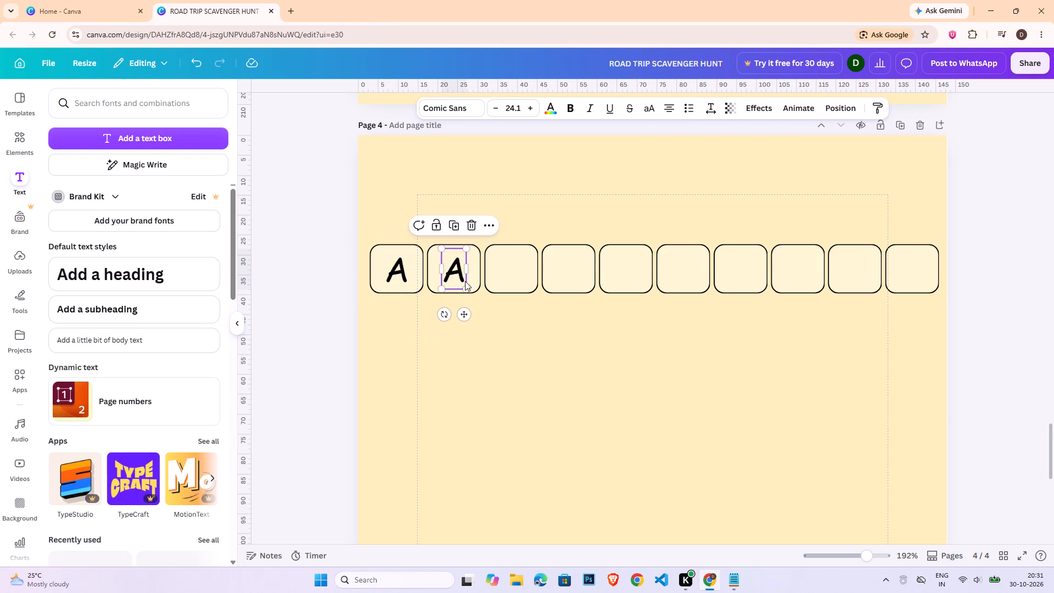
pyautogui.doubleClick(451, 266)
pyautogui.hotkey('shift', 'h')
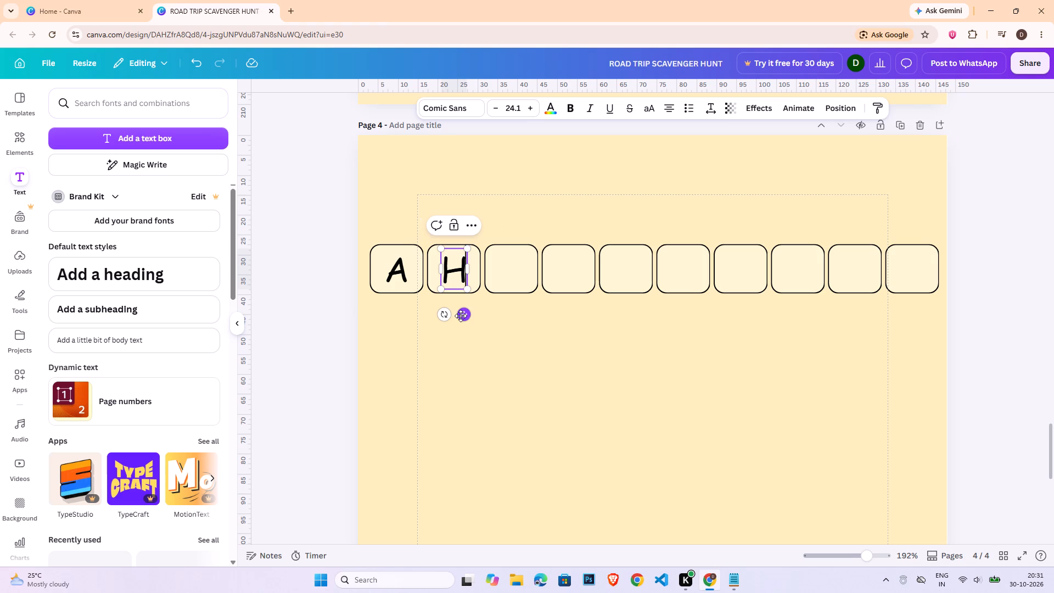
# Duplicate the letters "A" and "H" together and centre the copies in the third and fourth squares.
pyautogui.hotkey('ctrl', 'c')
pyautogui.hotkey('ctrl', 'v')
pyautogui.click(472, 321)
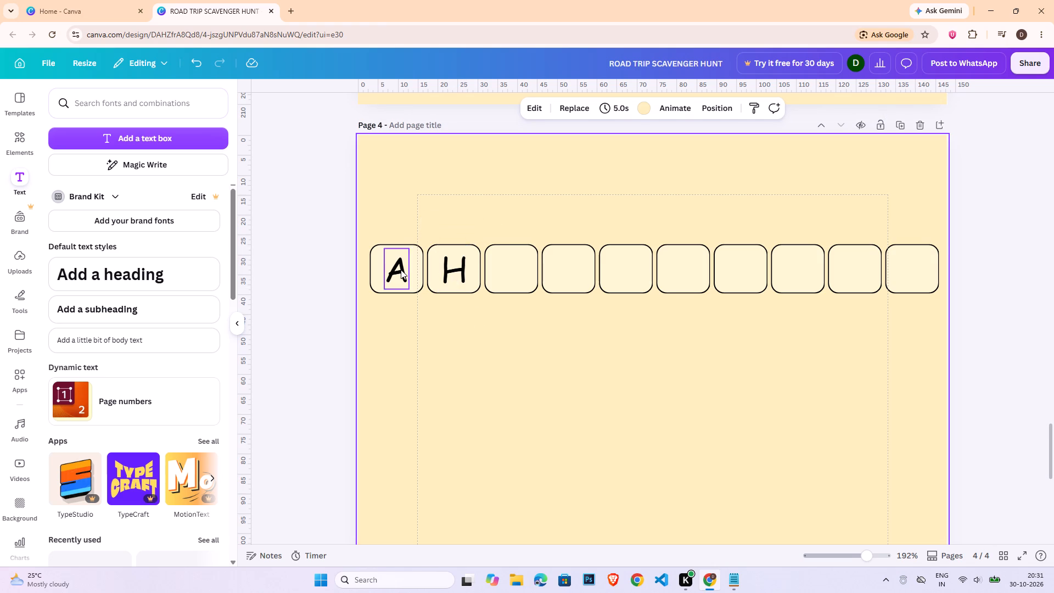
pyautogui.click(401, 270)
pyautogui.keyDown('shift'); pyautogui.click(460, 283); pyautogui.keyUp('shift')
pyautogui.hotkey('ctrl', 'c')
pyautogui.hotkey('ctrl', 'v')
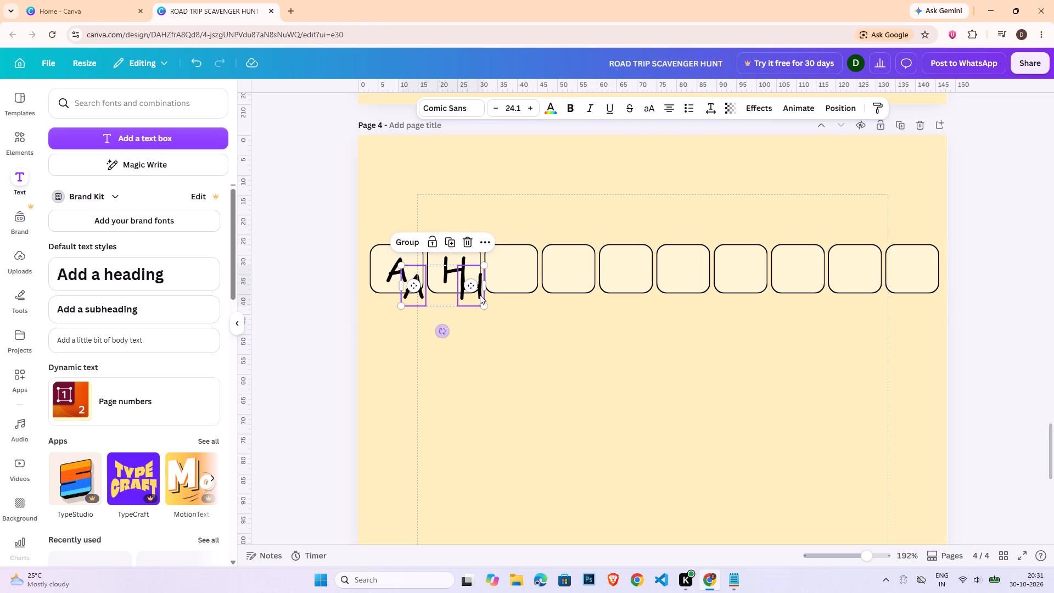
pyautogui.moveTo(470, 297); pyautogui.dragTo(567, 279)
# Change the letter in the third square to "G" and the letter in the fourth square to "R".
pyautogui.doubleClick(518, 279)
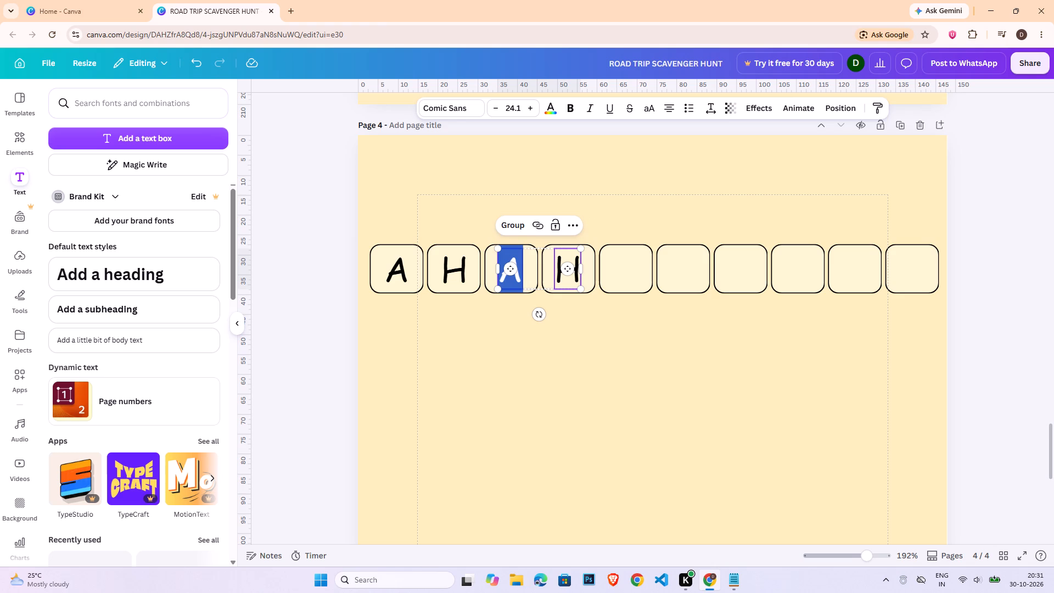
pyautogui.hotkey('shift', 'g')
pyautogui.tripleClick(560, 277)
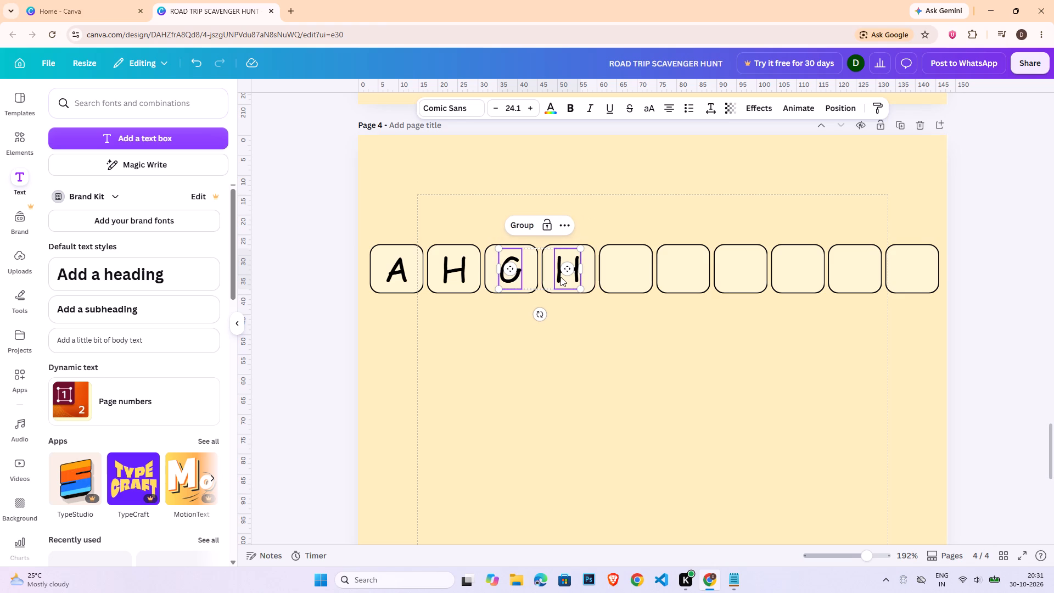
pyautogui.click(569, 329)
pyautogui.doubleClick(567, 283)
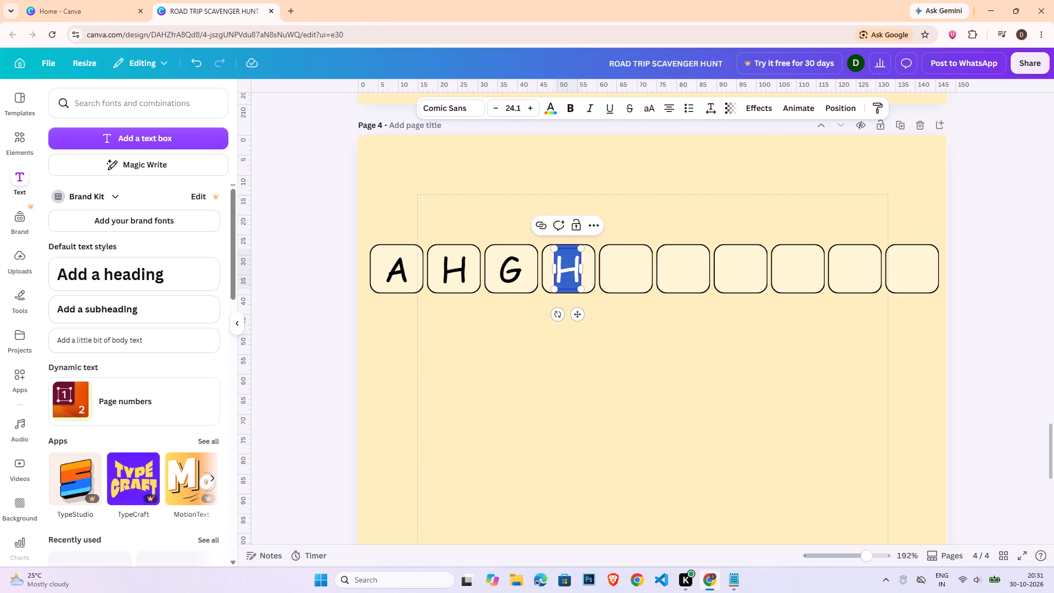
pyautogui.hotkey('shift', 'r')
pyautogui.click(568, 317)
# Duplicate the four letters A, H, G, R together and align the copies in the fifth to eighth squares.
pyautogui.click(400, 277)
pyautogui.keyDown('shift'); pyautogui.click(450, 278); pyautogui.keyUp('shift')
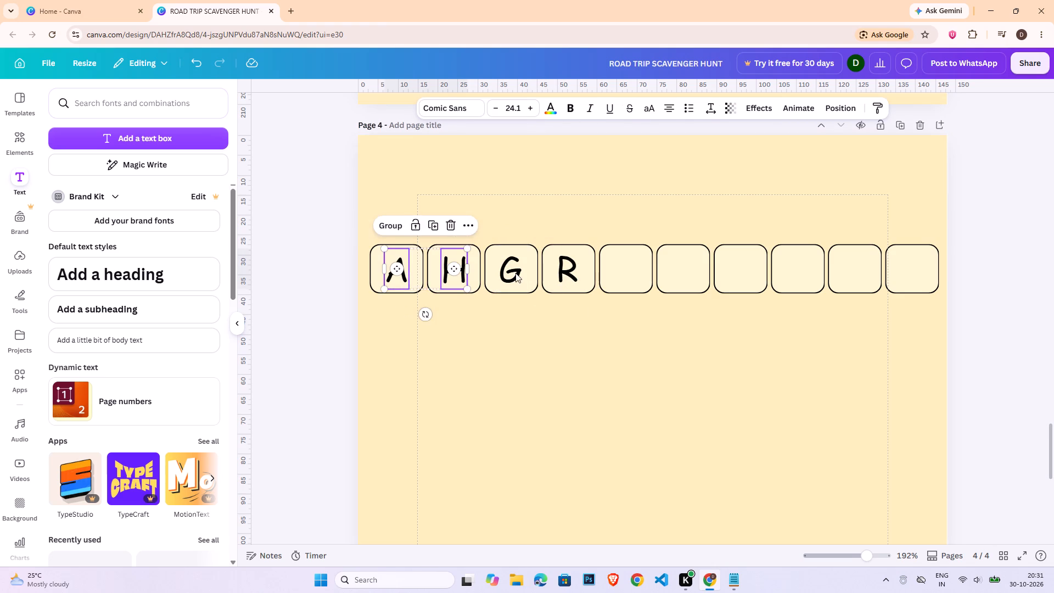
pyautogui.keyDown('shift'); pyautogui.click(517, 273); pyautogui.keyUp('shift')
pyautogui.keyDown('shift'); pyautogui.click(560, 272); pyautogui.keyUp('shift')
pyautogui.hotkey('ctrl', 'c')
pyautogui.hotkey('ctrl', 'v')
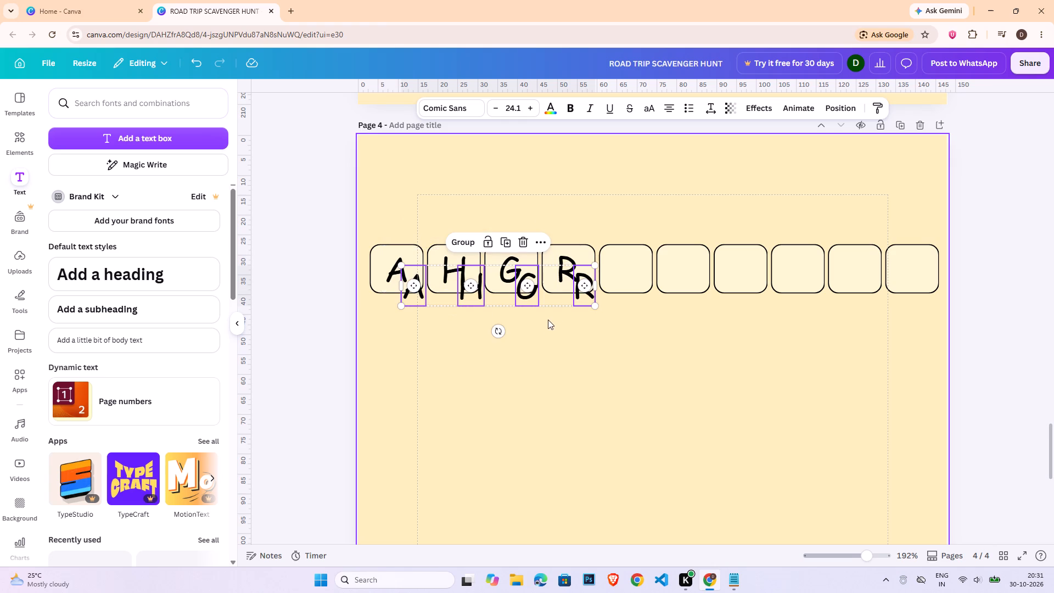
pyautogui.moveTo(527, 300); pyautogui.dragTo(739, 283)
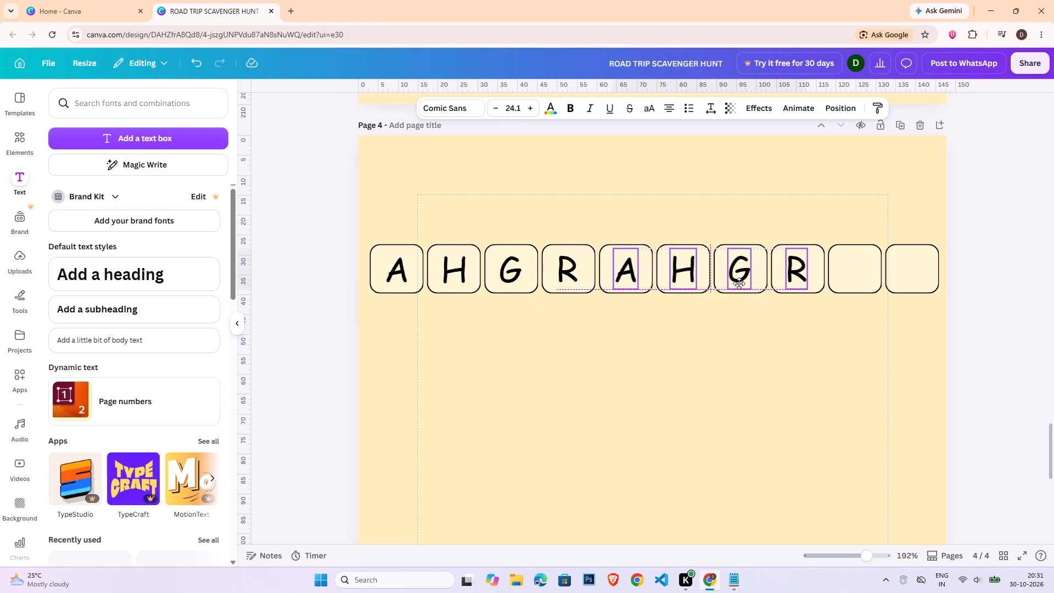
pyautogui.moveTo(739, 283); pyautogui.dragTo(736, 283)
pyautogui.click(712, 334)
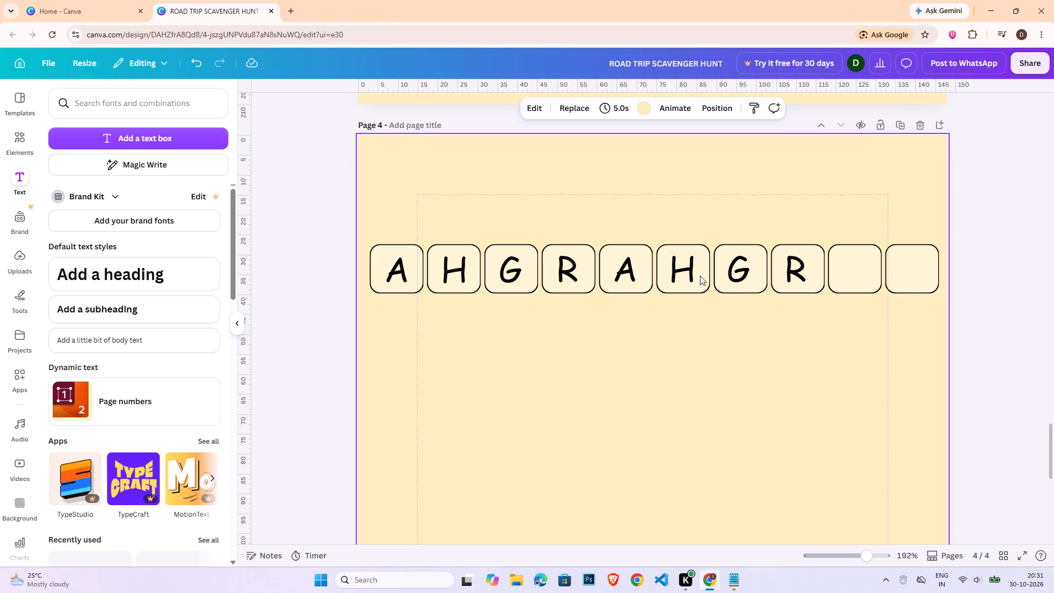
# Change the letters in the sixth, seventh and eighth squares to "B", "L" and "I".
pyautogui.doubleClick(688, 265)
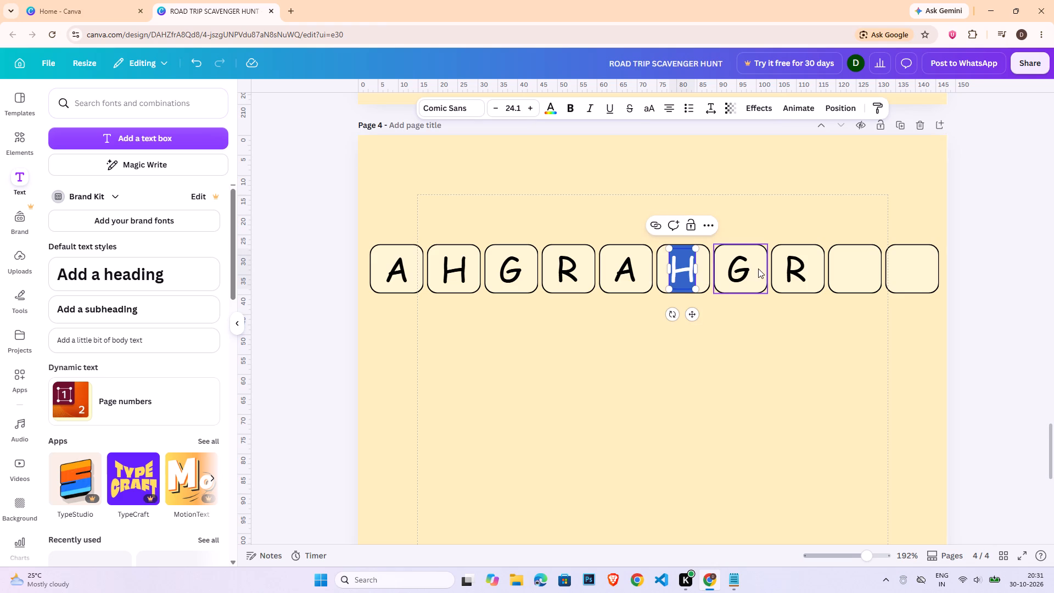
pyautogui.hotkey('shift', 'b')
pyautogui.doubleClick(743, 273)
pyautogui.hotkey('shift', 'l')
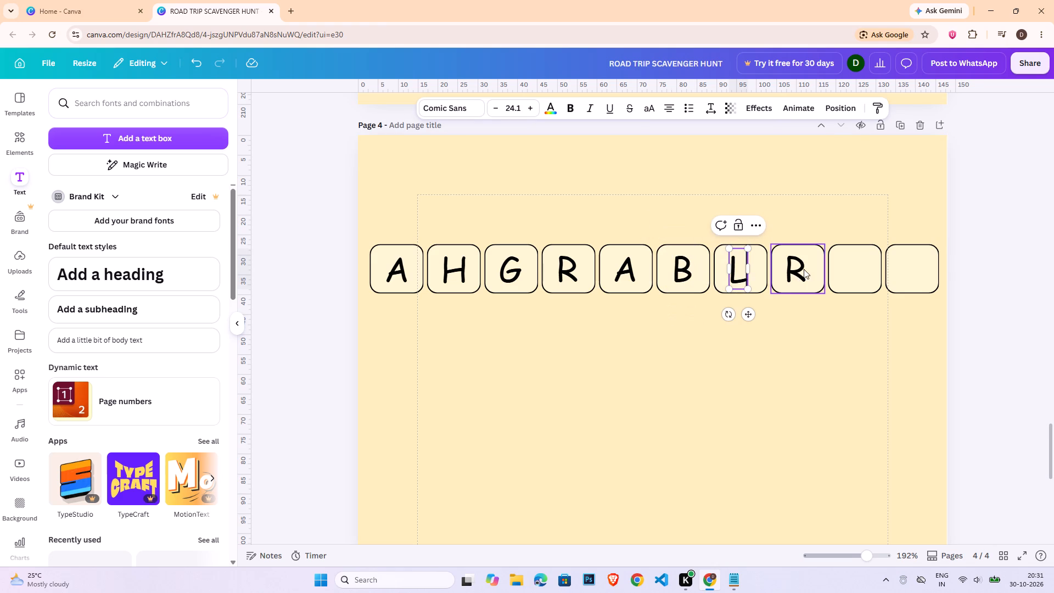
pyautogui.doubleClick(804, 269)
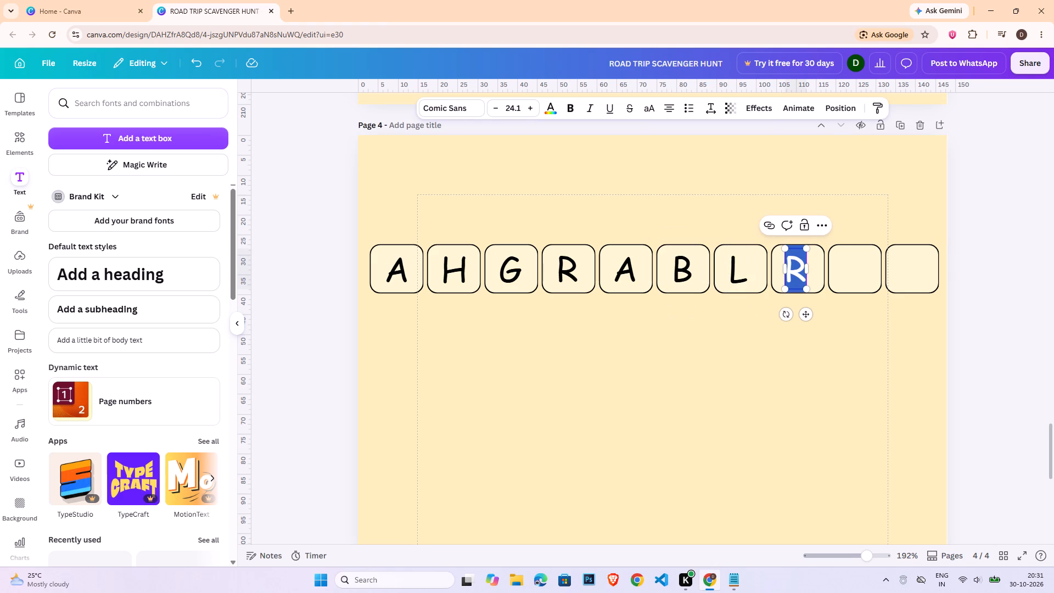
pyautogui.hotkey('shift', 'i')
pyautogui.click(812, 324)
# Duplicate the letter "I" into the ninth square and change the copy to "O".
pyautogui.click(802, 270)
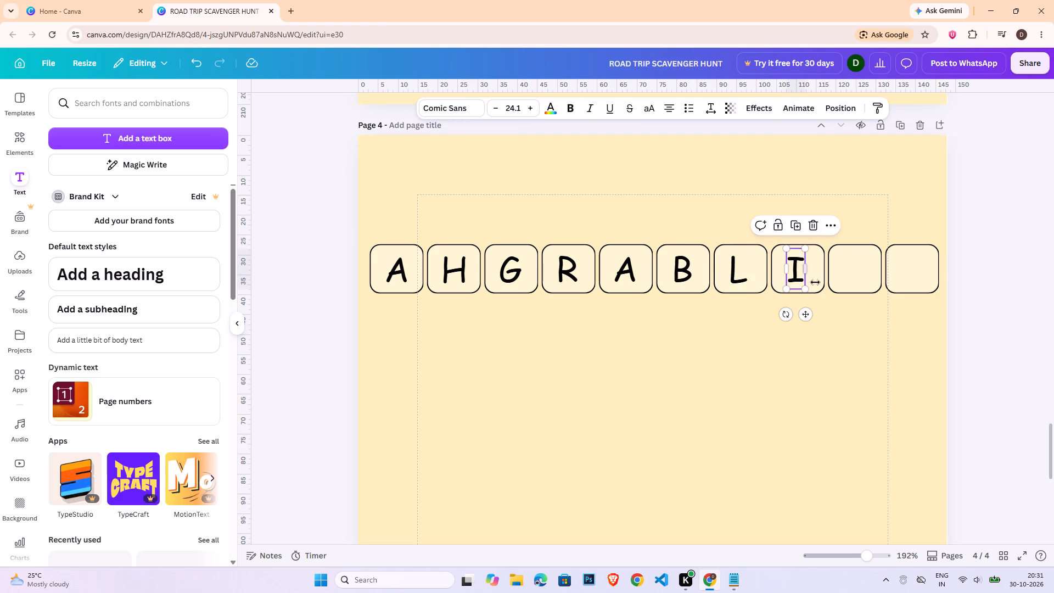
pyautogui.hotkey('ctrl', 'c')
pyautogui.hotkey('ctrl', 'v')
pyautogui.moveTo(821, 329); pyautogui.dragTo(864, 312)
pyautogui.doubleClick(861, 274)
pyautogui.hotkey('shift', 'o')
pyautogui.click(866, 320)
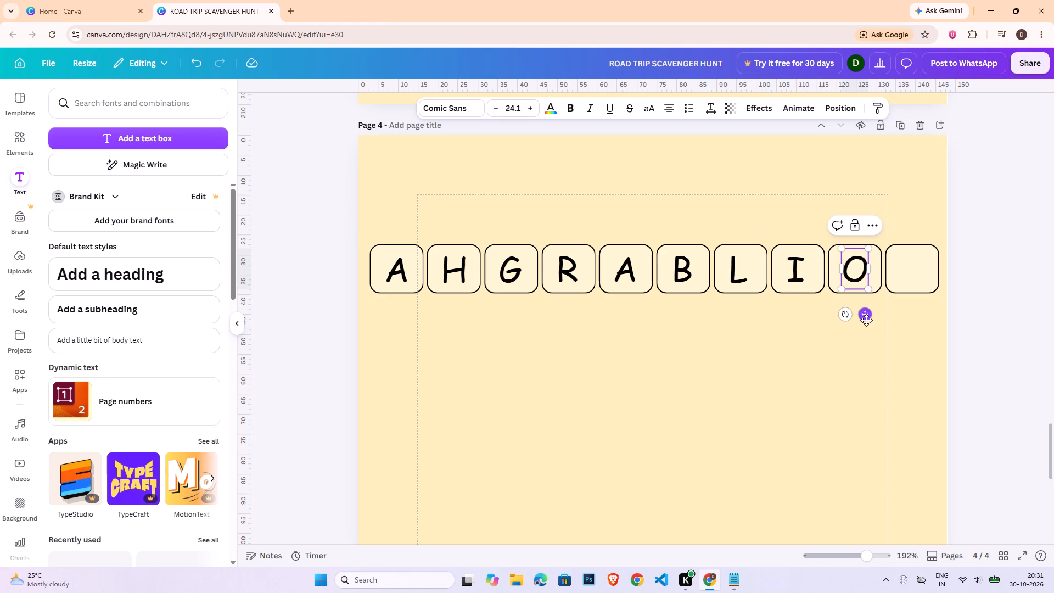
pyautogui.click(875, 337)
# Duplicate the letter "O" into the tenth square and change the copy to "W".
pyautogui.click(863, 272)
pyautogui.hotkey('ctrl', 'c')
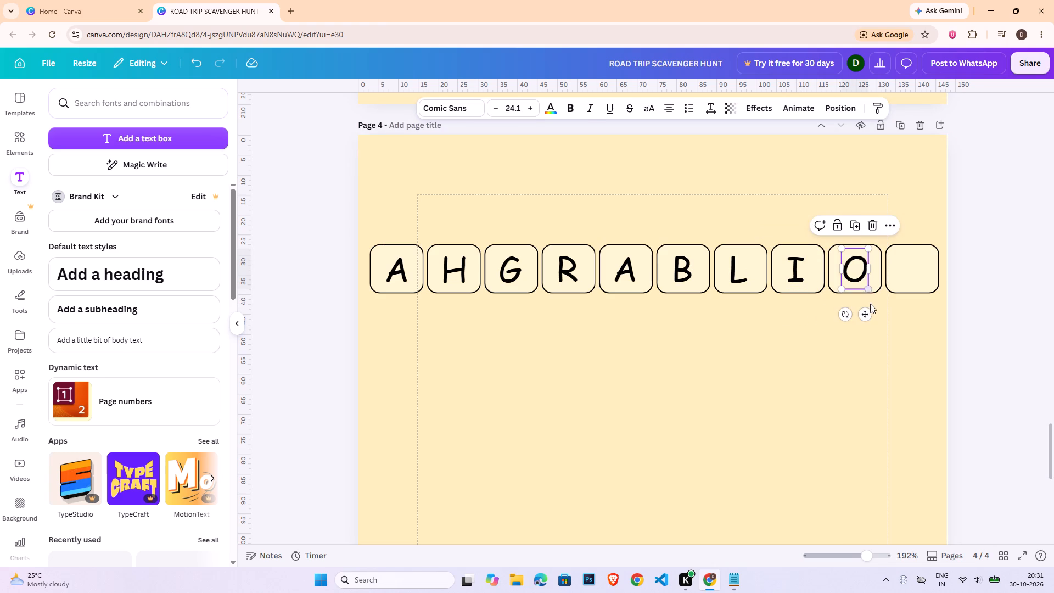
pyautogui.hotkey('ctrl', 'v')
pyautogui.moveTo(882, 331); pyautogui.dragTo(924, 315)
pyautogui.doubleClick(916, 281)
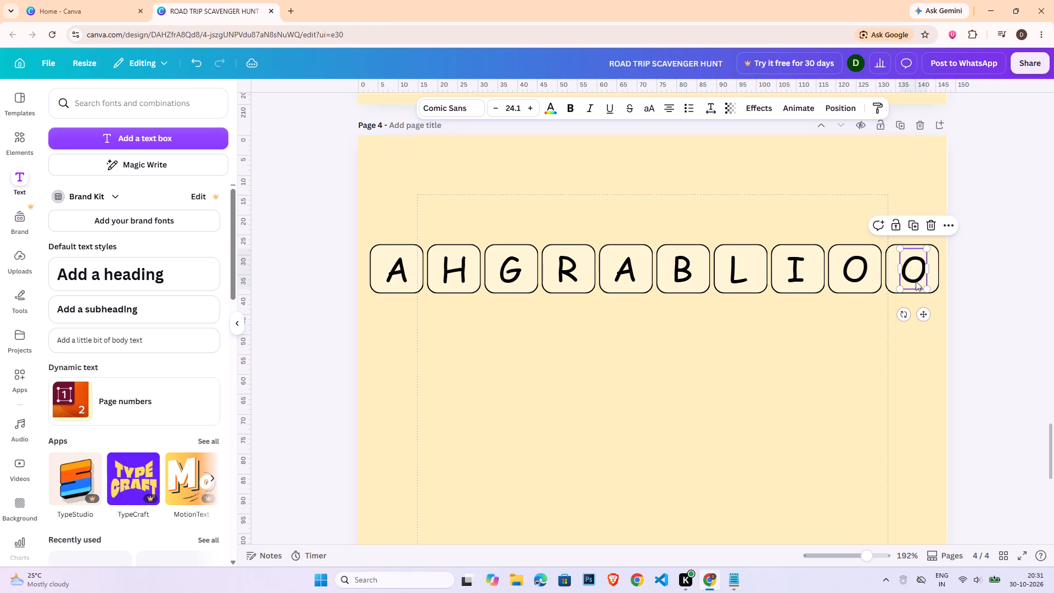
pyautogui.hotkey('shift', 'w')
pyautogui.click(997, 322)
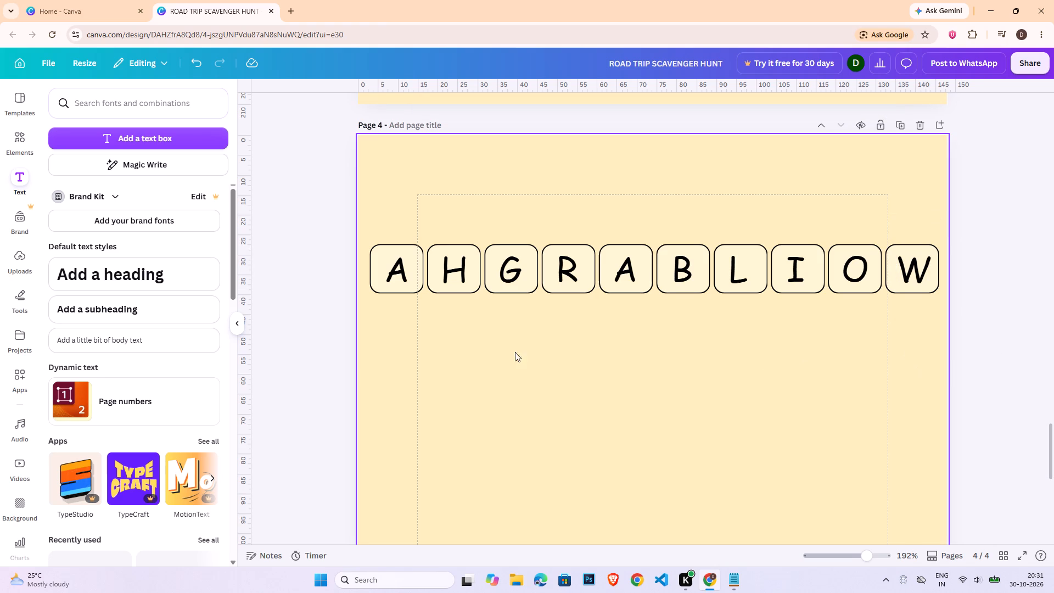
# Group each of the first four squares with its own letter: A, H, G and R.
pyautogui.click(382, 319)
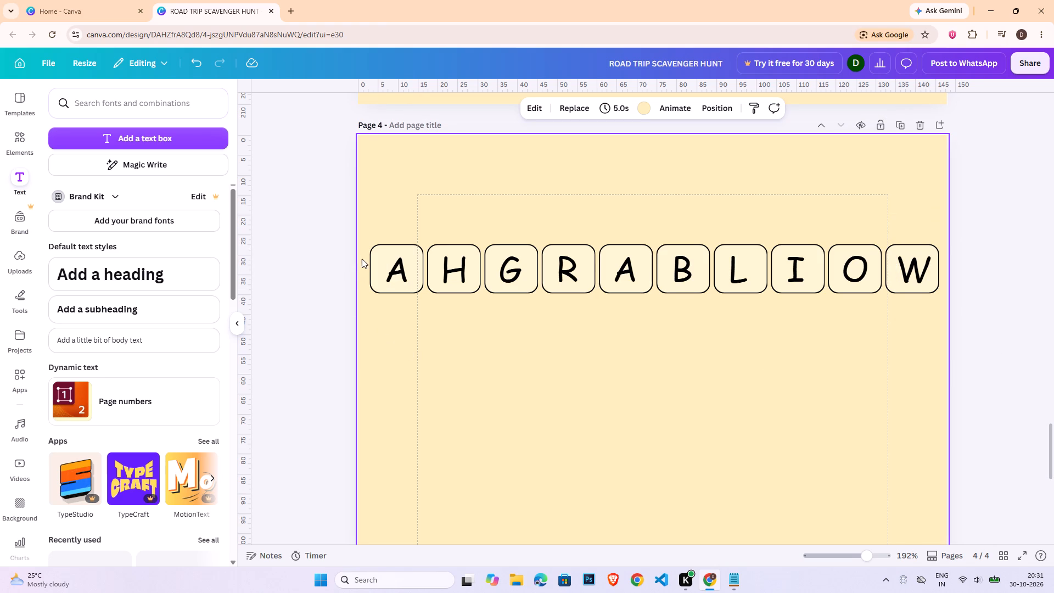
pyautogui.moveTo(328, 244); pyautogui.dragTo(395, 296)
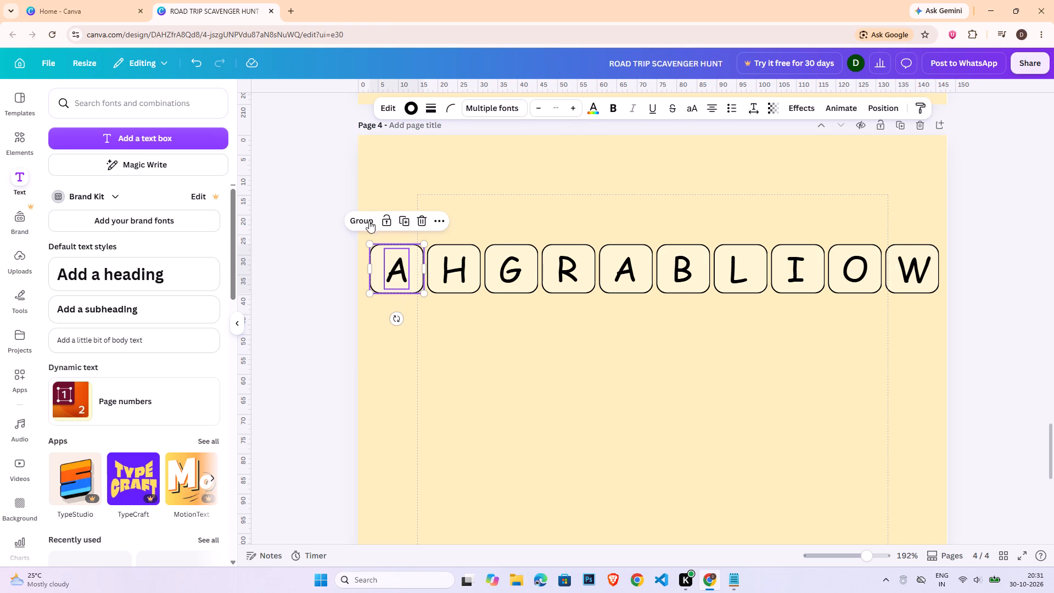
pyautogui.click(354, 223)
pyautogui.click(467, 360)
pyautogui.moveTo(456, 326); pyautogui.dragTo(450, 259)
pyautogui.click(426, 220)
pyautogui.moveTo(508, 335); pyautogui.dragTo(526, 270)
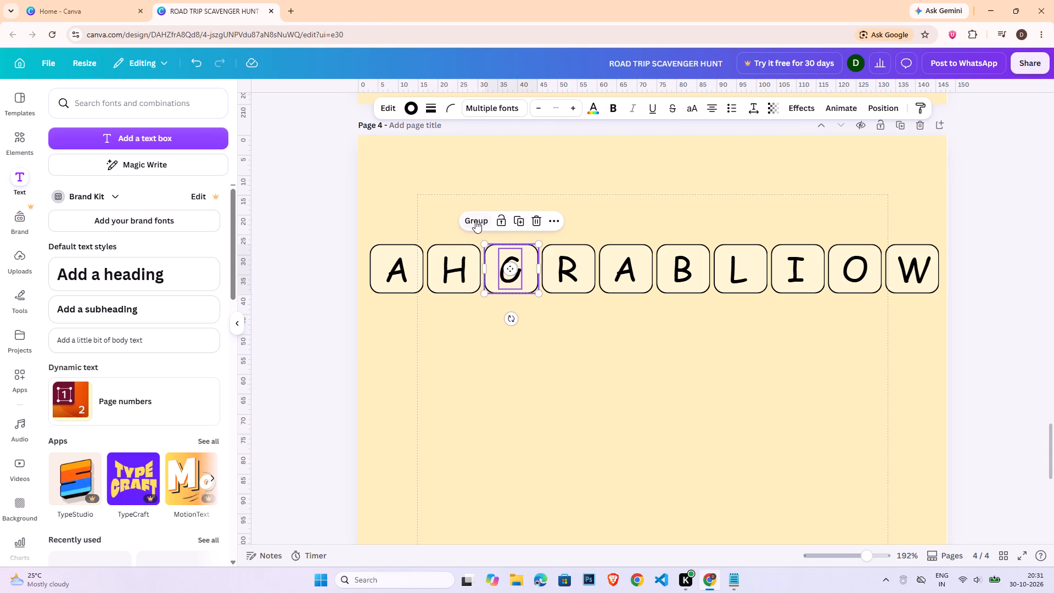
pyautogui.click(475, 221)
pyautogui.moveTo(565, 337); pyautogui.dragTo(574, 266)
pyautogui.click(533, 225)
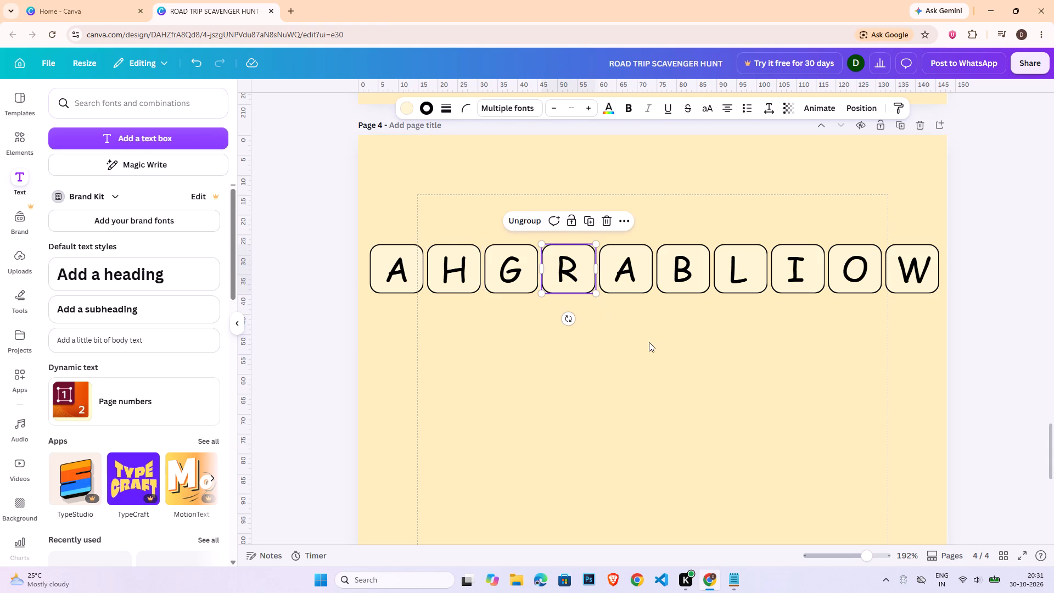
# Group each of the remaining six squares with its own letter: A, B, L, I, O and W.
pyautogui.moveTo(649, 342); pyautogui.dragTo(636, 264)
pyautogui.click(583, 221)
pyautogui.moveTo(708, 352); pyautogui.dragTo(686, 279)
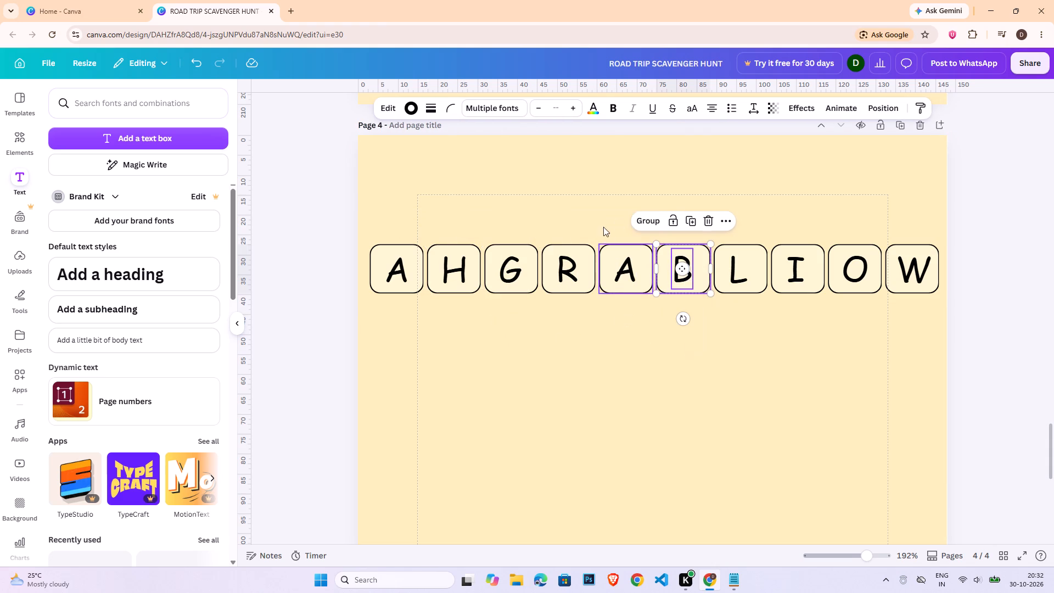
pyautogui.click(638, 214)
pyautogui.moveTo(749, 322); pyautogui.dragTo(748, 284)
pyautogui.click(697, 214)
pyautogui.moveTo(821, 350); pyautogui.dragTo(797, 272)
pyautogui.click(771, 221)
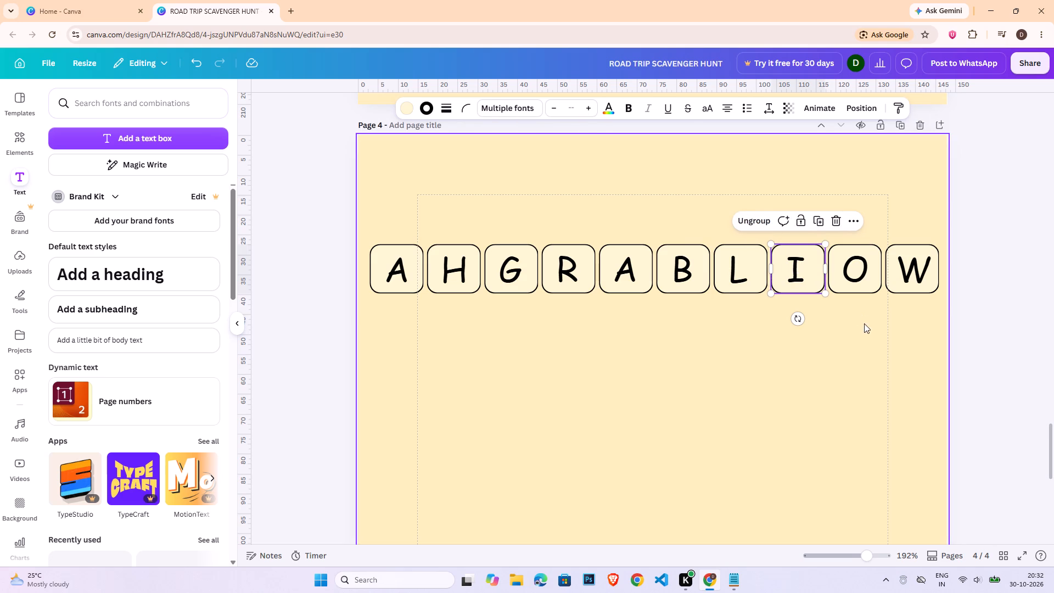
pyautogui.moveTo(864, 323); pyautogui.dragTo(860, 283)
pyautogui.click(811, 217)
pyautogui.moveTo(958, 335); pyautogui.dragTo(914, 275)
pyautogui.click(876, 223)
# Select all ten lettered squares in the row and even out their spacing with Tidy up.
pyautogui.click(332, 292)
pyautogui.moveTo(327, 258); pyautogui.dragTo(940, 298)
pyautogui.click(722, 103)
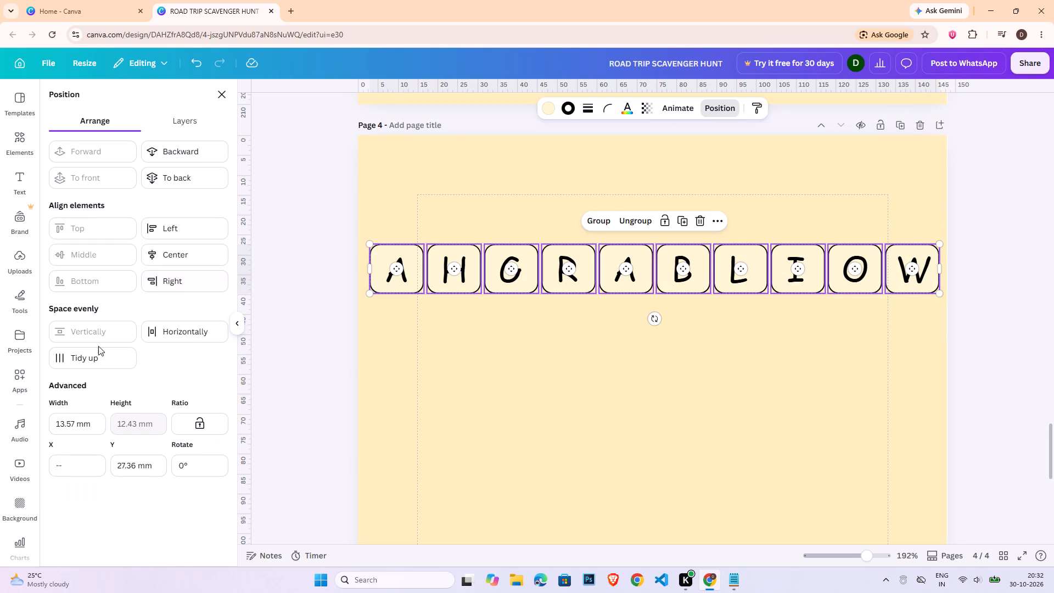
pyautogui.click(91, 362)
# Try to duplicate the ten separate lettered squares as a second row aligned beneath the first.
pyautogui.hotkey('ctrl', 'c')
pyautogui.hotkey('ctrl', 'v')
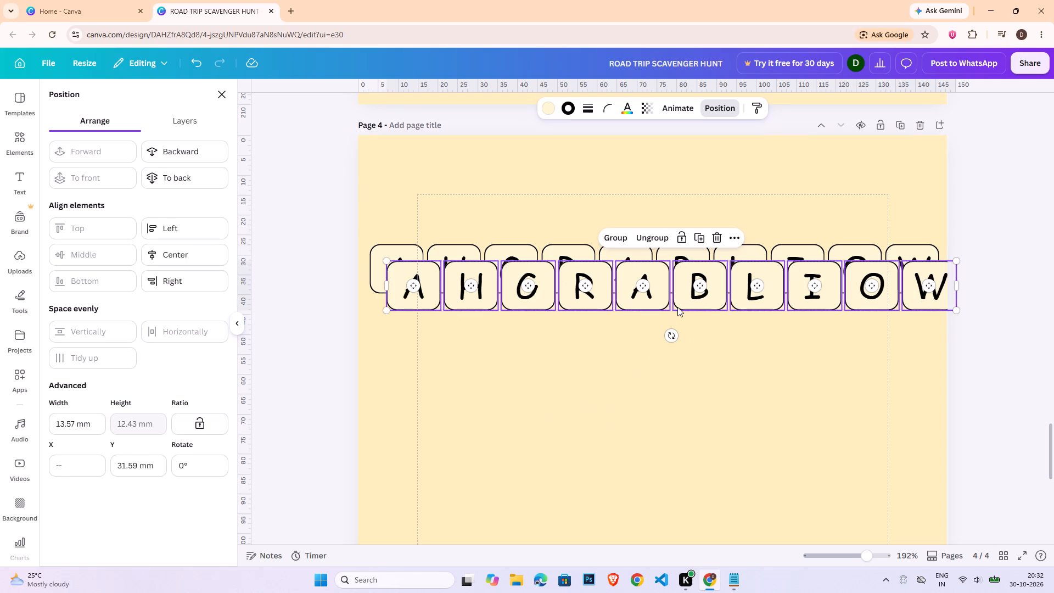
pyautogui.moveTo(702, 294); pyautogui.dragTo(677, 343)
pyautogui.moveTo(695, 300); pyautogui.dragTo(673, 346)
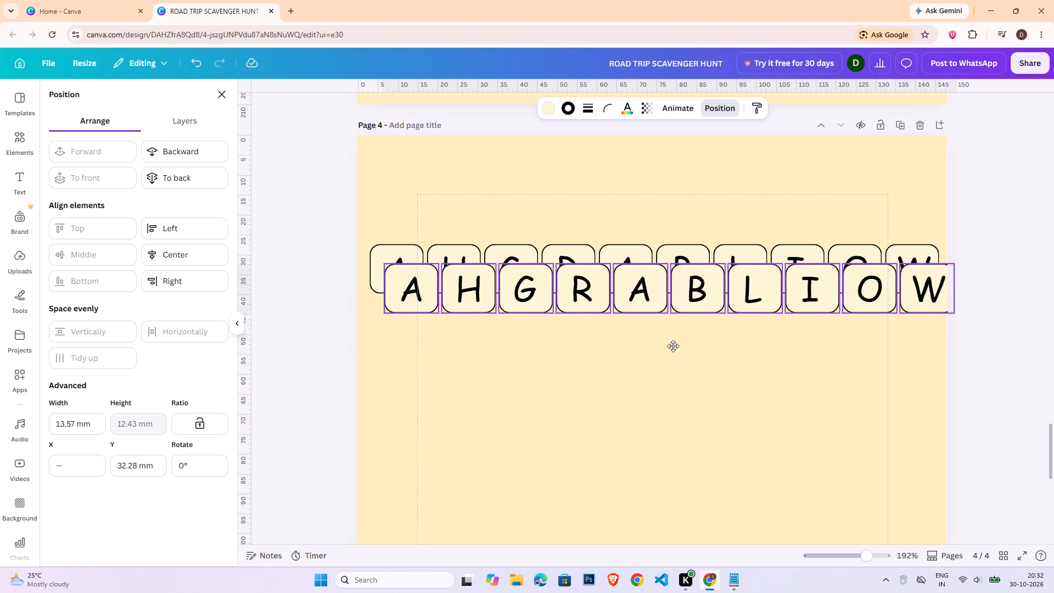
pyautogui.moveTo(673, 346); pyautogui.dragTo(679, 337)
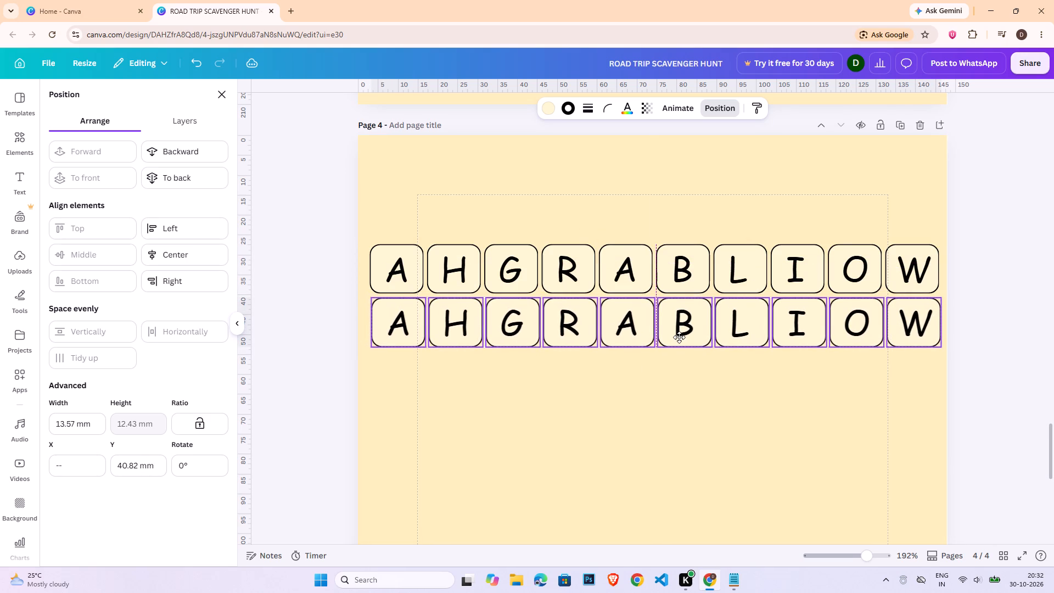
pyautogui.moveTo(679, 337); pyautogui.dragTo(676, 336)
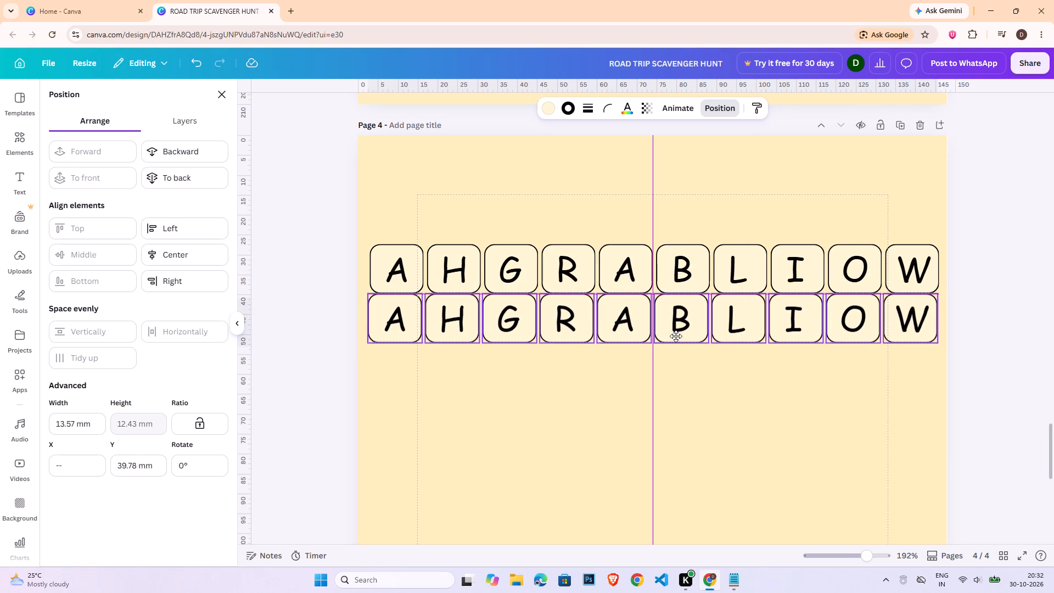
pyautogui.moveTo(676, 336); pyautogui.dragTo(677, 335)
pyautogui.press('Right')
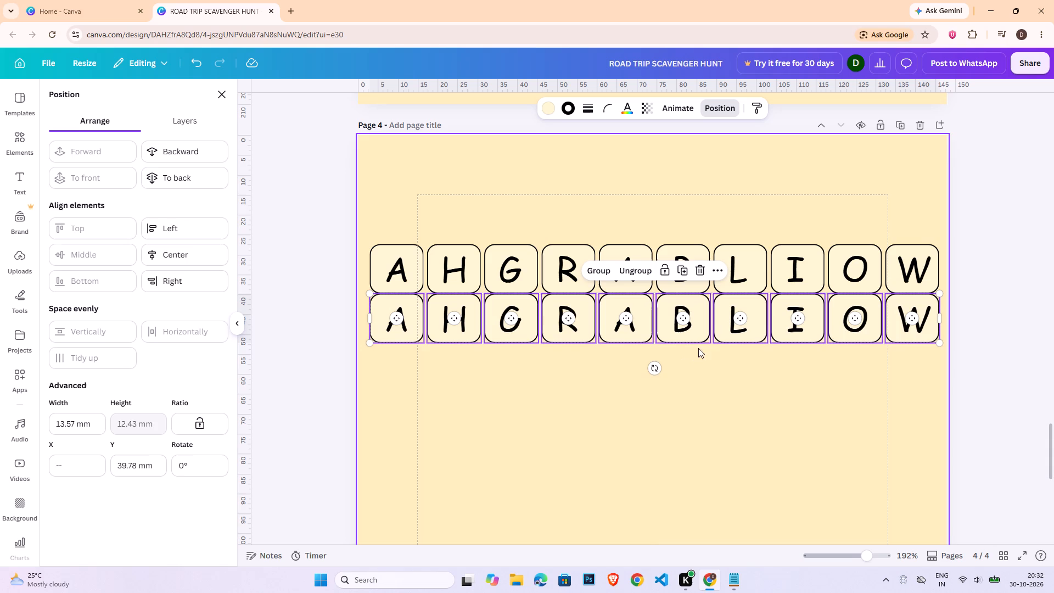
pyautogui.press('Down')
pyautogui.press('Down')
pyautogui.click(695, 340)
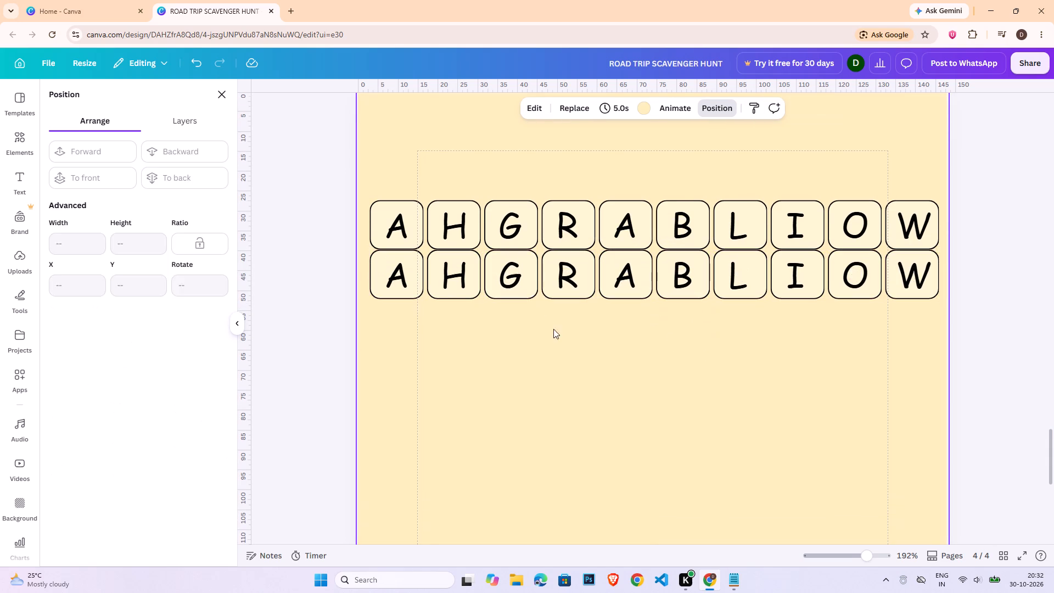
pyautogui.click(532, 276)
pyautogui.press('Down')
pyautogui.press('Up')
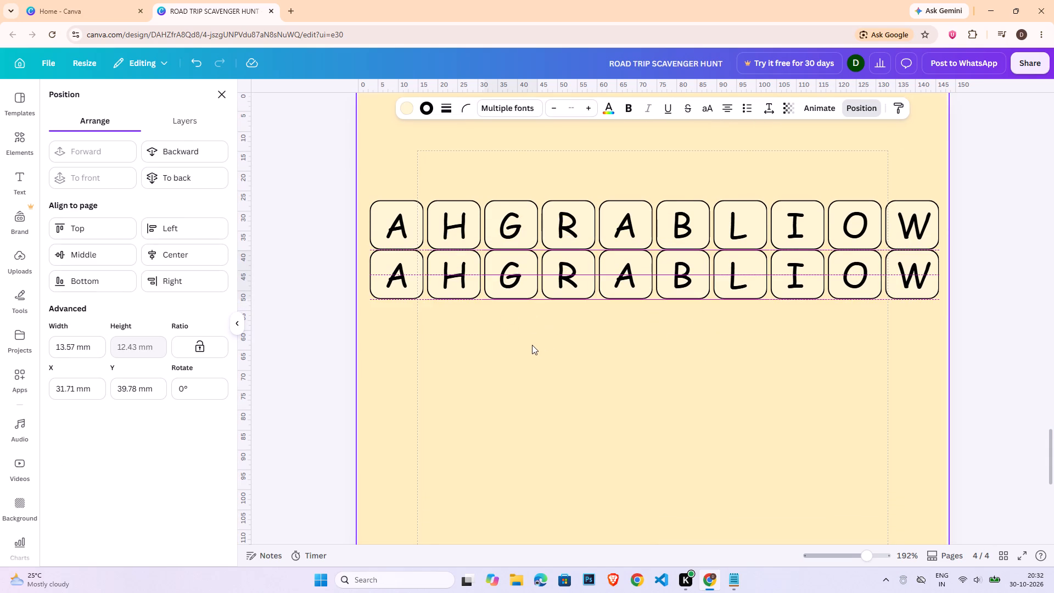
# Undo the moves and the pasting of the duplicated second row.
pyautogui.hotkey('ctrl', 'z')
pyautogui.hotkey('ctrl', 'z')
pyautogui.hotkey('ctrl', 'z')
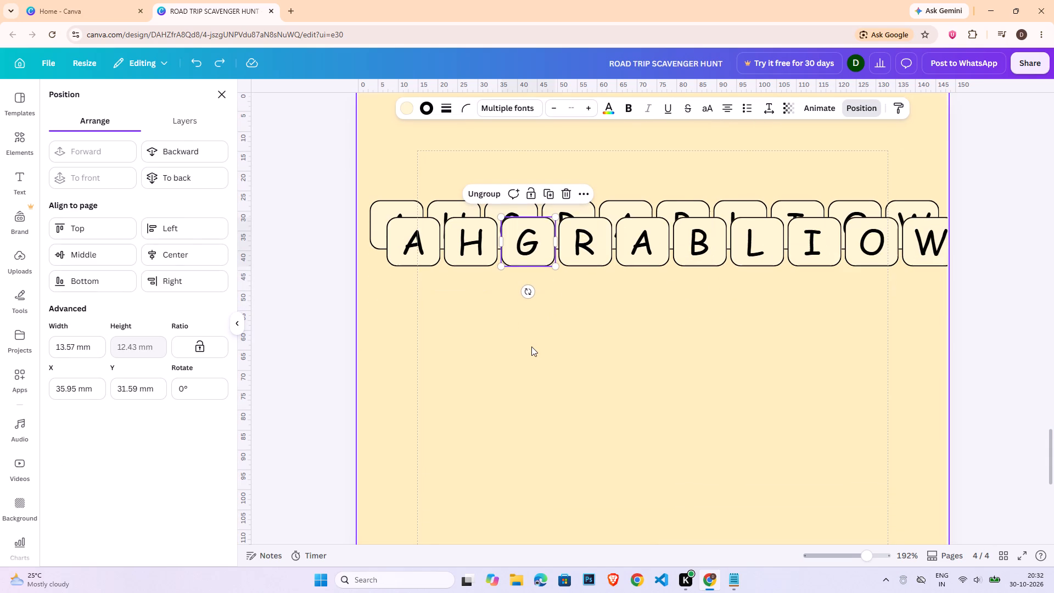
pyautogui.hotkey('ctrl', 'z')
# Group the ten lettered squares into a single row group.
pyautogui.click(341, 204)
pyautogui.moveTo(301, 225); pyautogui.dragTo(1049, 246)
pyautogui.click(606, 178)
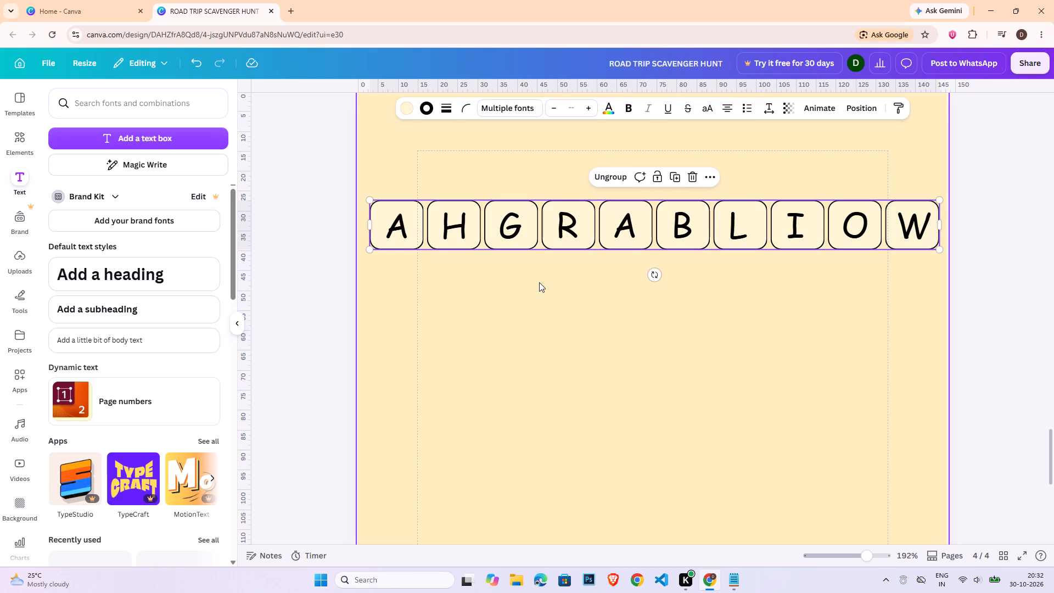
# Duplicate the grouped row and align the copy directly beneath the first row with a small gap.
pyautogui.hotkey('ctrl', 'c')
pyautogui.hotkey('ctrl', 'v')
pyautogui.moveTo(534, 254); pyautogui.dragTo(521, 286)
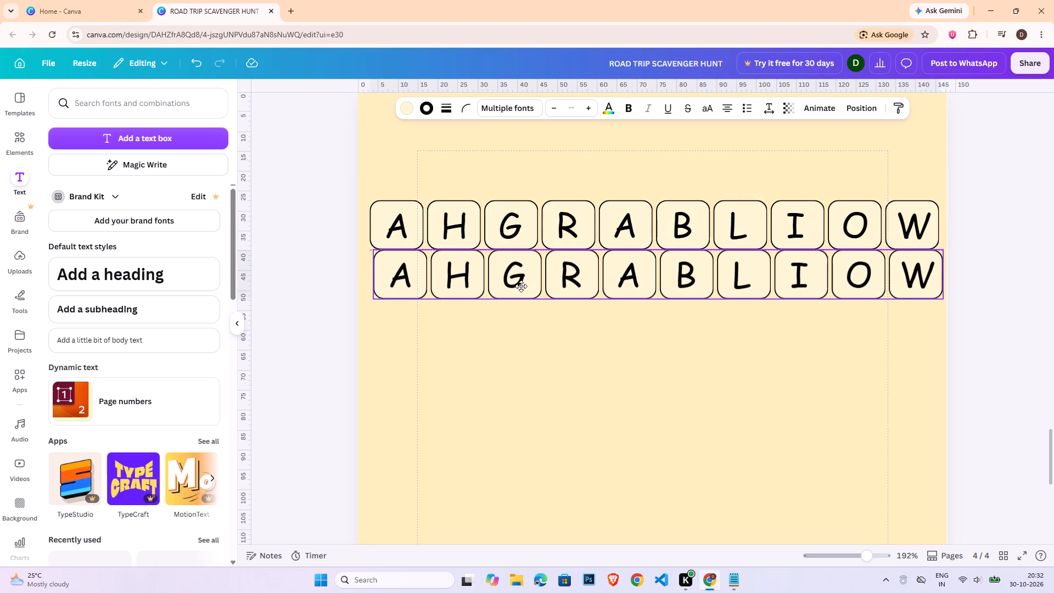
pyautogui.moveTo(521, 286); pyautogui.dragTo(517, 290)
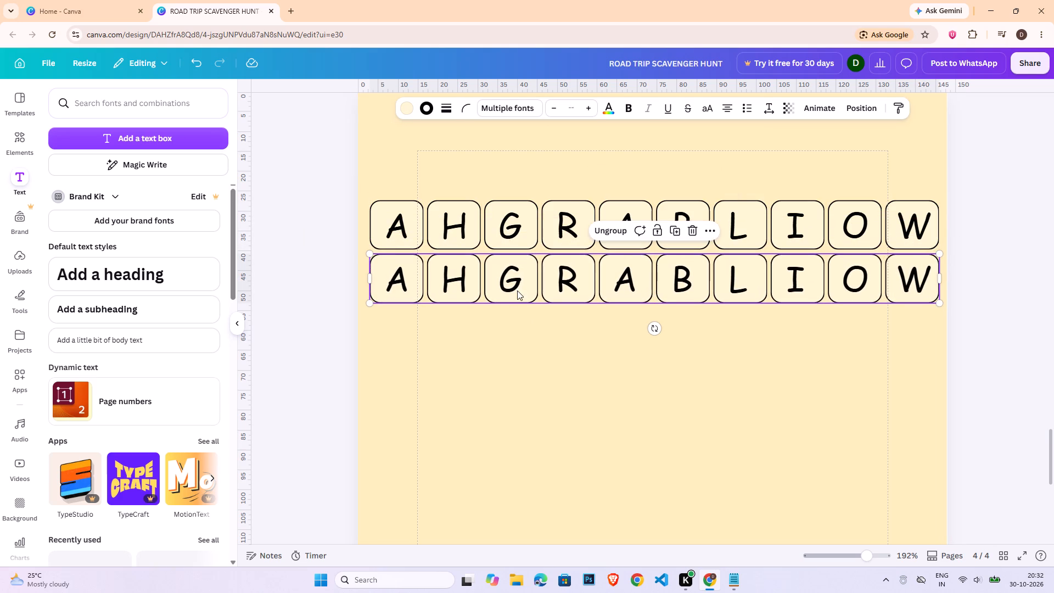
pyautogui.press('Up')
pyautogui.press('Down')
pyautogui.press('Up')
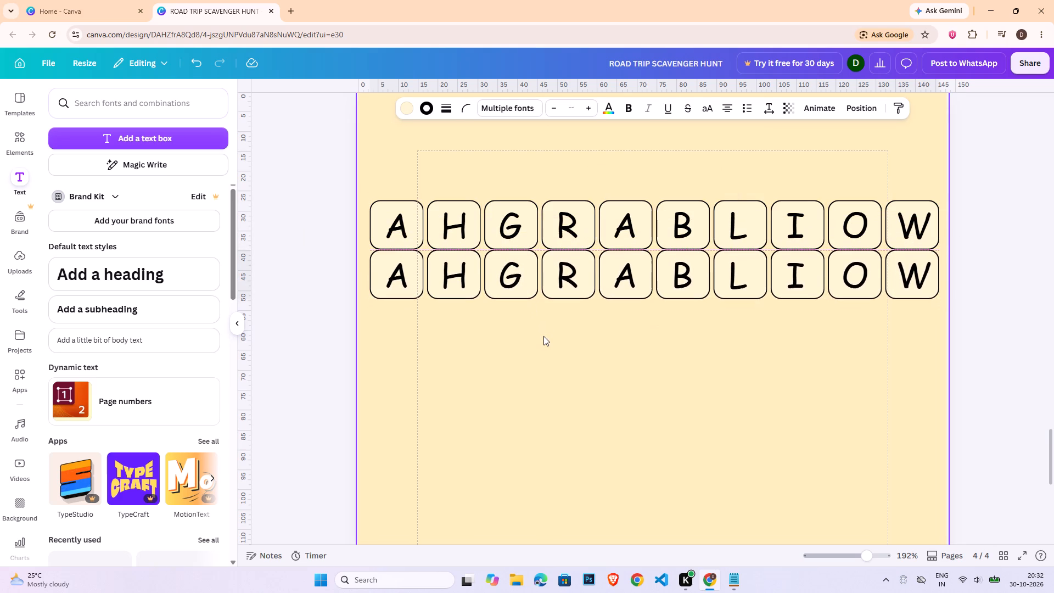
pyautogui.click(538, 351)
pyautogui.click(492, 281)
pyautogui.press('Down')
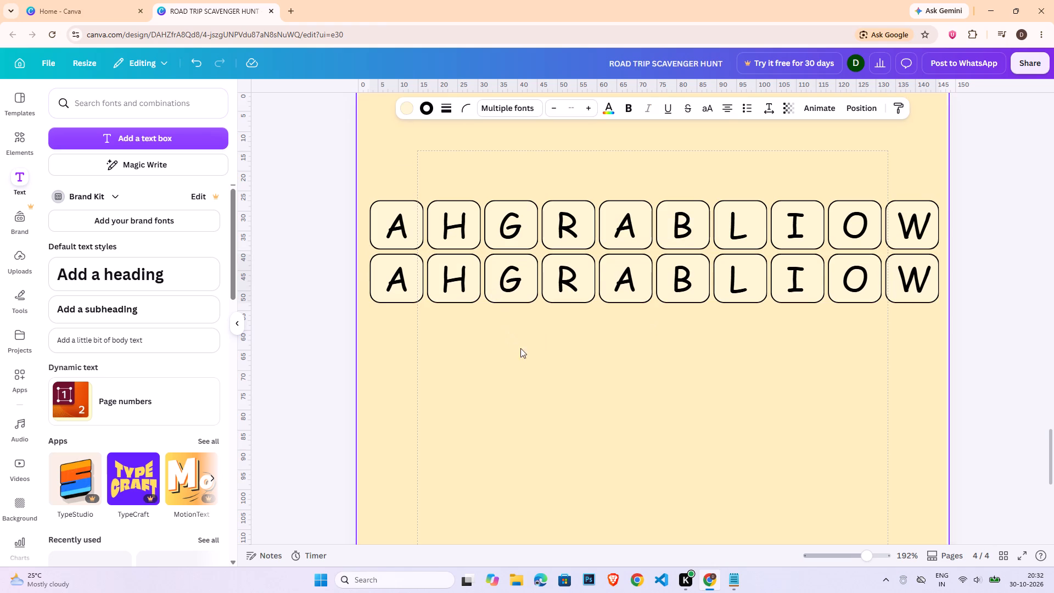
pyautogui.click(981, 322)
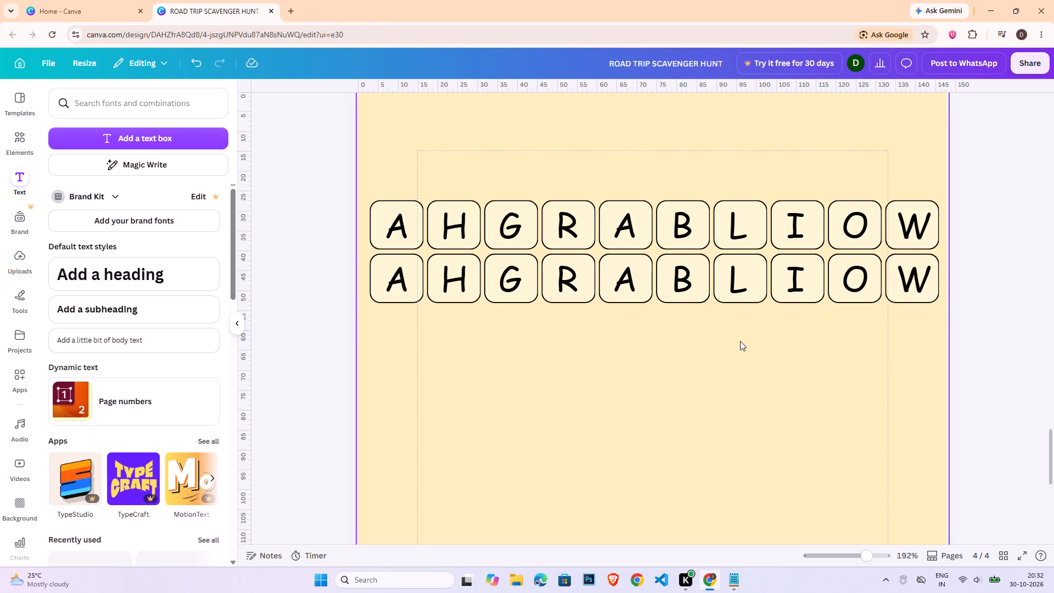
# Change the second row's second to sixth letters to "A", "X", "T", "E" and "T".
pyautogui.doubleClick(456, 280)
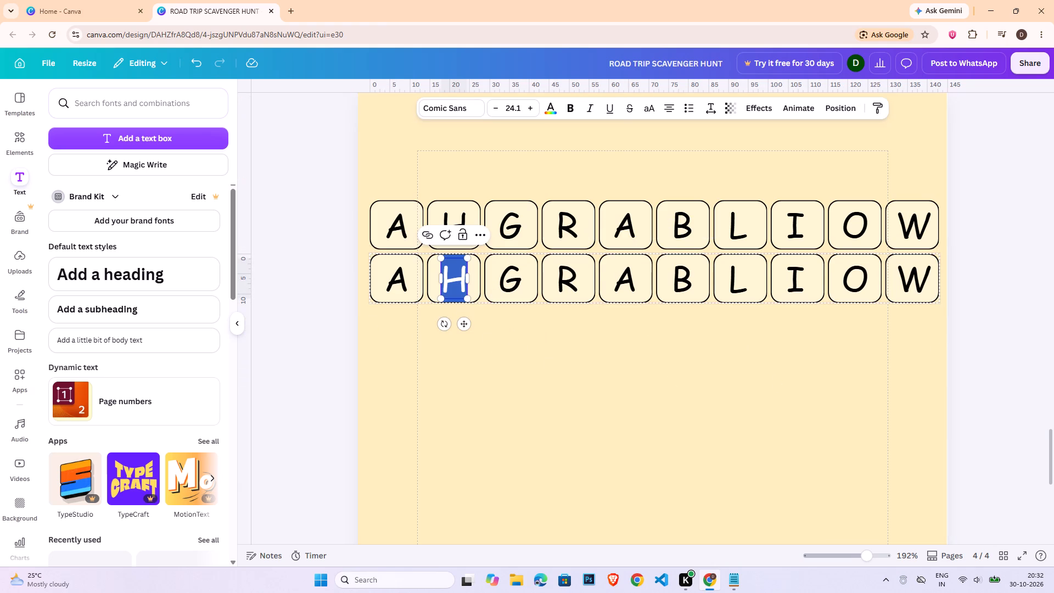
pyautogui.hotkey('shift', 'a')
pyautogui.doubleClick(506, 284)
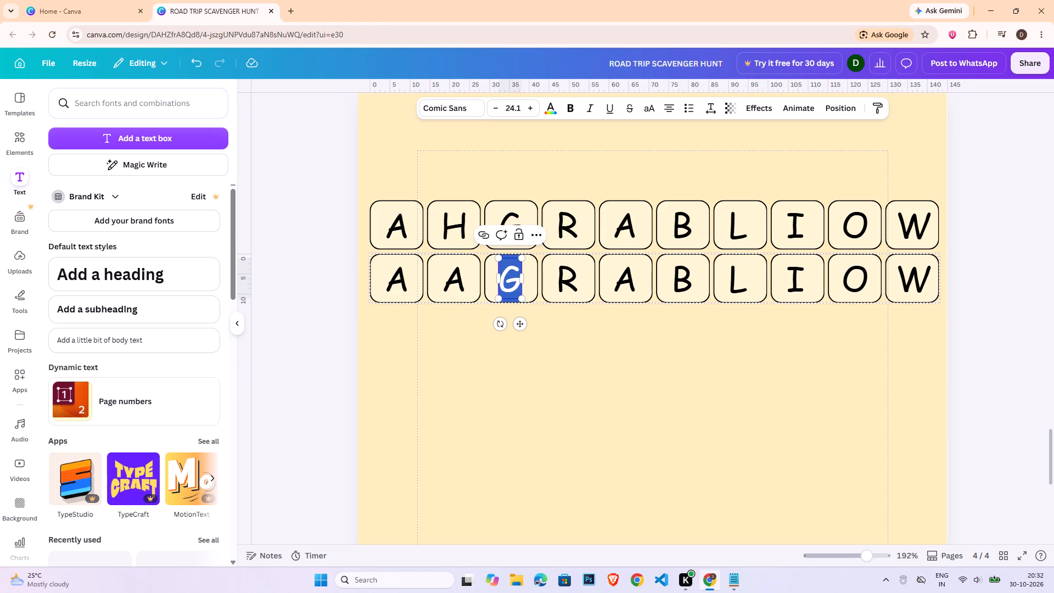
pyautogui.hotkey('shift', 'x')
pyautogui.doubleClick(565, 285)
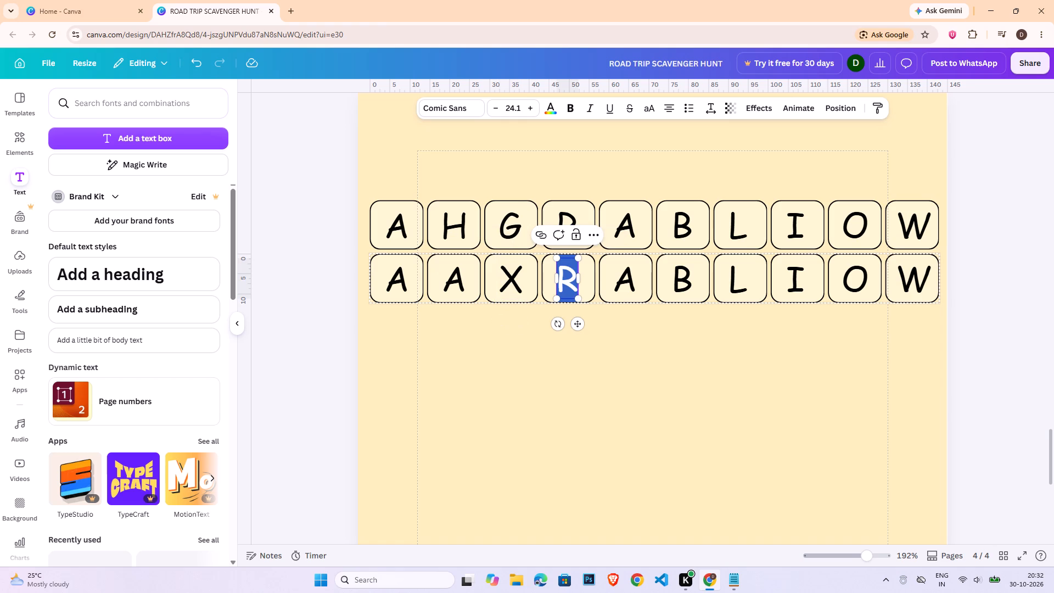
pyautogui.hotkey('shift', 't')
pyautogui.click(613, 282)
pyautogui.doubleClick(626, 281)
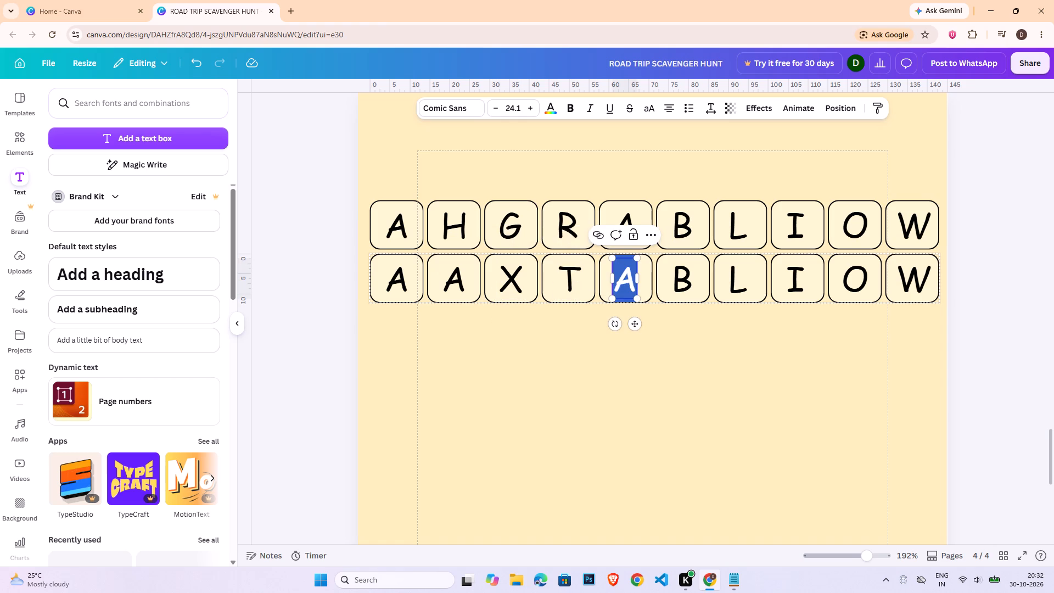
pyautogui.hotkey('shift', 'e')
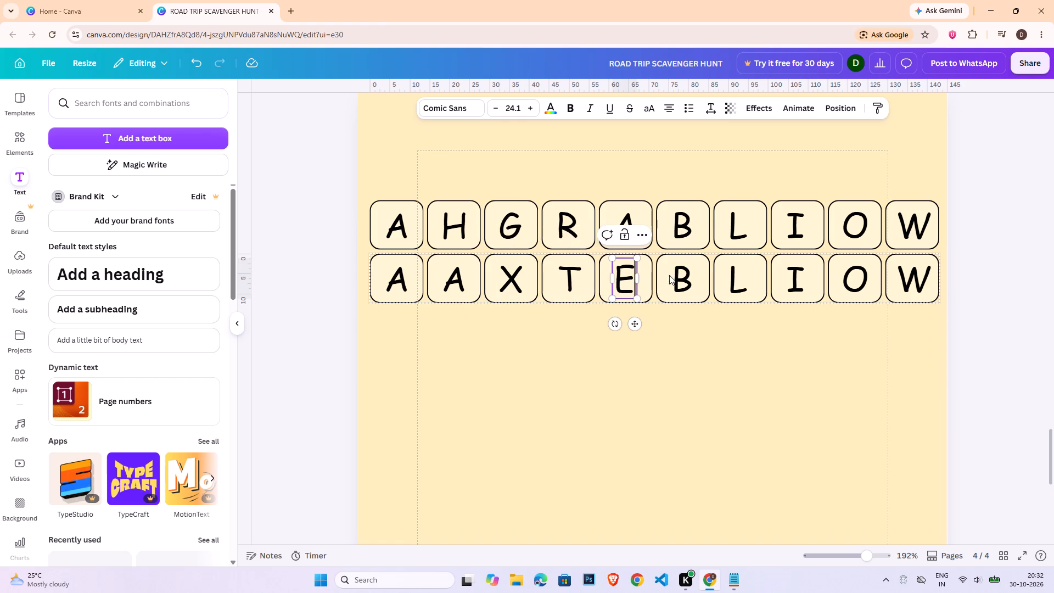
pyautogui.doubleClick(685, 273)
pyautogui.hotkey('shift', 't')
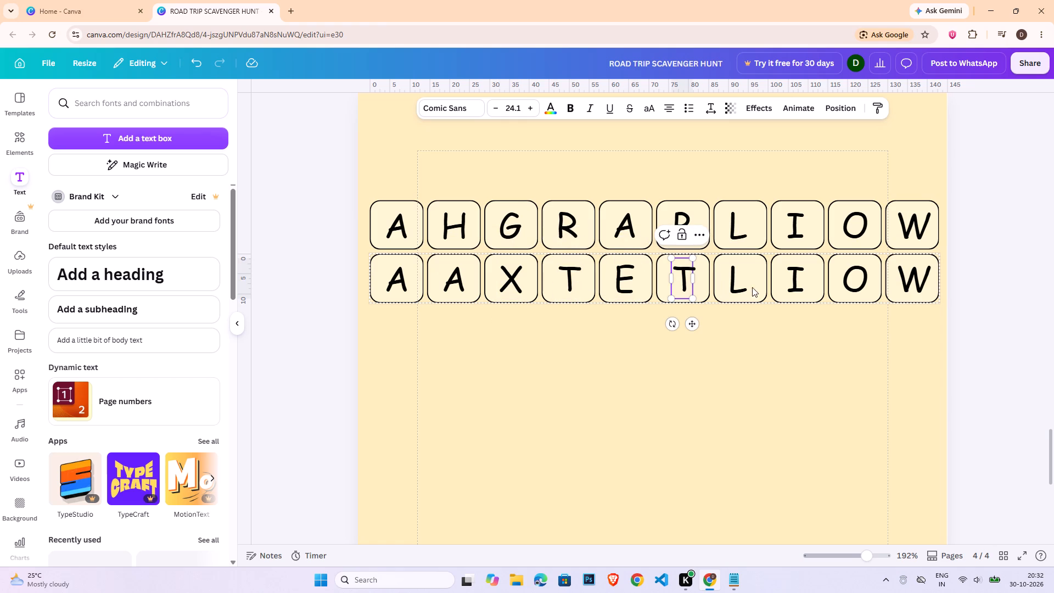
# Change the second row's seventh to tenth letters to "C", "L", "T" and "U".
pyautogui.doubleClick(735, 279)
pyautogui.hotkey('shift', 'c')
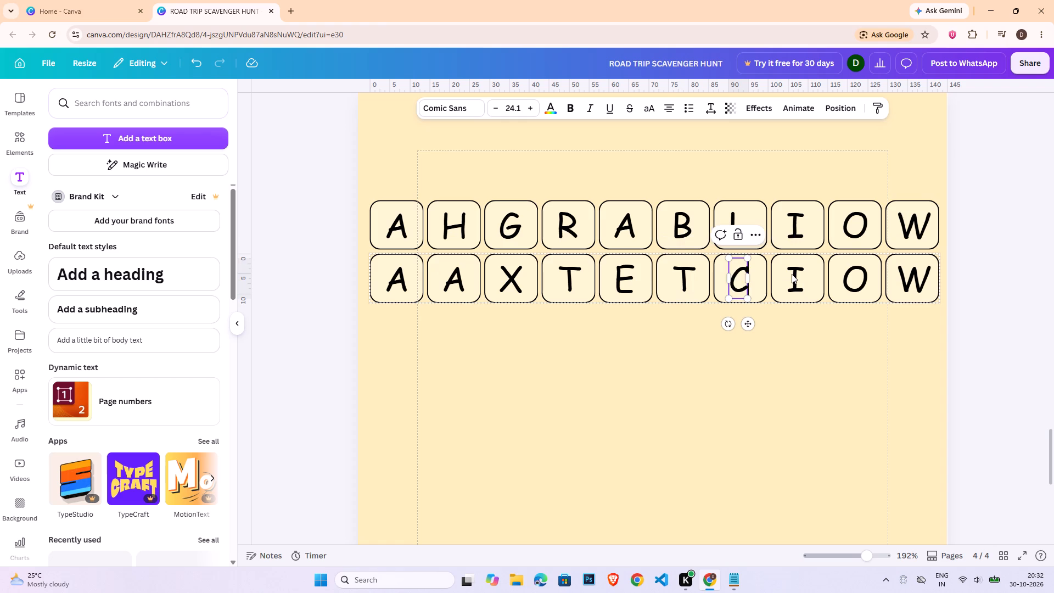
pyautogui.doubleClick(792, 274)
pyautogui.hotkey('shift', 'l')
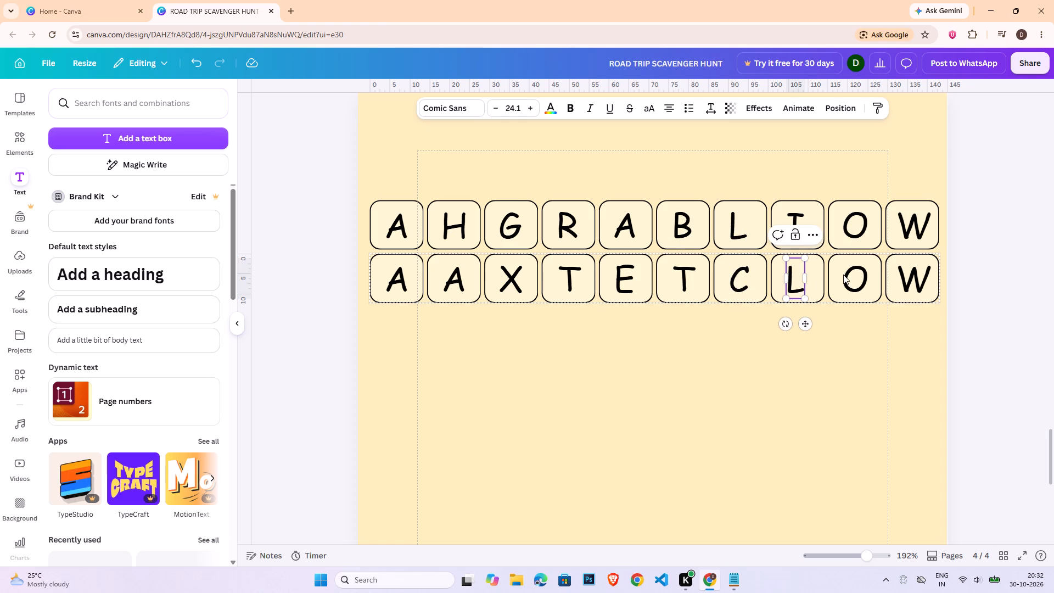
pyautogui.click(843, 275)
pyautogui.doubleClick(860, 277)
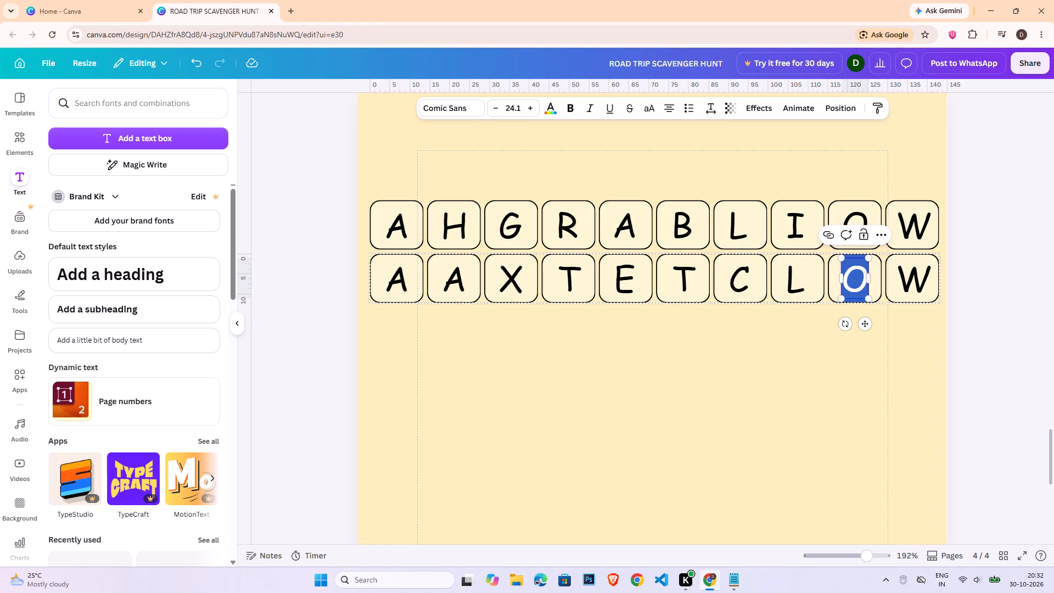
pyautogui.hotkey('shift', 't')
pyautogui.doubleClick(906, 273)
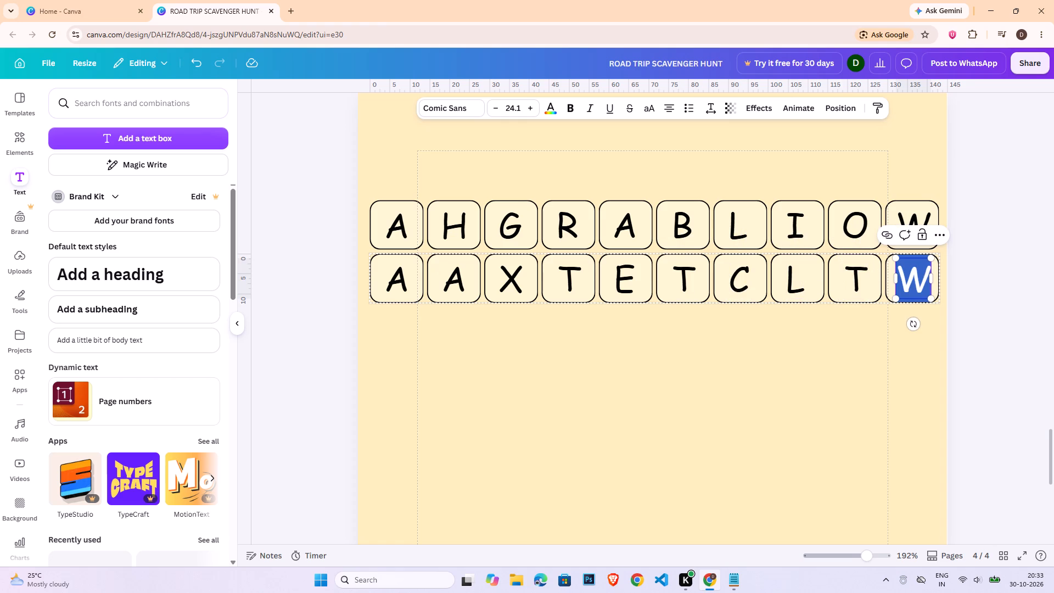
pyautogui.hotkey('shift', 'u')
pyautogui.click(980, 298)
# Duplicate both grouped rows together and place the copies beneath as the third and fourth rows.
pyautogui.moveTo(337, 210); pyautogui.dragTo(339, 212)
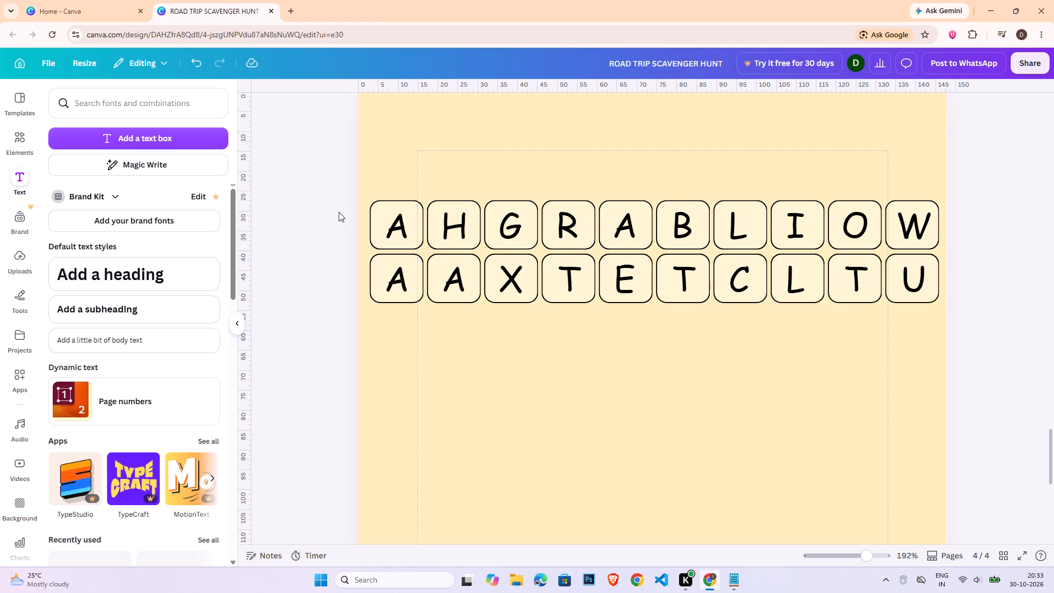
pyautogui.moveTo(339, 212); pyautogui.dragTo(410, 287)
pyautogui.hotkey('ctrl', 'c')
pyautogui.hotkey('ctrl', 'v')
pyautogui.moveTo(494, 301); pyautogui.dragTo(475, 383)
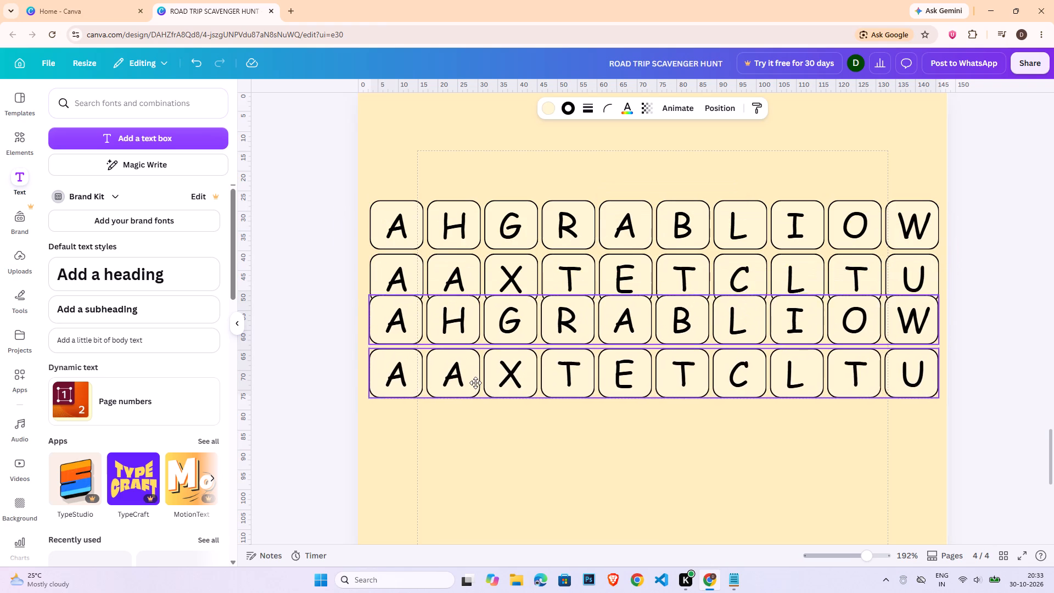
pyautogui.moveTo(475, 383); pyautogui.dragTo(474, 390)
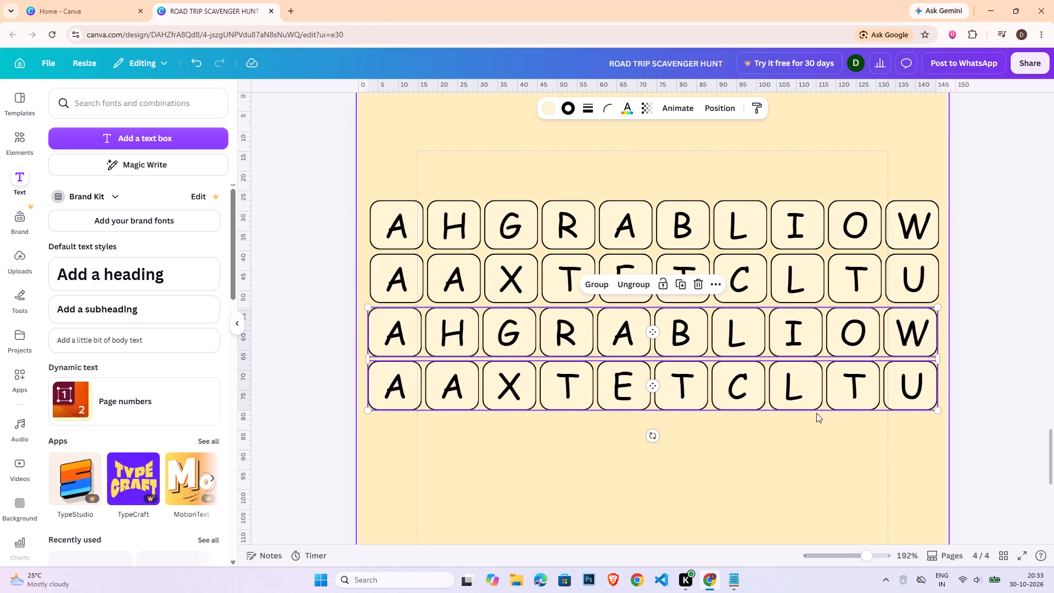
pyautogui.click(1007, 340)
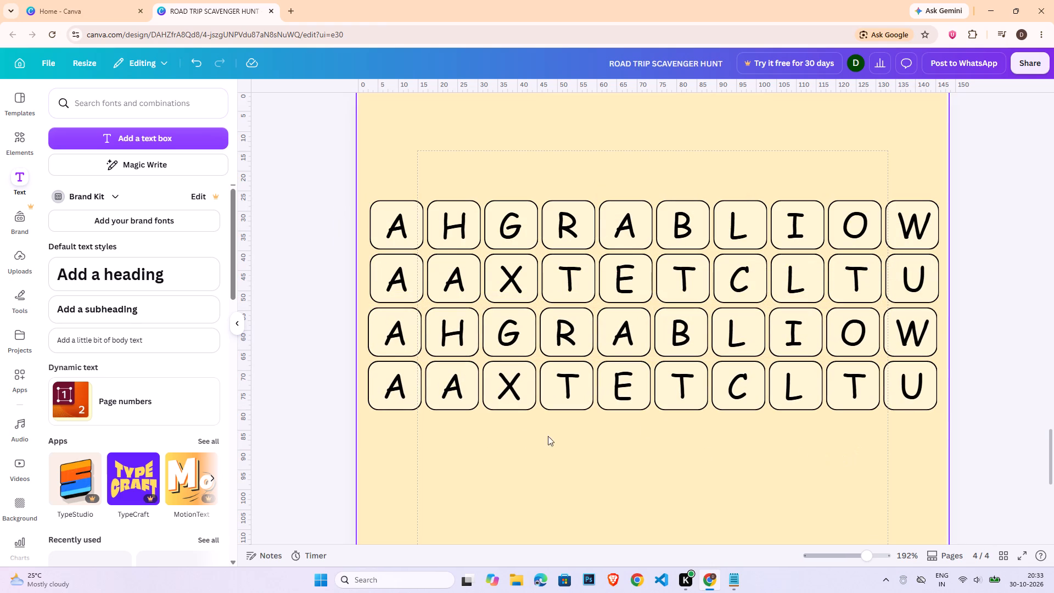
# Change the third row's first to fifth letters to "M", "I", "V", "Y" and "N".
pyautogui.doubleClick(389, 328)
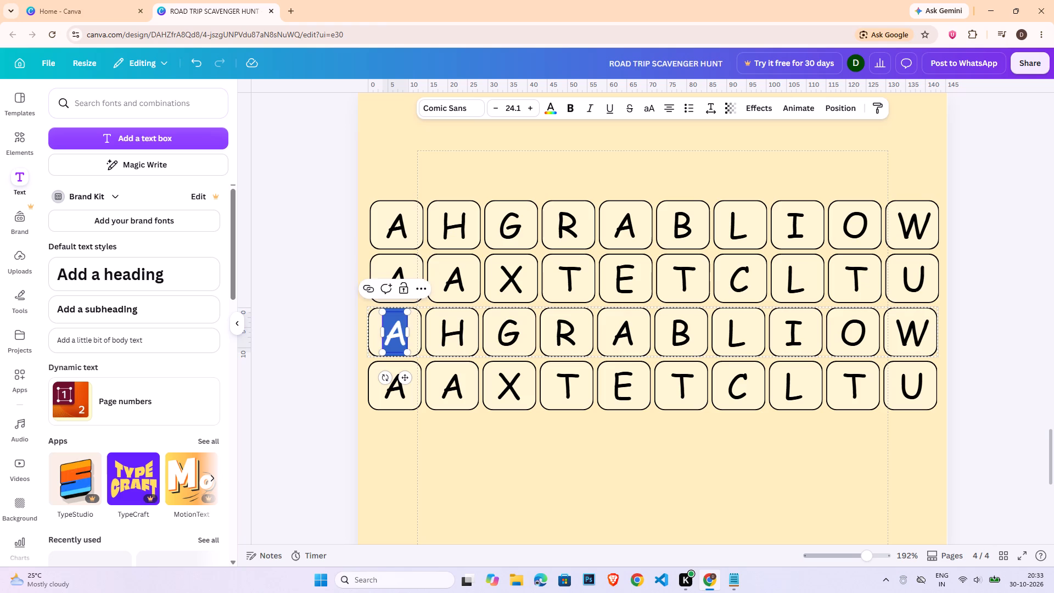
pyautogui.hotkey('shift', 'm')
pyautogui.doubleClick(458, 331)
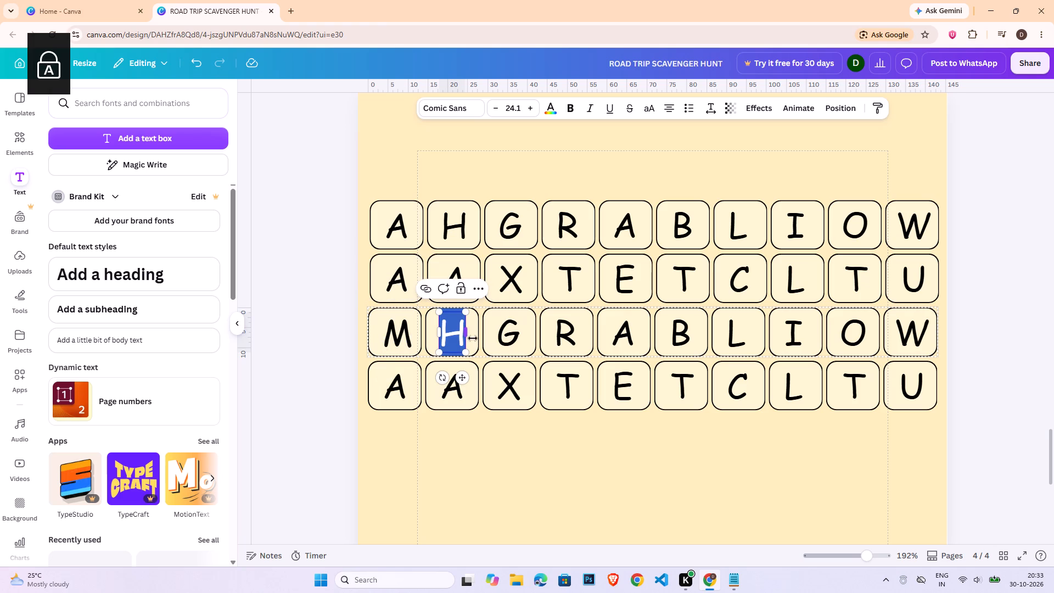
pyautogui.hotkey('shift', 'i')
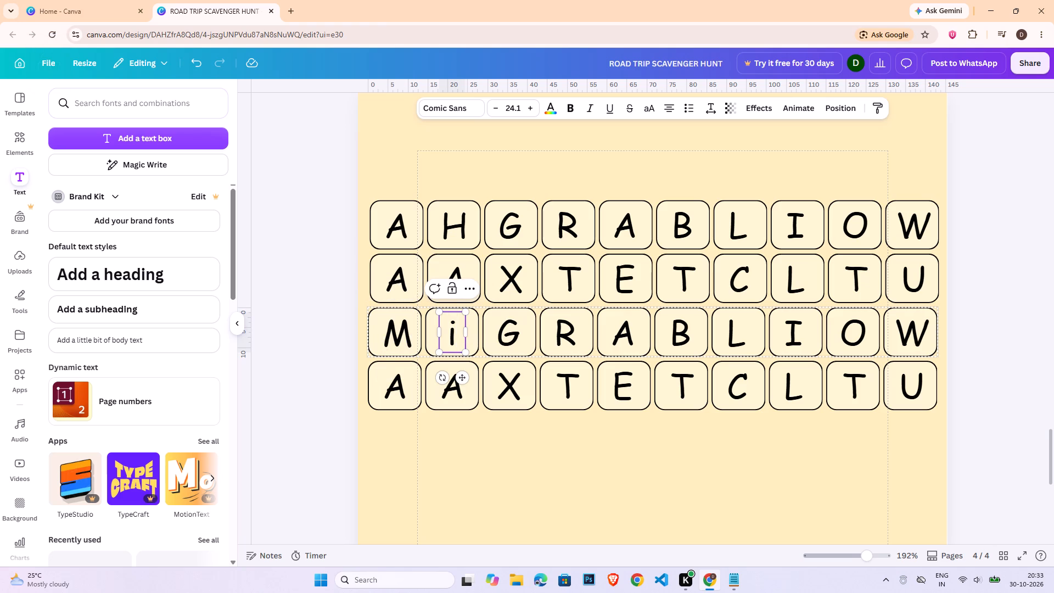
pyautogui.press('BackSpace')
pyautogui.press('i')
pyautogui.doubleClick(519, 329)
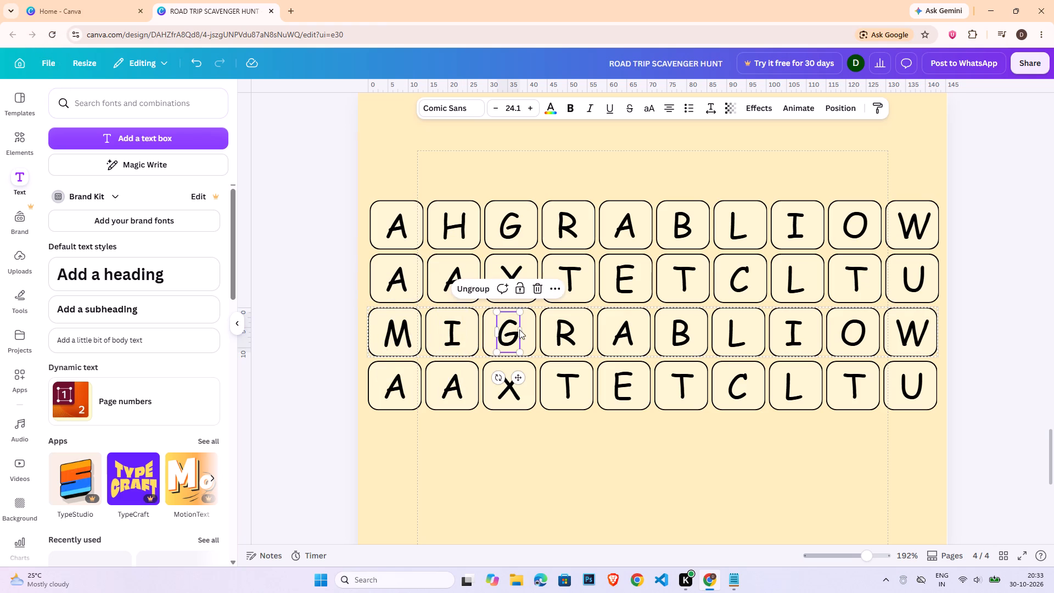
pyautogui.press('v')
pyautogui.doubleClick(561, 331)
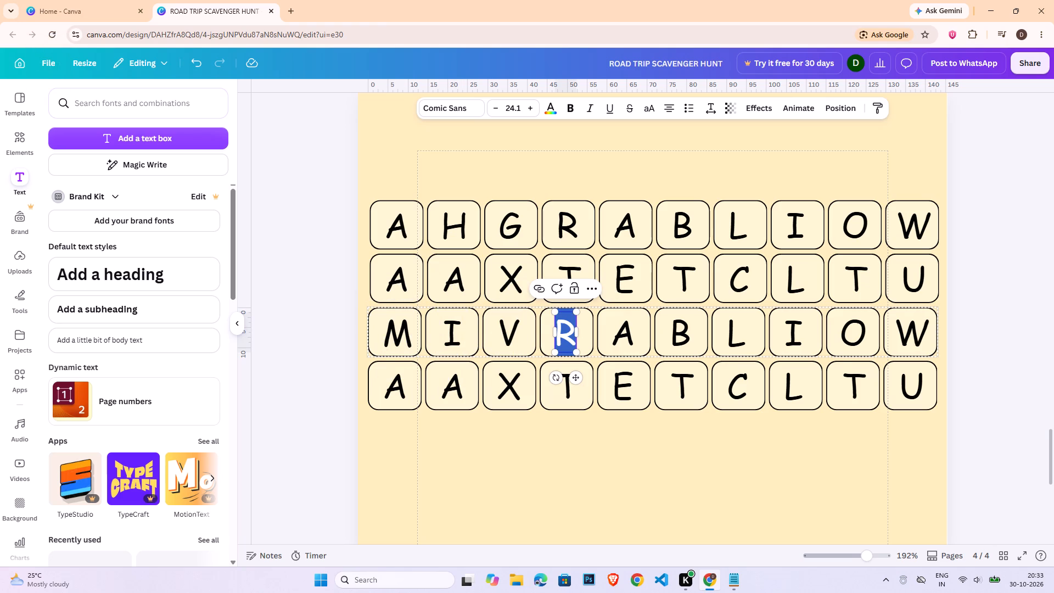
pyautogui.press('y')
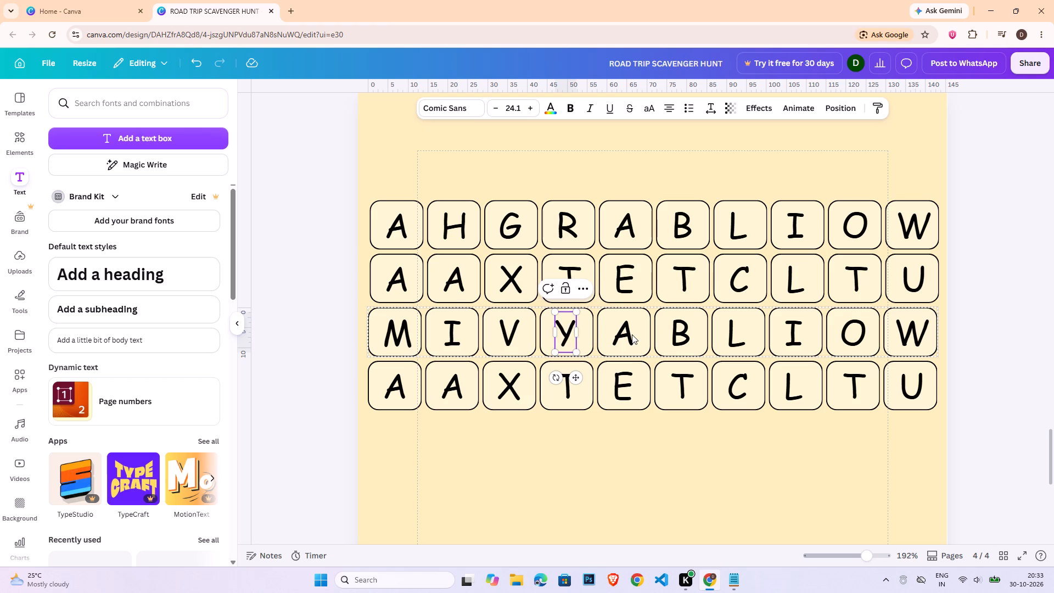
pyautogui.click(632, 334)
pyautogui.doubleClick(626, 337)
pyautogui.press('n')
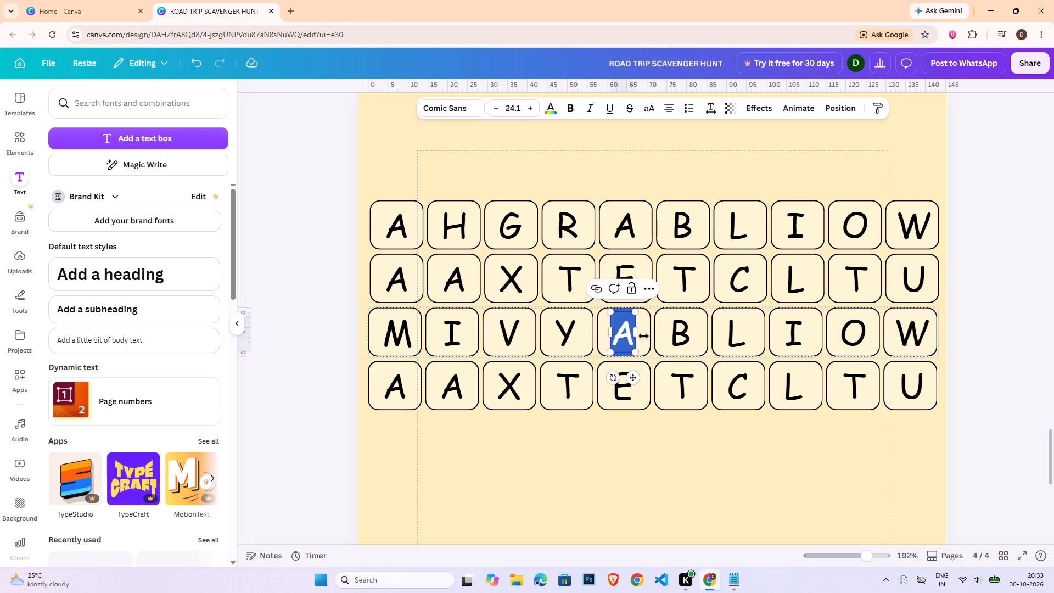
# Change the third row's sixth to tenth letters to "L", "K", "E", "T" and "M".
pyautogui.doubleClick(680, 340)
pyautogui.press('l')
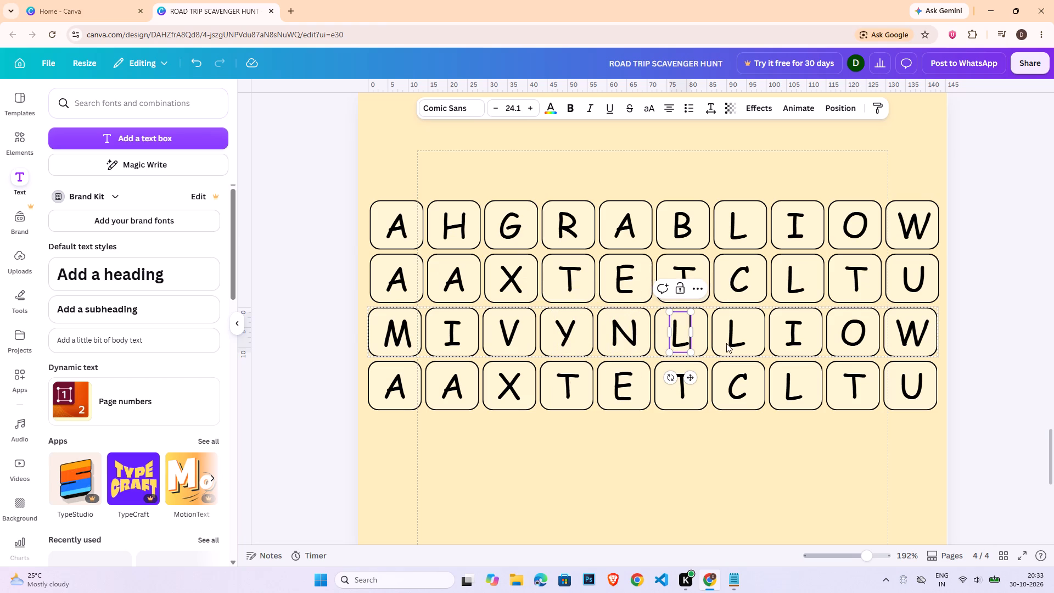
pyautogui.click(732, 340)
pyautogui.click(732, 340)
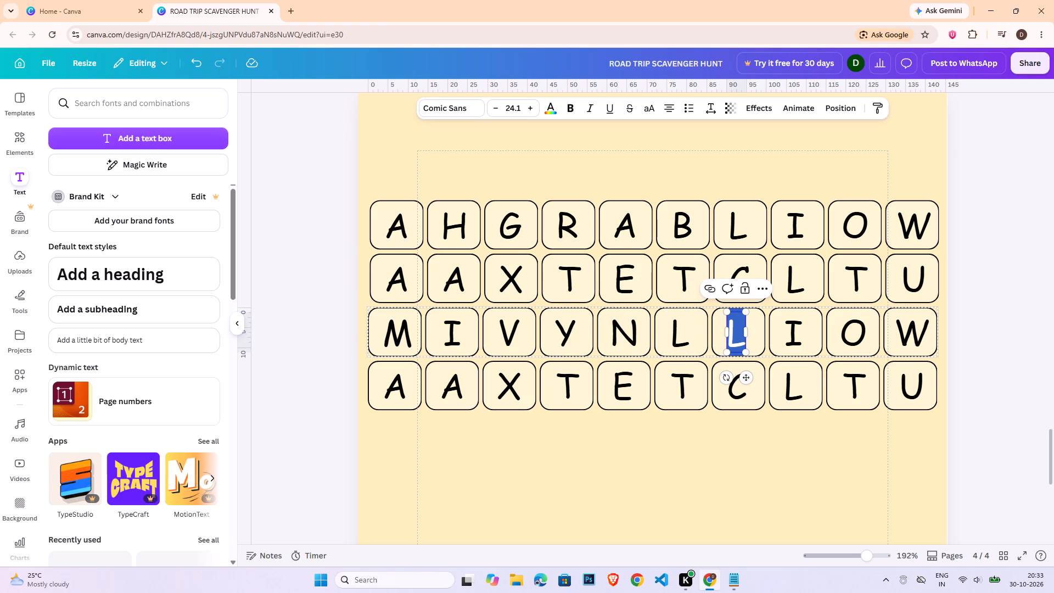
pyautogui.press('k')
pyautogui.doubleClick(795, 335)
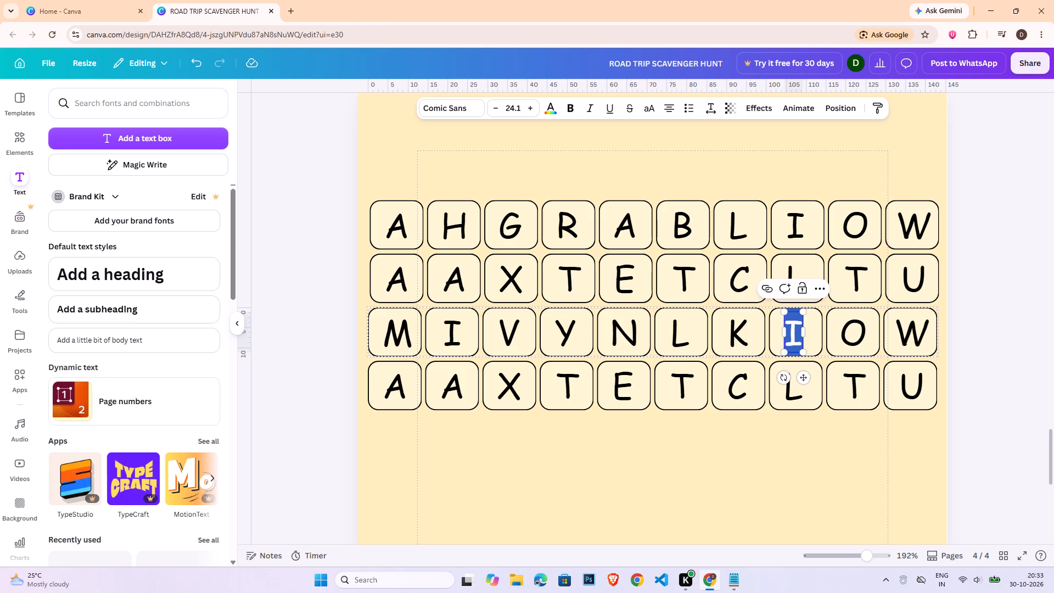
pyautogui.press('e')
pyautogui.doubleClick(849, 333)
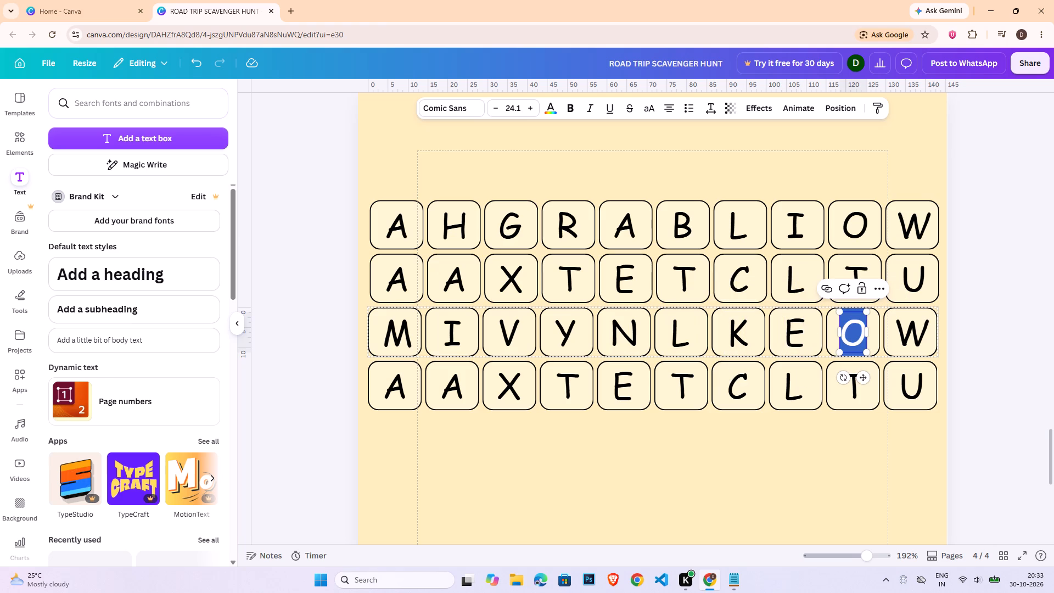
pyautogui.press('t')
pyautogui.doubleClick(915, 331)
pyautogui.press('m')
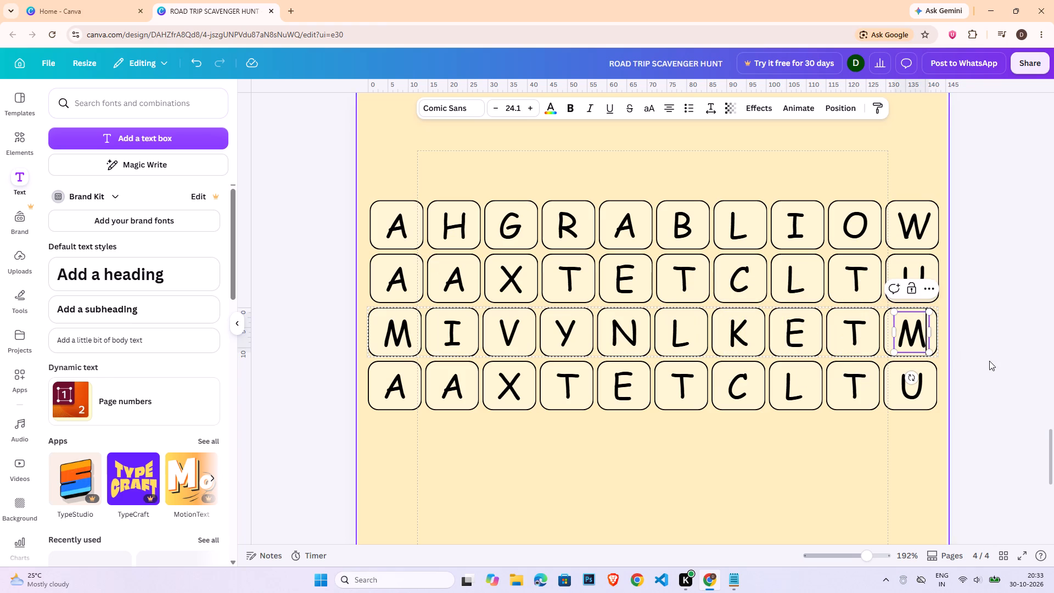
pyautogui.click(989, 361)
# Nudge the grouped fourth row slightly to the left beneath the third row.
pyautogui.click(399, 391)
pyautogui.click(402, 390)
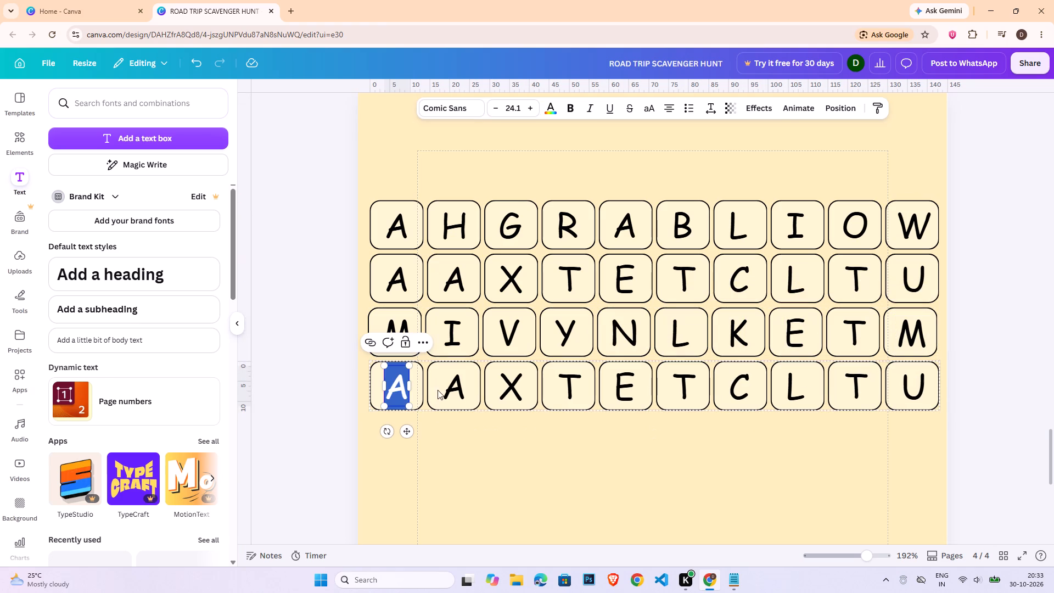
pyautogui.click(447, 391)
pyautogui.click(464, 433)
pyautogui.click(523, 396)
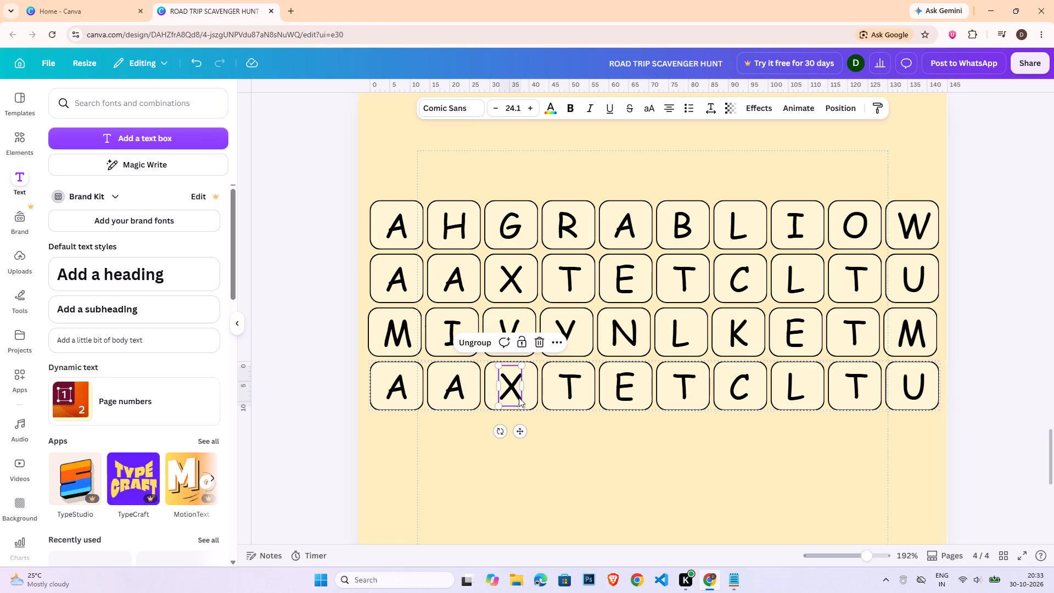
pyautogui.click(462, 438)
pyautogui.click(442, 409)
pyautogui.press('Left')
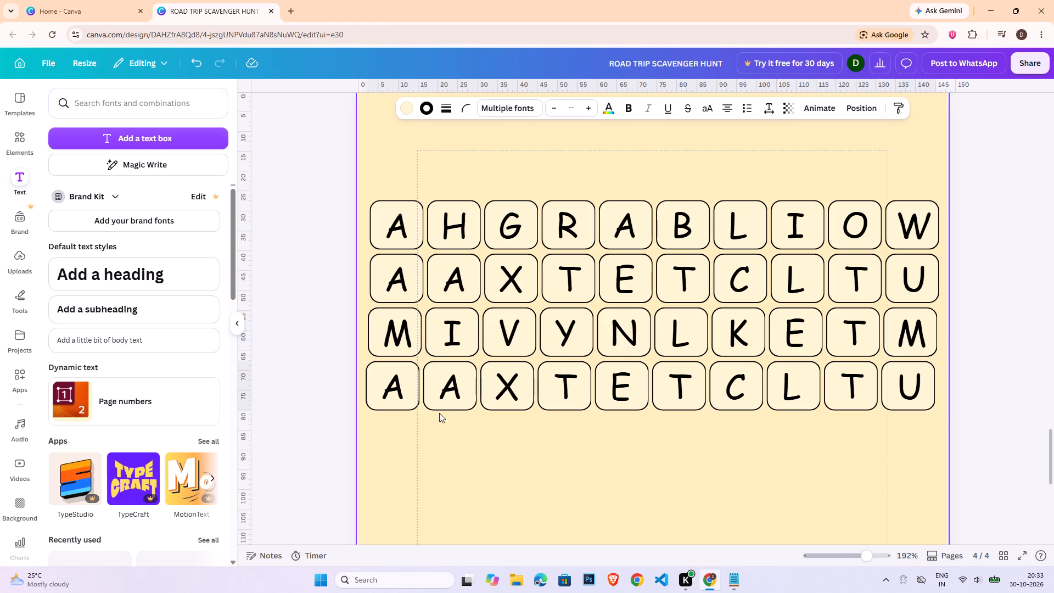
# Change the fourth row's first, second, third and fifth letters to "Y", "E", "K" and "W", keeping the fourth as is.
pyautogui.doubleClick(399, 393)
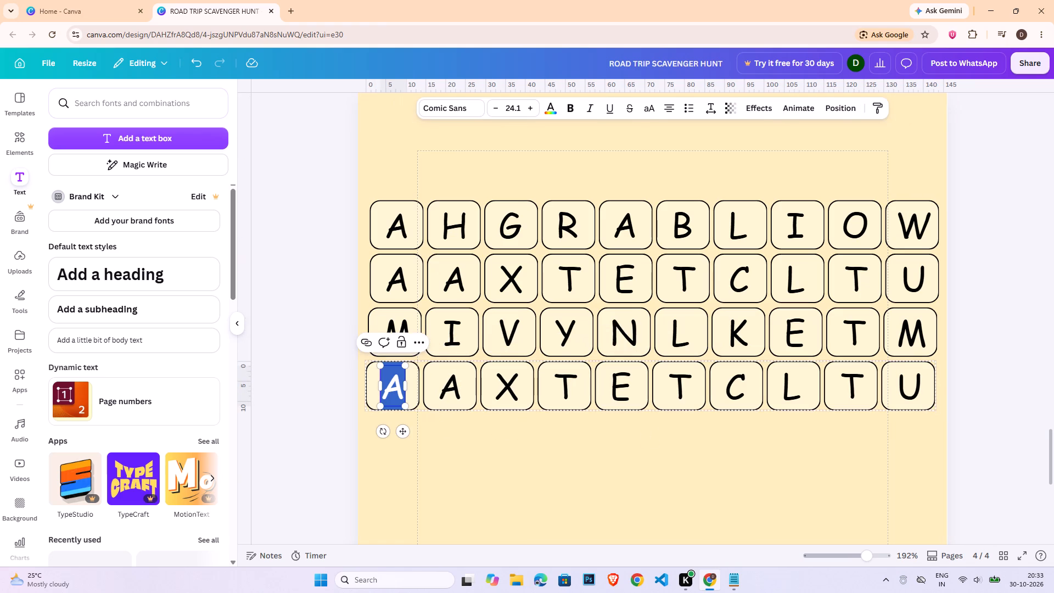
pyautogui.press('y')
pyautogui.doubleClick(455, 387)
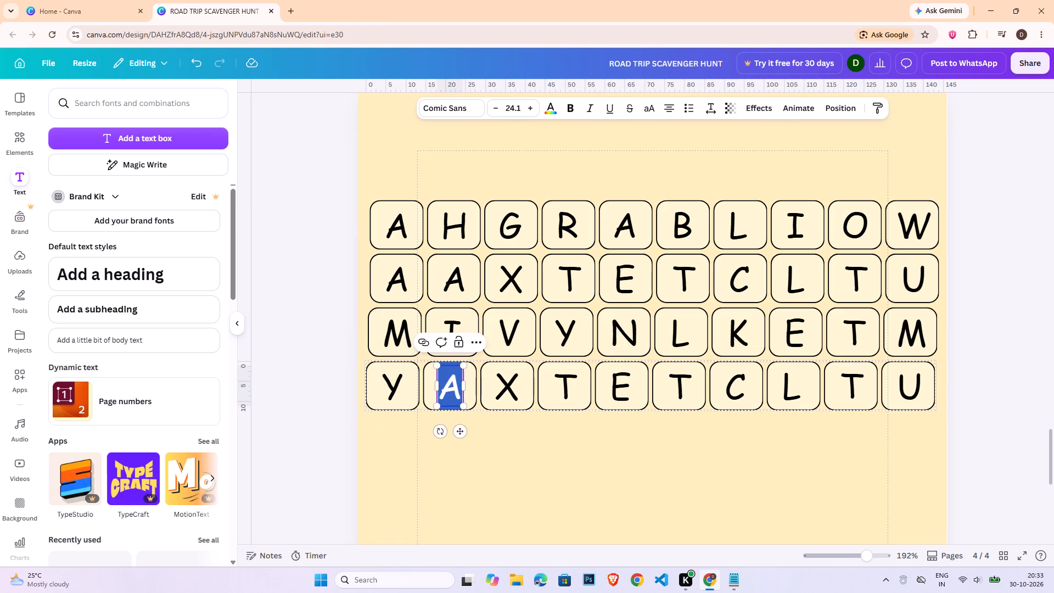
pyautogui.press('e')
pyautogui.doubleClick(503, 380)
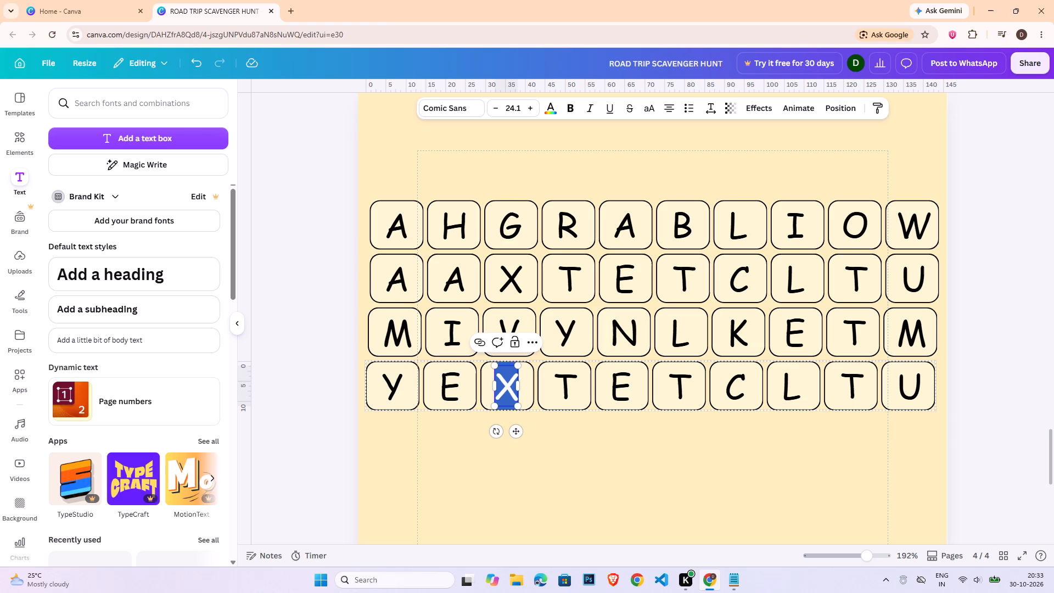
pyautogui.press('k')
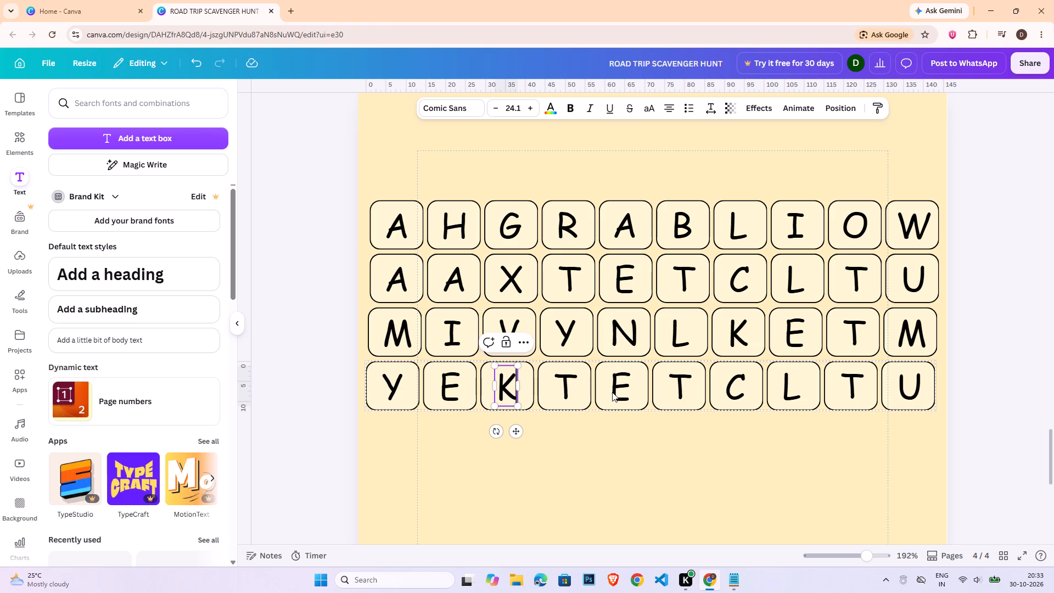
pyautogui.doubleClick(610, 389)
pyautogui.press('w')
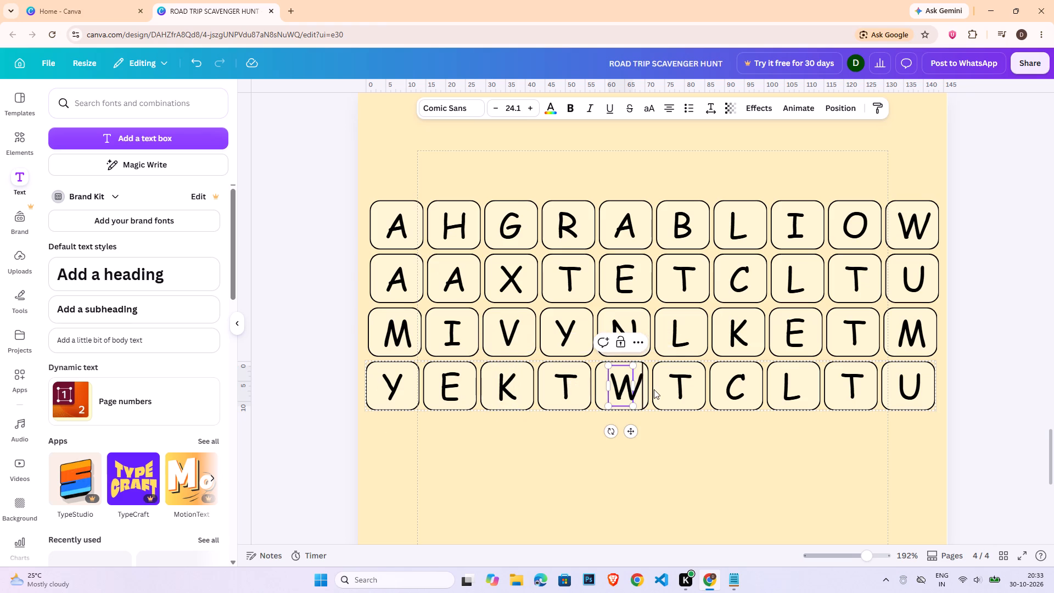
# Change the fourth row's sixth to eighth letters to "W", "O" and "O", undoing the accidental shift of the sixth letter.
pyautogui.click(669, 384)
pyautogui.doubleClick(677, 383)
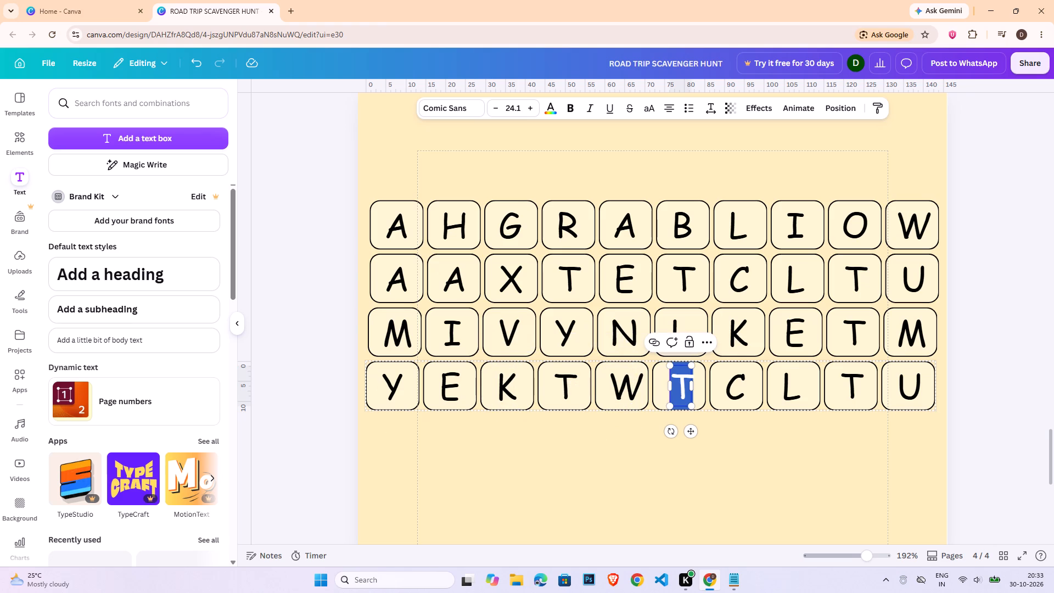
pyautogui.hotkey('ctrl', 'z')
pyautogui.doubleClick(676, 384)
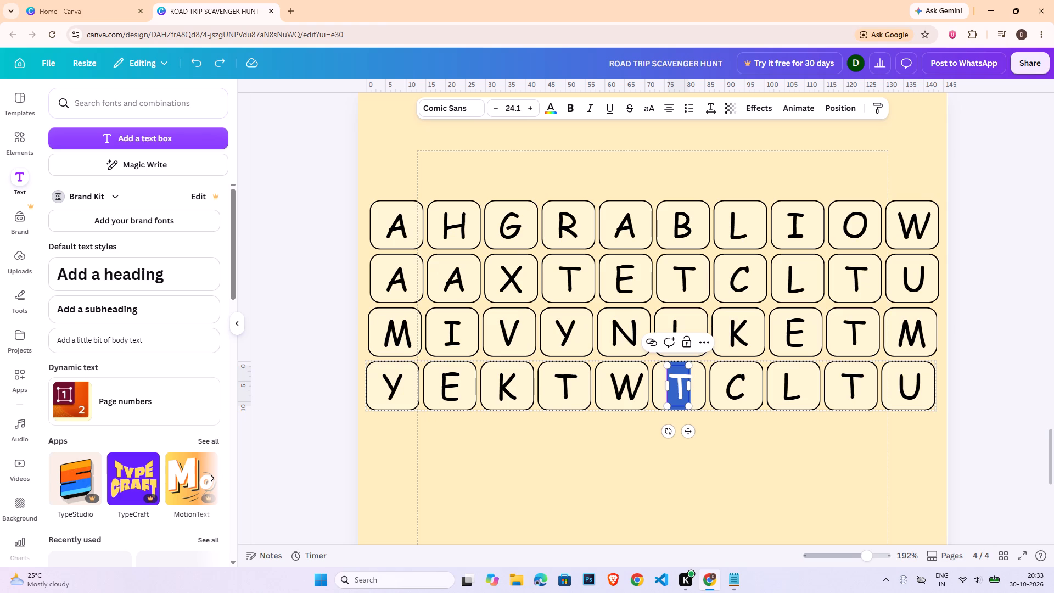
pyautogui.press('w')
pyautogui.doubleClick(732, 384)
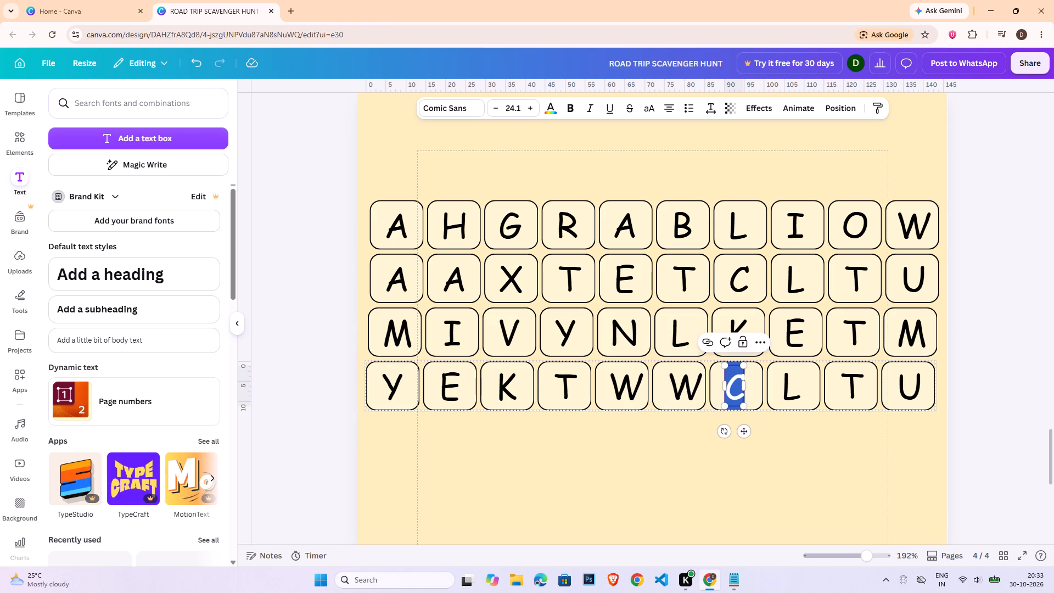
pyautogui.press('o')
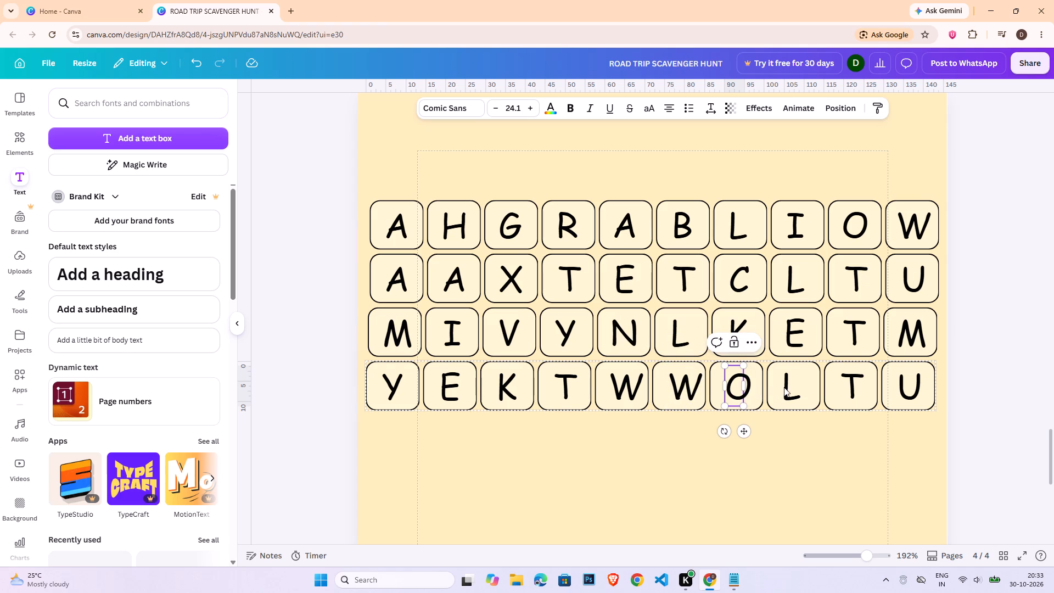
pyautogui.doubleClick(789, 387)
pyautogui.press('o')
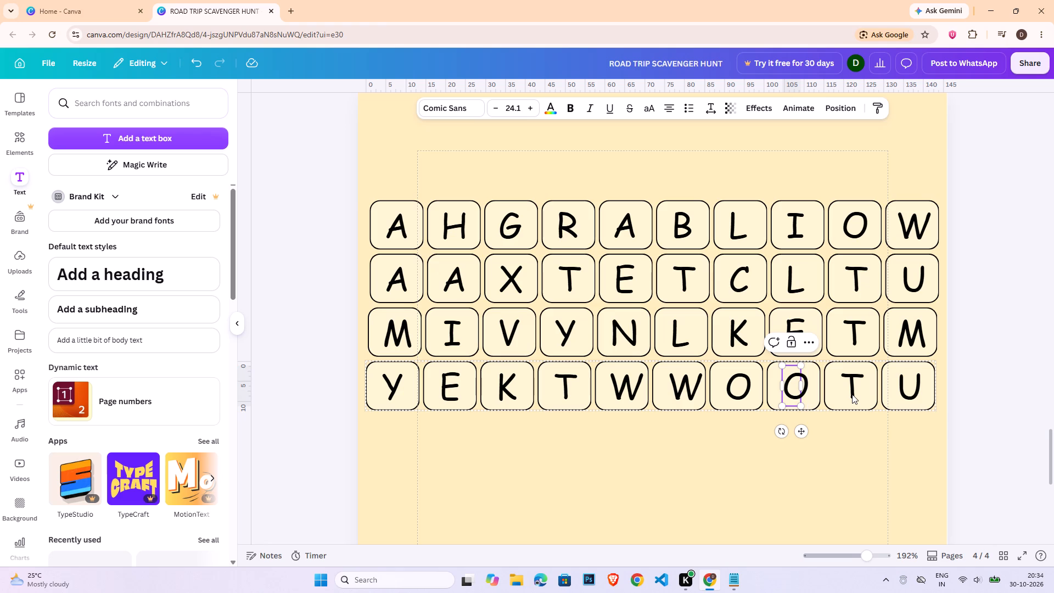
# Change the fourth row's sixth letter to "O", the eighth to "G" and the ninth to "D".
pyautogui.doubleClick(690, 393)
pyautogui.click(702, 388)
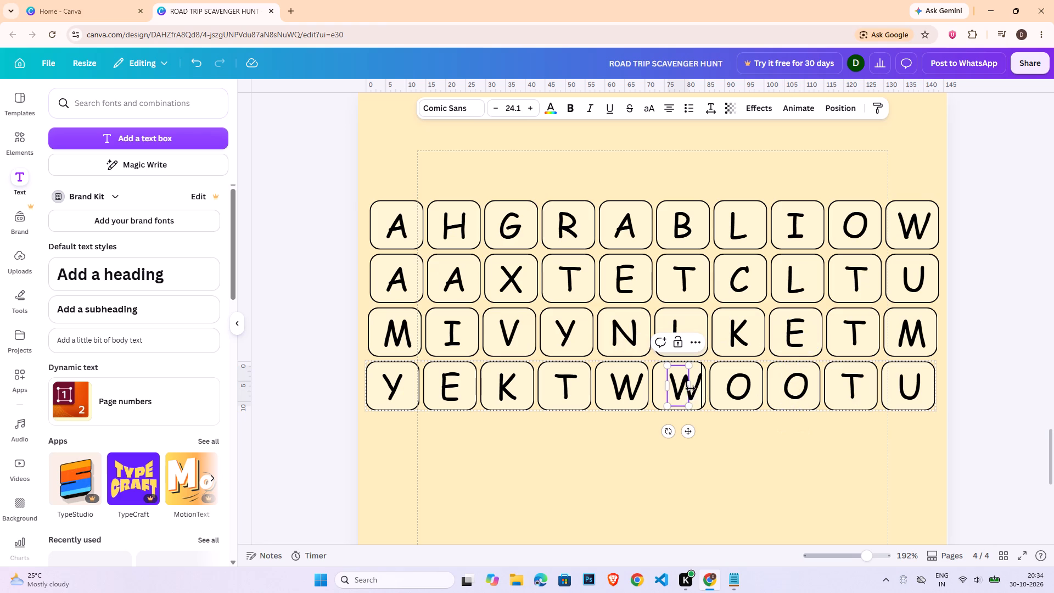
pyautogui.doubleClick(682, 389)
pyautogui.press('o')
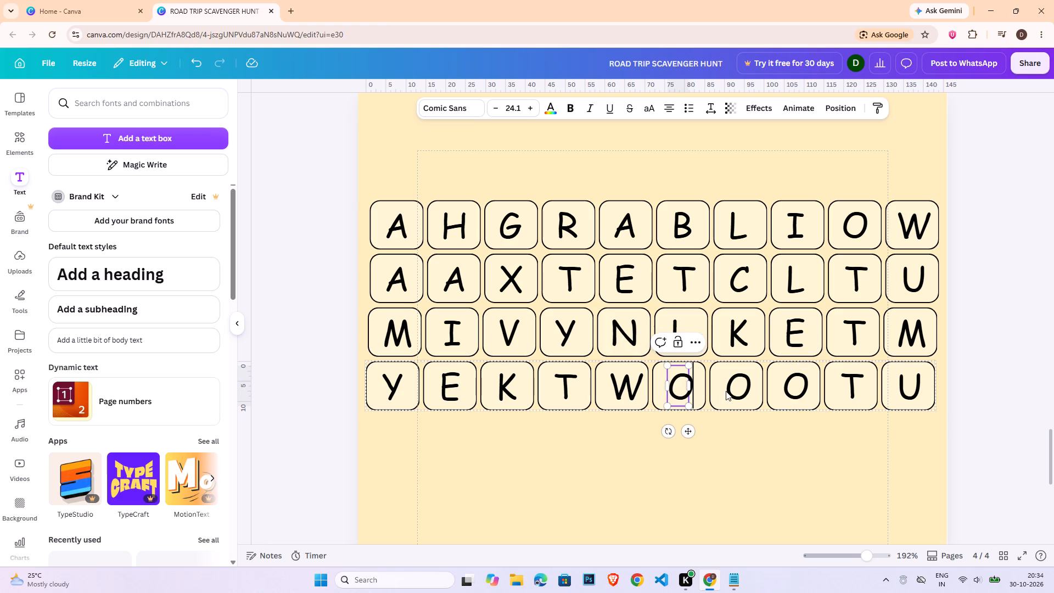
pyautogui.doubleClick(738, 389)
pyautogui.click(738, 389)
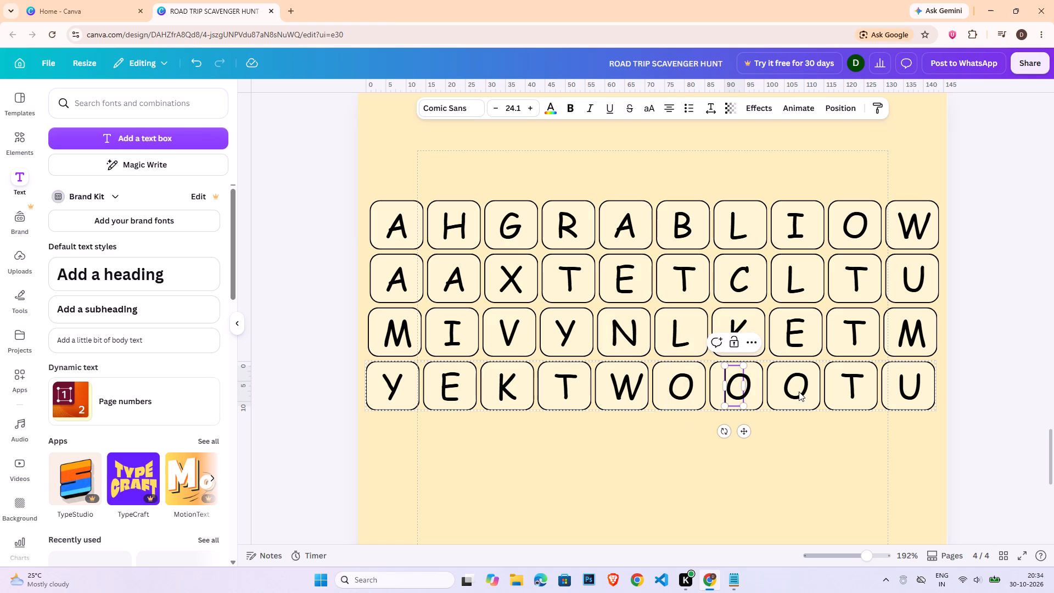
pyautogui.doubleClick(796, 391)
pyautogui.press('g')
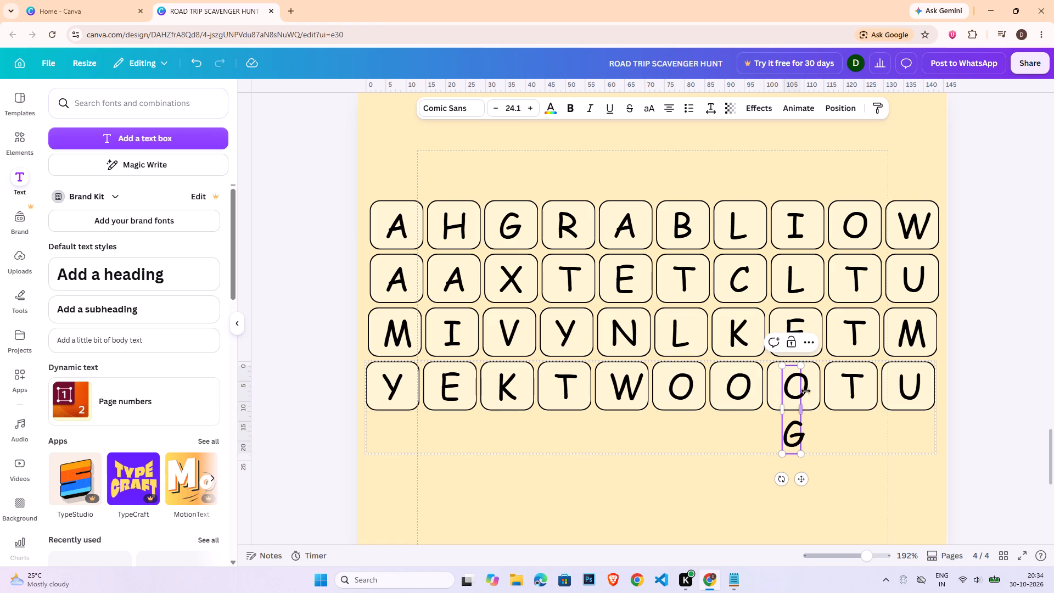
pyautogui.doubleClick(800, 391)
pyautogui.press('g')
pyautogui.click(842, 394)
pyautogui.doubleClick(851, 389)
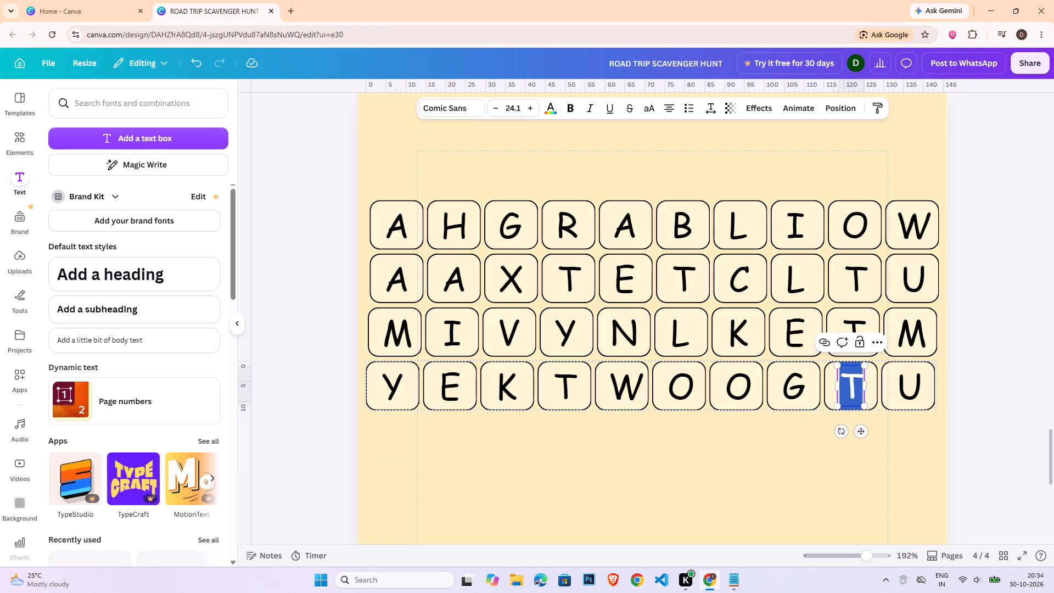
pyautogui.press('d')
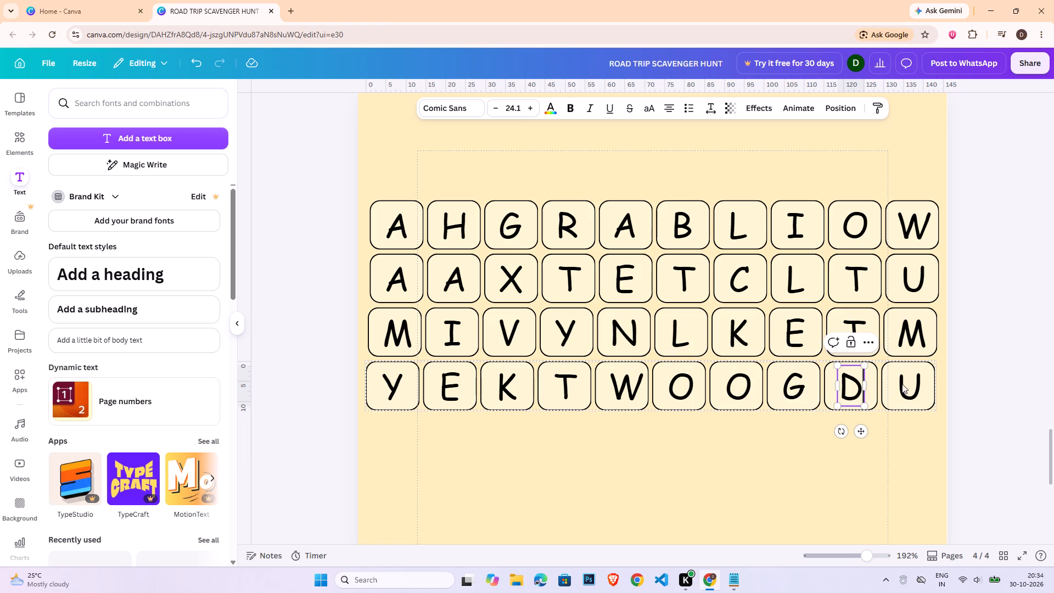
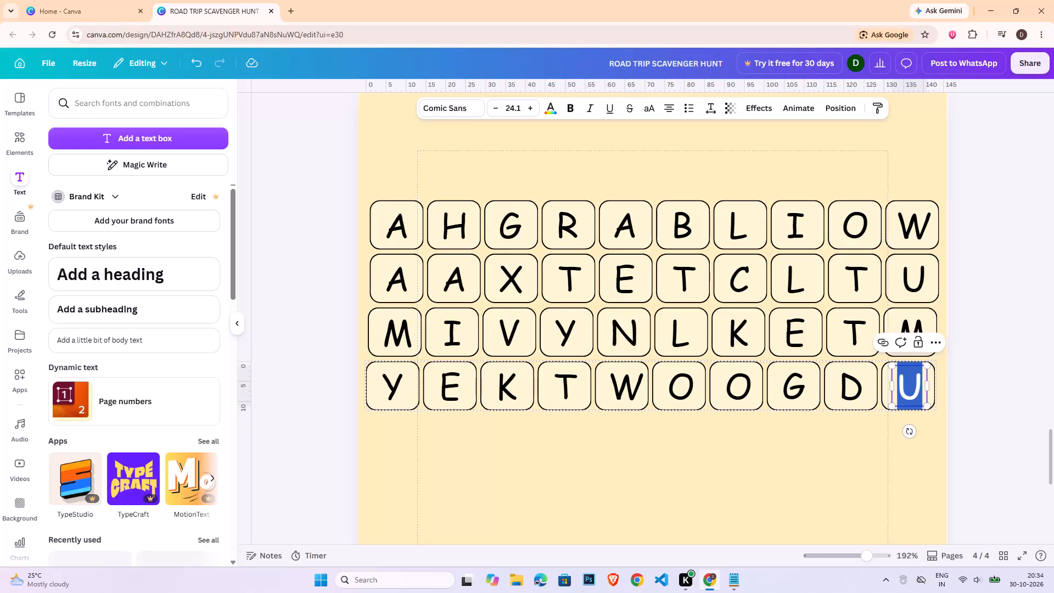
# Change the fourth row's tenth letter to "O".
pyautogui.press('o')
pyautogui.click(995, 387)
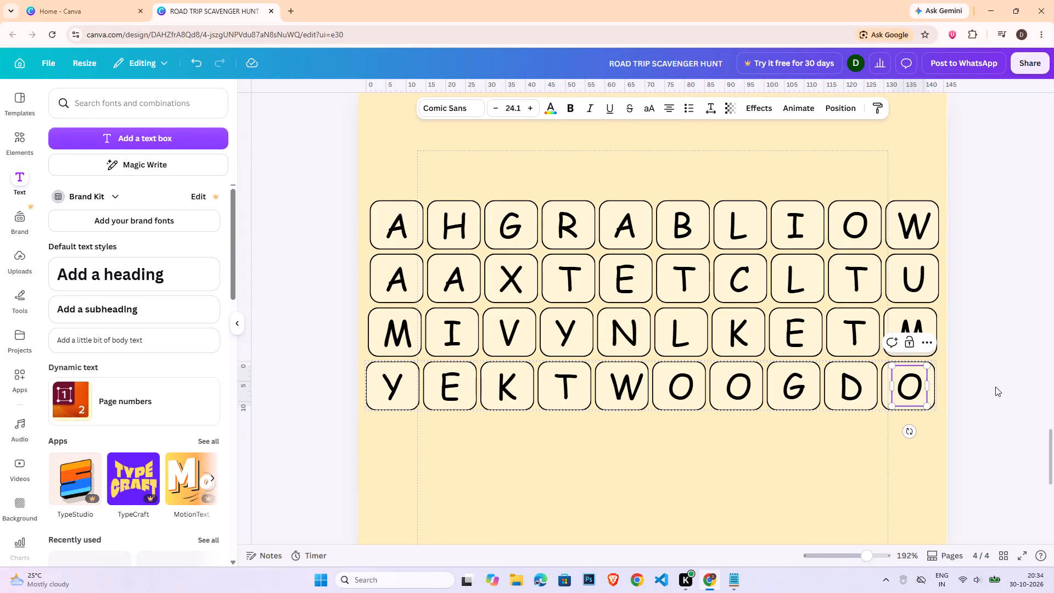
# Tidy up the four grouped letter rows together so they line up evenly.
pyautogui.moveTo(316, 212); pyautogui.dragTo(930, 412)
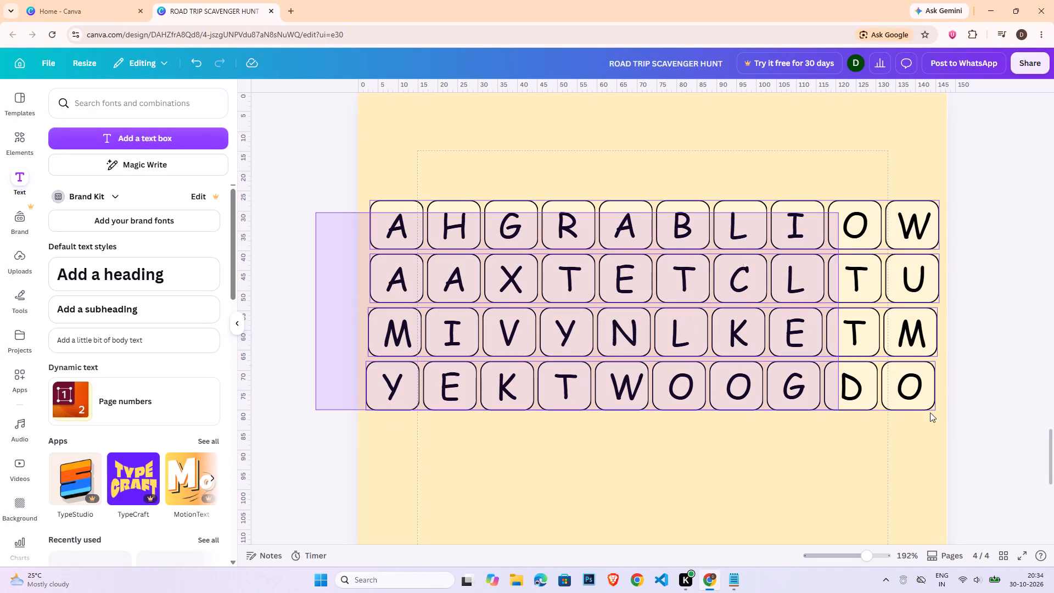
pyautogui.moveTo(930, 412); pyautogui.dragTo(930, 413)
pyautogui.click(720, 114)
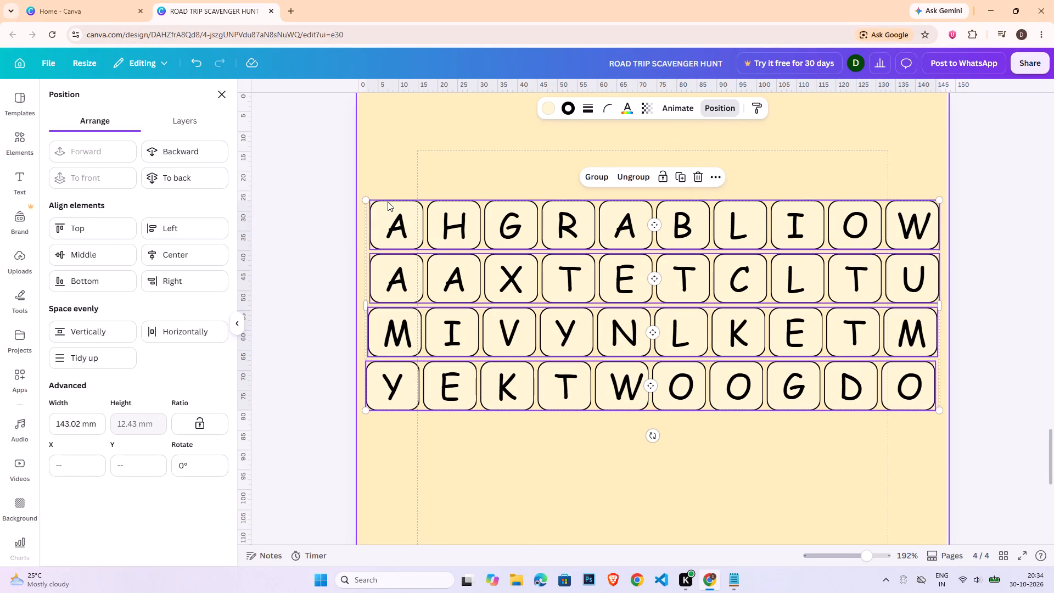
pyautogui.click(76, 361)
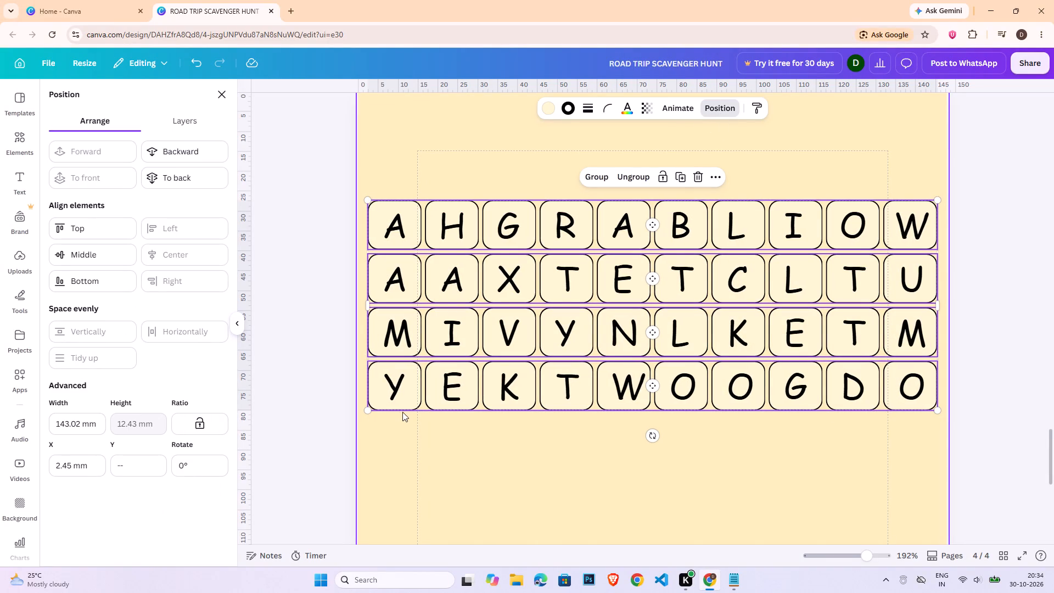
# Duplicate the four aligned rows and place the copies directly beneath the originals as rows five to eight.
pyautogui.scroll(-2, 585, 458)
pyautogui.hotkey('ctrl', 'c')
pyautogui.hotkey('ctrl', 'v')
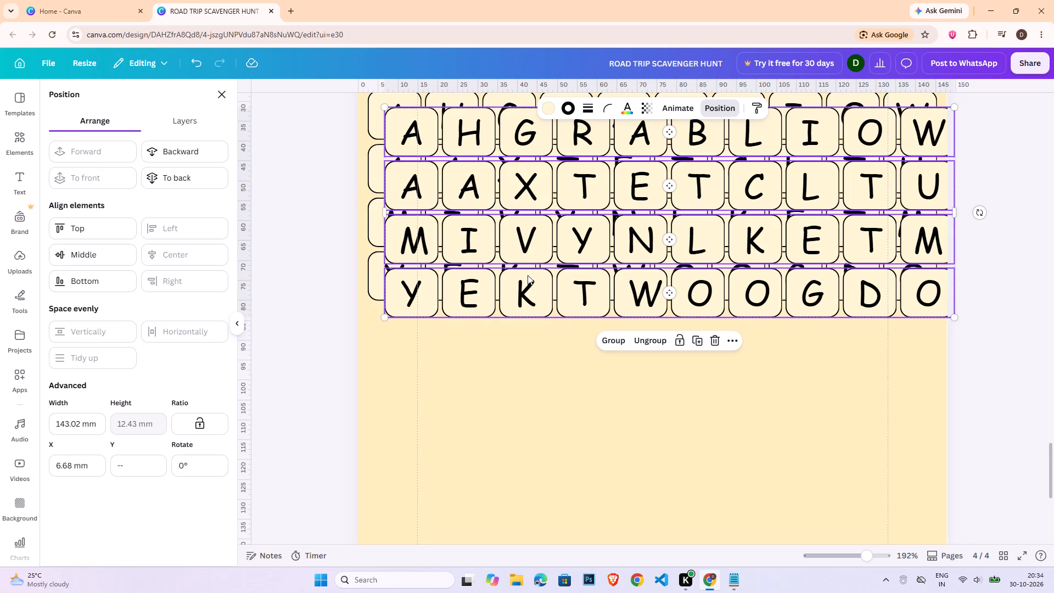
pyautogui.moveTo(529, 288); pyautogui.dragTo(511, 486)
pyautogui.click(940, 373)
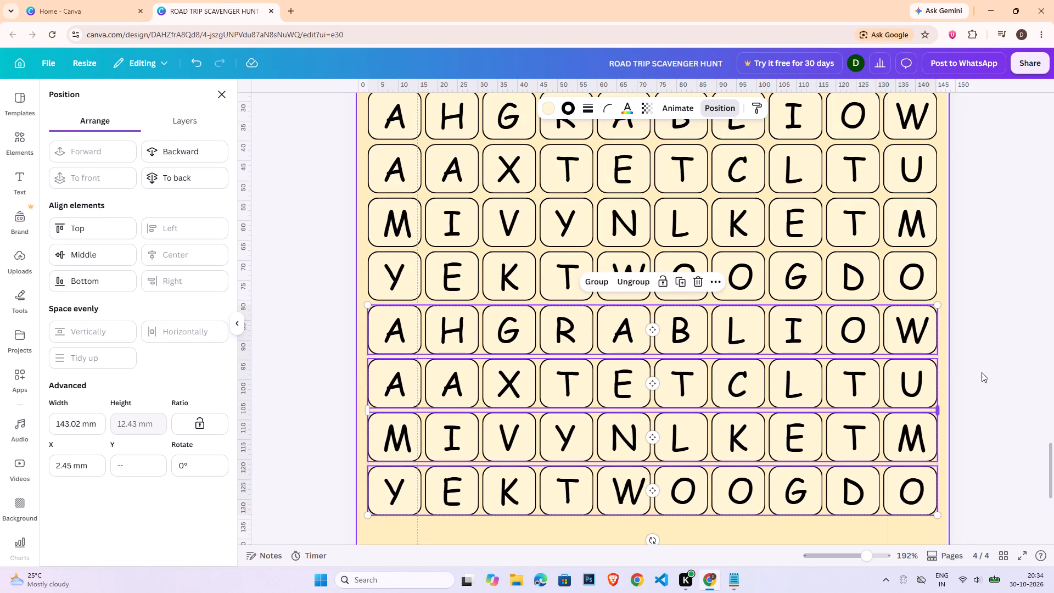
pyautogui.click(982, 372)
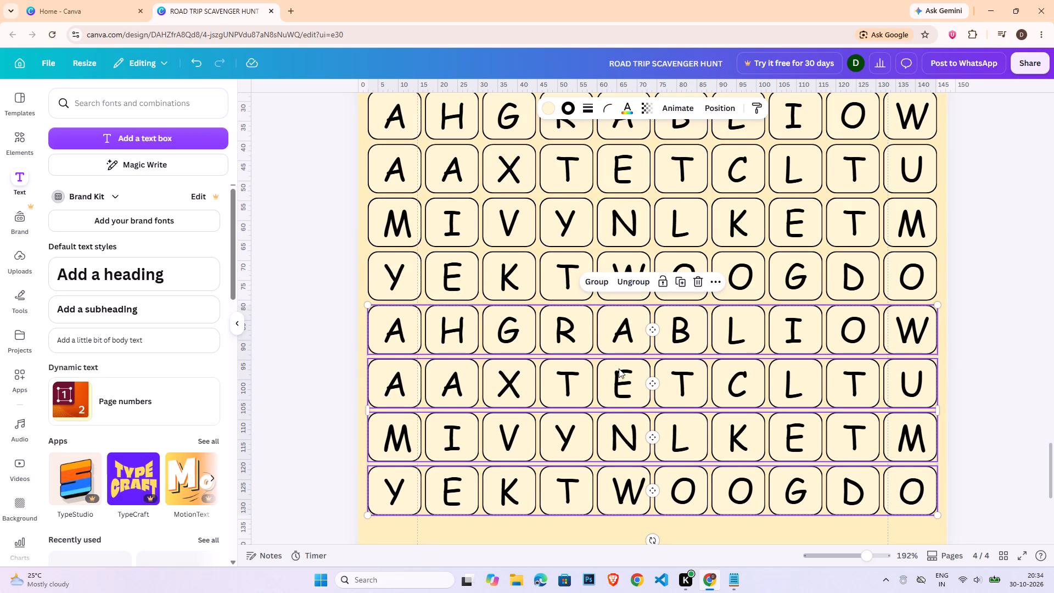
# Change the fifth row's first five letters to "T", "B", "A", "F" and "R".
pyautogui.click(399, 328)
pyautogui.click(341, 330)
pyautogui.doubleClick(394, 327)
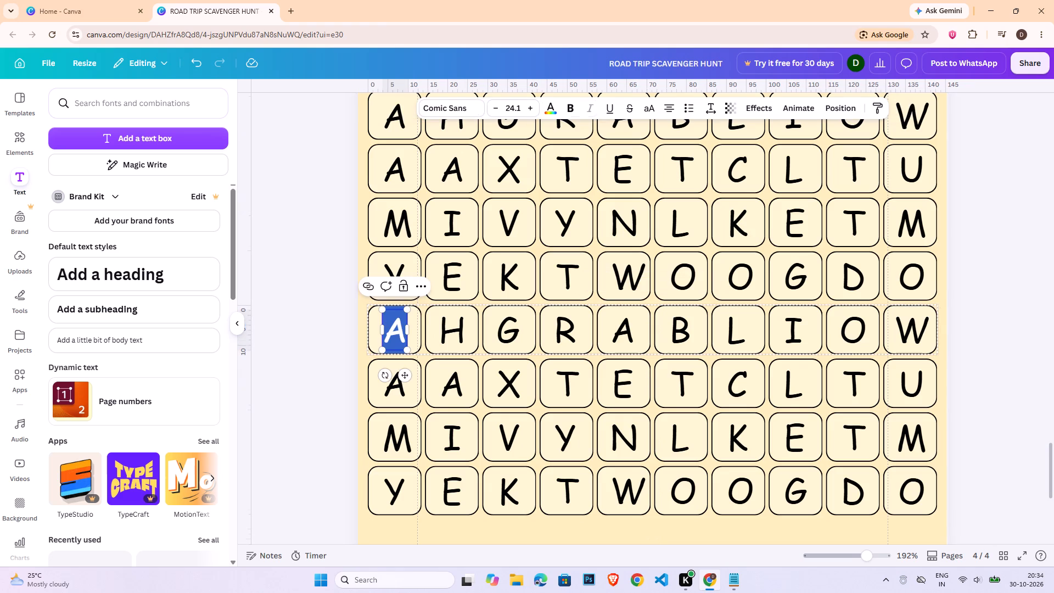
pyautogui.press('t')
pyautogui.doubleClick(446, 333)
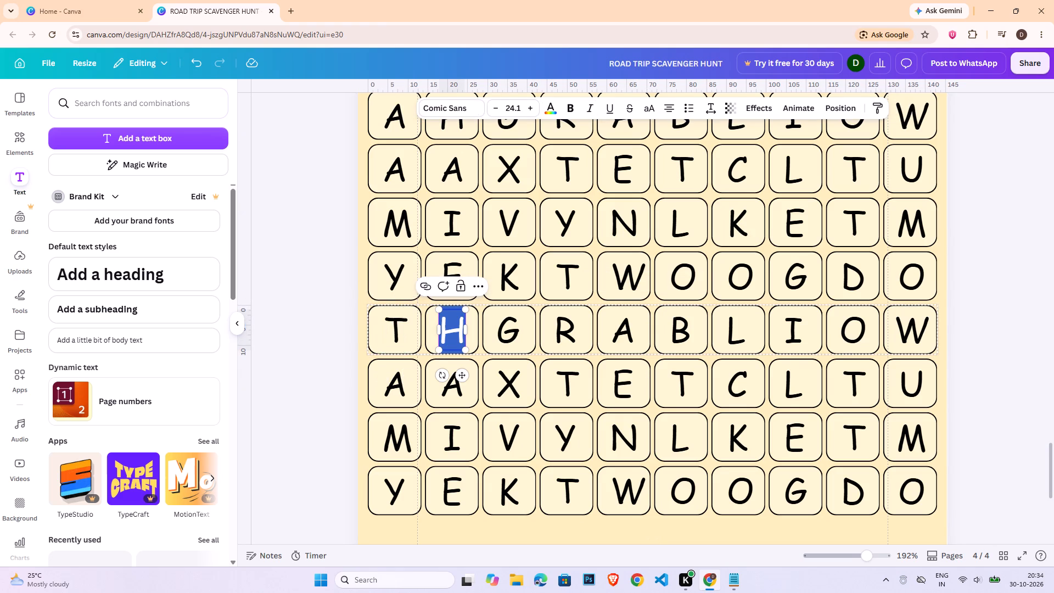
pyautogui.press('b')
pyautogui.doubleClick(506, 331)
pyautogui.press('a')
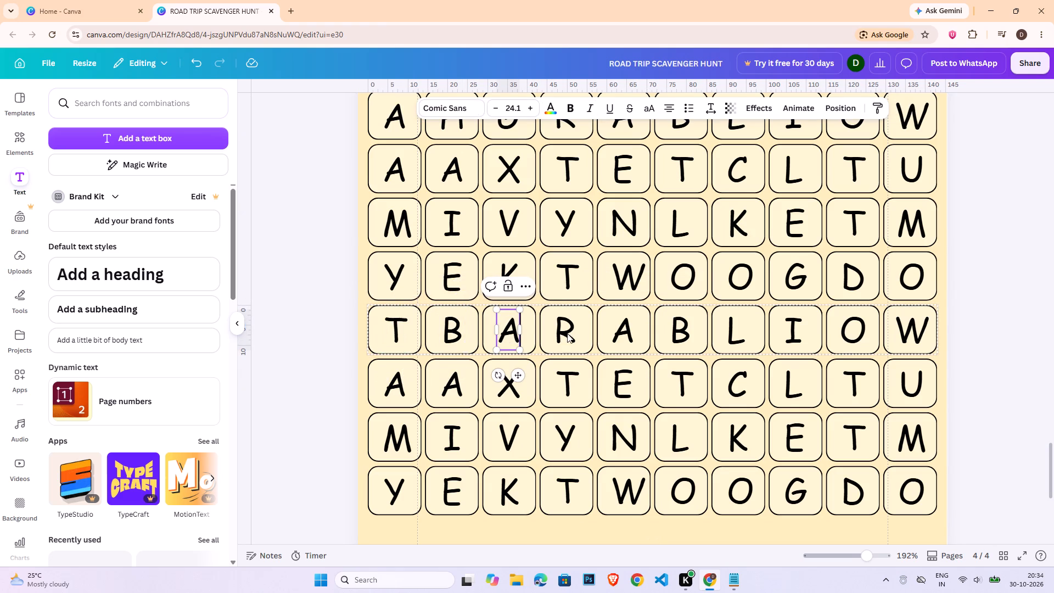
pyautogui.click(575, 334)
pyautogui.doubleClick(570, 333)
pyautogui.press('f')
pyautogui.doubleClick(619, 329)
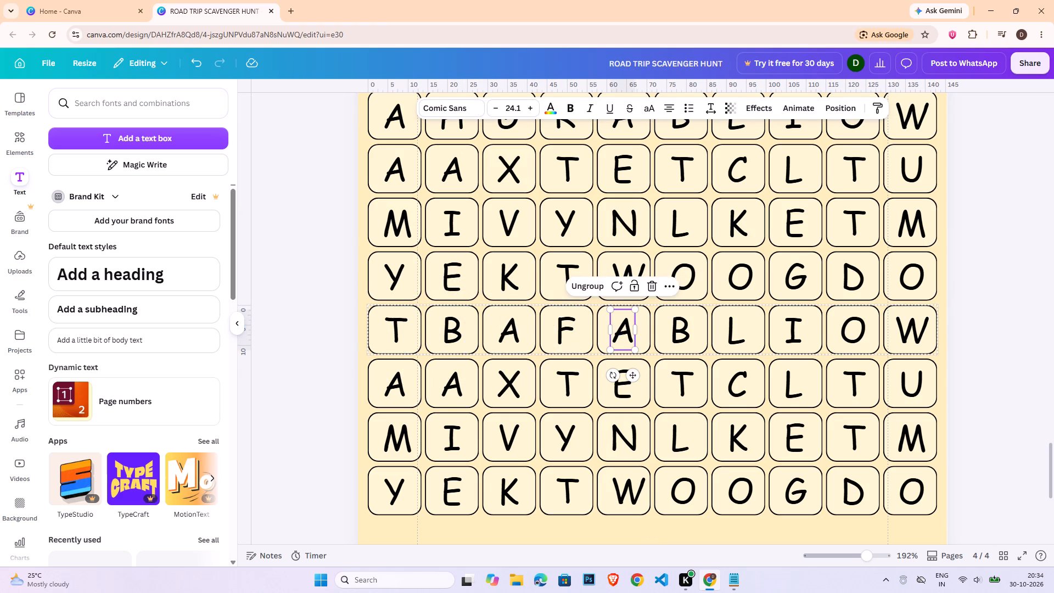
pyautogui.press('r')
# Change the fifth row's sixth to tenth letters to "A", "Y", "T", "U" and "P", undoing the accidental shift of the tenth letter.
pyautogui.doubleClick(674, 332)
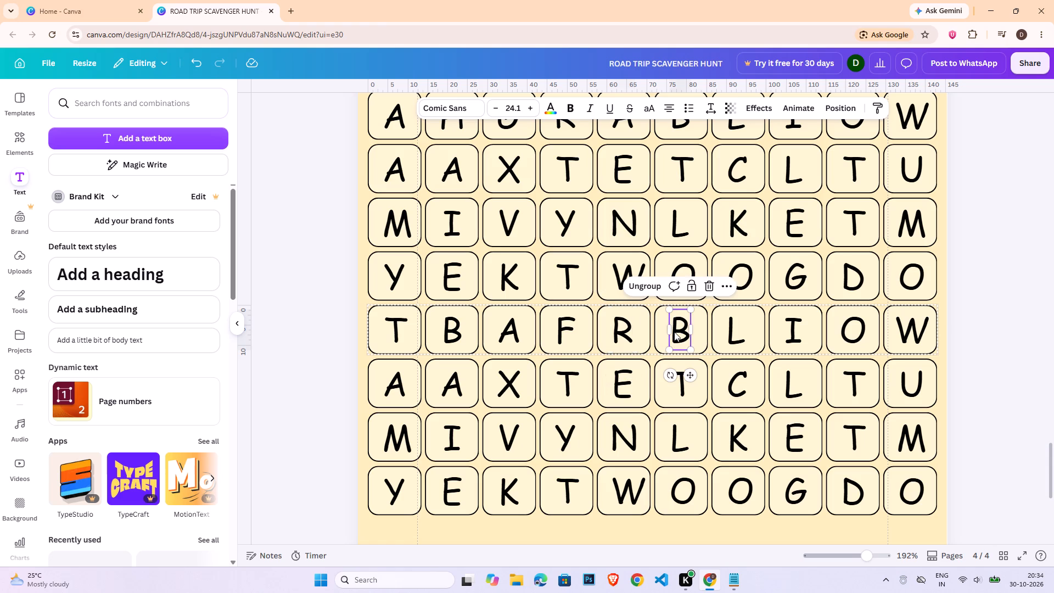
pyautogui.press('a')
pyautogui.doubleClick(727, 329)
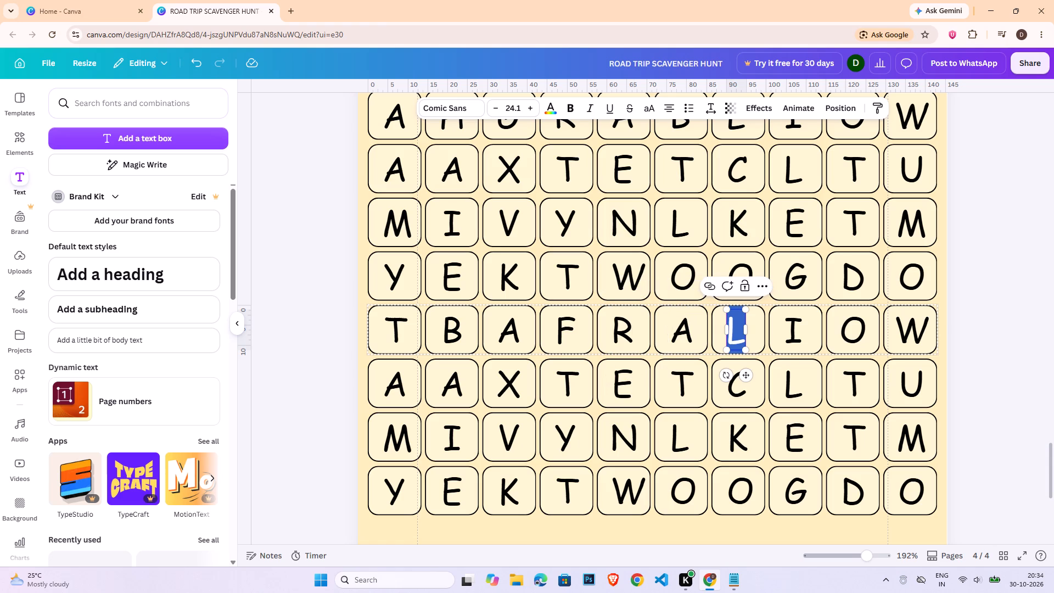
pyautogui.press('y')
pyautogui.doubleClick(793, 329)
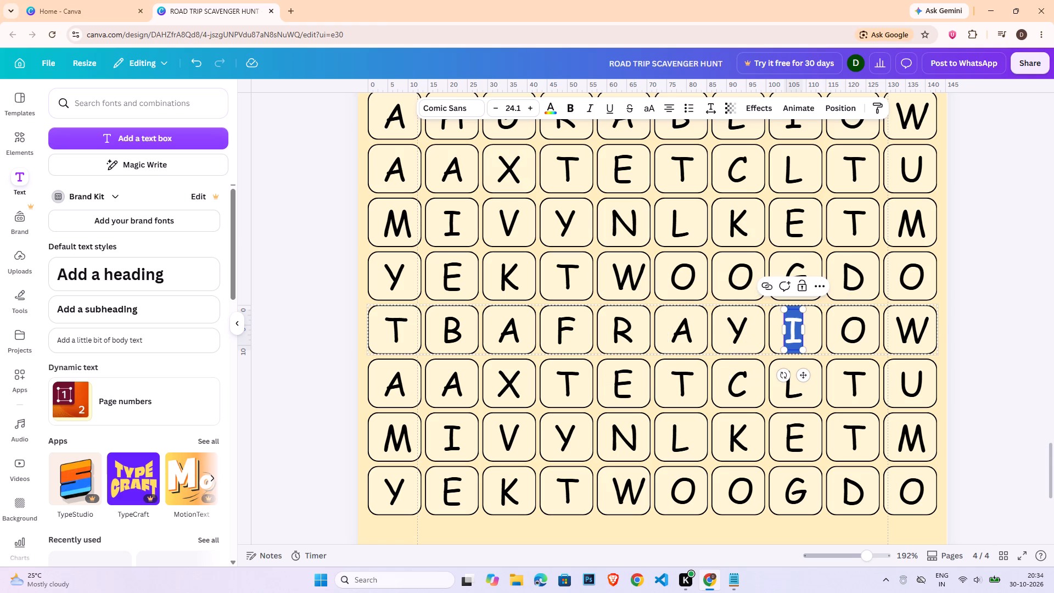
pyautogui.press('t')
pyautogui.doubleClick(848, 325)
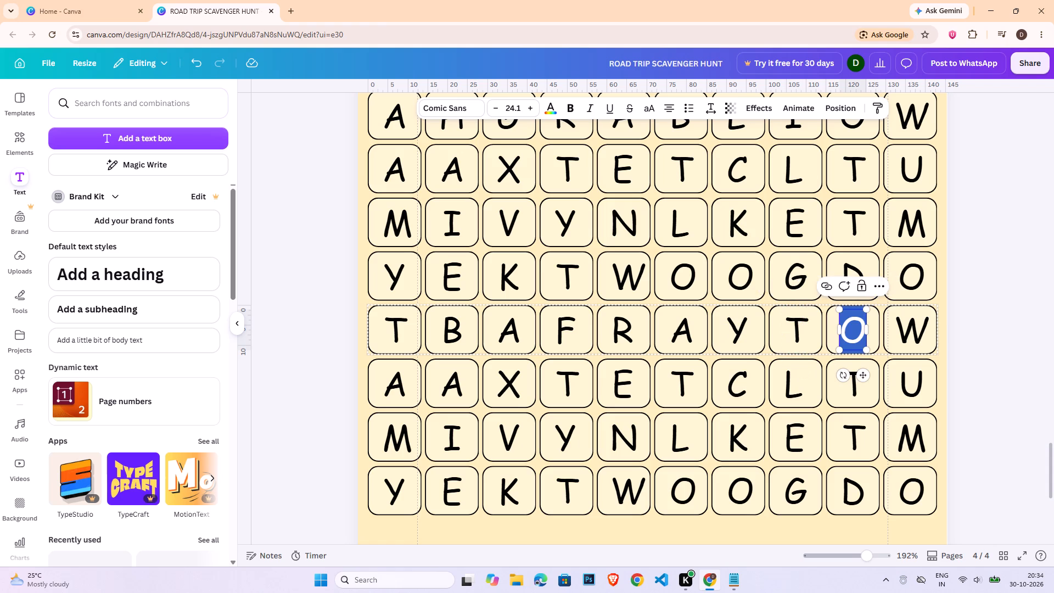
pyautogui.press('u')
pyautogui.doubleClick(921, 327)
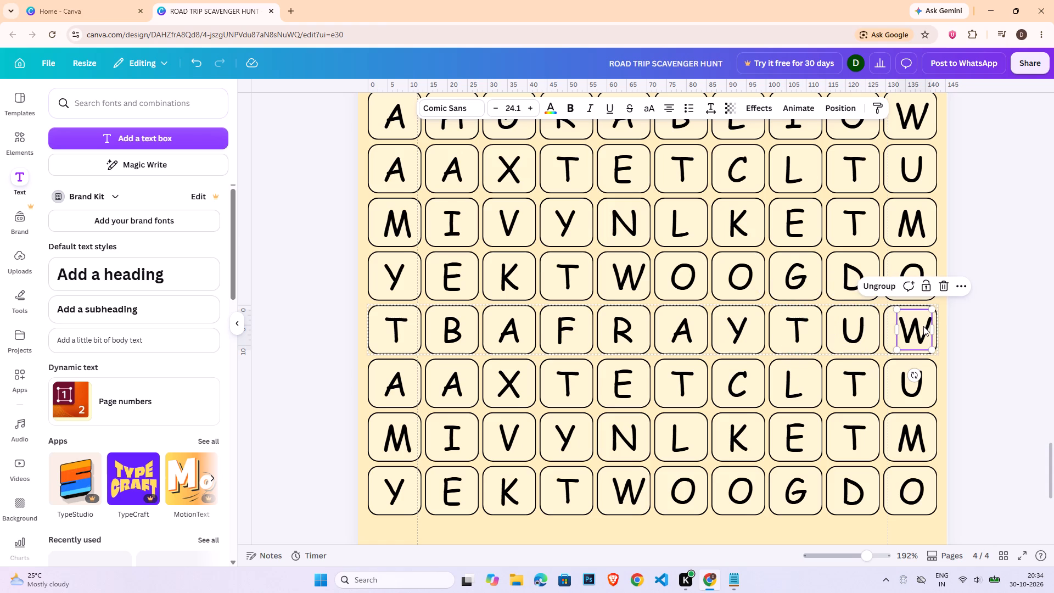
pyautogui.hotkey('ctrl', 'z')
pyautogui.doubleClick(924, 330)
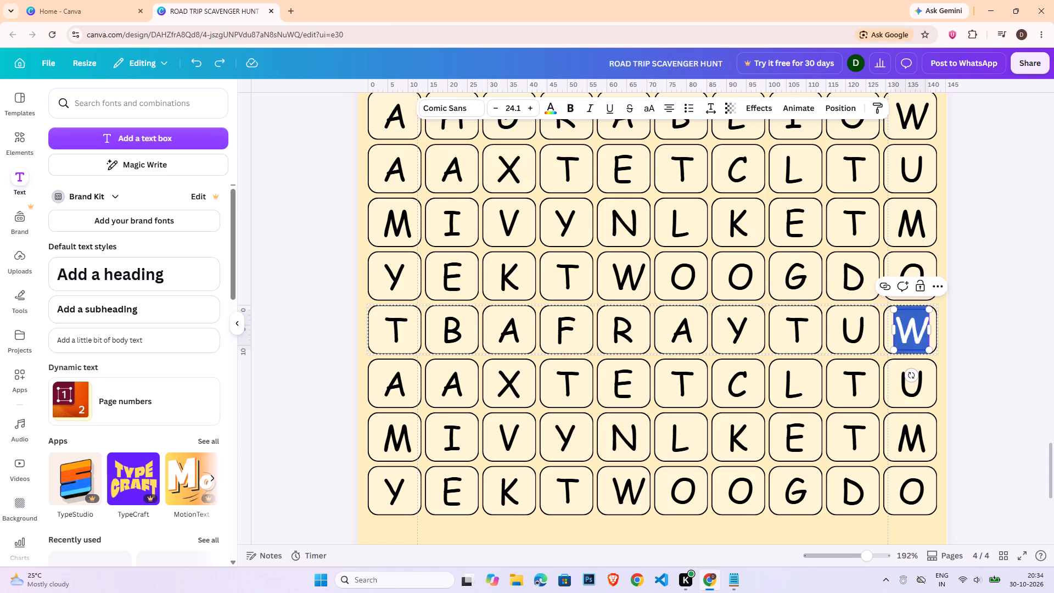
pyautogui.press('p')
pyautogui.click(959, 331)
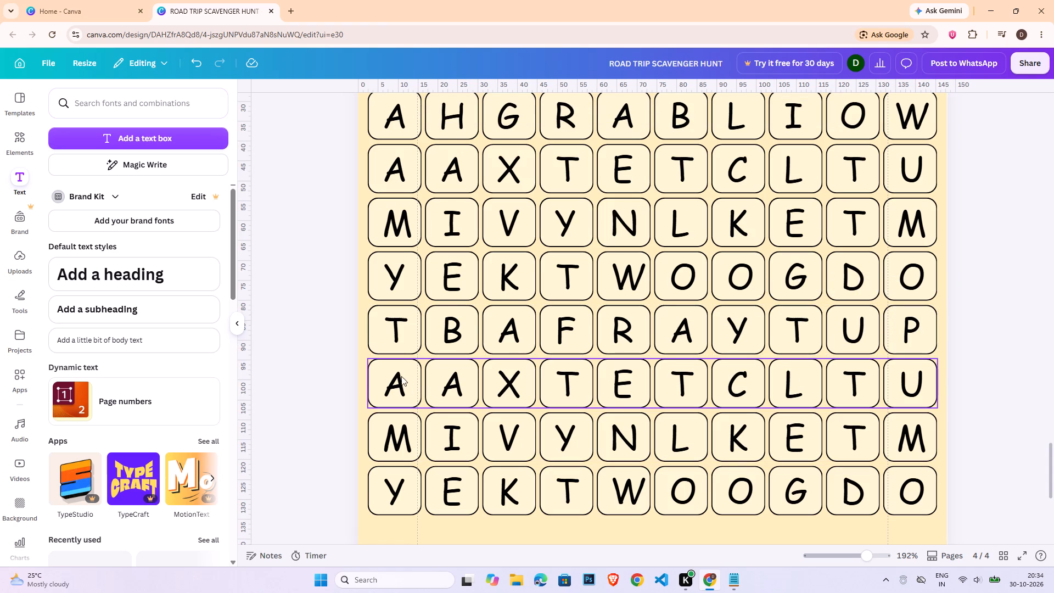
# Change the sixth row's first five letters to "E", "X", "N", "B" and "N".
pyautogui.doubleClick(400, 376)
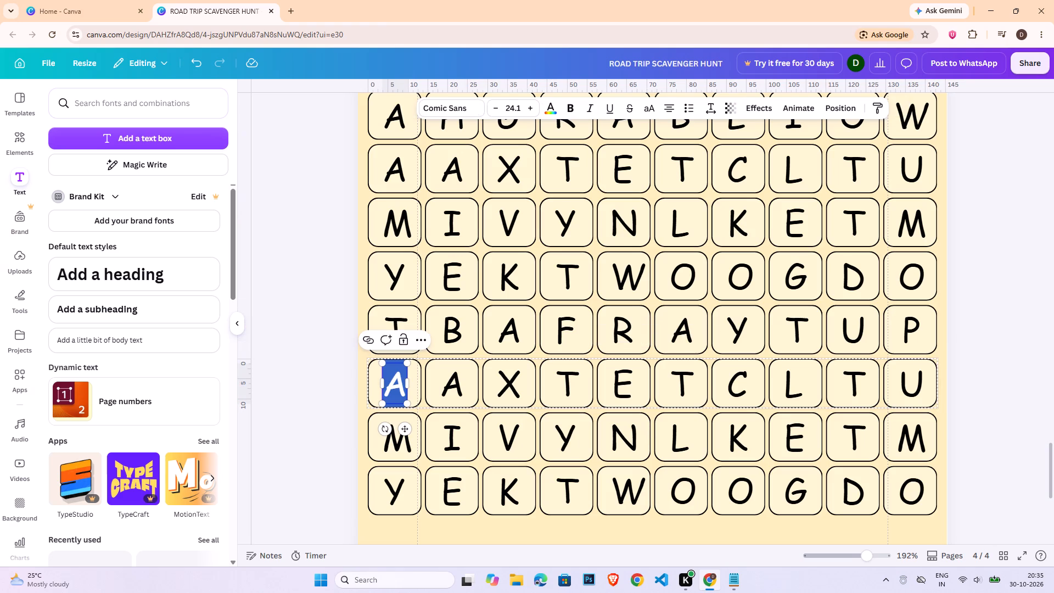
pyautogui.press('e')
pyautogui.doubleClick(461, 385)
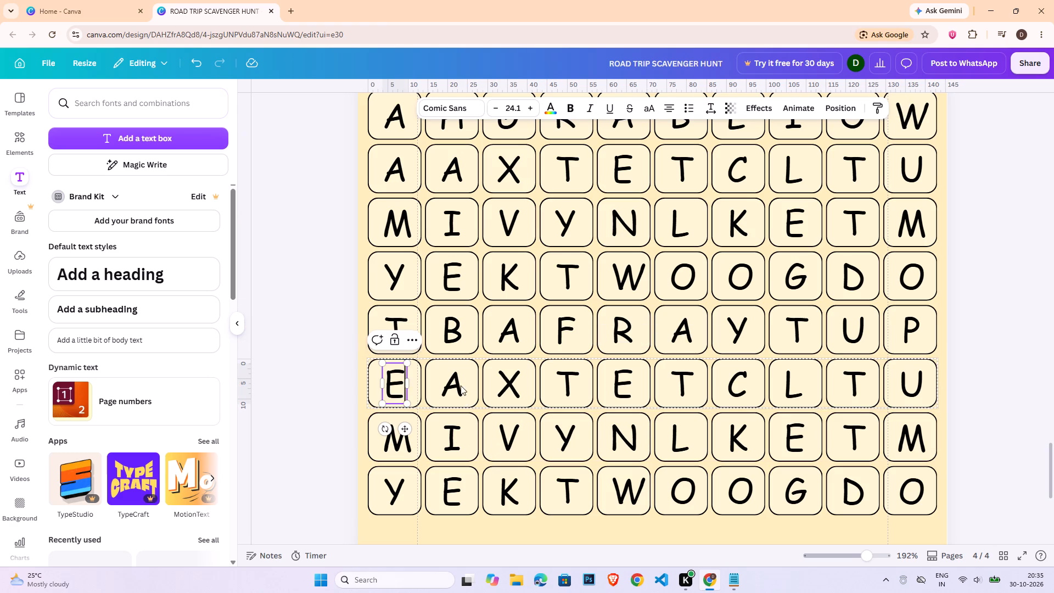
pyautogui.press('x')
pyautogui.doubleClick(507, 391)
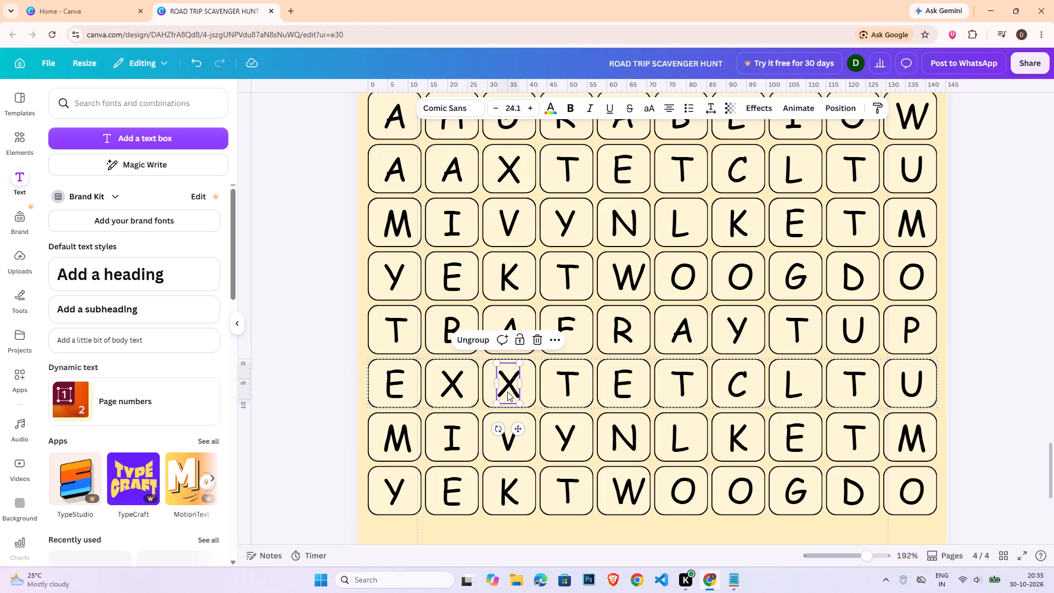
pyautogui.press('n')
pyautogui.doubleClick(561, 382)
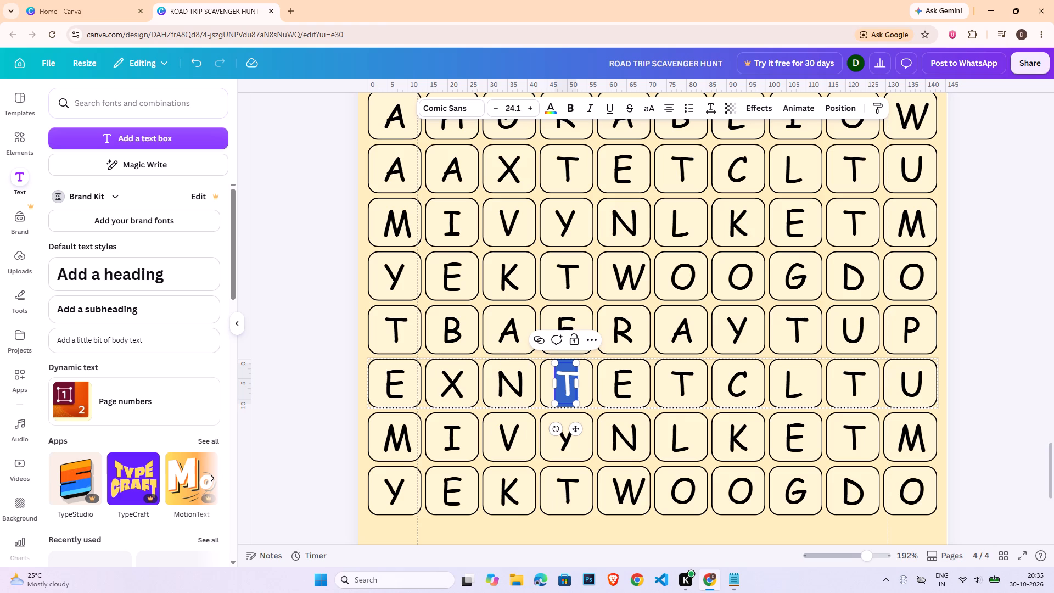
pyautogui.press('b')
pyautogui.doubleClick(614, 384)
pyautogui.press('n')
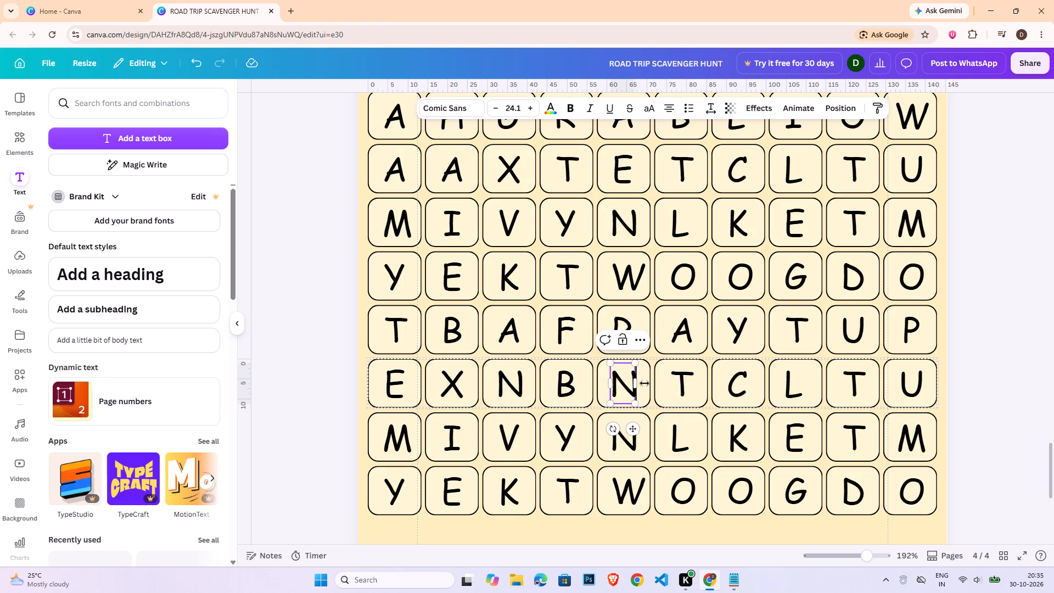
# Change the sixth row's sixth, seventh, ninth and tenth letters to "H", "F", "N" and "R", keeping the eighth as is.
pyautogui.doubleClick(680, 379)
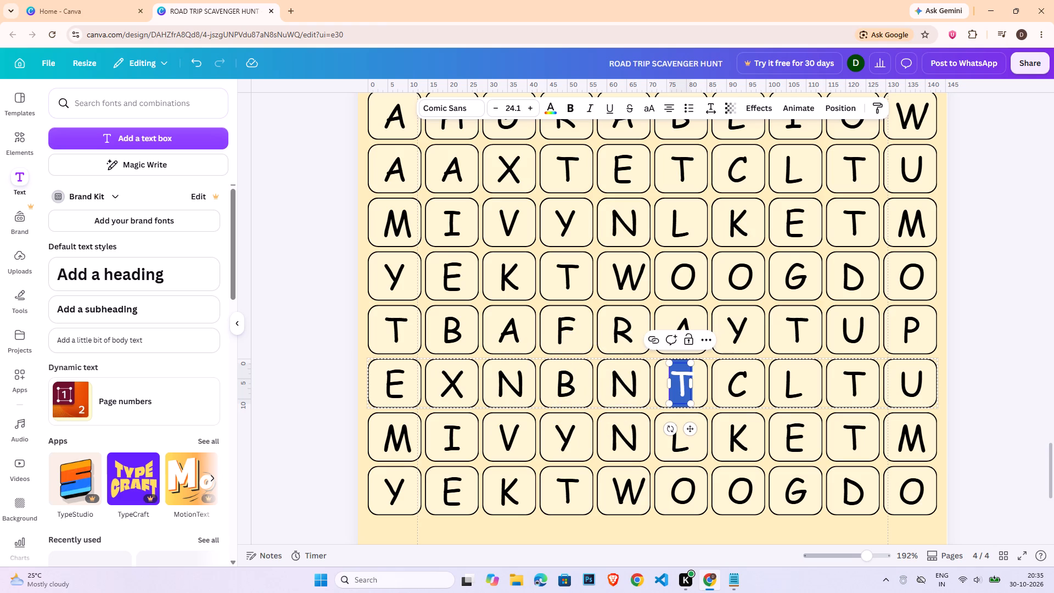
pyautogui.press('h')
pyautogui.doubleClick(729, 385)
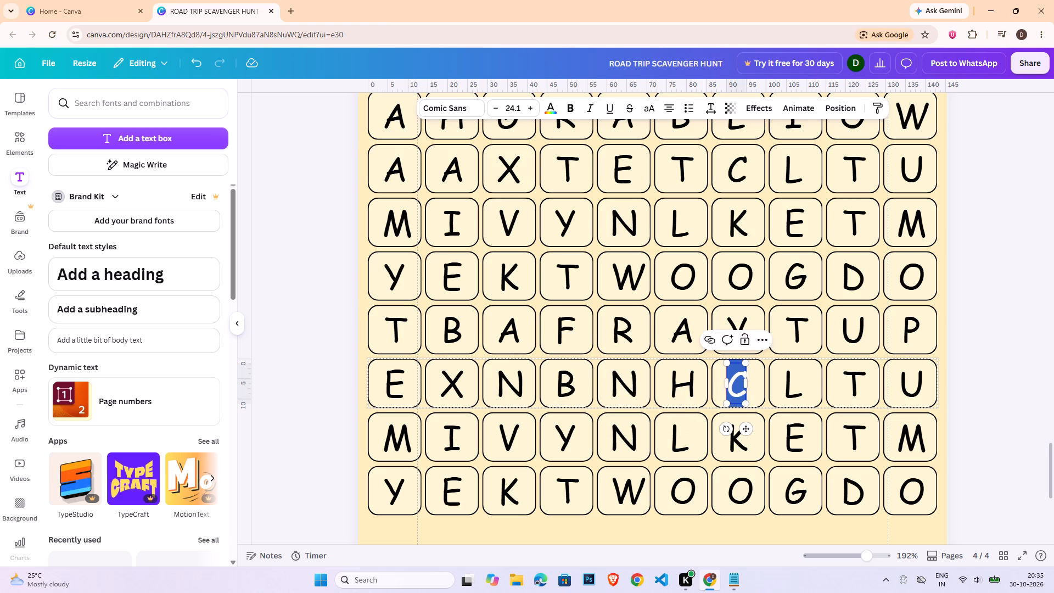
pyautogui.press('f')
pyautogui.click(795, 386)
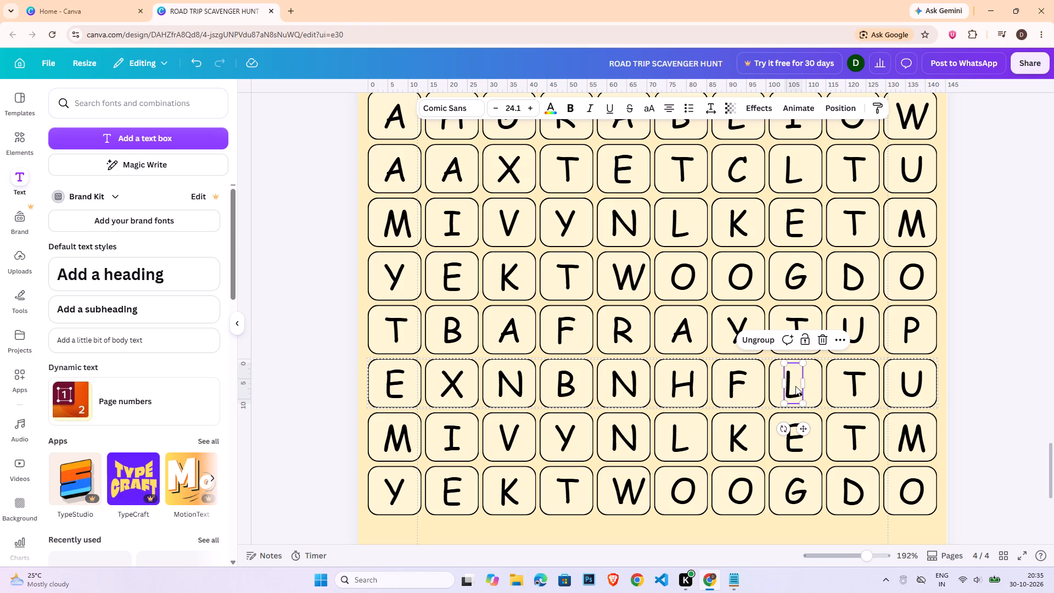
pyautogui.doubleClick(852, 379)
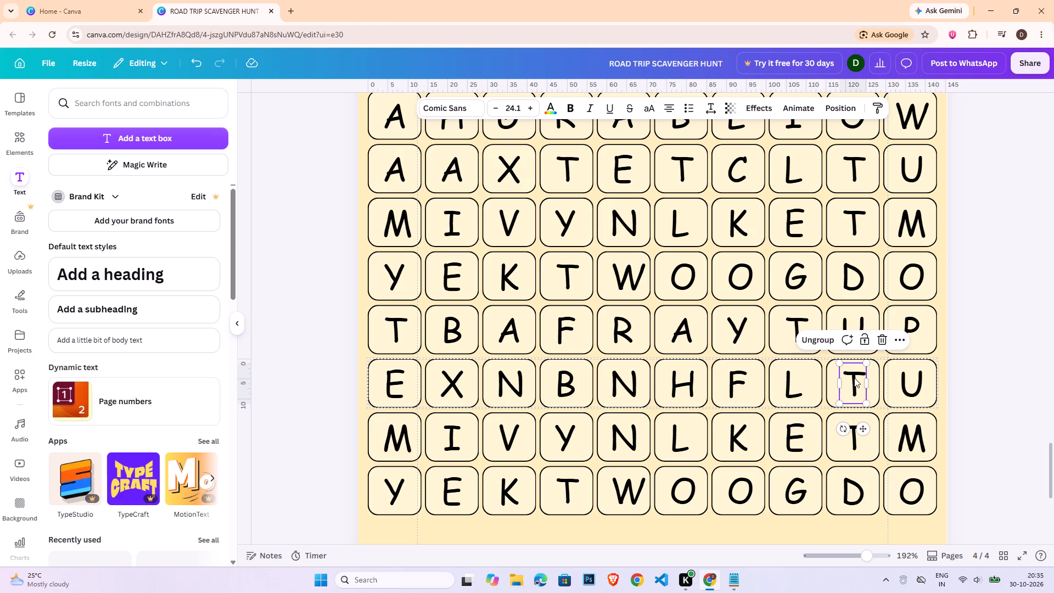
pyautogui.press('n')
pyautogui.doubleClick(909, 381)
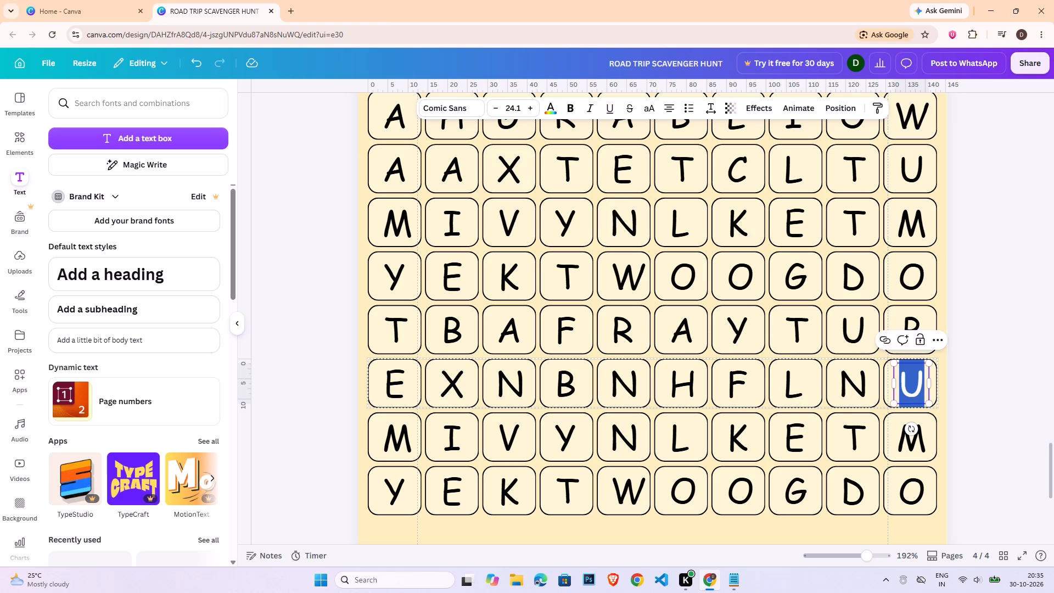
pyautogui.press('r')
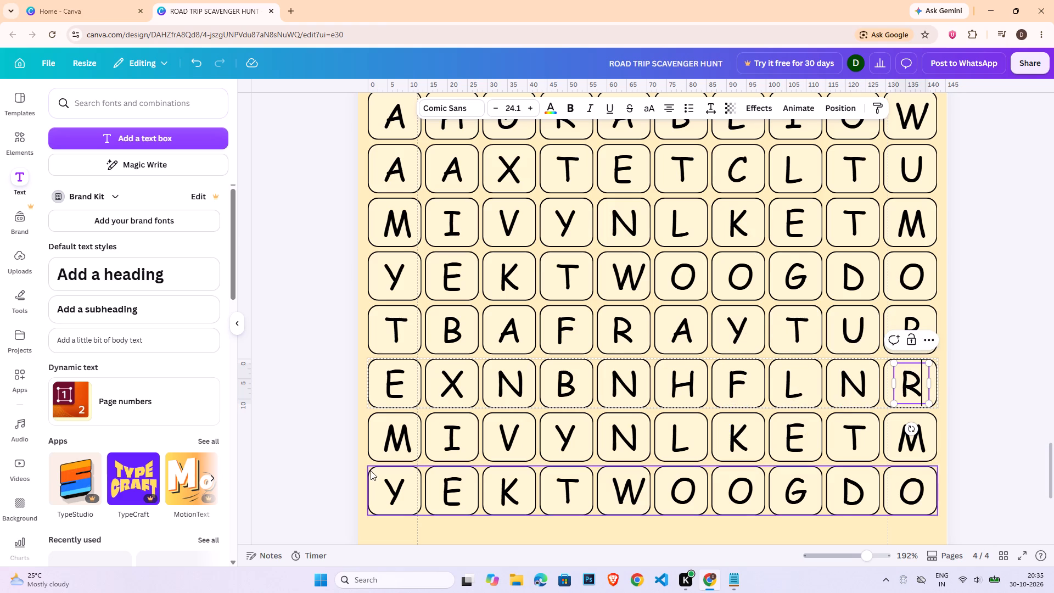
# Change the seventh row's first five letters to "A", "M", "H", "W" and "I".
pyautogui.click(414, 434)
pyautogui.doubleClick(403, 437)
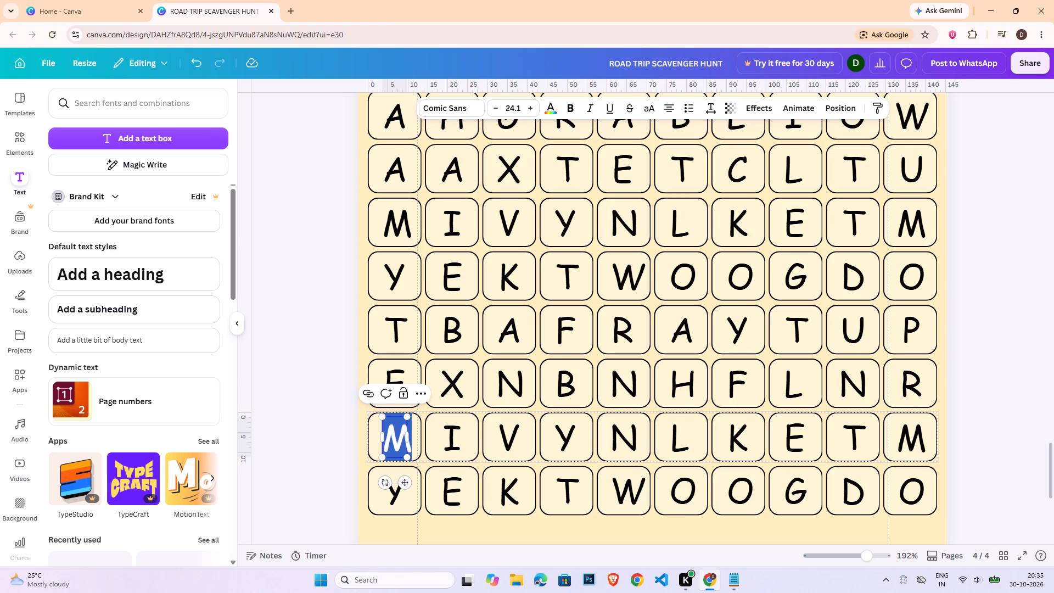
pyautogui.press('a')
pyautogui.doubleClick(448, 438)
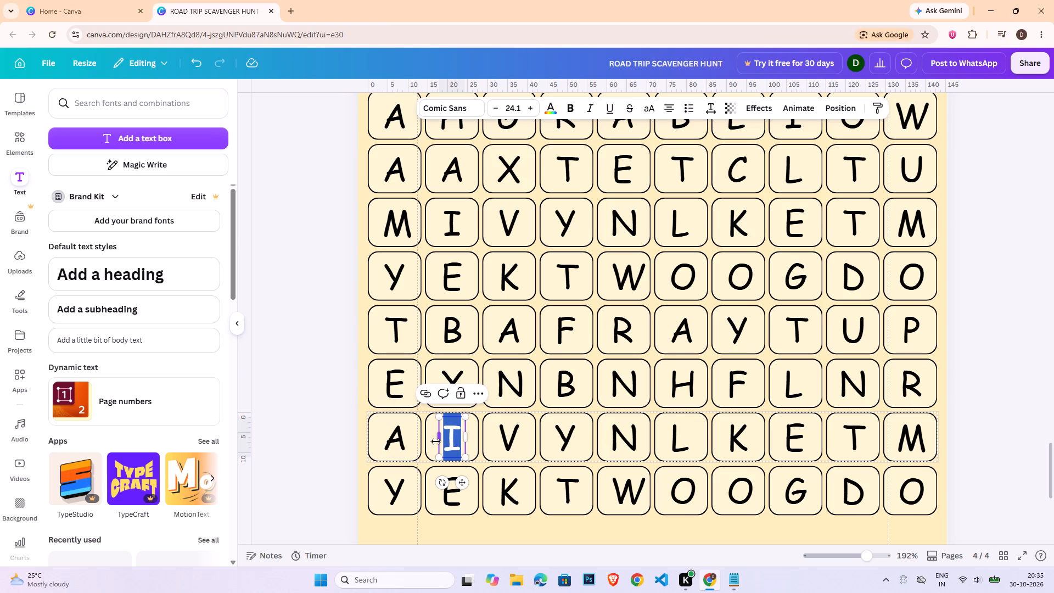
pyautogui.press('m')
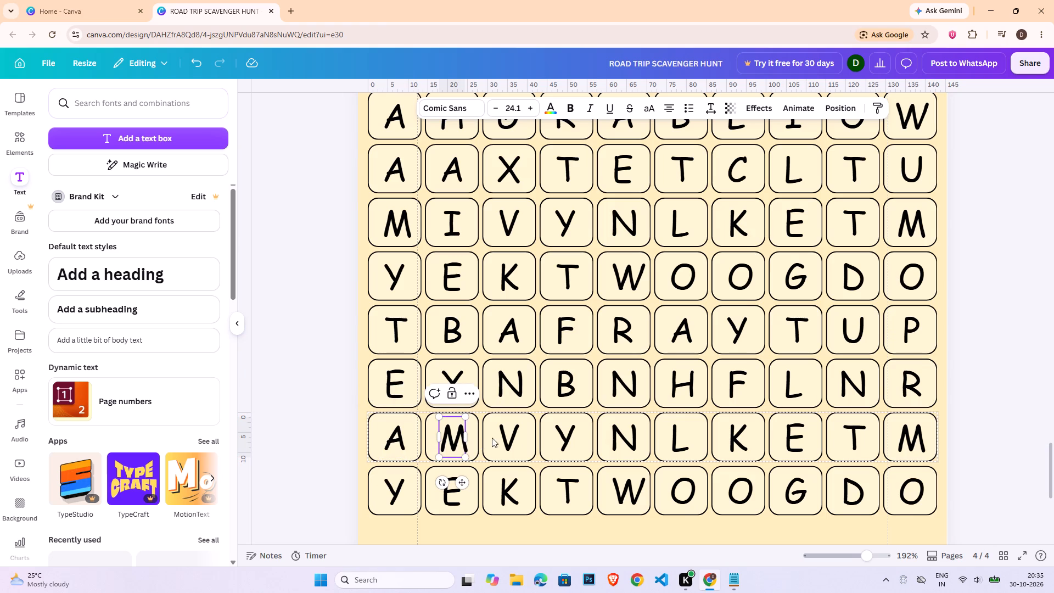
pyautogui.doubleClick(506, 438)
pyautogui.press('h')
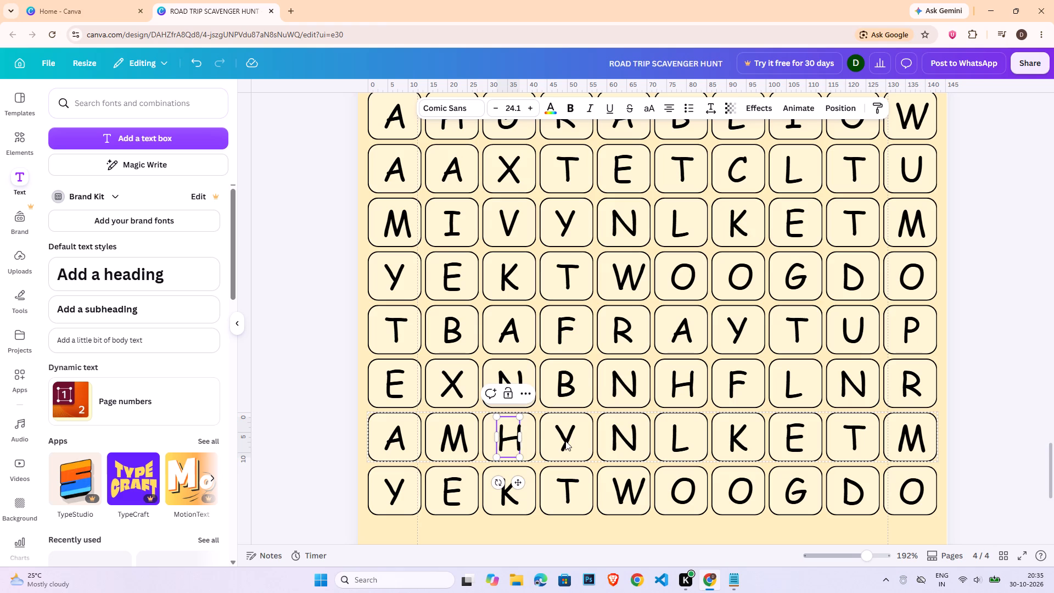
pyautogui.click(565, 441)
pyautogui.click(566, 441)
pyautogui.press('w')
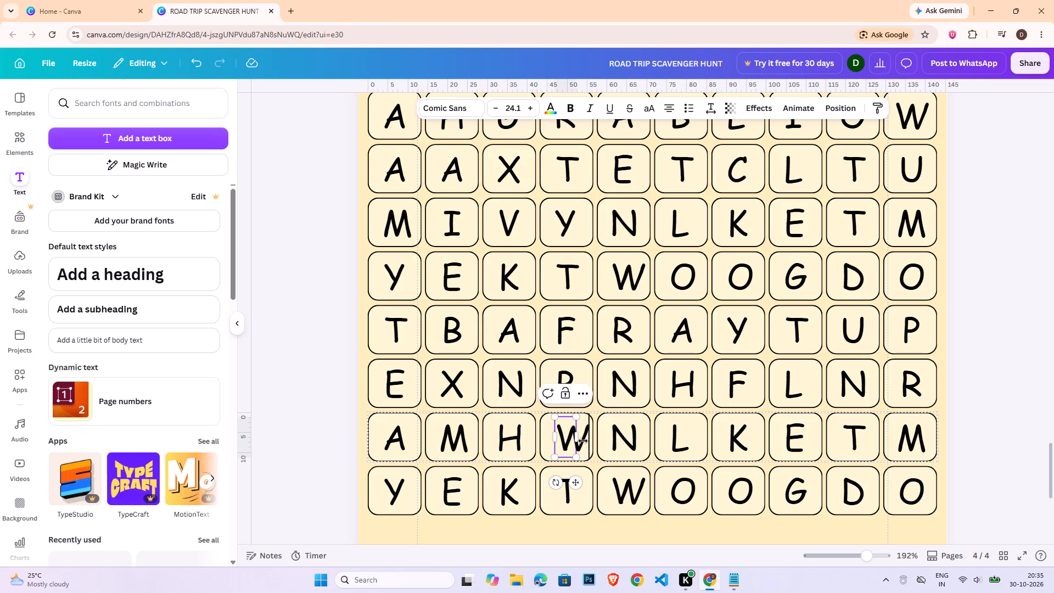
pyautogui.doubleClick(622, 440)
pyautogui.press('i')
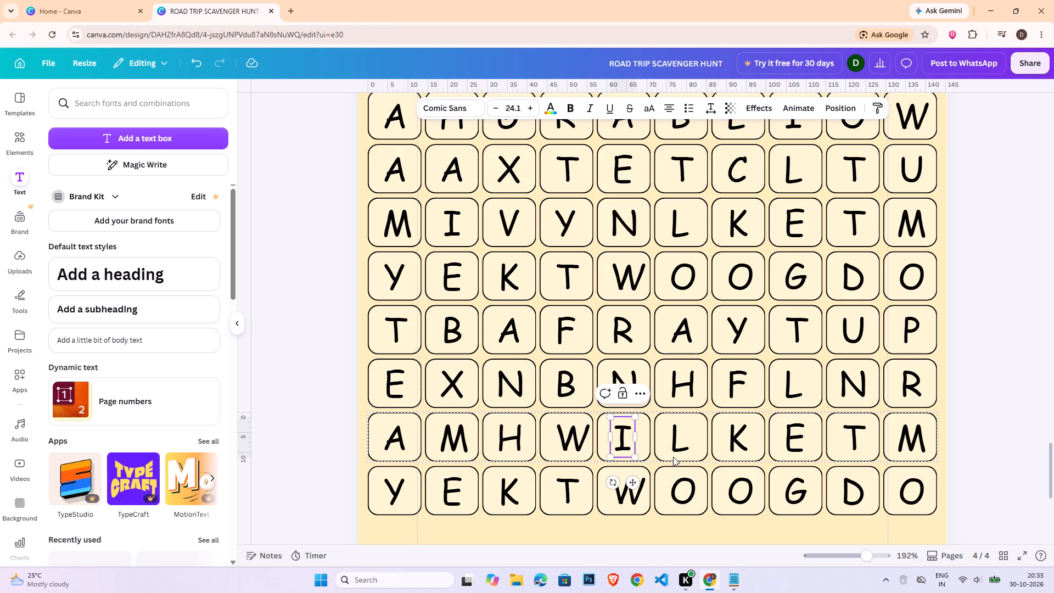
# Change the seventh row's sixth to tenth letters to "K", "E", "X", "P" and "O".
pyautogui.doubleClick(685, 444)
pyautogui.press('k')
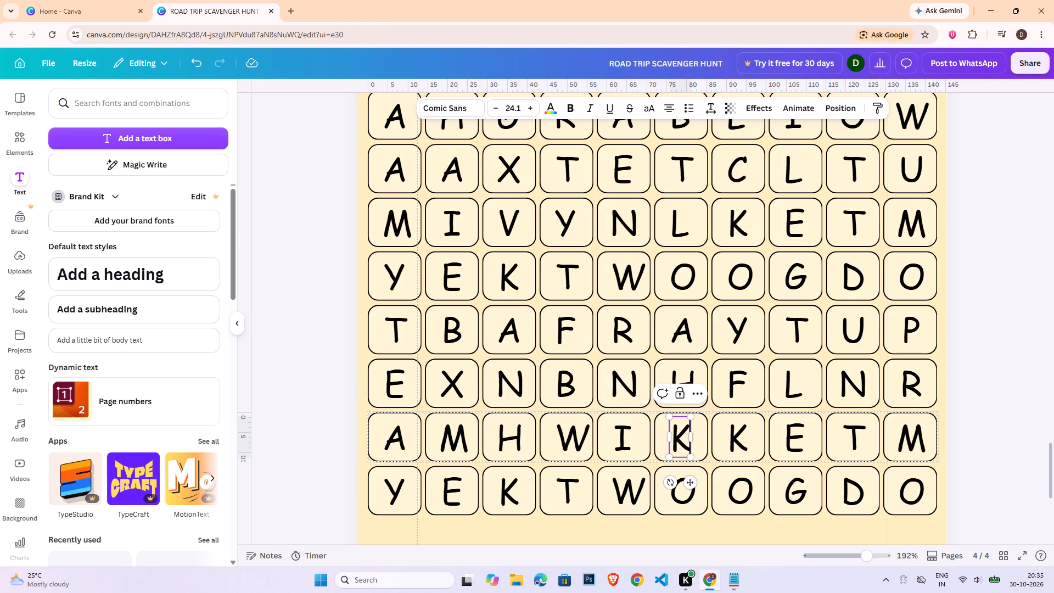
pyautogui.doubleClick(735, 439)
pyautogui.press('e')
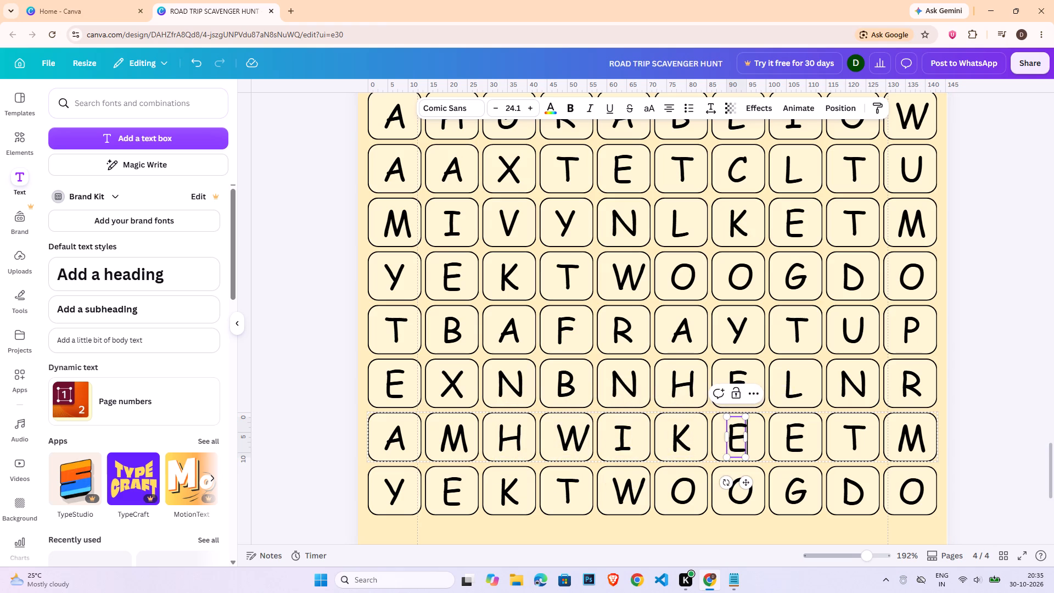
pyautogui.doubleClick(797, 438)
pyautogui.press('x')
pyautogui.doubleClick(851, 432)
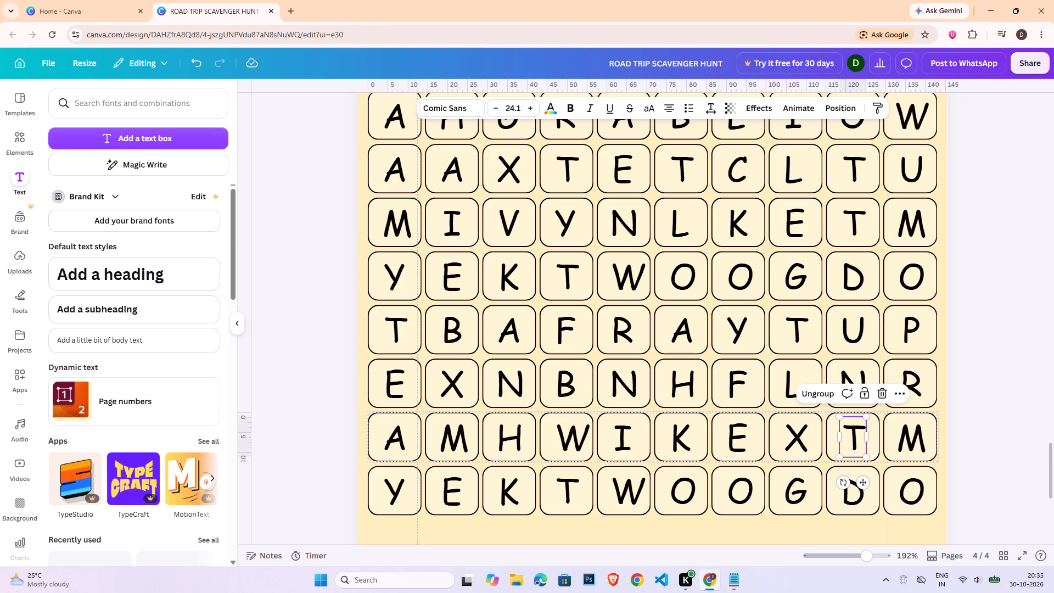
pyautogui.press('[')
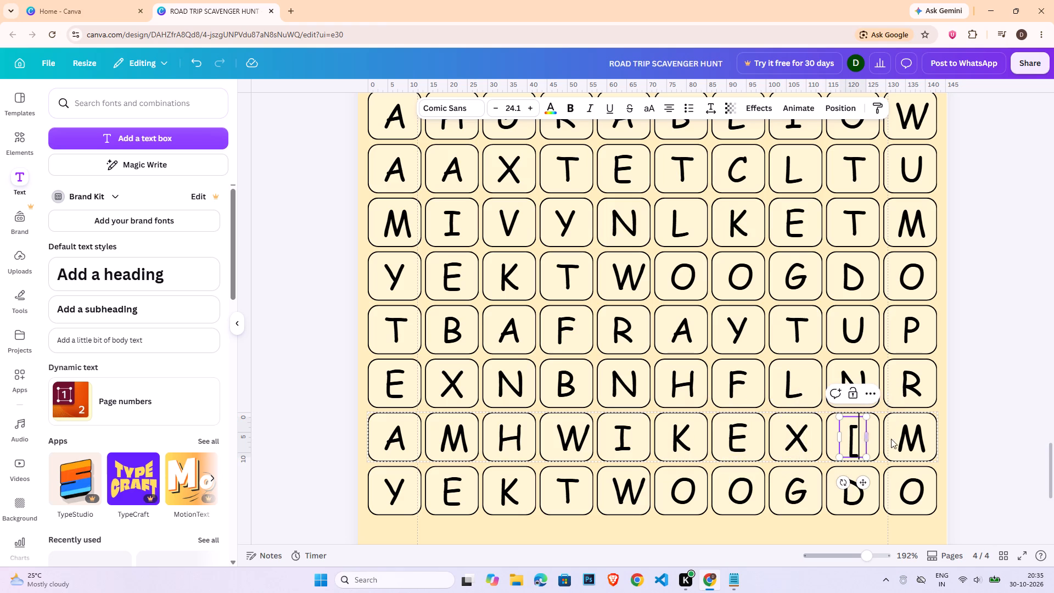
pyautogui.press('BackSpace')
pyautogui.press('p')
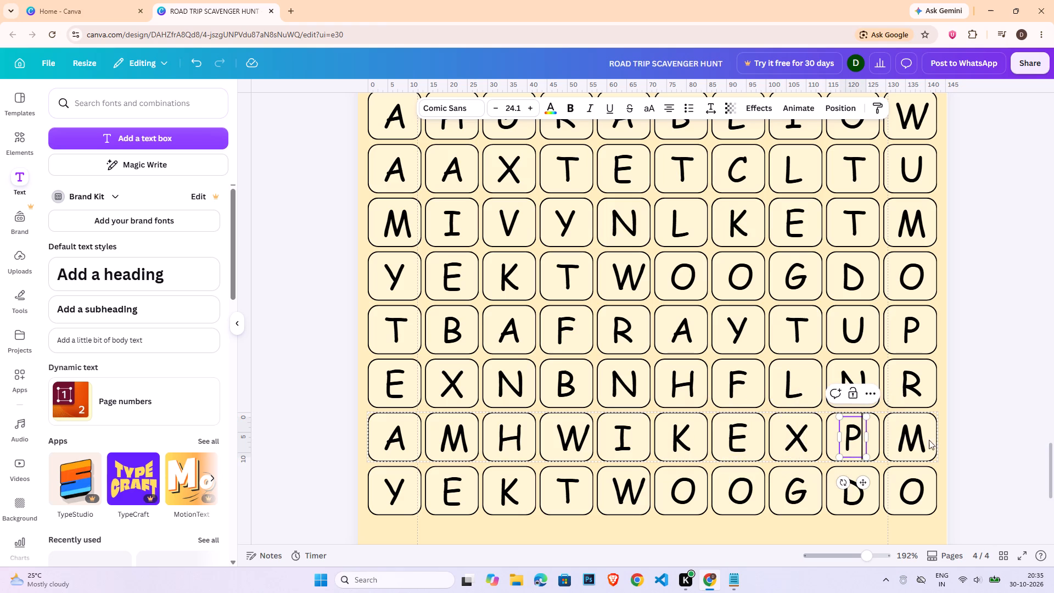
pyautogui.doubleClick(910, 433)
pyautogui.press('o')
pyautogui.click(982, 458)
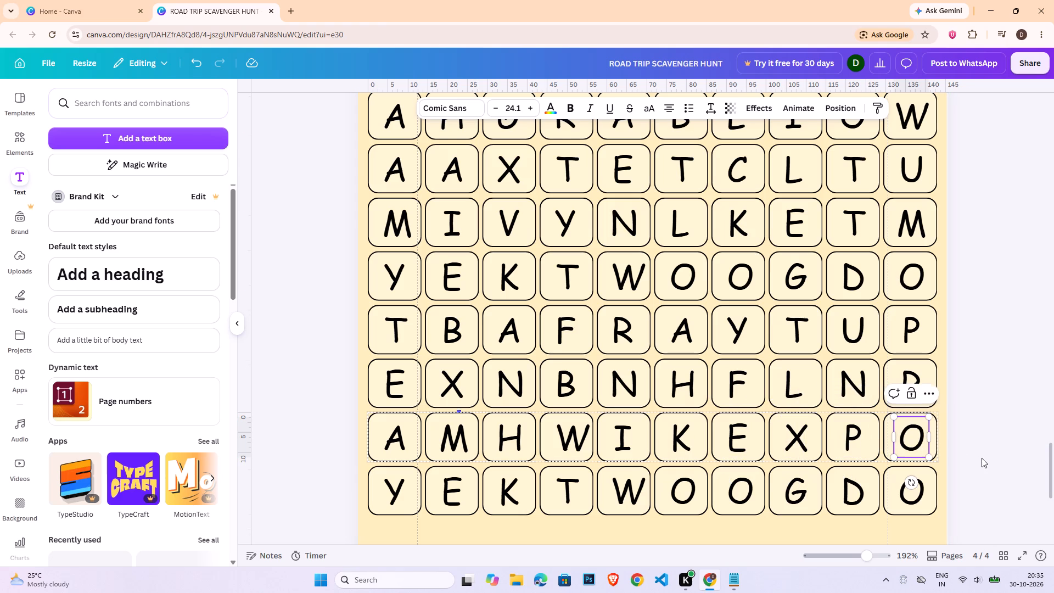
# Change the eighth row's first five letters to "D", "N", "E", "S" and "I".
pyautogui.scroll(-1, 763, 497)
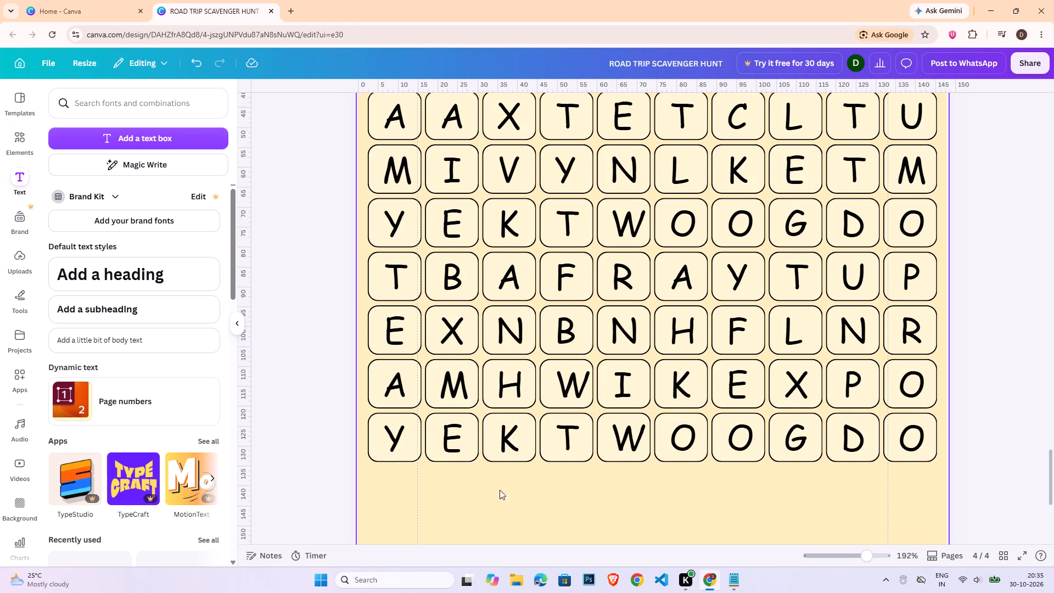
pyautogui.doubleClick(394, 427)
pyautogui.press('d')
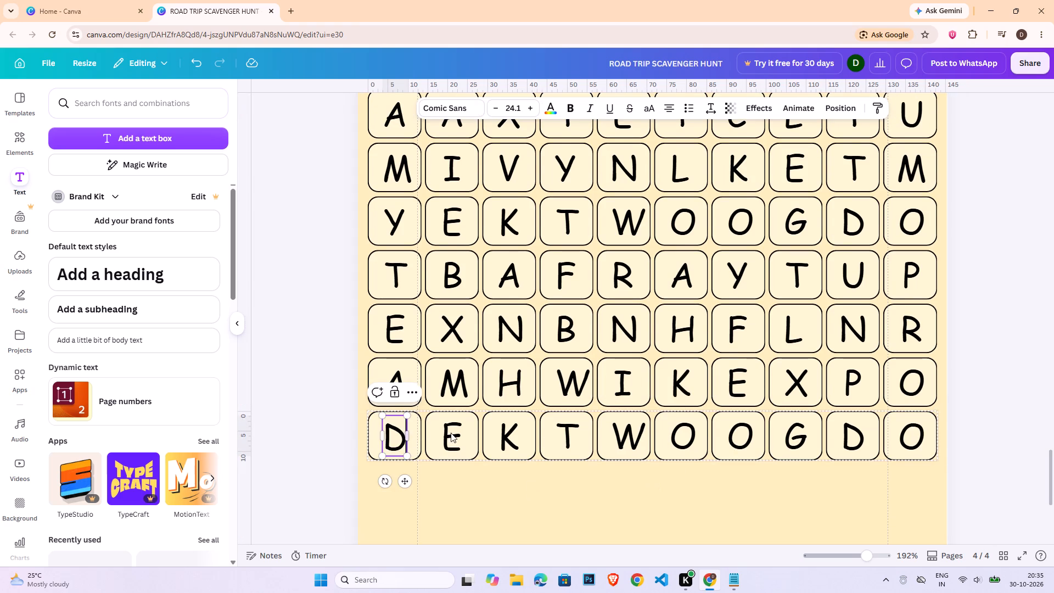
pyautogui.doubleClick(452, 438)
pyautogui.press('n')
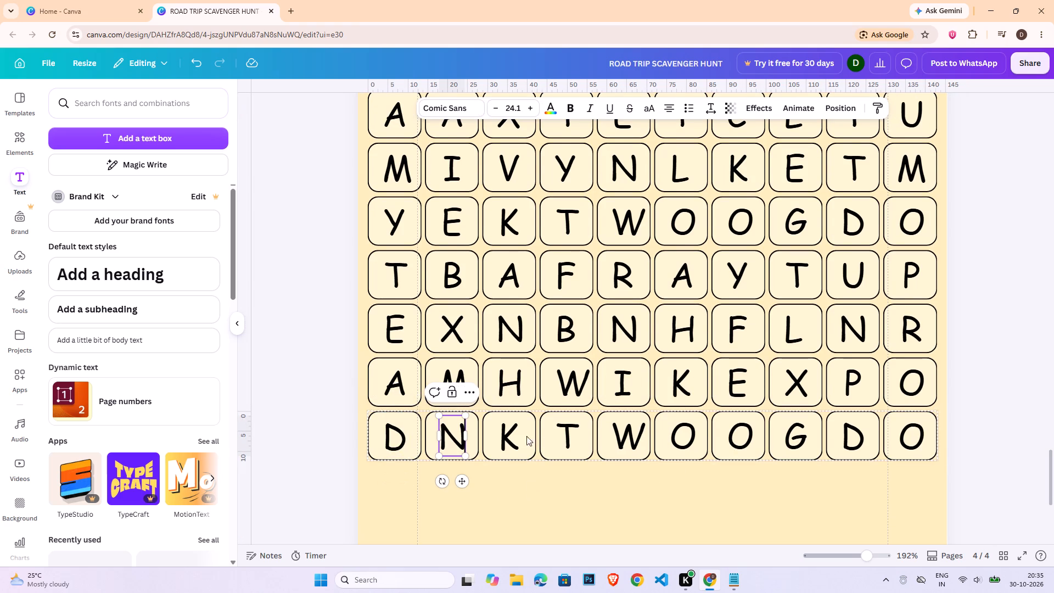
pyautogui.doubleClick(516, 433)
pyautogui.press('e')
pyautogui.doubleClick(564, 432)
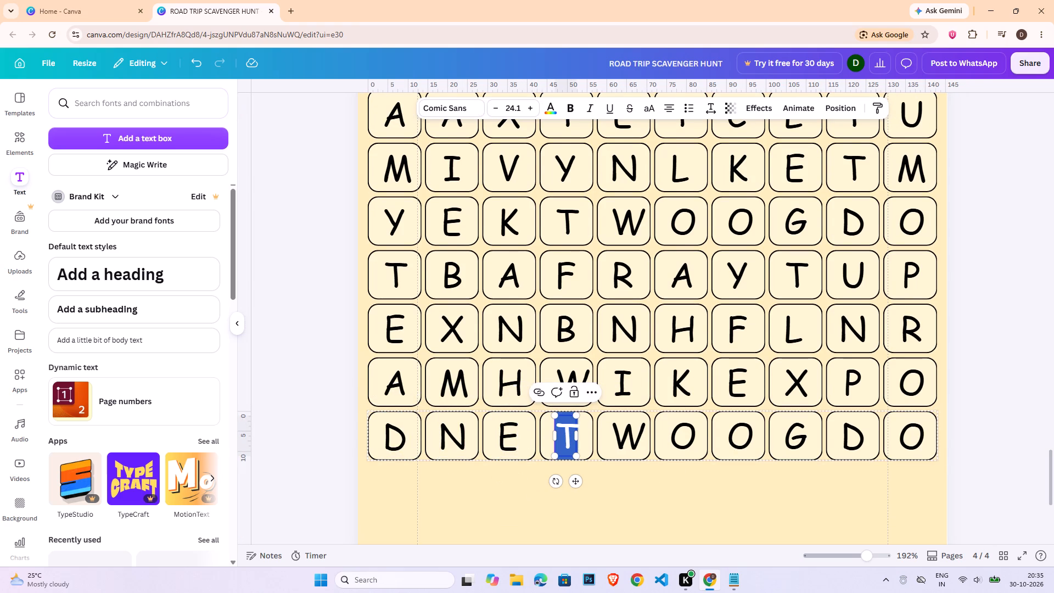
pyautogui.press('s')
pyautogui.doubleClick(641, 434)
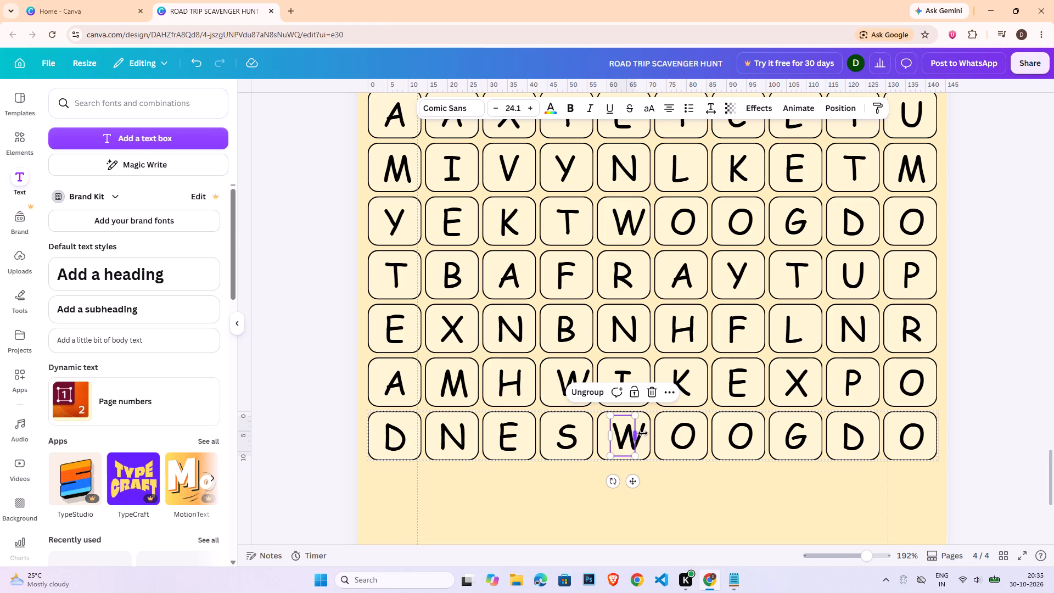
pyautogui.doubleClick(627, 434)
pyautogui.press('i')
# Change the eighth row's sixth to tenth letters to "E", "F", "A", "K" and "E".
pyautogui.tripleClick(678, 434)
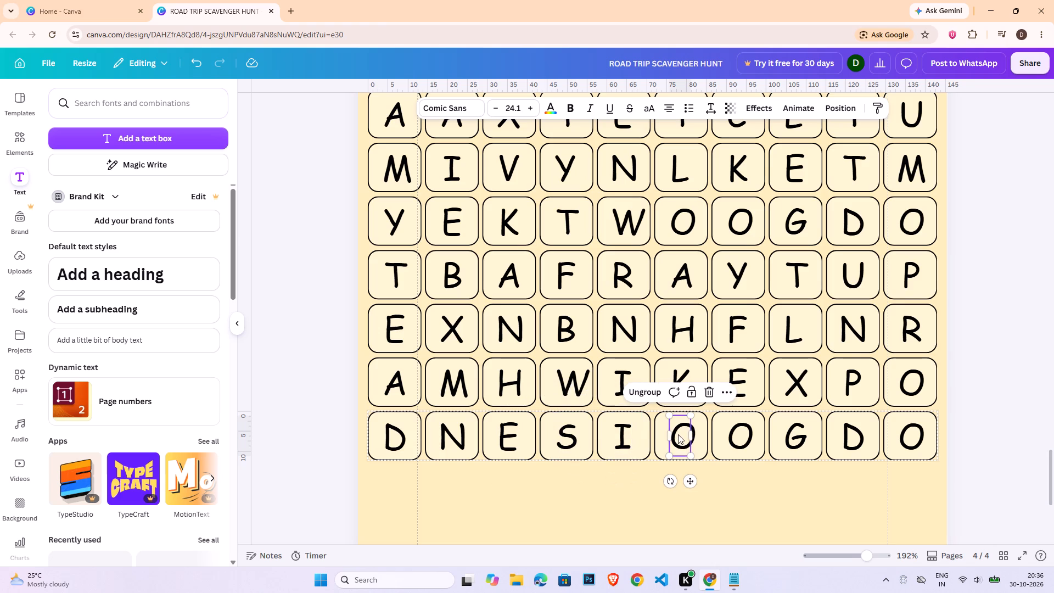
pyautogui.press('e')
pyautogui.doubleClick(738, 439)
pyautogui.press('f')
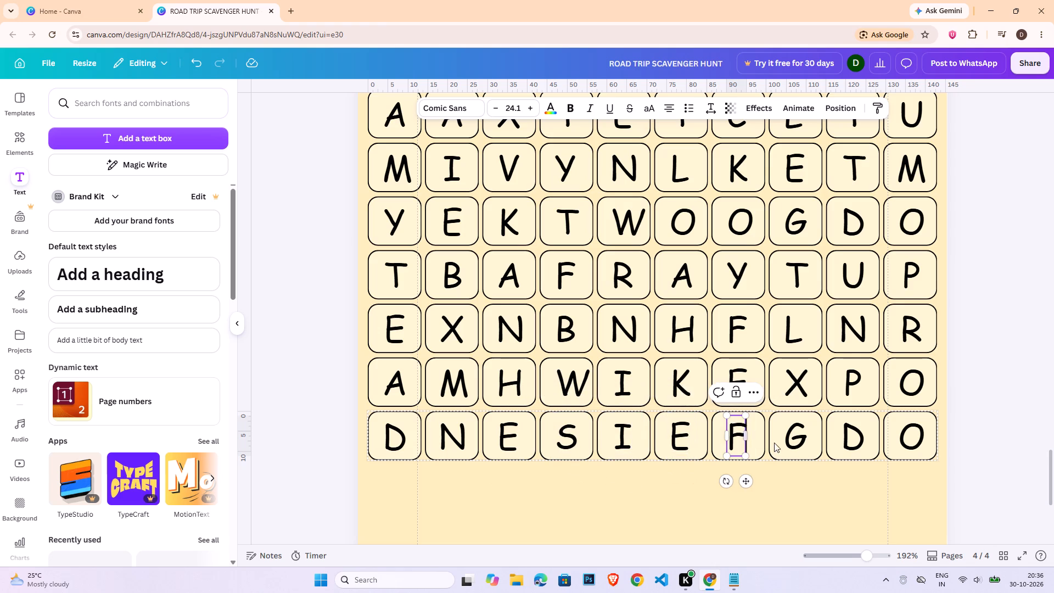
pyautogui.doubleClick(803, 437)
pyautogui.press('a')
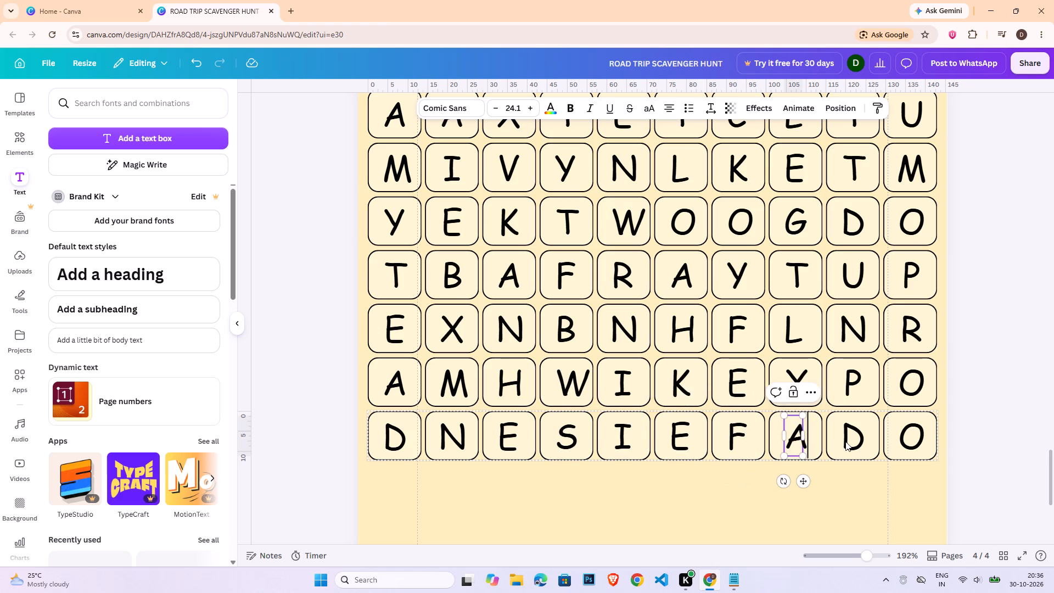
pyautogui.doubleClick(846, 441)
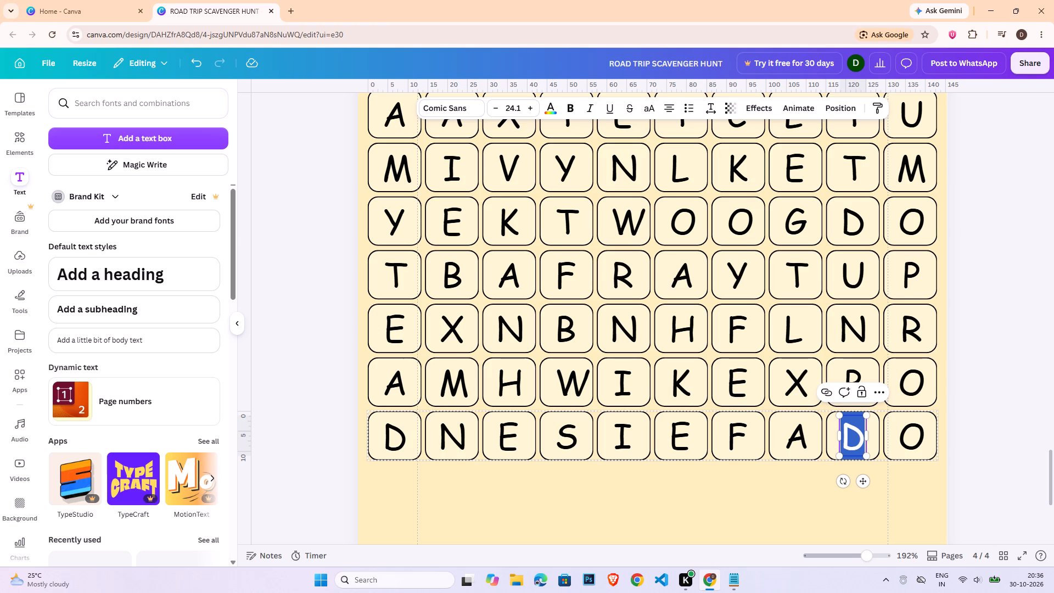
pyautogui.press('k')
pyautogui.doubleClick(912, 445)
pyautogui.press('e')
pyautogui.click(982, 451)
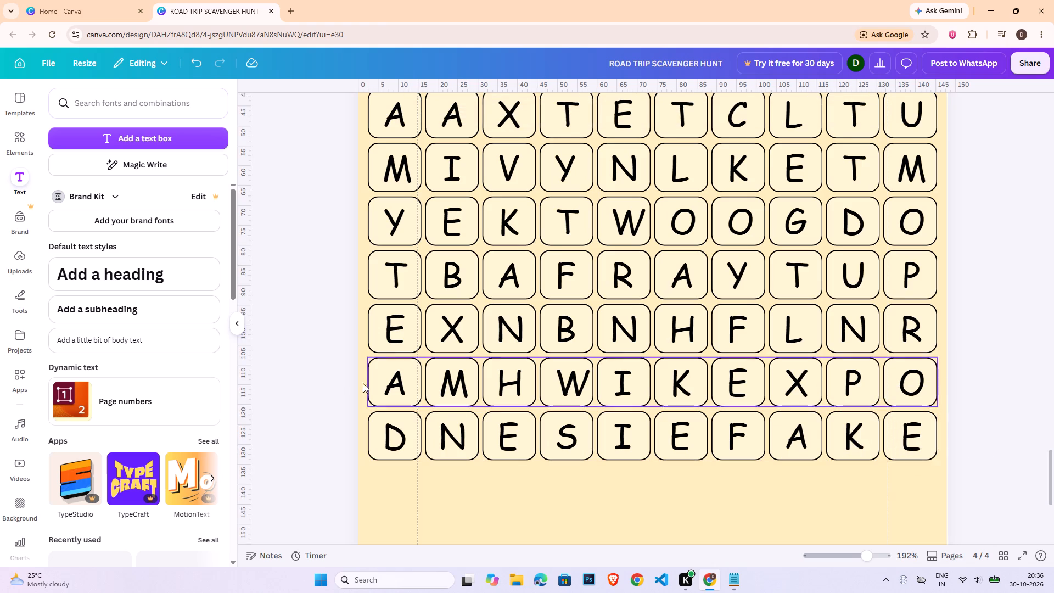
# Duplicate the seventh and eighth letter rows together and place the copies directly below the eighth row, aligned with the grid.
pyautogui.moveTo(351, 374); pyautogui.dragTo(958, 430)
pyautogui.hotkey('ctrl', 'c')
pyautogui.hotkey('ctrl', 'v')
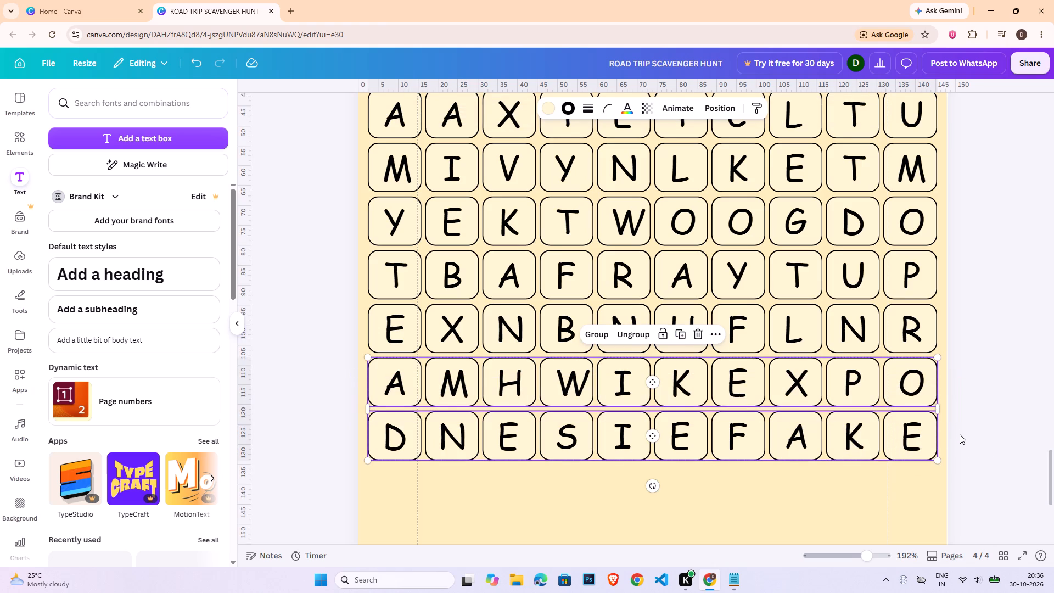
pyautogui.moveTo(790, 453); pyautogui.dragTo(772, 545)
pyautogui.scroll(-2, 880, 477)
pyautogui.click(990, 429)
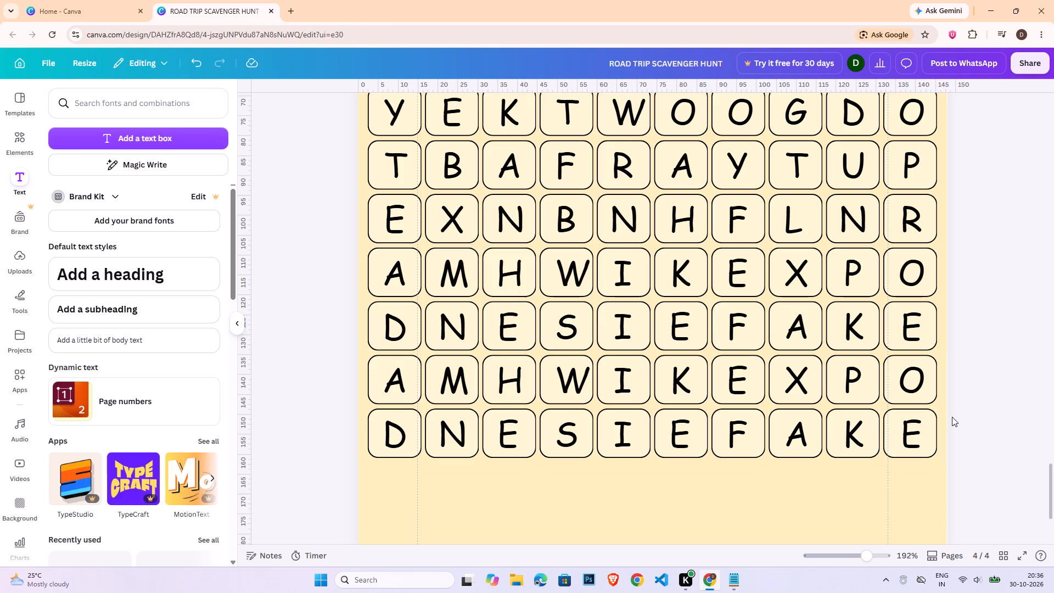
# Change the ninth row's first five letters to "W", "T", "N", "E" and "S", undoing the accidental shift of the row.
pyautogui.moveTo(437, 378); pyautogui.dragTo(428, 377)
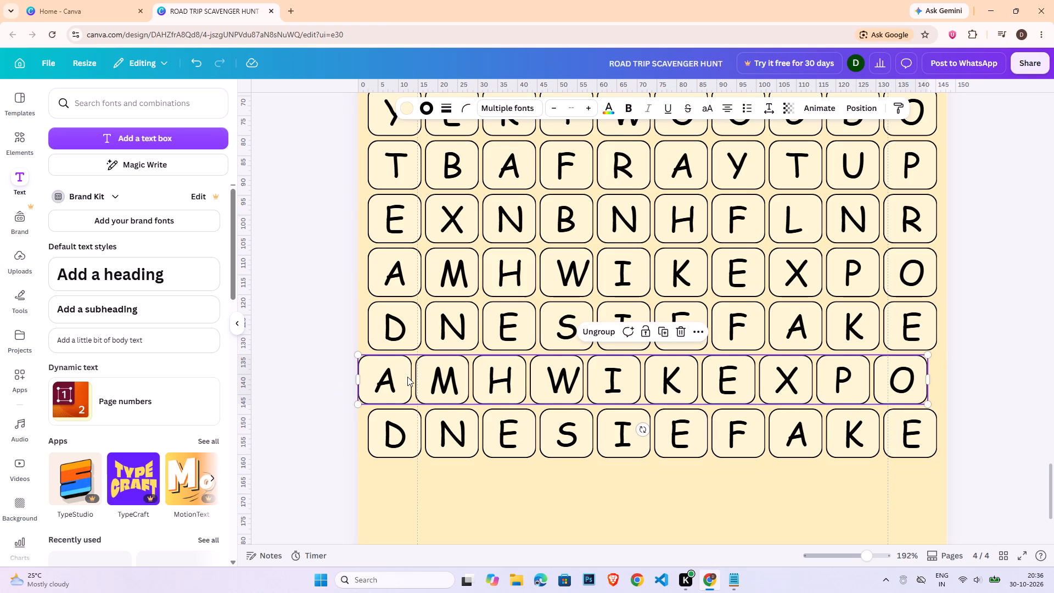
pyautogui.hotkey('ctrl', 'z')
pyautogui.doubleClick(397, 380)
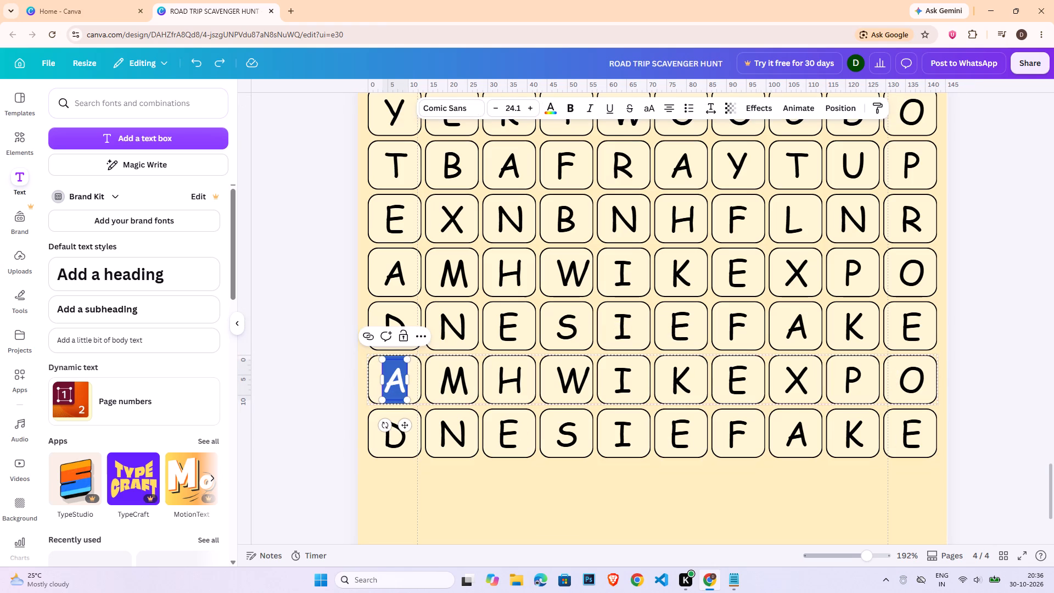
pyautogui.press('w')
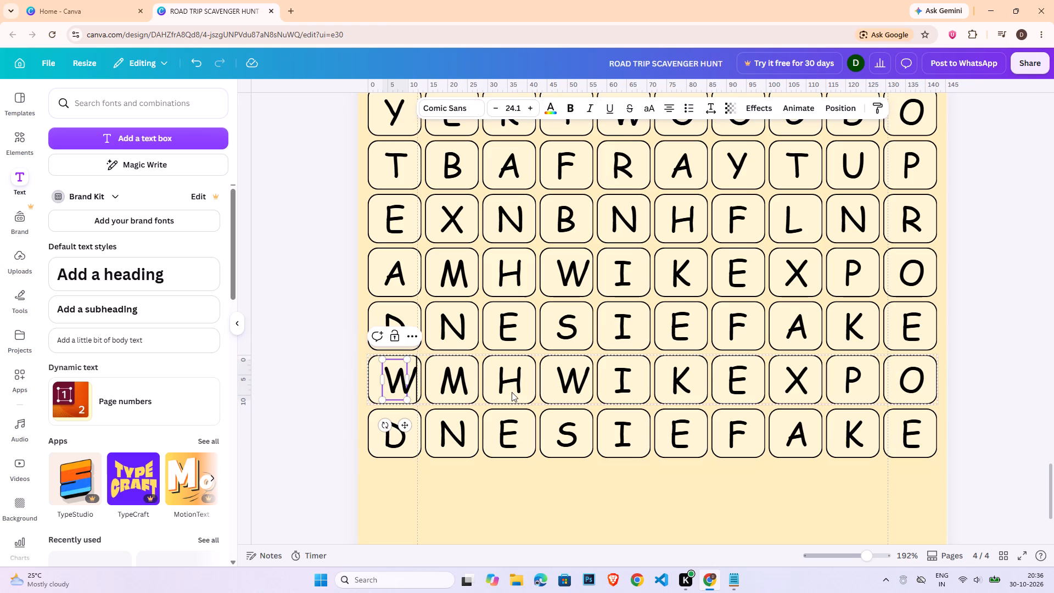
pyautogui.doubleClick(461, 379)
pyautogui.press('t')
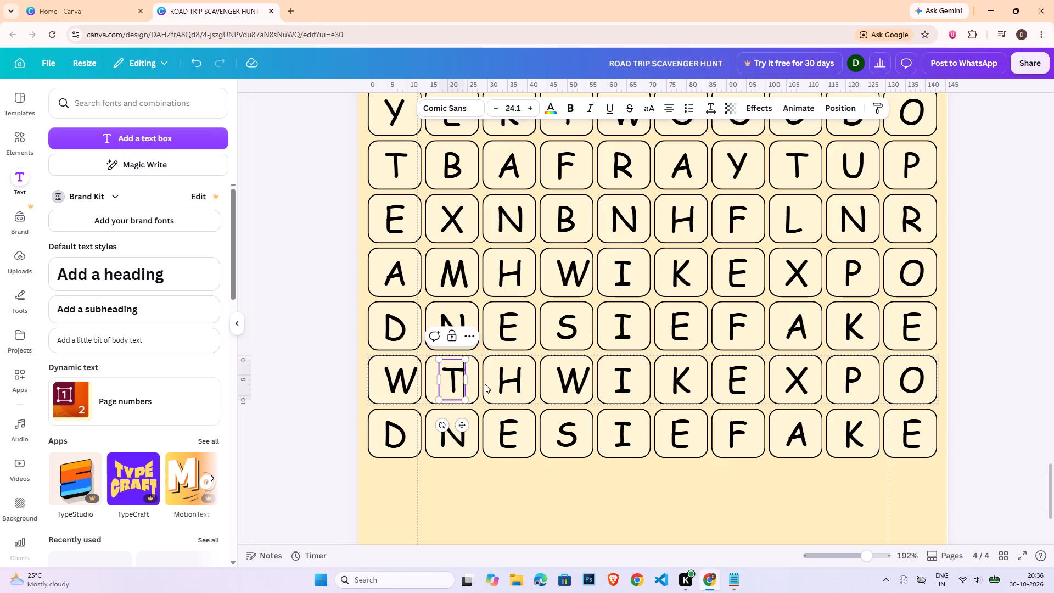
pyautogui.doubleClick(502, 379)
pyautogui.press('n')
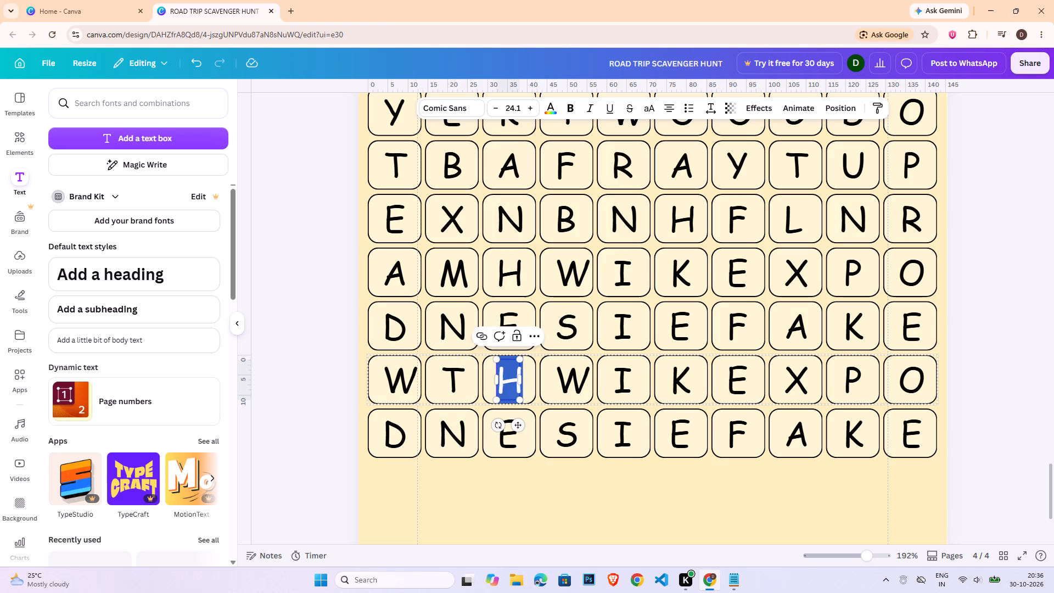
pyautogui.doubleClick(565, 384)
pyautogui.press('e')
pyautogui.click(608, 387)
pyautogui.doubleClick(625, 385)
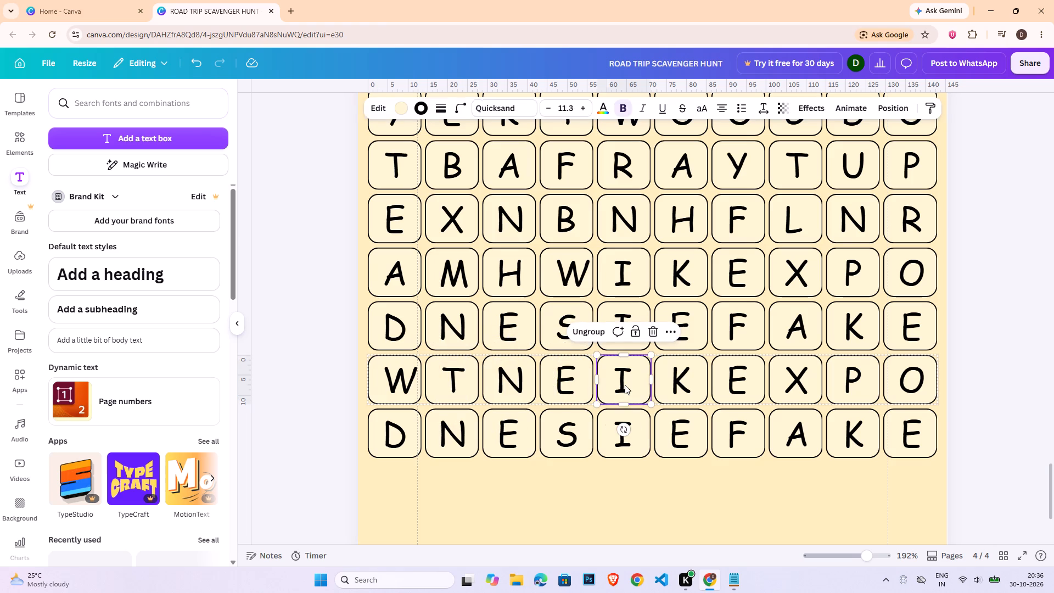
pyautogui.press('s')
# Change the ninth row's sixth to tenth letters to "T", "N", "U", "Q" and "R".
pyautogui.doubleClick(683, 381)
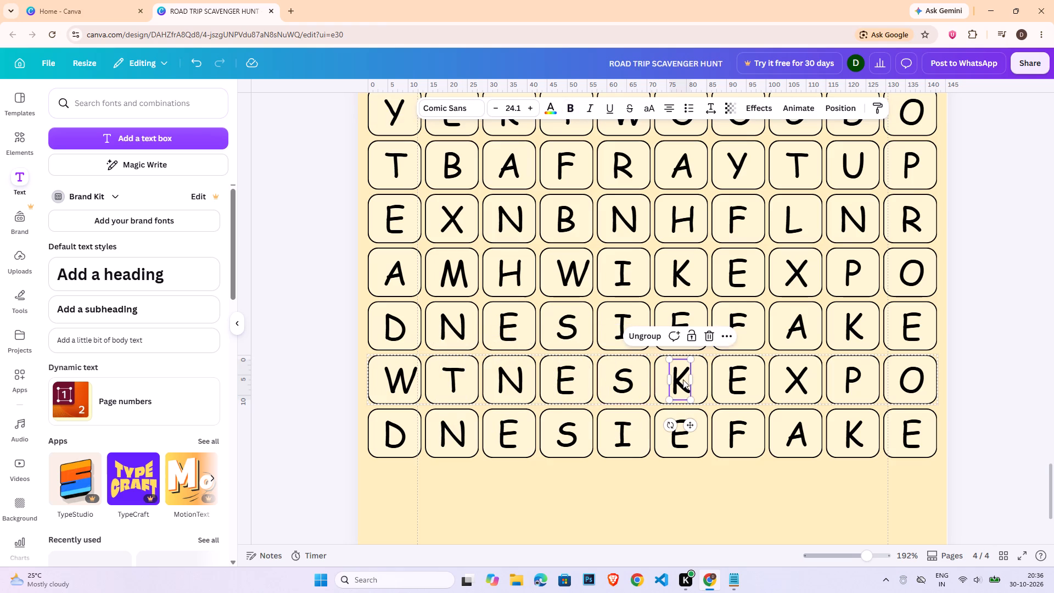
pyautogui.press('t')
pyautogui.doubleClick(735, 381)
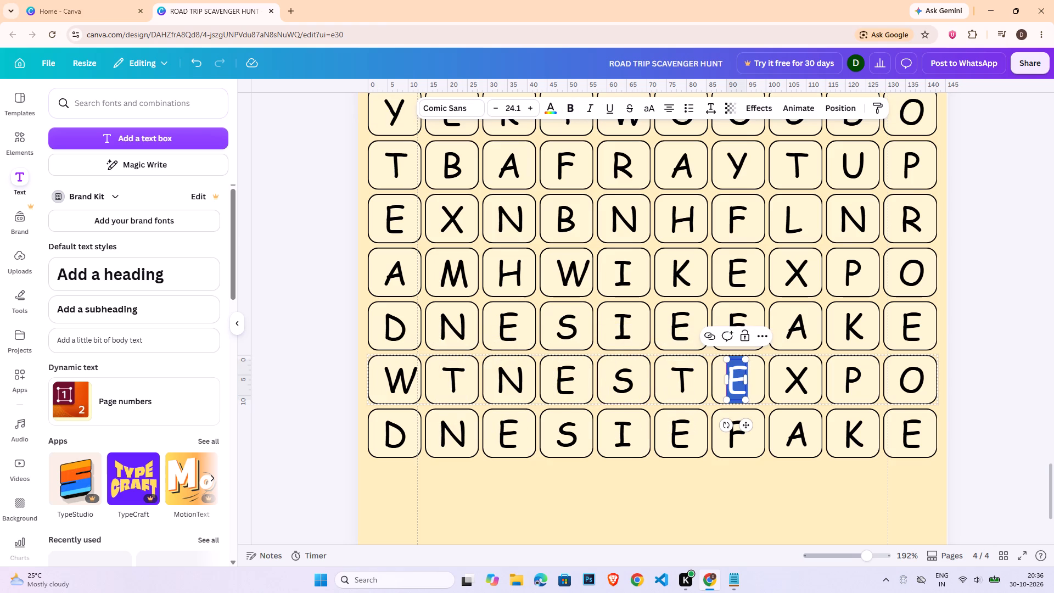
pyautogui.press('n')
pyautogui.doubleClick(793, 380)
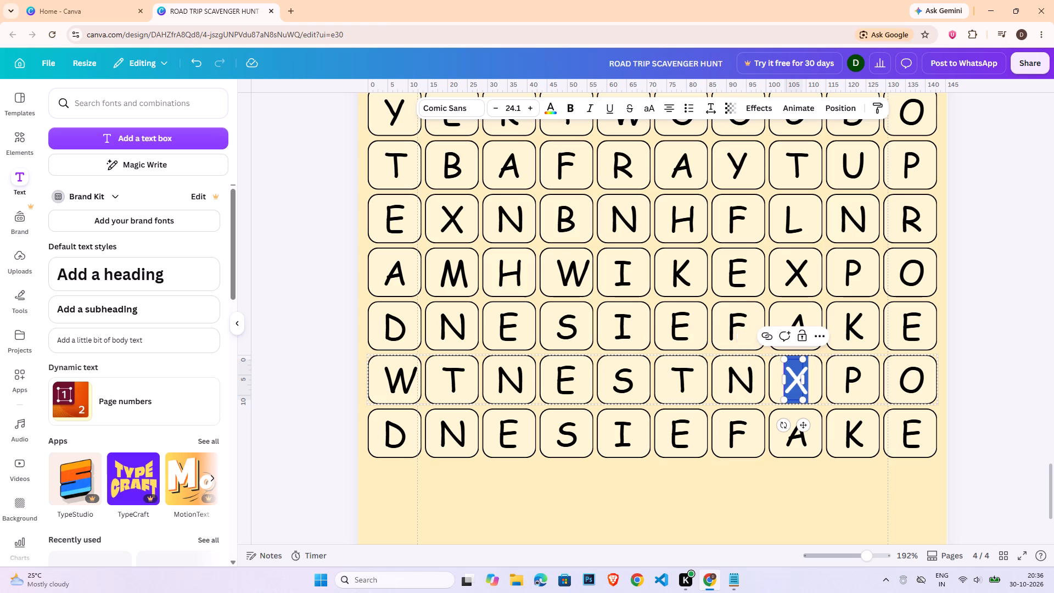
pyautogui.press('u')
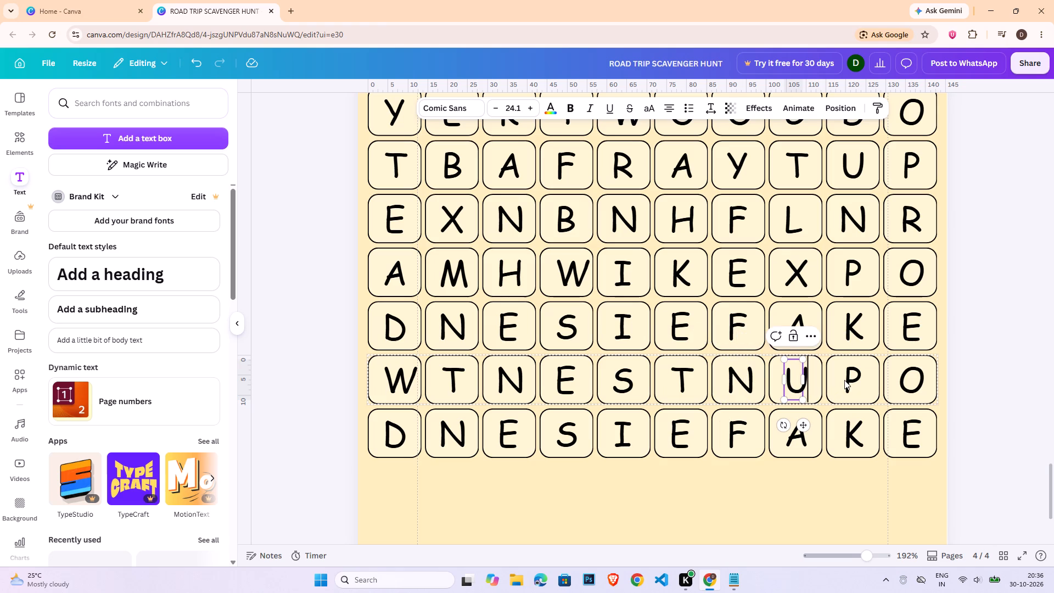
pyautogui.doubleClick(846, 379)
pyautogui.press('q')
pyautogui.doubleClick(906, 380)
pyautogui.press('r')
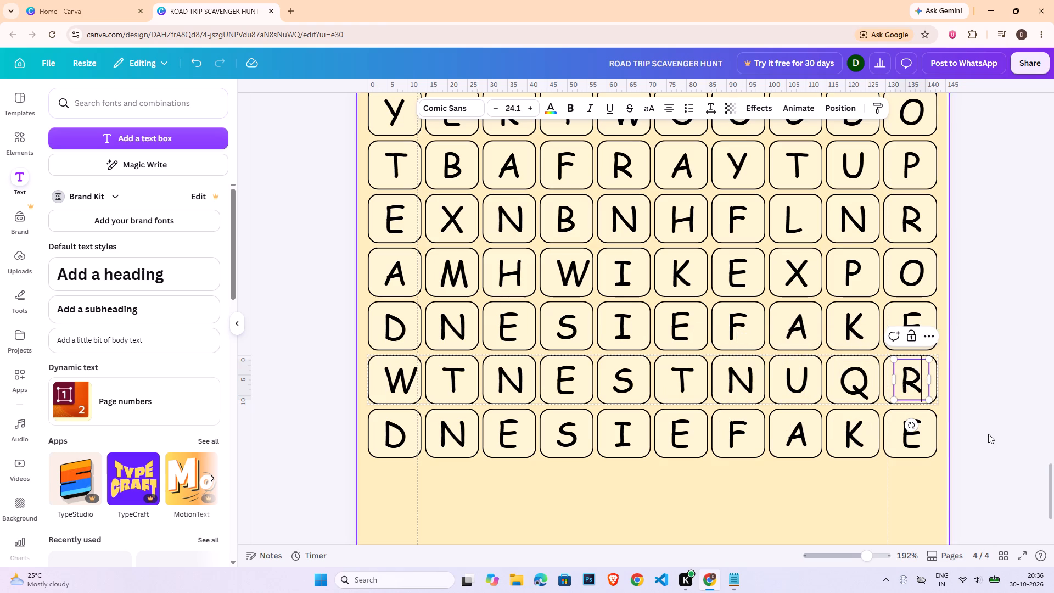
# Change the tenth row's first three letters to "G", "H" and "N", undoing the misdirected entry in the third cell.
pyautogui.click(989, 434)
pyautogui.doubleClick(397, 440)
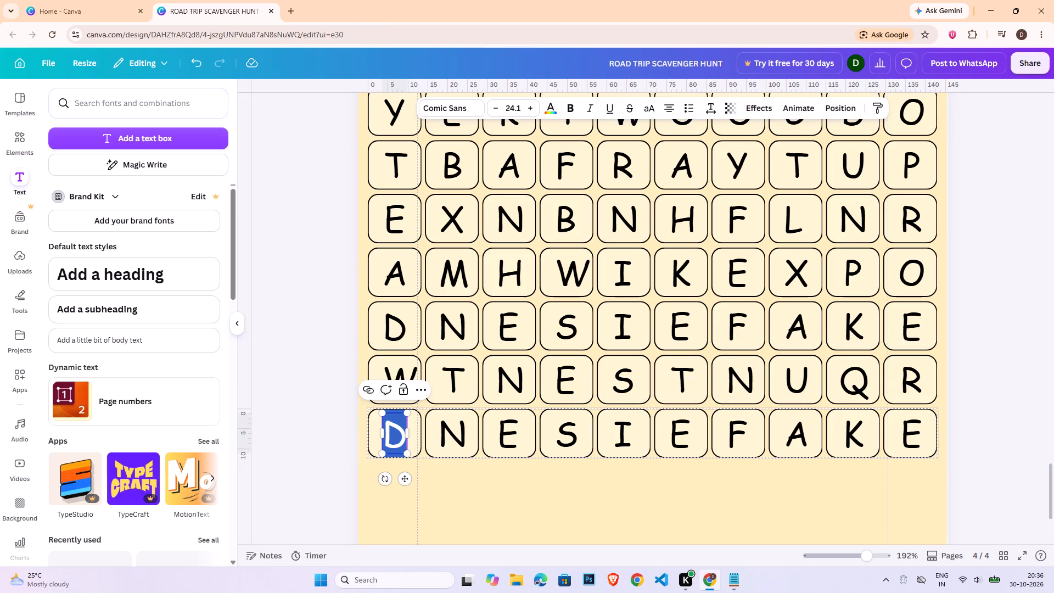
pyautogui.press('g')
pyautogui.doubleClick(446, 442)
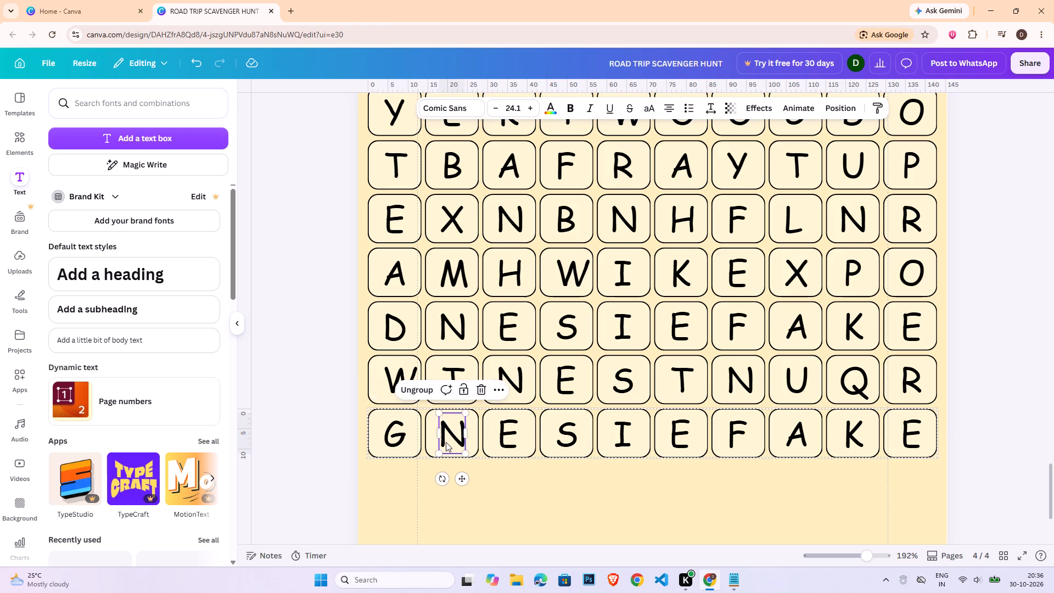
pyautogui.press('h')
pyautogui.doubleClick(496, 433)
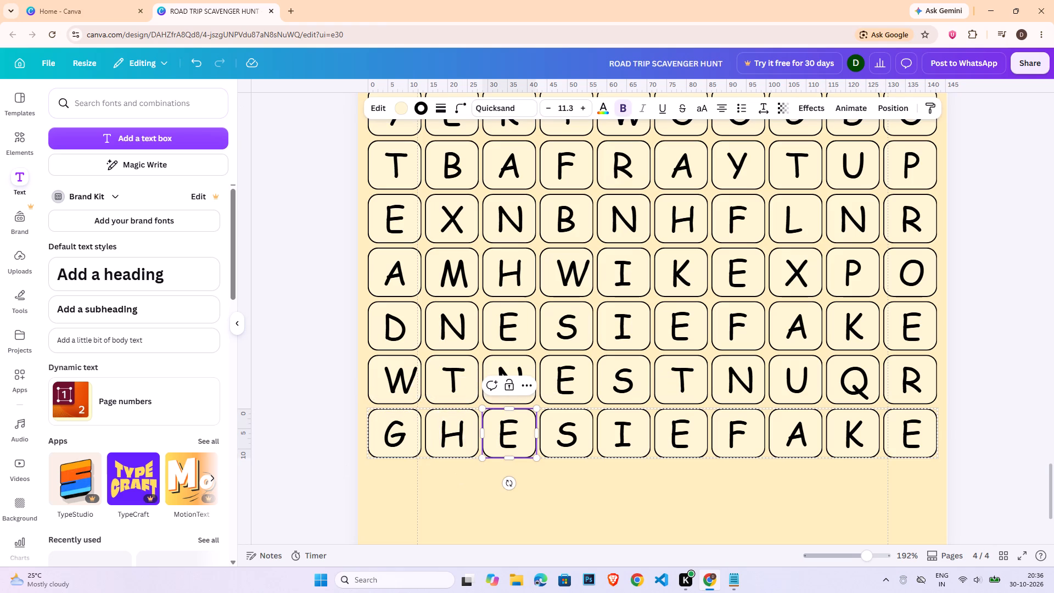
pyautogui.press('n')
pyautogui.hotkey('ctrl', 'z')
pyautogui.doubleClick(507, 441)
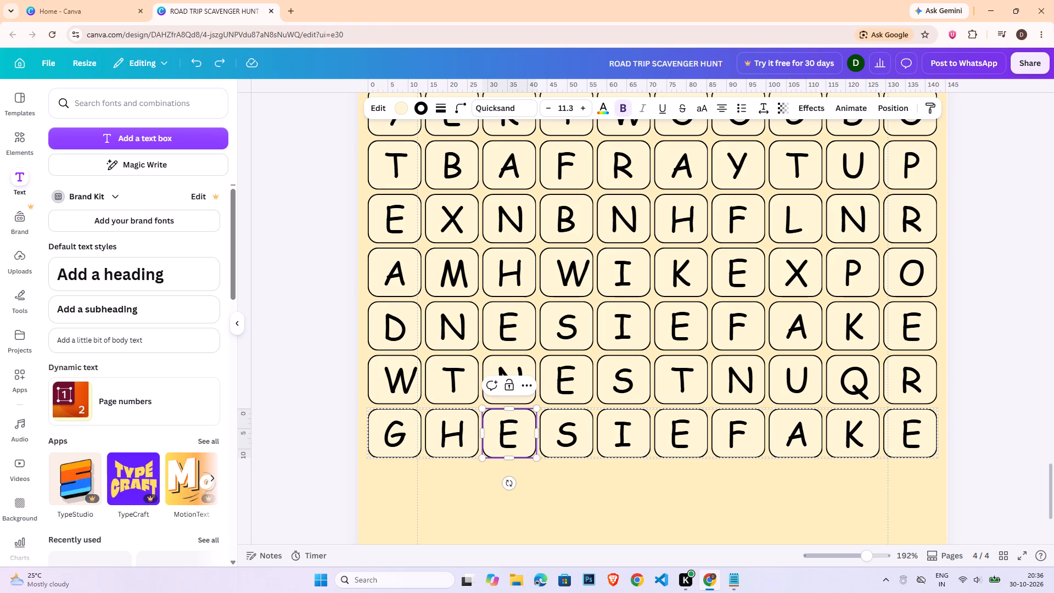
pyautogui.doubleClick(512, 432)
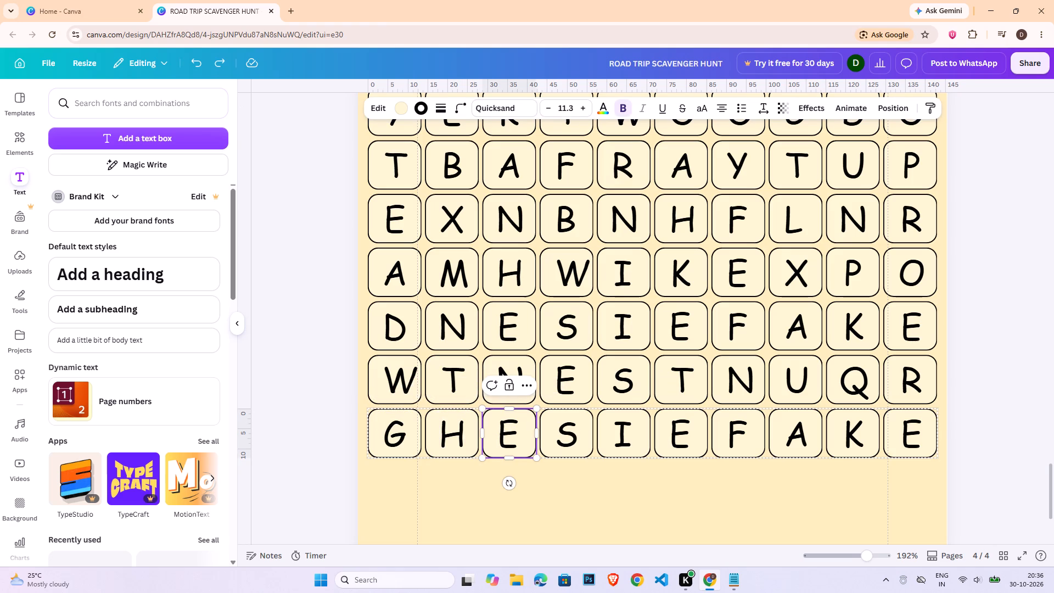
pyautogui.click(523, 432)
pyautogui.click(562, 529)
pyautogui.tripleClick(502, 433)
pyautogui.press('n')
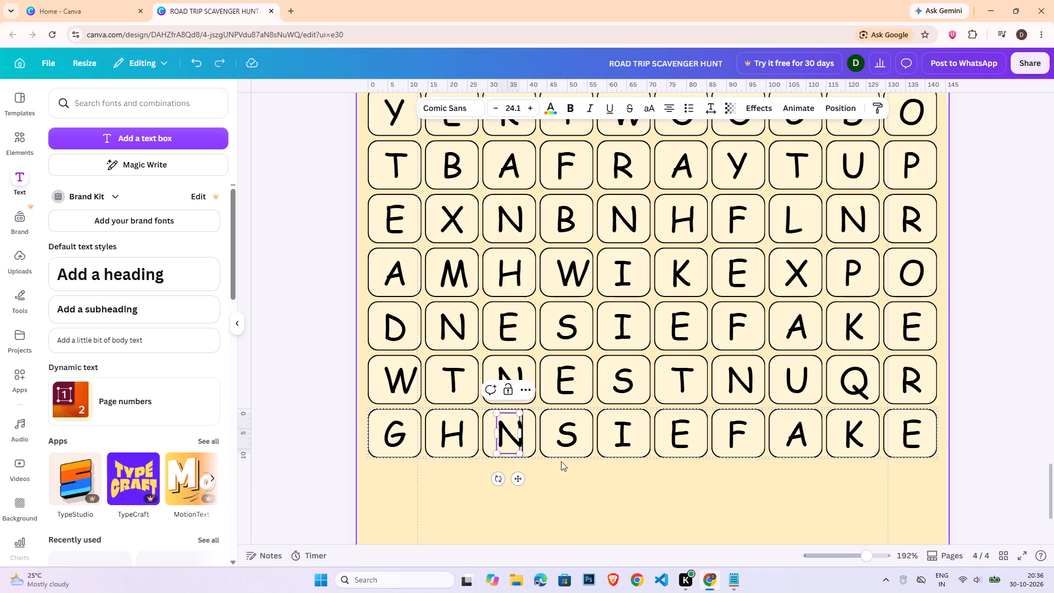
# Change the tenth row's fourth to tenth letters to "T", "U", "V", "E", "X", "Y" and "Z".
pyautogui.doubleClick(559, 438)
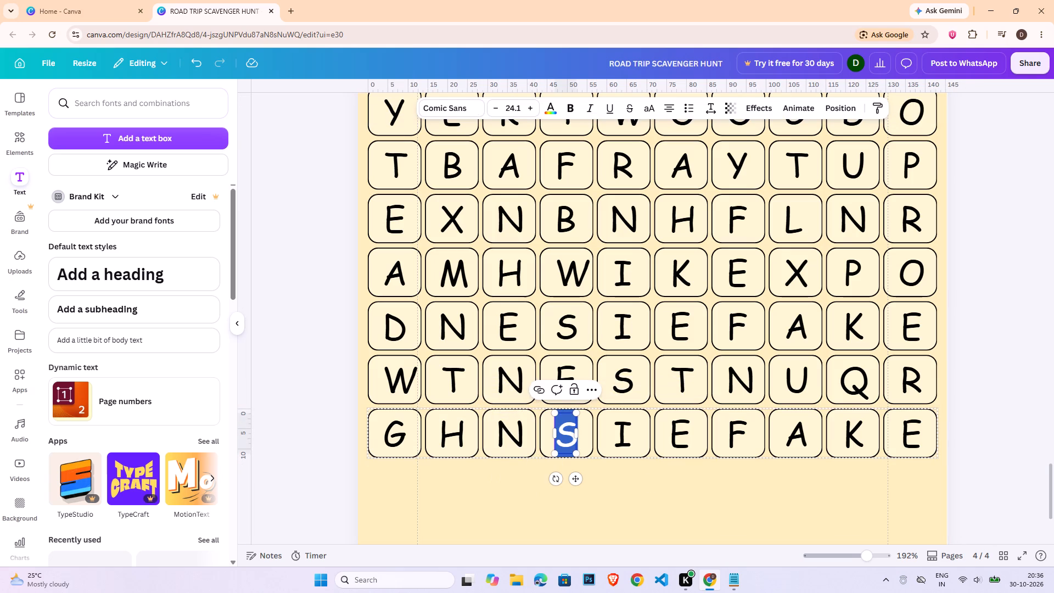
pyautogui.press('t')
pyautogui.doubleClick(619, 438)
pyautogui.press('u')
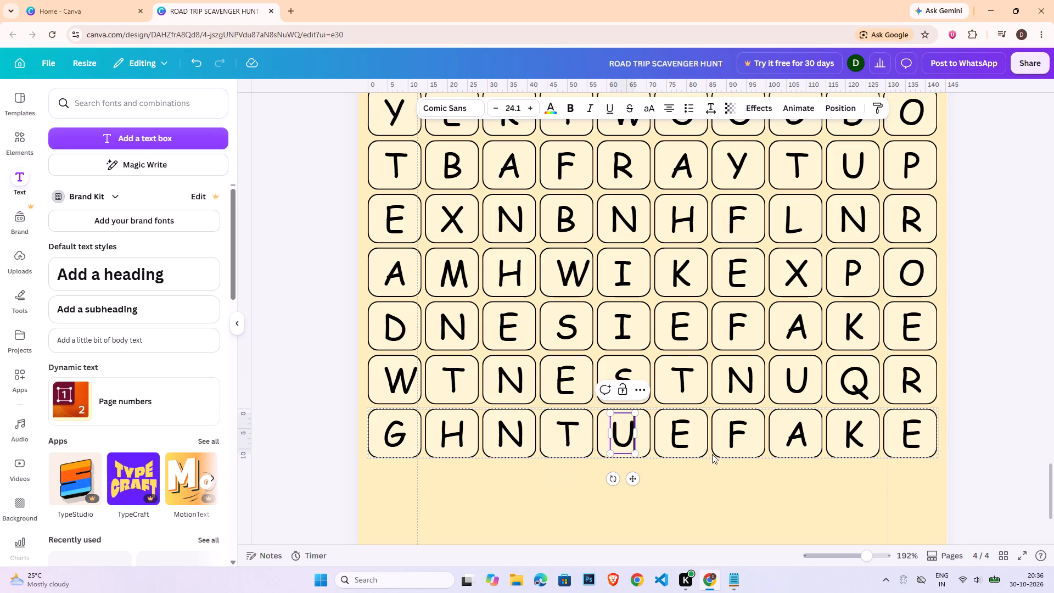
pyautogui.doubleClick(675, 437)
pyautogui.press('v')
pyautogui.doubleClick(737, 439)
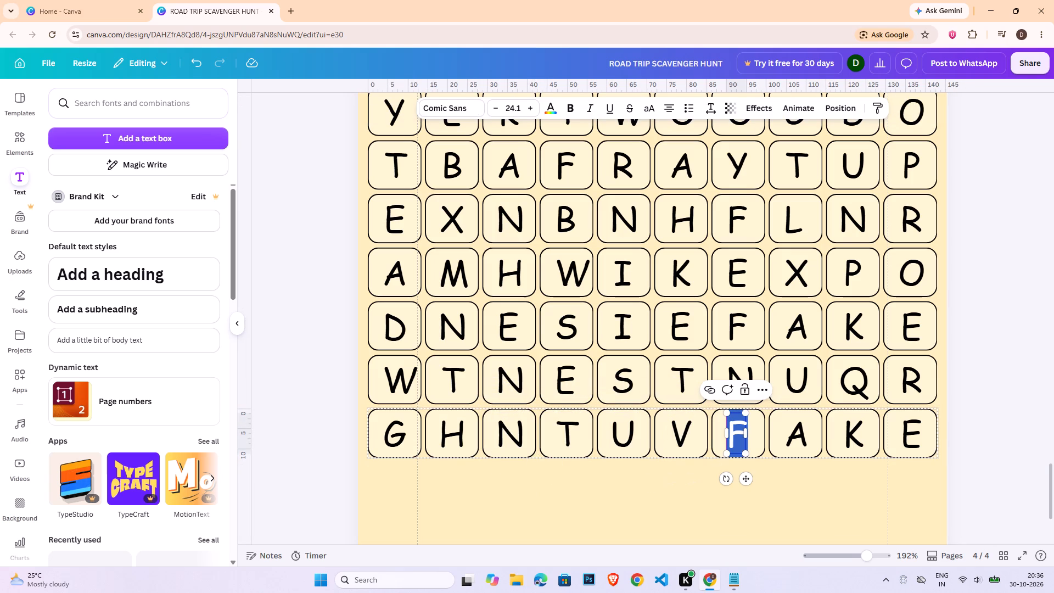
pyautogui.press('e')
pyautogui.doubleClick(803, 437)
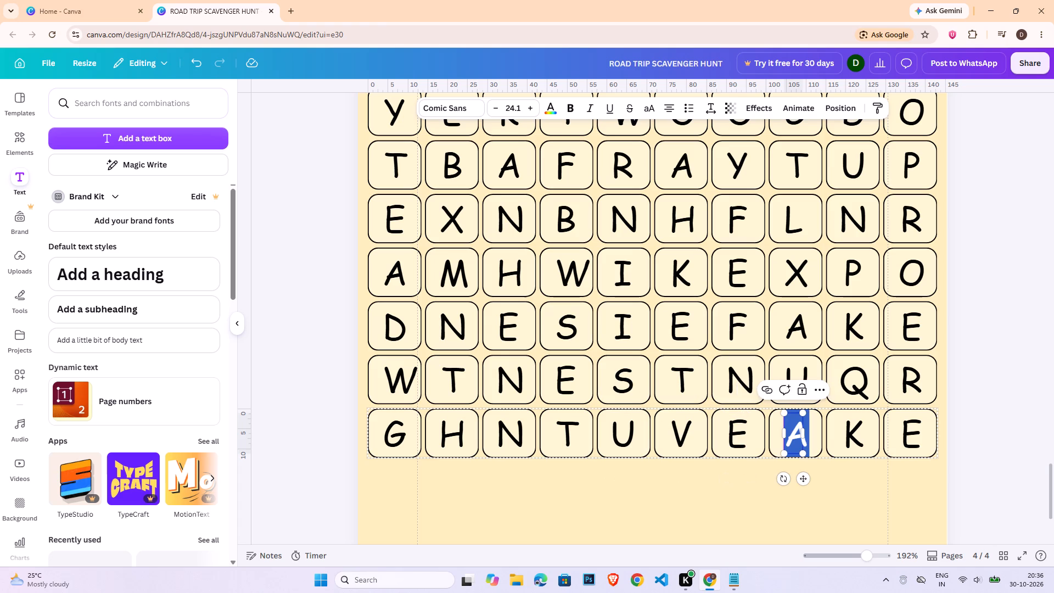
pyautogui.press('x')
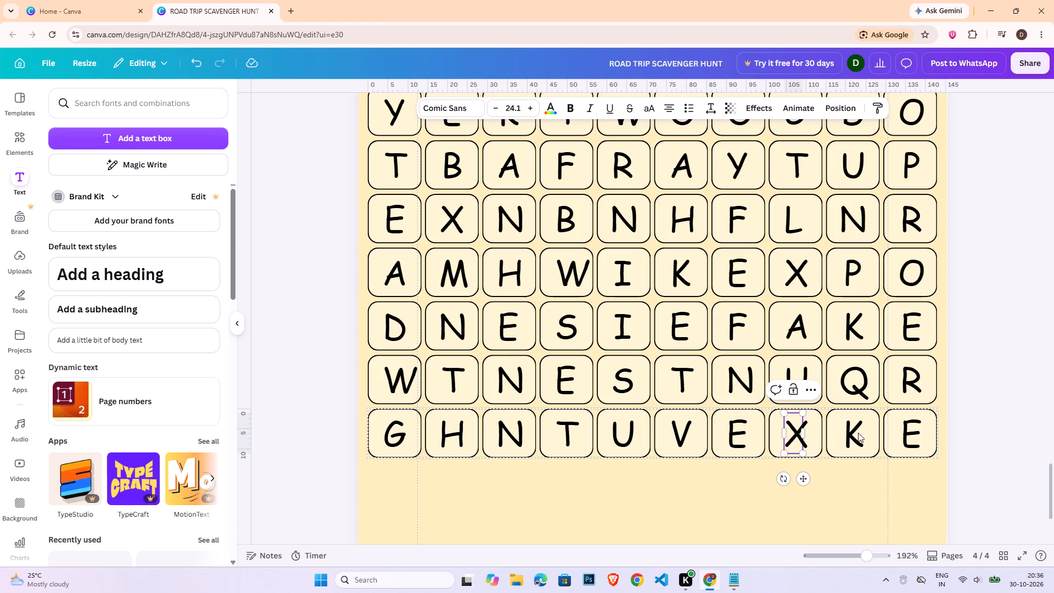
pyautogui.doubleClick(858, 433)
pyautogui.press('y')
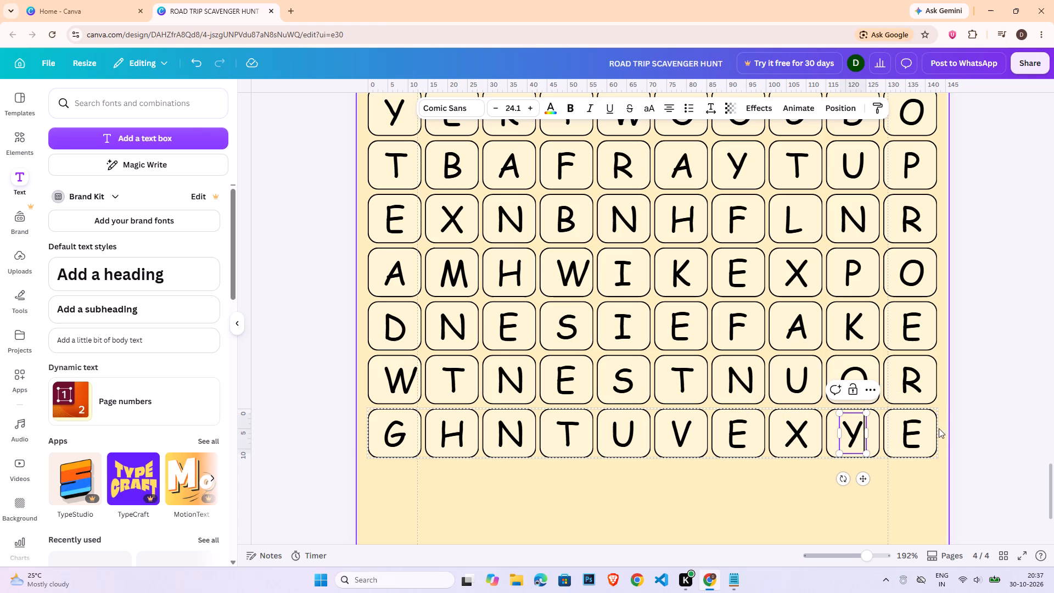
pyautogui.doubleClick(913, 429)
pyautogui.press('z')
pyautogui.click(989, 429)
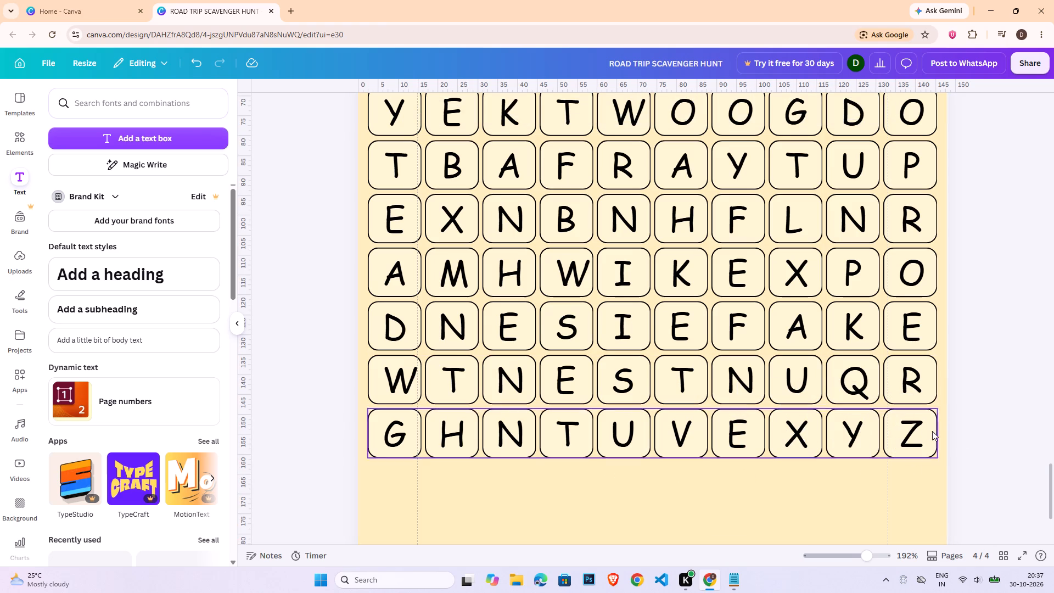
# Group all ten letter rows on page 4 into a single word search grid.
pyautogui.click(862, 553)
pyautogui.click(859, 555)
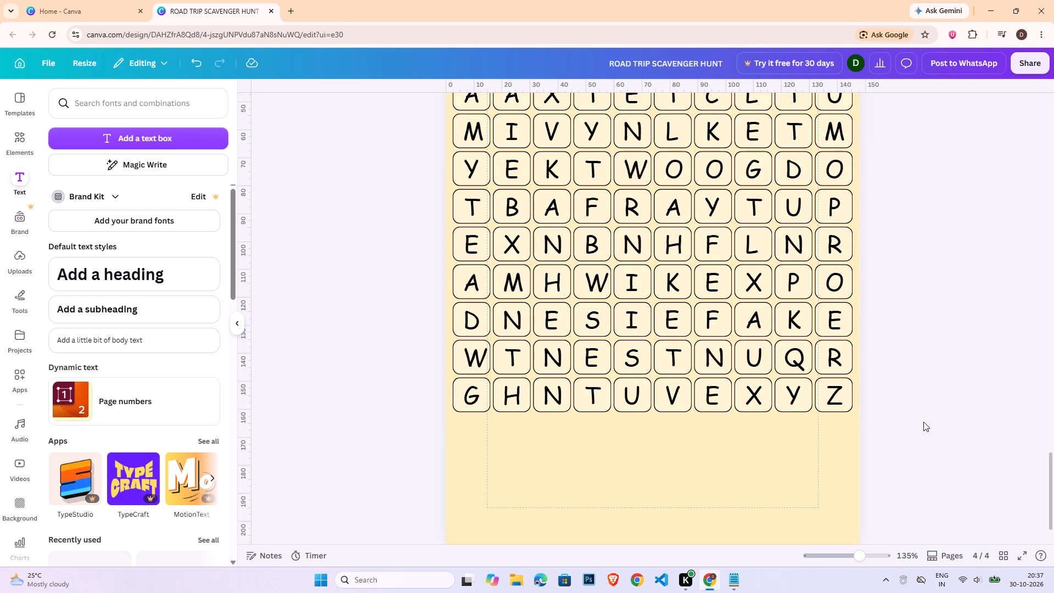
pyautogui.click(923, 422)
pyautogui.scroll(2, 949, 395)
pyautogui.moveTo(401, 153); pyautogui.dragTo(804, 491)
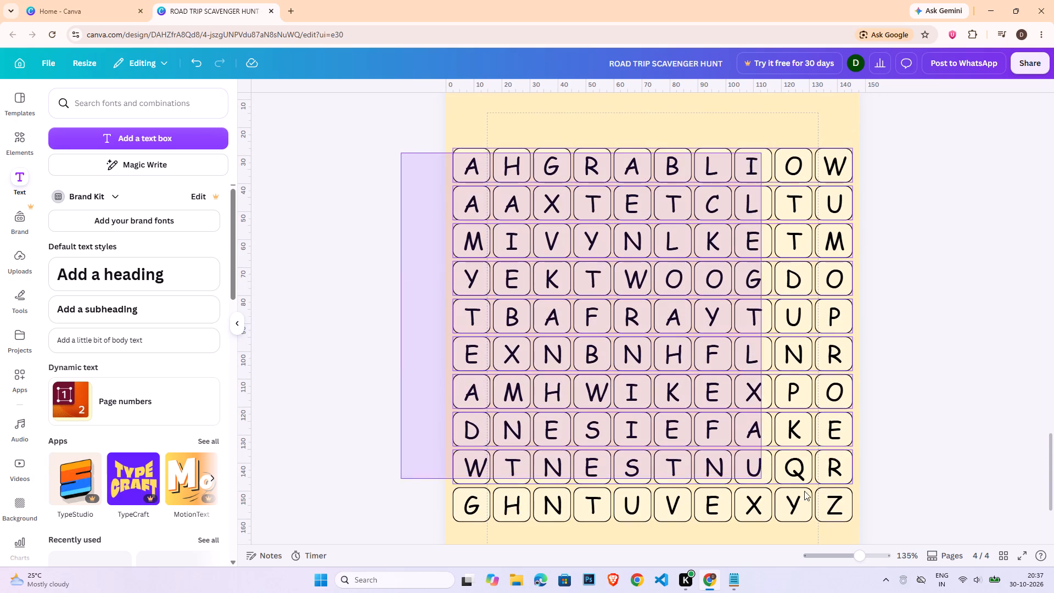
pyautogui.moveTo(804, 491); pyautogui.dragTo(864, 516)
pyautogui.click(596, 130)
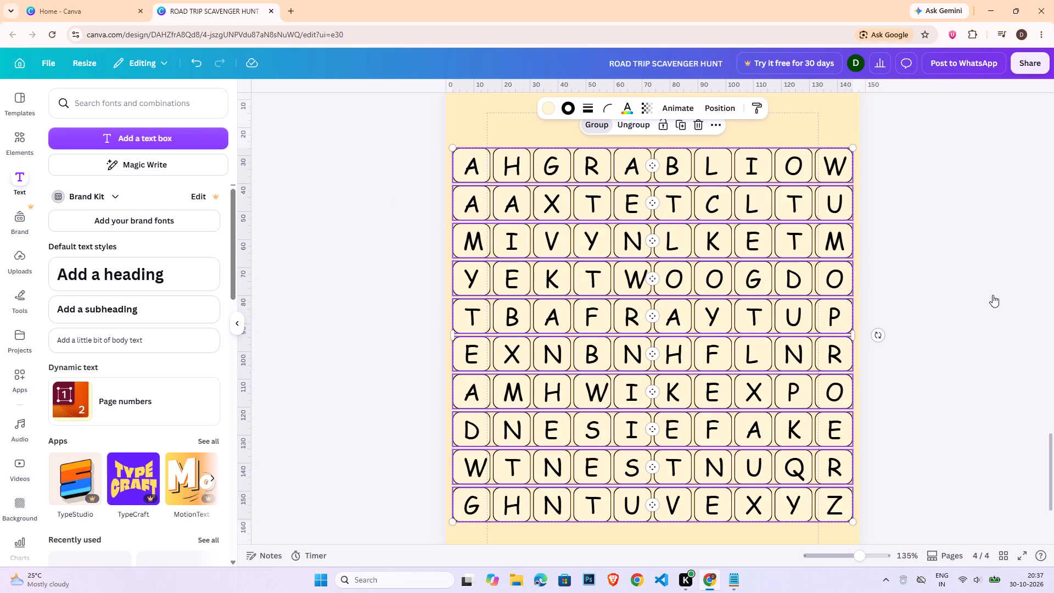
pyautogui.click(937, 281)
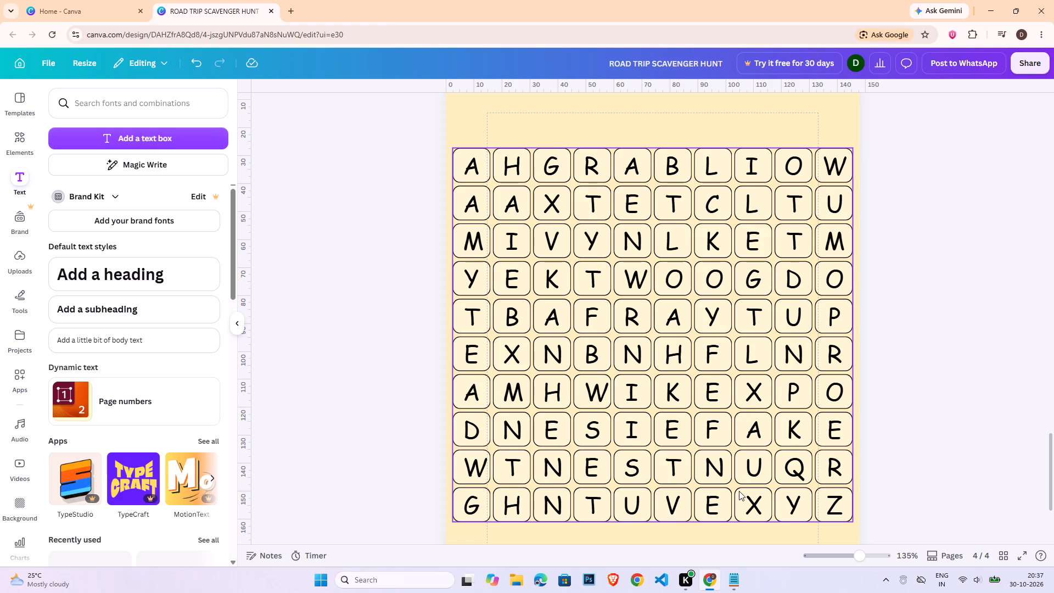
pyautogui.click(828, 504)
pyautogui.click(915, 494)
# Copy the grouped letter grid from page 4 and paste it onto the "Road Trip Word Search" page, page 3.
pyautogui.click(850, 557)
pyautogui.click(844, 453)
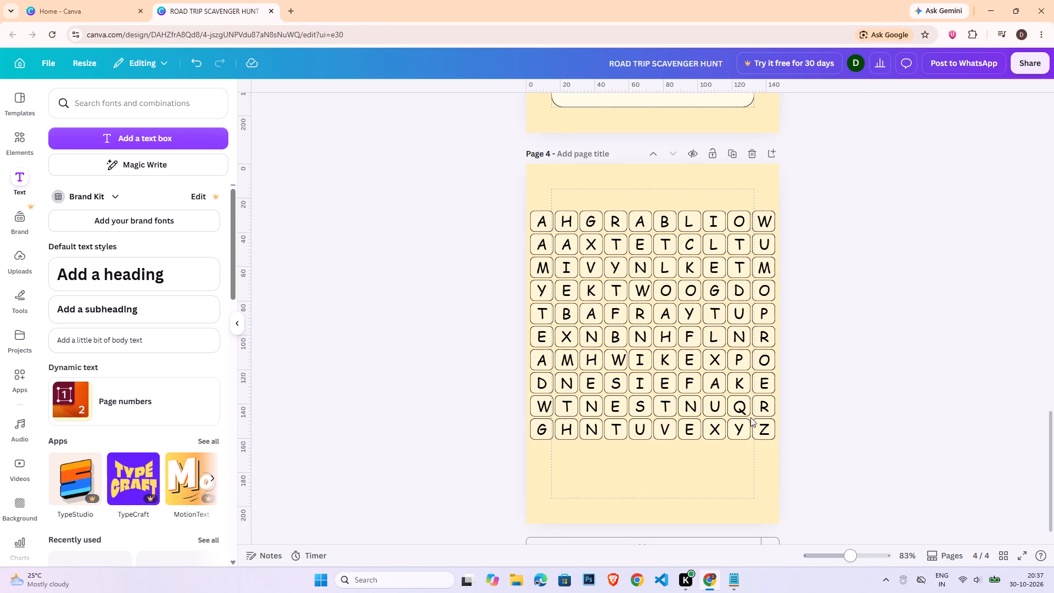
pyautogui.click(724, 400)
pyautogui.hotkey('ctrl', 'c')
pyautogui.scroll(5, 1008, 417)
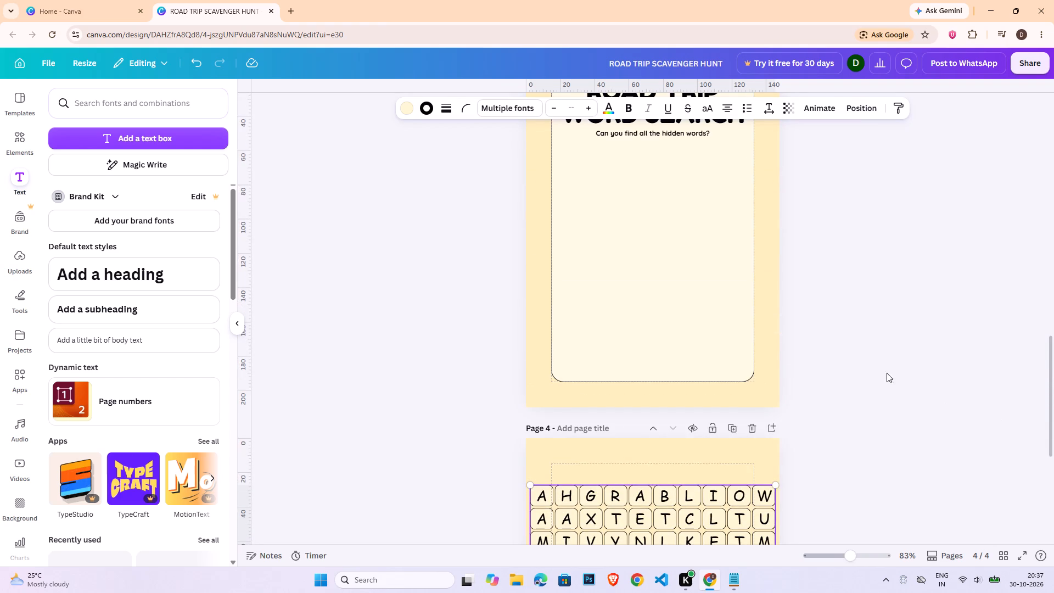
pyautogui.click(750, 267)
pyautogui.hotkey('ctrl', 'v')
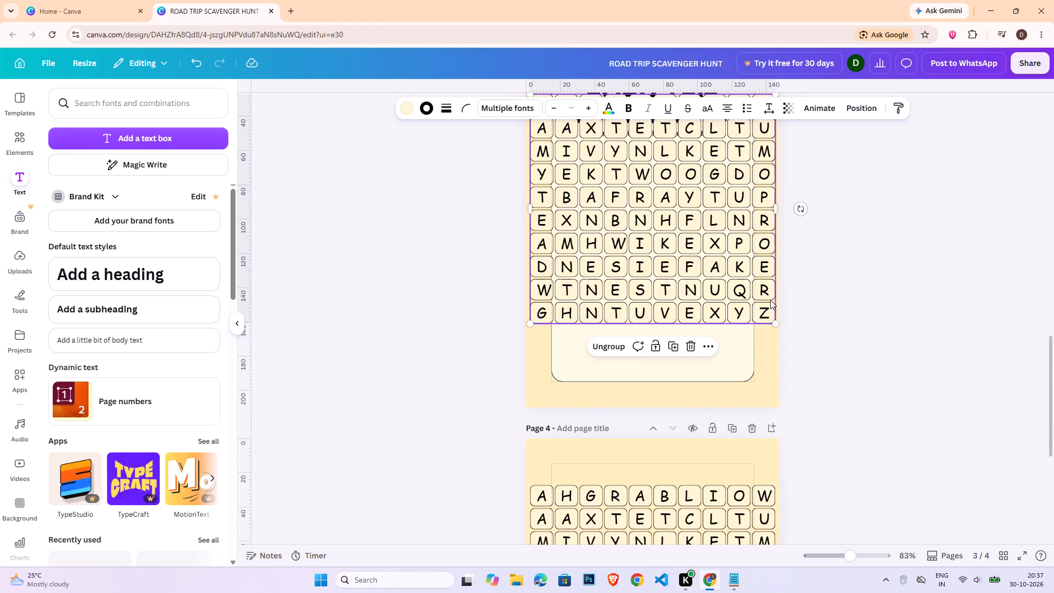
# Shrink the pasted grid to fit inside page 3's cream card and centre it horizontally just below "Can you find all the hidden words?".
pyautogui.moveTo(630, 164); pyautogui.dragTo(654, 210)
pyautogui.moveTo(806, 372); pyautogui.dragTo(750, 307)
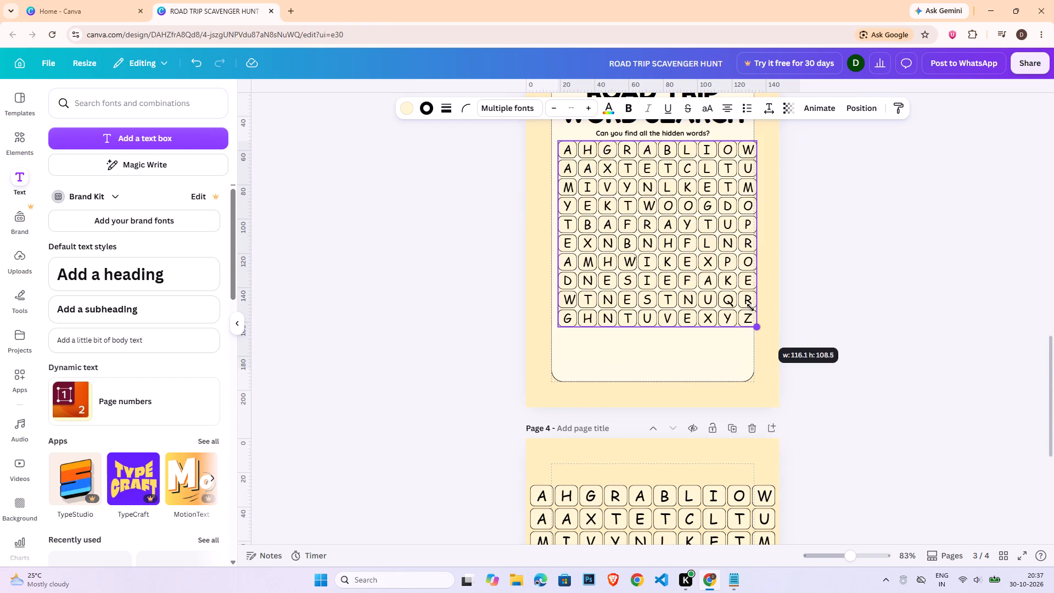
pyautogui.moveTo(750, 307); pyautogui.dragTo(724, 262)
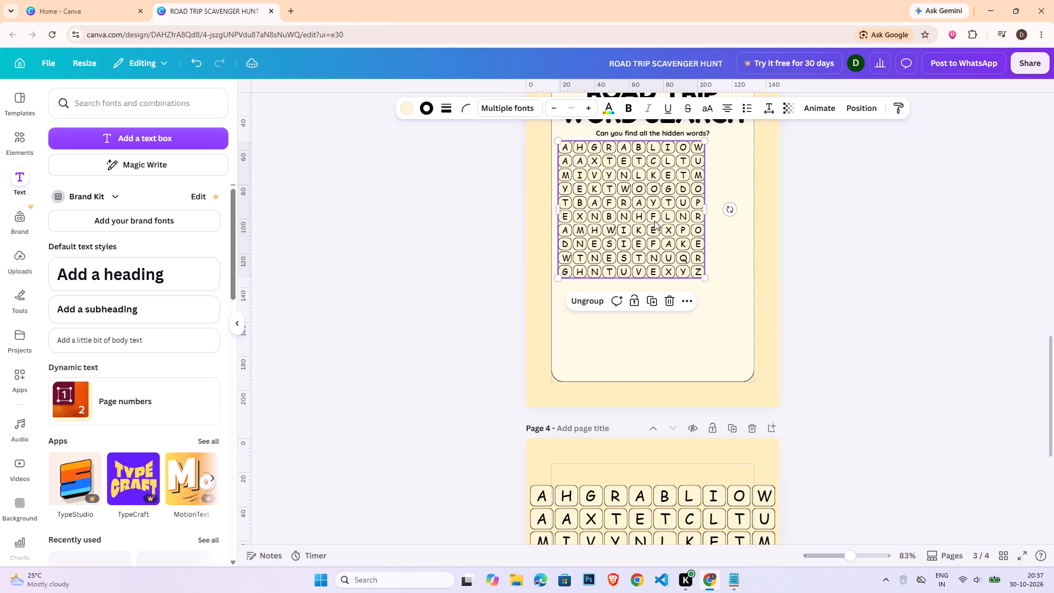
pyautogui.moveTo(654, 221); pyautogui.dragTo(659, 222)
pyautogui.moveTo(713, 278); pyautogui.dragTo(748, 292)
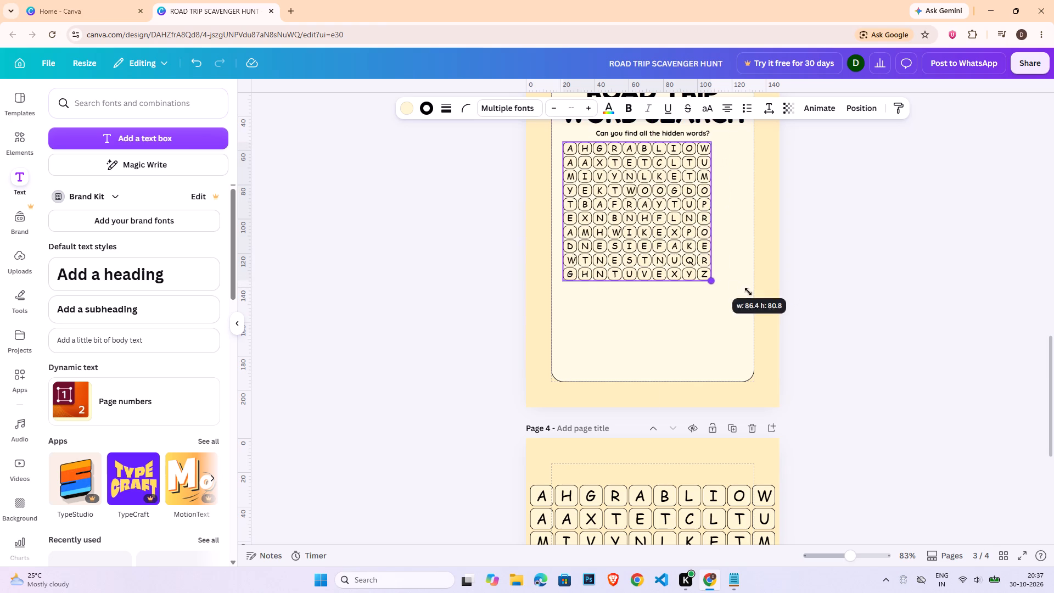
pyautogui.moveTo(748, 292); pyautogui.dragTo(753, 293)
pyautogui.click(711, 249)
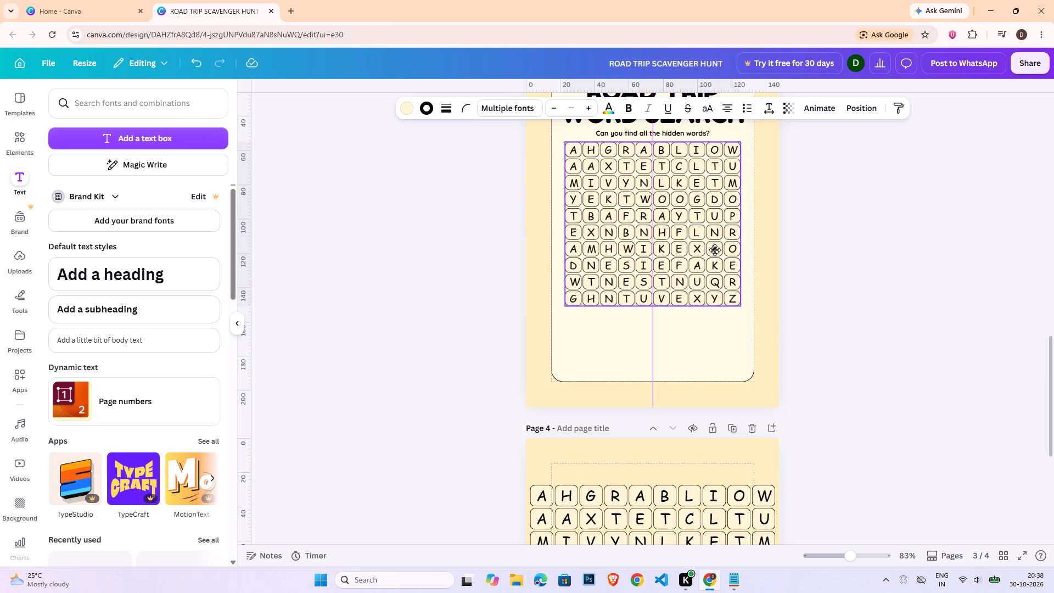
pyautogui.click(747, 335)
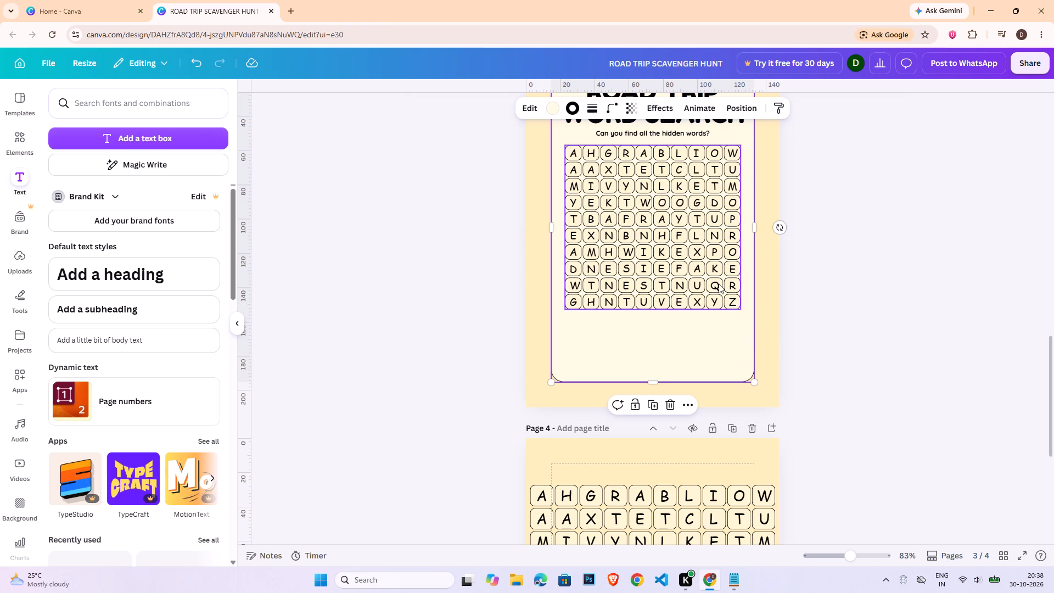
pyautogui.keyDown('shift'); pyautogui.click(719, 284); pyautogui.keyUp('shift')
pyautogui.click(850, 109)
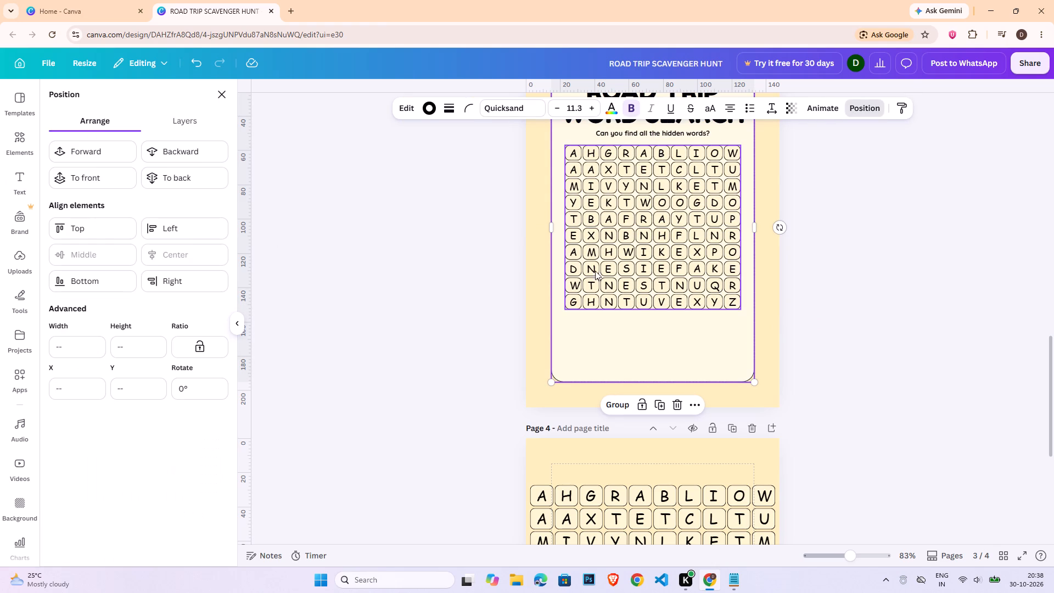
pyautogui.doubleClick(901, 258)
# Change the sixth row's second to seventh letters in page 3's grid to "C", "A", "M", "E", "R" and "A", spelling CAMERA.
pyautogui.scroll(1, 753, 345)
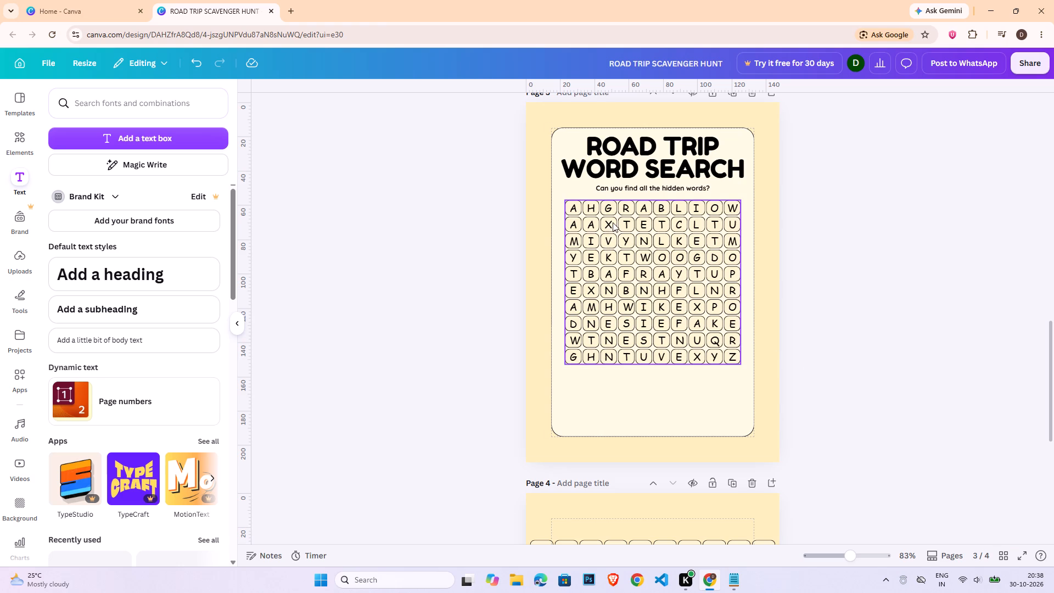
pyautogui.click(900, 346)
pyautogui.click(591, 285)
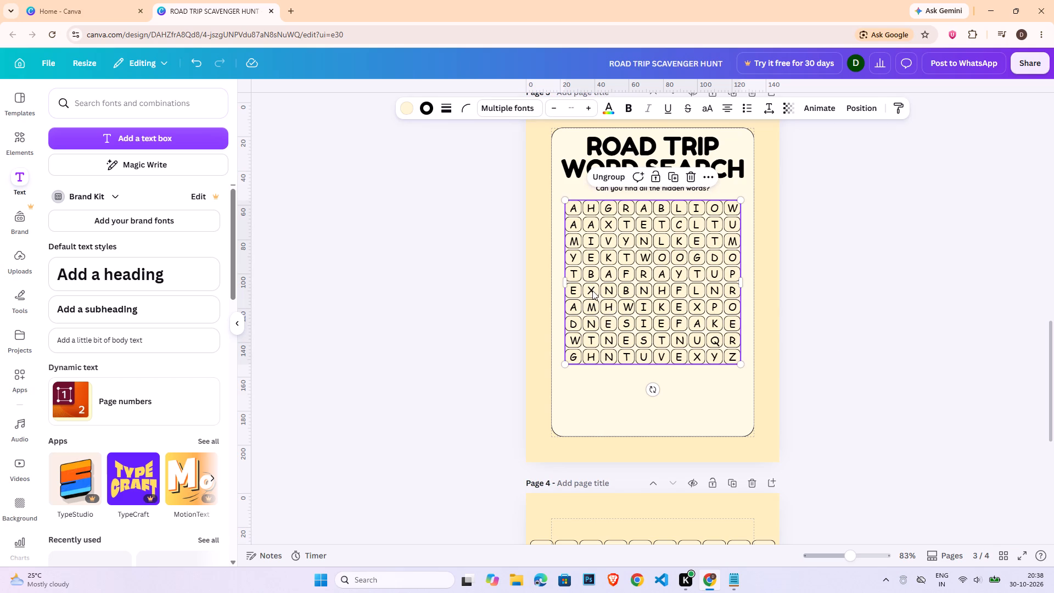
pyautogui.doubleClick(592, 290)
pyautogui.press('c')
pyautogui.doubleClick(612, 287)
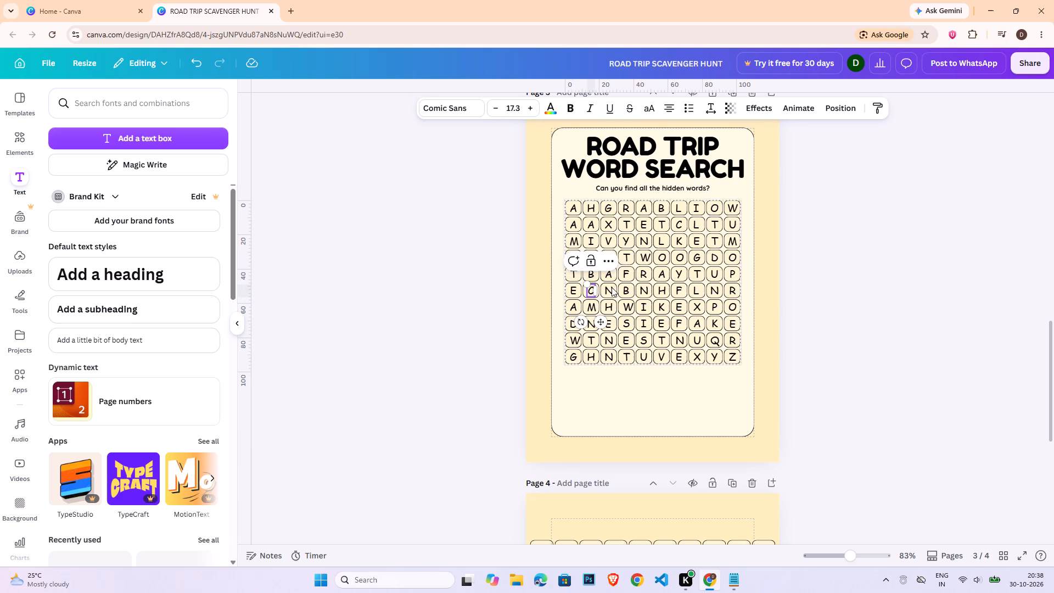
pyautogui.doubleClick(608, 292)
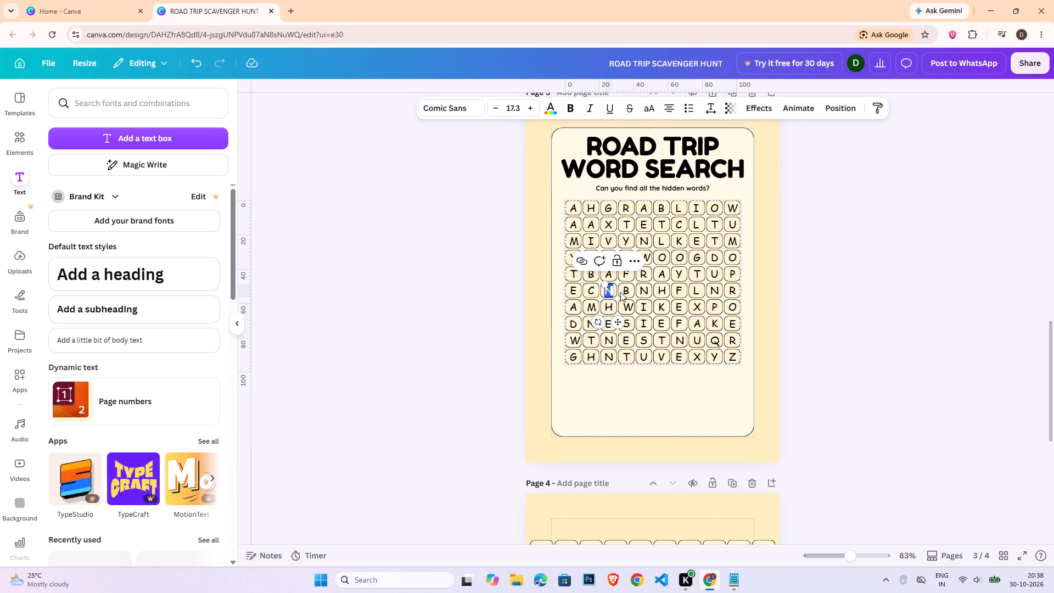
pyautogui.press('a')
pyautogui.doubleClick(628, 291)
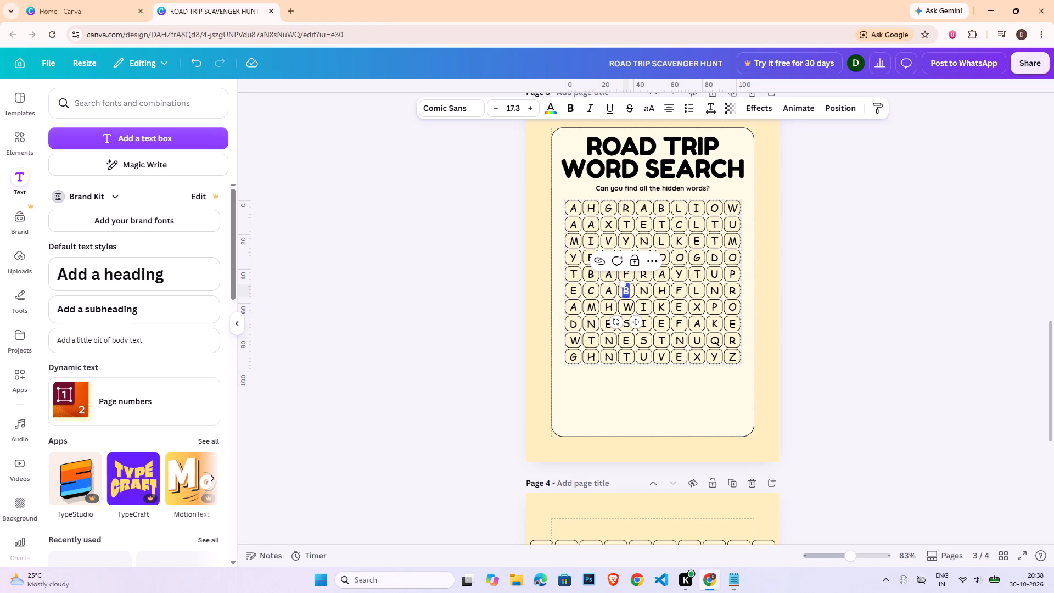
pyautogui.press('m')
pyautogui.doubleClick(644, 288)
pyautogui.press('r')
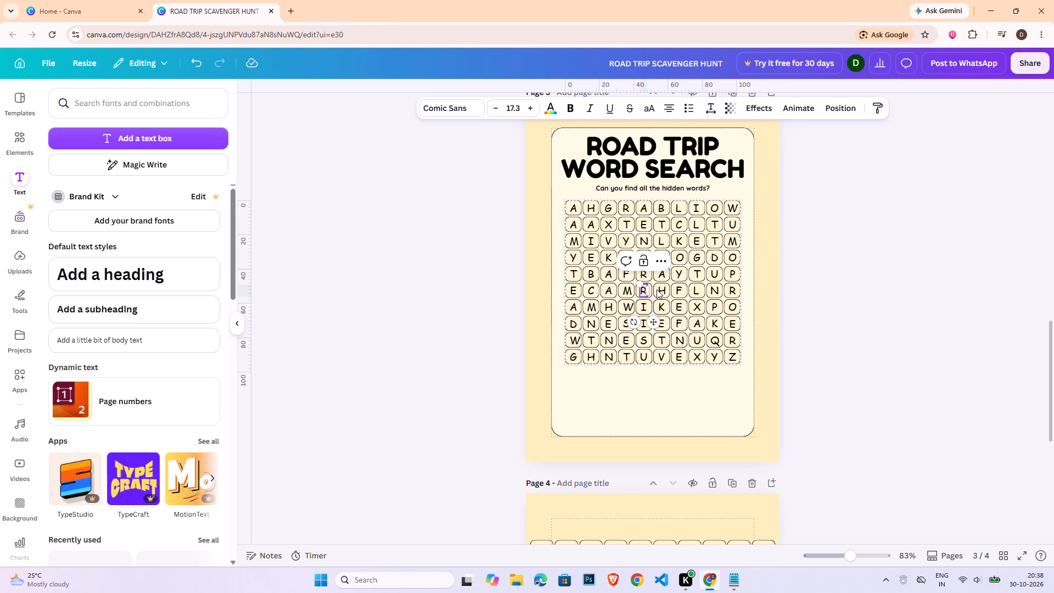
pyautogui.press('BackSpace')
pyautogui.press('e')
pyautogui.doubleClick(661, 290)
pyautogui.press('r')
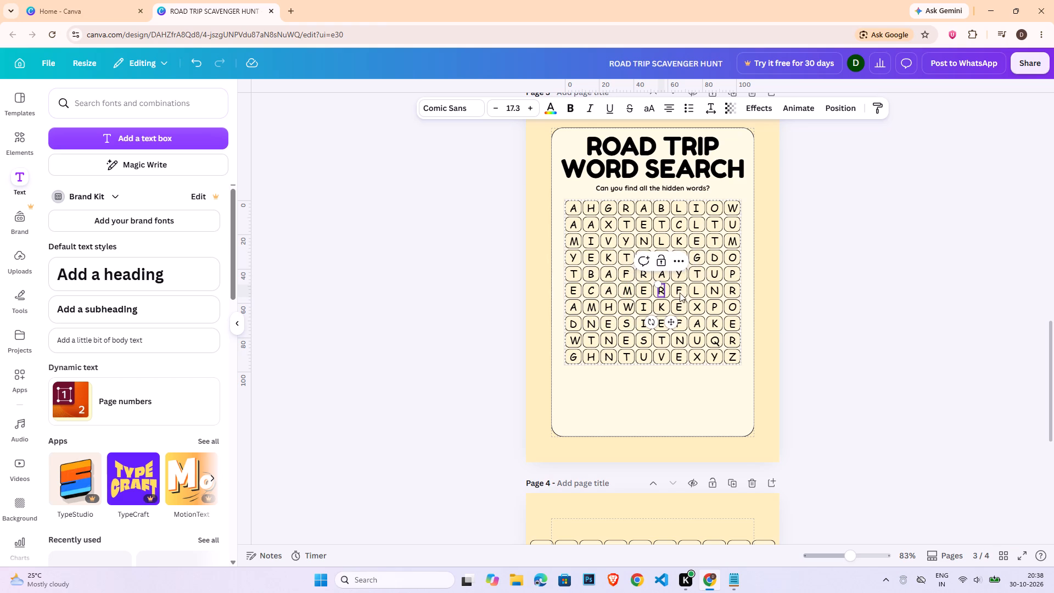
pyautogui.doubleClick(679, 290)
pyautogui.press('a')
pyautogui.click(804, 301)
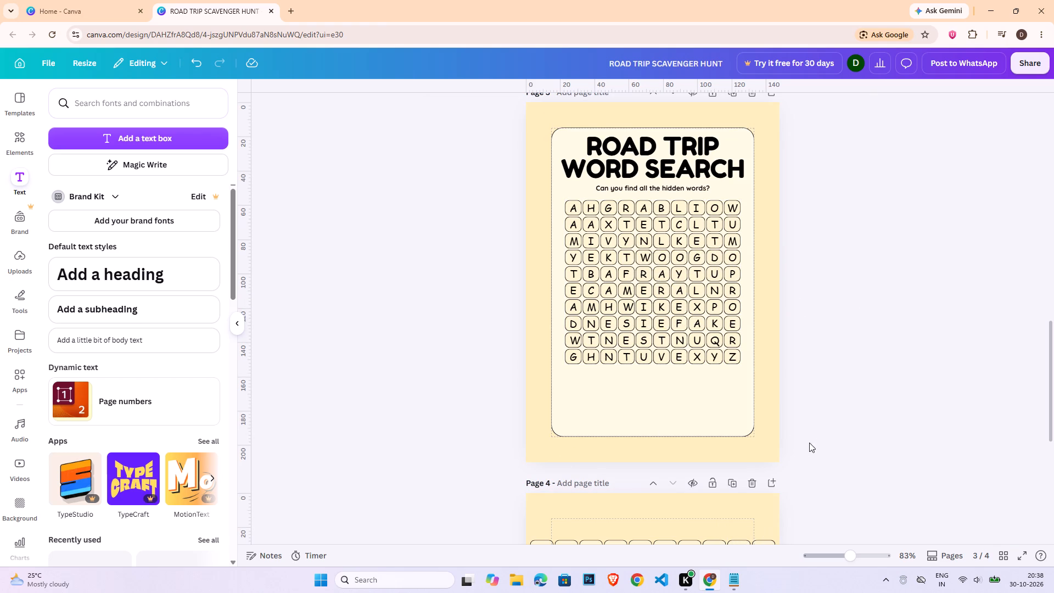
# Change the fourth column's letters in rows seven and eight to "A" and "P", spelling MAP downward from CAMERA's "M".
pyautogui.doubleClick(627, 307)
pyautogui.press('a')
pyautogui.doubleClick(626, 320)
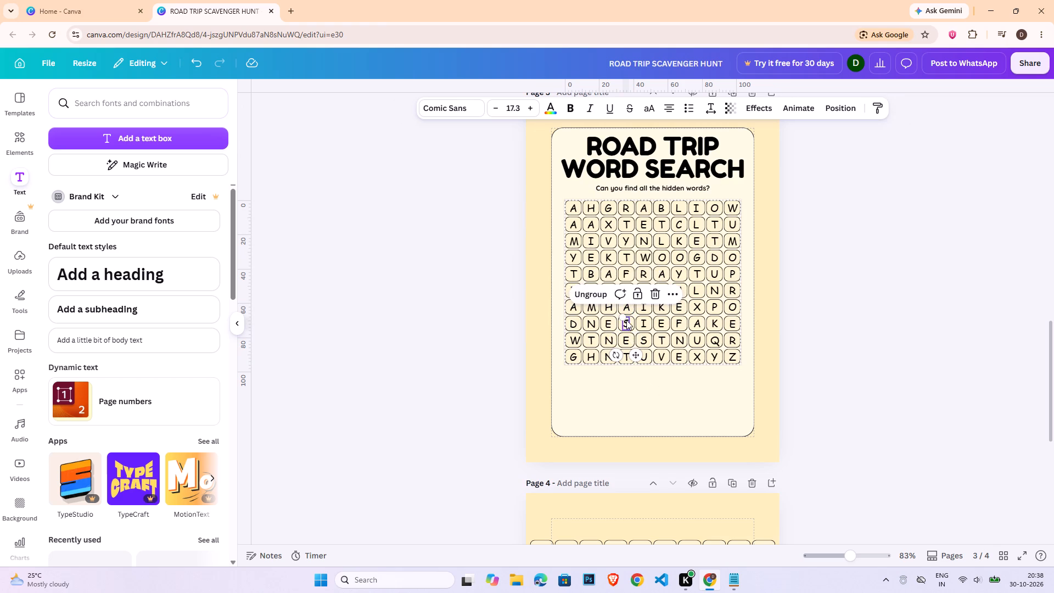
pyautogui.press('p')
pyautogui.click(948, 378)
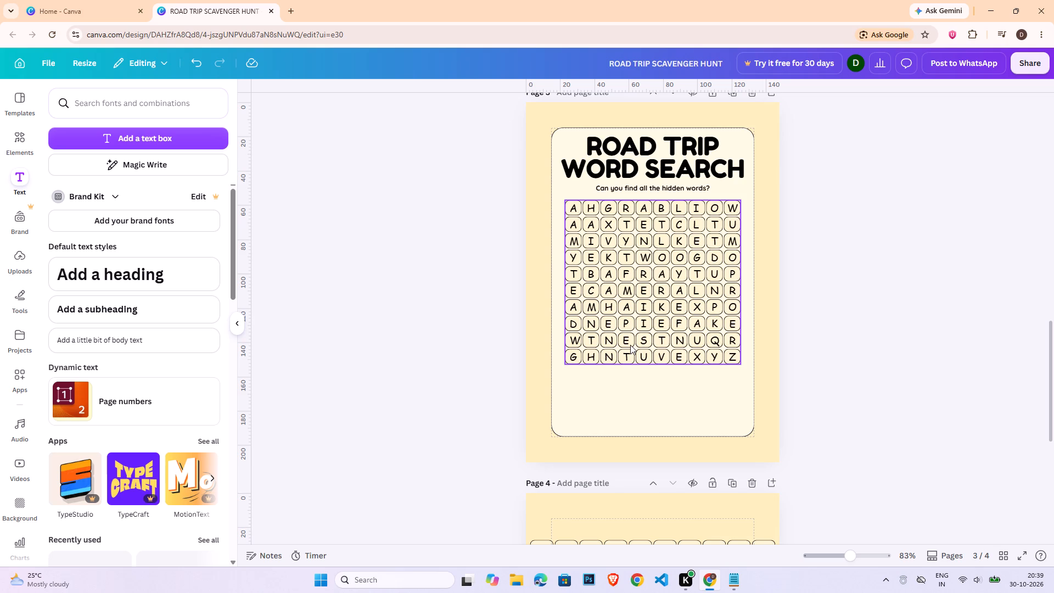
# Change the tenth row's third to sixth letters to "R", "O", "A" and "D", spelling ROAD.
pyautogui.doubleClick(609, 357)
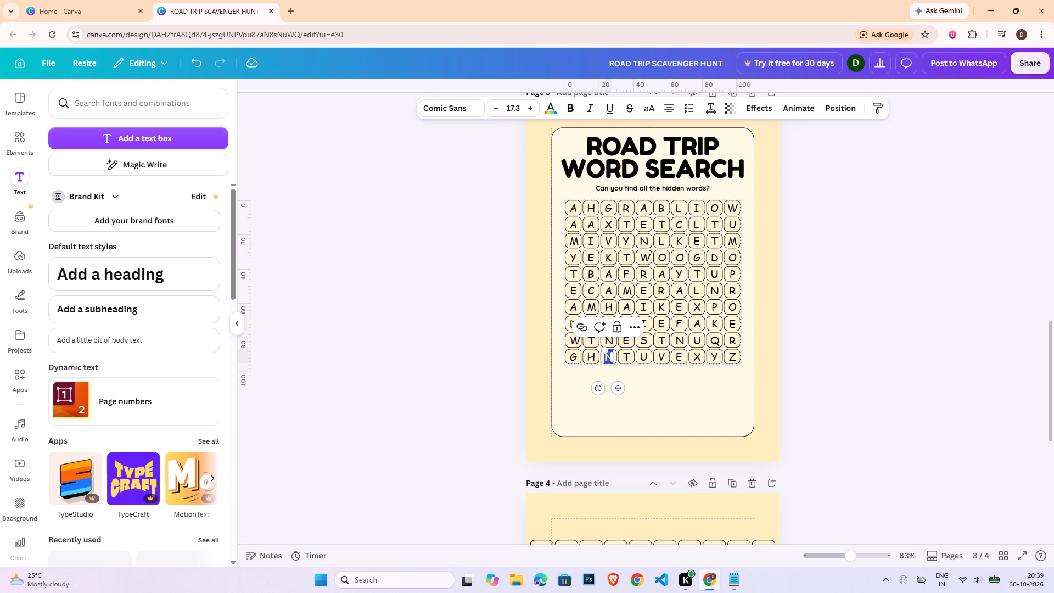
pyautogui.press('r')
pyautogui.doubleClick(624, 357)
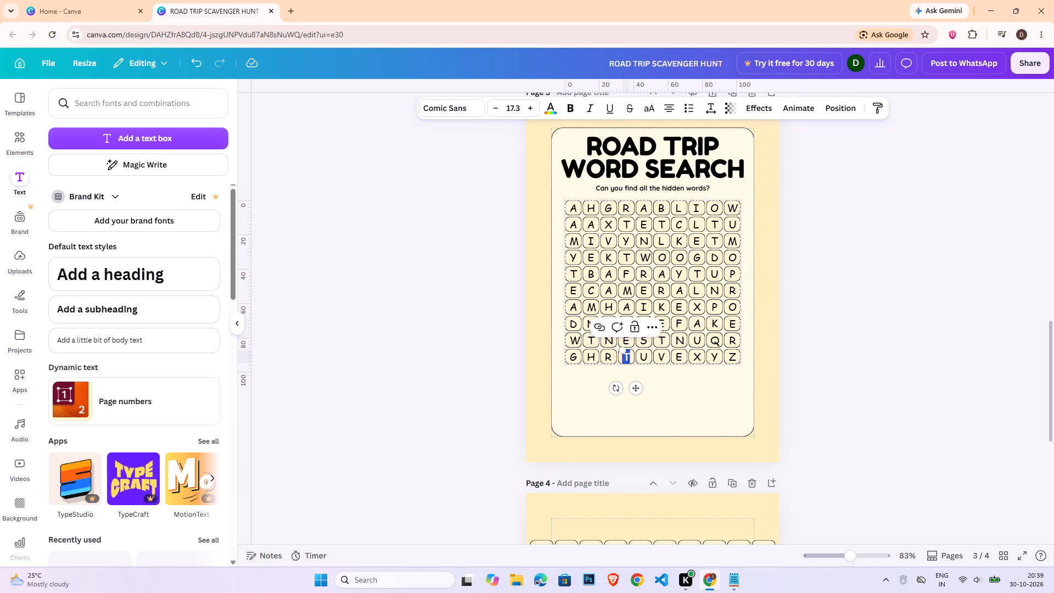
pyautogui.press('o')
pyautogui.doubleClick(644, 357)
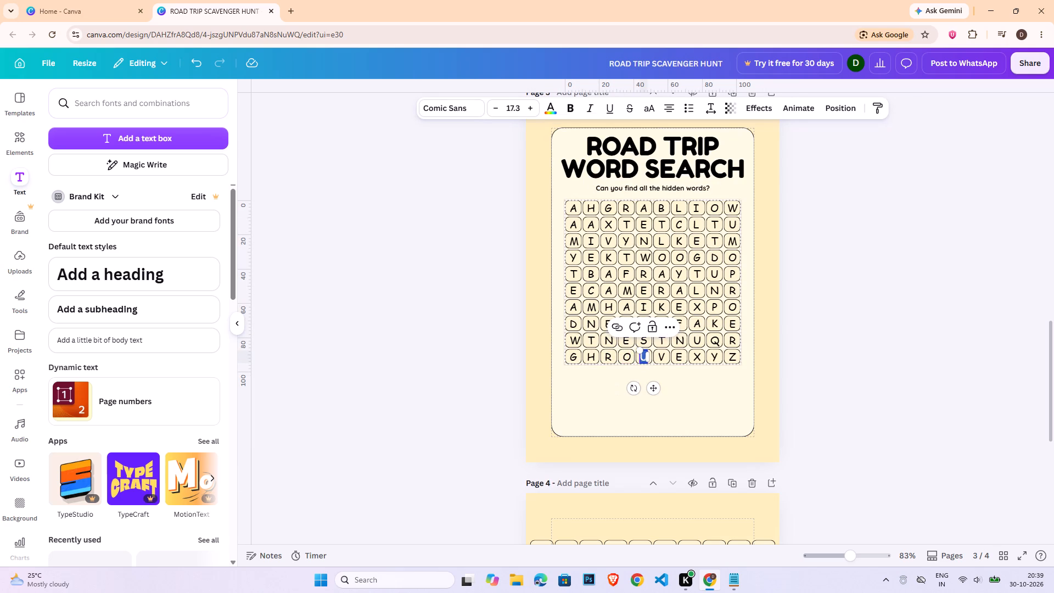
pyautogui.press('a')
pyautogui.doubleClick(660, 361)
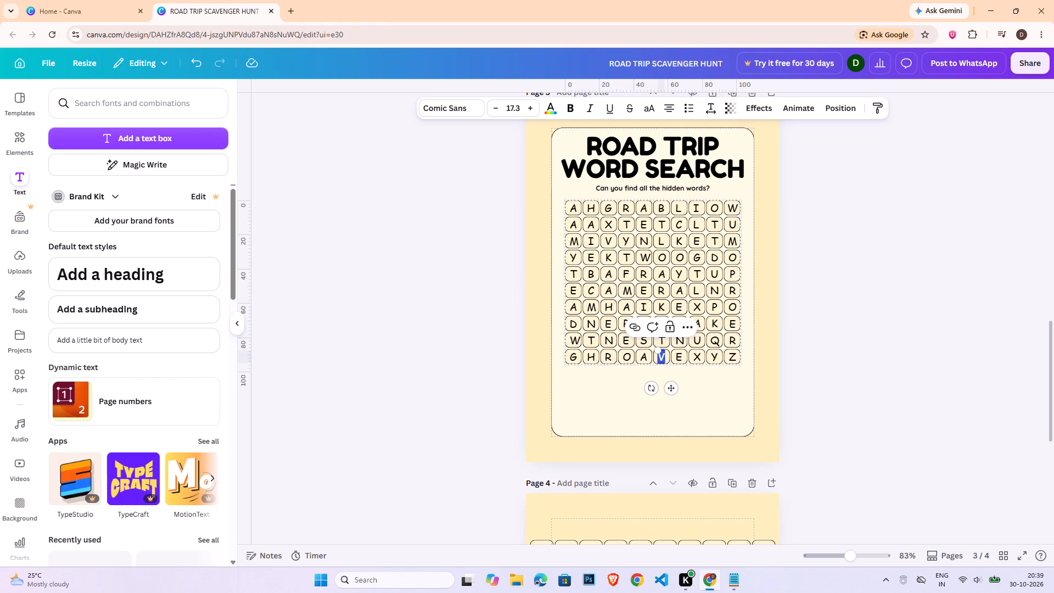
pyautogui.press('d')
pyautogui.click(805, 360)
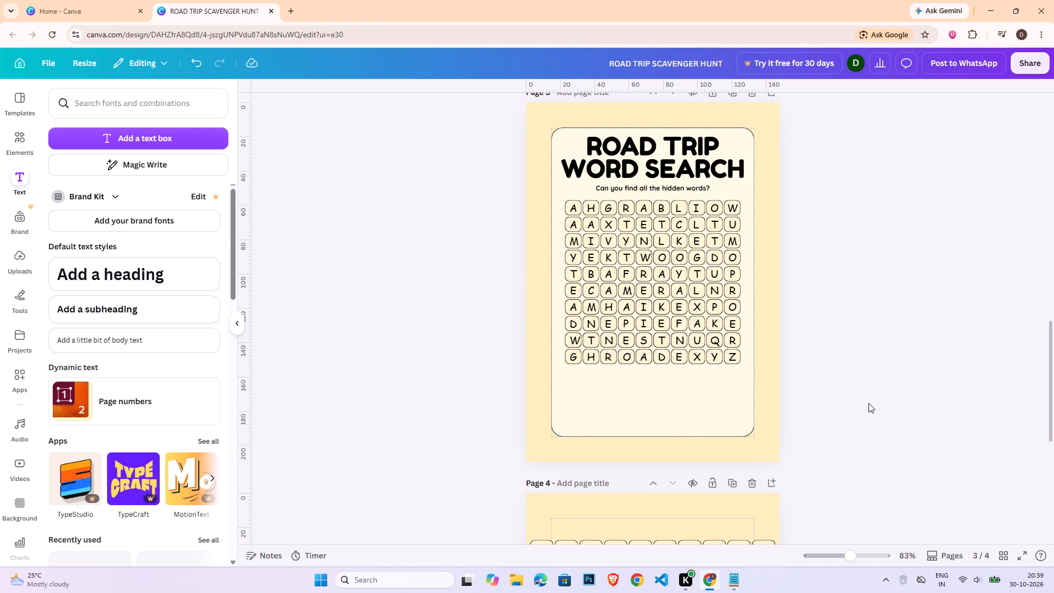
# Change the eighth column's letters in rows six to eight to "E", "N" and "T", spelling TENT downward from row five.
pyautogui.click(691, 290)
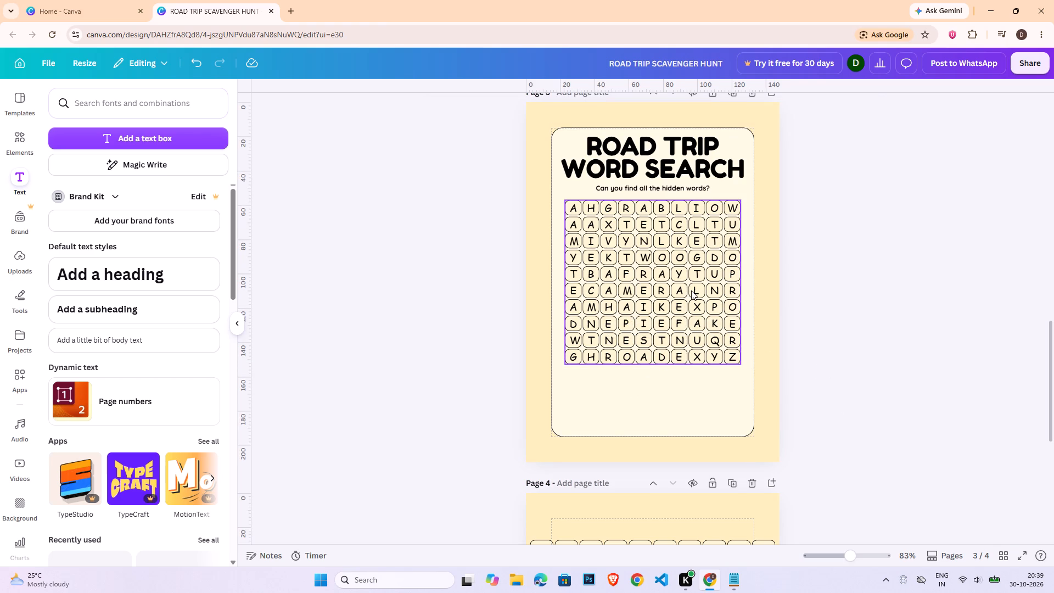
pyautogui.doubleClick(696, 289)
pyautogui.press('r')
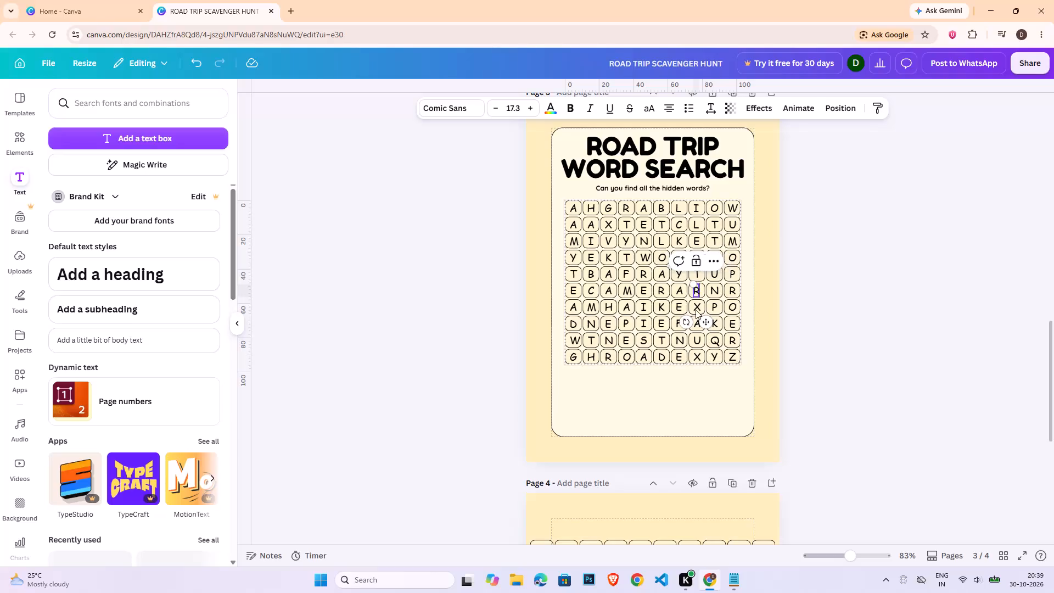
pyautogui.click(697, 308)
pyautogui.doubleClick(698, 293)
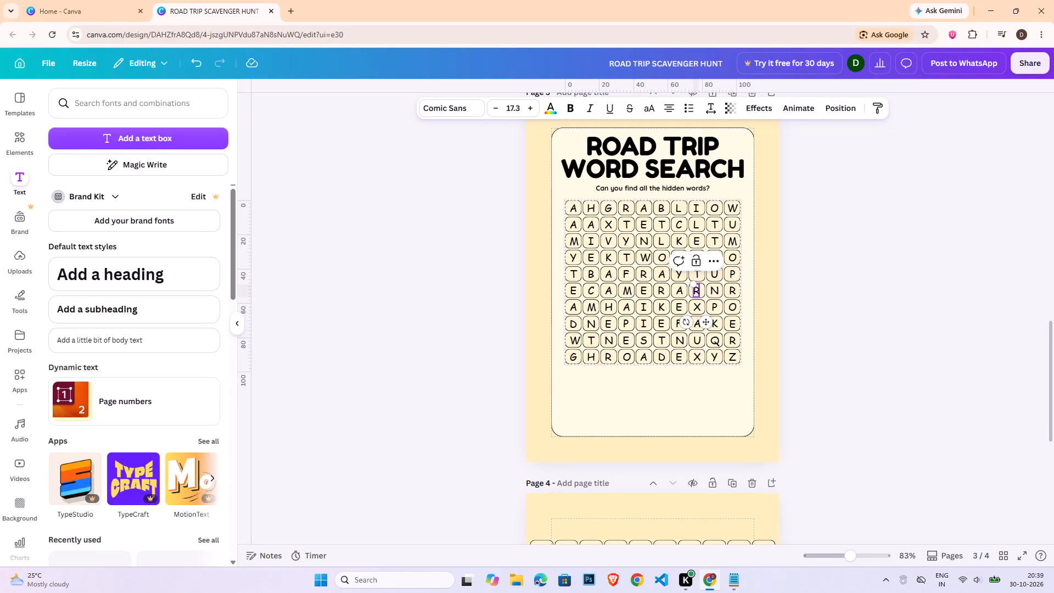
pyautogui.doubleClick(697, 293)
pyautogui.press('e')
pyautogui.click(700, 305)
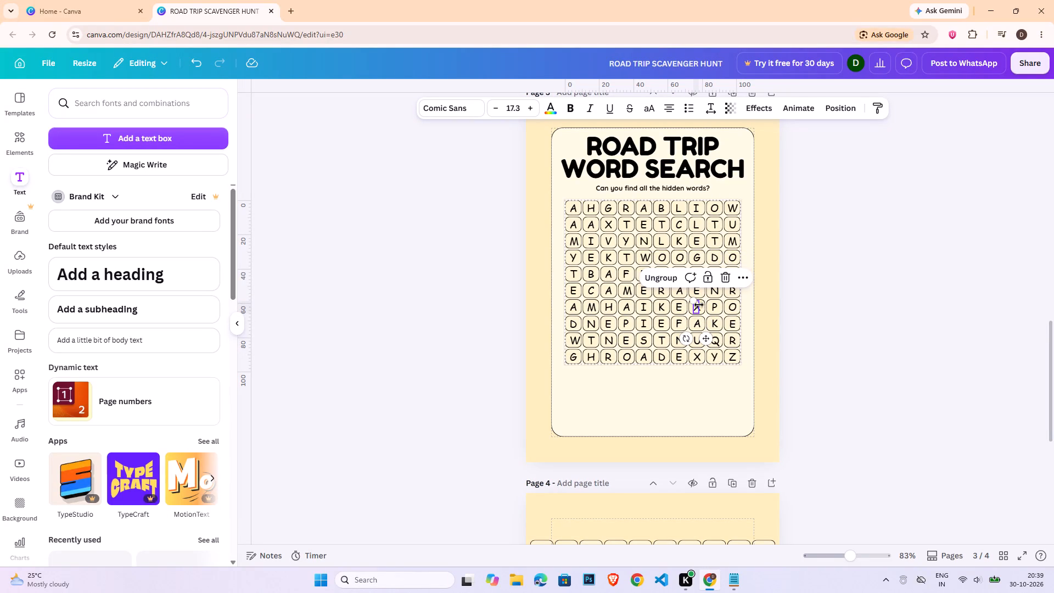
pyautogui.doubleClick(697, 305)
pyautogui.press('n')
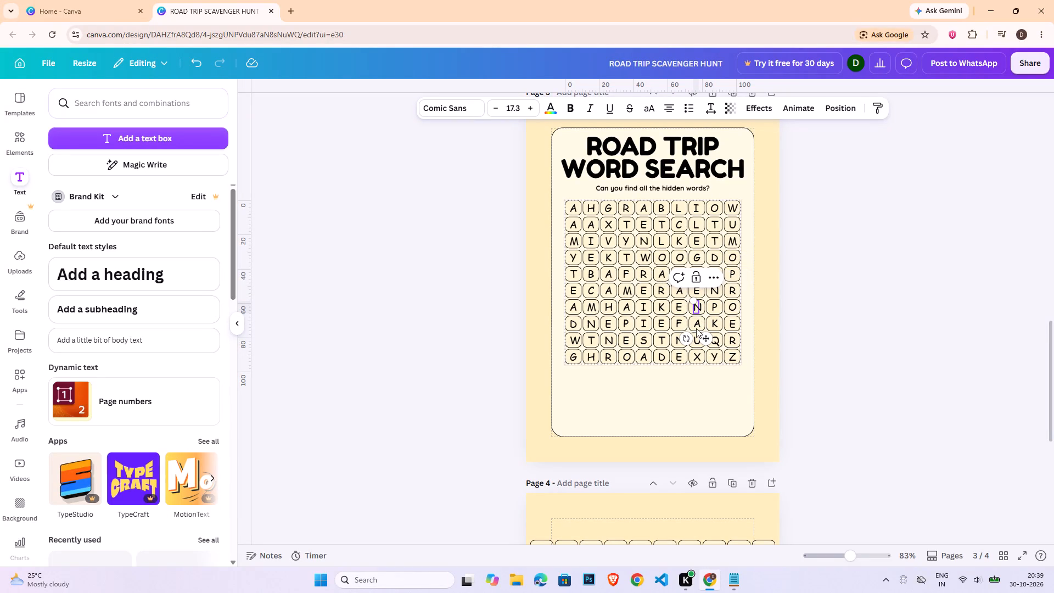
pyautogui.doubleClick(699, 320)
pyautogui.doubleClick(695, 323)
pyautogui.press('t')
pyautogui.click(838, 318)
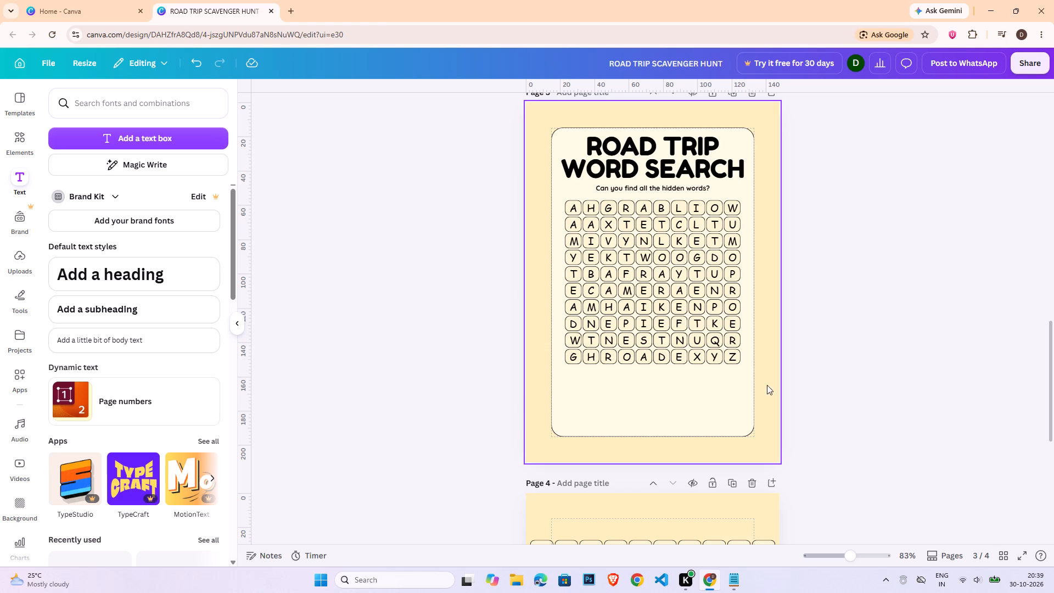
# Change the ninth row's third to eighth letters to "F", "O", "R", "E", "S" and "T", spelling FOREST.
pyautogui.doubleClick(607, 343)
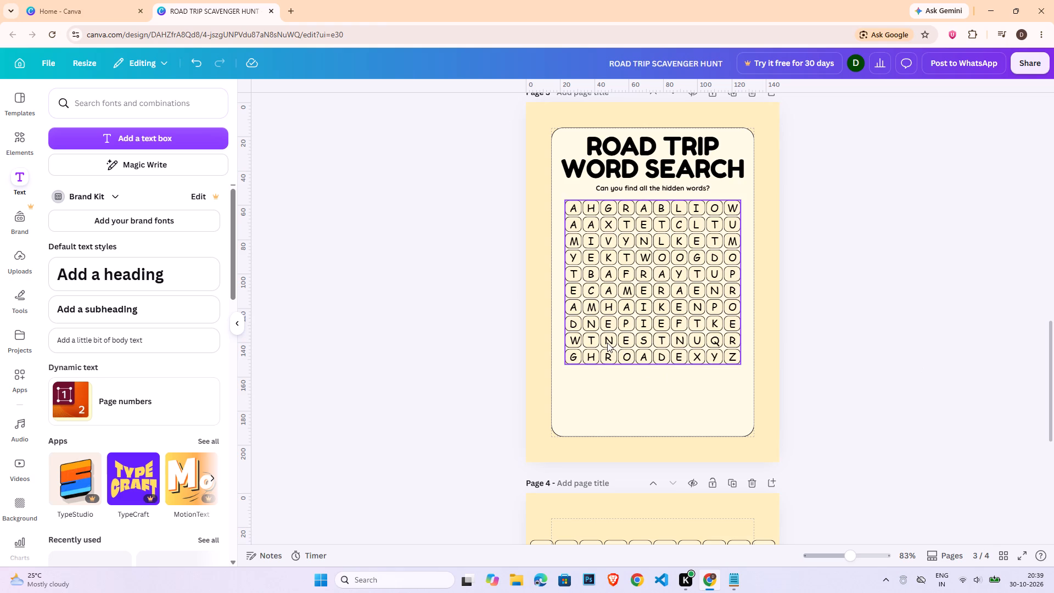
pyautogui.hotkey('shift', 'f')
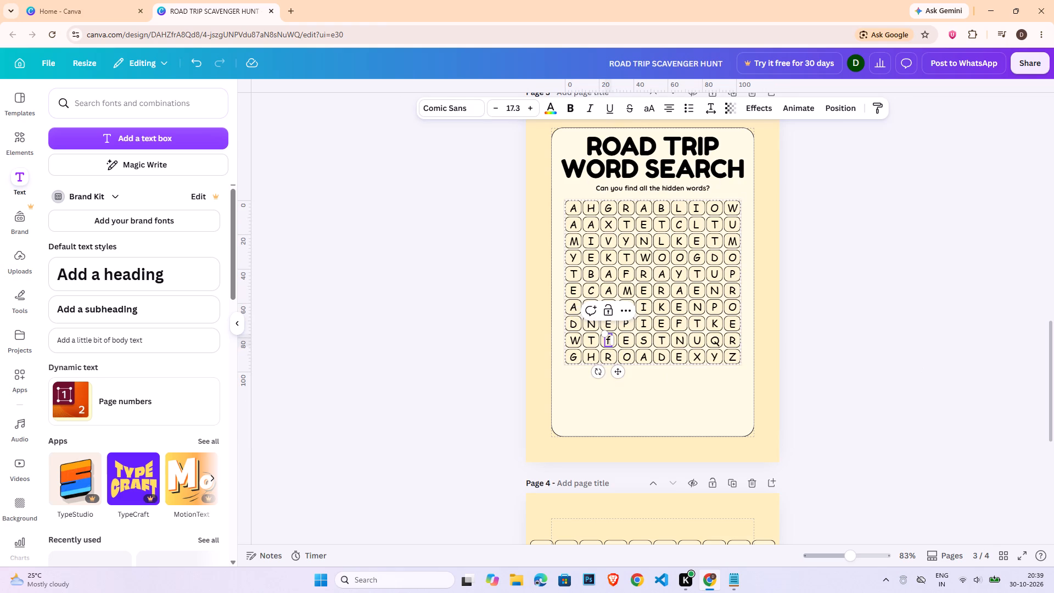
pyautogui.doubleClick(607, 343)
pyautogui.press('f')
pyautogui.doubleClick(626, 343)
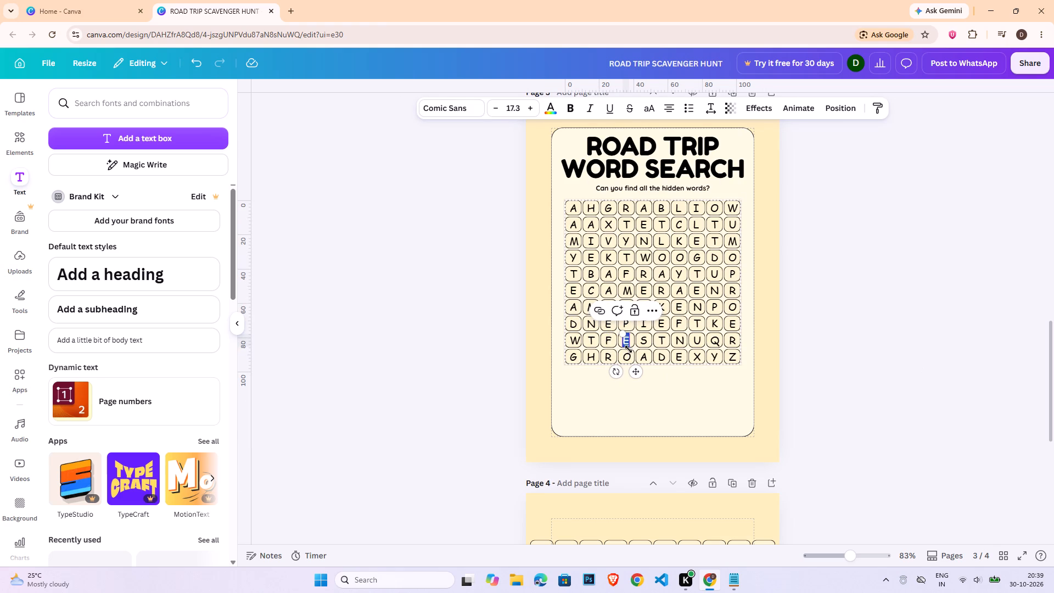
pyautogui.press('o')
pyautogui.doubleClick(643, 338)
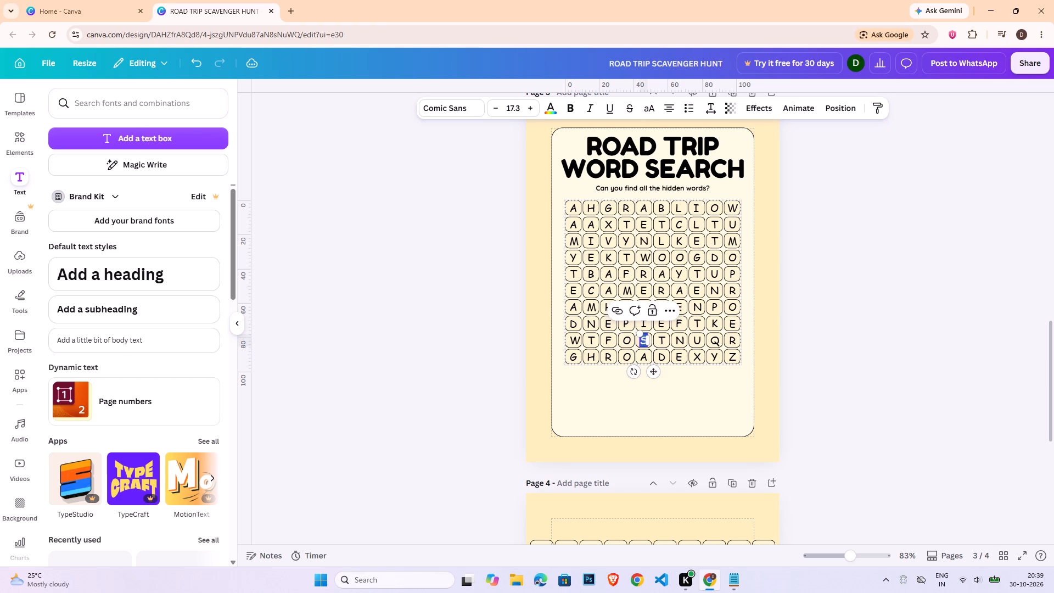
pyautogui.press('r')
pyautogui.doubleClick(663, 342)
pyautogui.press('e')
pyautogui.doubleClick(677, 339)
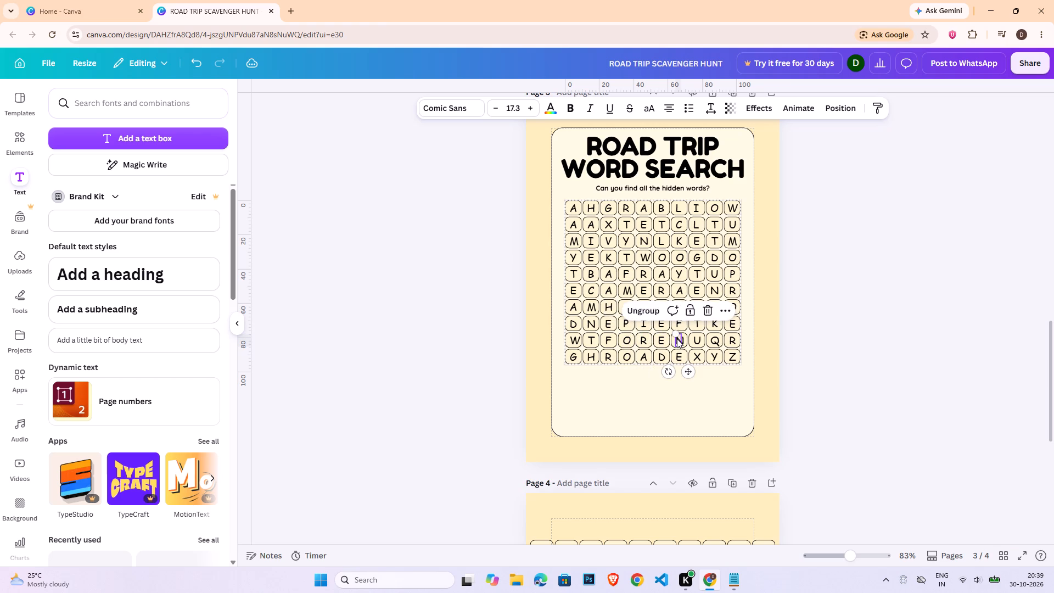
pyautogui.press('s')
pyautogui.doubleClick(697, 340)
pyautogui.press('t')
pyautogui.click(815, 355)
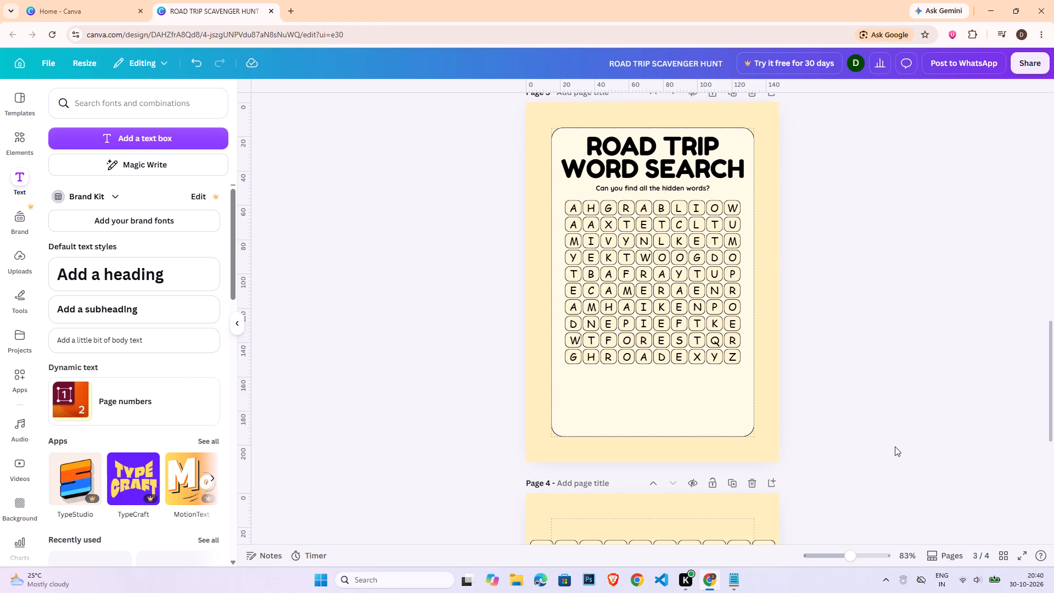
# Change the first column's letters in rows four to six to "S", "U" and "N", spelling SUN downward.
pyautogui.tripleClick(573, 258)
pyautogui.press('s')
pyautogui.doubleClick(574, 276)
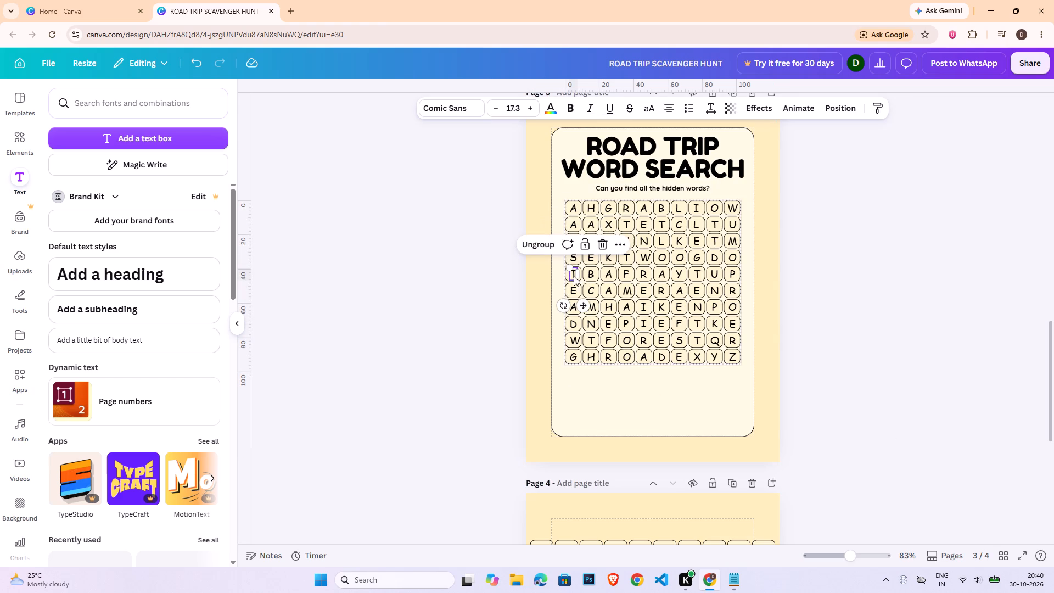
pyautogui.press('u')
pyautogui.doubleClick(573, 288)
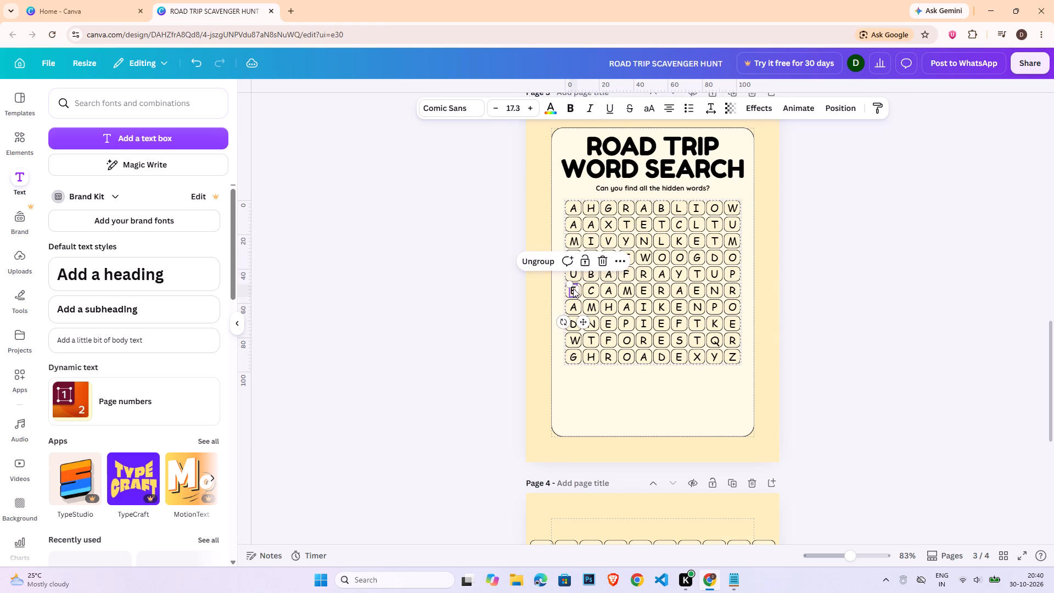
pyautogui.press('n')
pyautogui.click(848, 296)
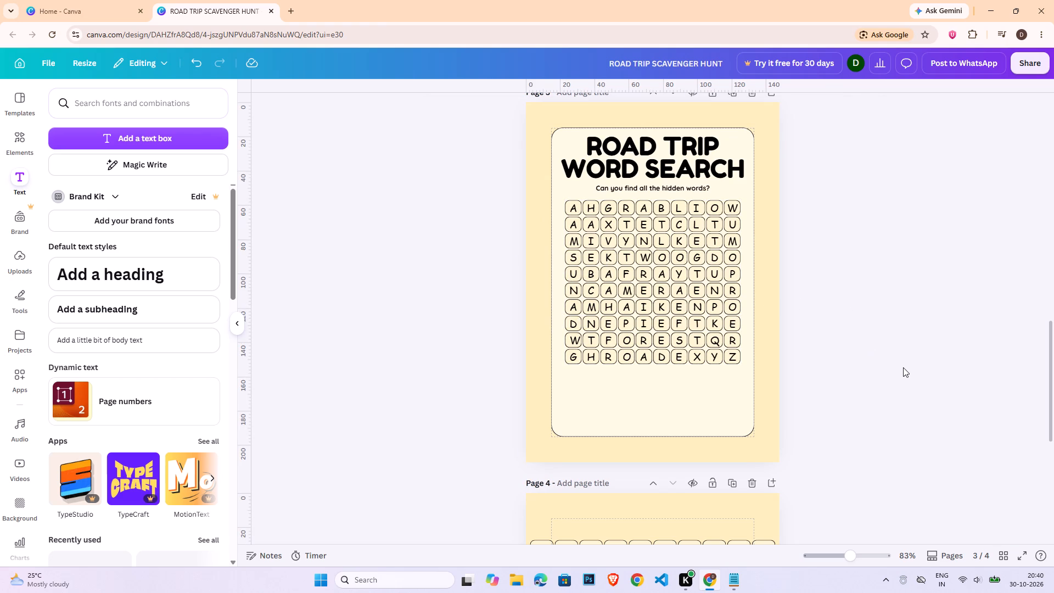
# Search the elements for "CAmera" graphics and add the pink camera with a brown lens to page 3.
pyautogui.click(7, 150)
pyautogui.click(56, 94)
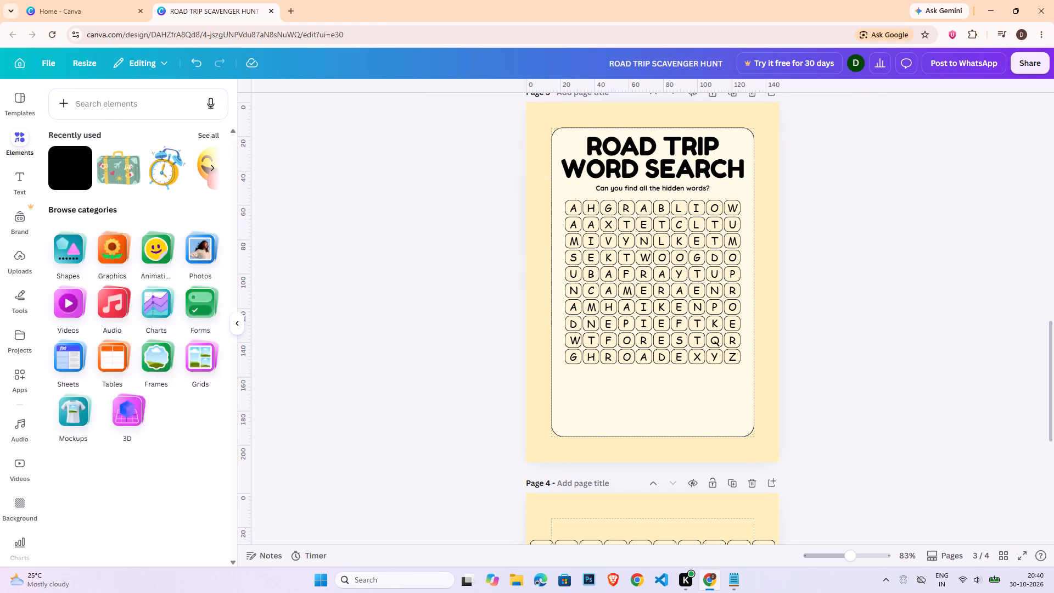
pyautogui.click(106, 105)
pyautogui.write('CA')
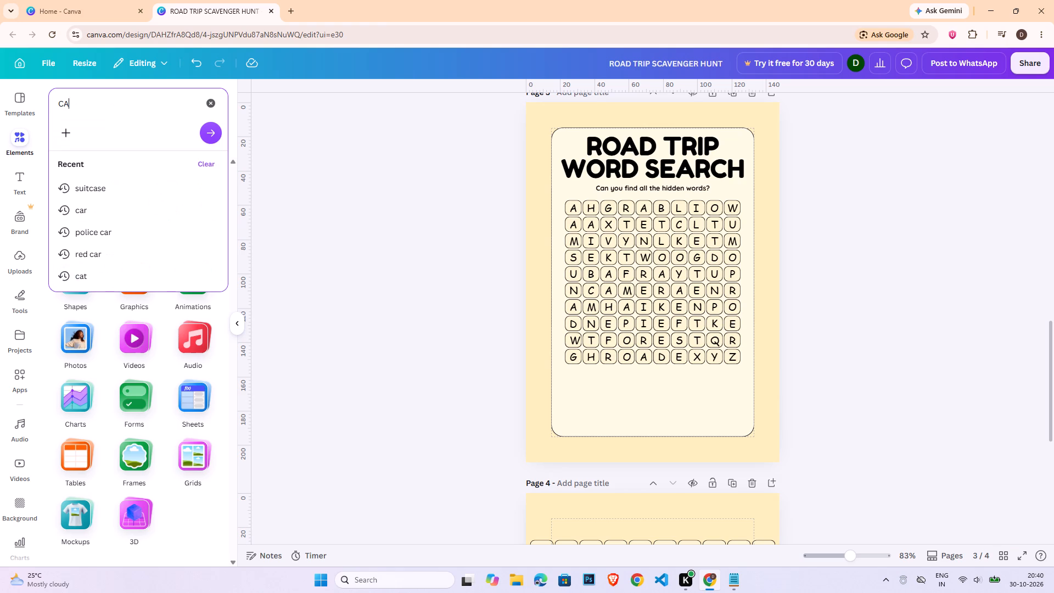
pyautogui.write('me')
pyautogui.press('r')
pyautogui.press('a')
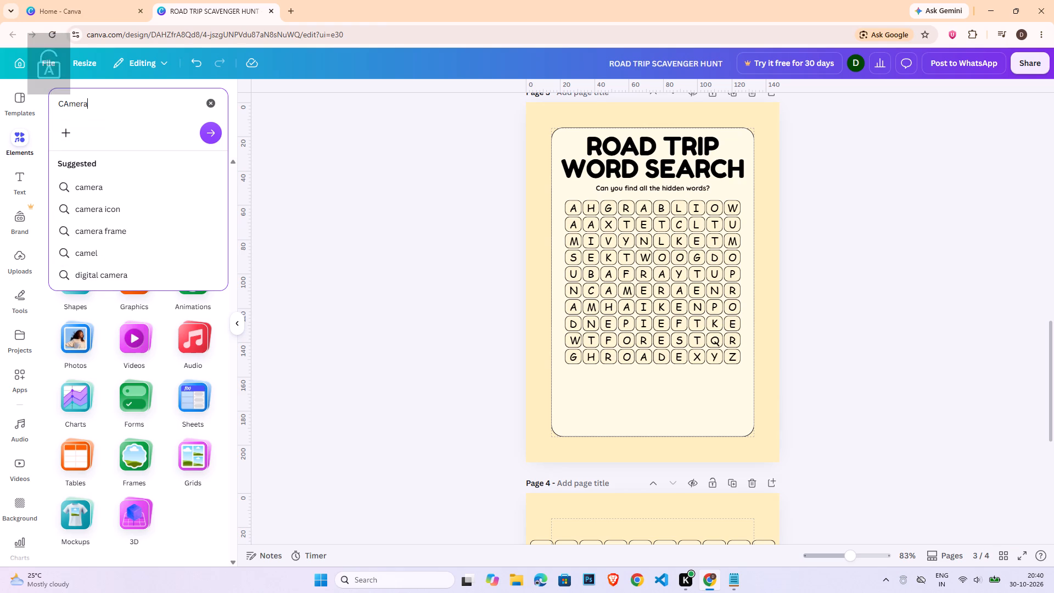
pyautogui.press('Return')
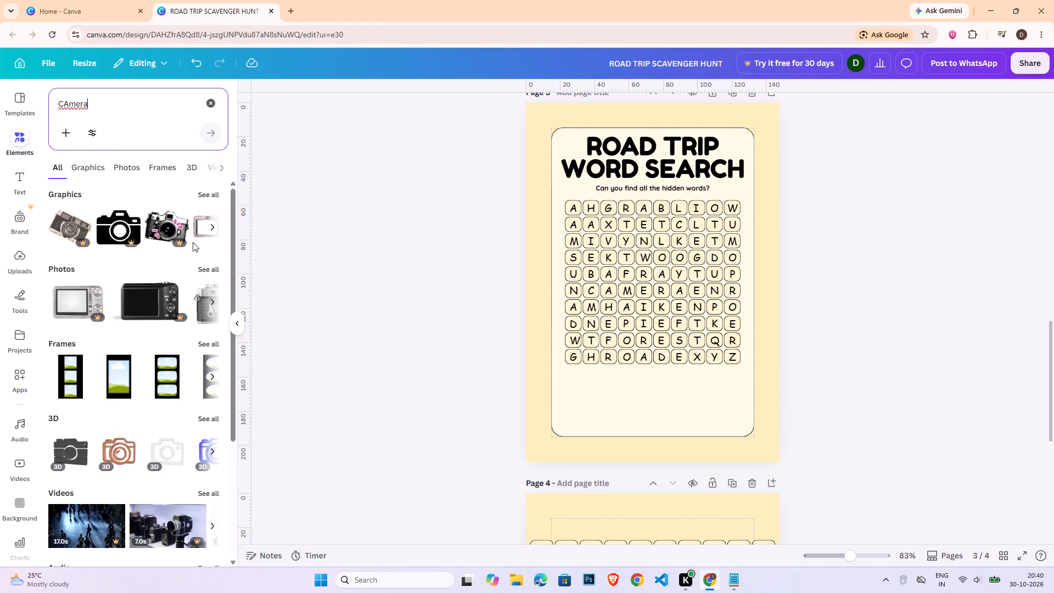
pyautogui.click(209, 199)
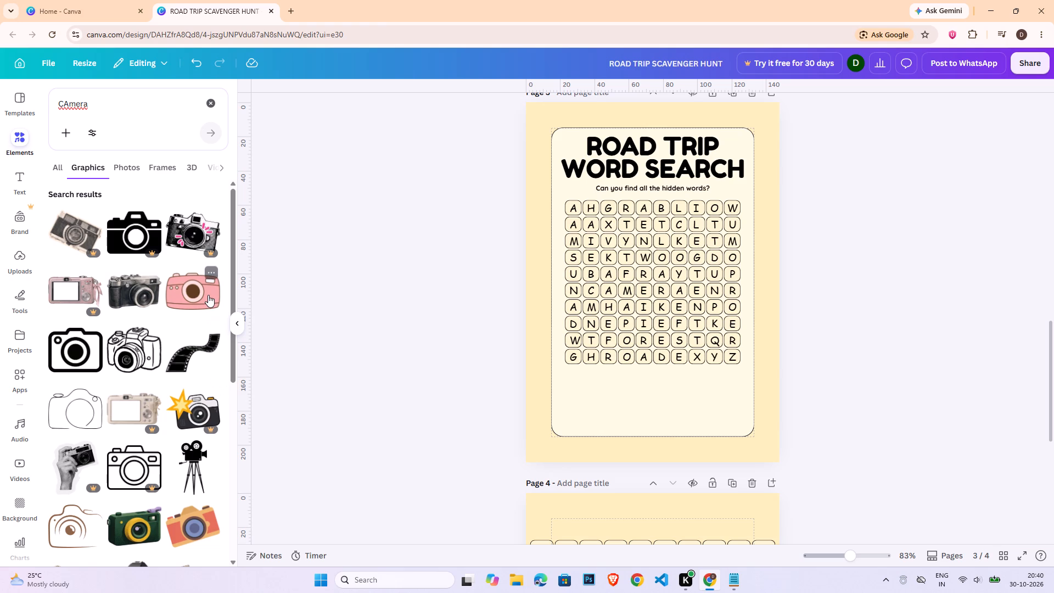
pyautogui.click(208, 295)
# Shrink the pink camera to a small icon and place it just below the first columns of the letter grid.
pyautogui.moveTo(686, 283); pyautogui.dragTo(668, 409)
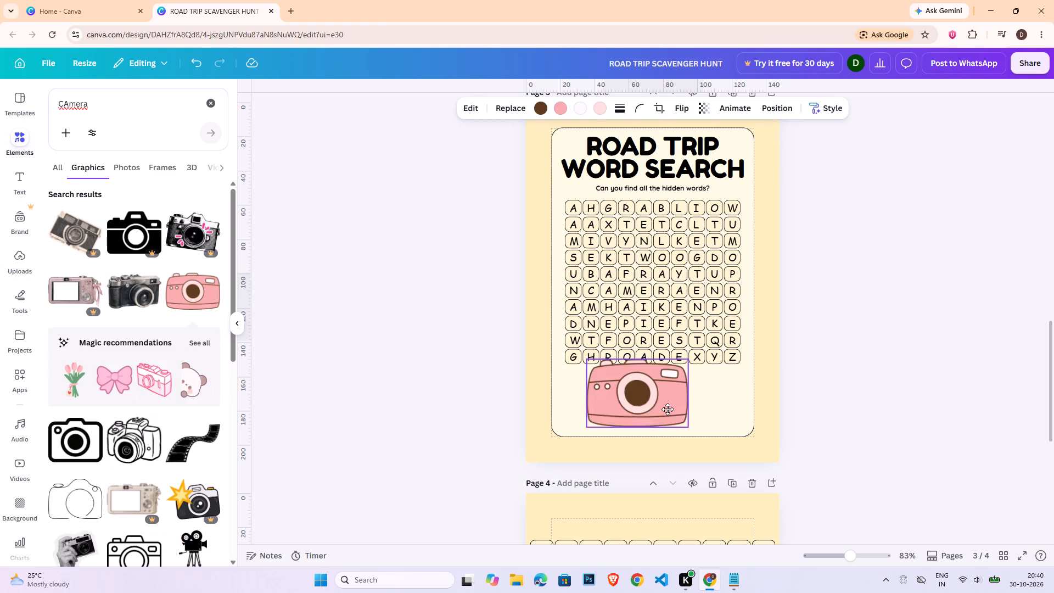
pyautogui.moveTo(668, 409); pyautogui.dragTo(646, 401)
pyautogui.moveTo(668, 370); pyautogui.dragTo(593, 416)
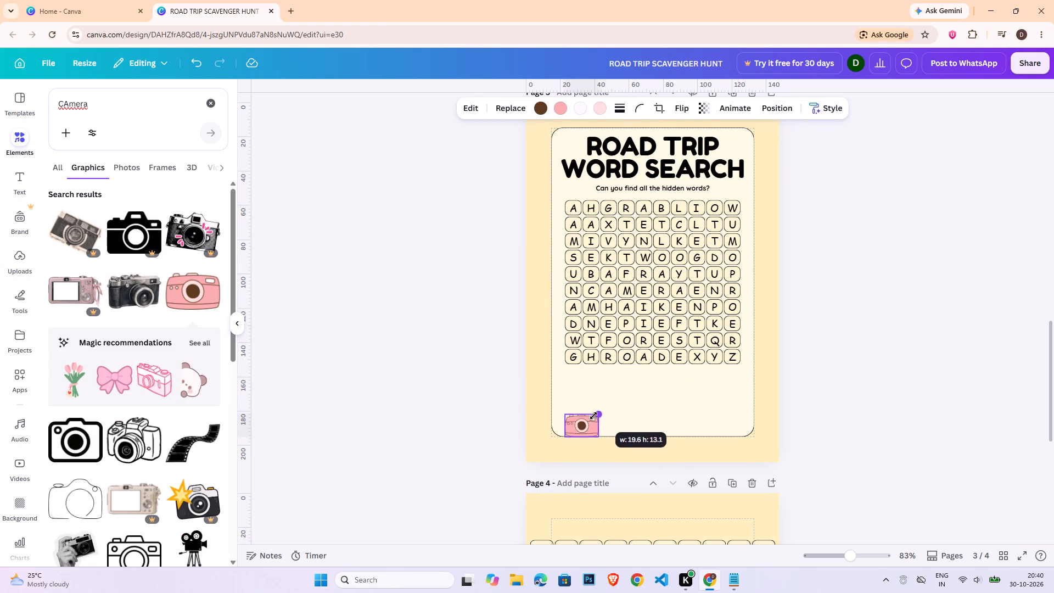
pyautogui.moveTo(593, 416); pyautogui.dragTo(591, 422)
pyautogui.moveTo(588, 465); pyautogui.dragTo(583, 419)
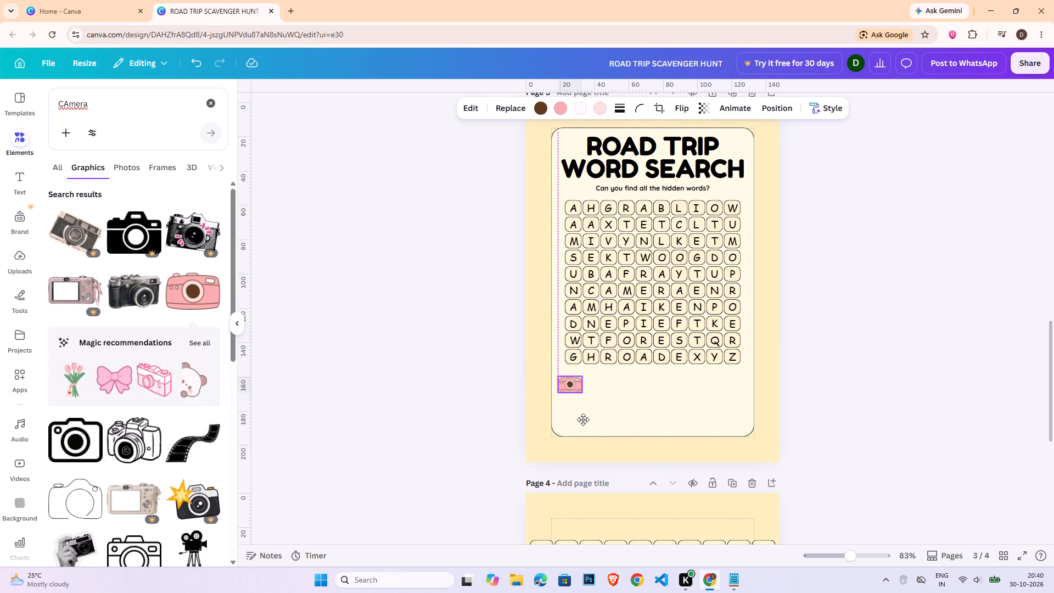
pyautogui.moveTo(583, 419); pyautogui.dragTo(582, 419)
pyautogui.click(881, 390)
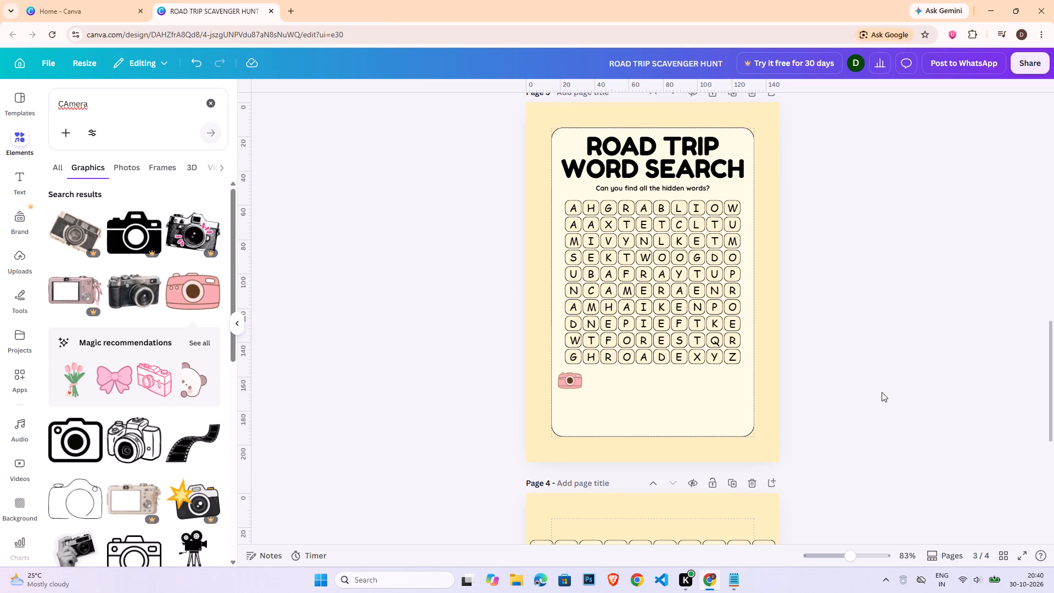
# Duplicate the "Can you find all the hidden words?" line, place it beside the camera and narrow its text box.
pyautogui.click(669, 192)
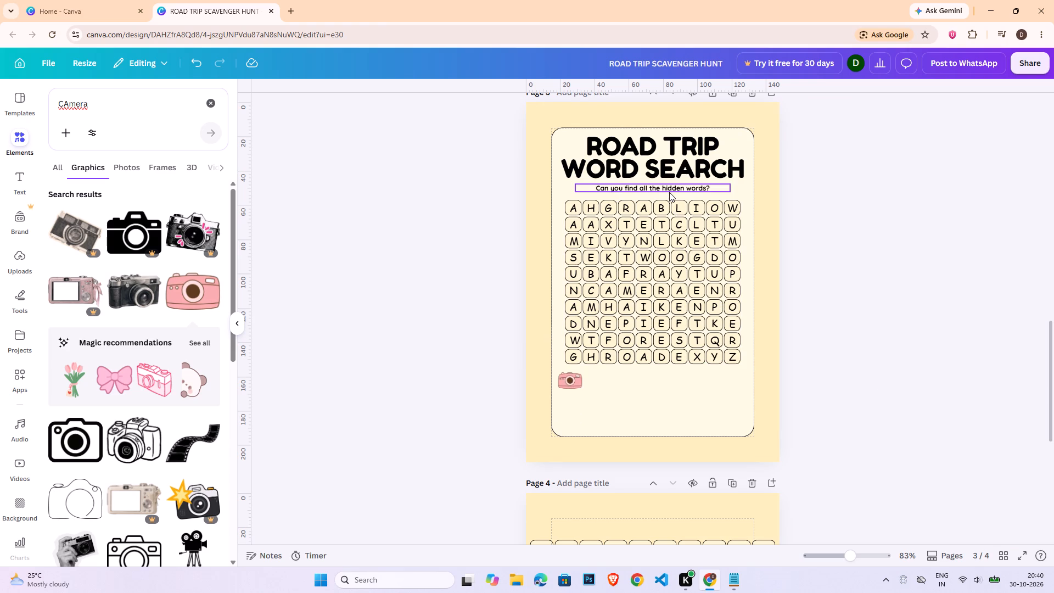
pyautogui.hotkey('ctrl', 'c')
pyautogui.hotkey('ctrl', 'v')
pyautogui.moveTo(672, 225); pyautogui.dragTo(665, 410)
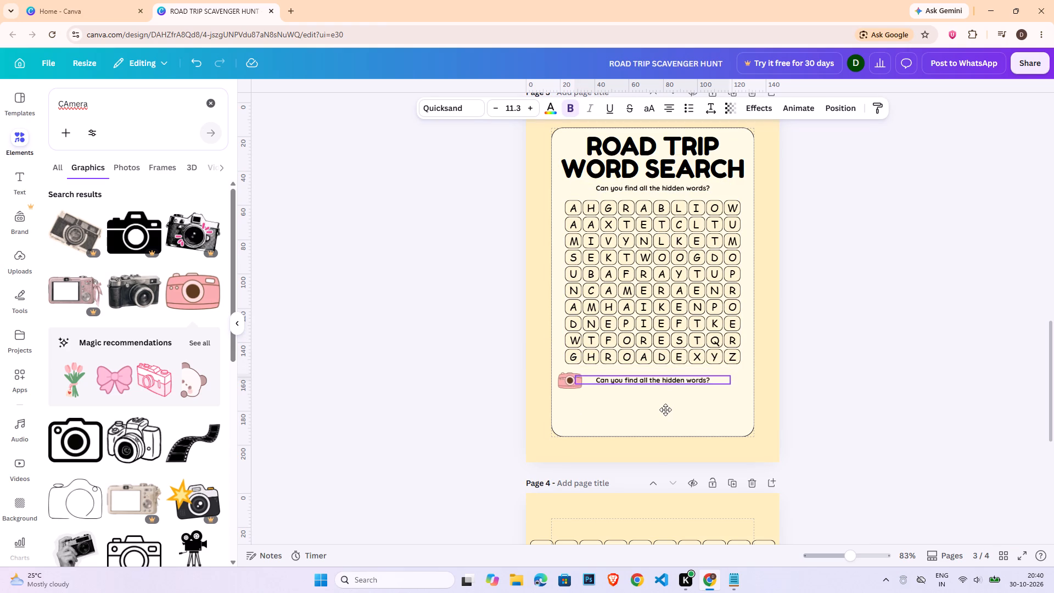
pyautogui.moveTo(665, 410); pyautogui.dragTo(664, 410)
pyautogui.moveTo(730, 381); pyautogui.dragTo(689, 381)
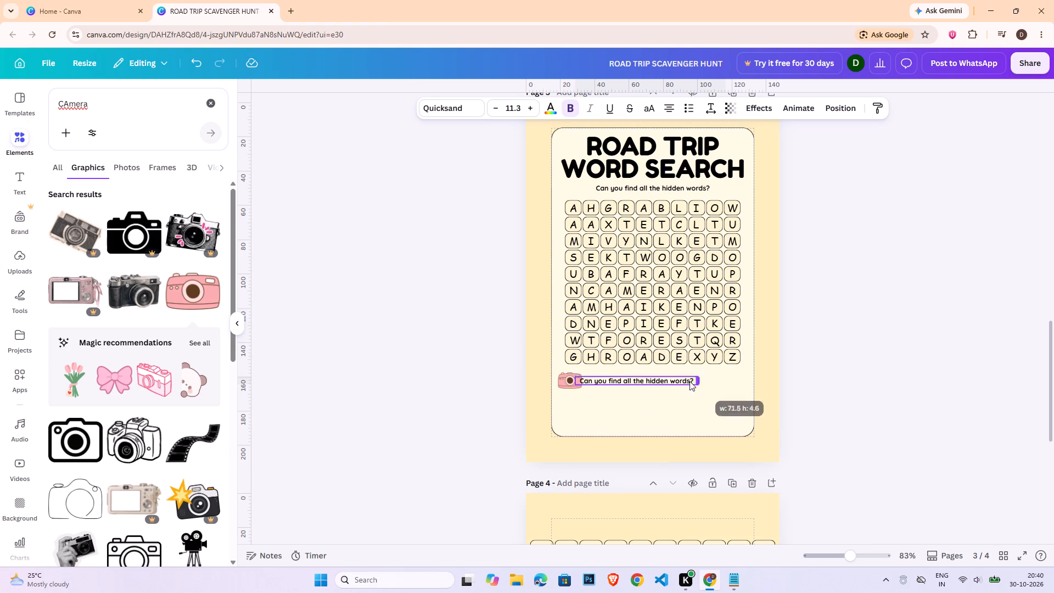
pyautogui.moveTo(689, 381); pyautogui.dragTo(690, 381)
# Replace the duplicated line's text with "CAMERA" and narrow its box to fit the word.
pyautogui.doubleClick(662, 381)
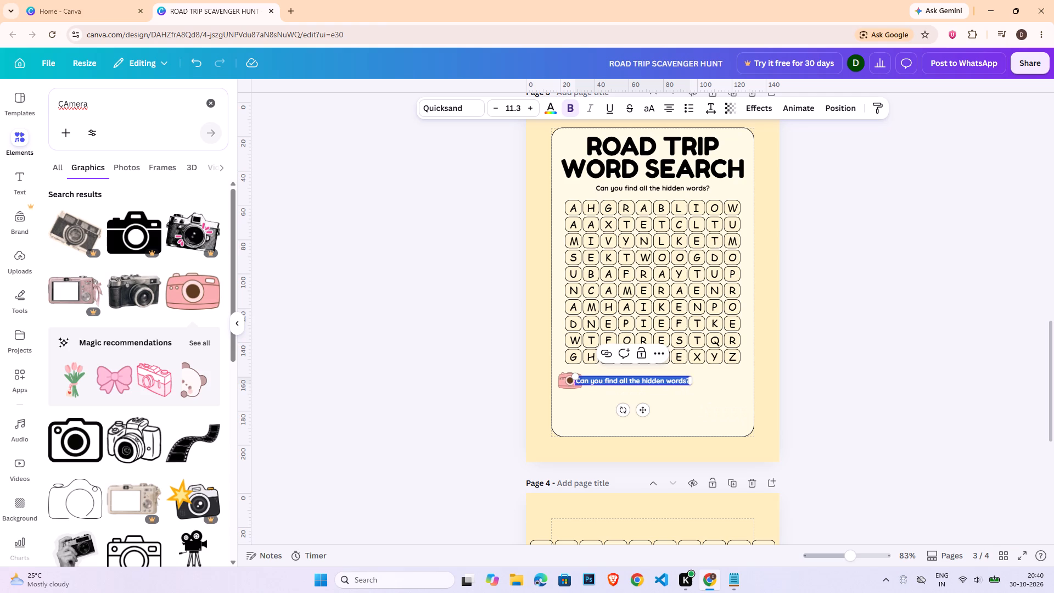
pyautogui.write('CA')
pyautogui.hotkey('shift', 'm')
pyautogui.hotkey('shift', 'e')
pyautogui.write('RA')
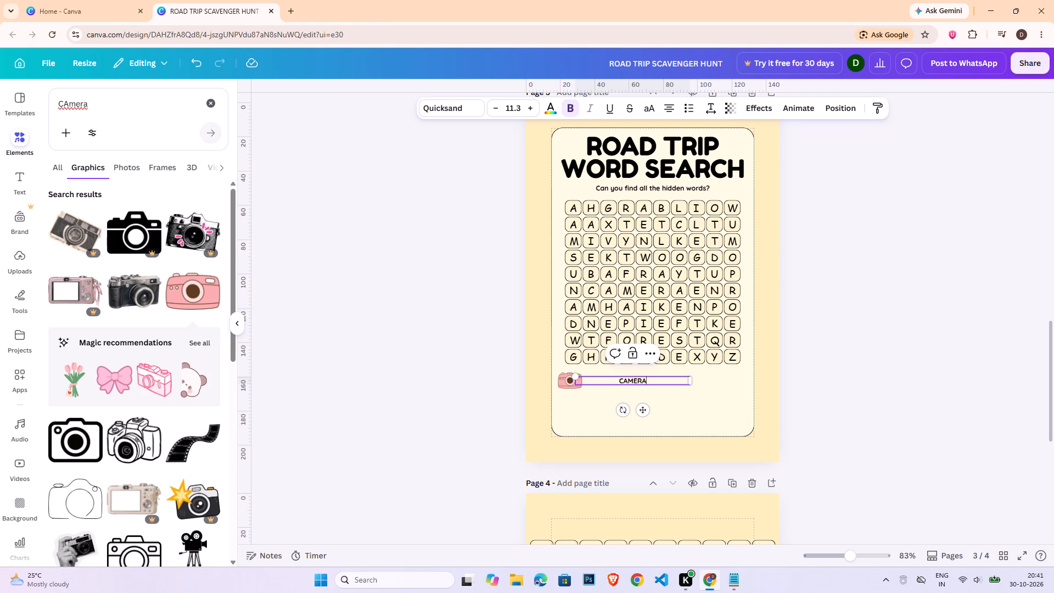
pyautogui.moveTo(693, 381); pyautogui.dragTo(629, 387)
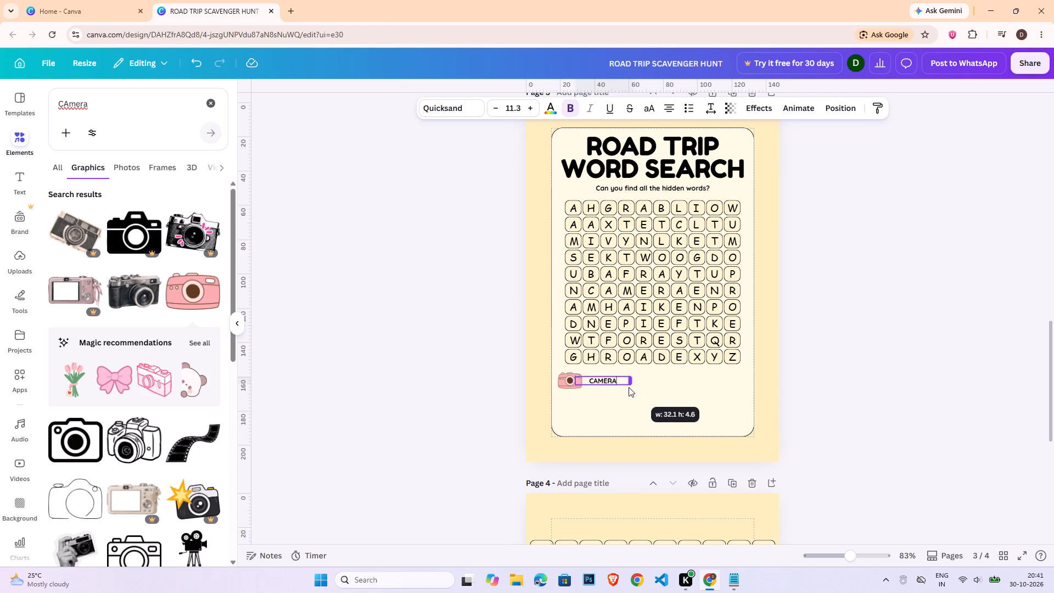
pyautogui.moveTo(629, 387); pyautogui.dragTo(618, 387)
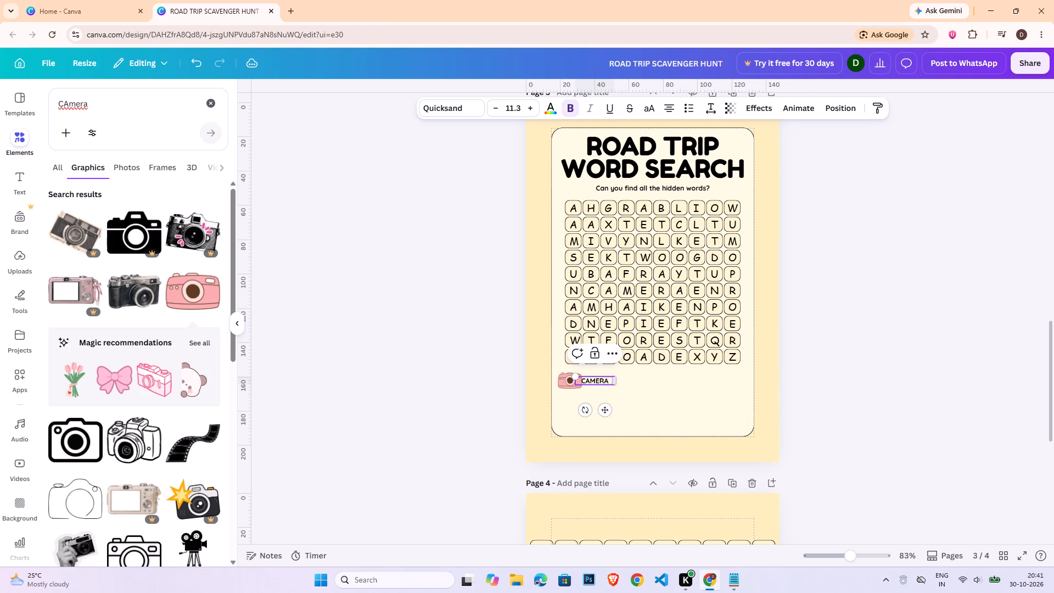
# Enlarge the CAMERA label to font size 13.1 and position it close beside the camera icon.
pyautogui.moveTo(616, 386); pyautogui.dragTo(622, 388)
pyautogui.moveTo(610, 411); pyautogui.dragTo(621, 411)
pyautogui.click(920, 367)
pyautogui.click(608, 380)
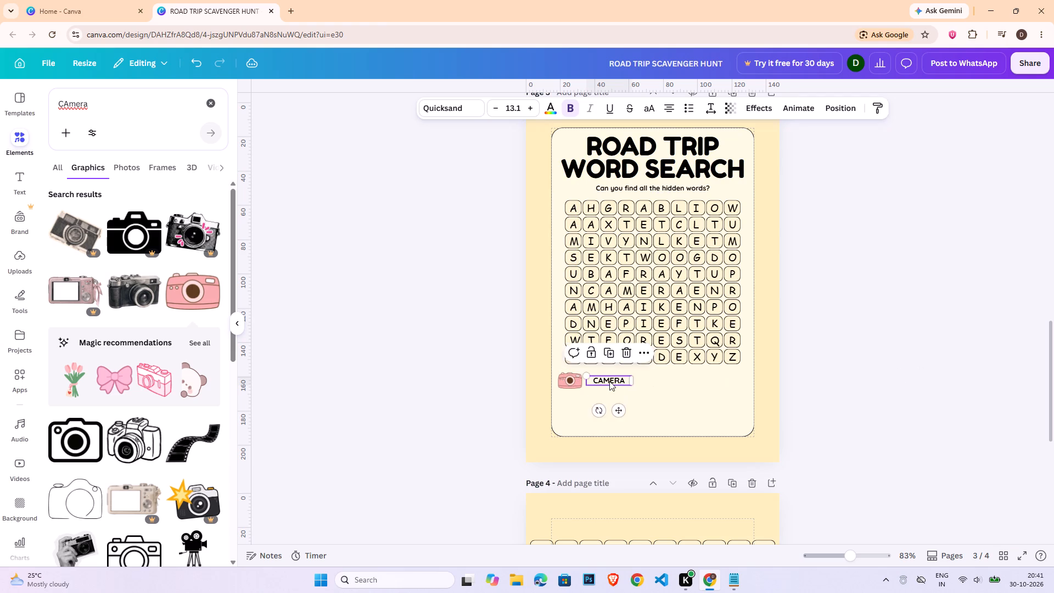
pyautogui.press('Left')
pyautogui.press('Left')
pyautogui.press('Left')
pyautogui.press('Left')
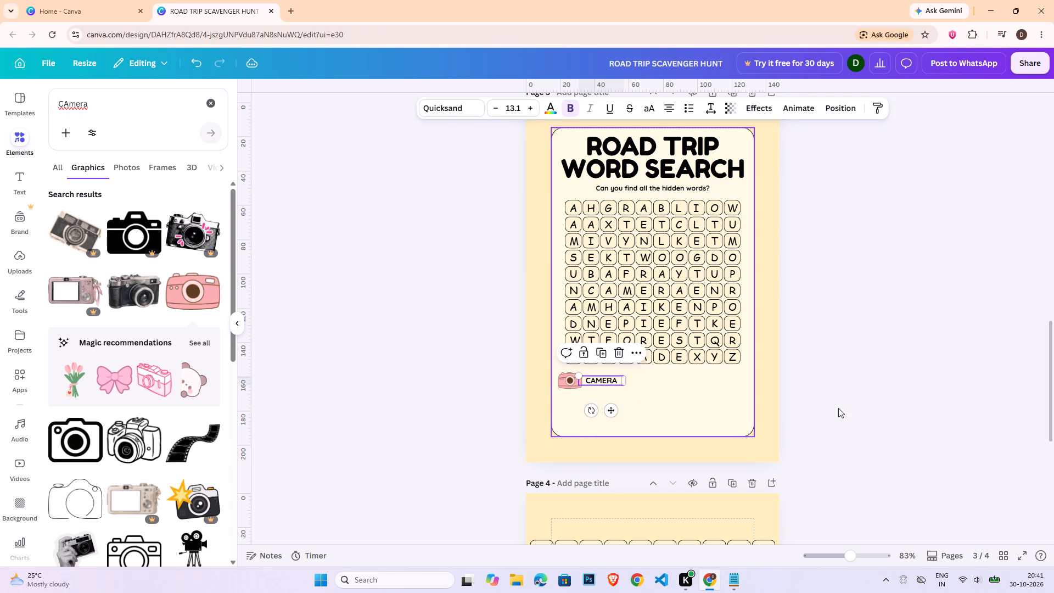
pyautogui.click(924, 401)
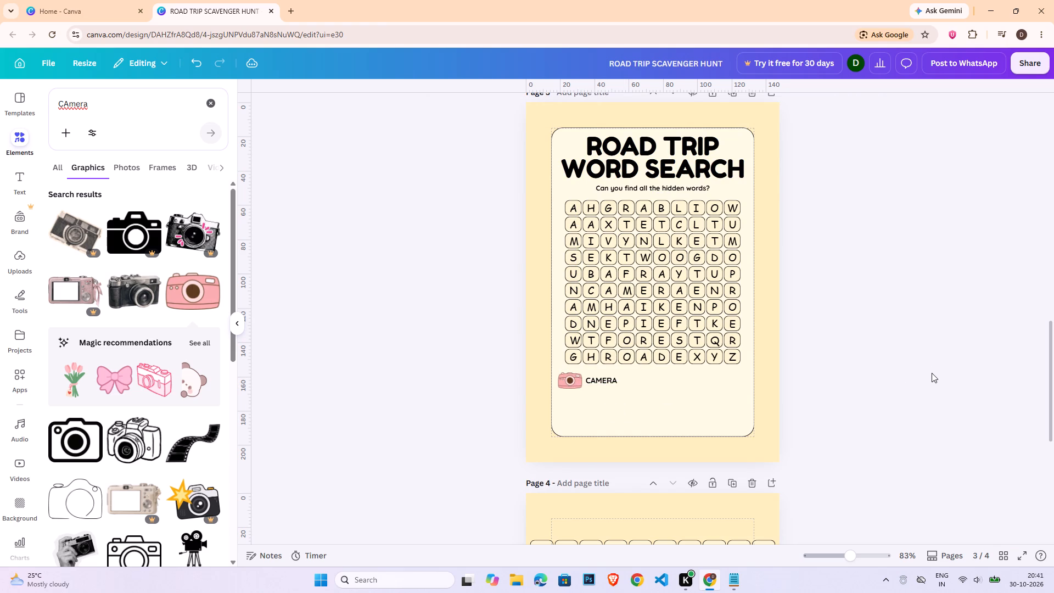
# Search the graphics for "road" and add the straight black road with a white dashed centre line.
pyautogui.doubleClick(114, 99)
pyautogui.press('r')
pyautogui.write('oad')
pyautogui.press('Return')
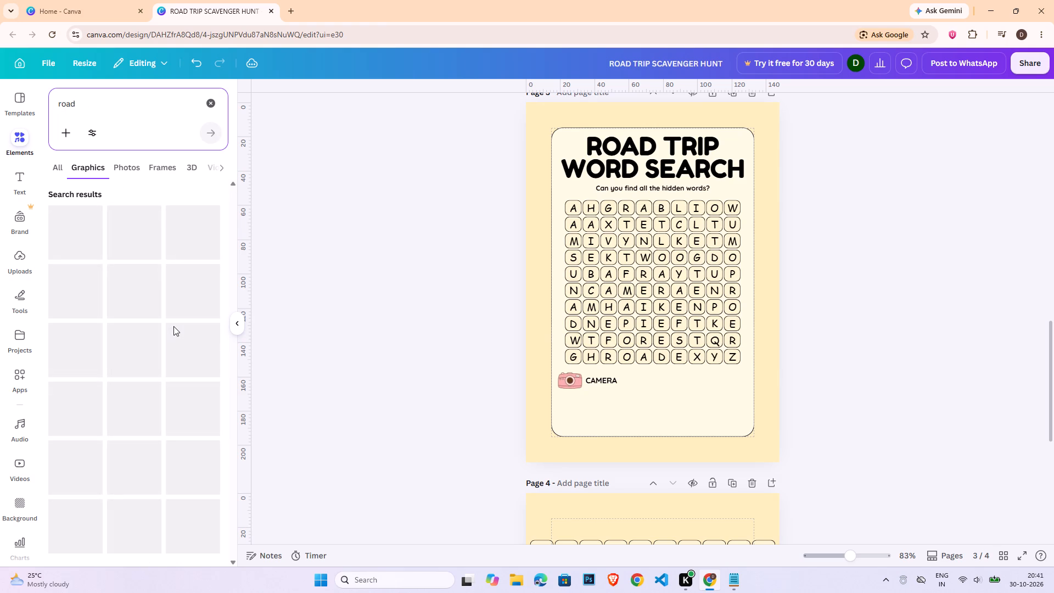
pyautogui.click(191, 302)
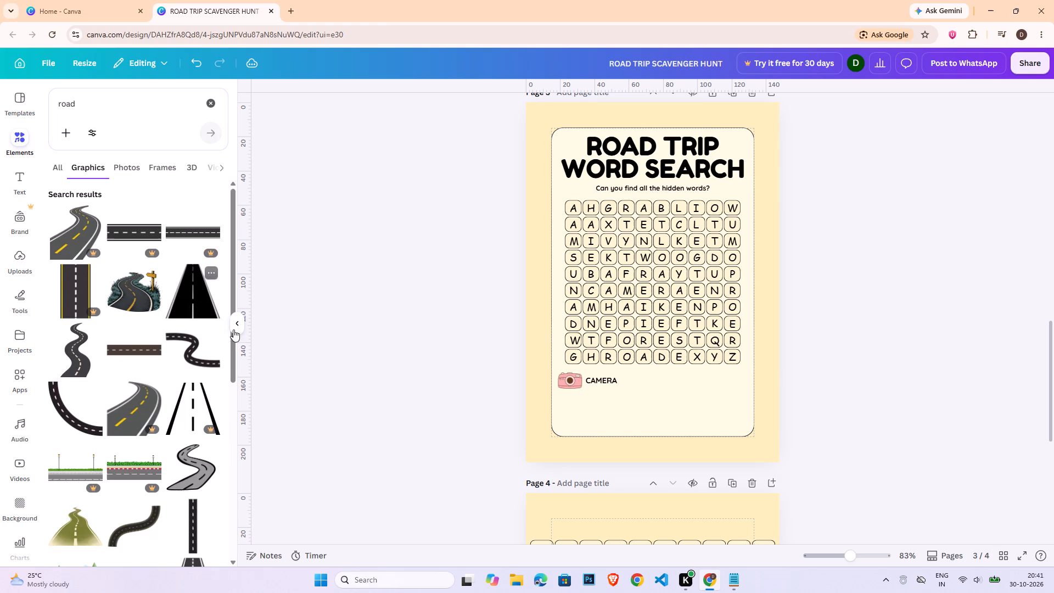
# Shrink the road graphic to the camera icon's width and place it directly below the camera.
pyautogui.moveTo(665, 272); pyautogui.dragTo(581, 452)
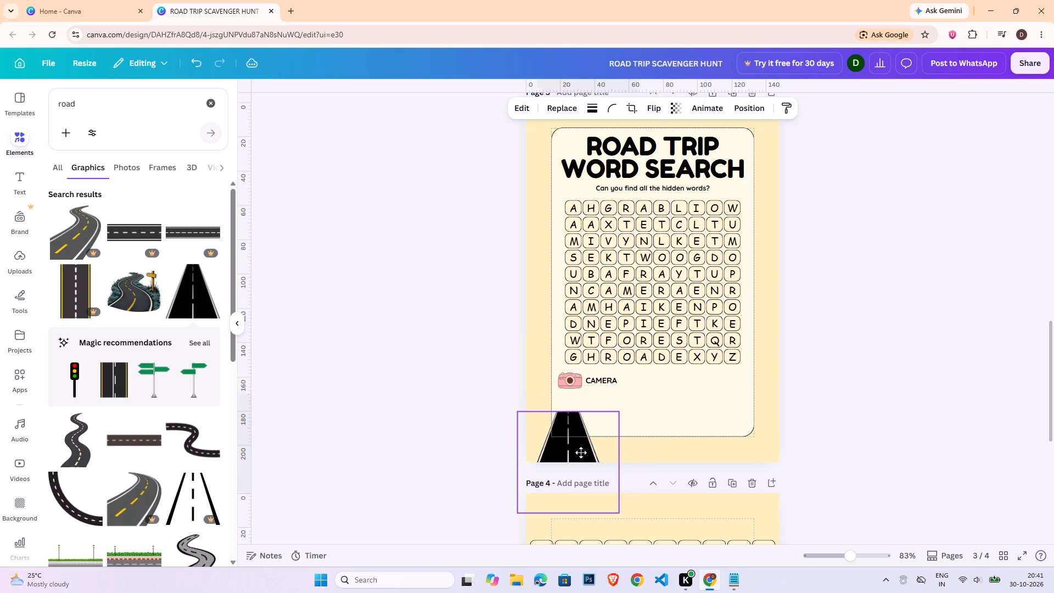
pyautogui.moveTo(581, 452); pyautogui.dragTo(628, 435)
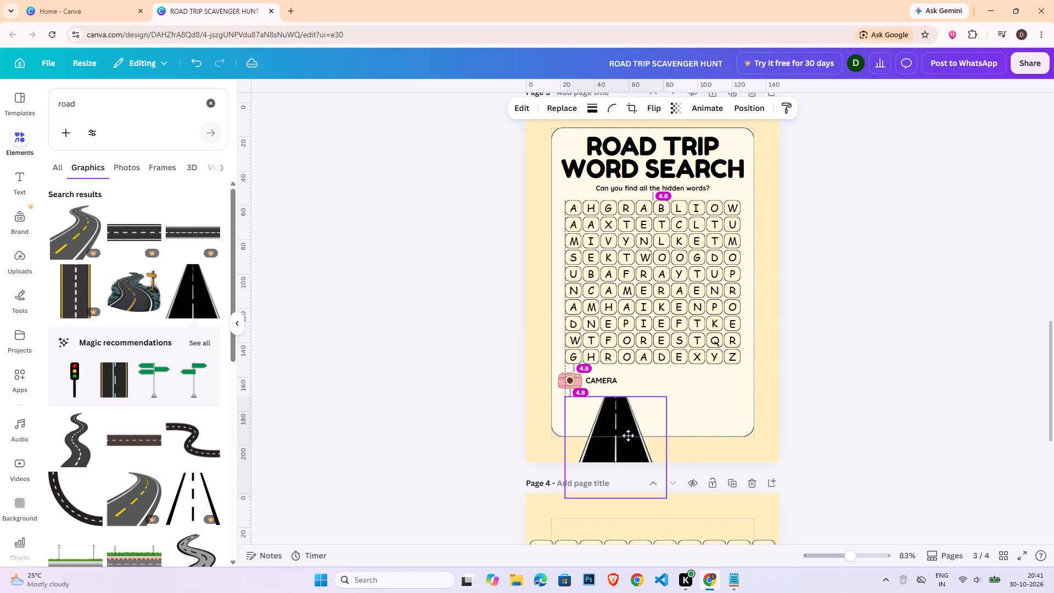
pyautogui.moveTo(628, 435); pyautogui.dragTo(622, 435)
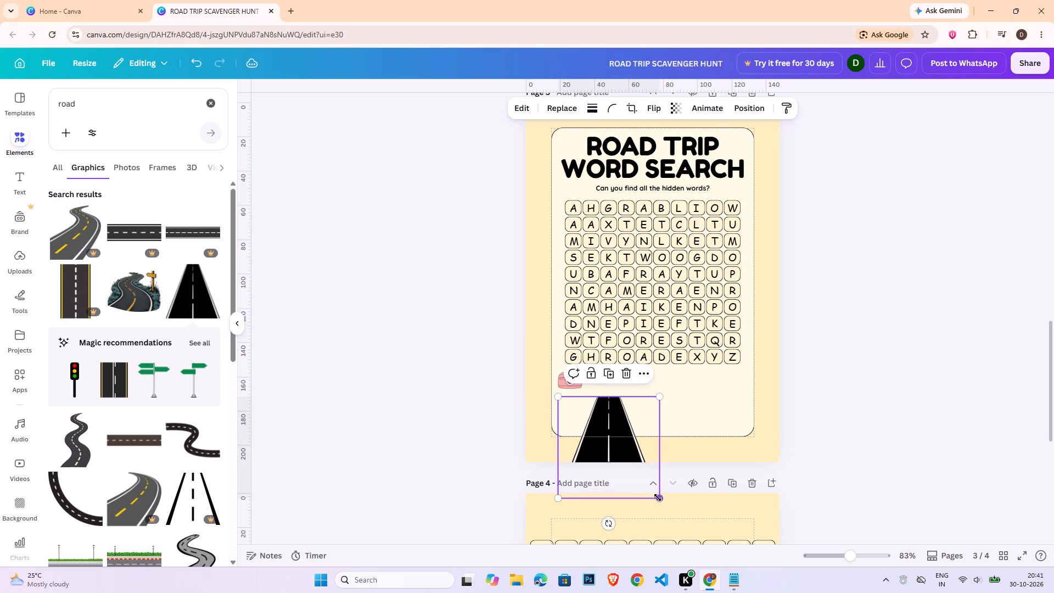
pyautogui.moveTo(658, 497); pyautogui.dragTo(583, 418)
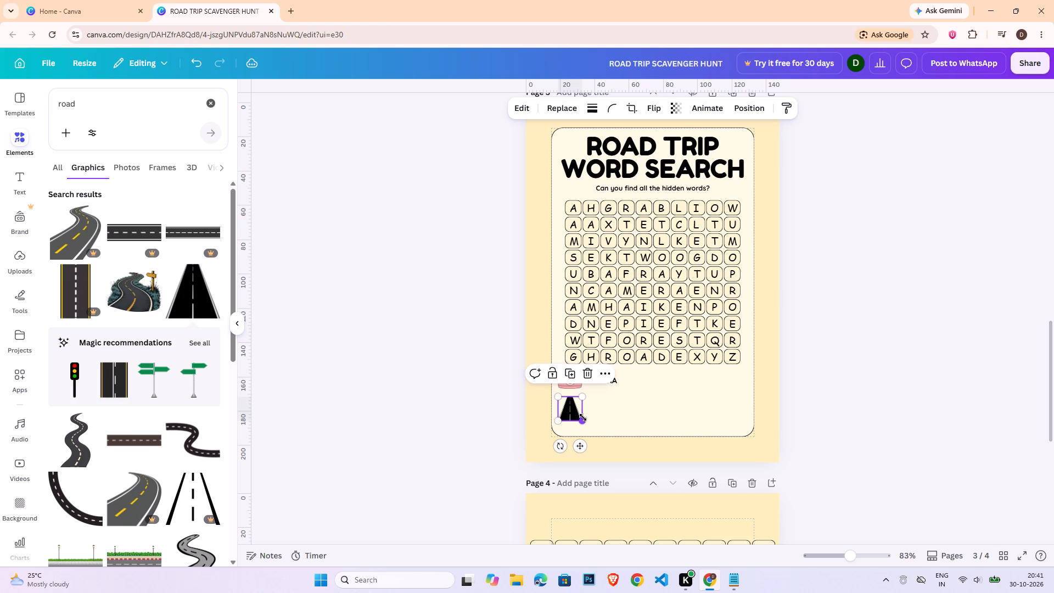
pyautogui.click(879, 378)
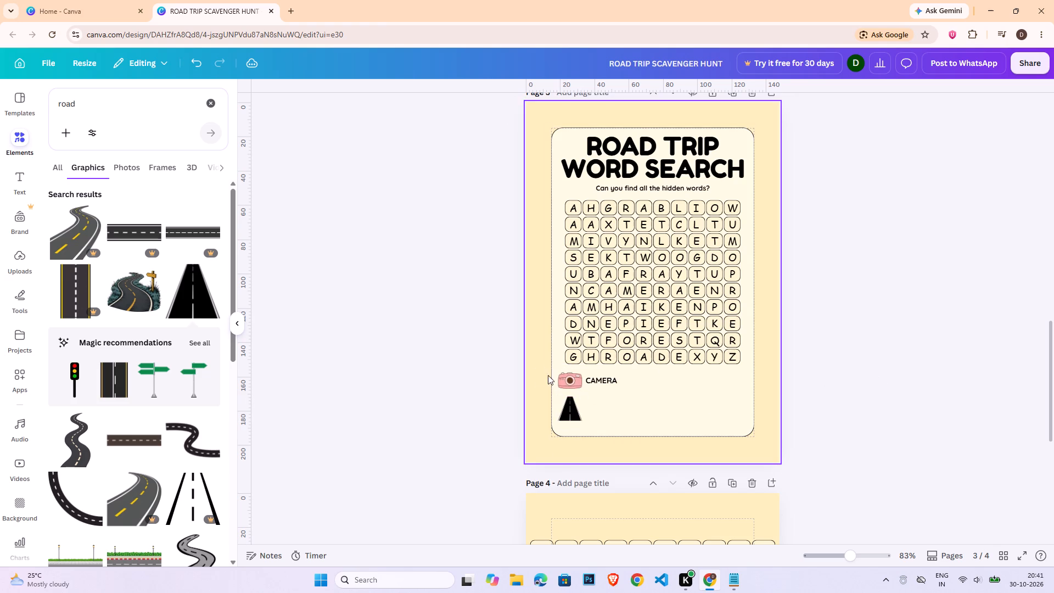
# Select the camera icon together with its CAMERA label and nudge both slightly up towards the grid.
pyautogui.click(563, 378)
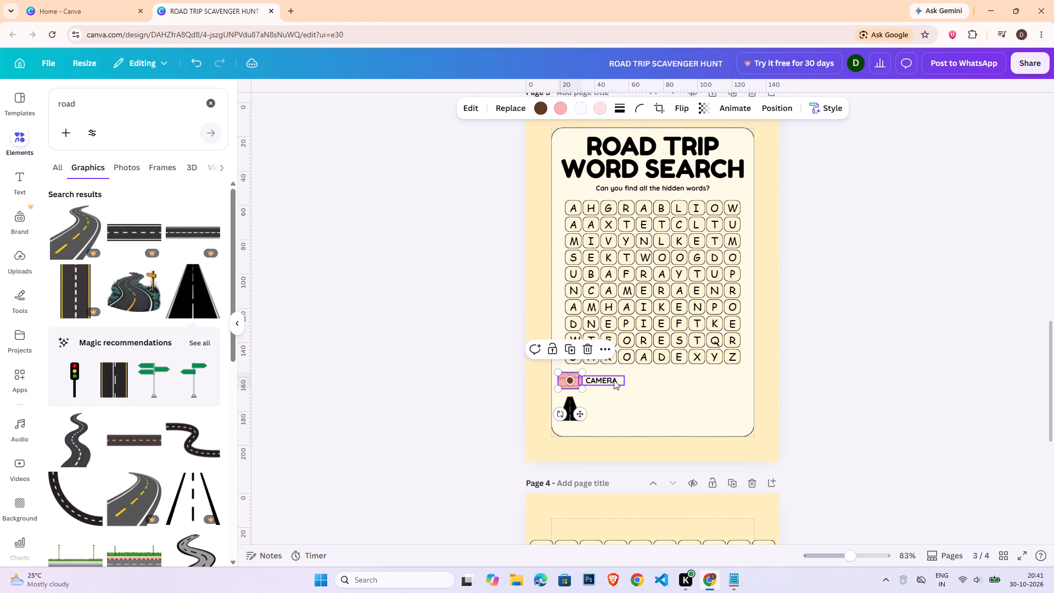
pyautogui.click(614, 380)
pyautogui.keyDown('shift'); pyautogui.click(565, 379); pyautogui.keyUp('shift')
pyautogui.press('Up')
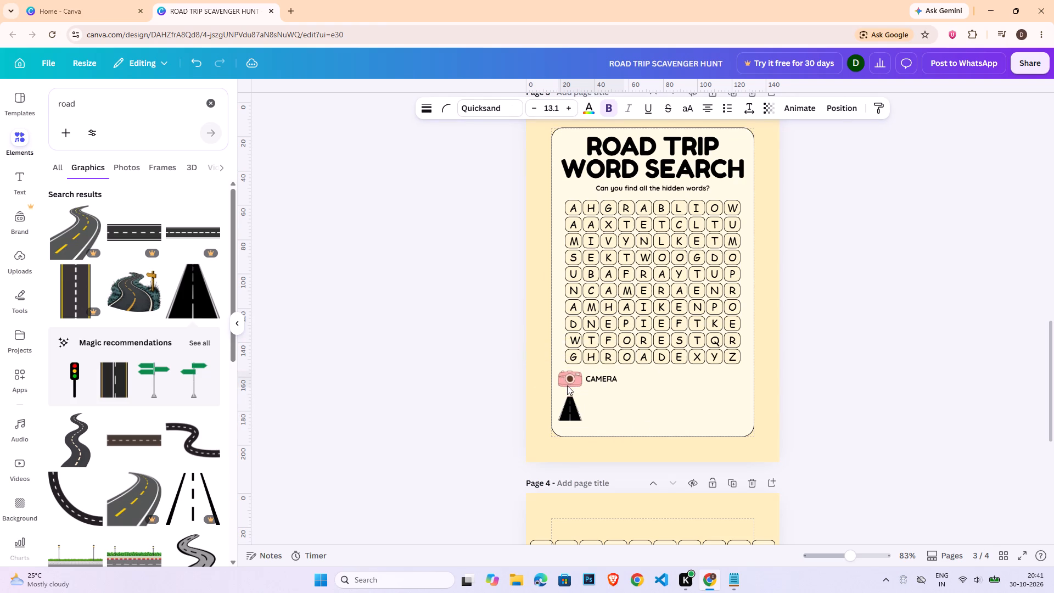
pyautogui.press('Up')
pyautogui.press('Down')
# Shrink the road icon slightly and move it closer beneath the camera, leaving a small gap.
pyautogui.click(569, 408)
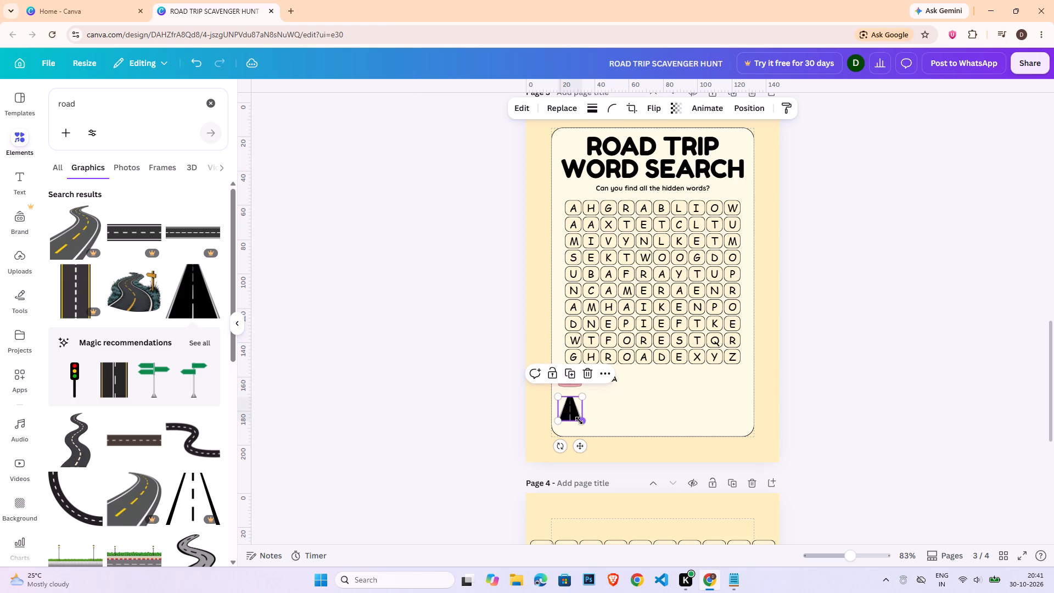
pyautogui.moveTo(579, 421); pyautogui.dragTo(578, 416)
pyautogui.moveTo(570, 410); pyautogui.dragTo(574, 407)
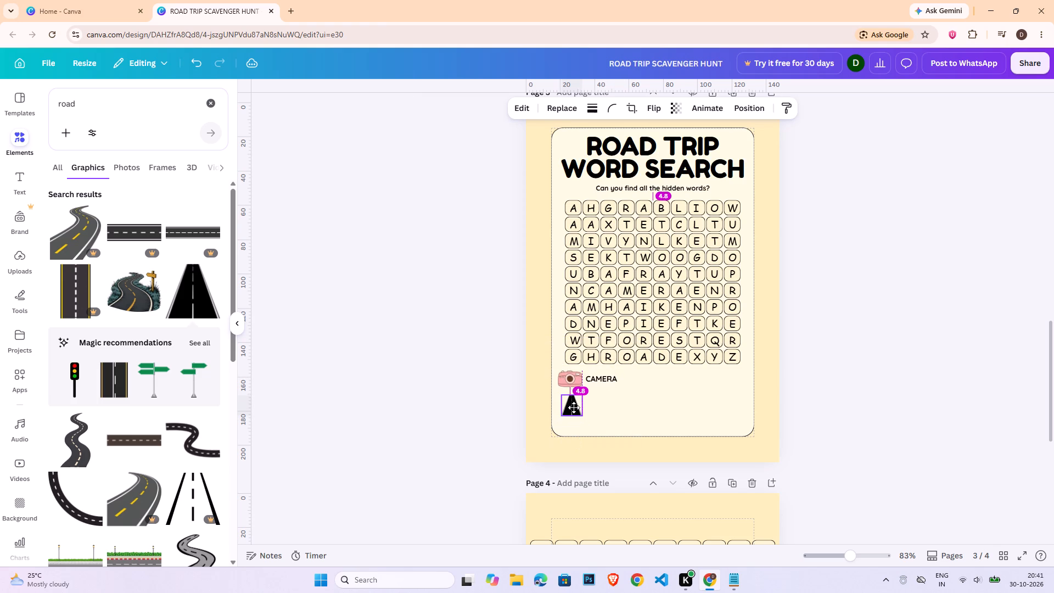
pyautogui.moveTo(574, 407); pyautogui.dragTo(573, 405)
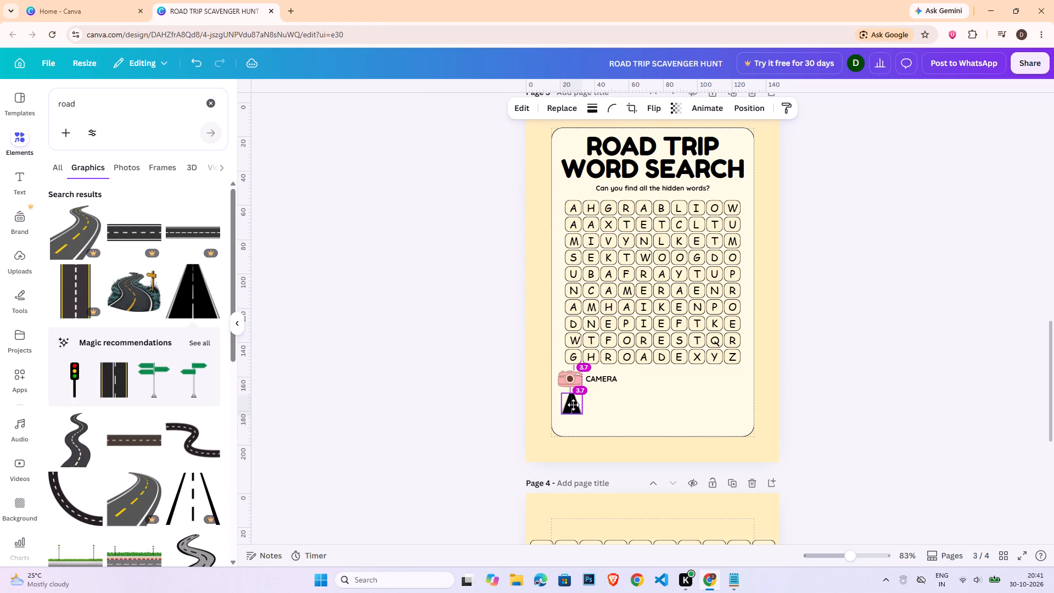
pyautogui.moveTo(573, 405); pyautogui.dragTo(573, 403)
pyautogui.moveTo(573, 403); pyautogui.dragTo(573, 402)
pyautogui.press('Down')
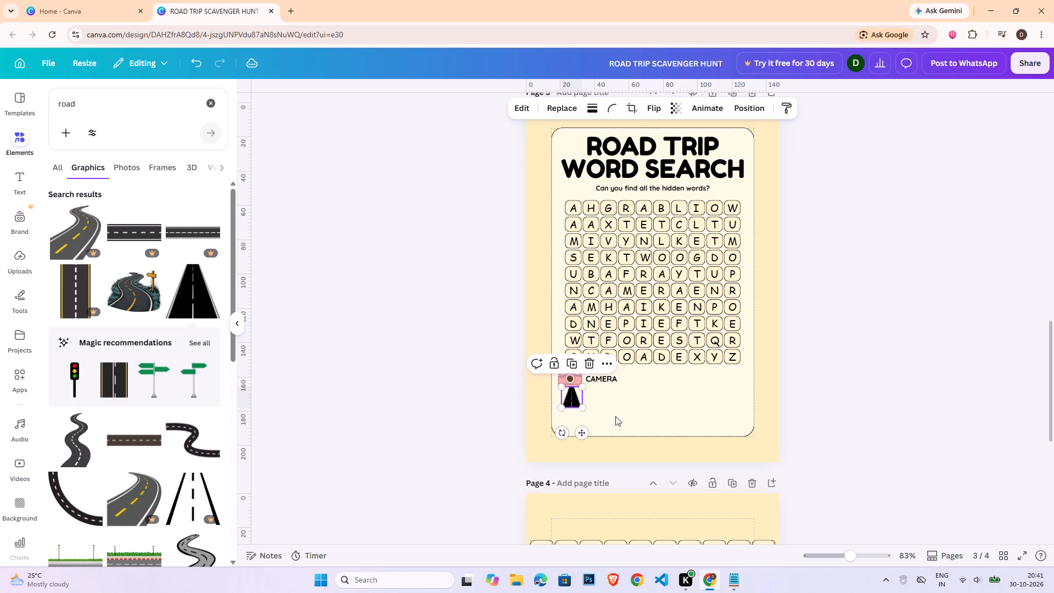
pyautogui.click(944, 371)
pyautogui.click(584, 396)
pyautogui.click(569, 400)
pyautogui.press('Down')
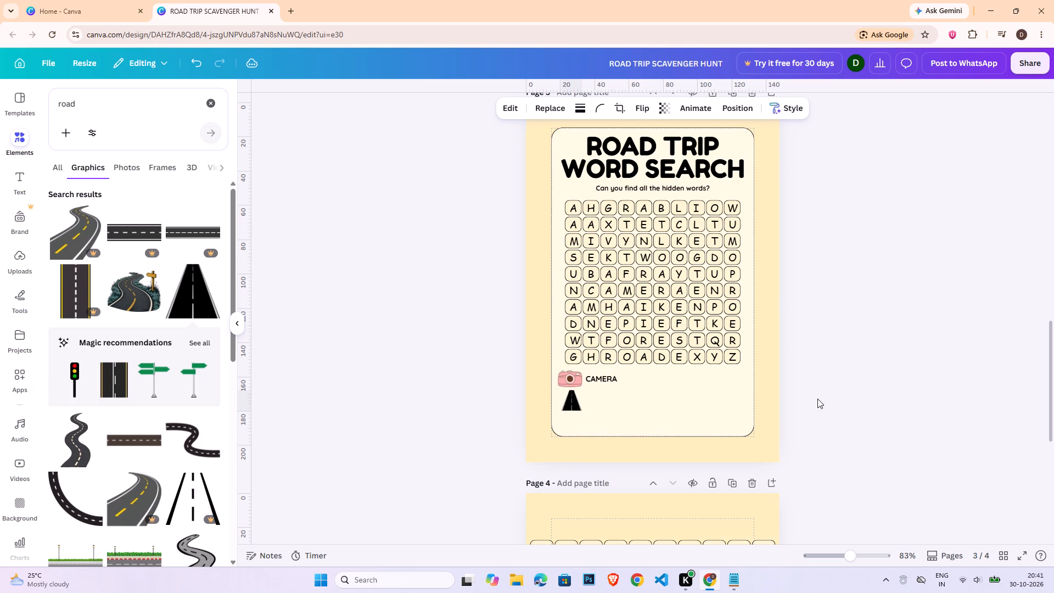
pyautogui.click(817, 399)
# Duplicate the CAMERA label, place the copy beside the road icon and change its text to ROAD.
pyautogui.click(612, 383)
pyautogui.hotkey('ctrl', 'c')
pyautogui.hotkey('ctrl', 'v')
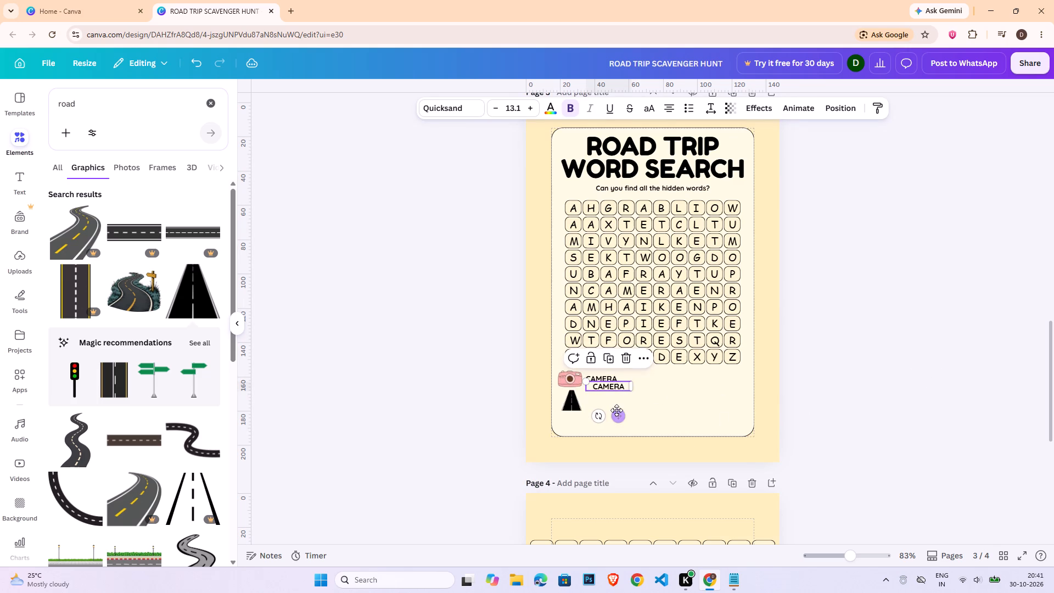
pyautogui.moveTo(616, 411); pyautogui.dragTo(612, 423)
pyautogui.doubleClick(606, 398)
pyautogui.write('ROAD')
pyautogui.click(789, 363)
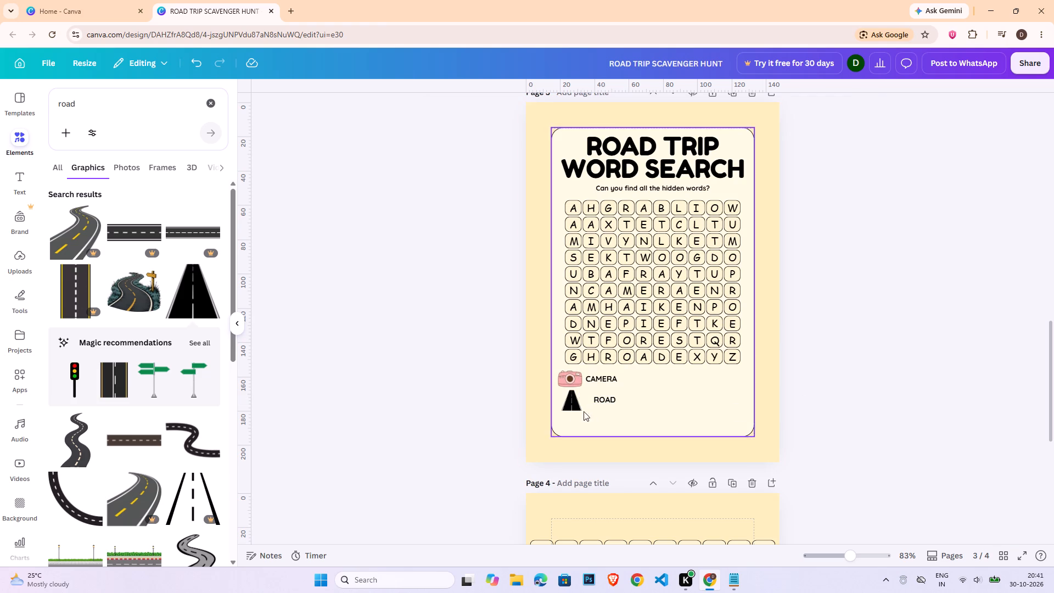
# Nudge the ROAD label towards the road icon so it starts roughly in line with the CAMERA label.
pyautogui.click(599, 400)
pyautogui.press('Left')
pyautogui.press('Left')
pyautogui.press('Left')
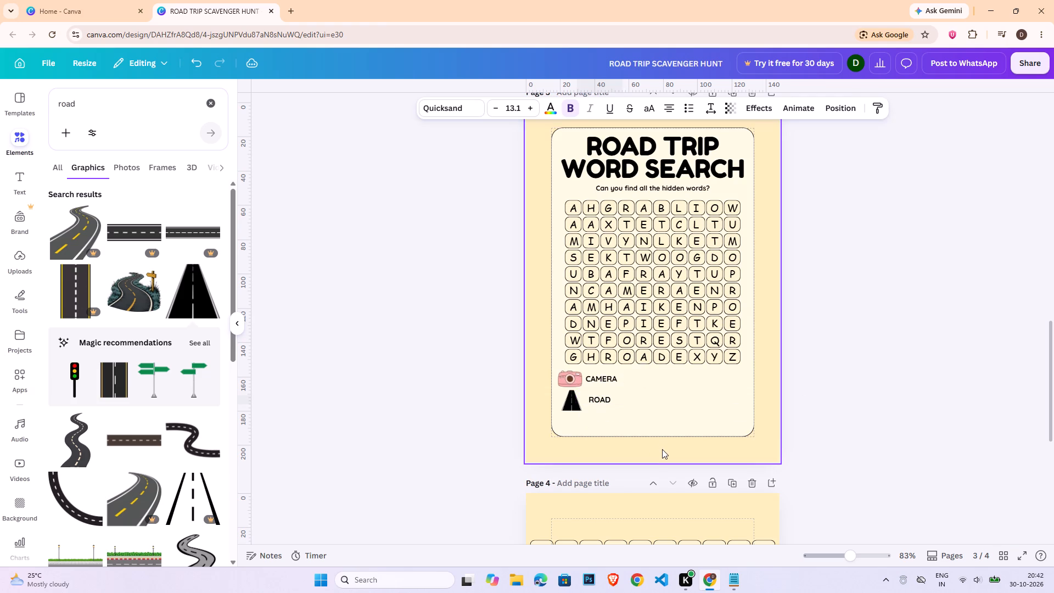
pyautogui.press('Left')
pyautogui.press('Left')
pyautogui.press('Right')
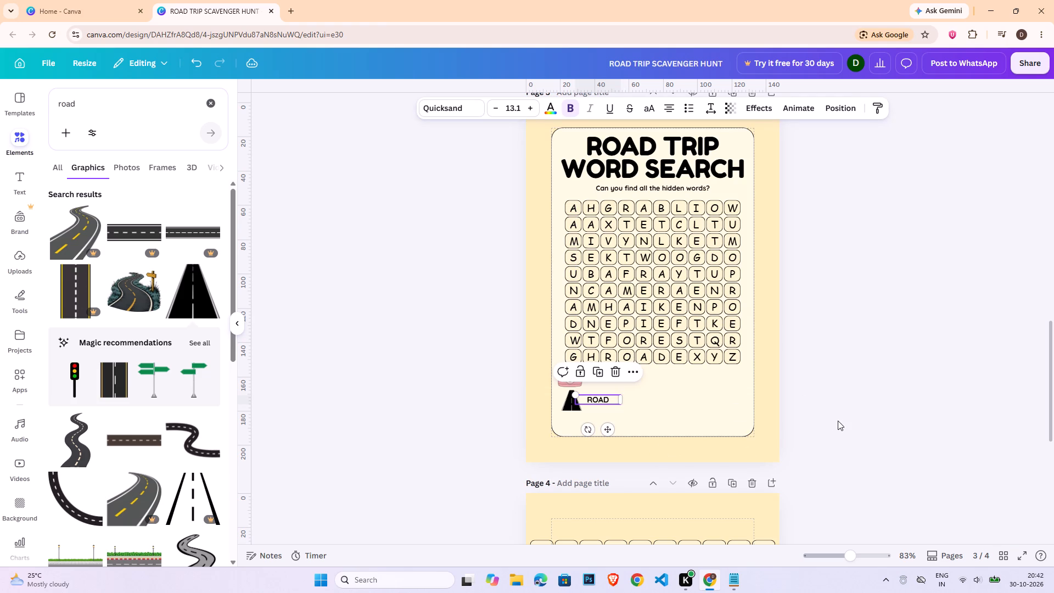
# Search the graphics for "map" and add the tan-bordered folded world map with a red pin.
pyautogui.doubleClick(61, 94)
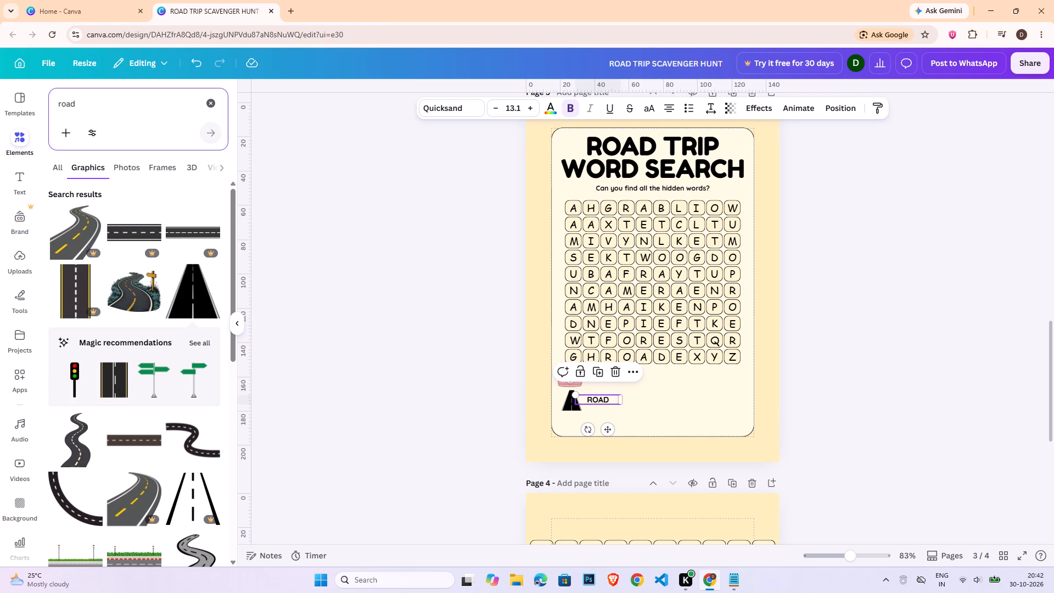
pyautogui.doubleClick(65, 101)
pyautogui.press('m')
pyautogui.write('ap')
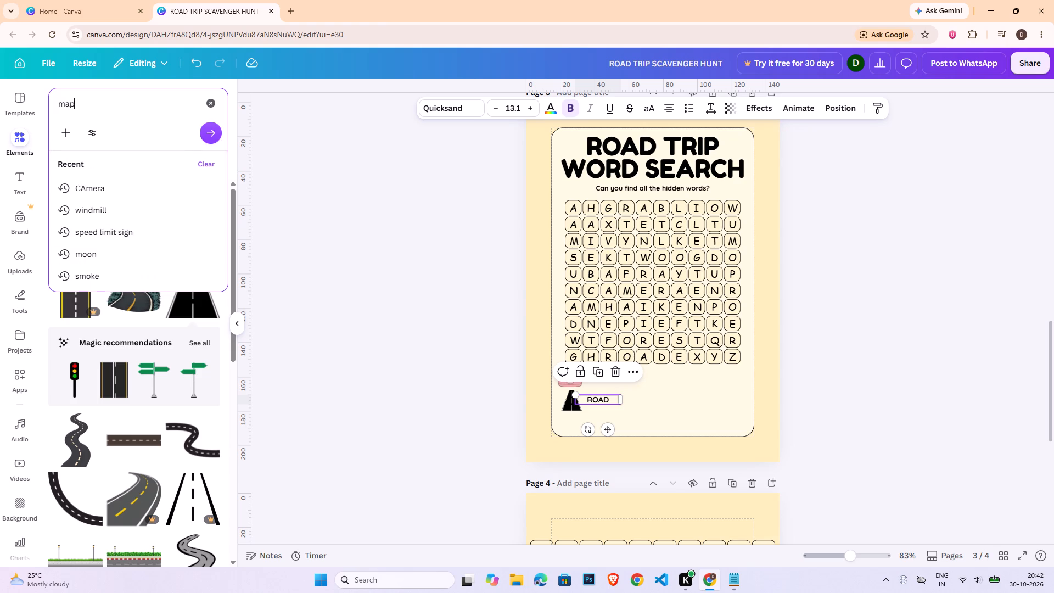
pyautogui.press('Return')
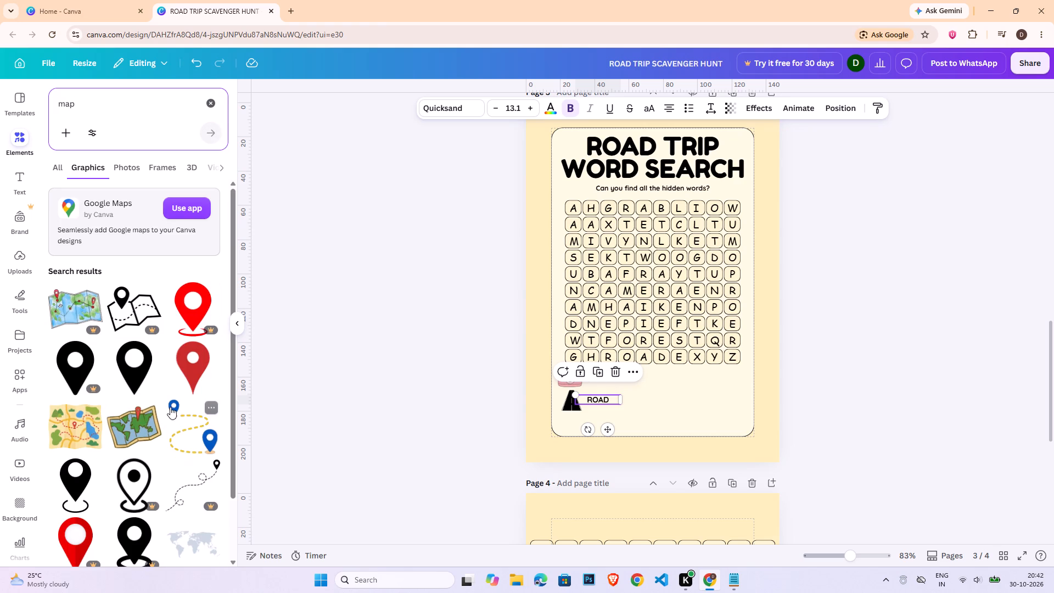
pyautogui.click(121, 437)
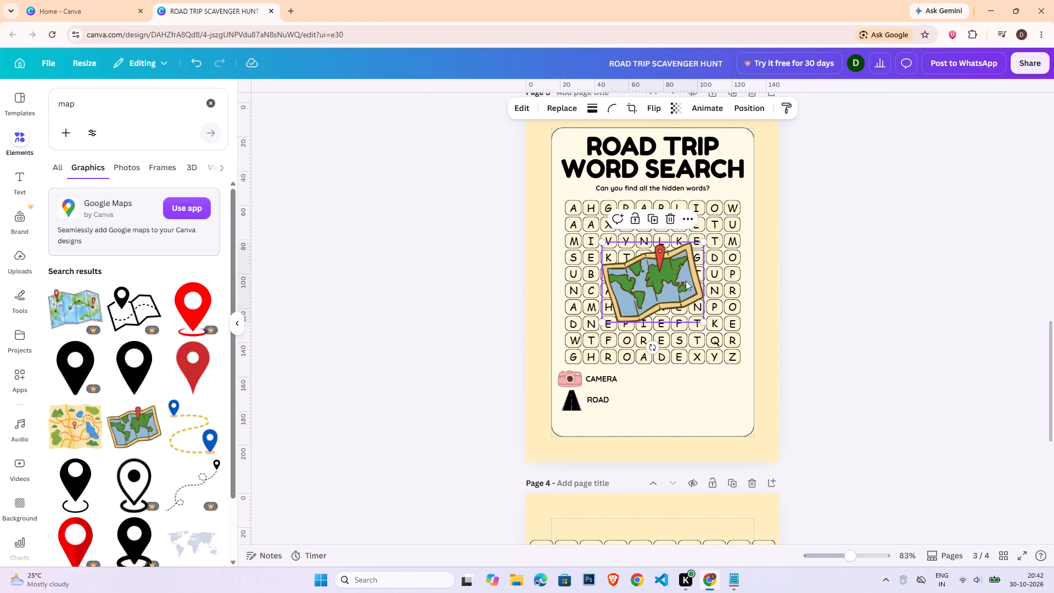
# Shrink the map graphic to about the road icon's width and place it beneath the road icon.
pyautogui.moveTo(686, 281); pyautogui.dragTo(643, 457)
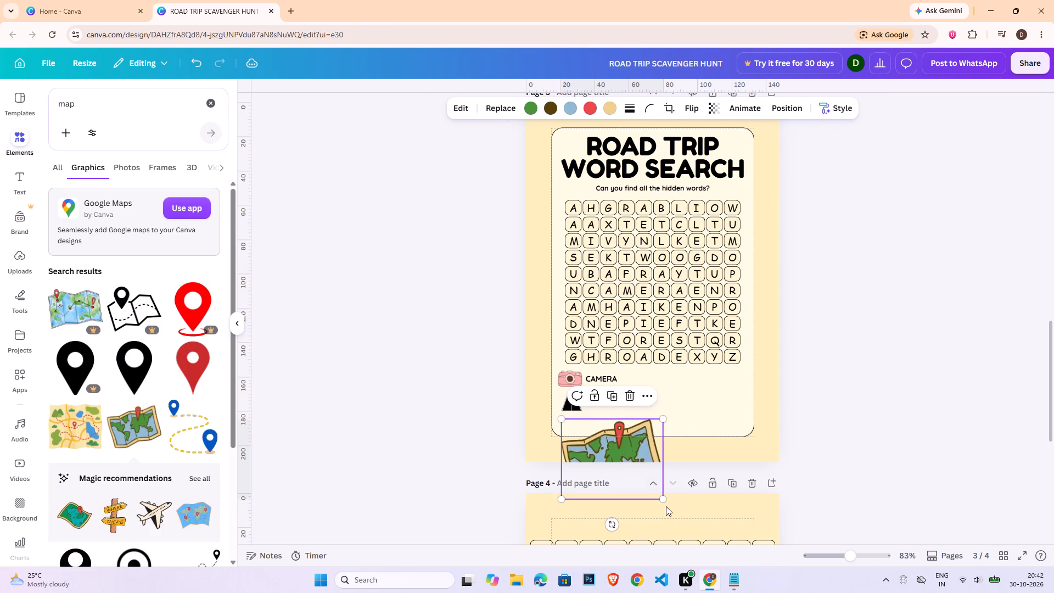
pyautogui.moveTo(663, 501); pyautogui.dragTo(591, 421)
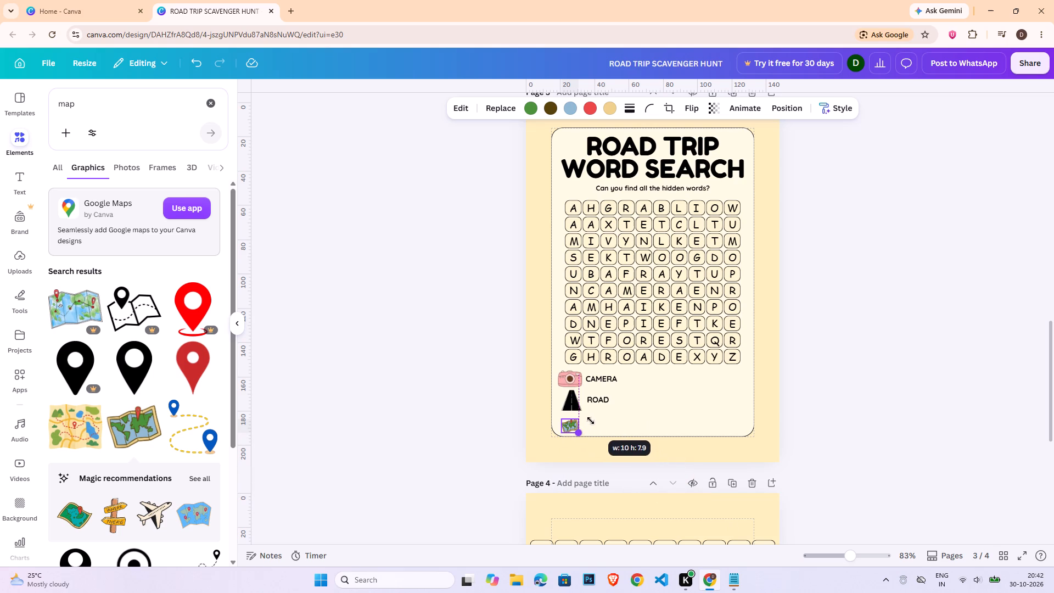
pyautogui.moveTo(591, 421); pyautogui.dragTo(591, 424)
# Shrink the camera icon slightly and line it up above the road icon, beside its label.
pyautogui.click(566, 376)
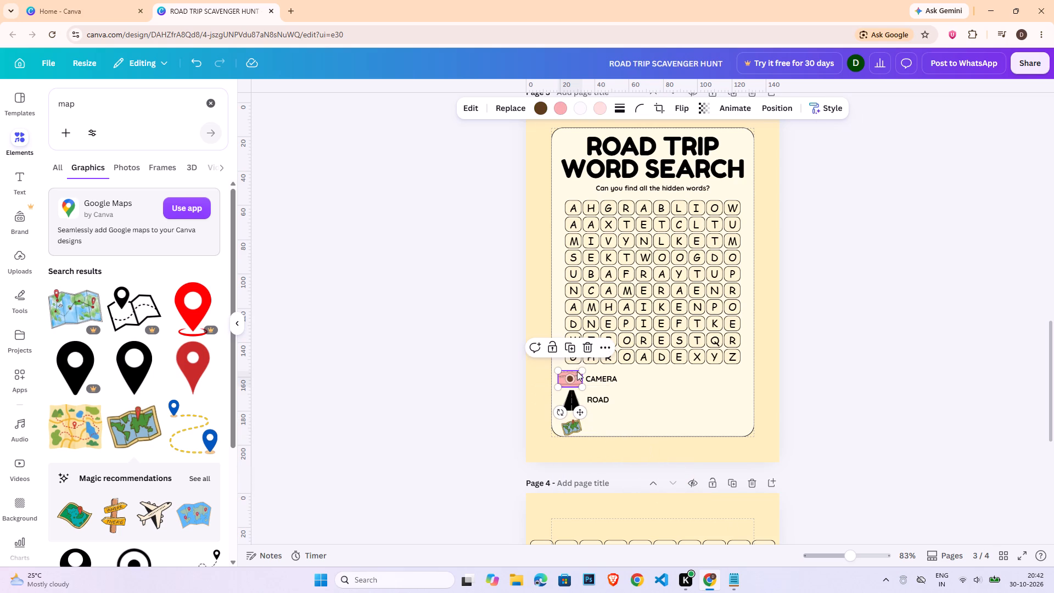
pyautogui.moveTo(582, 368); pyautogui.dragTo(577, 371)
pyautogui.moveTo(567, 377); pyautogui.dragTo(573, 375)
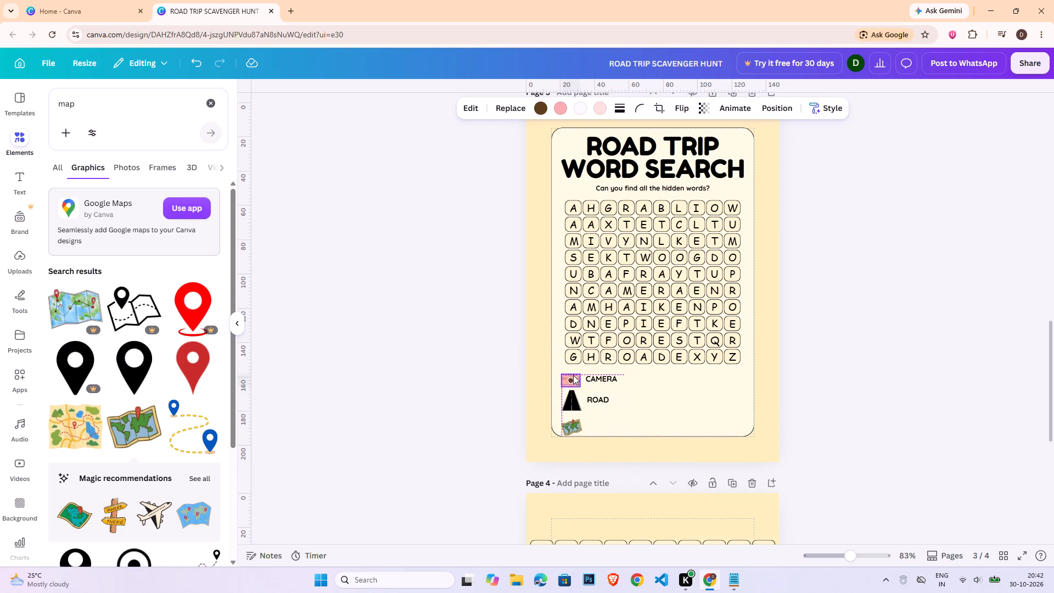
pyautogui.click(601, 381)
pyautogui.click(572, 407)
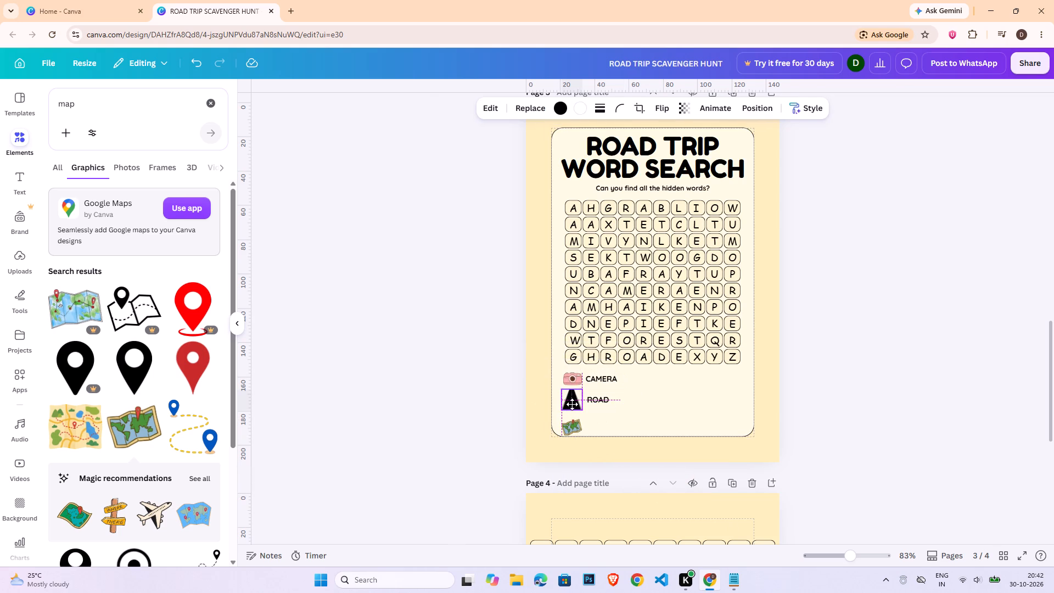
# Move the map icon closer beneath the road icon and enlarge it slightly, keeping it centred under the camera and road.
pyautogui.moveTo(572, 423); pyautogui.dragTo(571, 418)
pyautogui.click(584, 431)
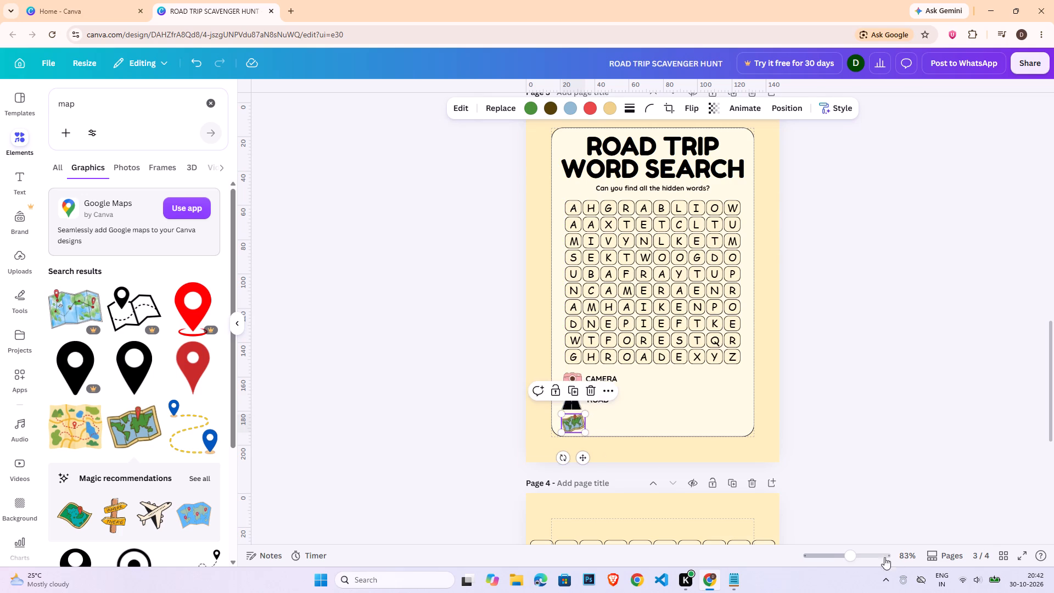
pyautogui.click(862, 551)
pyautogui.scroll(-2, 712, 462)
pyautogui.moveTo(528, 421); pyautogui.dragTo(529, 421)
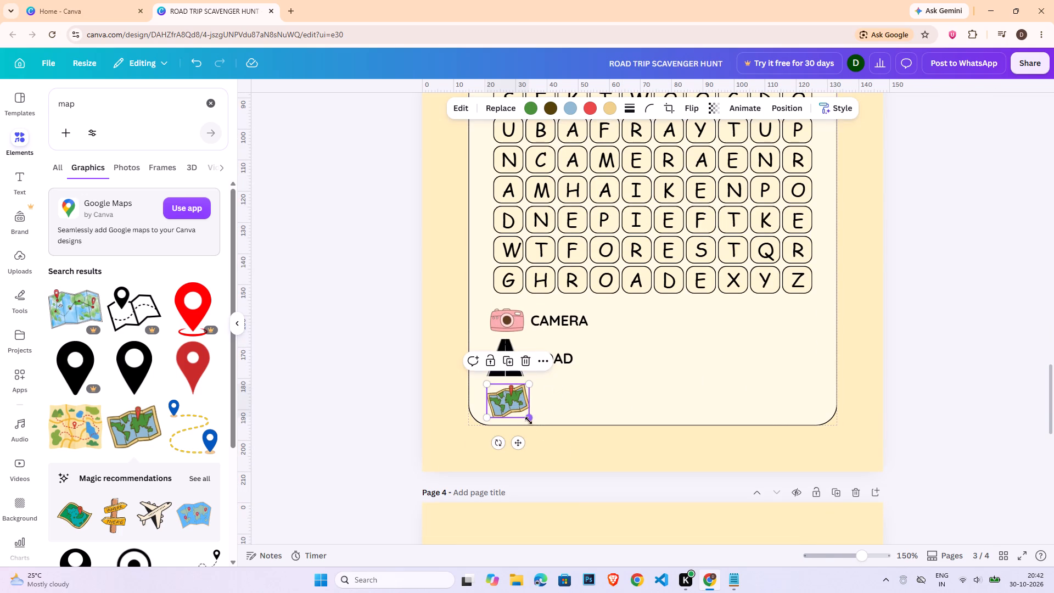
pyautogui.moveTo(529, 421); pyautogui.dragTo(534, 426)
pyautogui.click(513, 405)
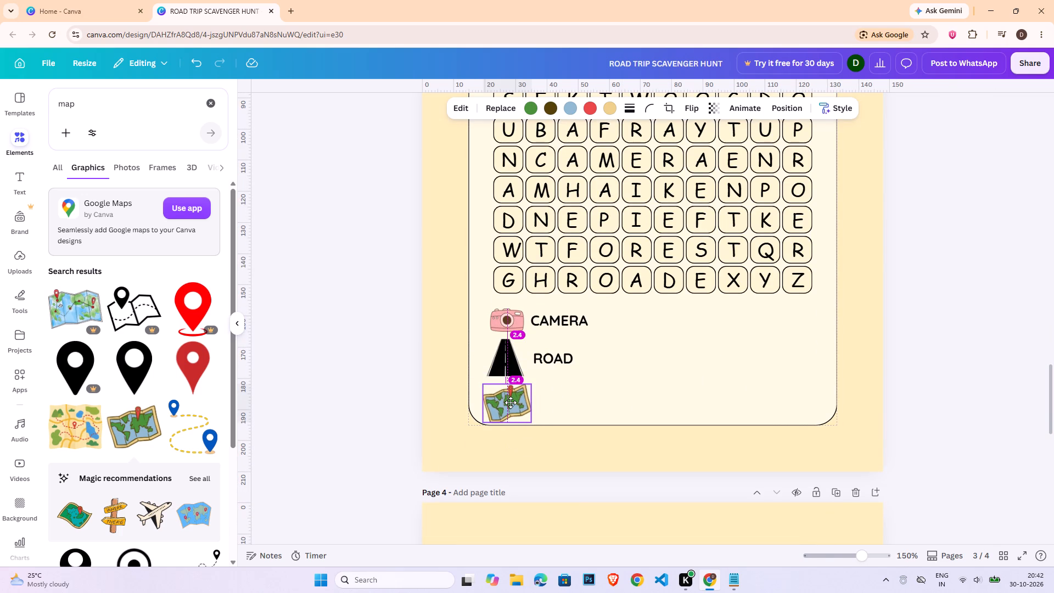
# Duplicate the ROAD label, change the copy's text to MAP and place it beside the map icon, aligned under ROAD.
pyautogui.click(569, 365)
pyautogui.hotkey('ctrl', 'c')
pyautogui.hotkey('ctrl', 'v')
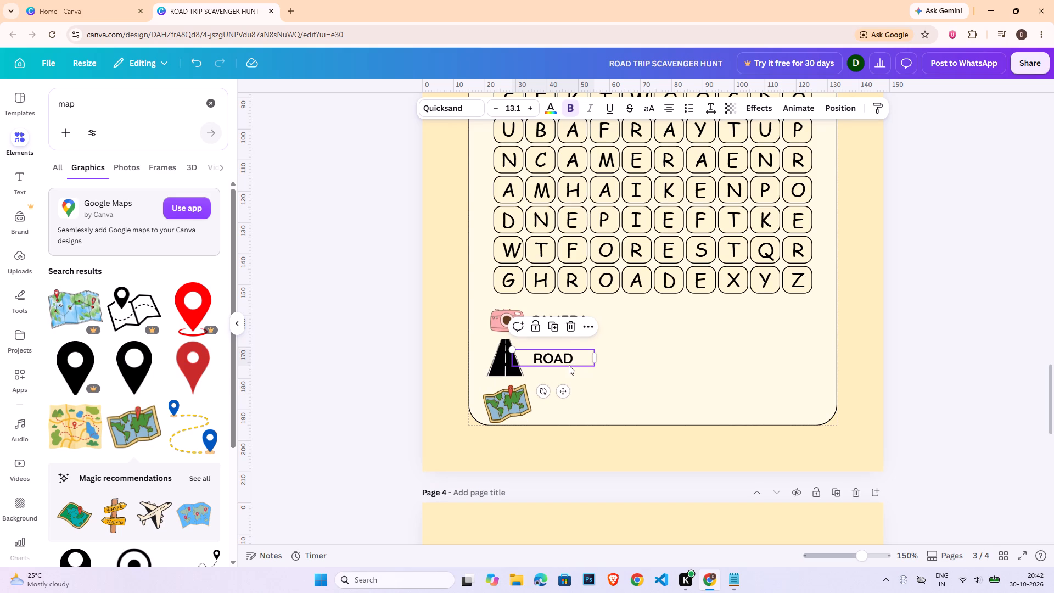
pyautogui.click(569, 363)
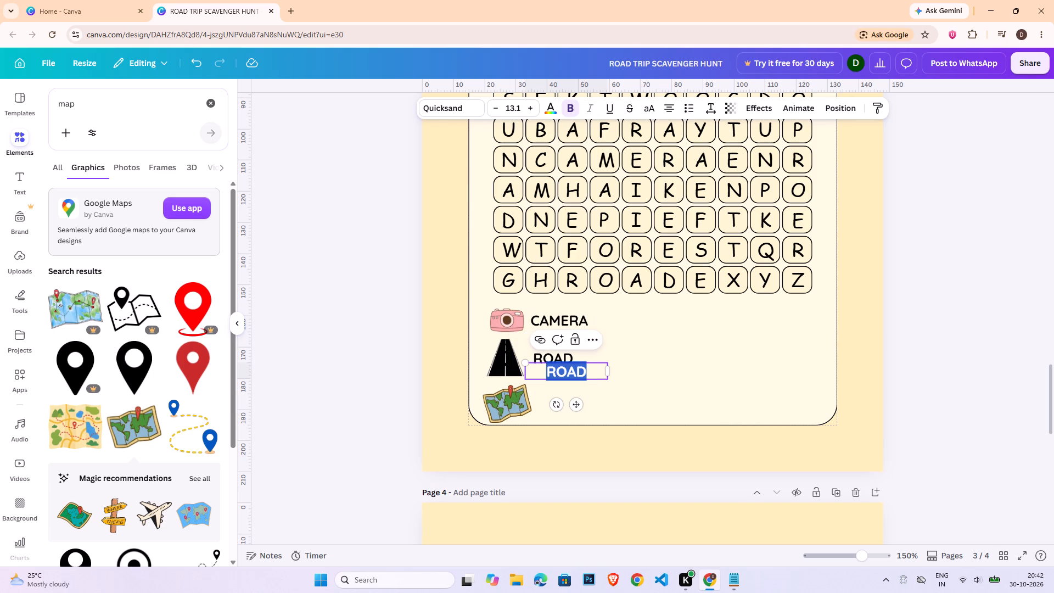
pyautogui.write('MAP')
pyautogui.click(922, 332)
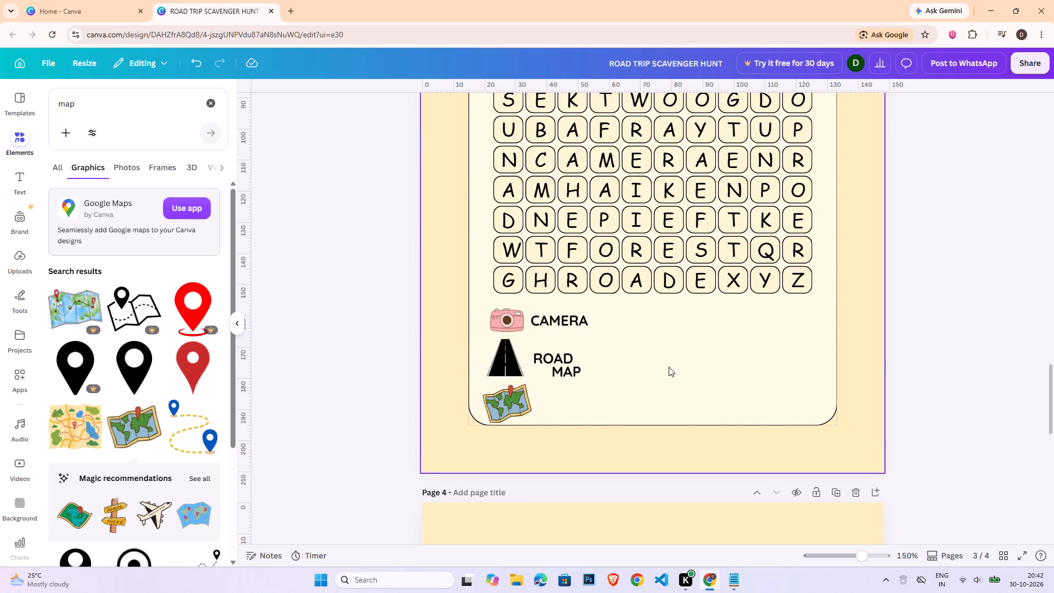
pyautogui.moveTo(584, 370); pyautogui.dragTo(567, 399)
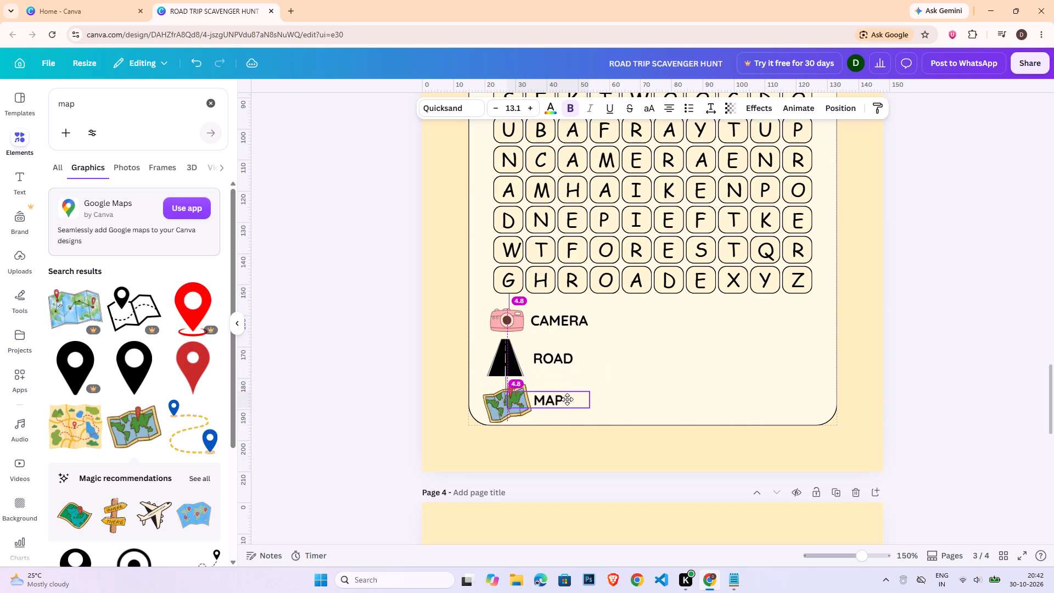
pyautogui.moveTo(567, 399); pyautogui.dragTo(567, 400)
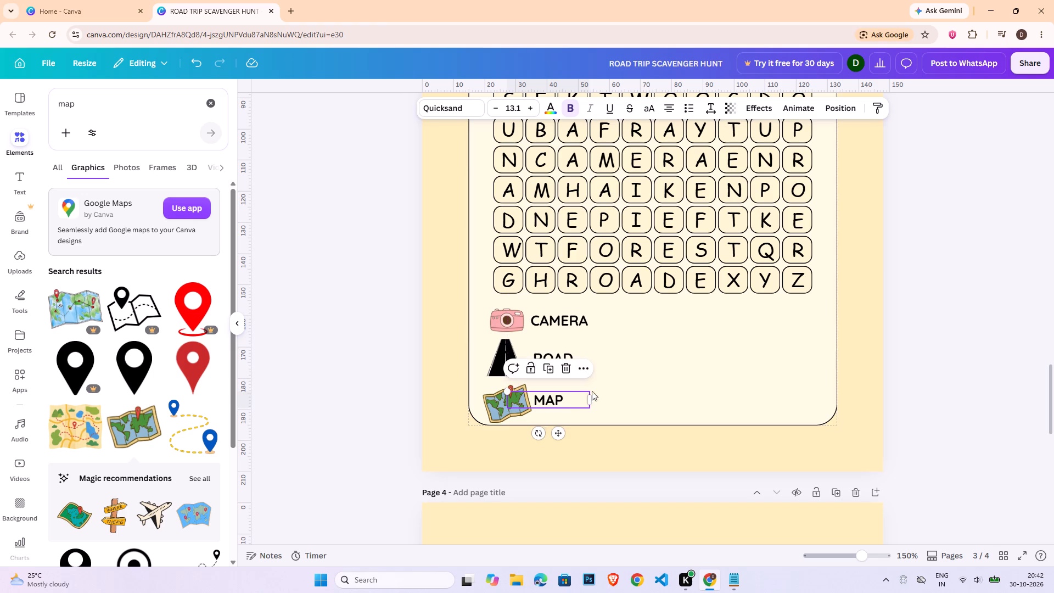
pyautogui.click(961, 378)
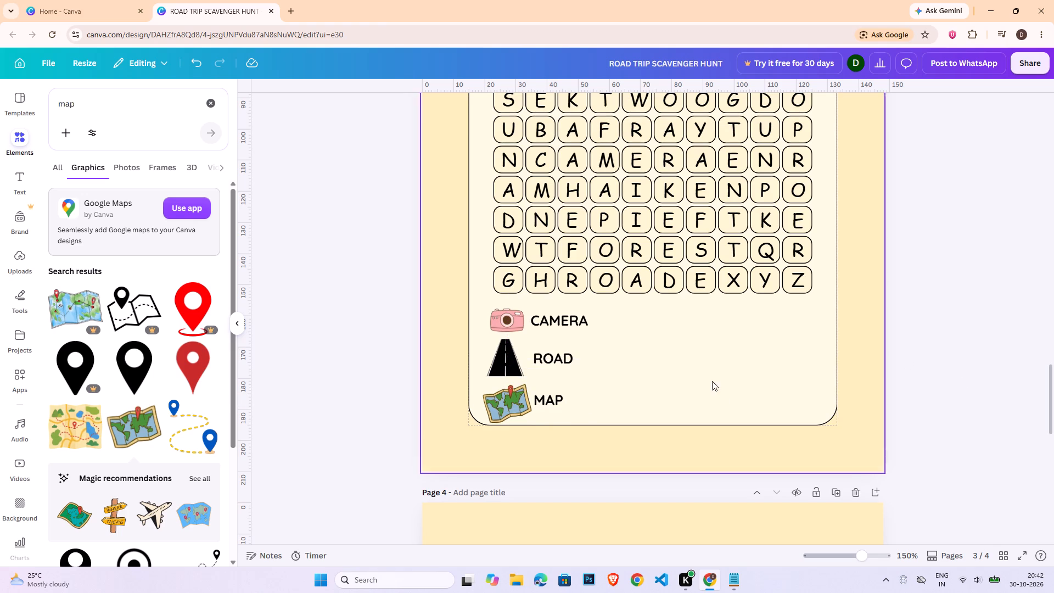
# Search the graphics for "tent" and add the green and orange dome tent.
pyautogui.doubleClick(123, 105)
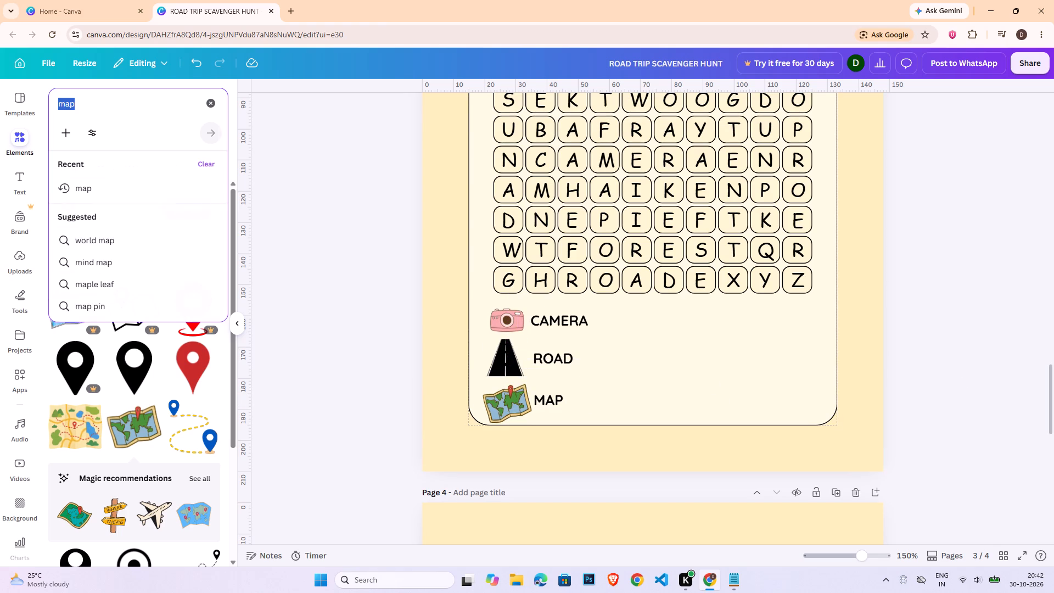
pyautogui.write('tent')
pyautogui.press('Return')
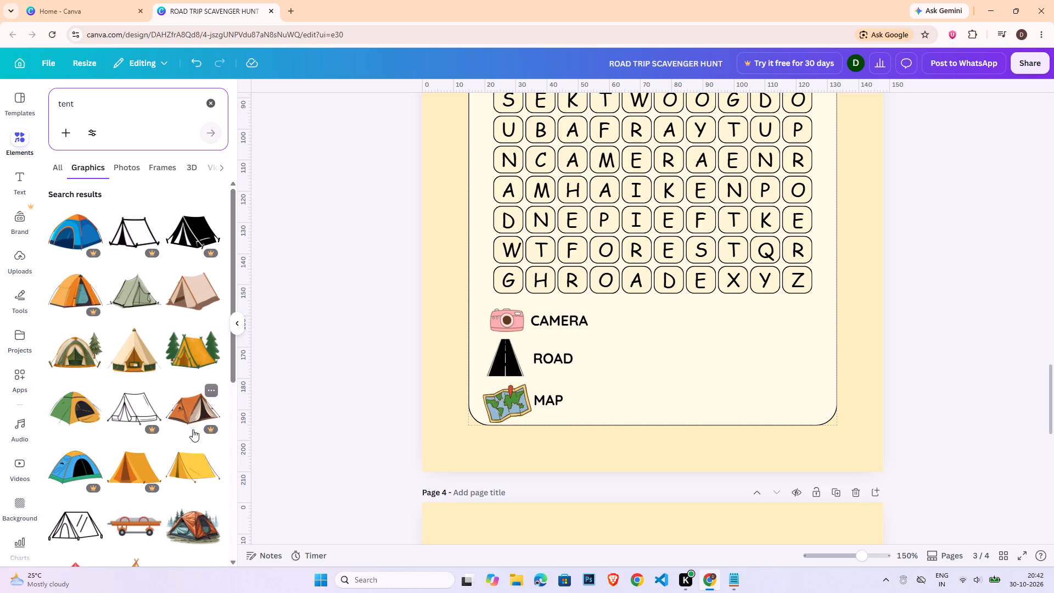
pyautogui.click(83, 411)
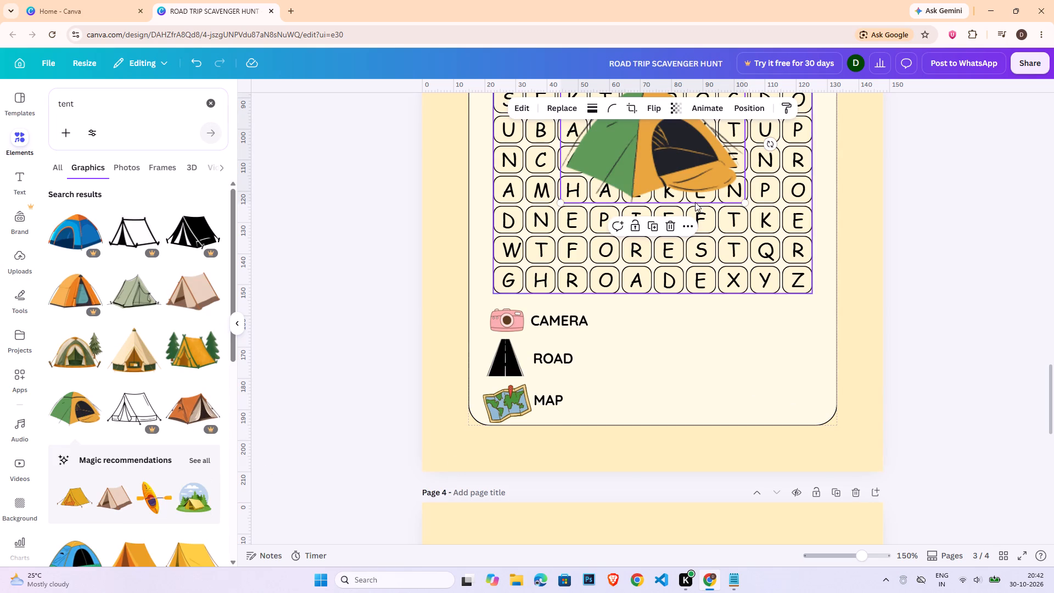
# Shrink the tent to icon size and place it below the grid near the frame's right edge, level with the camera.
pyautogui.moveTo(673, 165); pyautogui.dragTo(838, 381)
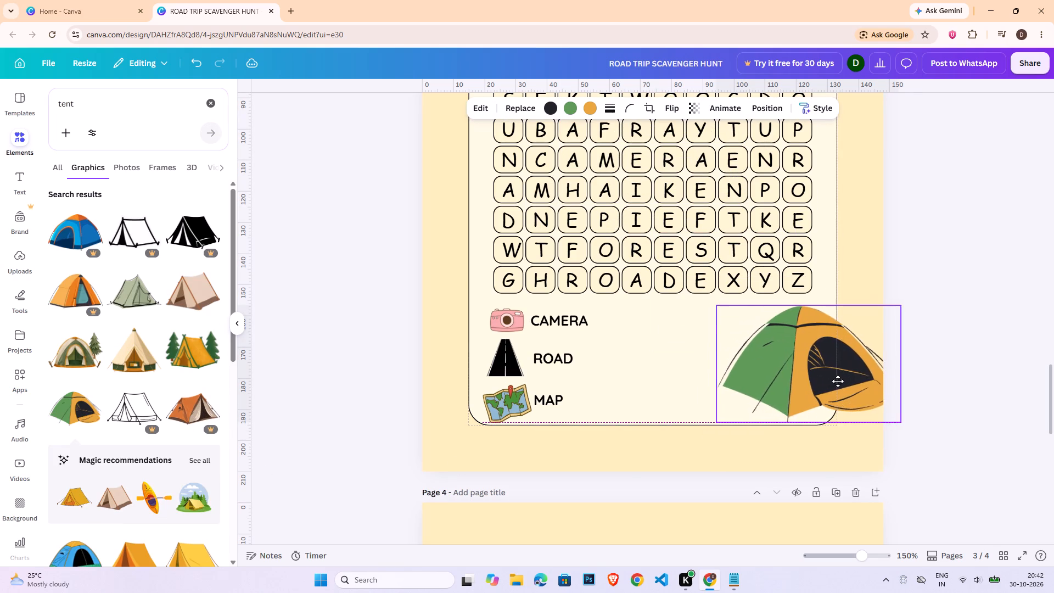
pyautogui.moveTo(838, 381); pyautogui.dragTo(848, 380)
pyautogui.moveTo(919, 415); pyautogui.dragTo(777, 351)
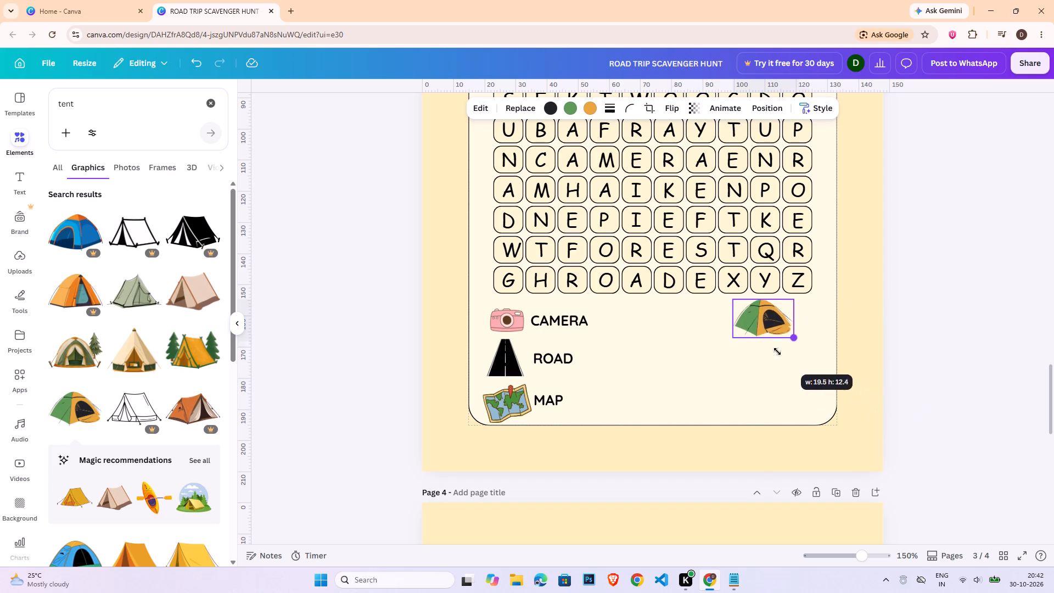
pyautogui.moveTo(777, 351); pyautogui.dragTo(776, 349)
pyautogui.moveTo(761, 316); pyautogui.dragTo(806, 323)
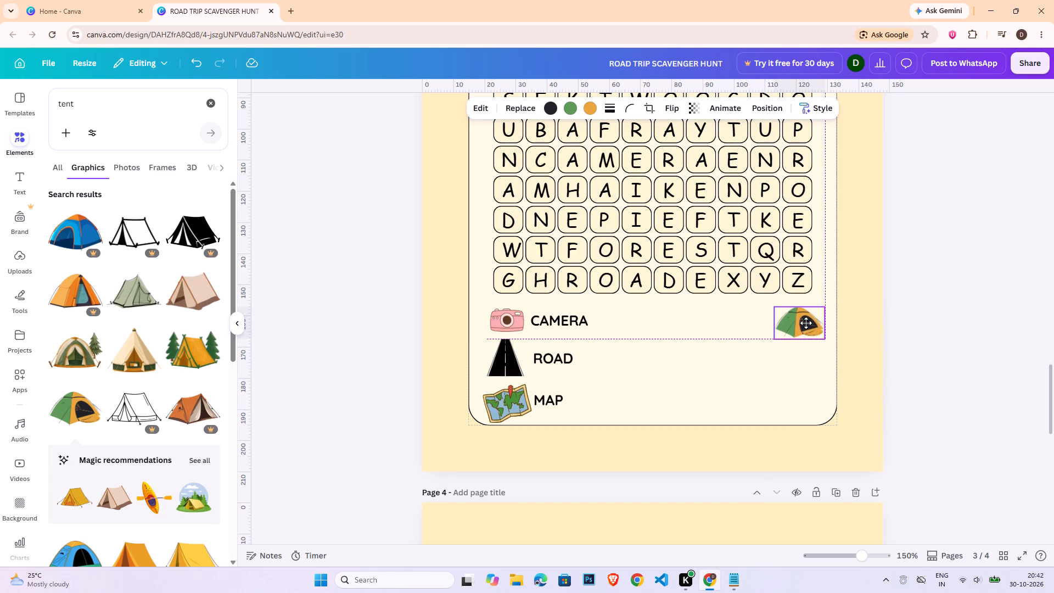
pyautogui.moveTo(806, 323); pyautogui.dragTo(810, 320)
pyautogui.moveTo(833, 334); pyautogui.dragTo(829, 325)
pyautogui.moveTo(813, 316); pyautogui.dragTo(820, 316)
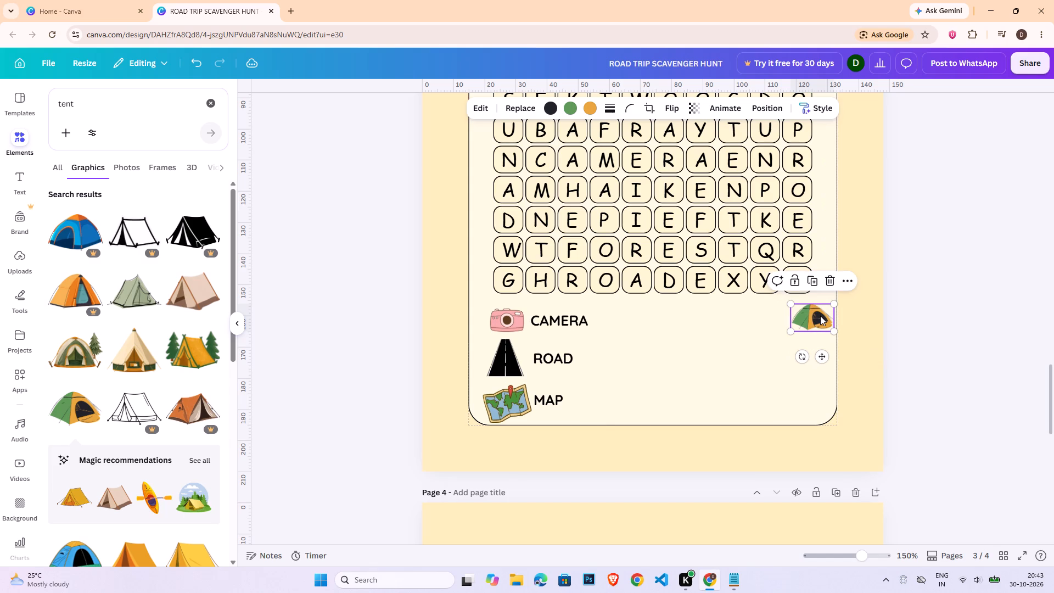
# Search the graphics for "forest" and add the cluster of leafy green trees with brown trunks.
pyautogui.doubleClick(79, 110)
pyautogui.write('forest')
pyautogui.press('Return')
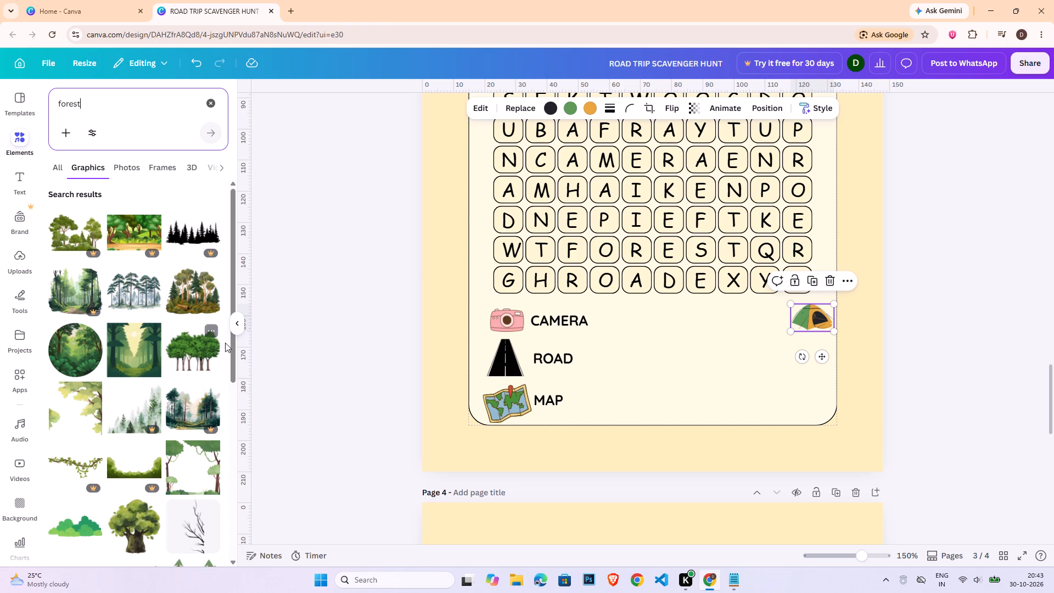
pyautogui.click(187, 361)
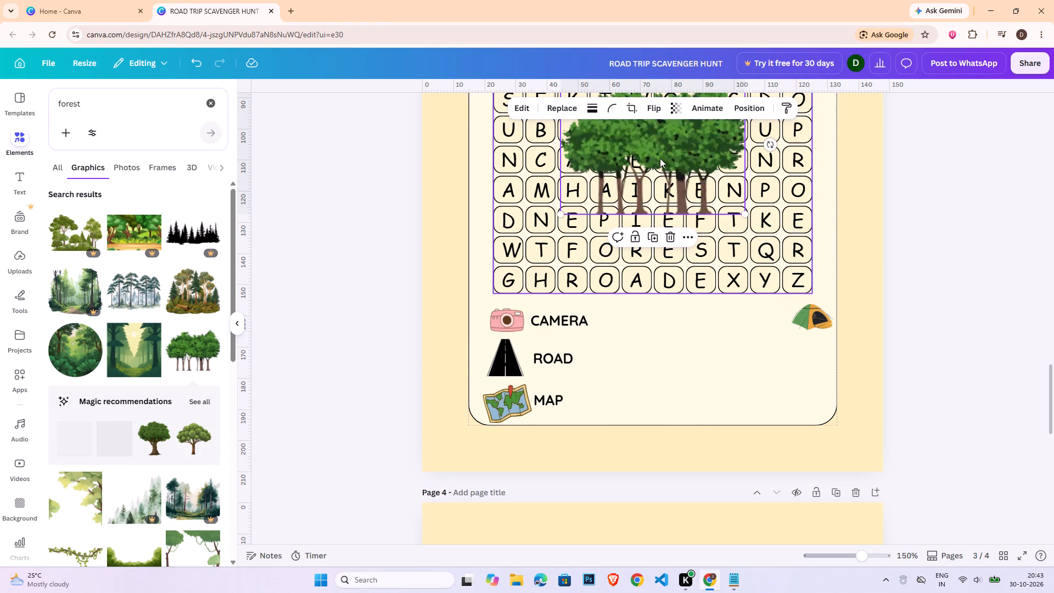
# Shrink the trees to about the tent's width and place them directly beneath it, with right edges aligned and a small gap.
pyautogui.moveTo(660, 155); pyautogui.dragTo(739, 397)
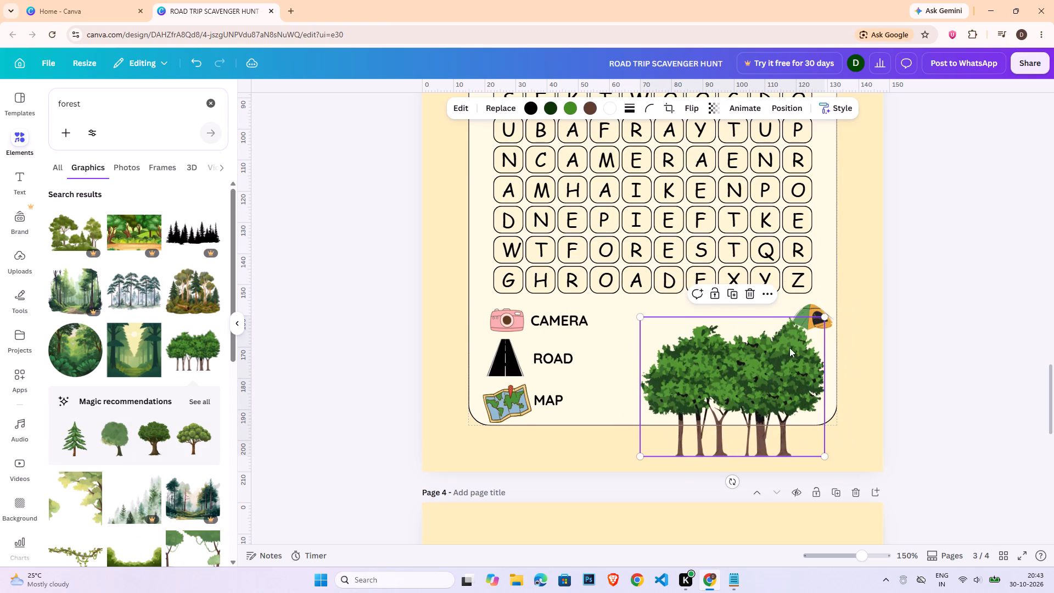
pyautogui.moveTo(826, 315); pyautogui.dragTo(694, 413)
pyautogui.moveTo(670, 443); pyautogui.dragTo(810, 358)
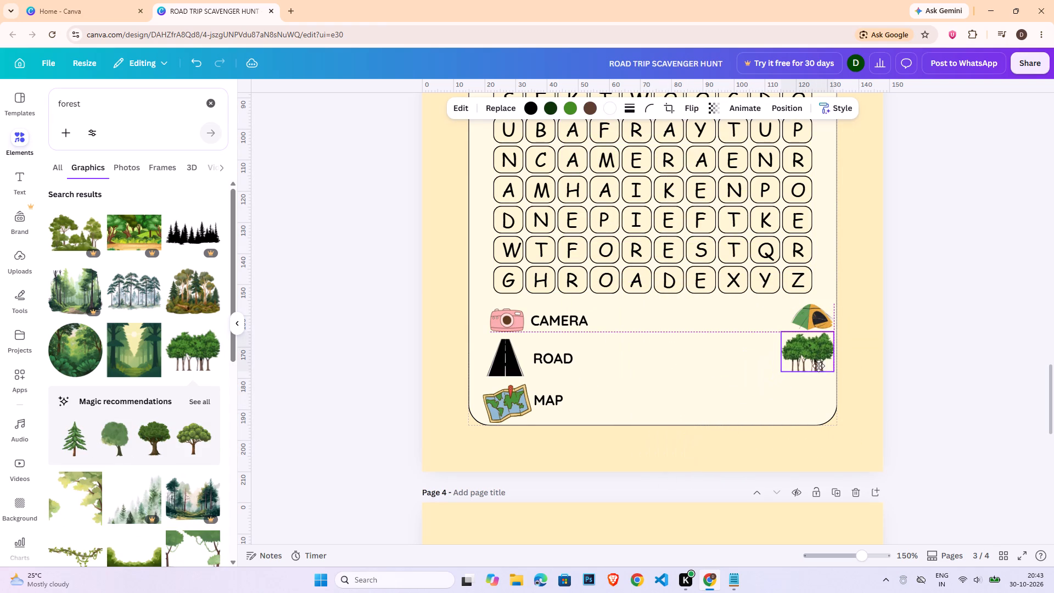
pyautogui.moveTo(835, 371); pyautogui.dragTo(829, 367)
pyautogui.click(810, 346)
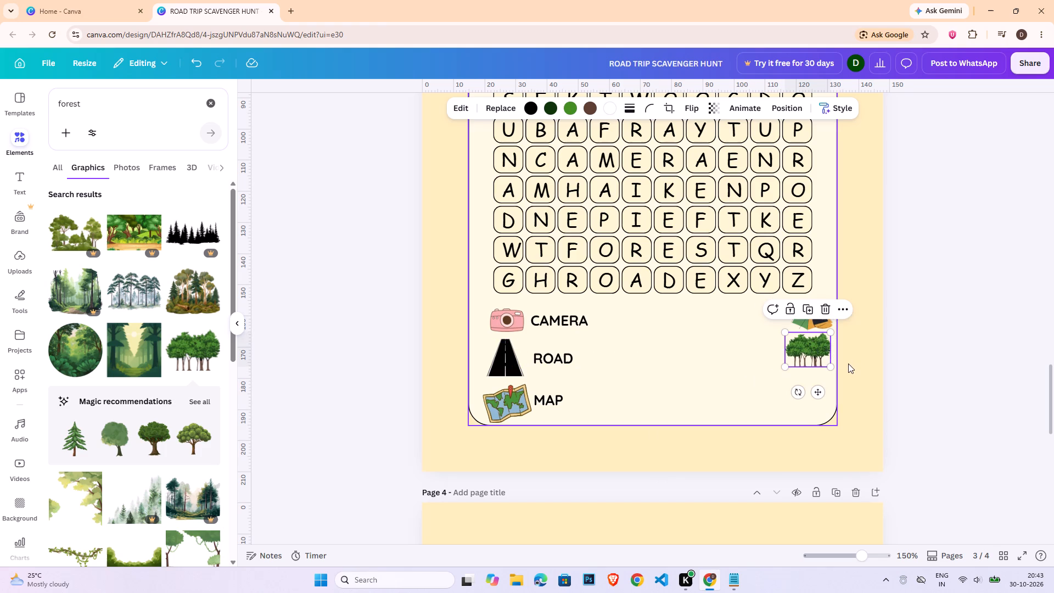
pyautogui.press('Down')
pyautogui.press('Right')
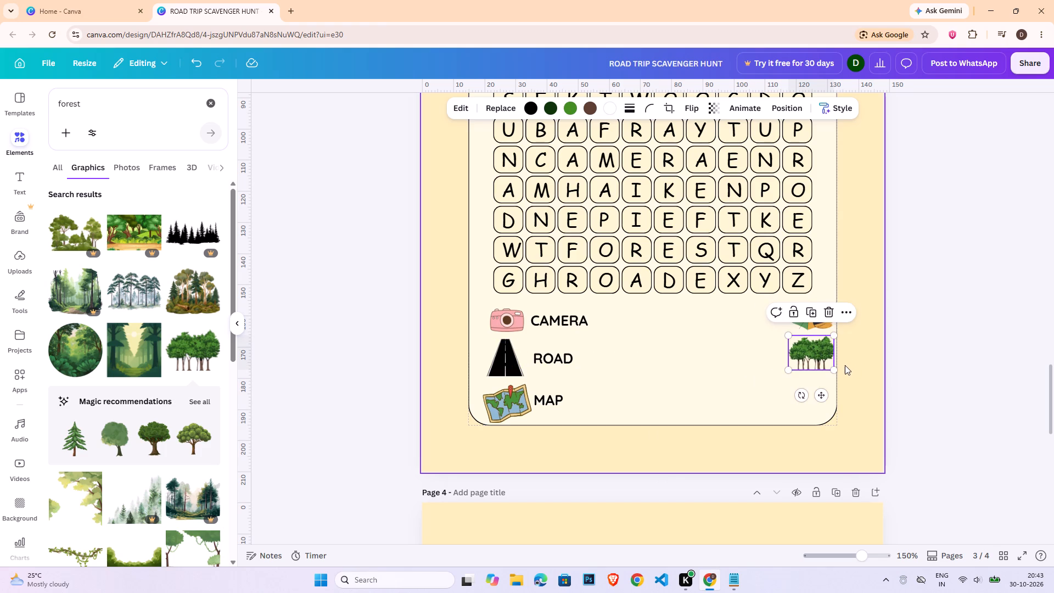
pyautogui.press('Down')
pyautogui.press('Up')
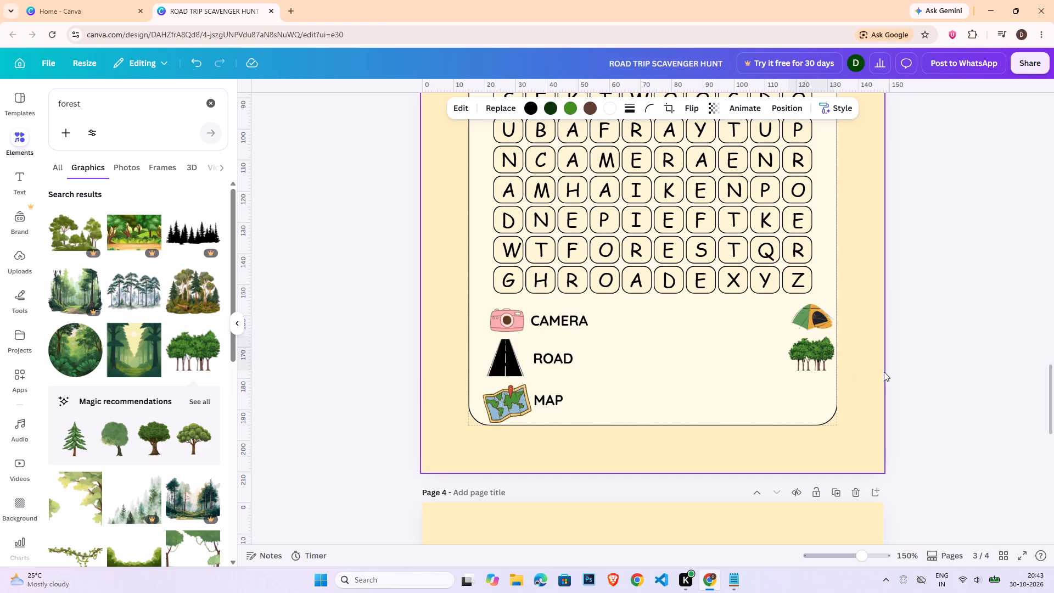
# Search the graphics for "sun" and add the plain flat yellow sun with thin separate rays.
pyautogui.doubleClick(85, 106)
pyautogui.press('s')
pyautogui.write('un')
pyautogui.press('Return')
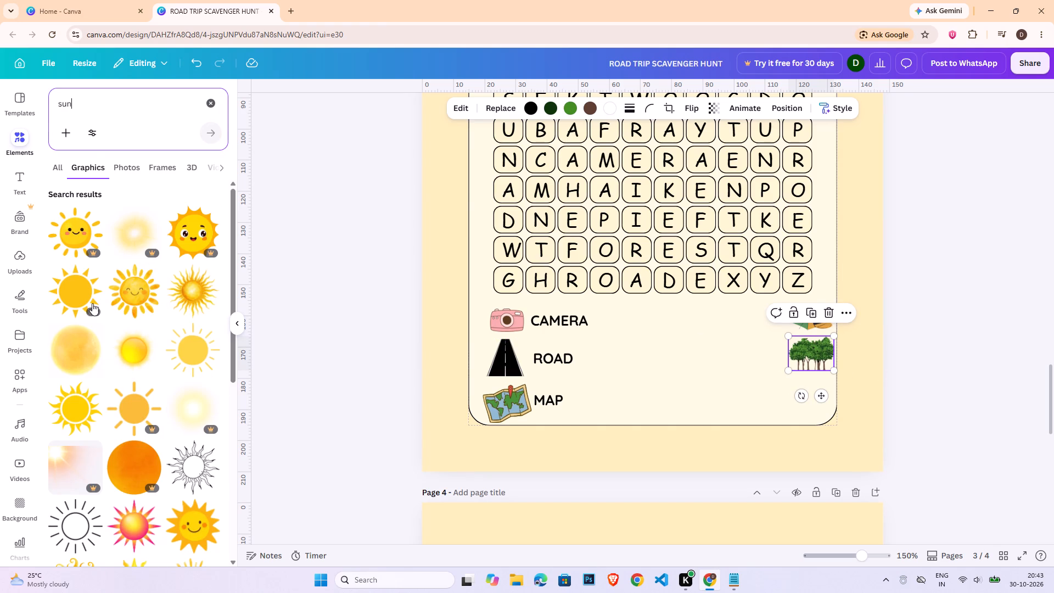
pyautogui.click(192, 363)
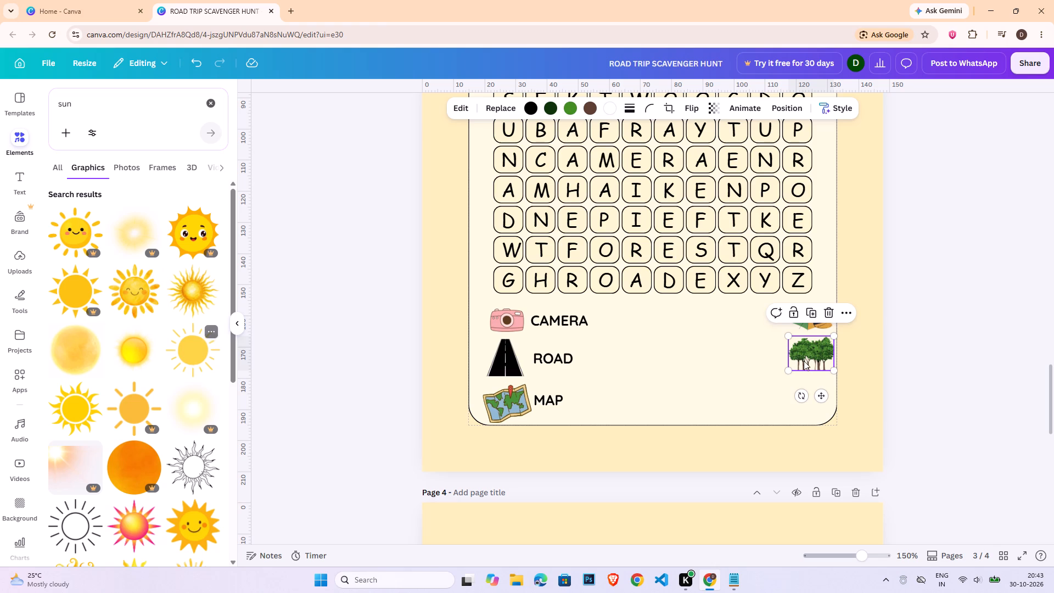
# Shrink the sun to about 10.4 wide and place it centred beneath the trees, level with the map icon.
pyautogui.moveTo(663, 154); pyautogui.dragTo(641, 366)
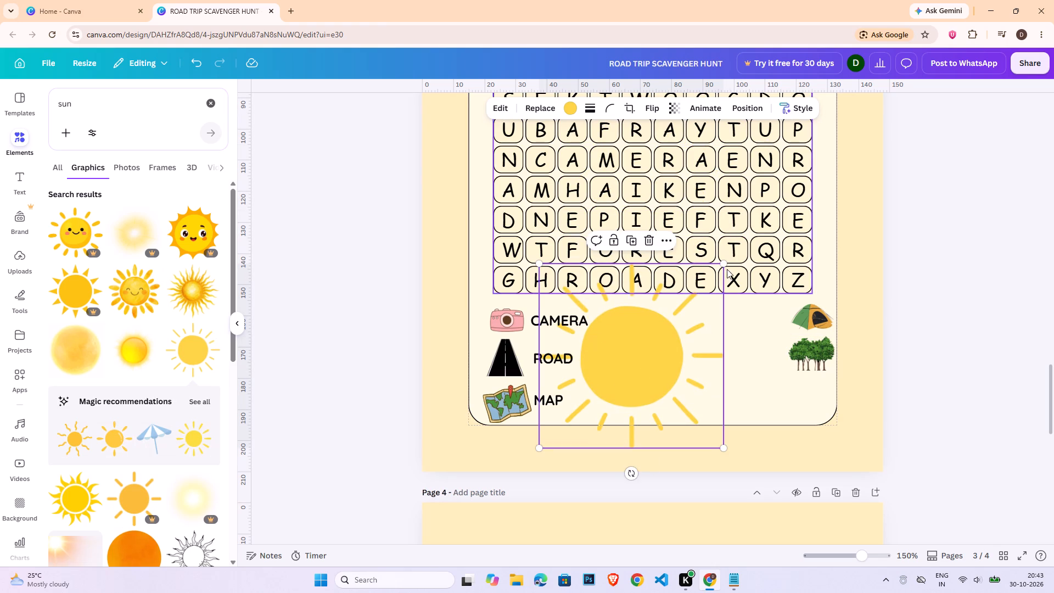
pyautogui.moveTo(726, 265); pyautogui.dragTo(591, 435)
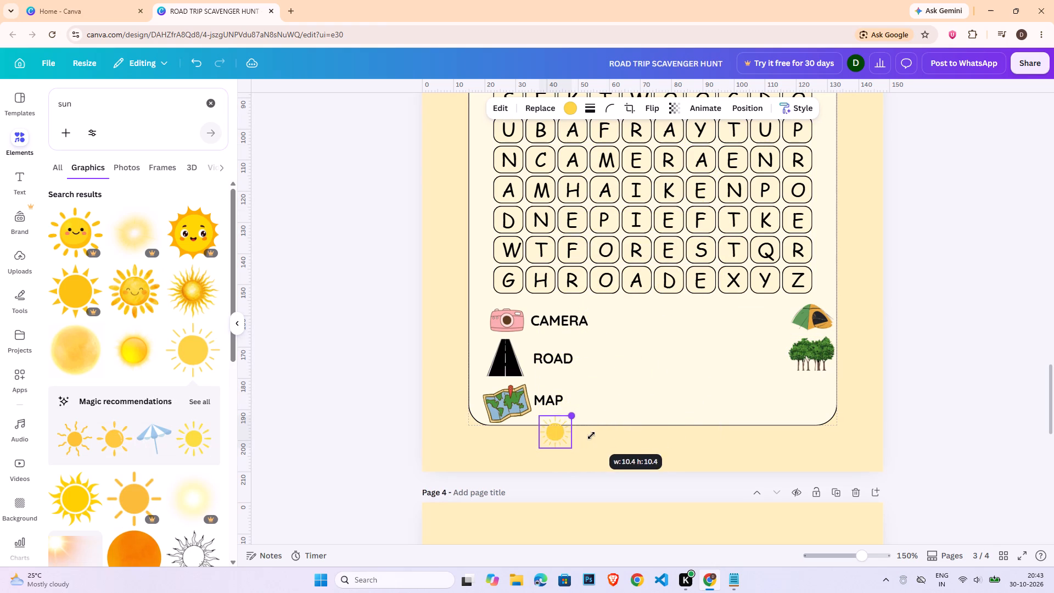
pyautogui.moveTo(591, 435); pyautogui.dragTo(591, 436)
pyautogui.moveTo(558, 435); pyautogui.dragTo(814, 399)
pyautogui.click(947, 410)
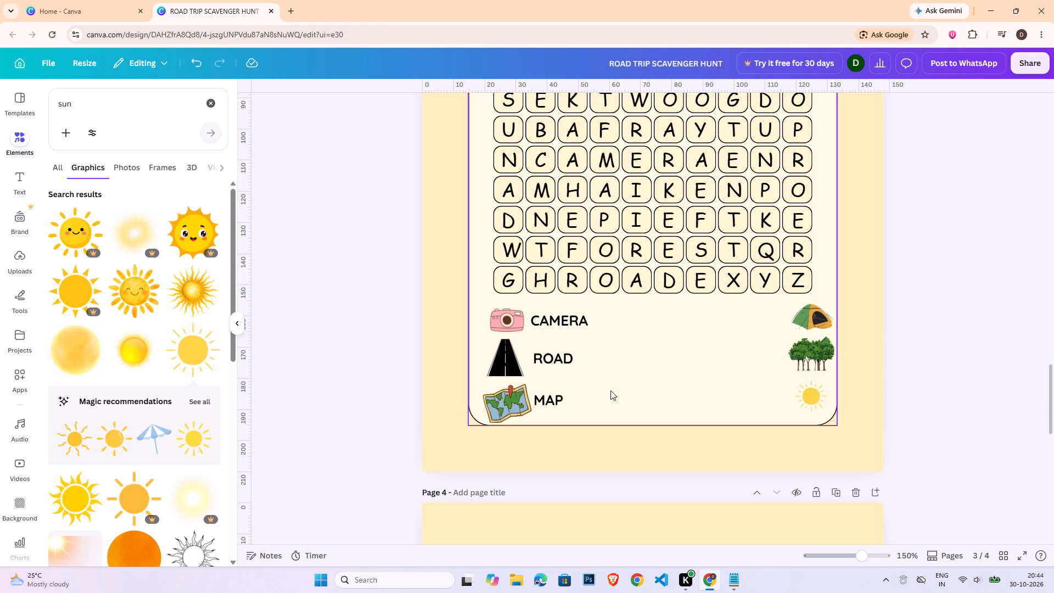
# Duplicate the CAMERA label, place the copy beside the tent icon and change its text to TENT.
pyautogui.click(578, 322)
pyautogui.hotkey('ctrl', 'c')
pyautogui.hotkey('ctrl', 'v')
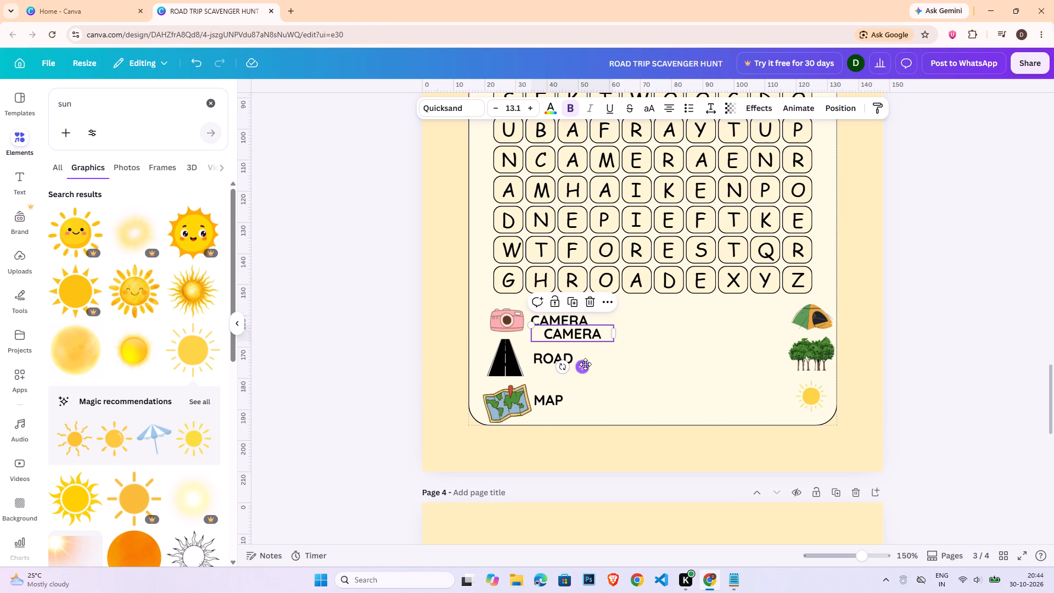
pyautogui.moveTo(580, 366); pyautogui.dragTo(753, 349)
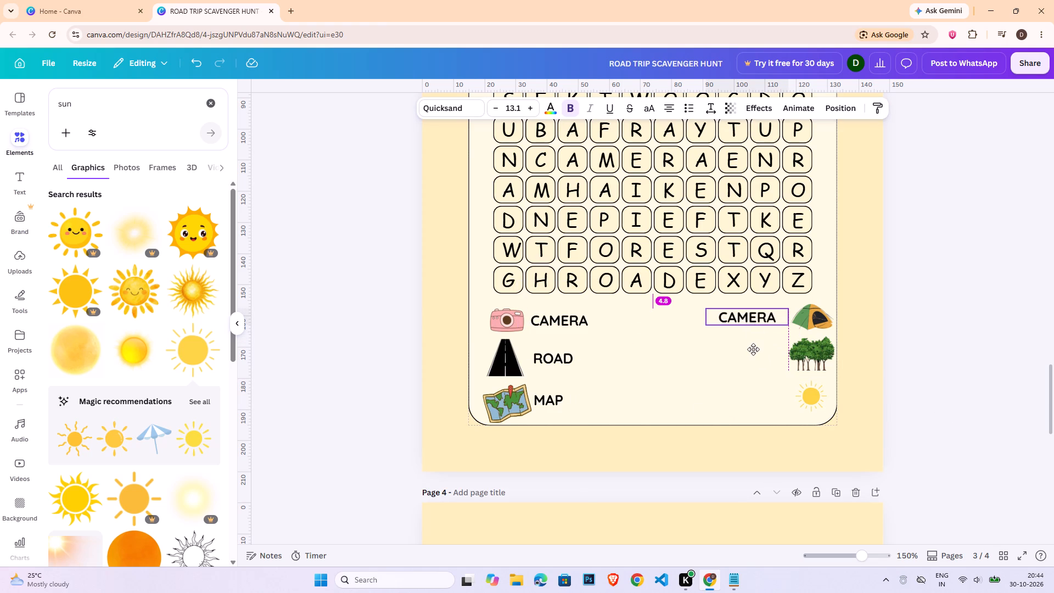
pyautogui.doubleClick(754, 308)
pyautogui.write('TENT')
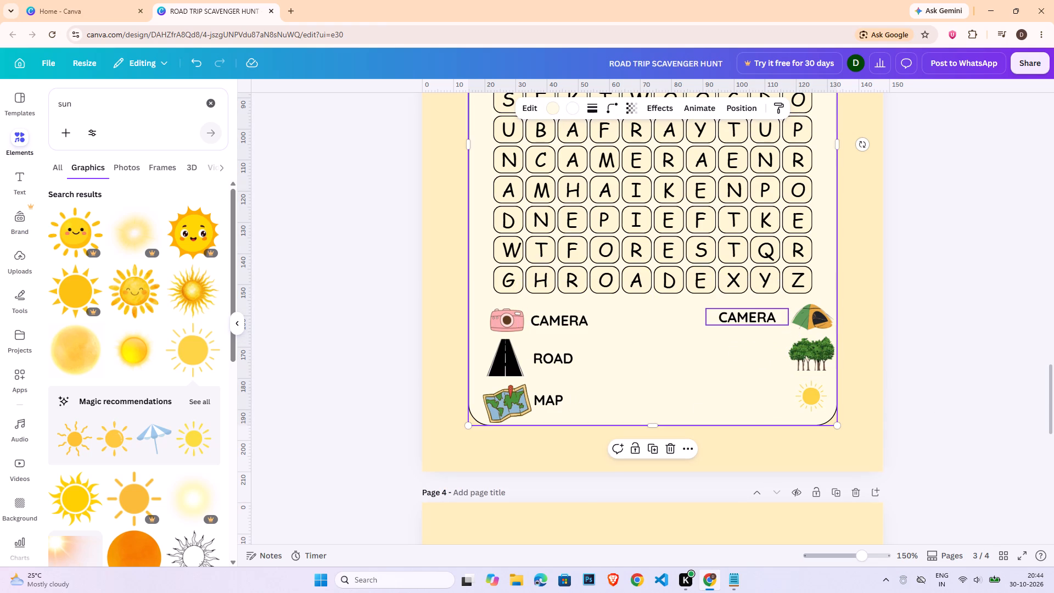
pyautogui.doubleClick(732, 312)
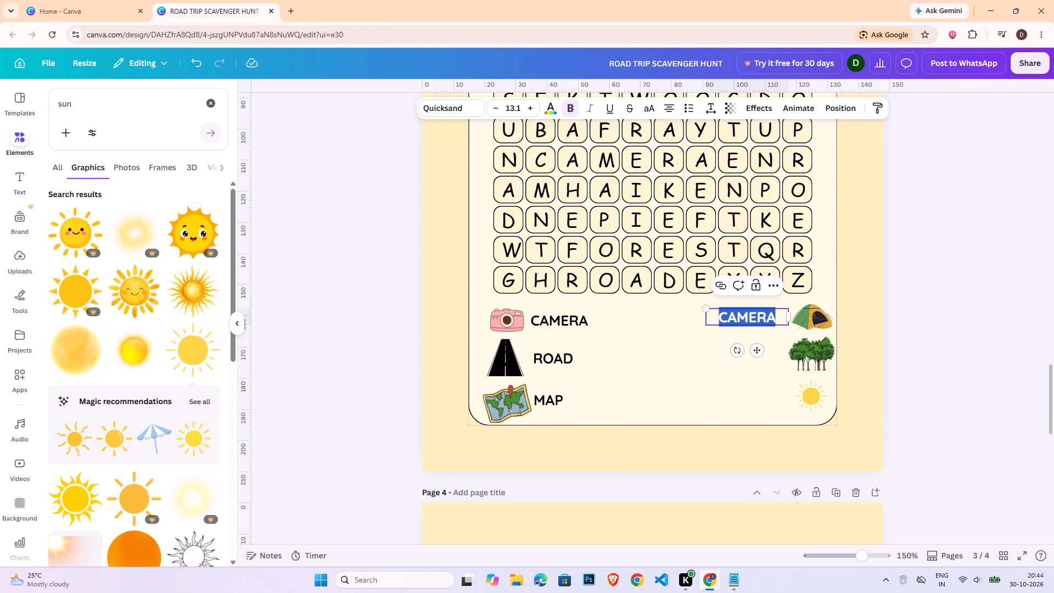
pyautogui.write('TENT')
pyautogui.click(991, 330)
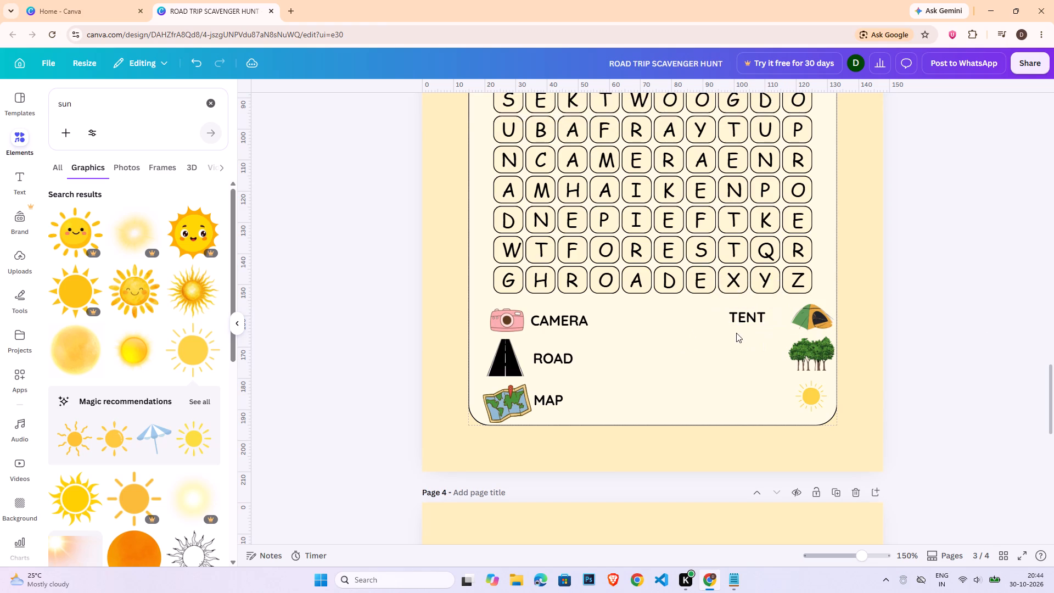
# Nudge the TENT label close to the tent icon and align it level with the CAMERA label.
pyautogui.click(745, 320)
pyautogui.press('Right')
pyautogui.press('Right')
pyautogui.press('Right')
pyautogui.press('Right')
pyautogui.press('Right')
pyautogui.press('Right')
pyautogui.press('Right')
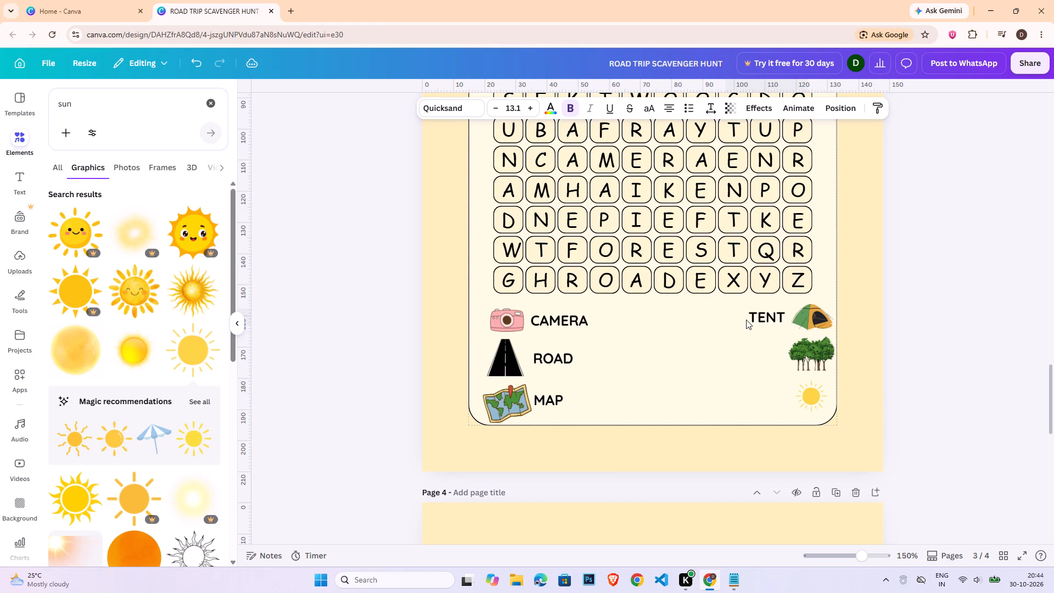
pyautogui.press('Down')
pyautogui.press('Up')
pyautogui.press('Down')
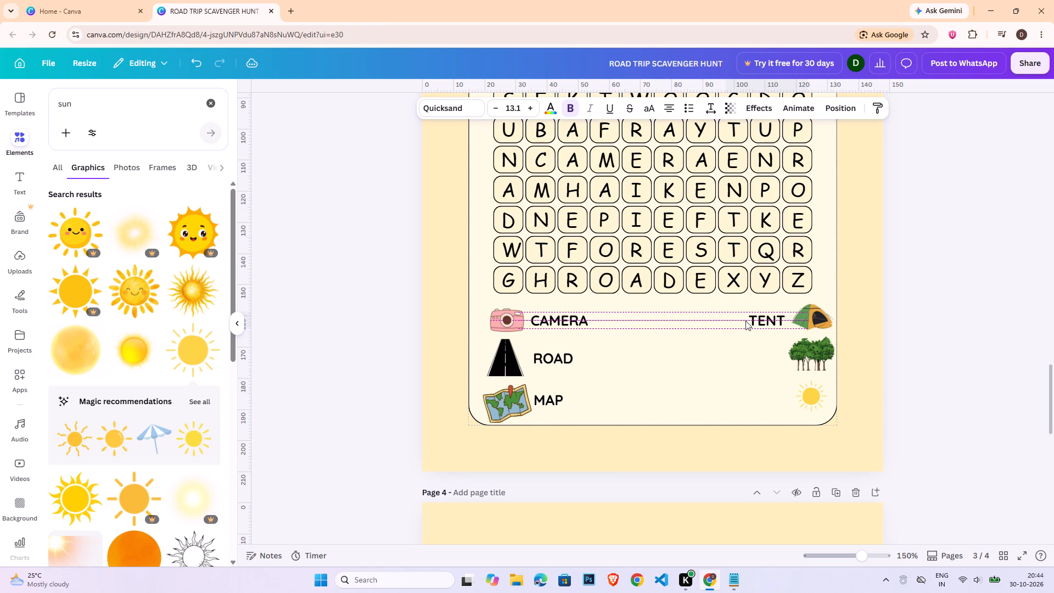
pyautogui.click(921, 326)
# Duplicate the TENT label and place the copy beside the trees, level with the ROAD label.
pyautogui.click(771, 323)
pyautogui.hotkey('ctrl', 'c')
pyautogui.hotkey('ctrl', 'v')
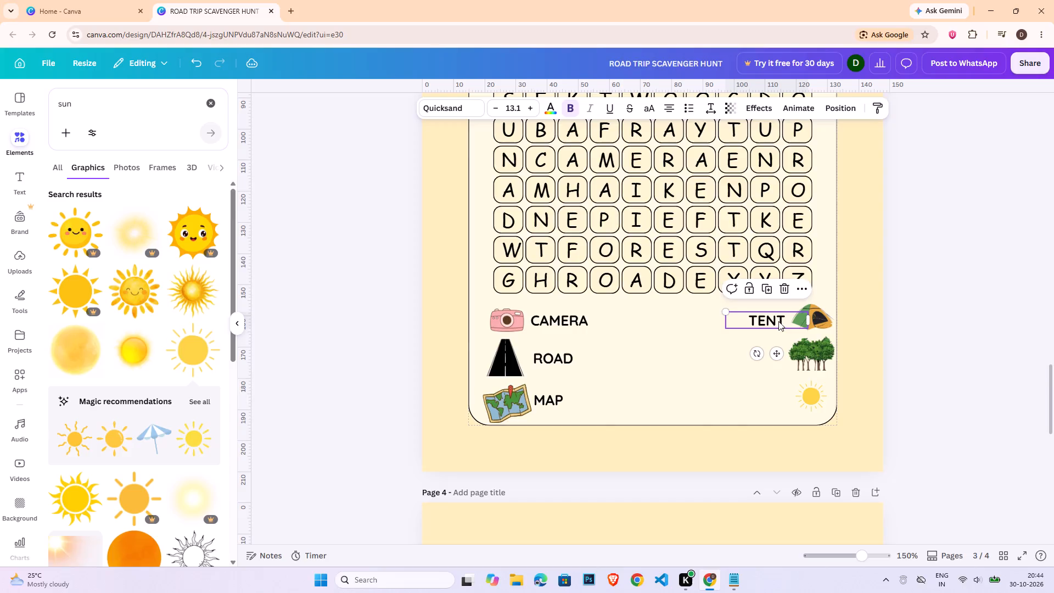
pyautogui.moveTo(780, 321); pyautogui.dragTo(777, 327)
pyautogui.hotkey('ctrl', 'z')
pyautogui.moveTo(789, 331); pyautogui.dragTo(786, 335)
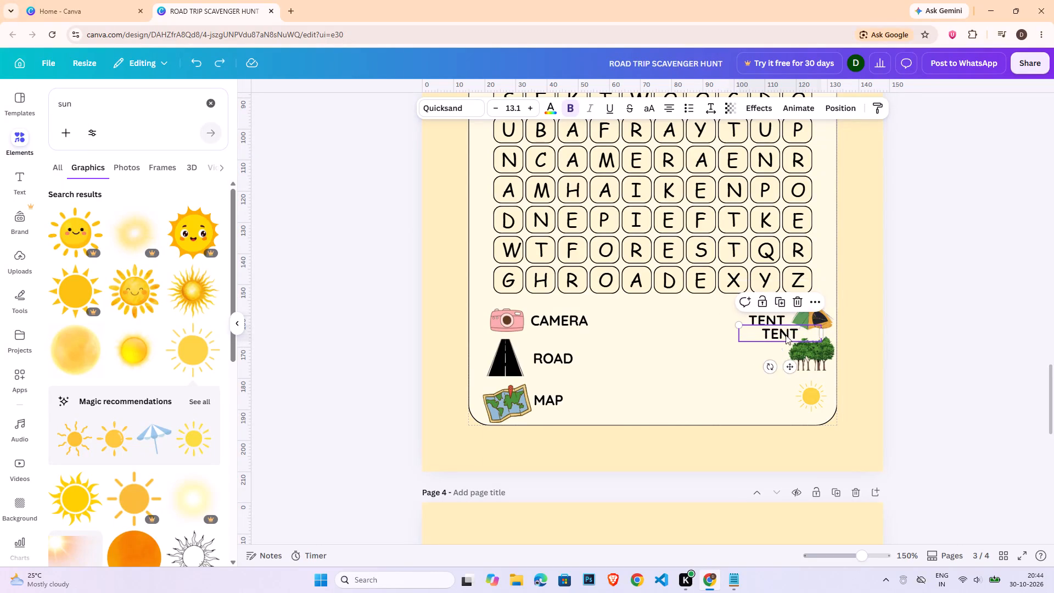
pyautogui.moveTo(786, 335); pyautogui.dragTo(776, 354)
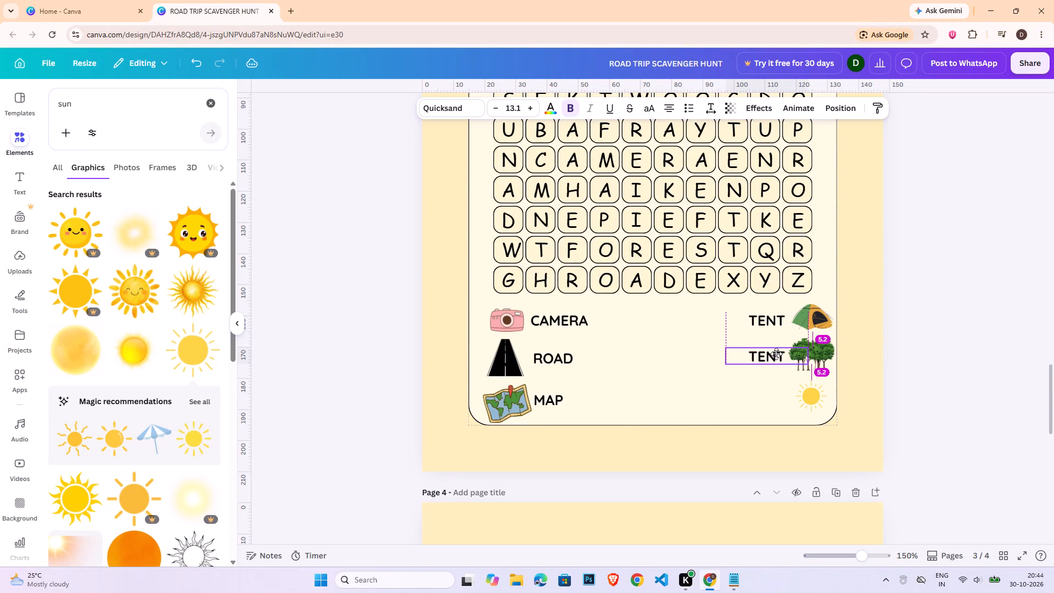
pyautogui.moveTo(776, 354); pyautogui.dragTo(778, 350)
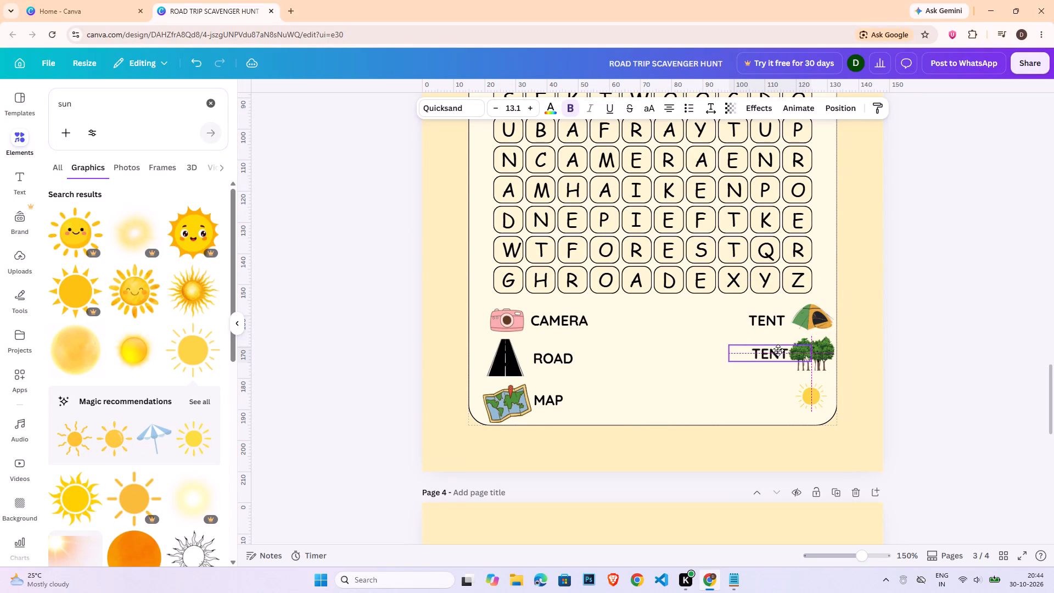
pyautogui.moveTo(778, 350); pyautogui.dragTo(776, 353)
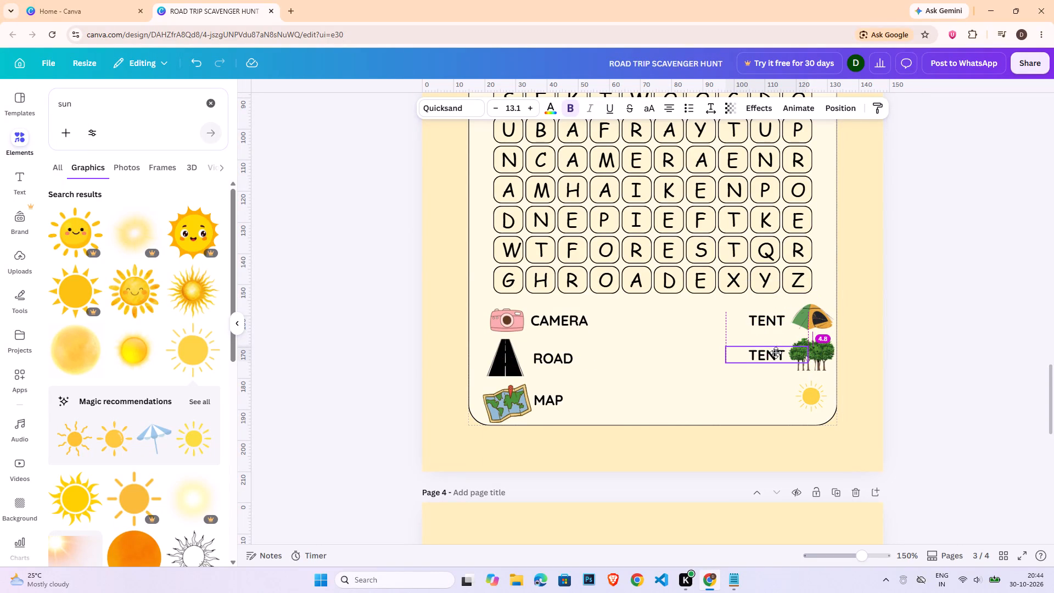
pyautogui.moveTo(776, 353); pyautogui.dragTo(660, 359)
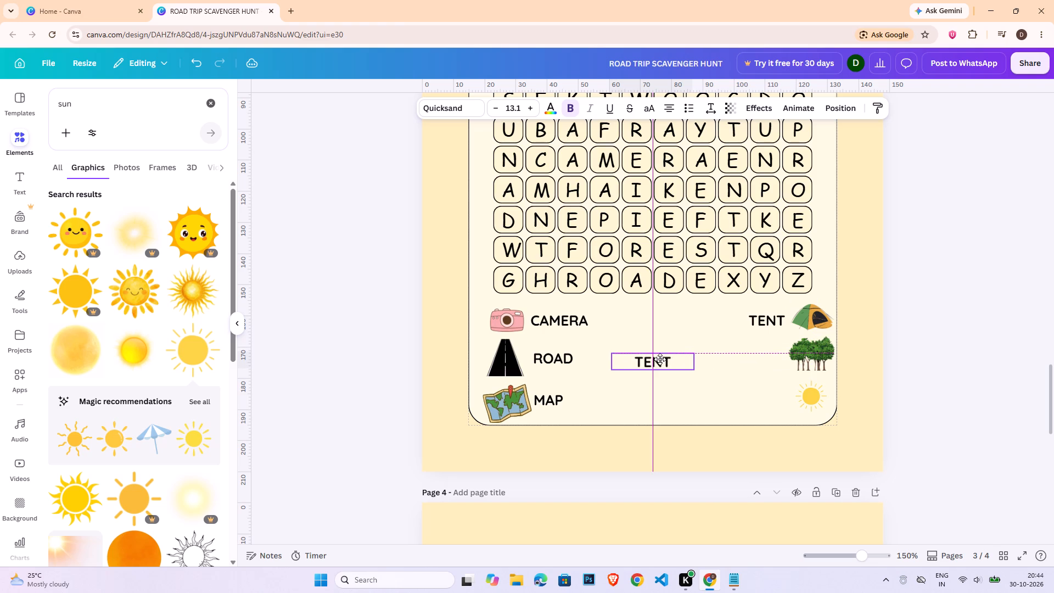
pyautogui.moveTo(660, 359); pyautogui.dragTo(750, 353)
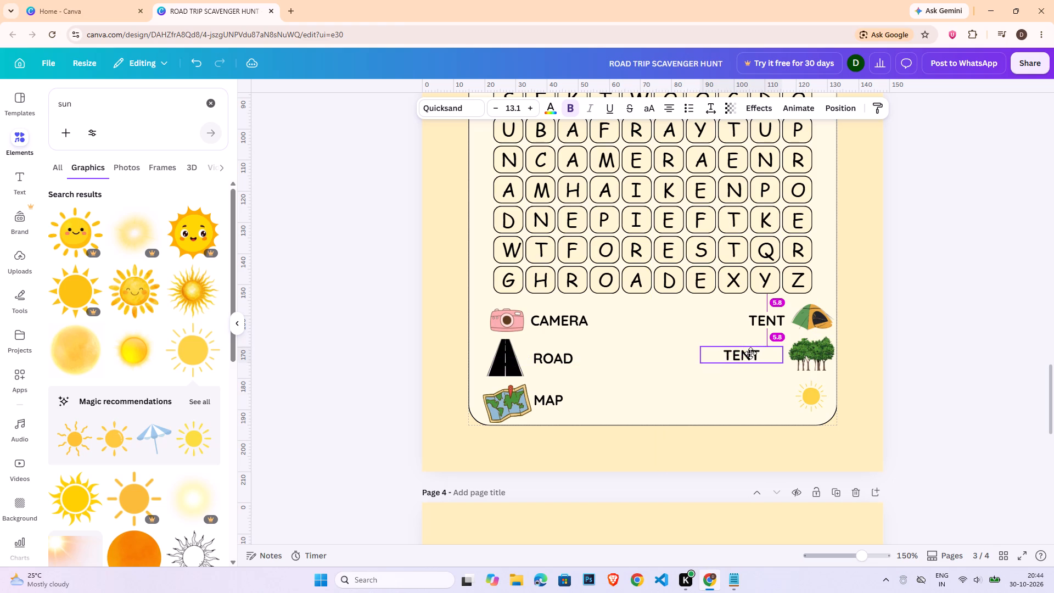
pyautogui.moveTo(750, 353); pyautogui.dragTo(769, 356)
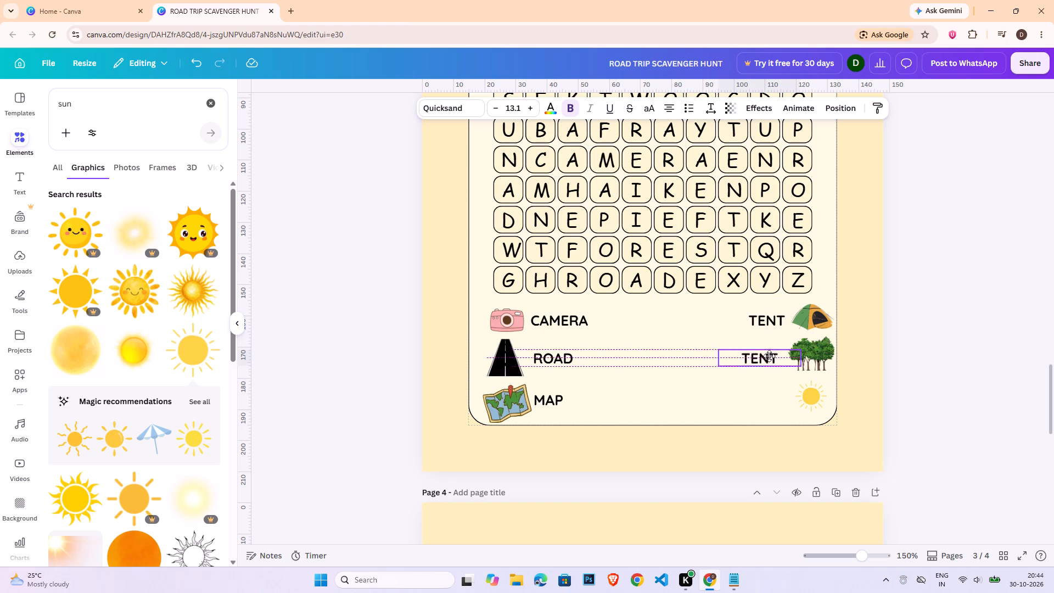
pyautogui.moveTo(769, 356); pyautogui.dragTo(771, 356)
# Change the text of the label beside the trees to FOREST.
pyautogui.click(771, 356)
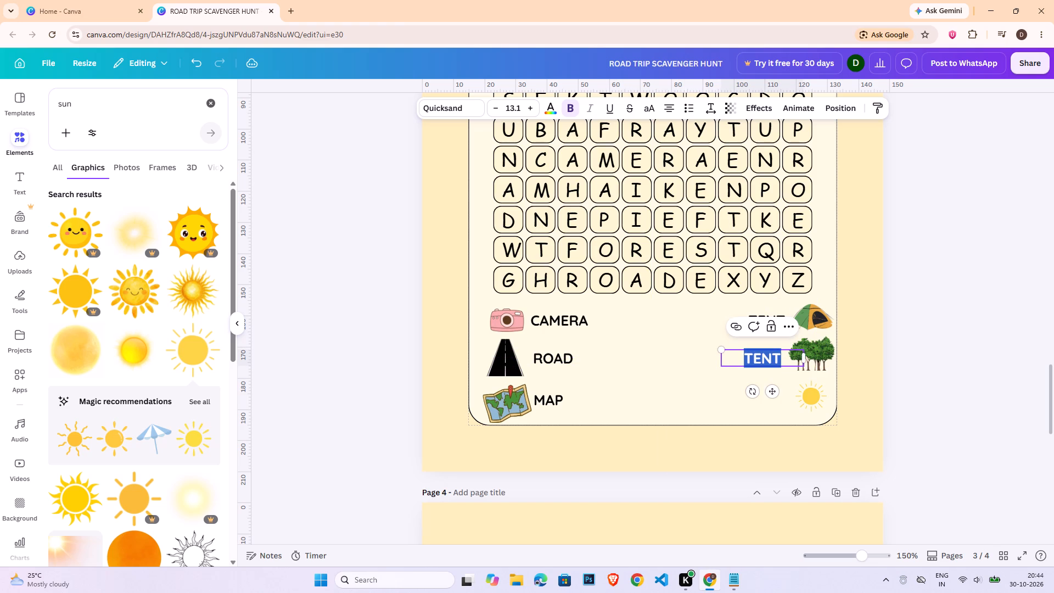
pyautogui.write('FOREST')
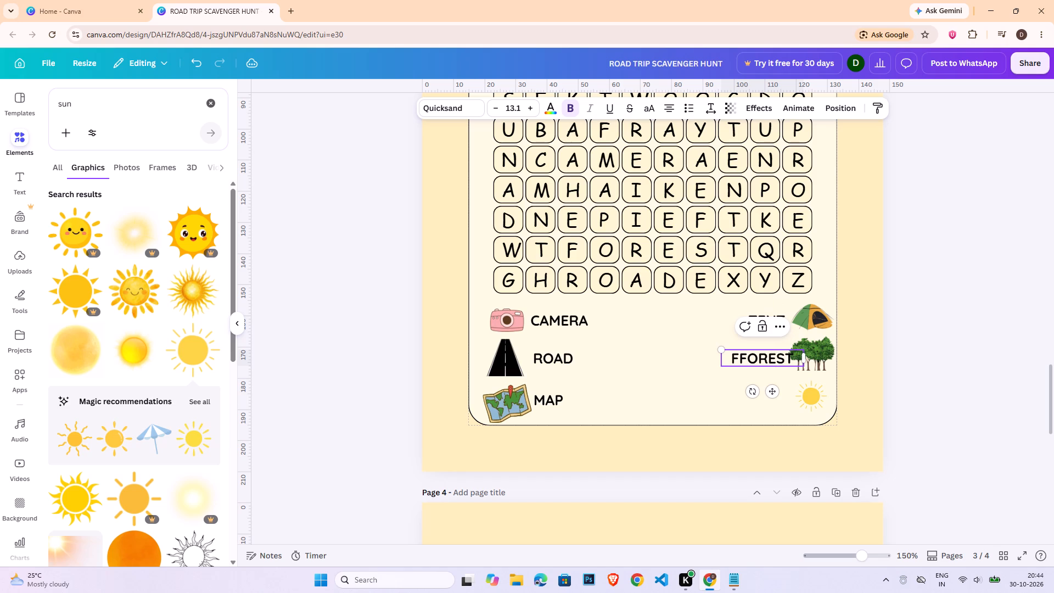
pyautogui.click(750, 354)
pyautogui.press('BackSpace')
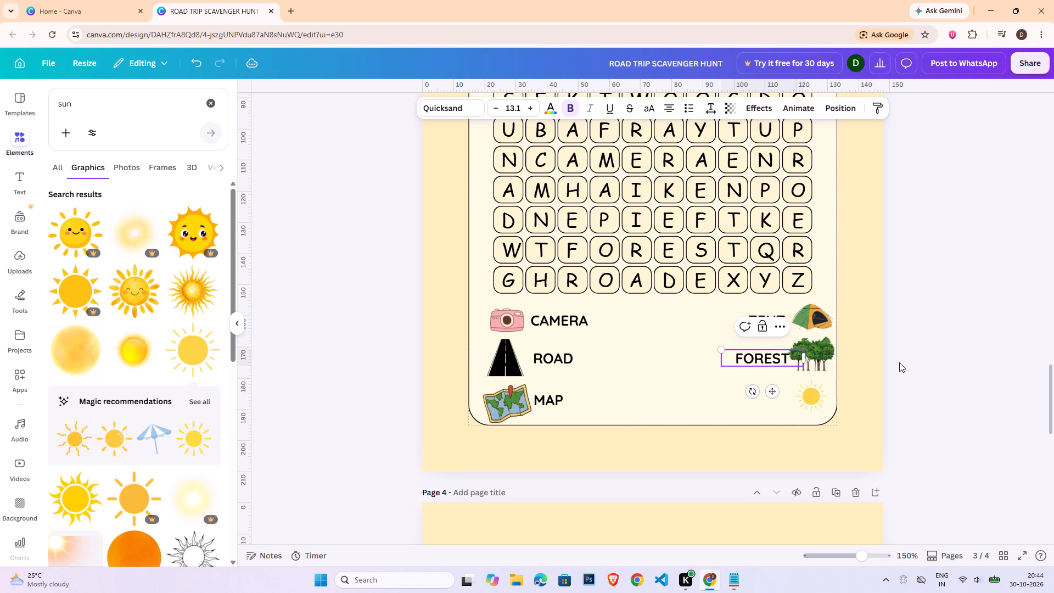
pyautogui.click(907, 362)
# Nudge the FOREST label clear of the trees and slightly up, lining its end up with the TENT label above.
pyautogui.click(743, 356)
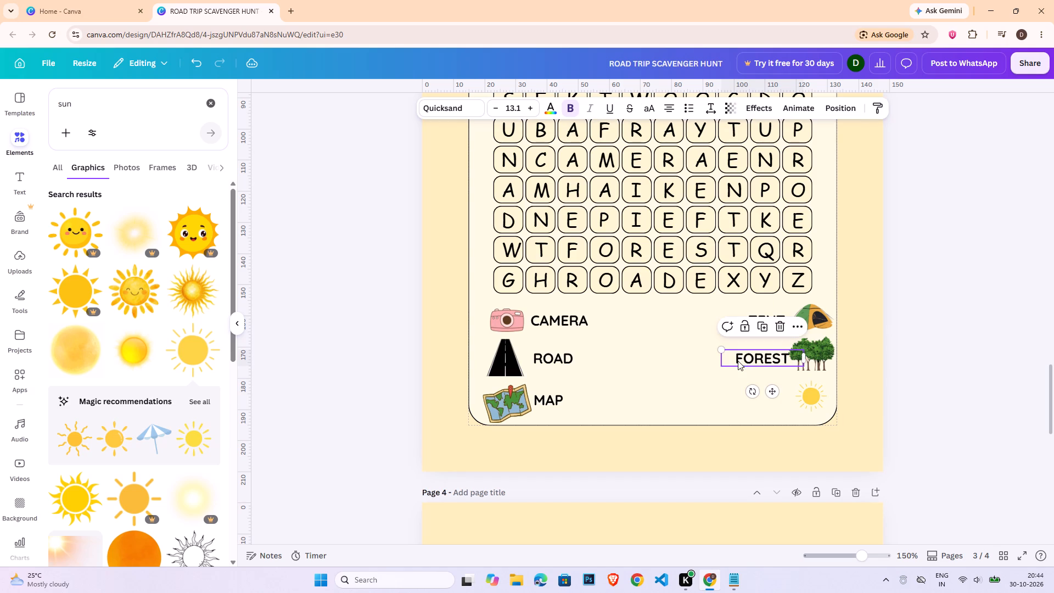
pyautogui.press('Left')
pyautogui.press('Left')
pyautogui.press('Left')
pyautogui.press('Right')
pyautogui.press('Right')
pyautogui.press('Up')
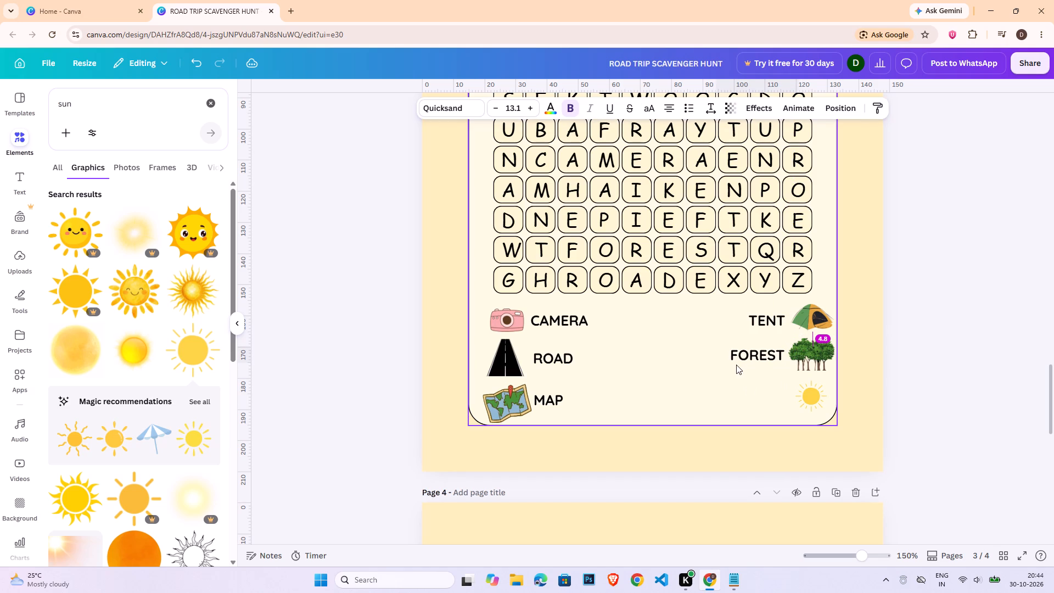
pyautogui.click(925, 376)
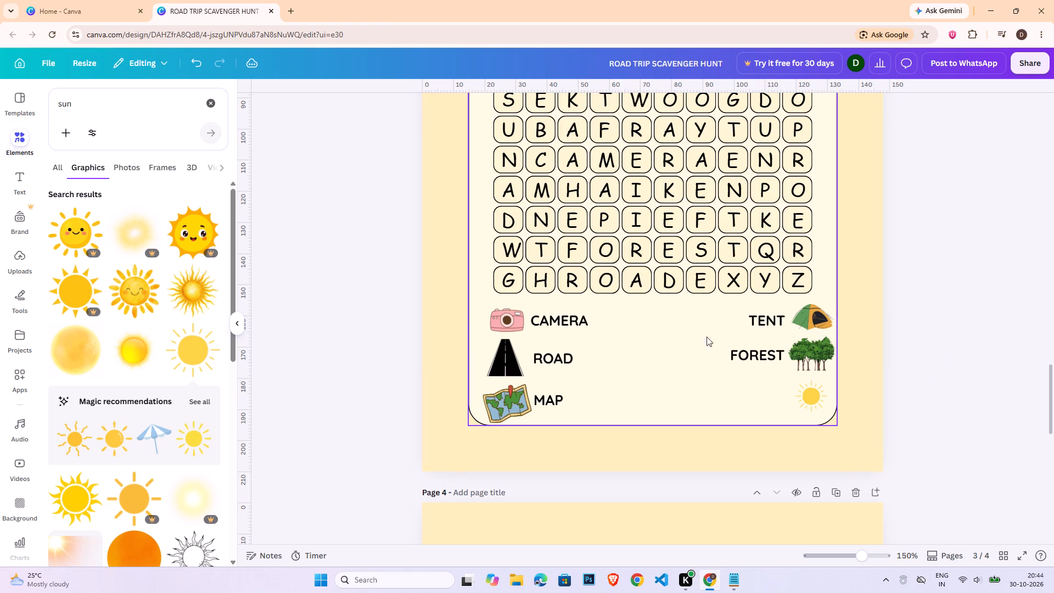
# Duplicate the FOREST label, place the copy beside the sun icon and change its text to SUN.
pyautogui.click(763, 353)
pyautogui.hotkey('ctrl', 'c')
pyautogui.hotkey('ctrl', 'v')
pyautogui.moveTo(773, 362); pyautogui.dragTo(764, 385)
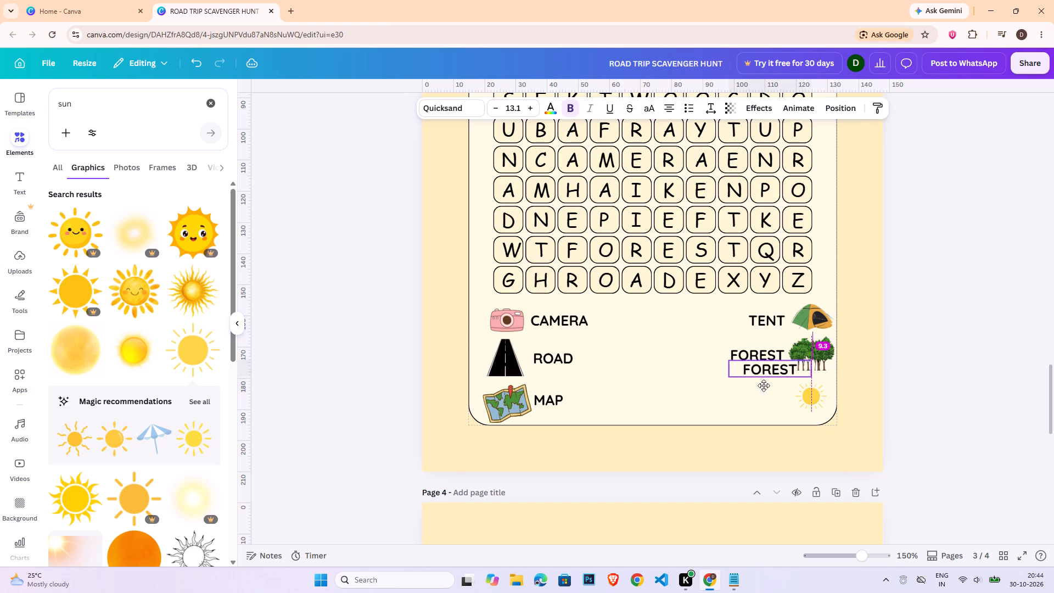
pyautogui.moveTo(764, 385); pyautogui.dragTo(761, 390)
pyautogui.click(761, 390)
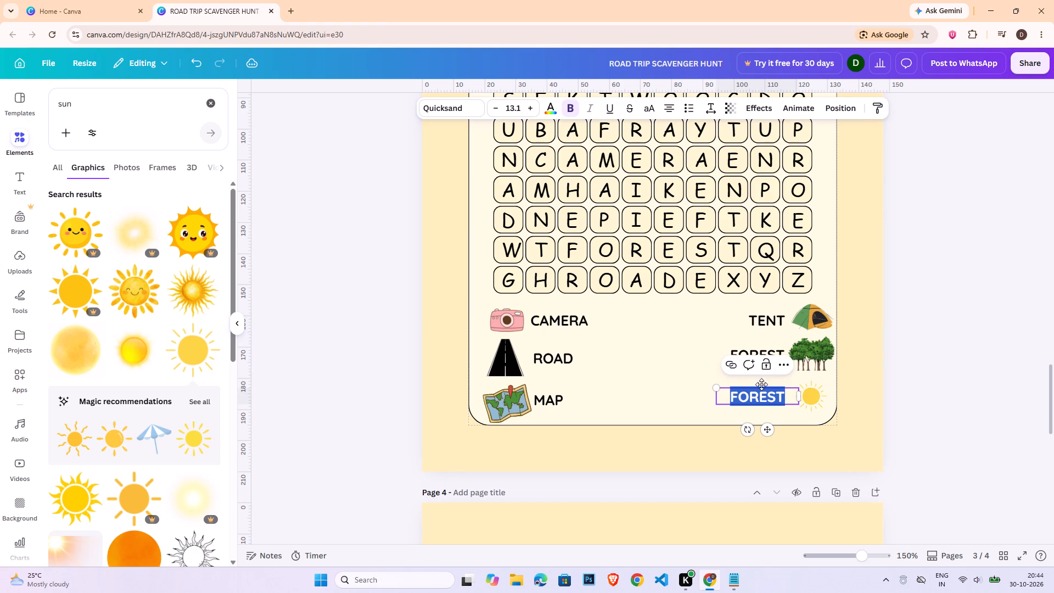
pyautogui.write('SUN')
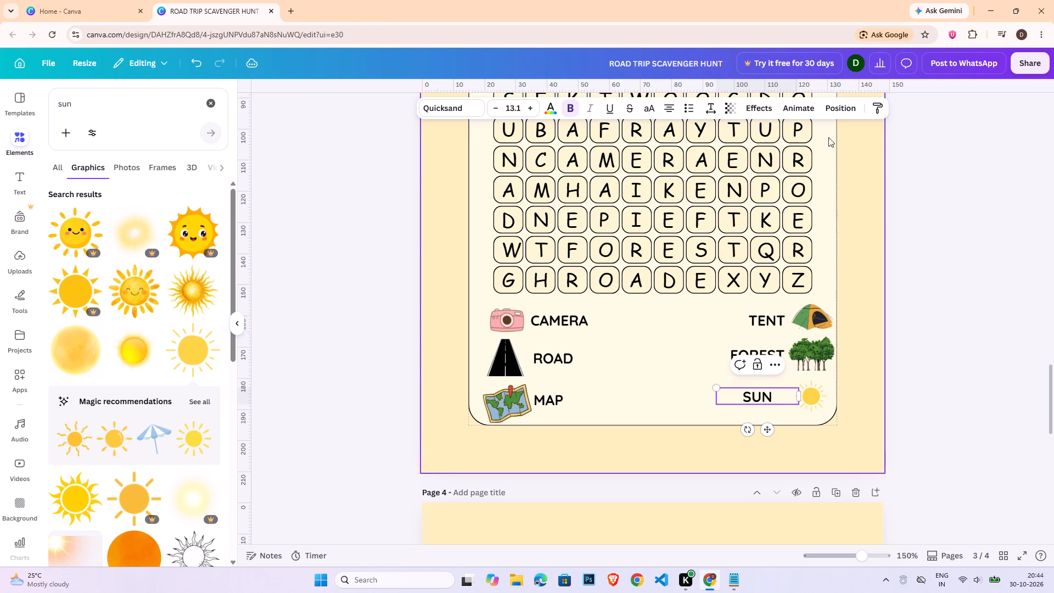
pyautogui.click(935, 371)
# Move the SUN label closer to the sun icon, keeping it level with the icon's centre.
pyautogui.moveTo(761, 395); pyautogui.dragTo(771, 394)
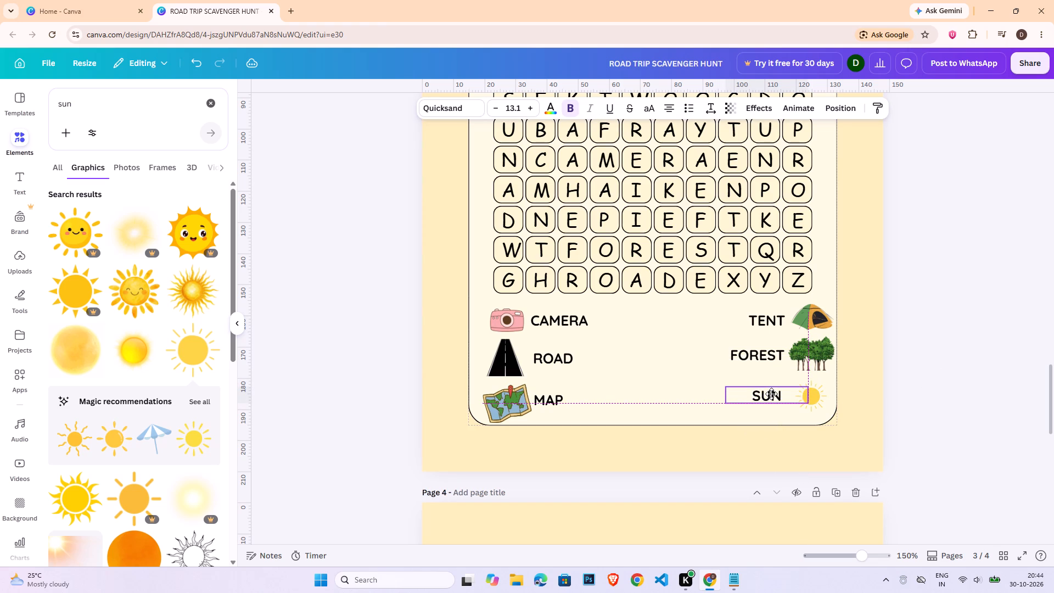
pyautogui.moveTo(771, 394); pyautogui.dragTo(777, 395)
pyautogui.click(888, 373)
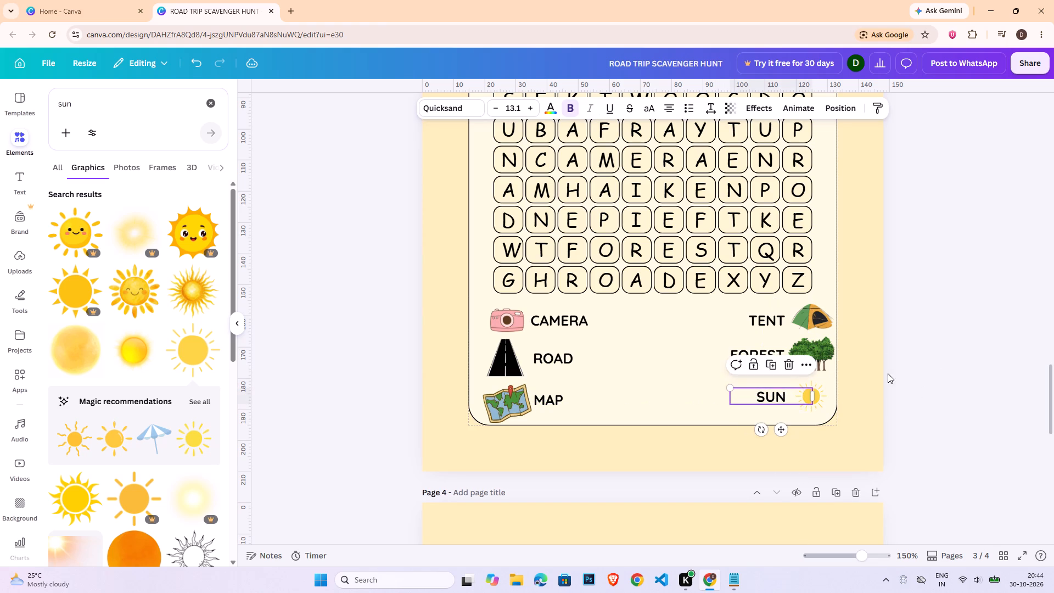
# Enlarge the sun icon slightly and realign the SUN label with its centre.
pyautogui.click(822, 398)
pyautogui.moveTo(795, 382); pyautogui.dragTo(789, 378)
pyautogui.click(804, 384)
pyautogui.click(774, 394)
pyautogui.click(774, 394)
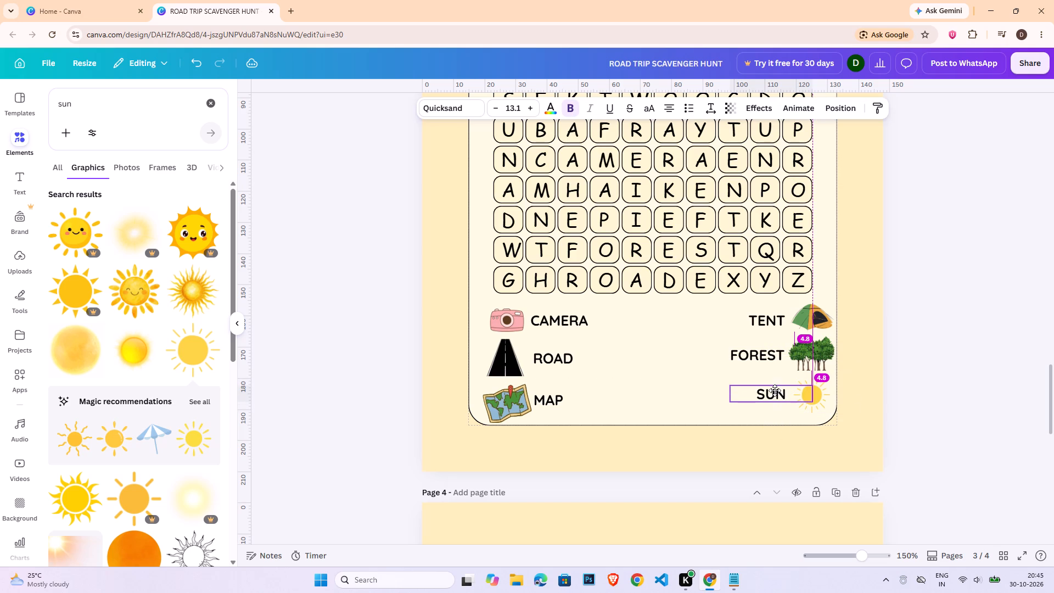
# Zoom out to 85% and review the whole word search layout on page 3.
pyautogui.click(851, 551)
pyautogui.click(898, 452)
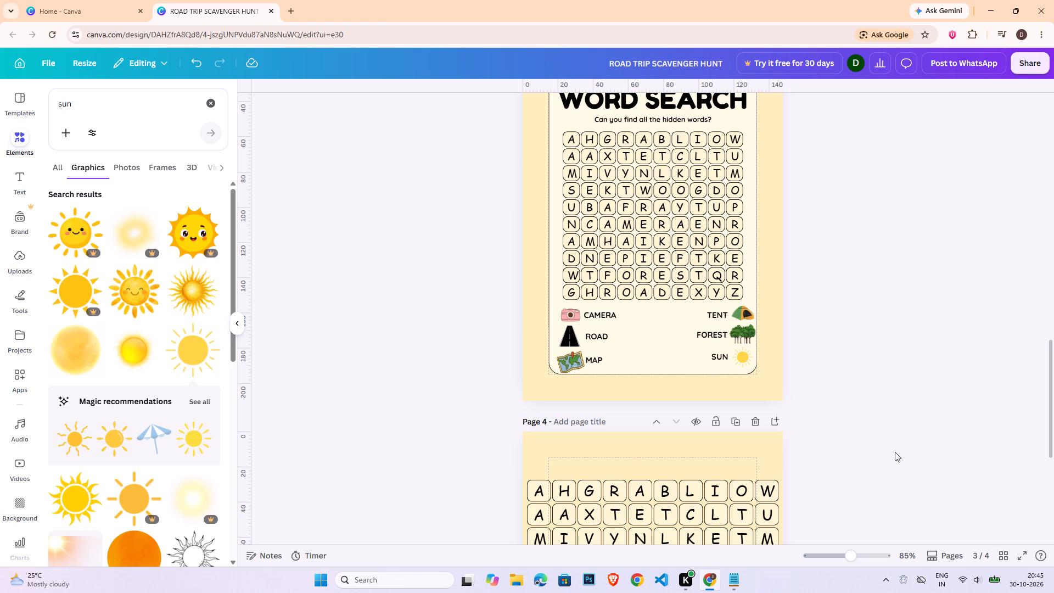
pyautogui.scroll(3, 895, 452)
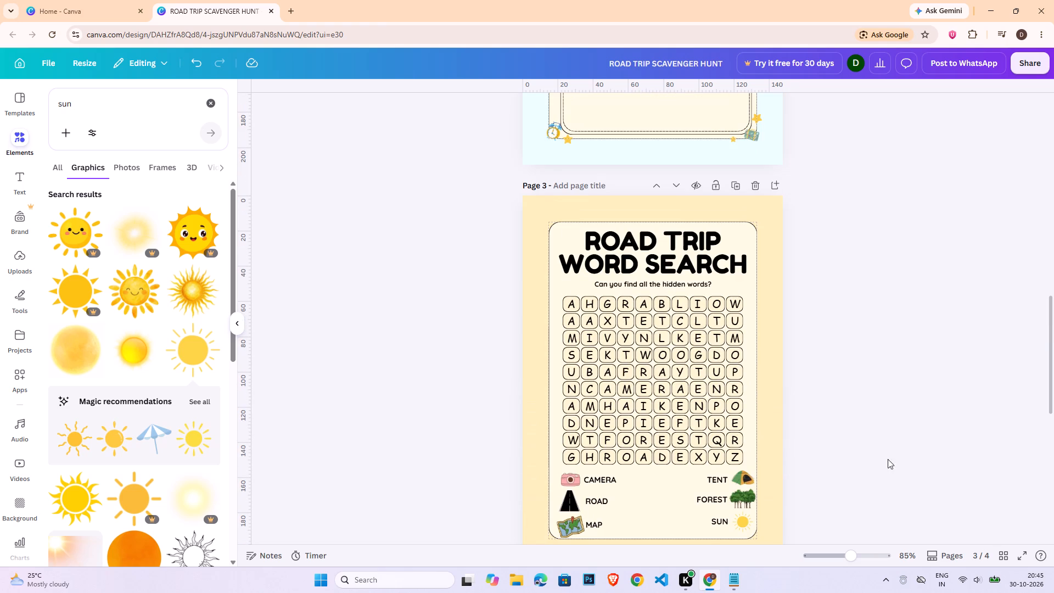
# Look over the finished word search on page 3 and the letter grid on page 4.
pyautogui.scroll(-4, 887, 461)
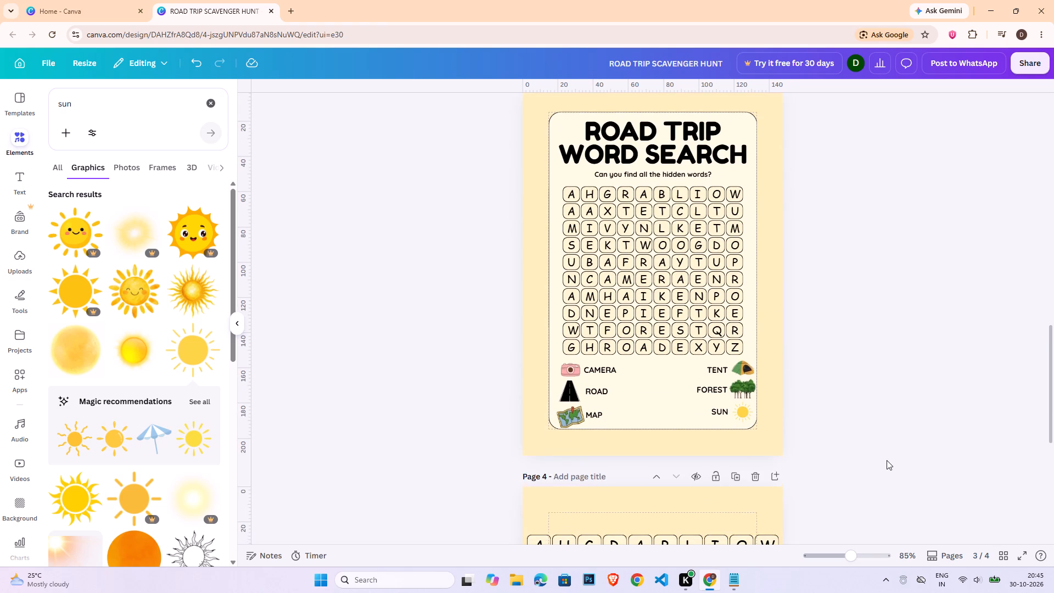
pyautogui.scroll(-1, 887, 460)
pyautogui.scroll(-2, 742, 311)
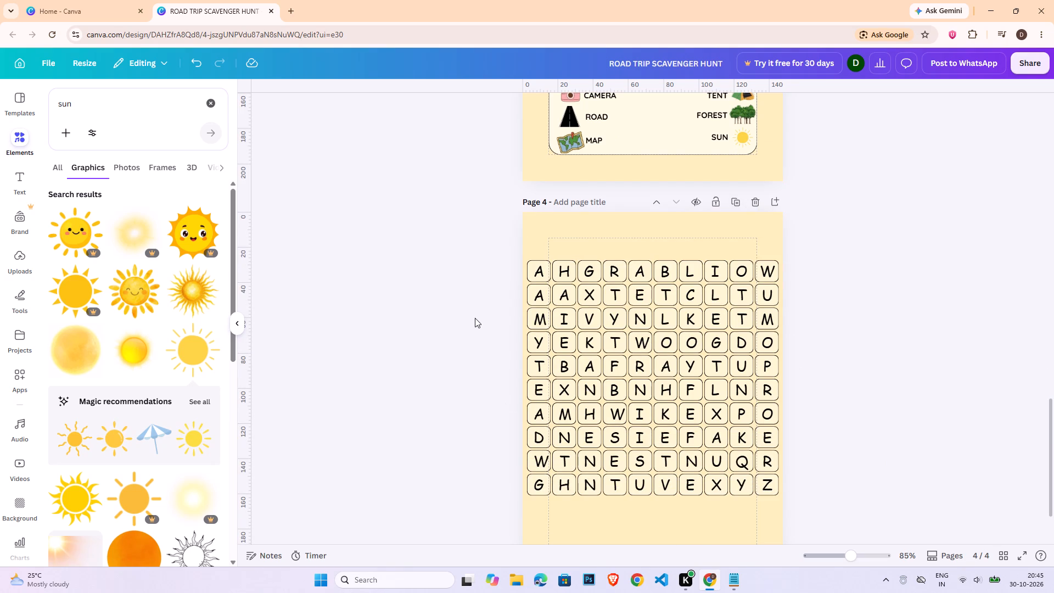
pyautogui.scroll(6, 885, 299)
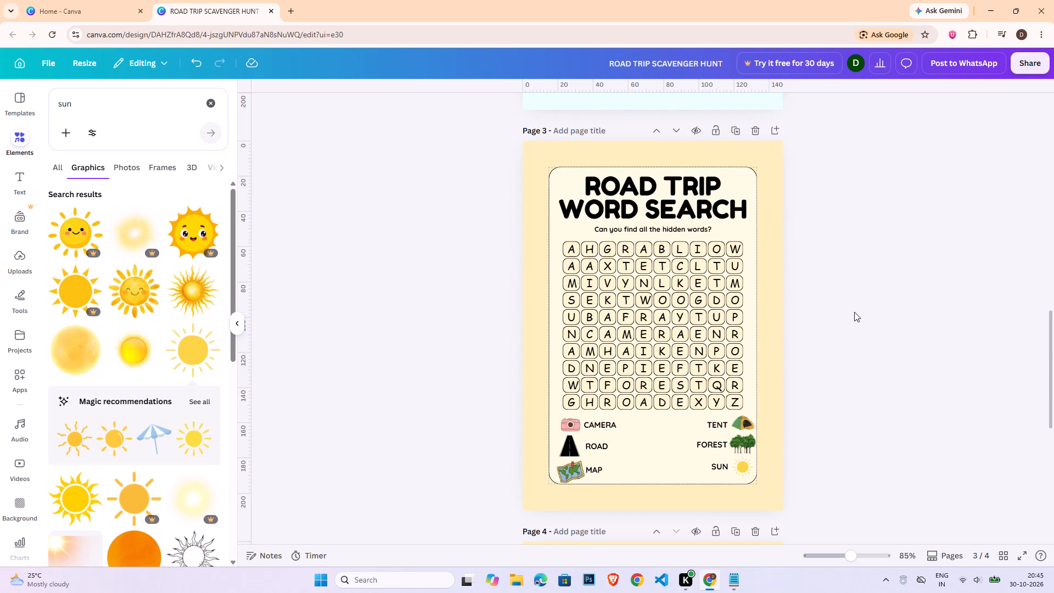
# Search the graphics for mountains and add the blue watercolour mountain range with green foothills to page 3.
pyautogui.doubleClick(104, 103)
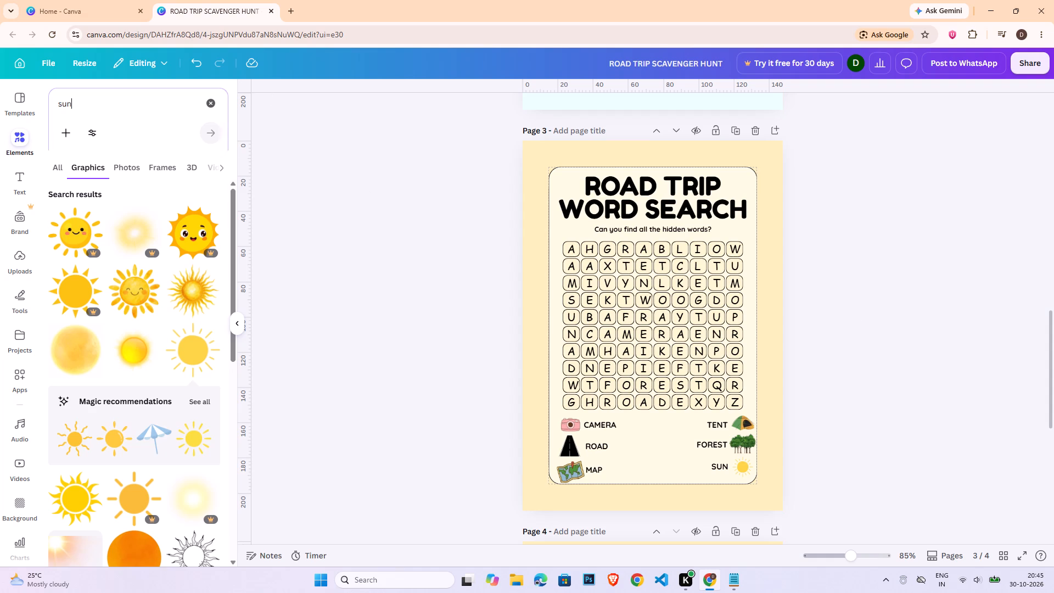
pyautogui.write('mountains')
pyautogui.press('Return')
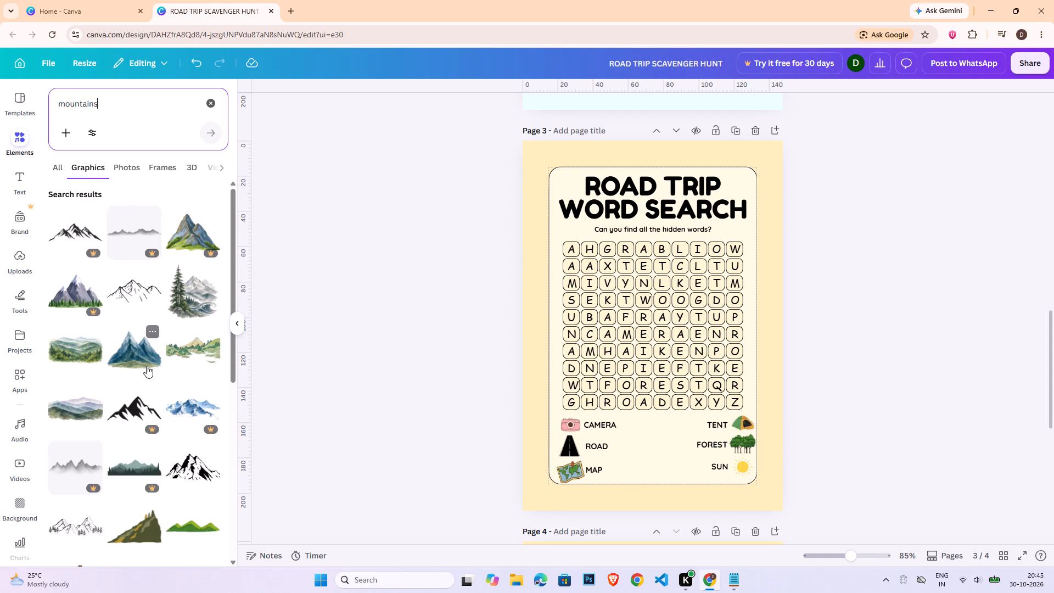
pyautogui.scroll(-4, 147, 365)
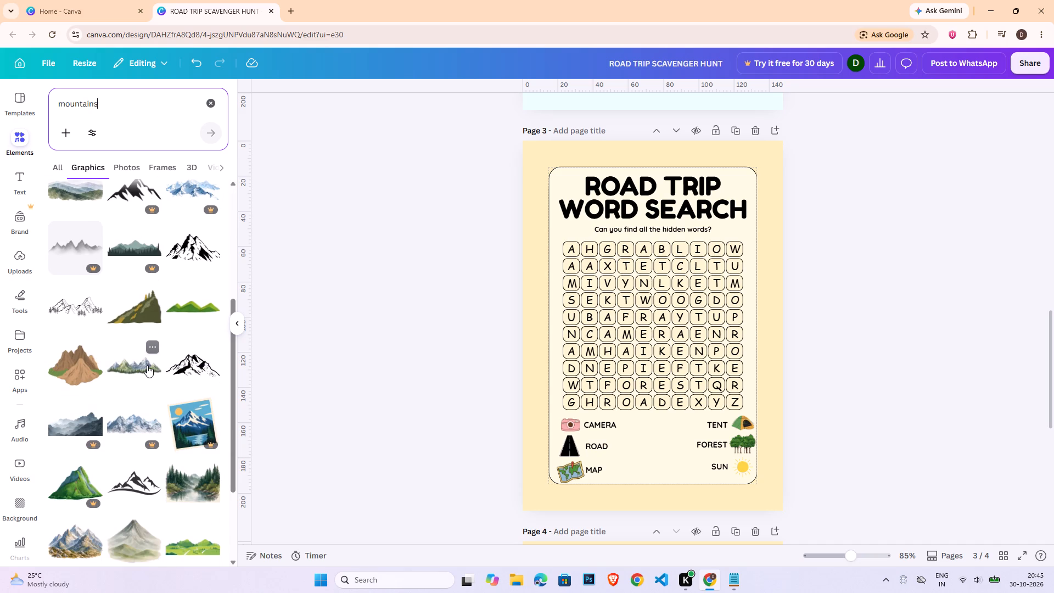
pyautogui.scroll(-8, 147, 365)
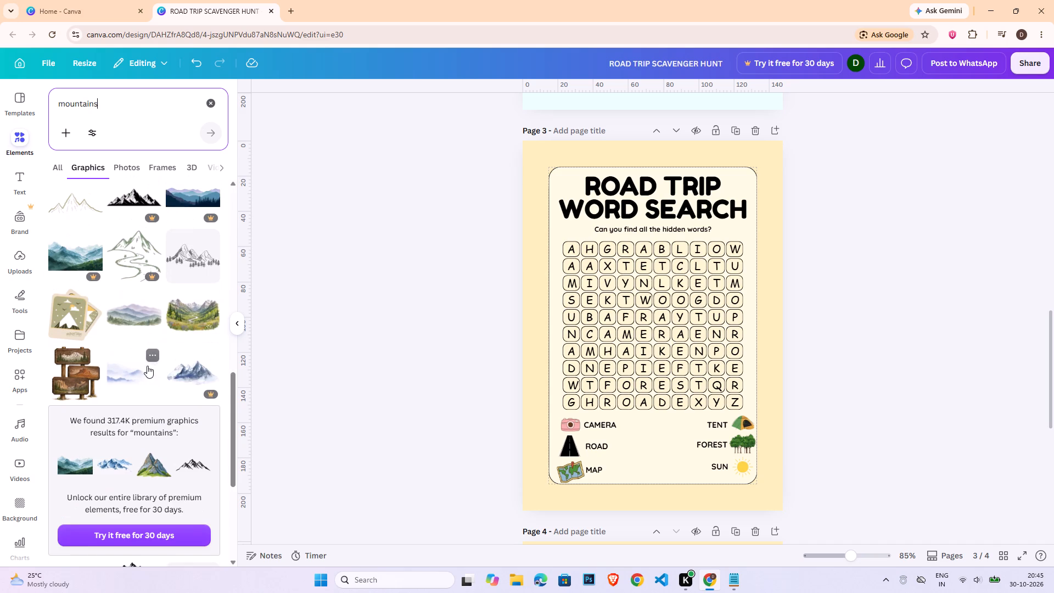
pyautogui.scroll(-4, 147, 366)
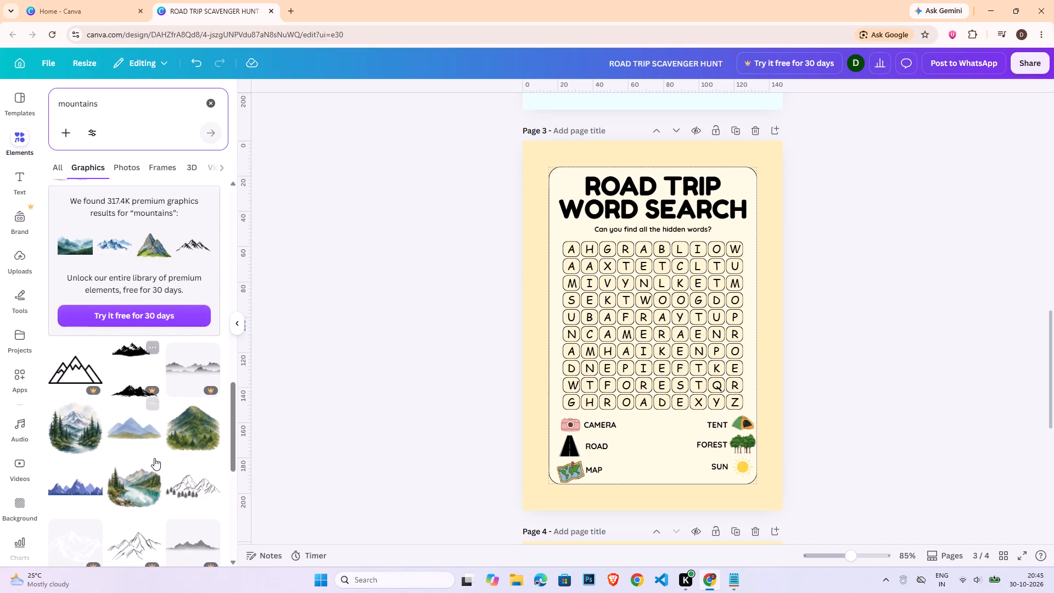
pyautogui.click(149, 430)
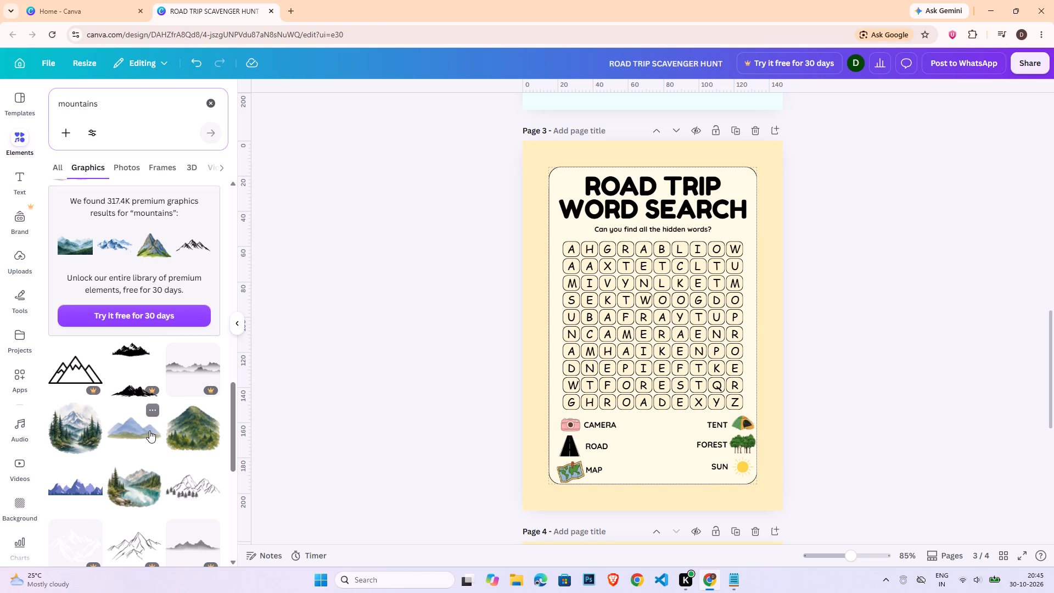
# Shrink the mountain graphic to a small icon and place it just before ROAD TRIP in the page 3 title.
pyautogui.moveTo(713, 331); pyautogui.dragTo(663, 215)
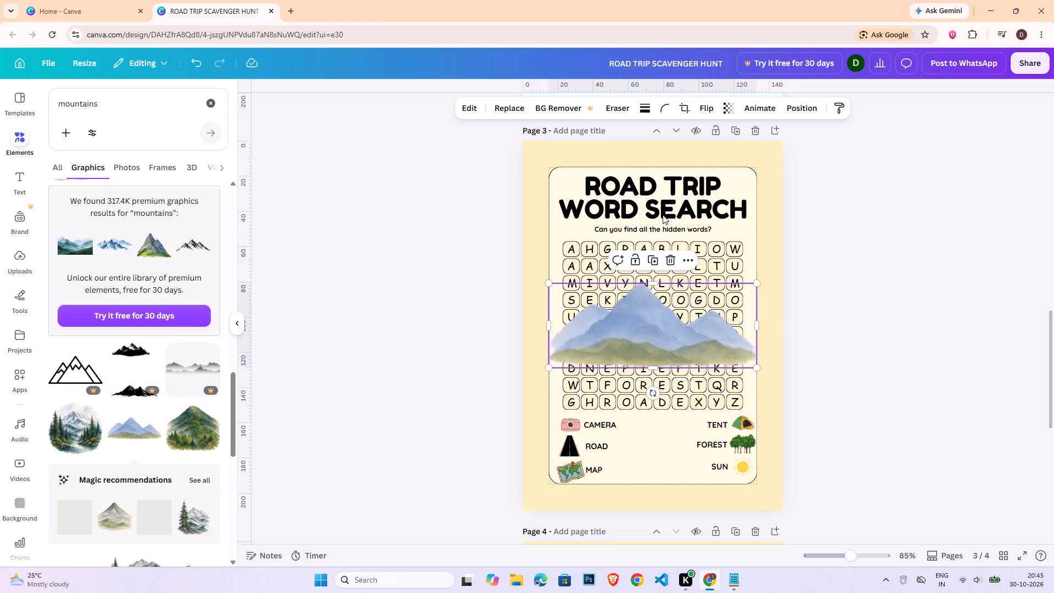
pyautogui.moveTo(663, 215); pyautogui.dragTo(623, 203)
pyautogui.moveTo(667, 156); pyautogui.dragTo(545, 192)
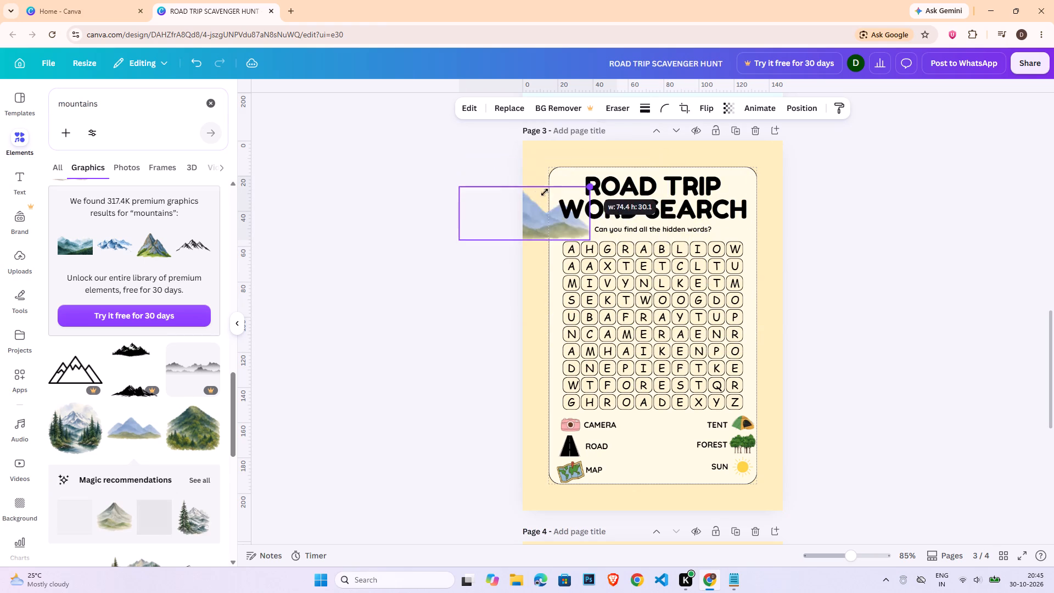
pyautogui.moveTo(545, 192); pyautogui.dragTo(521, 203)
pyautogui.moveTo(488, 225); pyautogui.dragTo(555, 177)
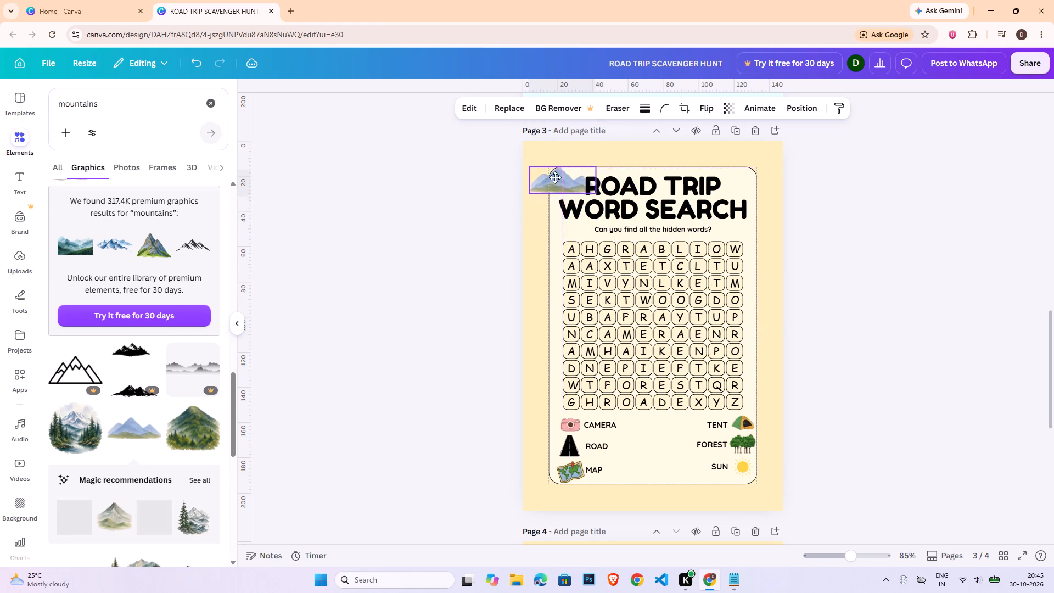
pyautogui.moveTo(555, 177); pyautogui.dragTo(551, 177)
pyautogui.moveTo(524, 170); pyautogui.dragTo(544, 175)
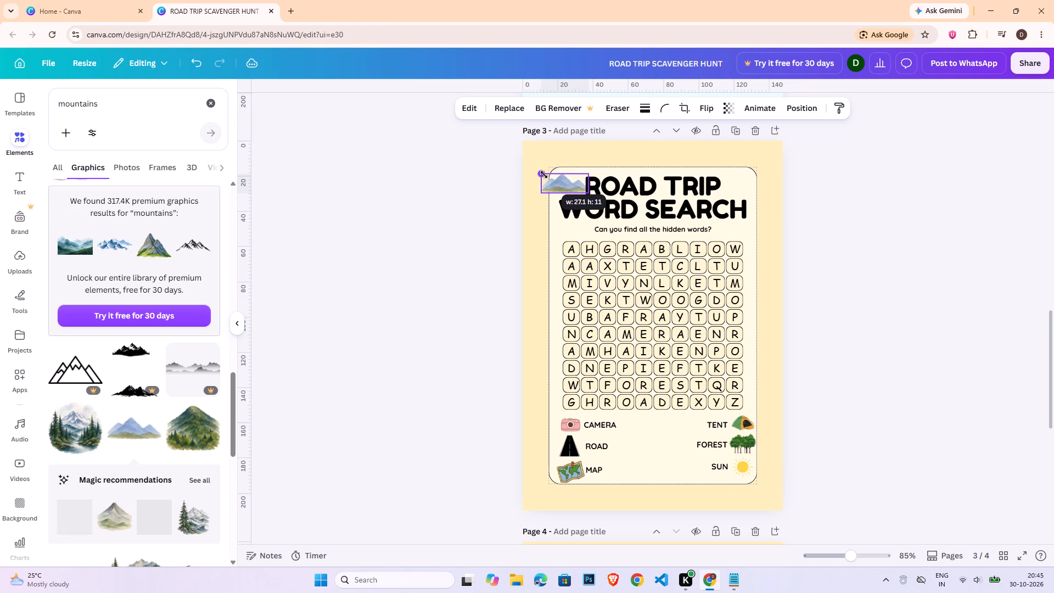
pyautogui.moveTo(544, 175); pyautogui.dragTo(559, 179)
pyautogui.moveTo(578, 187); pyautogui.dragTo(571, 186)
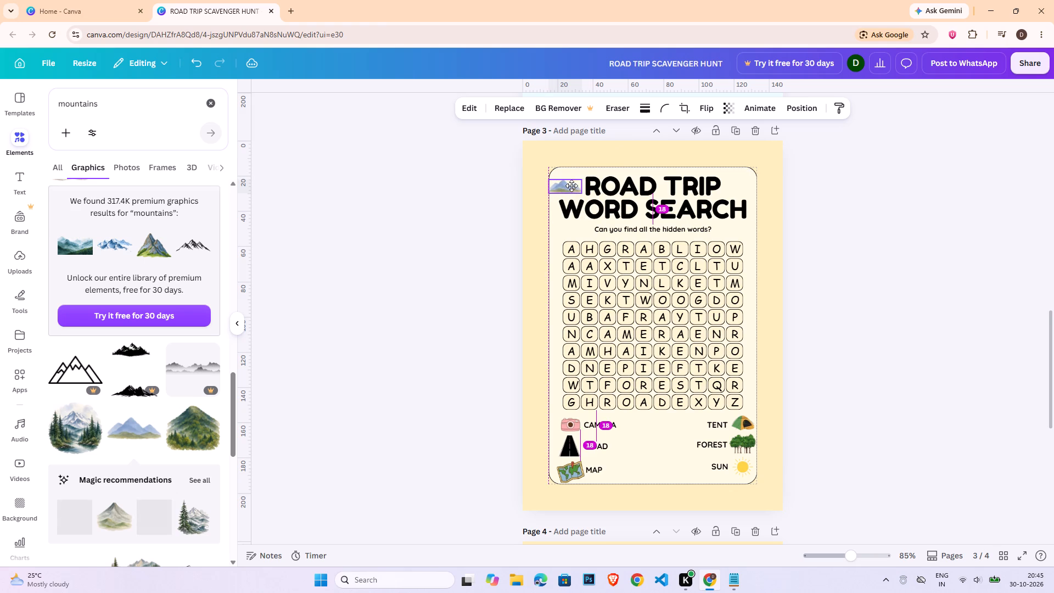
pyautogui.moveTo(571, 186); pyautogui.dragTo(570, 186)
# Nudge the mountain icon inward and slightly up so it sits inside the rounded border beside the title.
pyautogui.click(871, 556)
pyautogui.scroll(3, 529, 365)
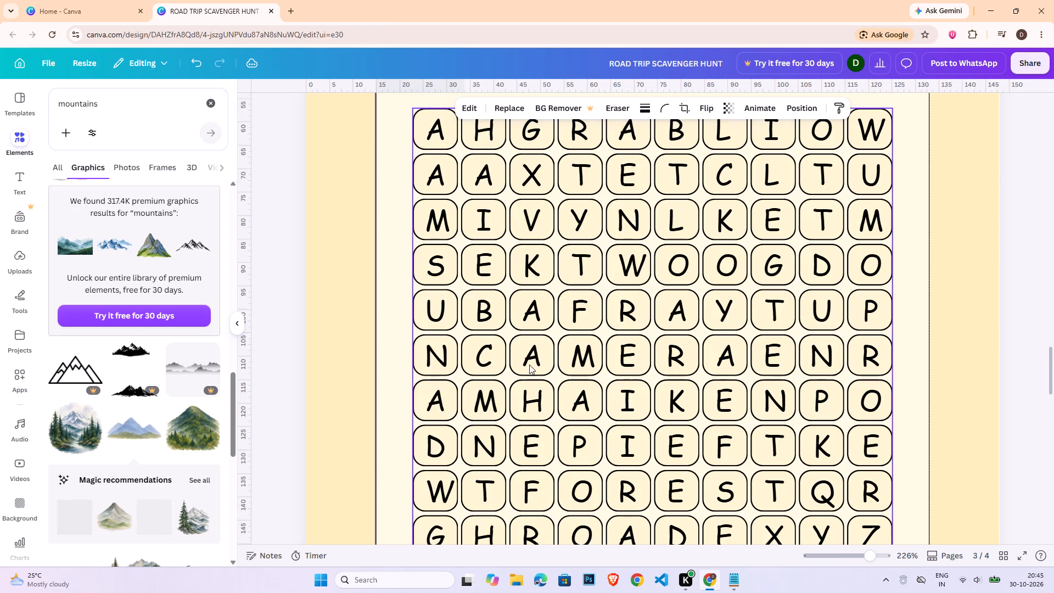
pyautogui.scroll(4, 529, 365)
pyautogui.scroll(-6, 520, 379)
pyautogui.scroll(-1, 487, 417)
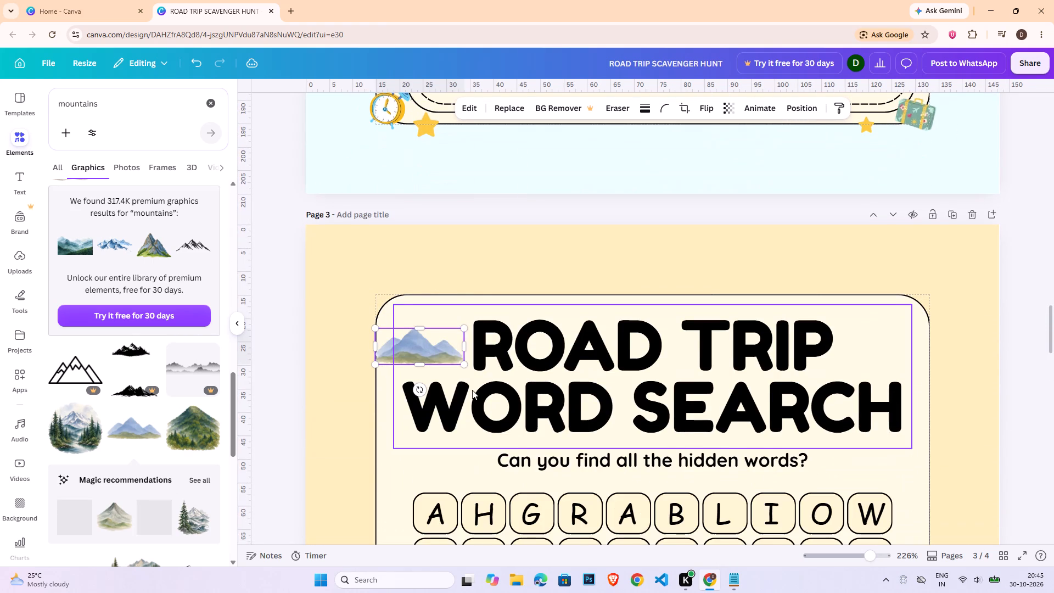
pyautogui.moveTo(435, 347); pyautogui.dragTo(442, 342)
pyautogui.click(353, 293)
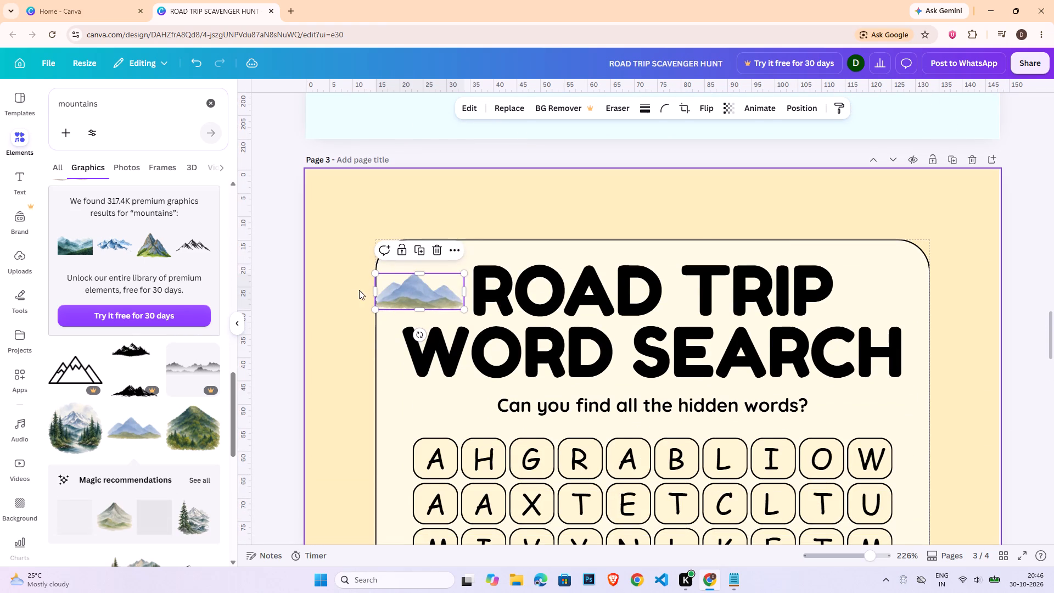
pyautogui.moveTo(391, 286); pyautogui.dragTo(399, 281)
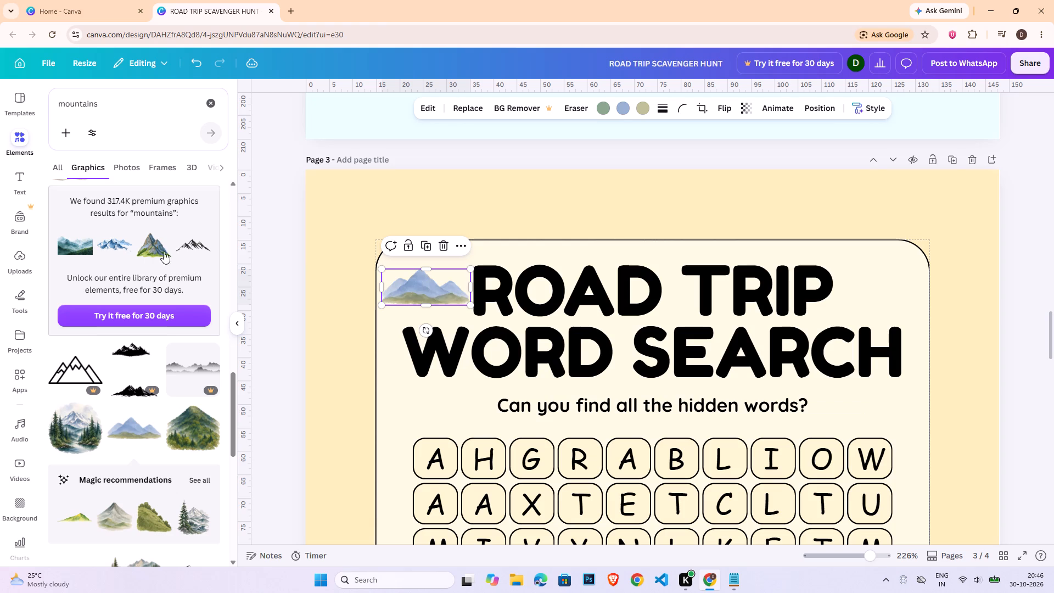
# Copy a blue cloud from page 2 to page 3, enlarge it and place it after ROAD TRIP inside the border's upper-right corner.
pyautogui.scroll(4, 680, 249)
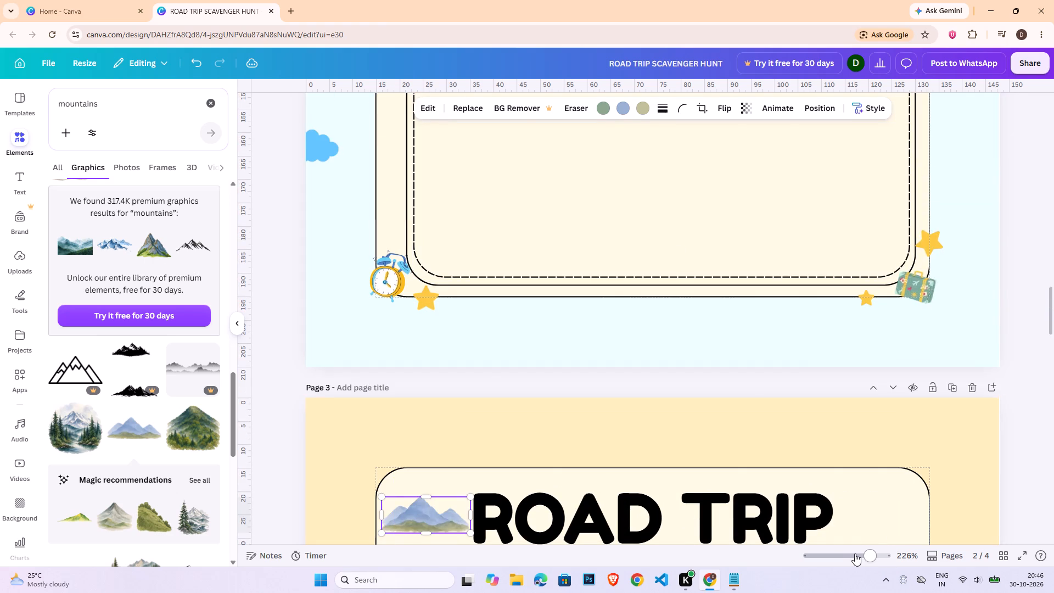
pyautogui.click(855, 553)
pyautogui.click(784, 137)
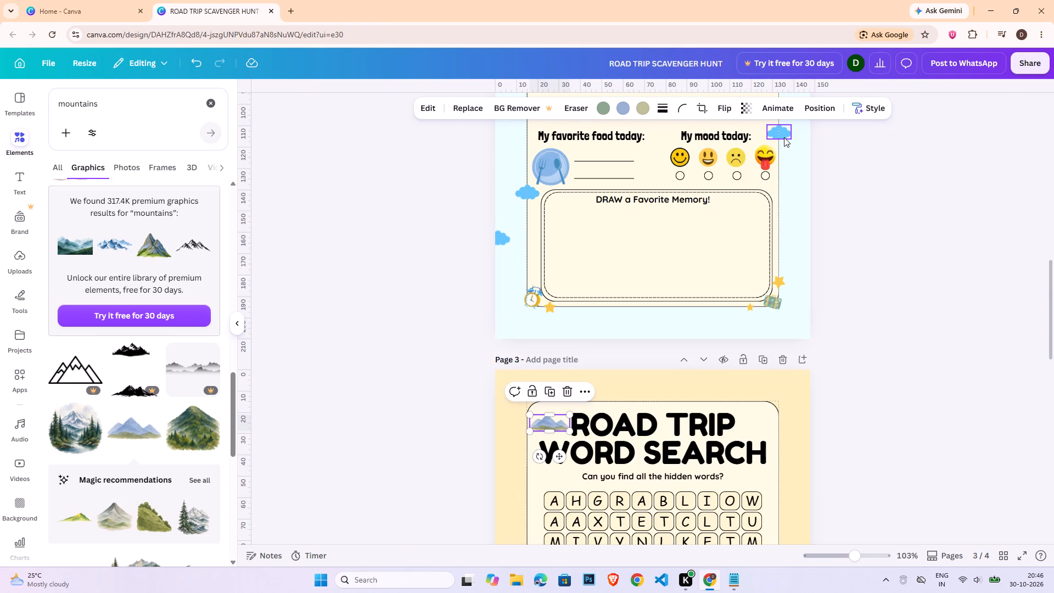
pyautogui.hotkey('ctrl', 'c')
pyautogui.click(788, 429)
pyautogui.hotkey('ctrl', 'v')
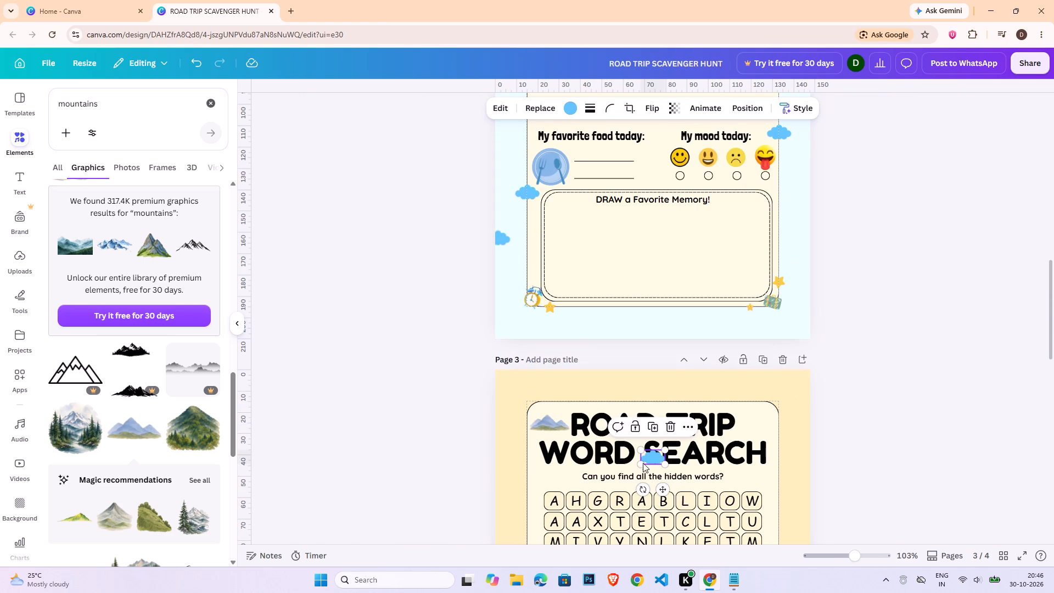
pyautogui.moveTo(661, 489); pyautogui.dragTo(775, 440)
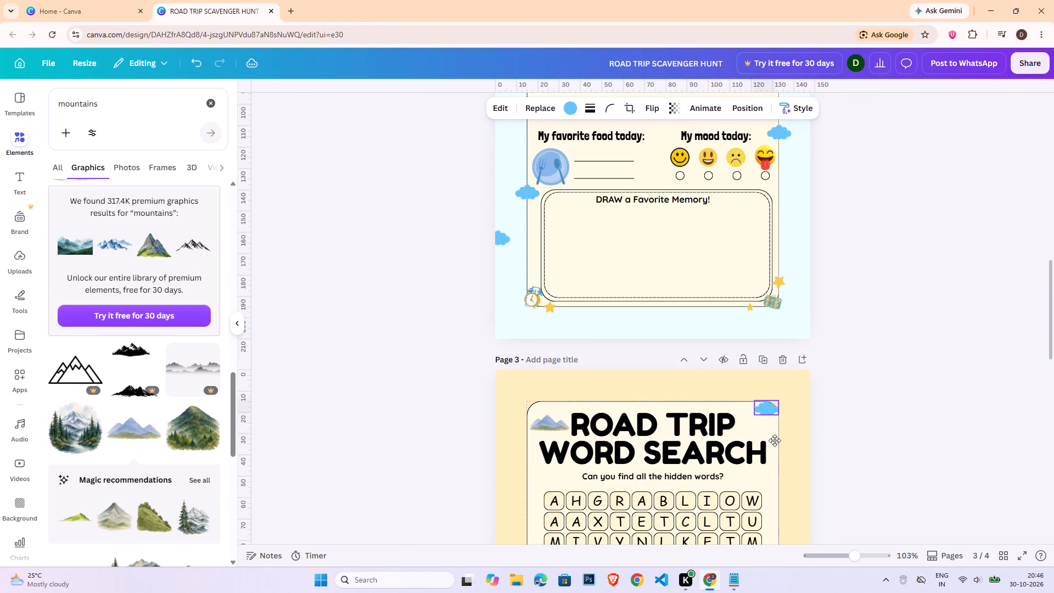
pyautogui.moveTo(775, 440); pyautogui.dragTo(770, 446)
pyautogui.moveTo(749, 406); pyautogui.dragTo(736, 397)
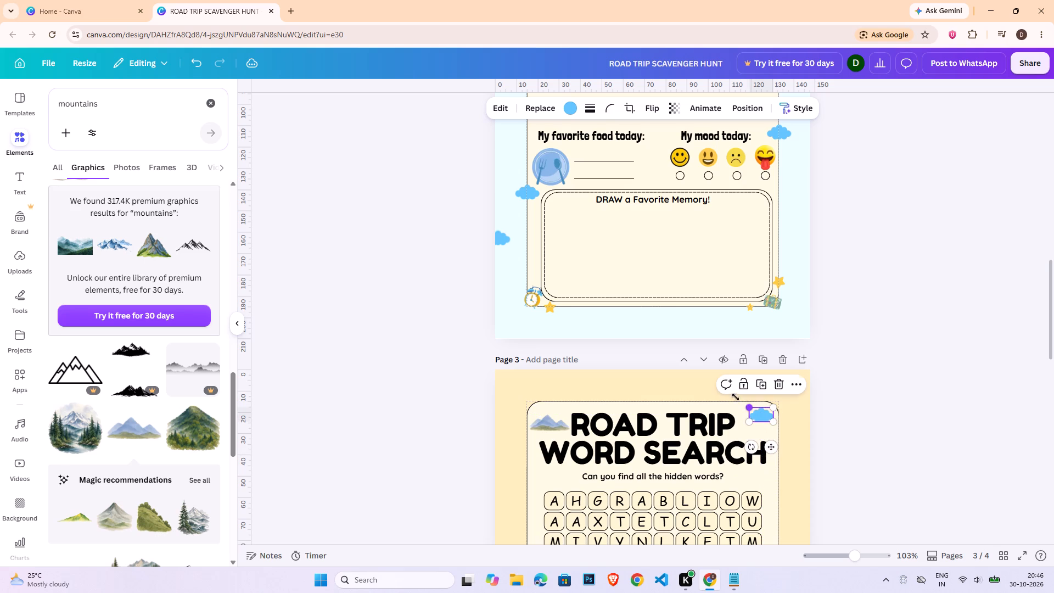
pyautogui.moveTo(736, 397); pyautogui.dragTo(735, 397)
pyautogui.moveTo(756, 410); pyautogui.dragTo(759, 416)
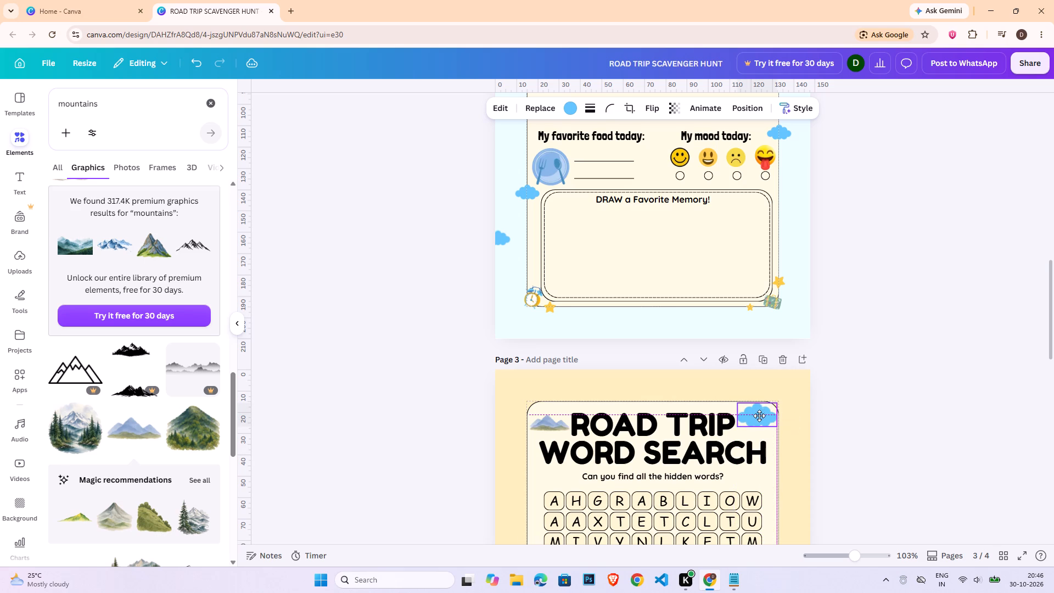
pyautogui.moveTo(759, 416); pyautogui.dragTo(759, 417)
pyautogui.click(1006, 441)
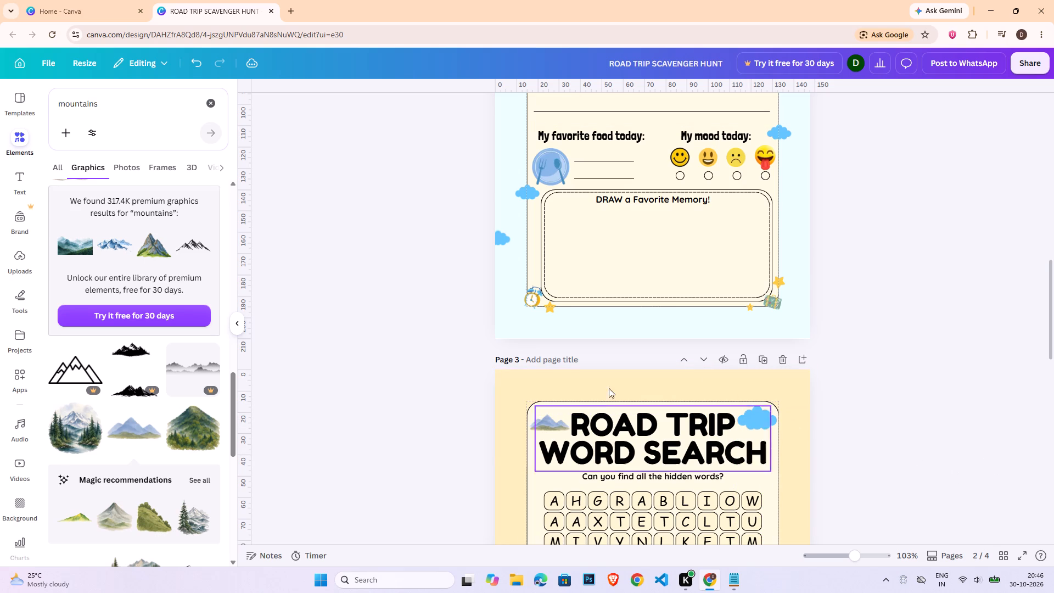
# Copy the yellow star beside page 2's alarm clock to page 3, shrink it to about 4 mm, tilt it and place it above the mountains.
pyautogui.click(553, 309)
pyautogui.hotkey('ctrl', 'c')
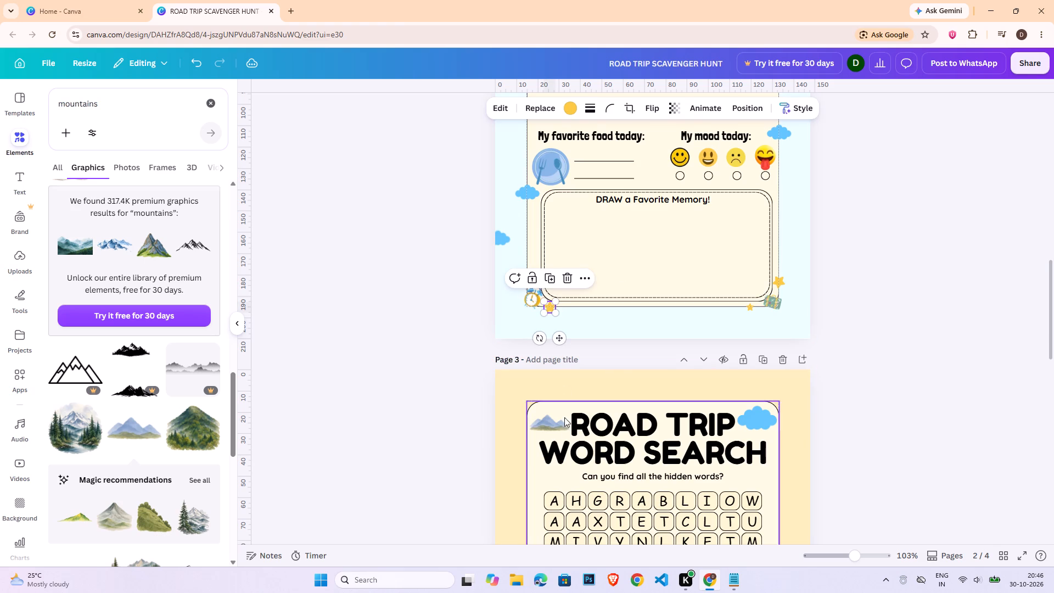
pyautogui.click(564, 437)
pyautogui.hotkey('ctrl', 'v')
pyautogui.moveTo(661, 485); pyautogui.dragTo(575, 440)
pyautogui.click(862, 551)
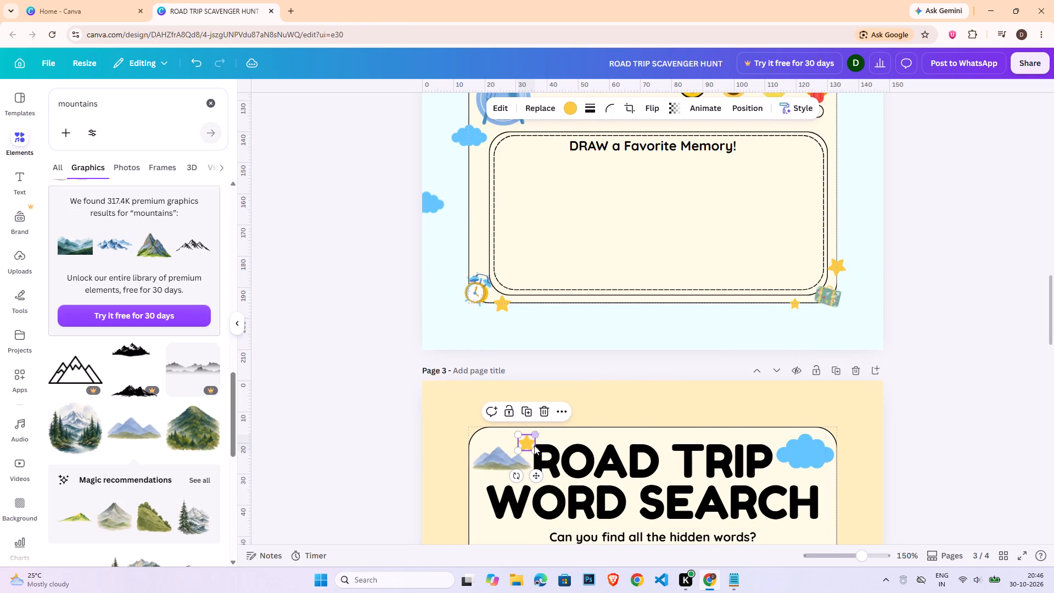
pyautogui.moveTo(526, 442); pyautogui.dragTo(521, 439)
pyautogui.click(528, 444)
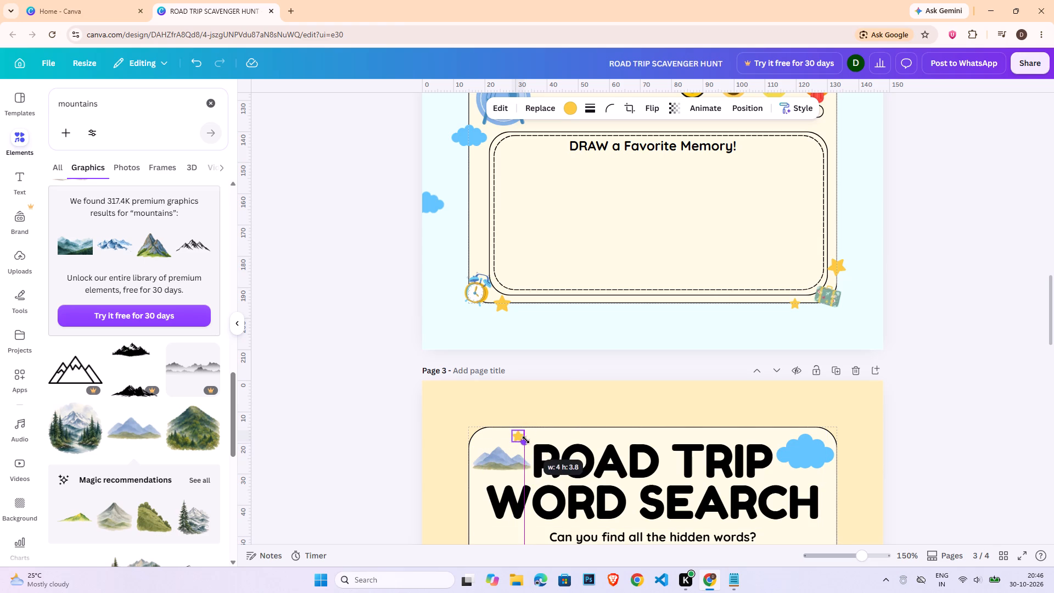
pyautogui.moveTo(508, 468); pyautogui.dragTo(519, 471)
# Duplicate the small star, place the copy just before WORD SEARCH near the left border and adjust its tilt.
pyautogui.scroll(-1, 595, 472)
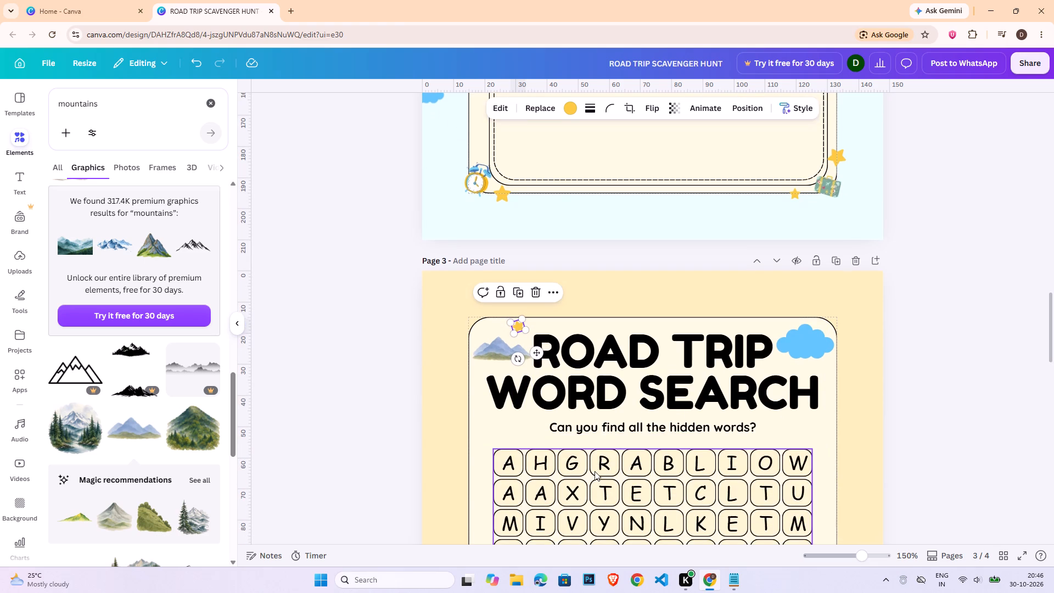
pyautogui.hotkey('ctrl', 'c')
pyautogui.hotkey('ctrl', 'v')
pyautogui.moveTo(551, 362); pyautogui.dragTo(518, 415)
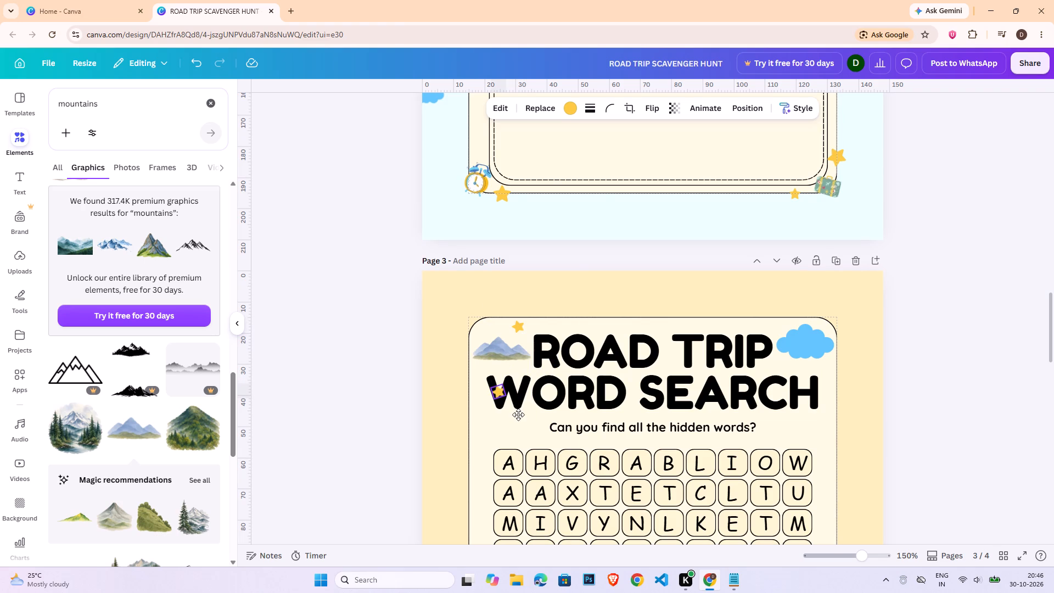
pyautogui.moveTo(518, 415); pyautogui.dragTo(503, 426)
pyautogui.moveTo(483, 432); pyautogui.dragTo(468, 437)
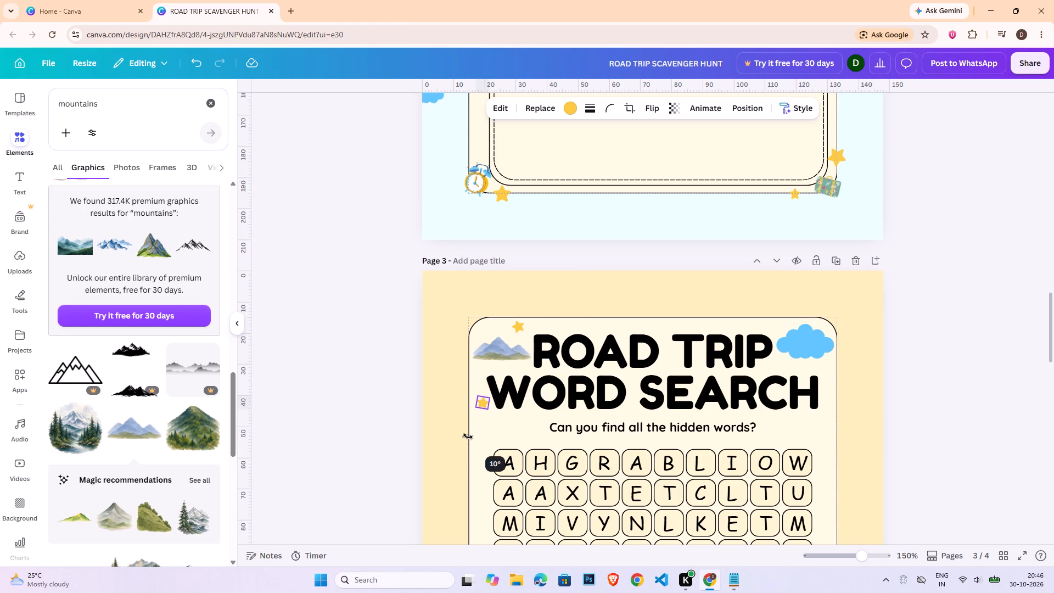
pyautogui.moveTo(468, 437); pyautogui.dragTo(474, 441)
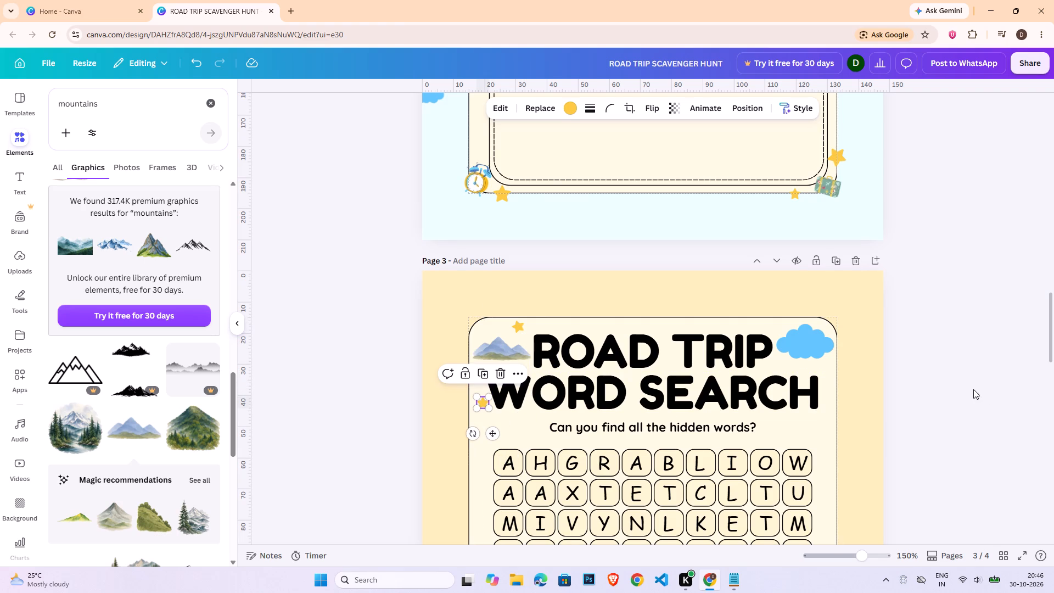
pyautogui.click(939, 382)
# Duplicate the blue cloud, shrink the copy to about 9 mm wide and place it before the subtitle near the left border.
pyautogui.click(816, 349)
pyautogui.hotkey('ctrl', 'c')
pyautogui.hotkey('ctrl', 'v')
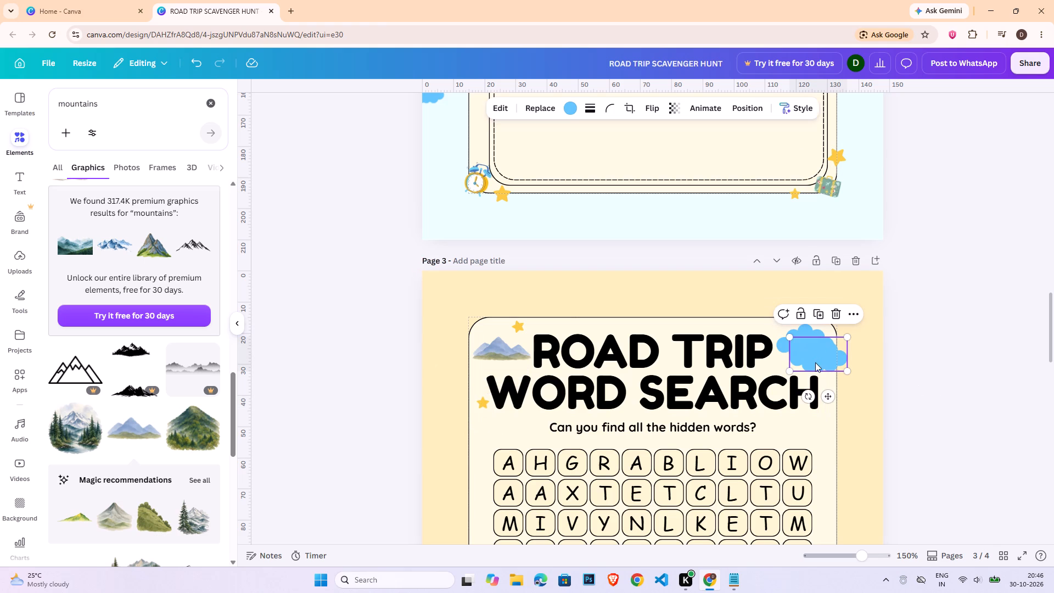
pyautogui.moveTo(818, 356); pyautogui.dragTo(492, 440)
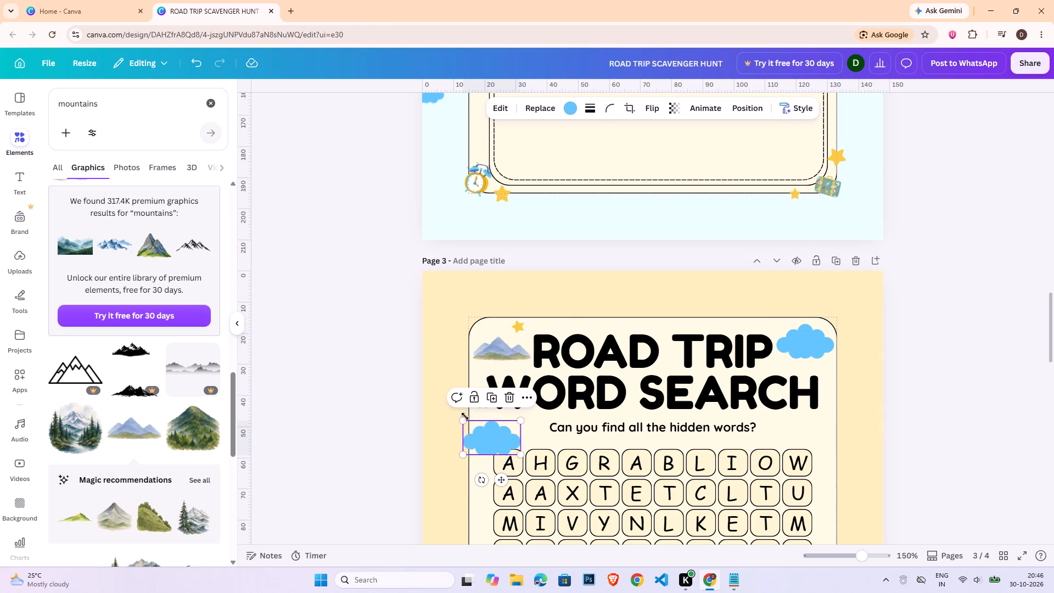
pyautogui.moveTo(464, 421); pyautogui.dragTo(497, 432)
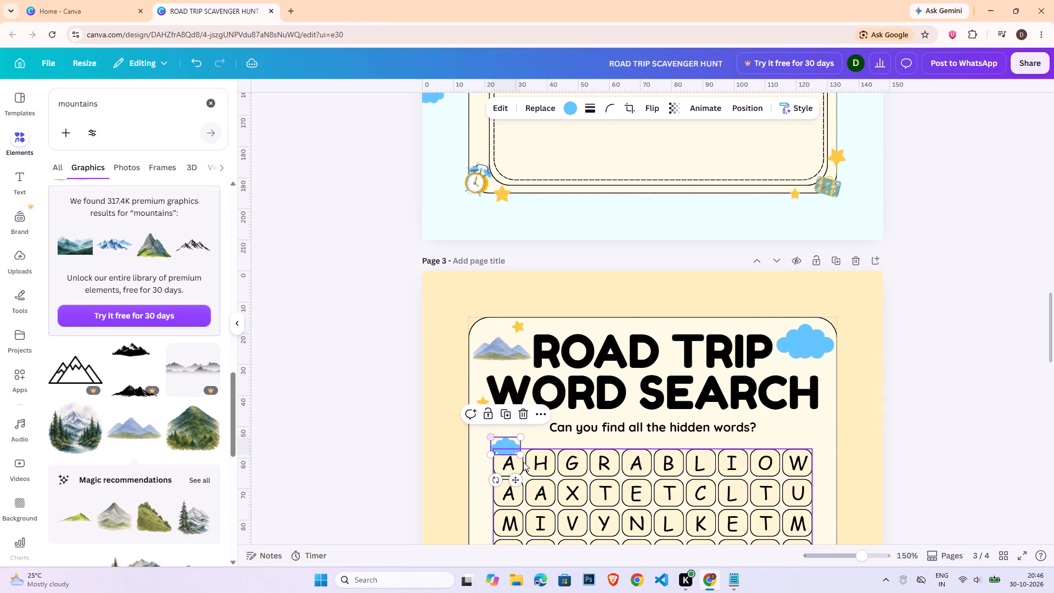
pyautogui.moveTo(519, 479); pyautogui.dragTo(504, 467)
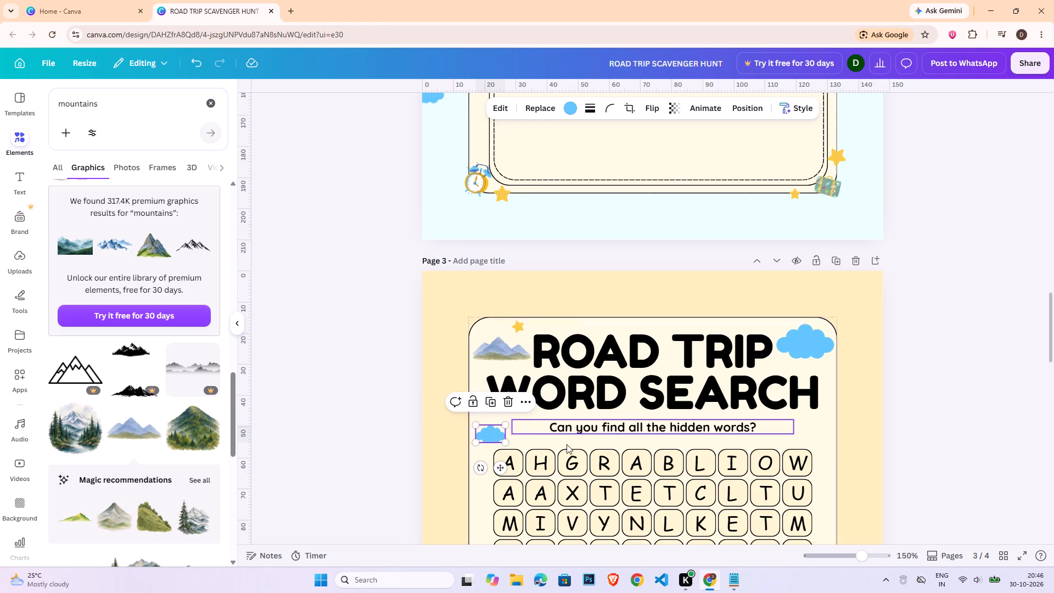
# Duplicate the small star before WORD SEARCH and place the copy below the small cloud, left of the letter grid's first row.
pyautogui.scroll(-1, 578, 451)
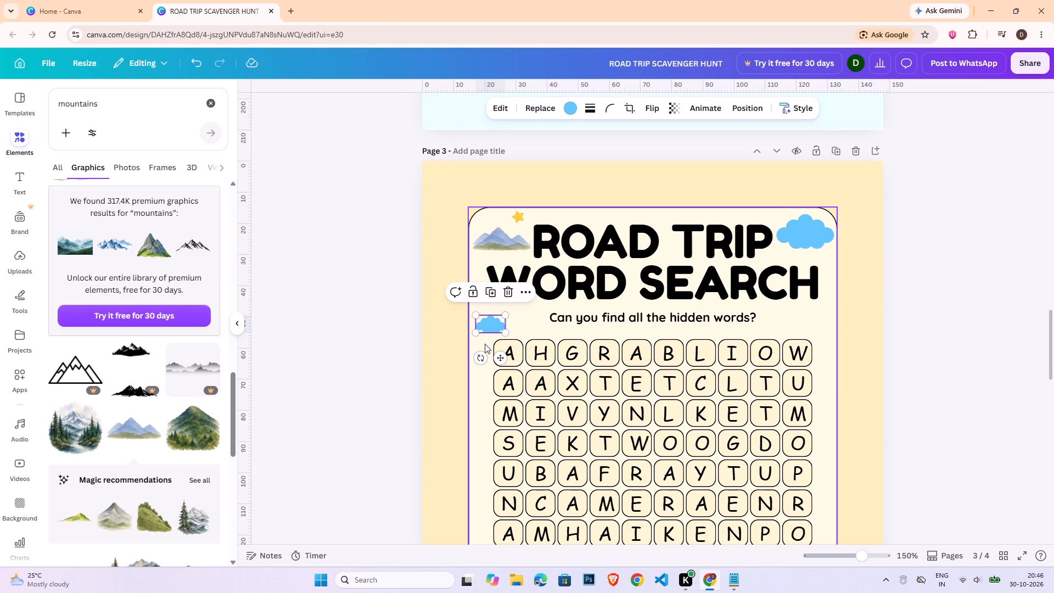
pyautogui.click(528, 310)
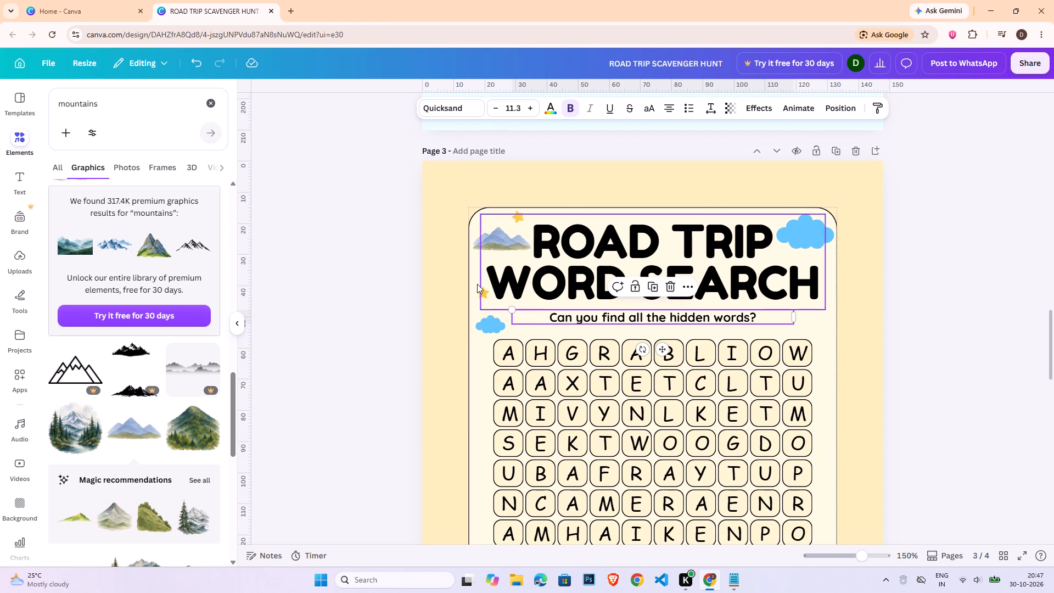
pyautogui.click(487, 293)
pyautogui.hotkey('ctrl', 'c')
pyautogui.hotkey('ctrl', 'v')
pyautogui.moveTo(507, 338); pyautogui.dragTo(498, 385)
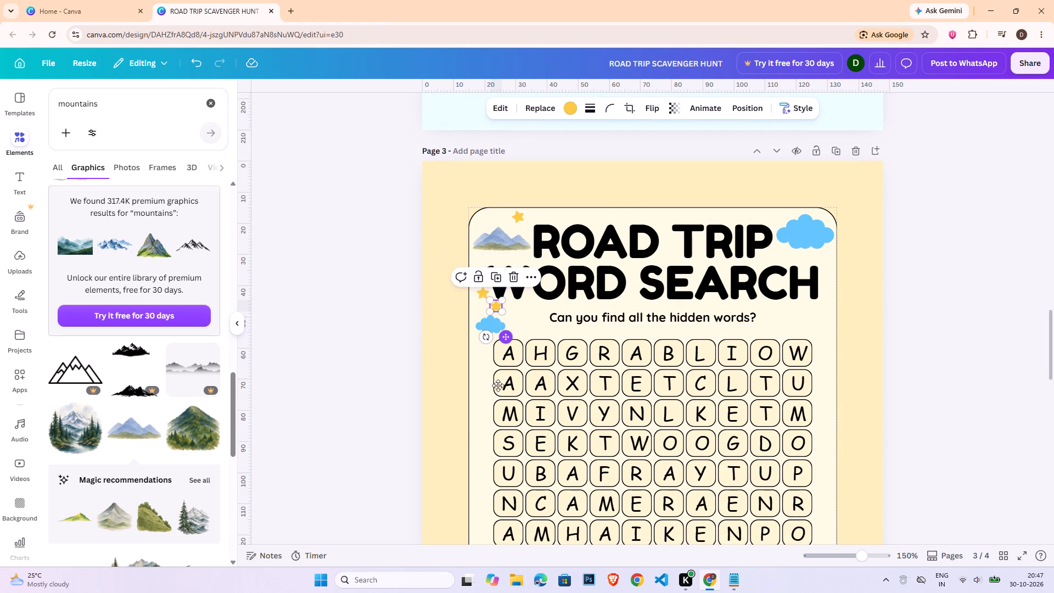
pyautogui.moveTo(498, 385); pyautogui.dragTo(494, 391)
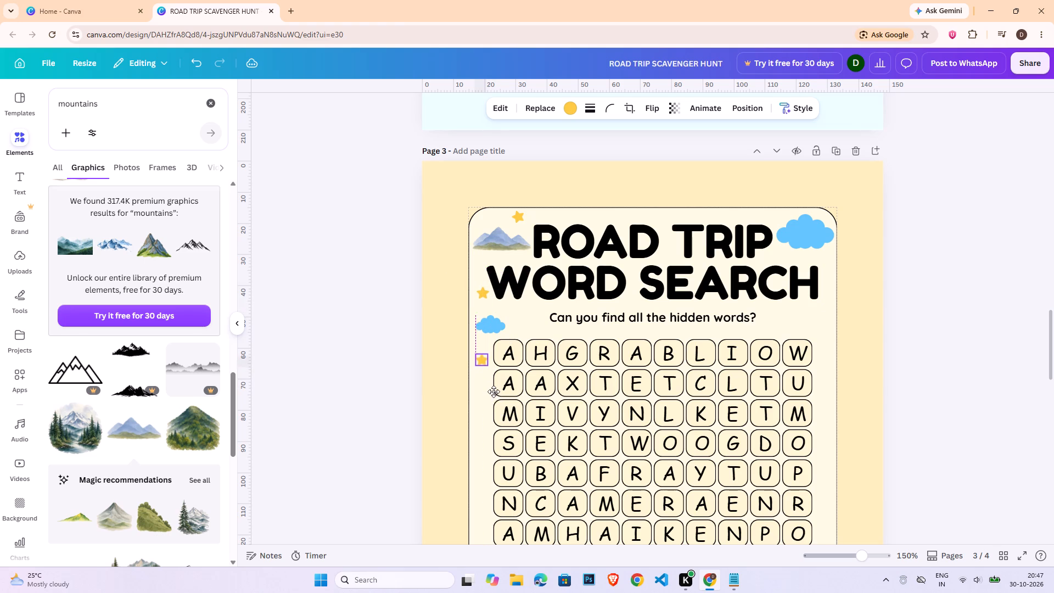
pyautogui.moveTo(494, 391); pyautogui.dragTo(494, 394)
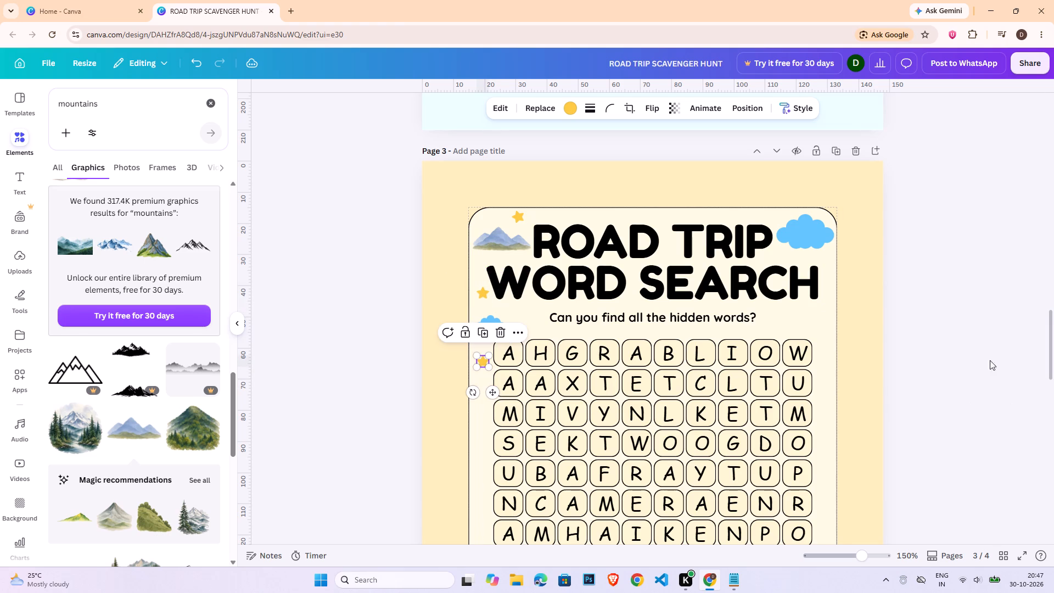
pyautogui.click(980, 359)
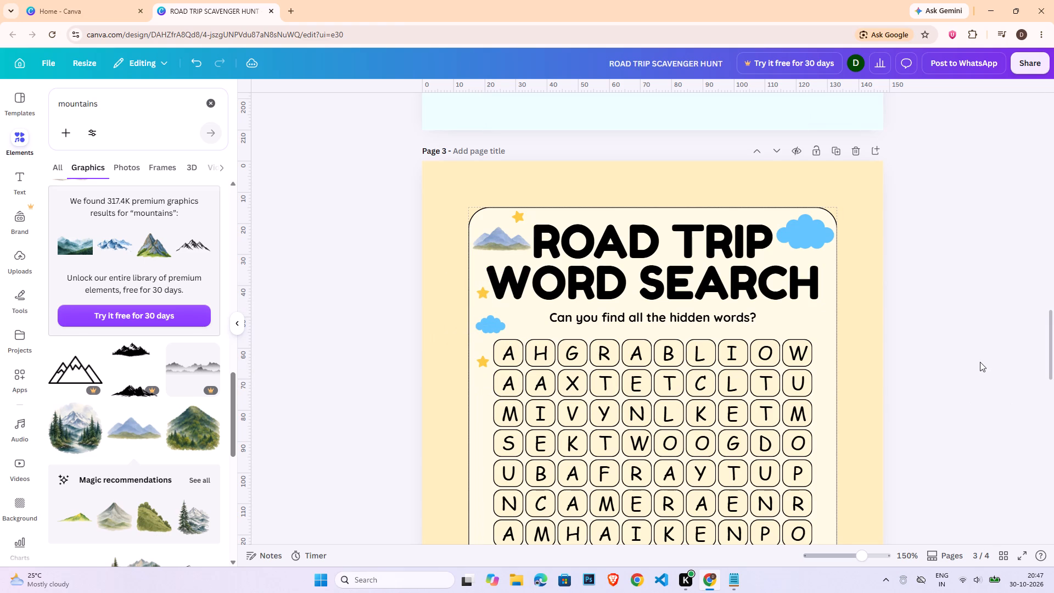
# Duplicate the star beside the grid's first row and place the copy left of the eighth row, starting with D.
pyautogui.scroll(-2, 977, 363)
pyautogui.click(481, 255)
pyautogui.hotkey('ctrl', 'c')
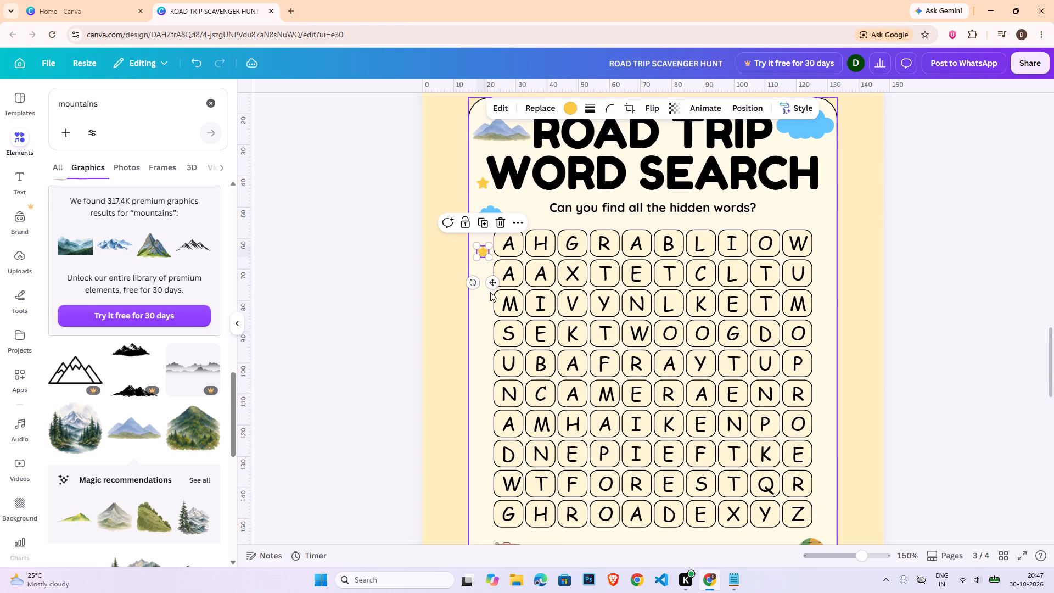
pyautogui.hotkey('ctrl', 'v')
pyautogui.moveTo(502, 294); pyautogui.dragTo(489, 486)
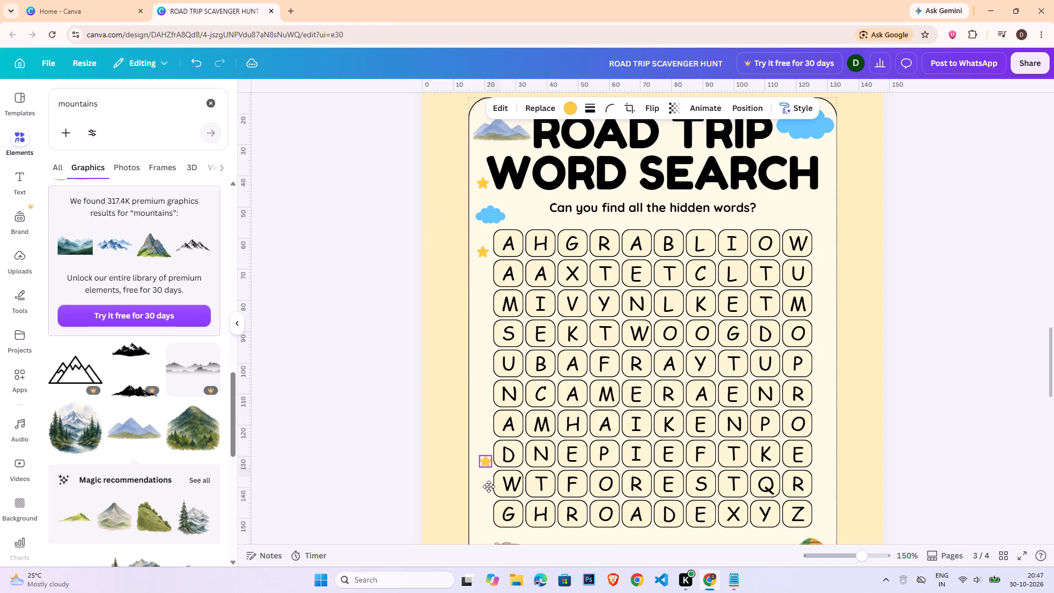
pyautogui.moveTo(489, 486); pyautogui.dragTo(486, 482)
# Duplicate the lower-left star and place the copy right of the grid's ninth row, the one containing FOREST.
pyautogui.scroll(-3, 986, 425)
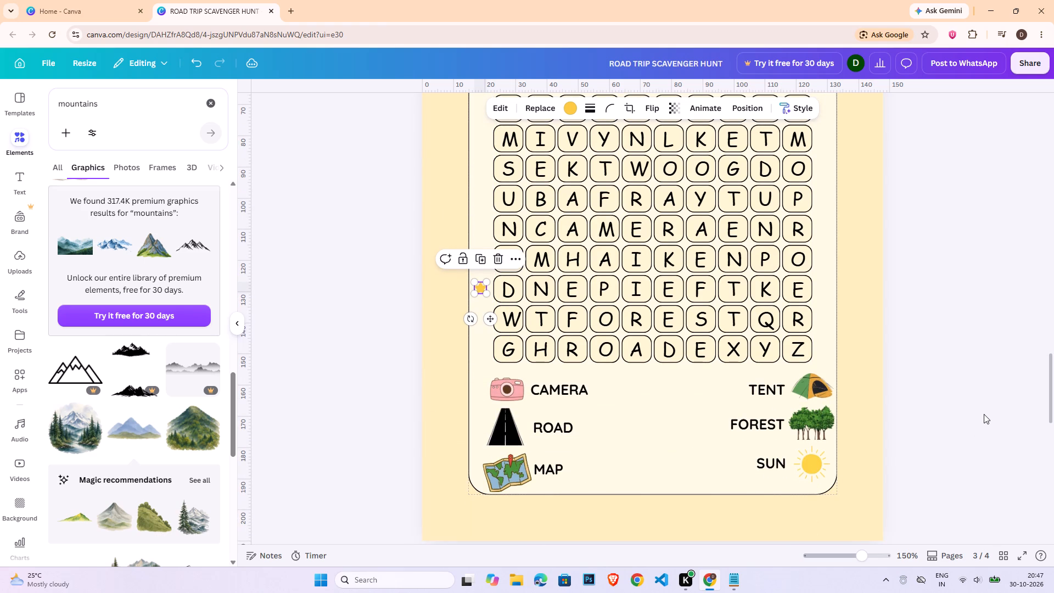
pyautogui.hotkey('ctrl', 'c')
pyautogui.hotkey('ctrl', 'v')
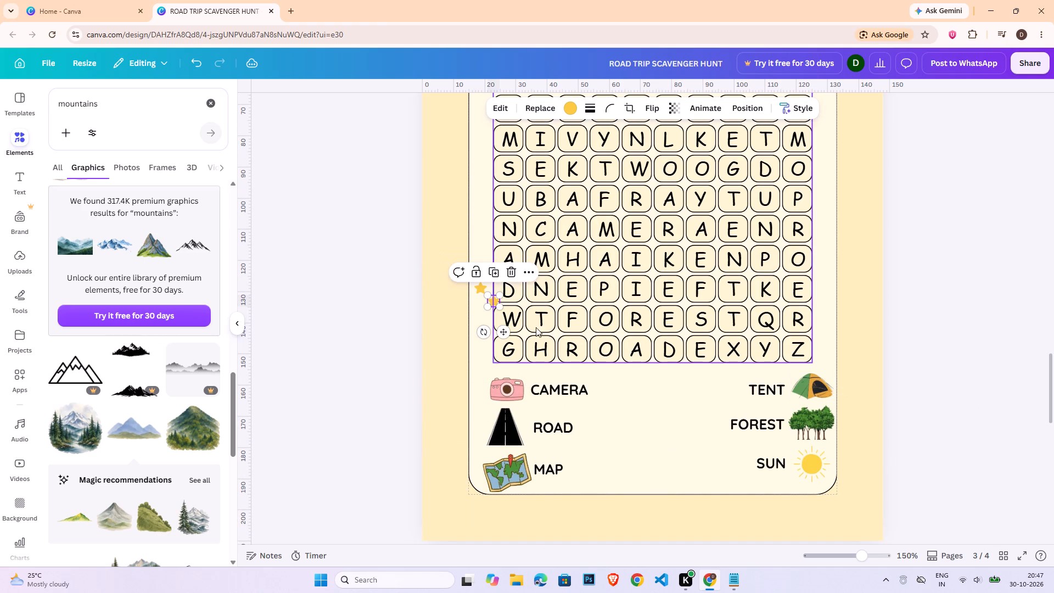
pyautogui.moveTo(504, 330); pyautogui.dragTo(836, 351)
# Duplicate the star right of the ninth row and place the copy right of the grid between its second and third rows.
pyautogui.scroll(2, 883, 356)
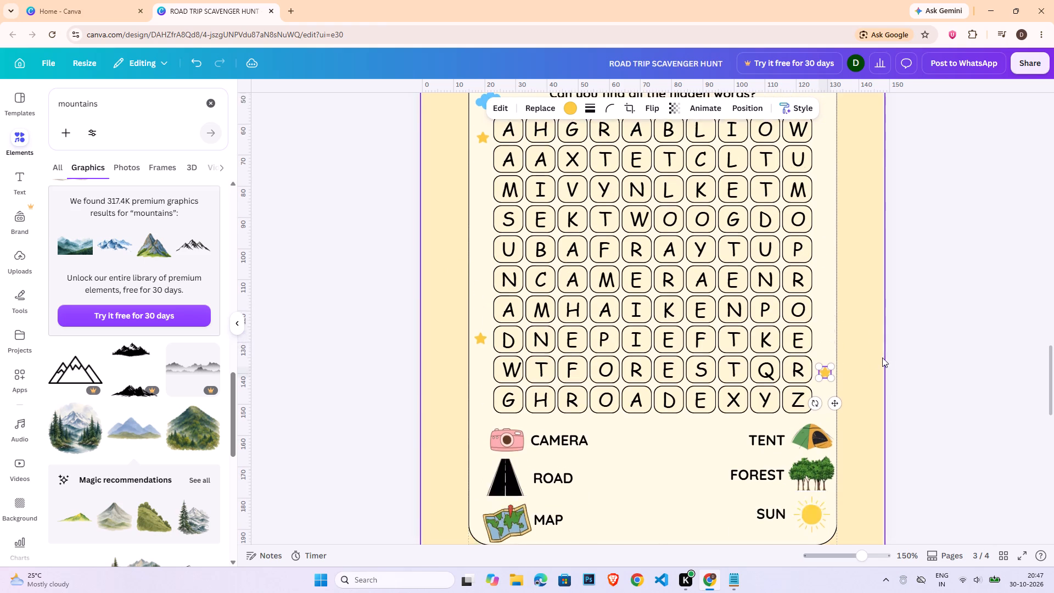
pyautogui.hotkey('ctrl', 'c')
pyautogui.hotkey('ctrl', 'v')
pyautogui.moveTo(849, 472); pyautogui.dragTo(820, 307)
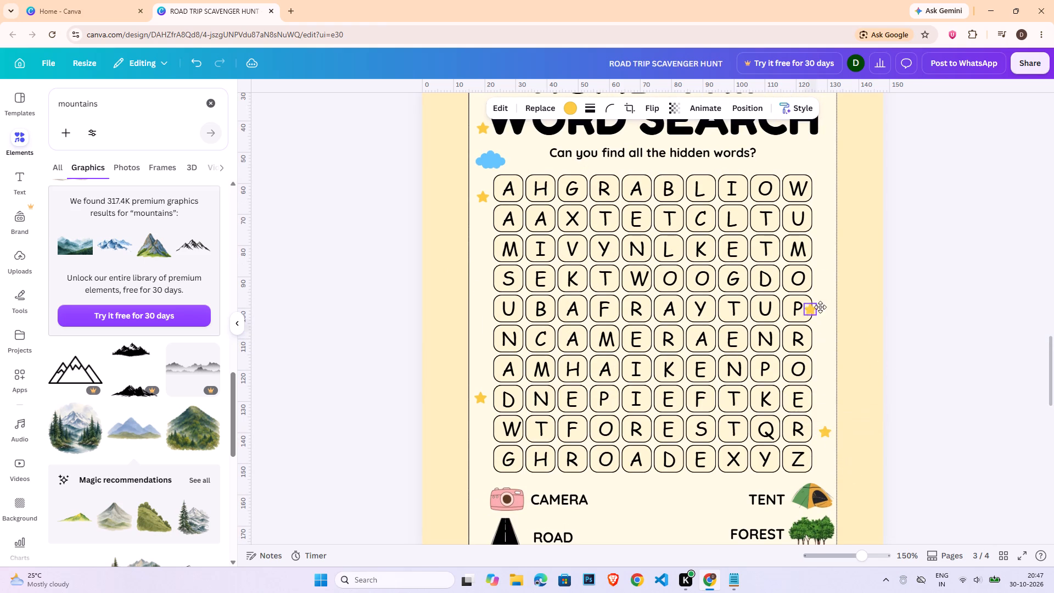
pyautogui.moveTo(820, 307); pyautogui.dragTo(831, 265)
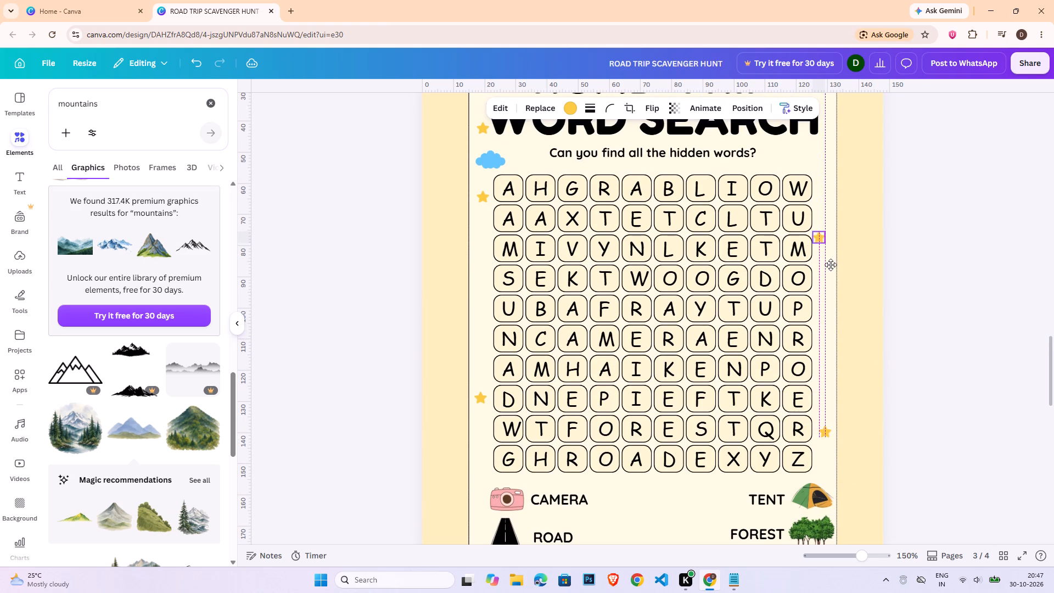
pyautogui.moveTo(831, 265); pyautogui.dragTo(832, 265)
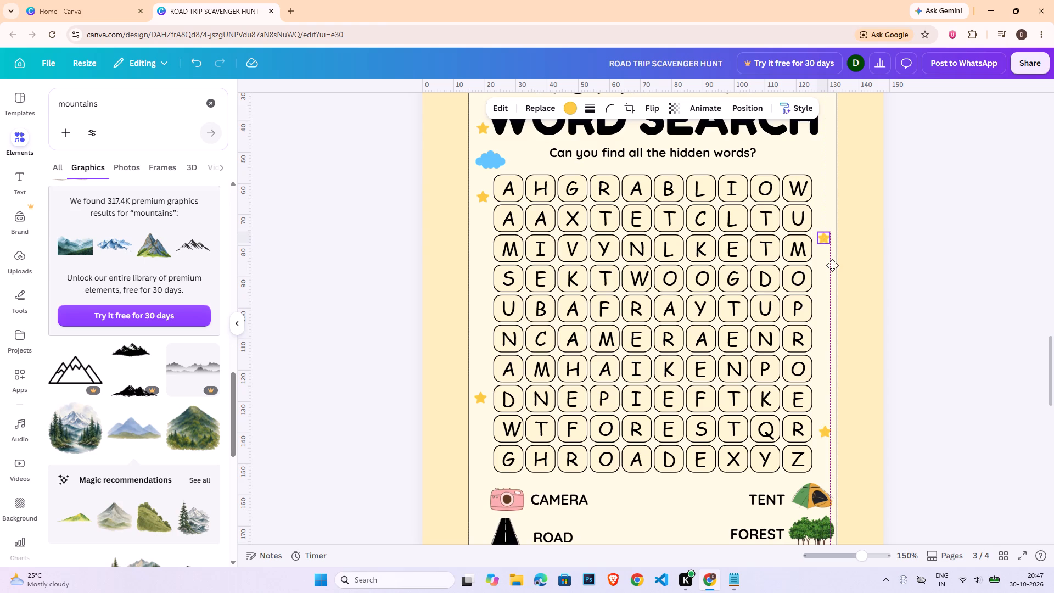
pyautogui.moveTo(832, 265); pyautogui.dragTo(833, 265)
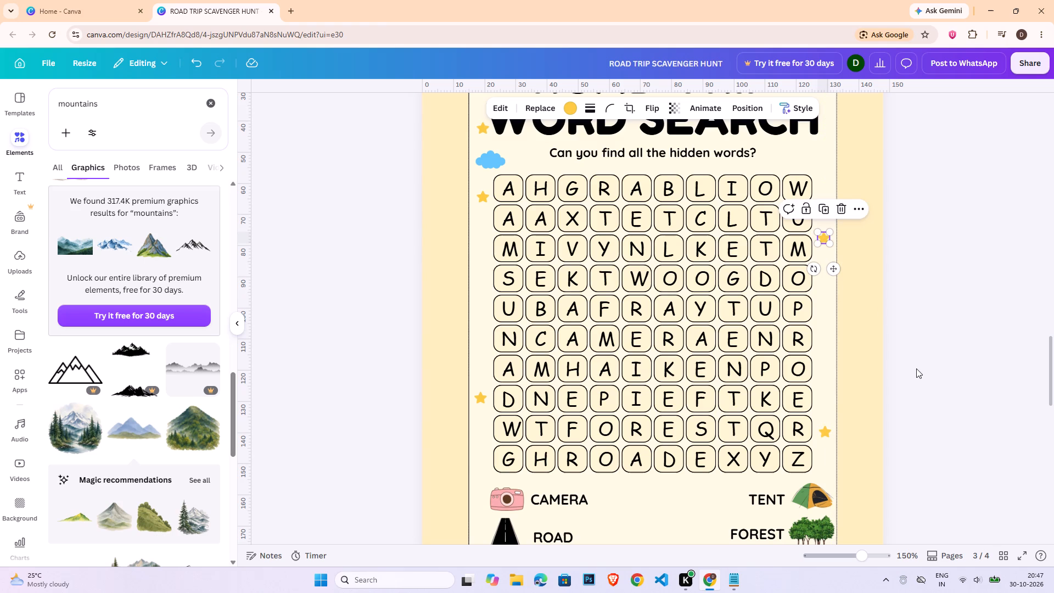
# Search the graphics for "tree" and add the green pine tree to page 3.
pyautogui.scroll(2, 917, 368)
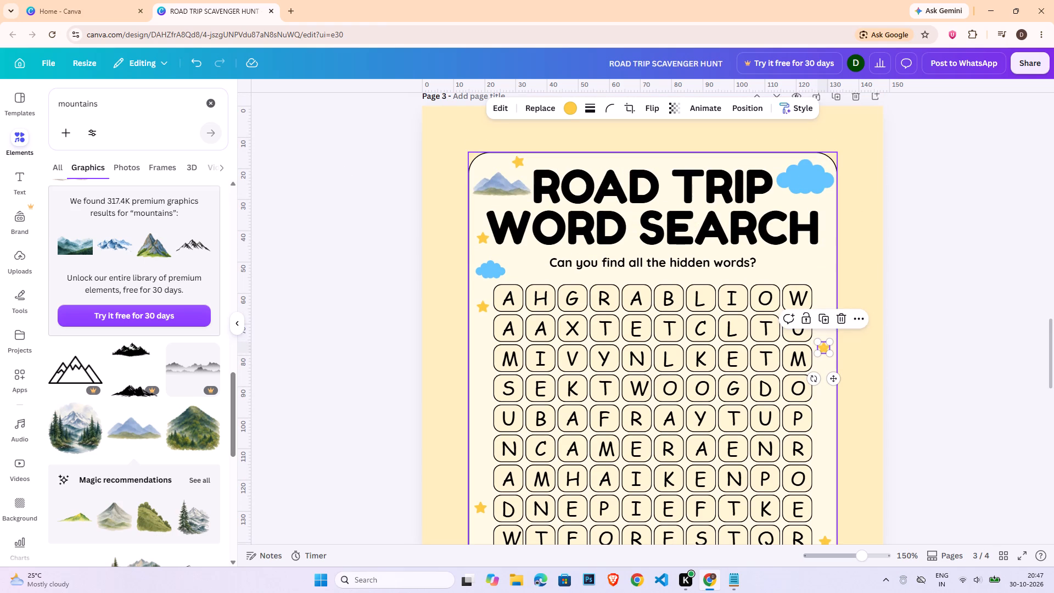
pyautogui.doubleClick(148, 104)
pyautogui.write('tree')
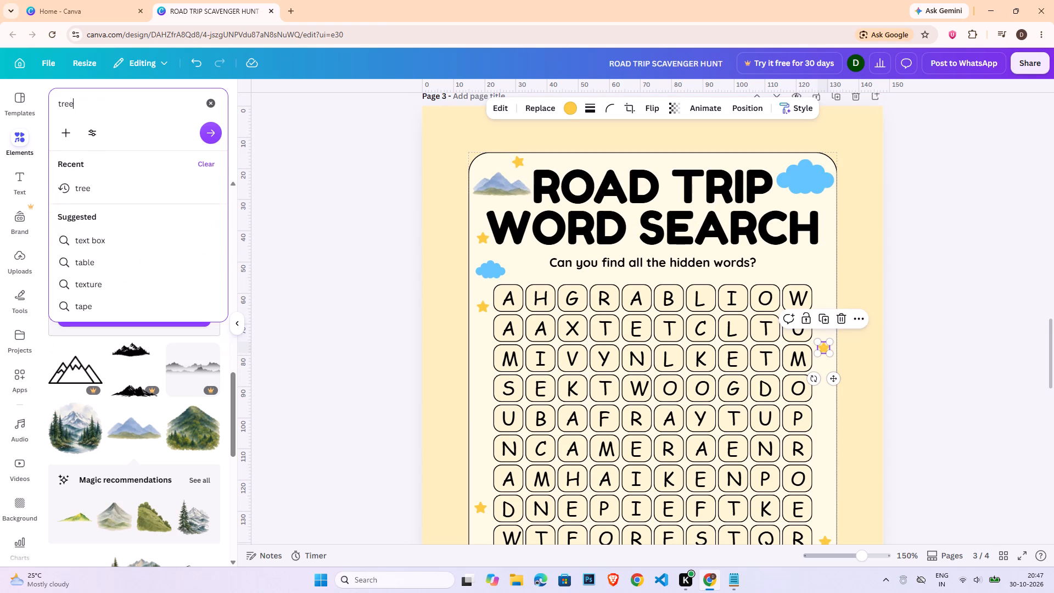
pyautogui.press('Return')
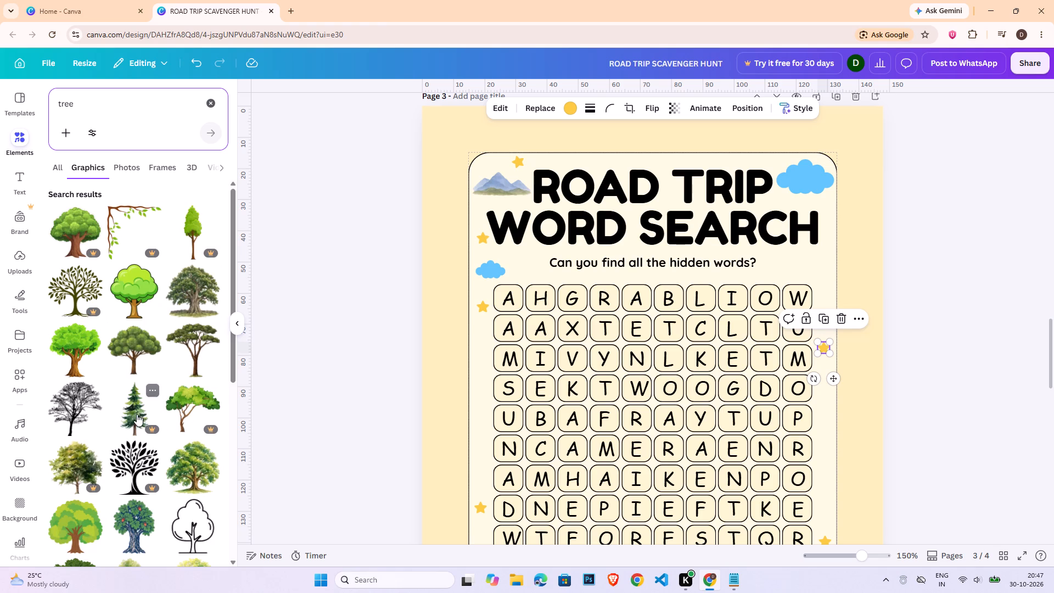
pyautogui.scroll(-8, 137, 417)
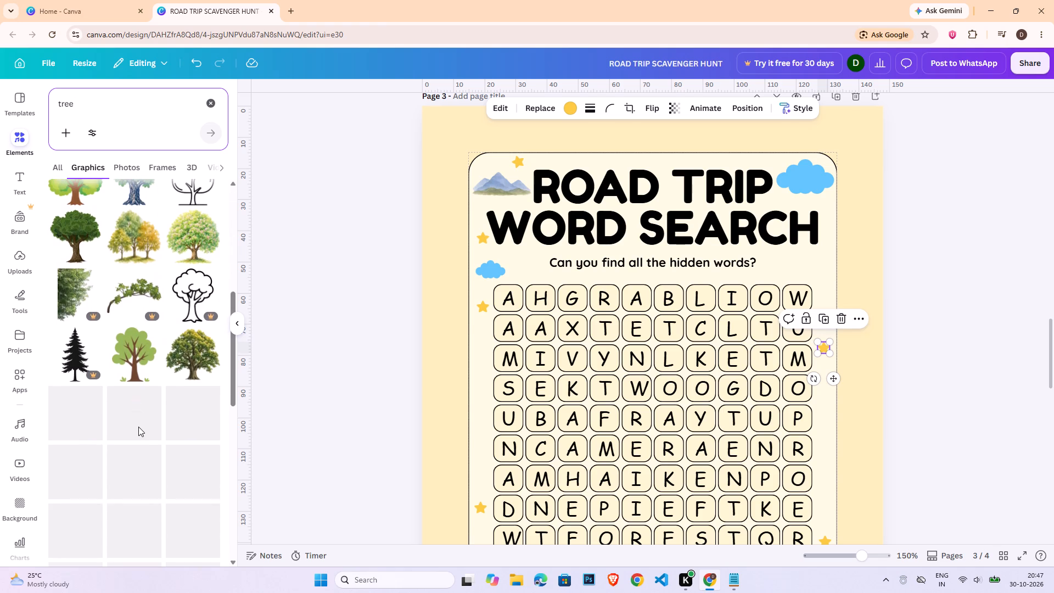
pyautogui.scroll(-6, 141, 426)
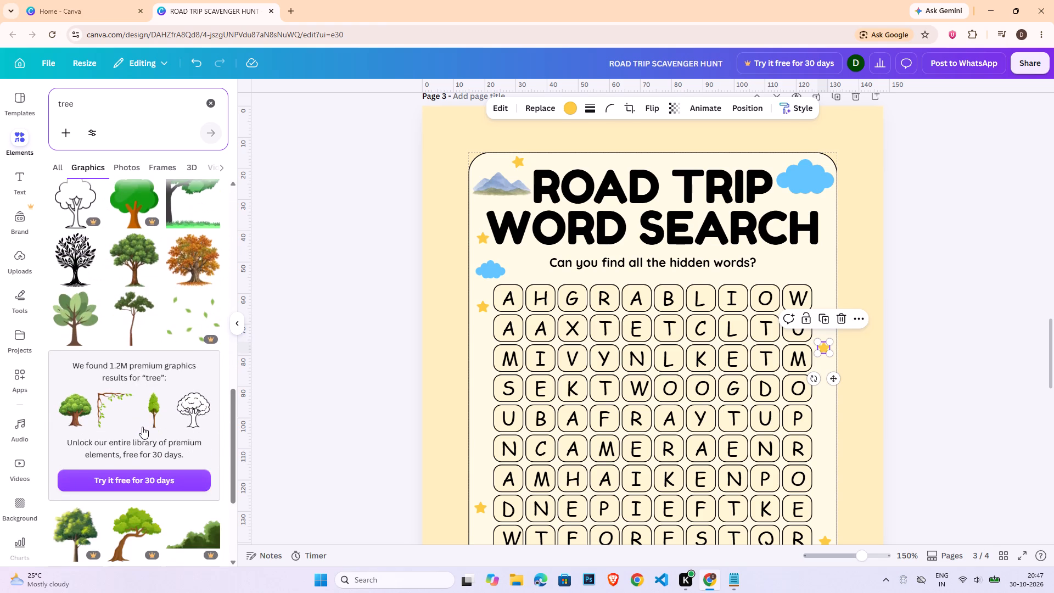
pyautogui.scroll(-4, 142, 427)
pyautogui.click(80, 415)
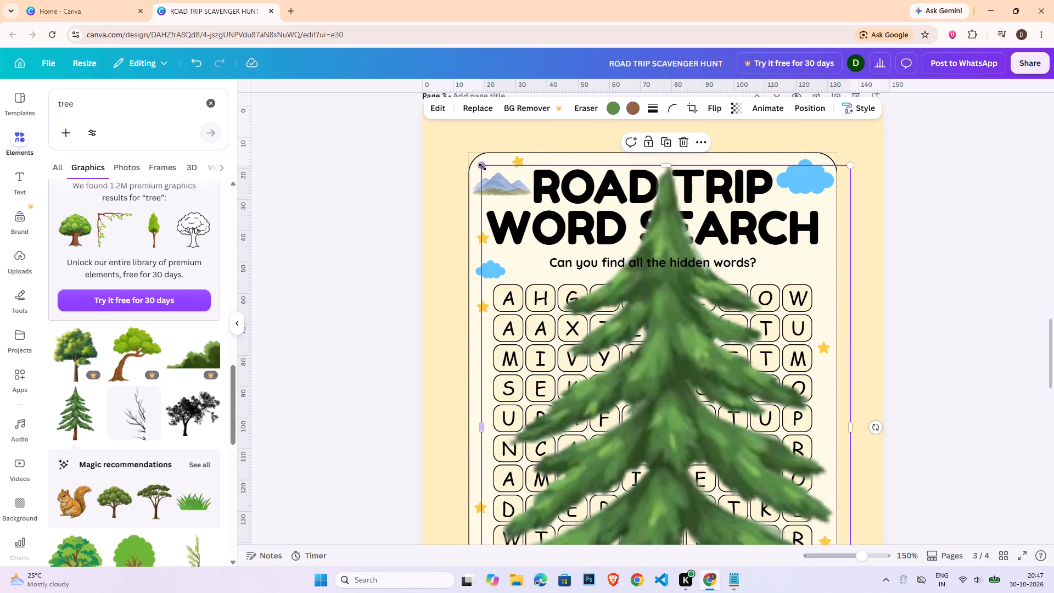
# Shrink the pine tree and move it to the letter grid's upper-right corner beside the border.
pyautogui.moveTo(483, 167); pyautogui.dragTo(883, 422)
pyautogui.scroll(-2, 882, 423)
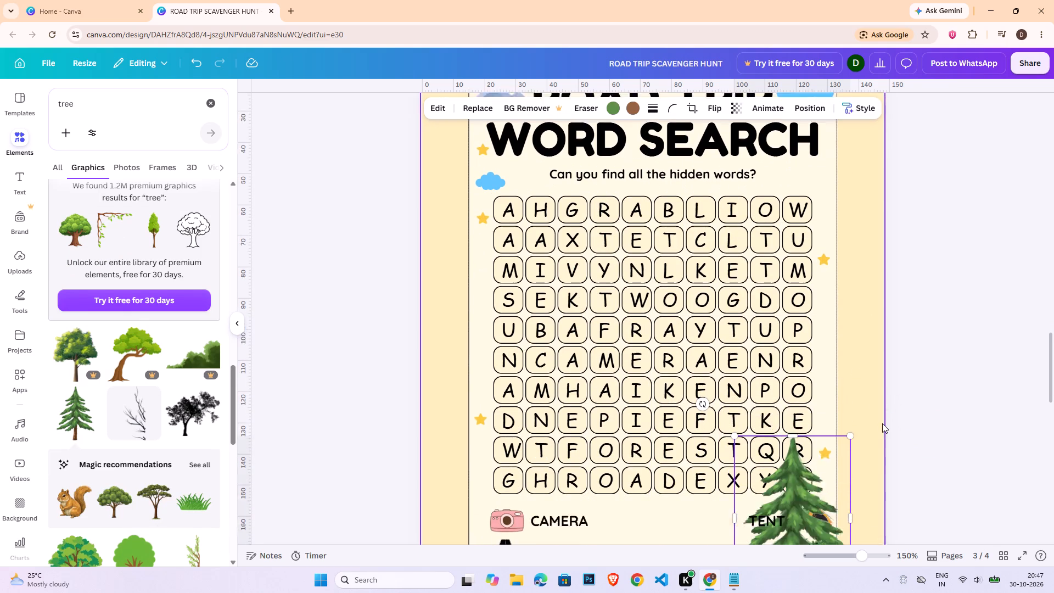
pyautogui.moveTo(849, 412); pyautogui.dragTo(784, 529)
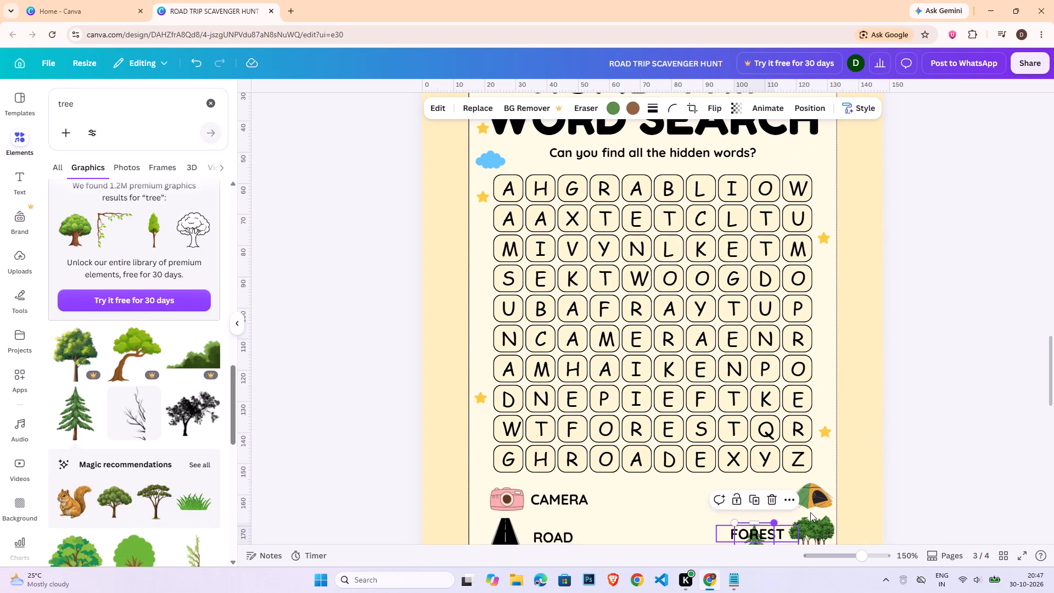
pyautogui.scroll(-2, 817, 509)
pyautogui.moveTo(743, 446); pyautogui.dragTo(808, 199)
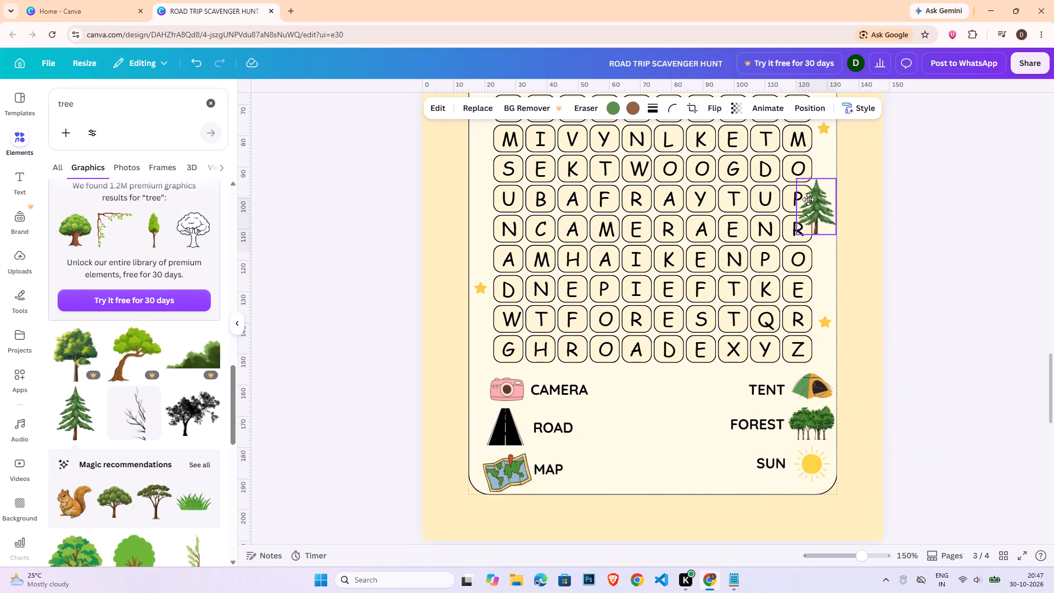
pyautogui.moveTo(808, 199); pyautogui.dragTo(823, 187)
pyautogui.scroll(3, 854, 266)
pyautogui.moveTo(842, 353); pyautogui.dragTo(817, 221)
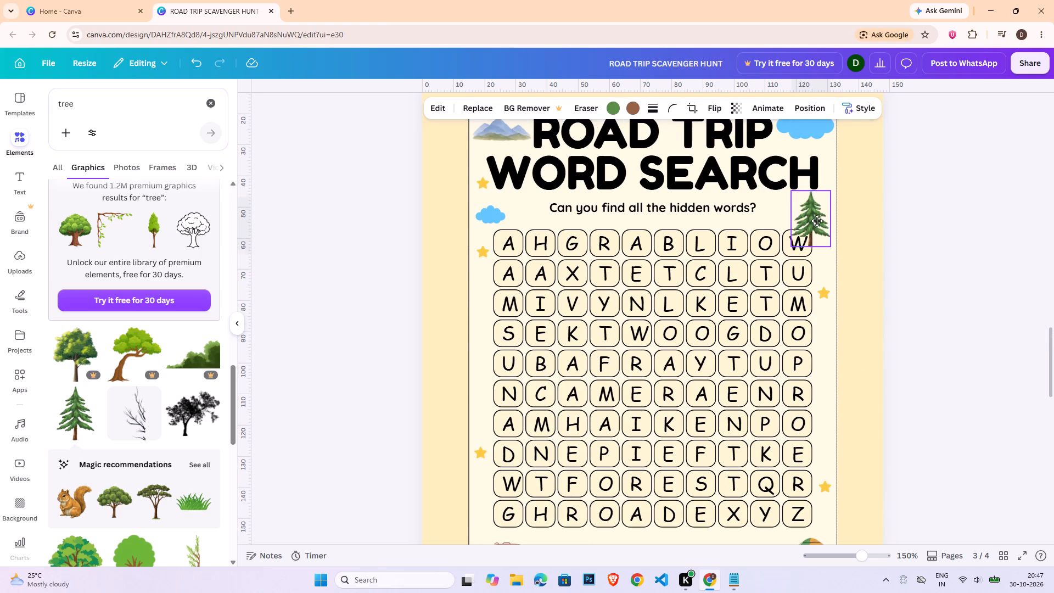
pyautogui.moveTo(817, 221); pyautogui.dragTo(825, 232)
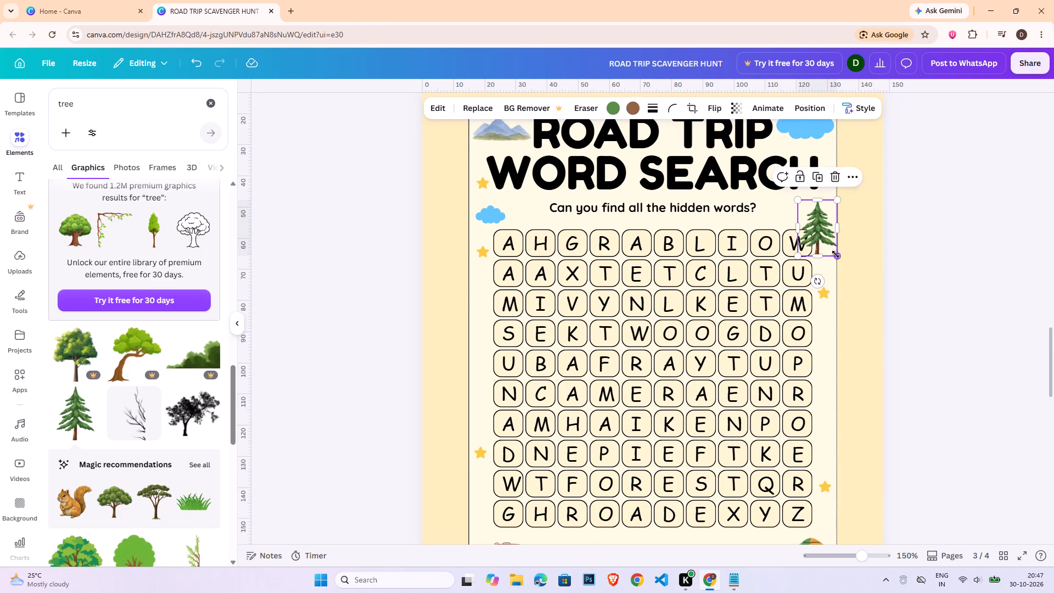
# Shrink the pine tree further to about 10 mm tall and place it after the subtitle, inside the right border above the grid.
pyautogui.moveTo(836, 254); pyautogui.dragTo(817, 228)
pyautogui.moveTo(808, 216); pyautogui.dragTo(817, 211)
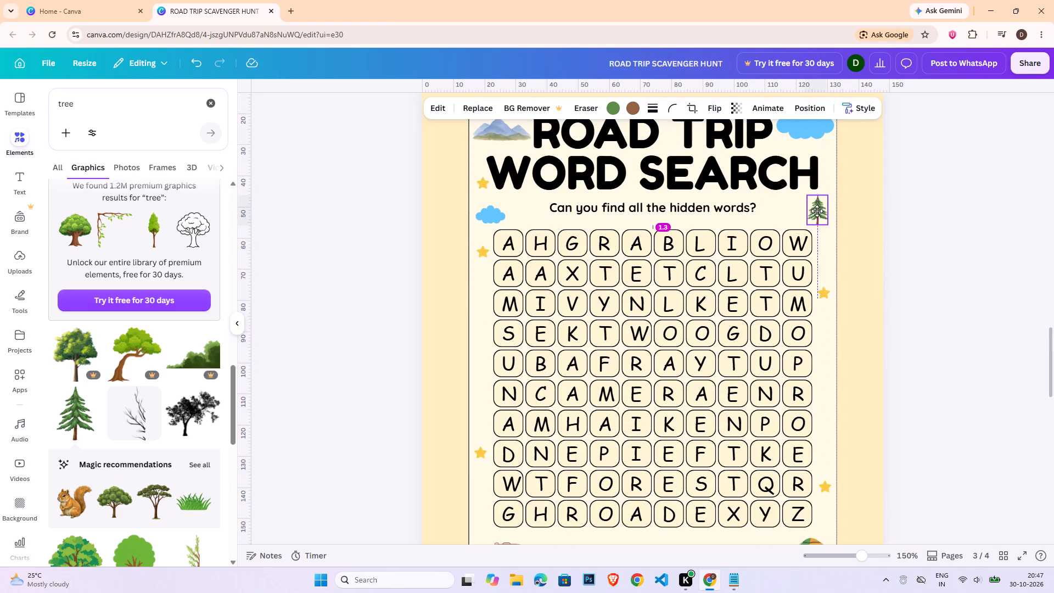
pyautogui.moveTo(817, 211); pyautogui.dragTo(818, 211)
pyautogui.moveTo(831, 197); pyautogui.dragTo(833, 191)
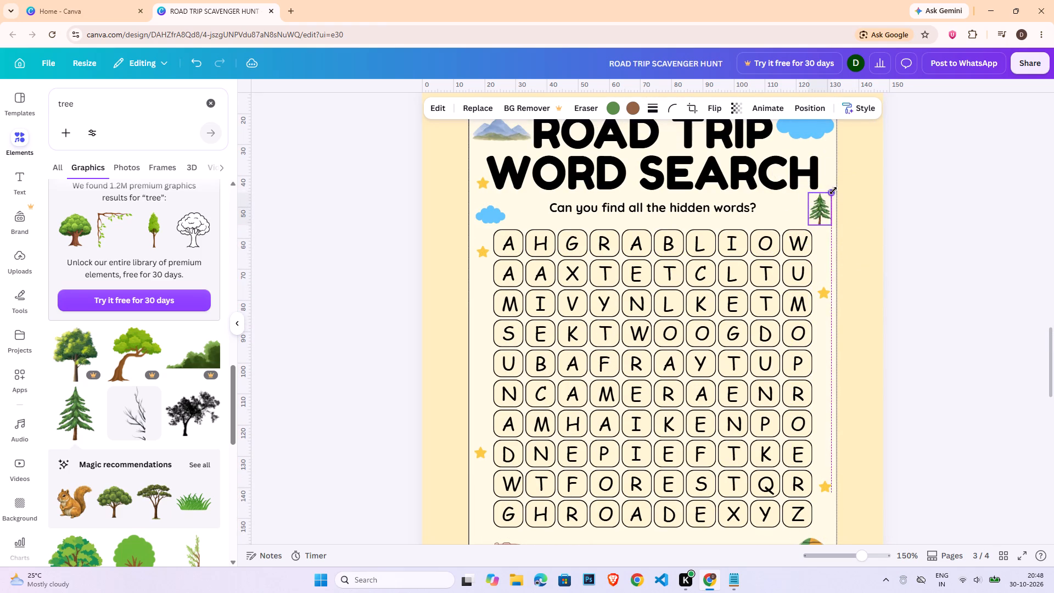
pyautogui.moveTo(833, 191); pyautogui.dragTo(833, 190)
pyautogui.click(820, 210)
pyautogui.click(922, 237)
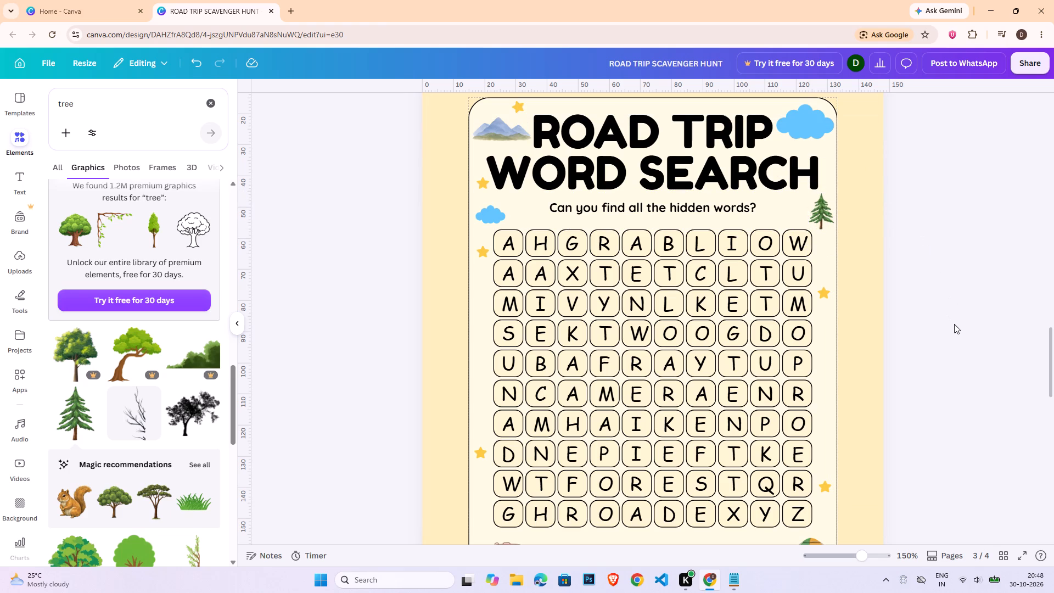
# Duplicate the upper star right of the grid and place the copy above the pine tree, just below the large cloud.
pyautogui.click(821, 289)
pyautogui.hotkey('ctrl', 'c')
pyautogui.hotkey('ctrl', 'v')
pyautogui.moveTo(846, 337); pyautogui.dragTo(834, 183)
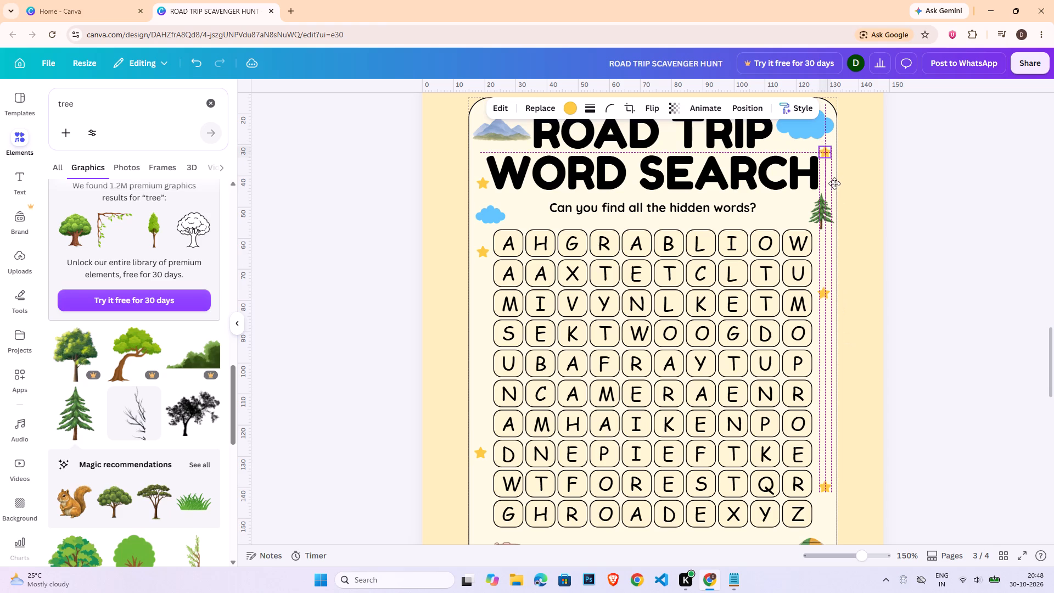
pyautogui.moveTo(834, 183); pyautogui.dragTo(837, 180)
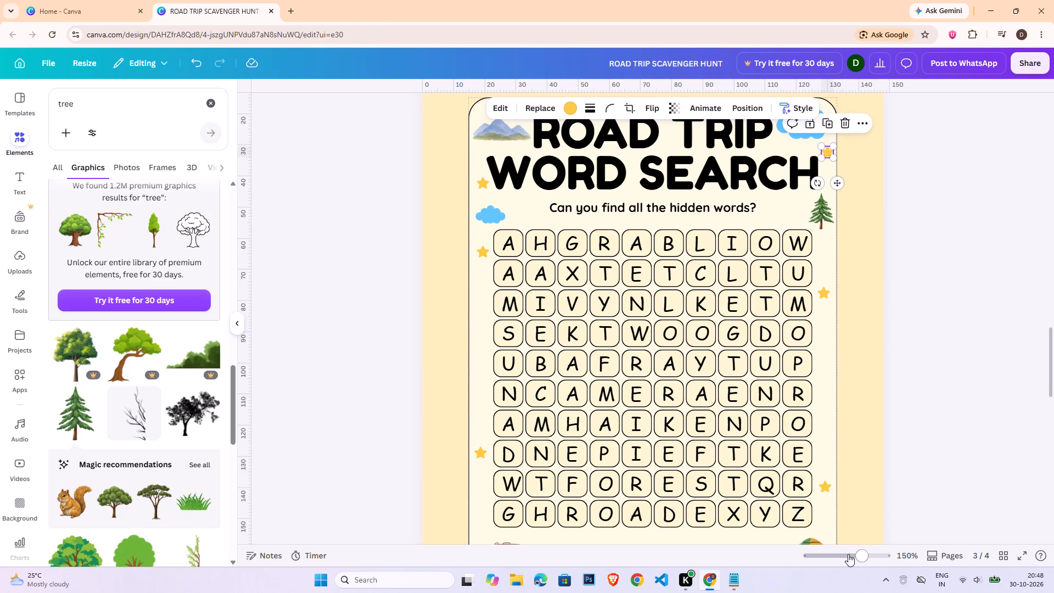
# Shrink the map graphic beside the MAP label to about 14 mm wide and nudge it slightly towards the left border.
pyautogui.click(848, 554)
pyautogui.click(914, 374)
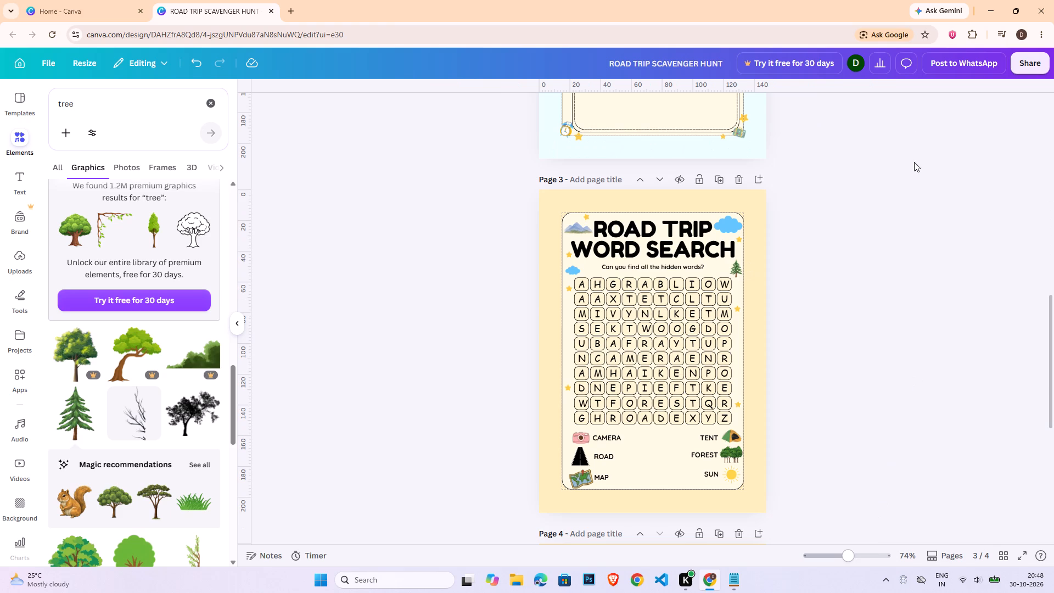
pyautogui.click(574, 480)
pyautogui.click(871, 559)
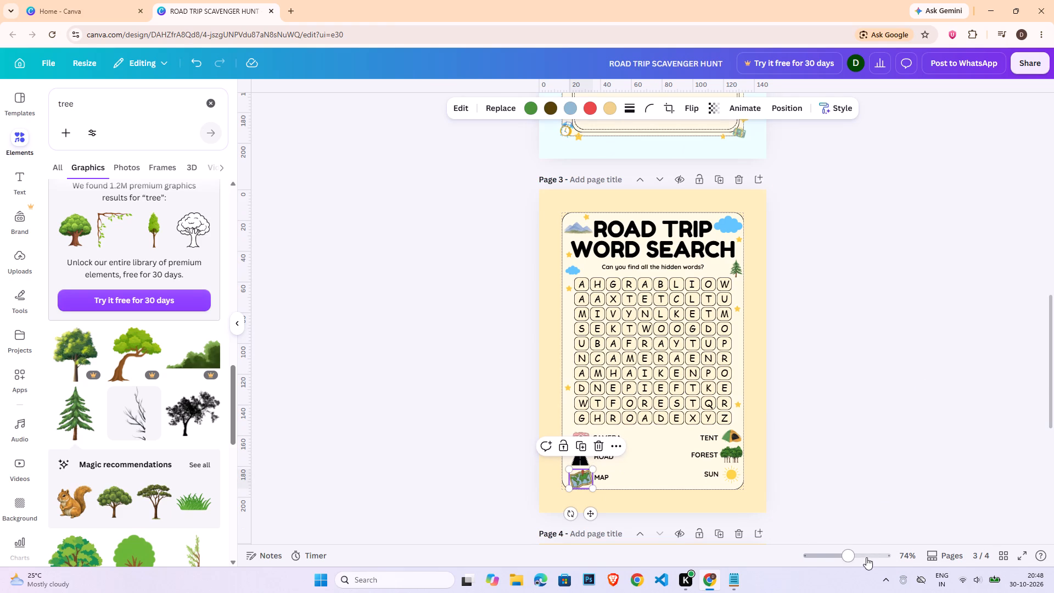
pyautogui.scroll(-5, 714, 499)
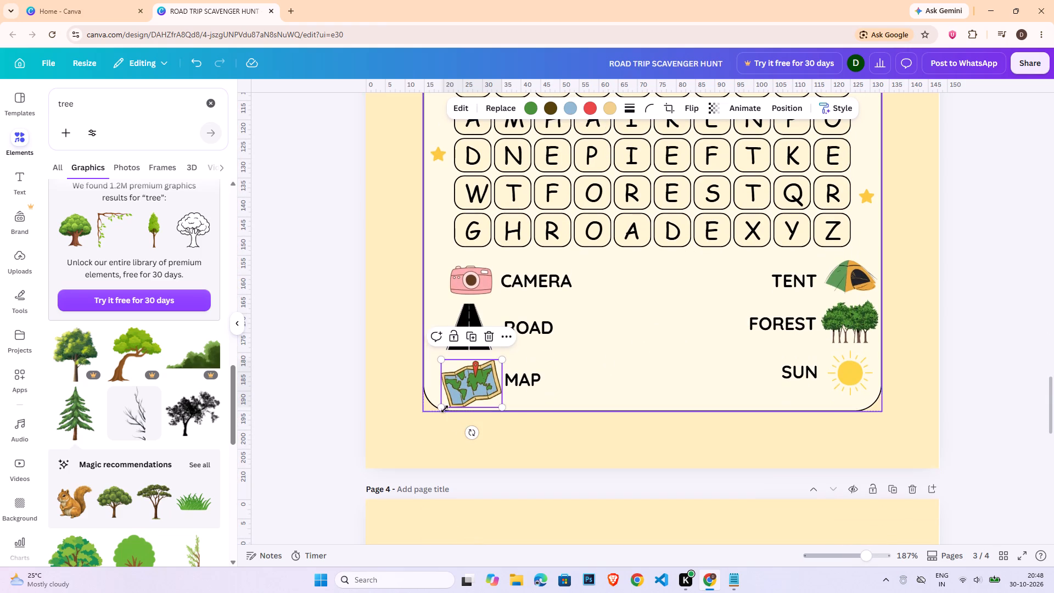
pyautogui.moveTo(441, 406); pyautogui.dragTo(444, 394)
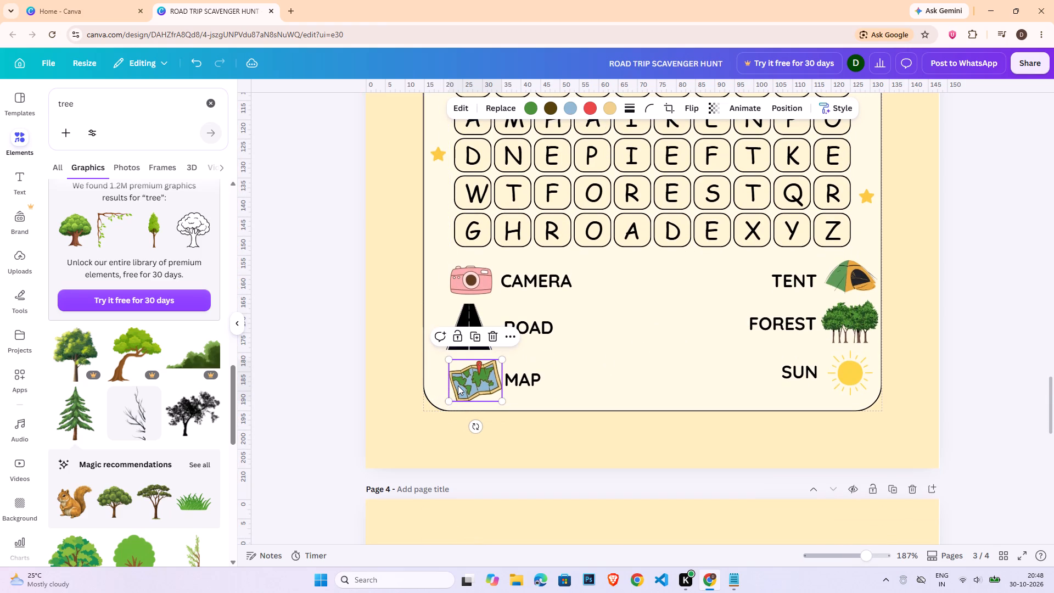
pyautogui.click(458, 385)
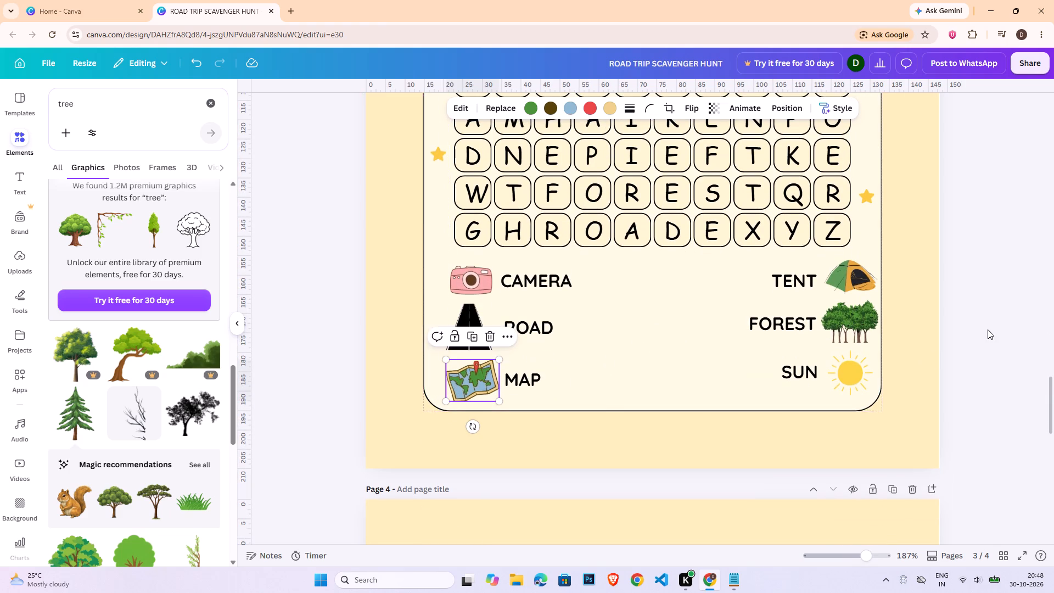
pyautogui.click(988, 329)
# Align the MAP and SUN labels to each other by their vertical middles.
pyautogui.click(851, 554)
pyautogui.click(979, 361)
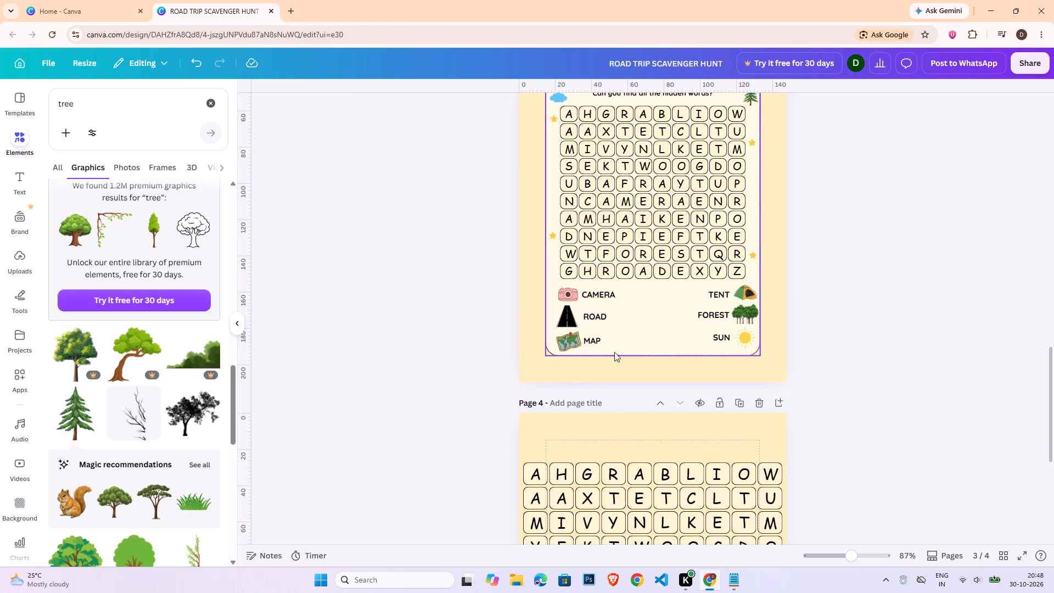
pyautogui.click(595, 340)
pyautogui.keyDown('shift'); pyautogui.click(716, 334); pyautogui.keyUp('shift')
pyautogui.click(840, 110)
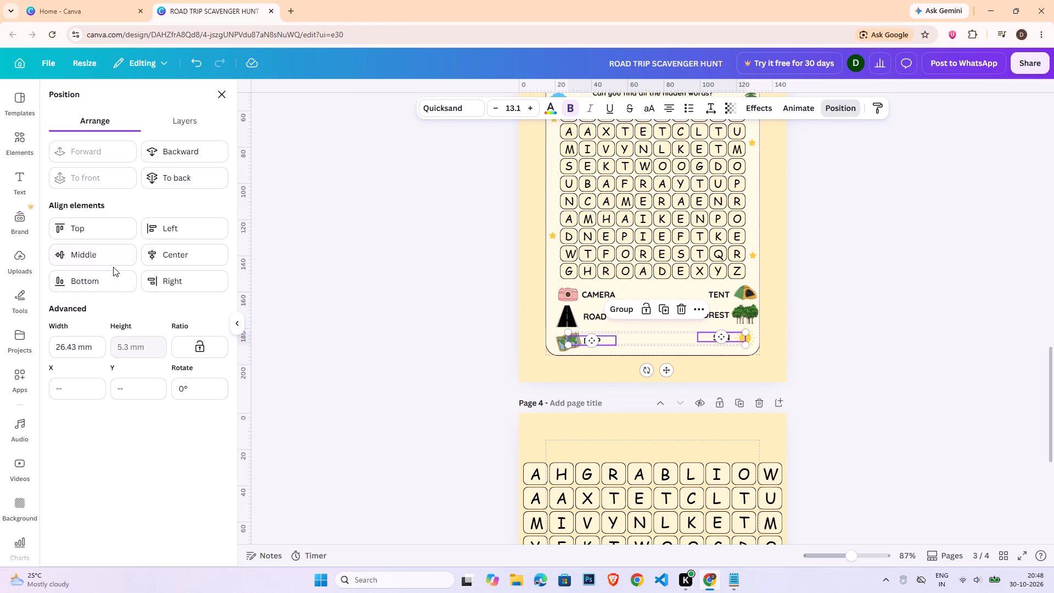
pyautogui.click(115, 259)
pyautogui.doubleClick(846, 387)
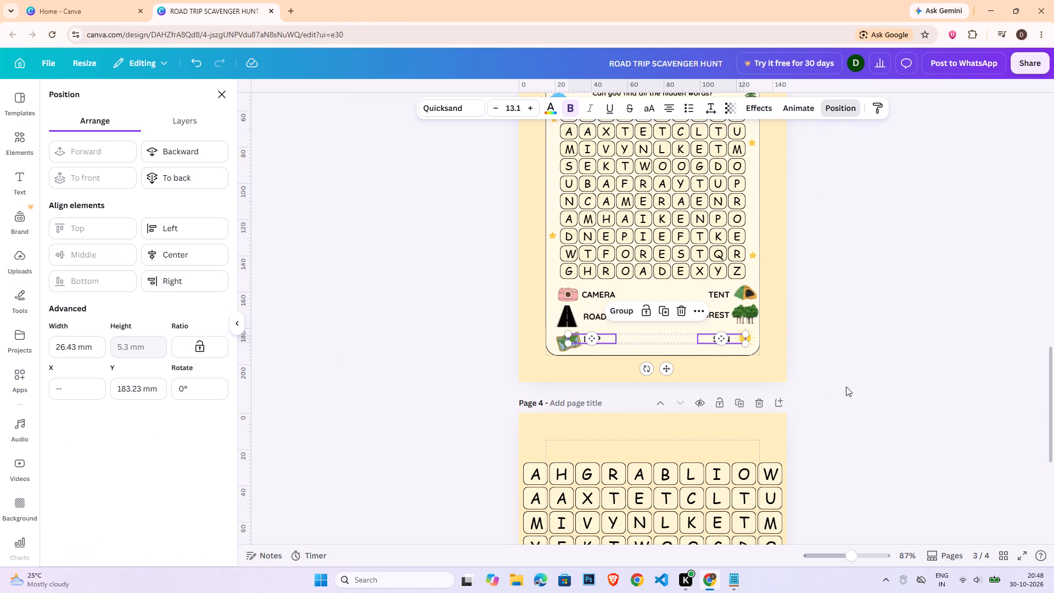
# Align the ROAD and FOREST labels to each other by their vertical middles.
pyautogui.click(599, 321)
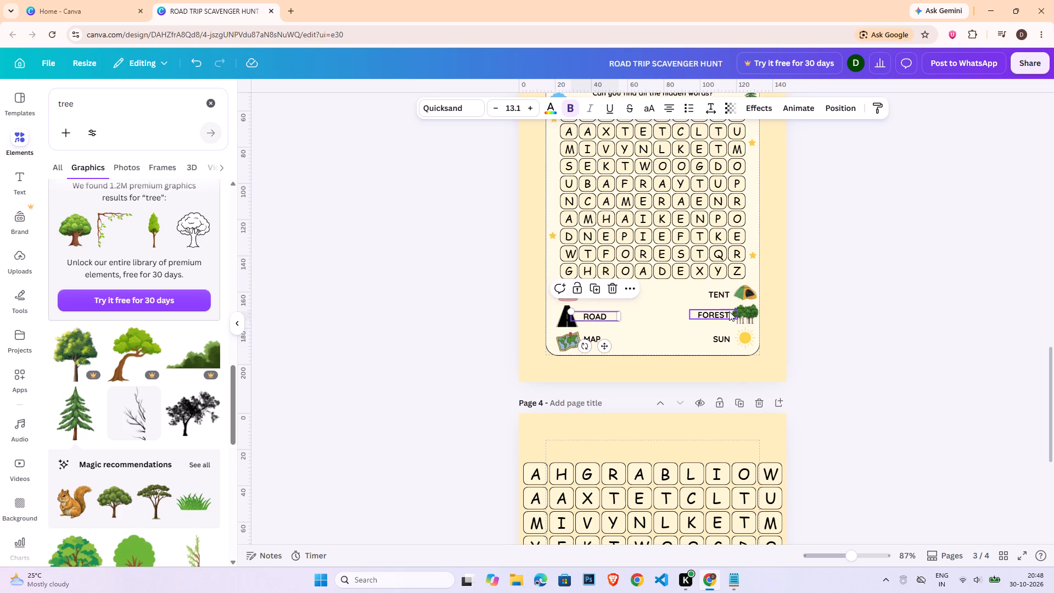
pyautogui.keyDown('shift'); pyautogui.click(729, 311); pyautogui.keyUp('shift')
pyautogui.click(834, 106)
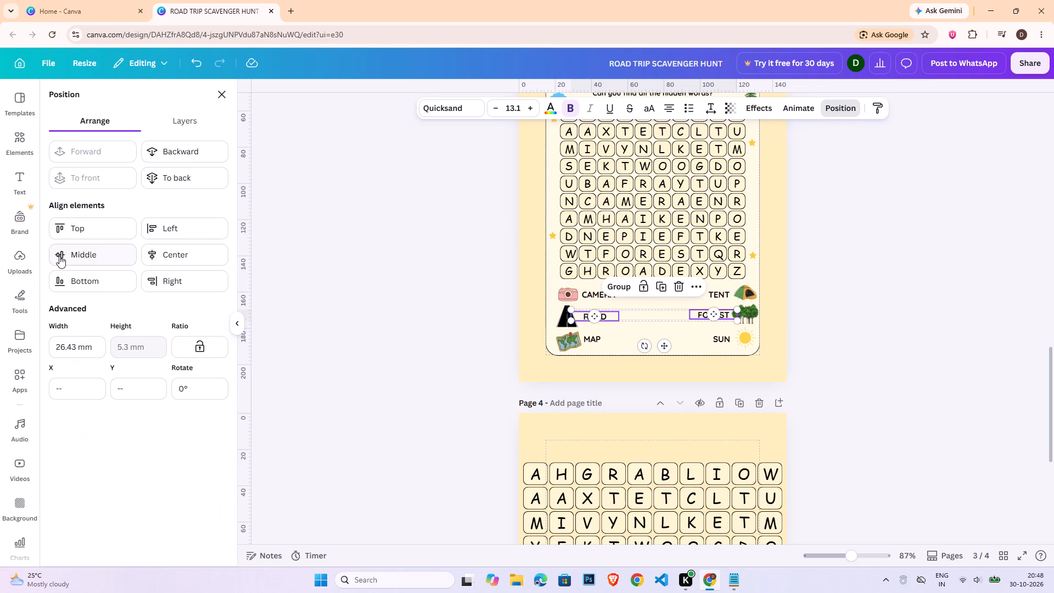
pyautogui.click(60, 256)
pyautogui.doubleClick(866, 323)
# Check the vertical alignment of the CAMERA and TENT labels with each other.
pyautogui.click(600, 293)
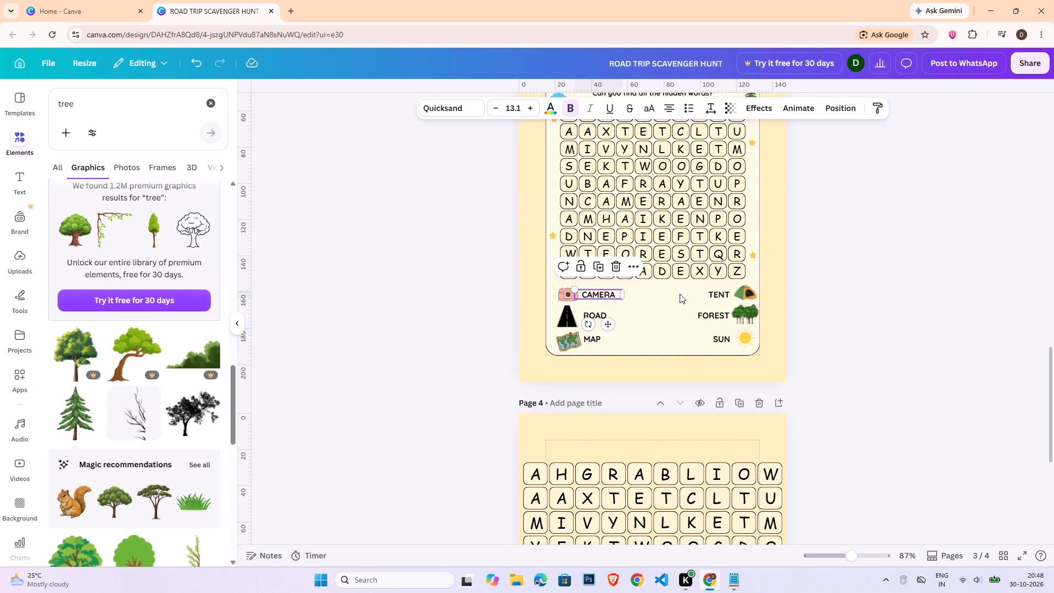
pyautogui.keyDown('shift'); pyautogui.click(722, 293); pyautogui.keyUp('shift')
pyautogui.click(837, 109)
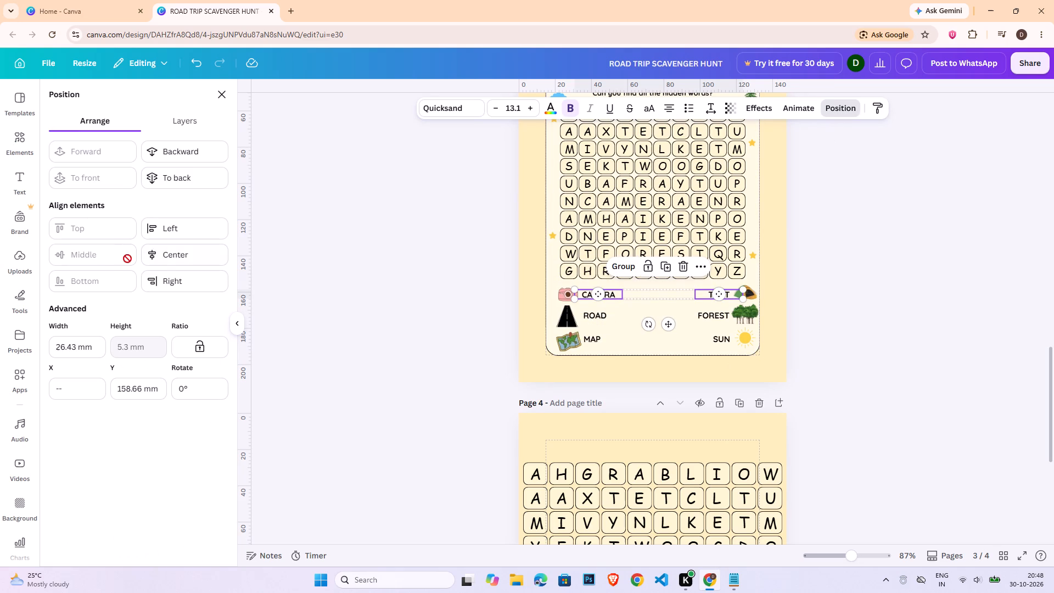
pyautogui.doubleClick(884, 328)
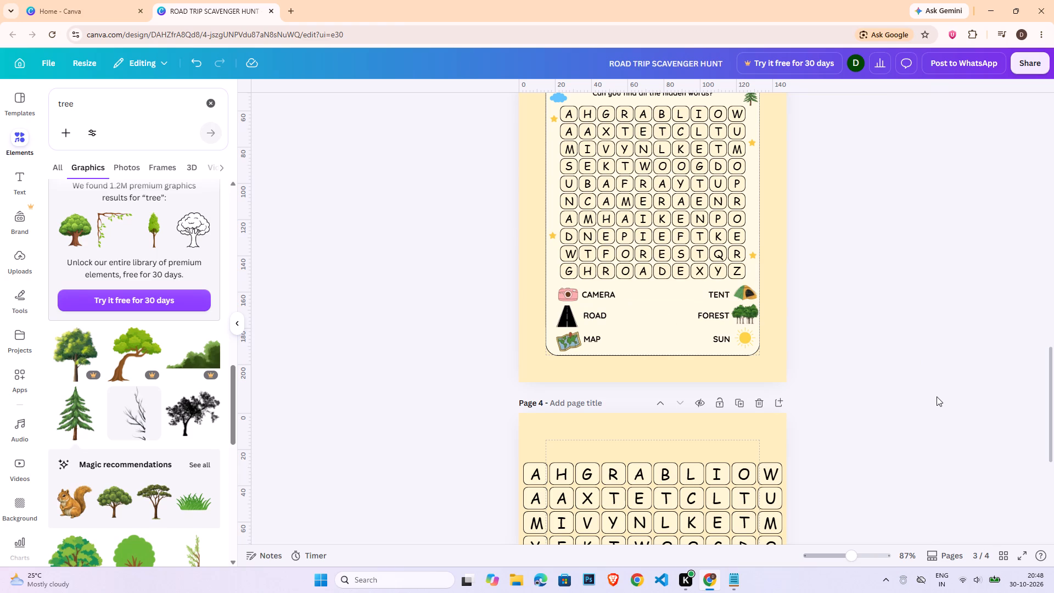
# Delete page 4, which holds the spare letter grid.
pyautogui.scroll(-2, 890, 415)
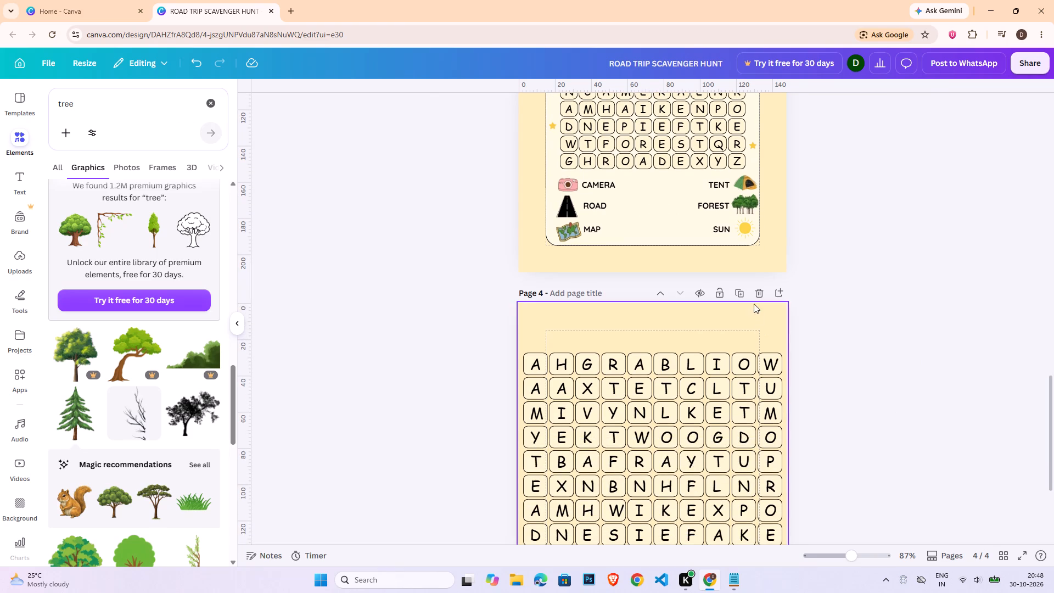
pyautogui.click(757, 294)
# Review the scavenger hunt, travel journal and word search pages from page 1 through page 3.
pyautogui.scroll(4, 860, 397)
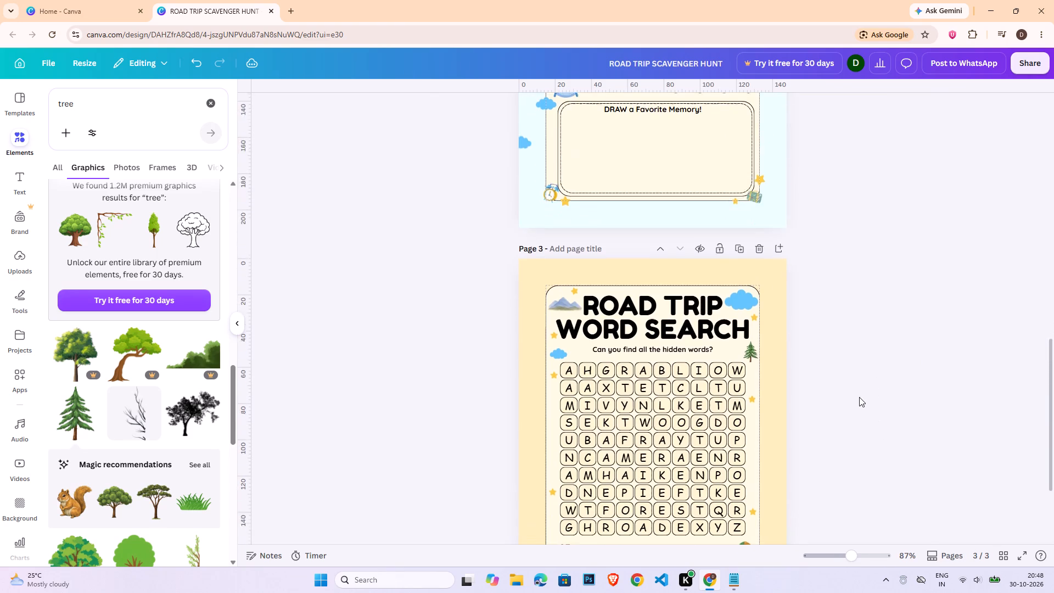
pyautogui.scroll(14, 859, 397)
pyautogui.scroll(-4, 856, 399)
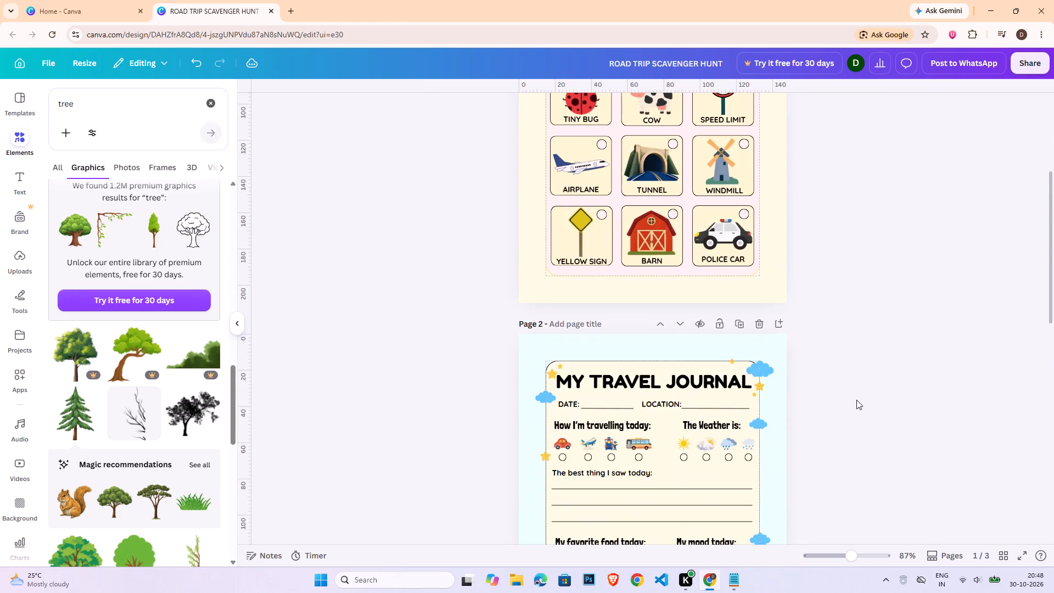
pyautogui.scroll(-18, 856, 400)
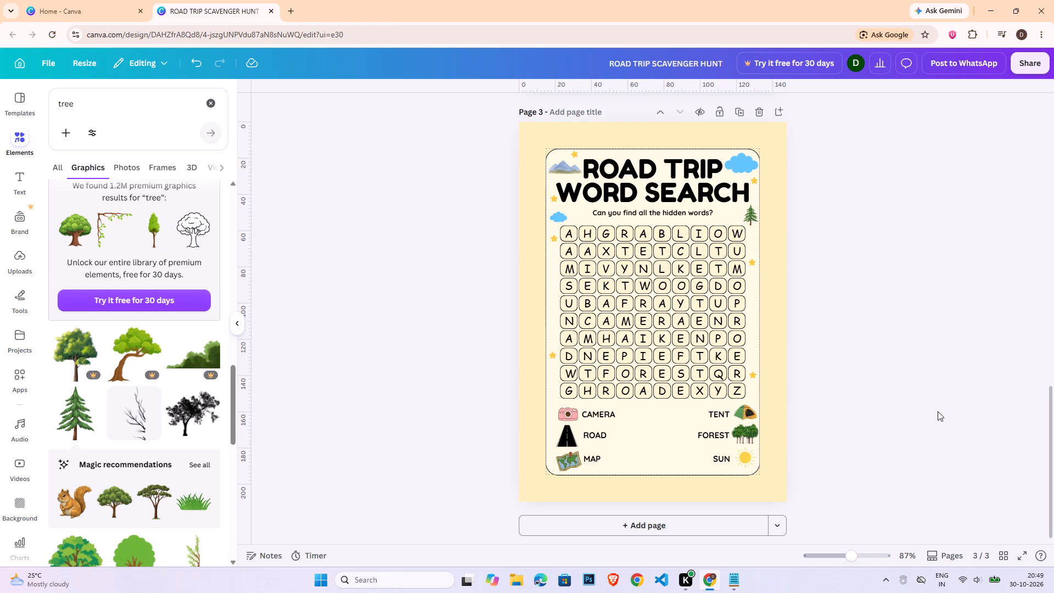
pyautogui.scroll(-2, 850, 496)
# Switch to Photoshop.
pyautogui.click(587, 573)
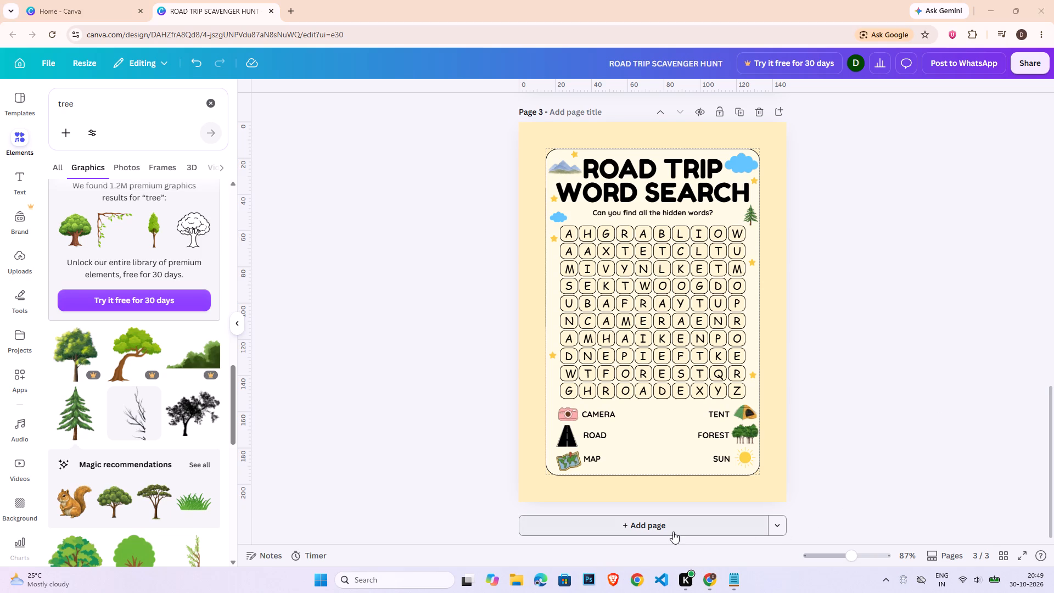
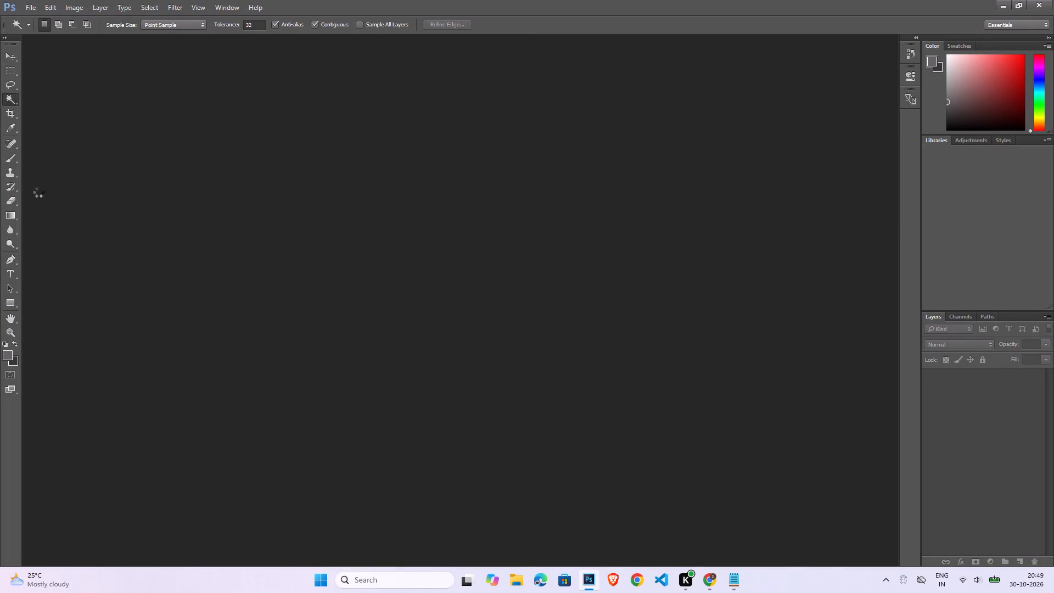
# Erase the blue border and the cream background of the road trip maze image with the Magic Eraser.
pyautogui.rightClick(9, 203)
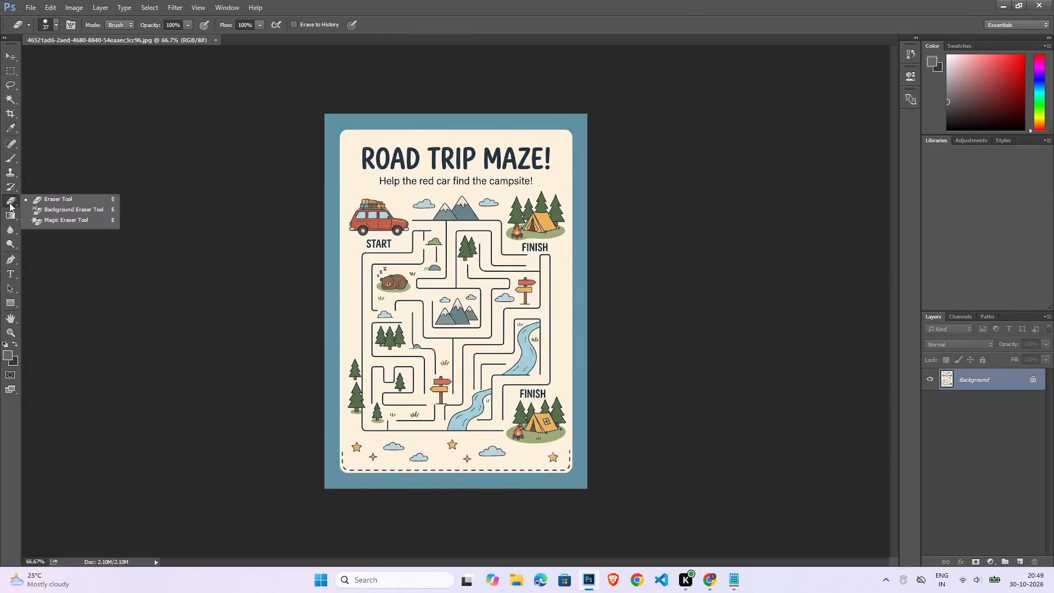
pyautogui.click(59, 216)
pyautogui.click(330, 292)
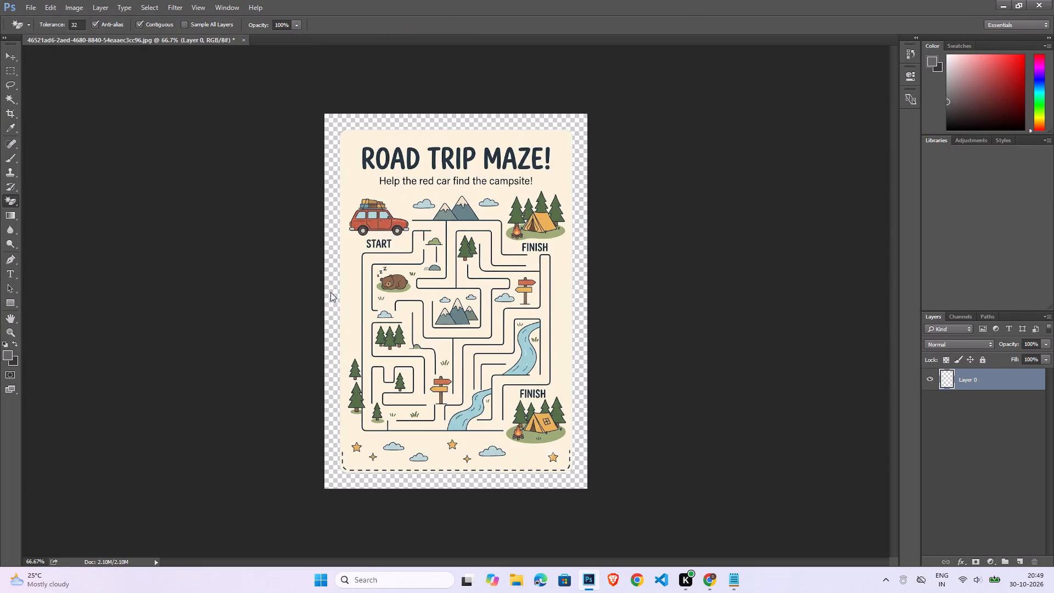
pyautogui.click(344, 317)
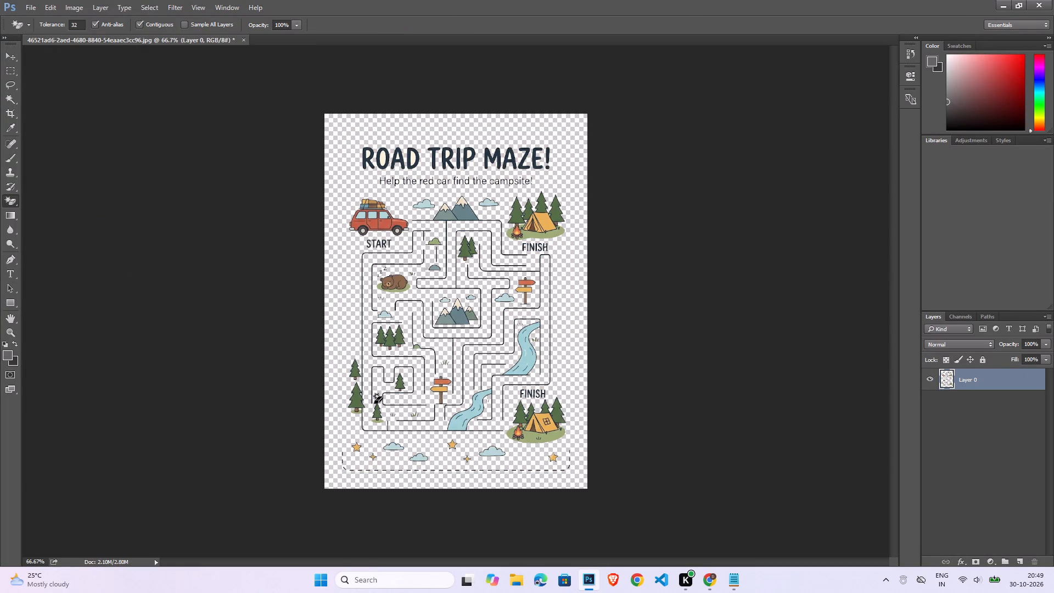
# Erase the dashed line along the bottom of the maze image and its corners with the regular Eraser.
pyautogui.rightClick(12, 204)
pyautogui.click(43, 200)
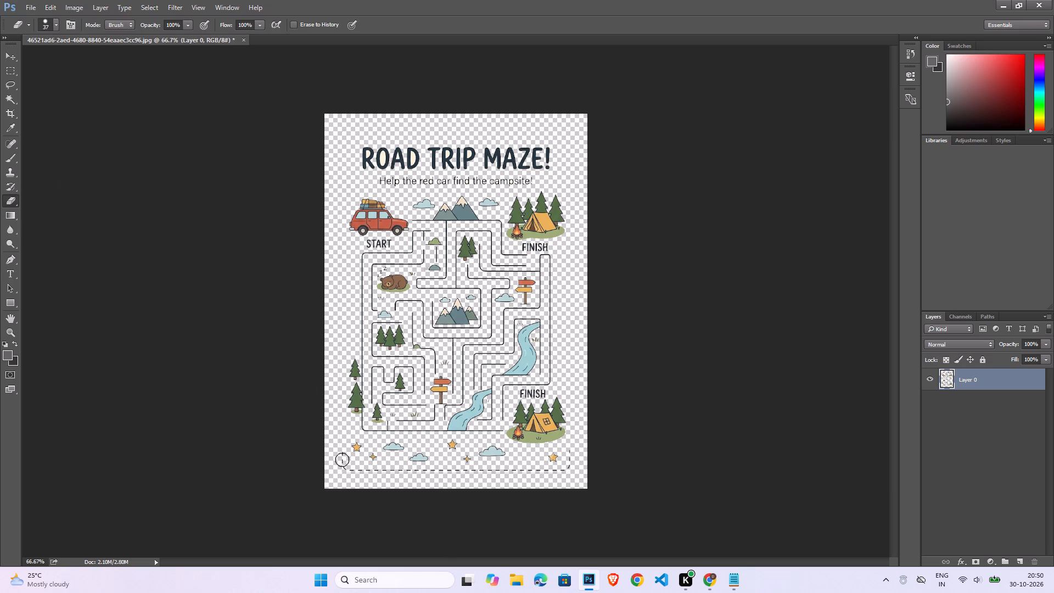
pyautogui.moveTo(341, 453); pyautogui.dragTo(552, 473)
pyautogui.moveTo(552, 473); pyautogui.dragTo(599, 428)
# Save the maze image as a PNG copy in Downloads with smallest compression and no interlacing.
pyautogui.hotkey('ctrl', 's')
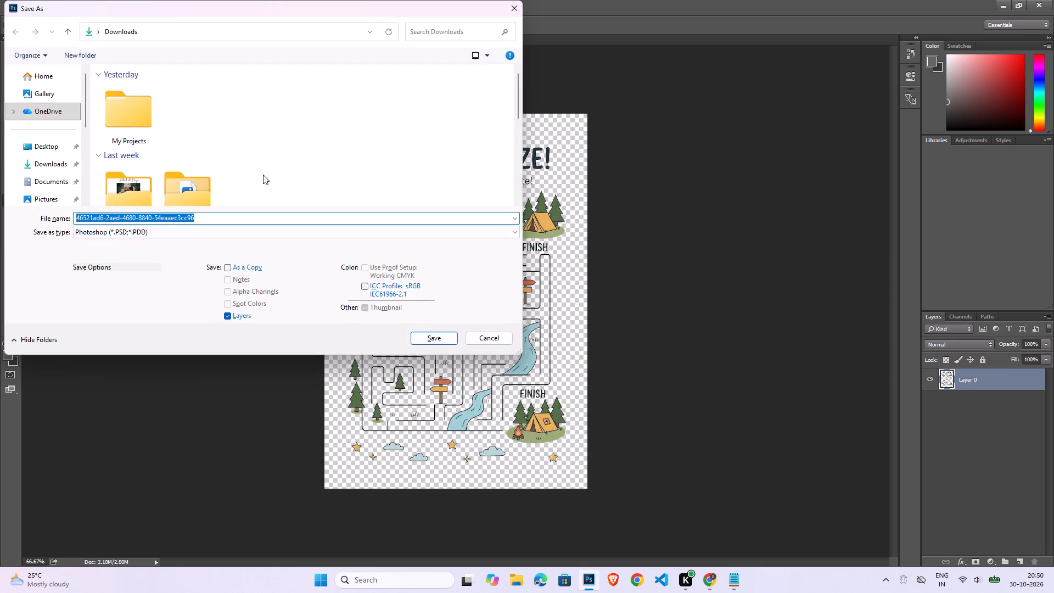
pyautogui.click(161, 230)
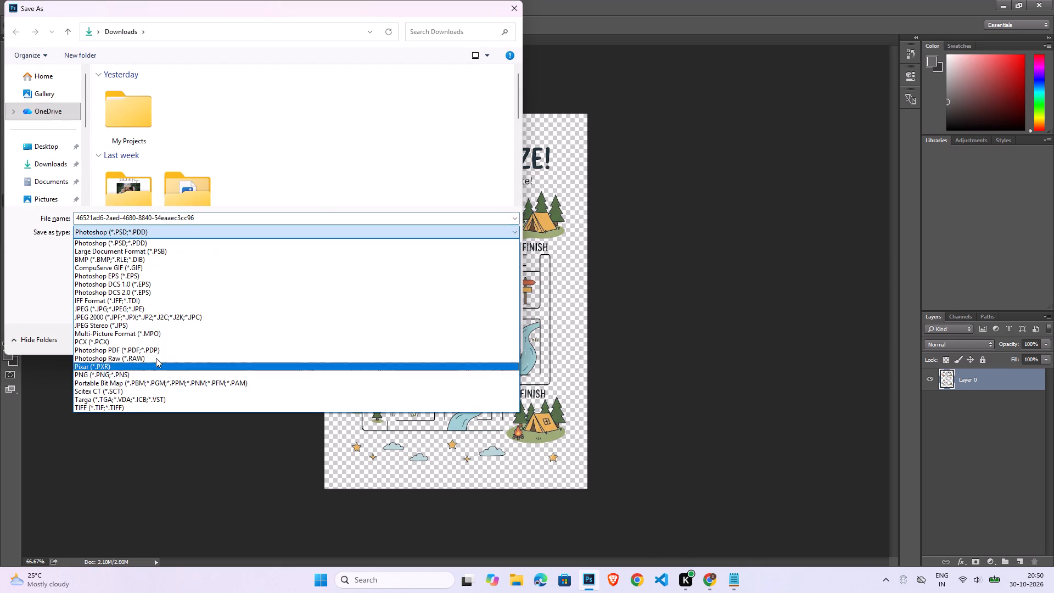
pyautogui.click(155, 373)
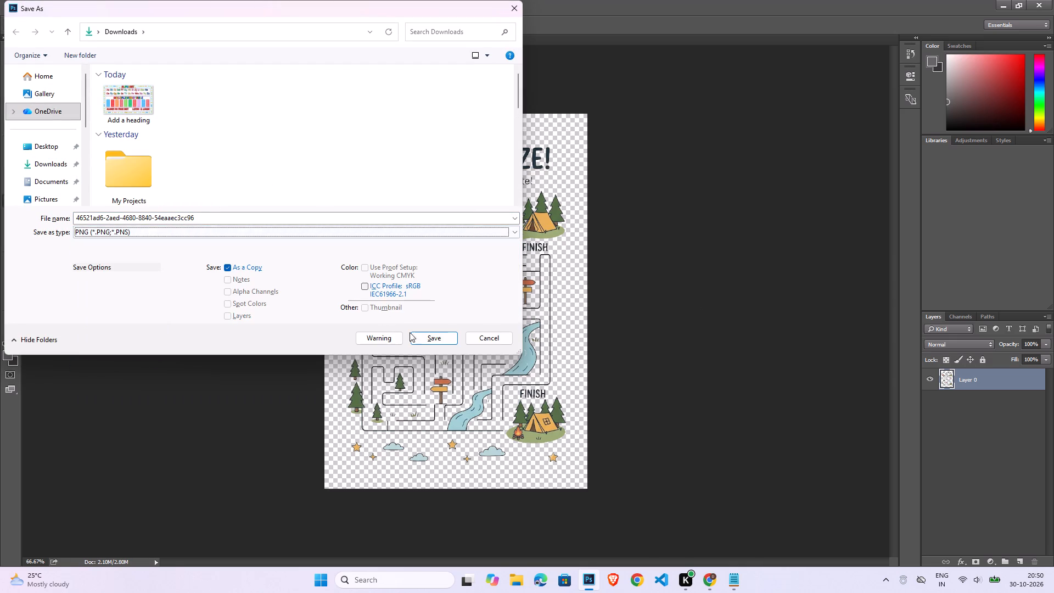
pyautogui.click(428, 338)
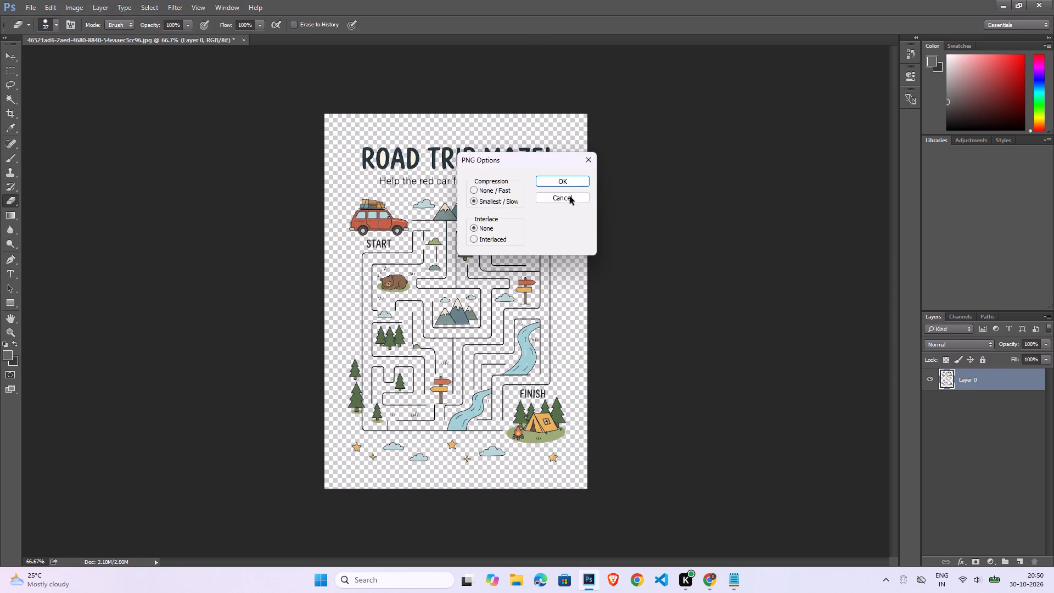
pyautogui.click(575, 182)
# Switch to Canva in Chrome and upload the transparent maze PNG from Downloads.
pyautogui.click(706, 586)
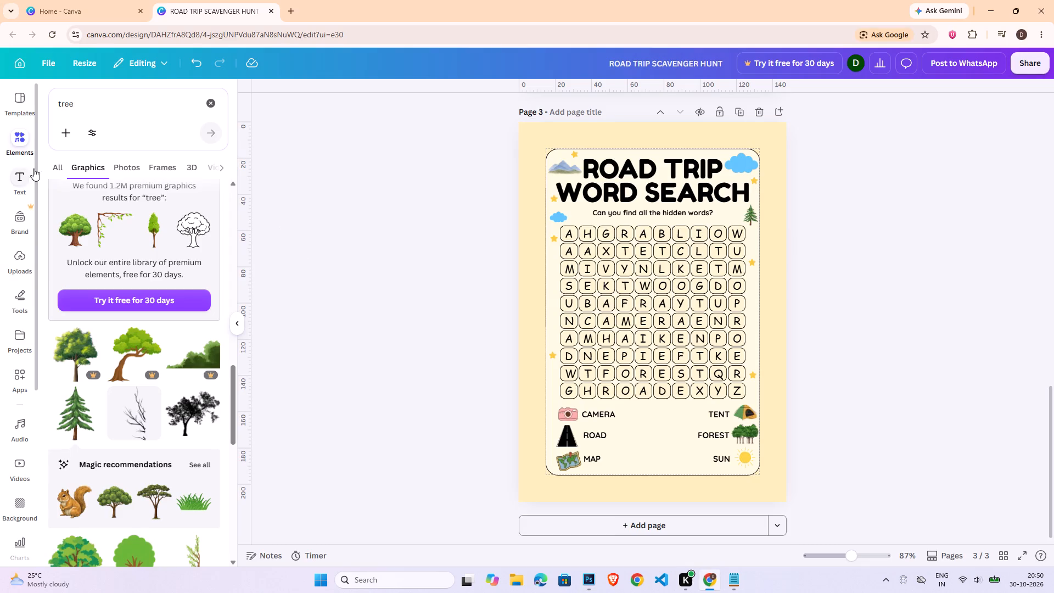
pyautogui.click(16, 220)
pyautogui.click(14, 259)
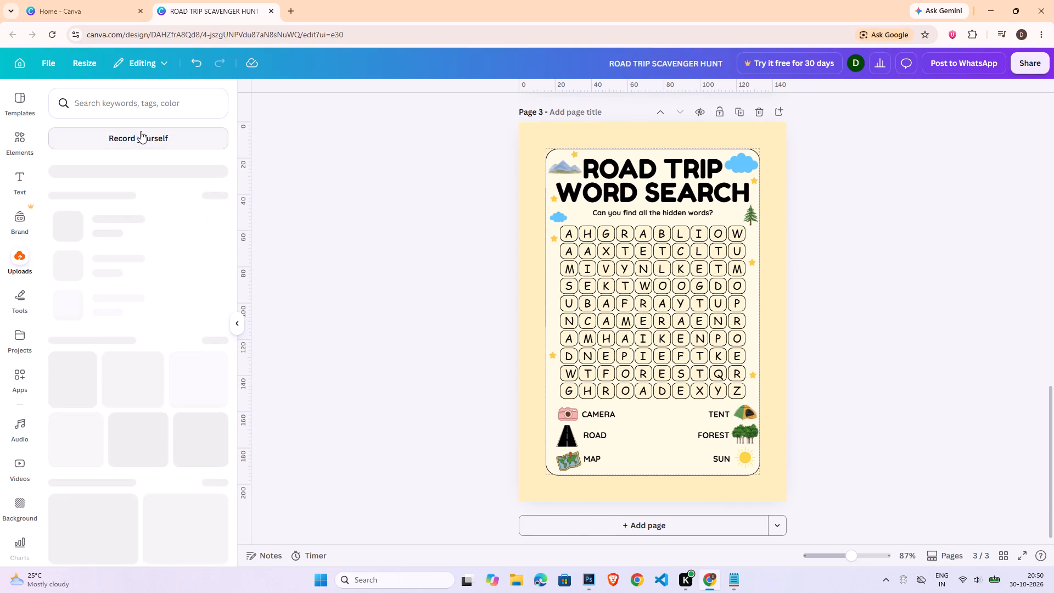
pyautogui.click(138, 125)
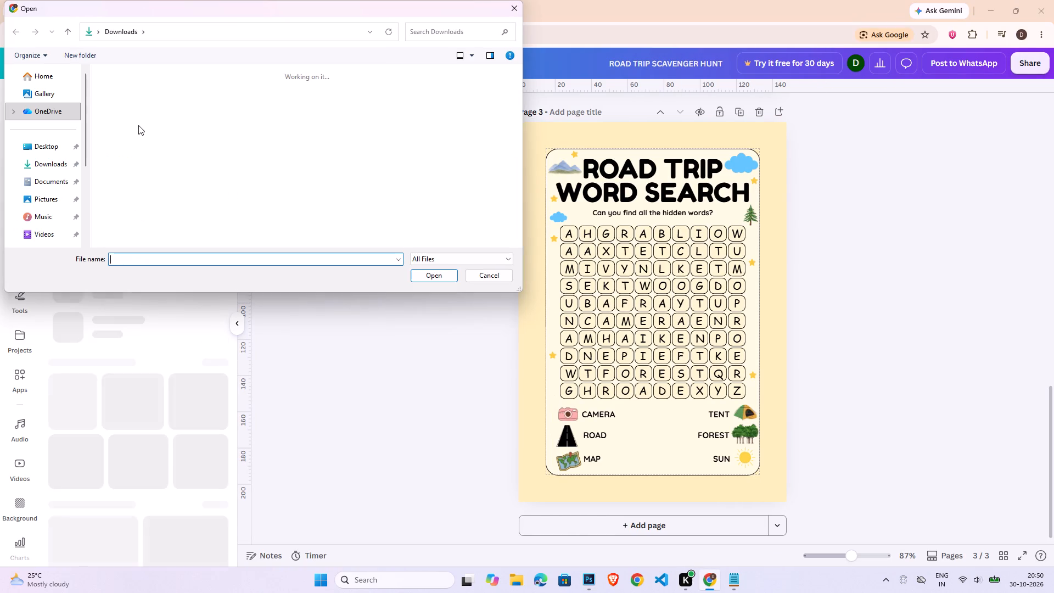
pyautogui.doubleClick(137, 113)
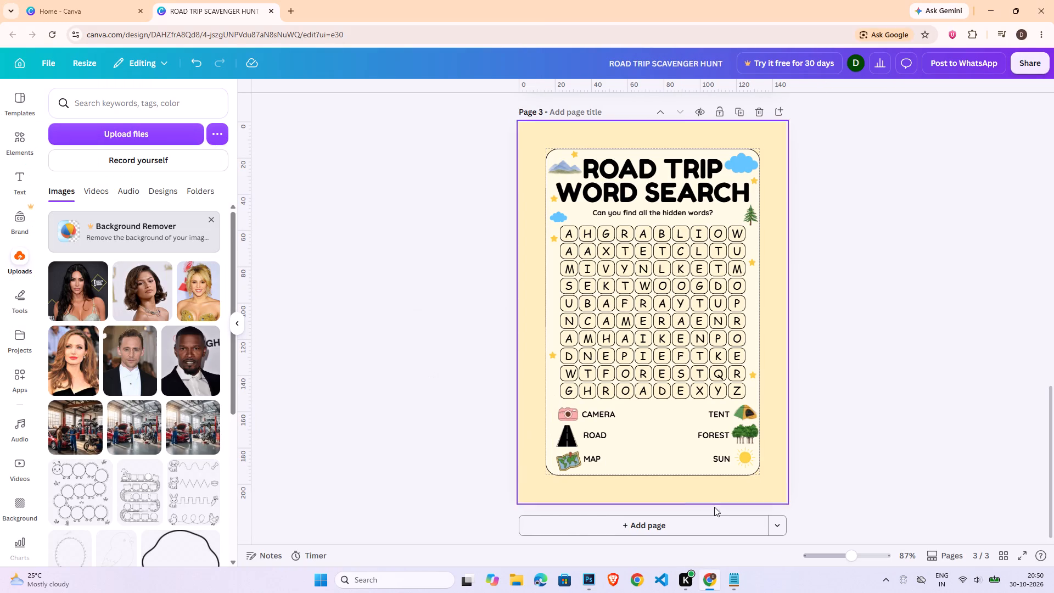
# Add a new blank page 4 after the word search page.
pyautogui.scroll(-2, 787, 517)
pyautogui.click(723, 521)
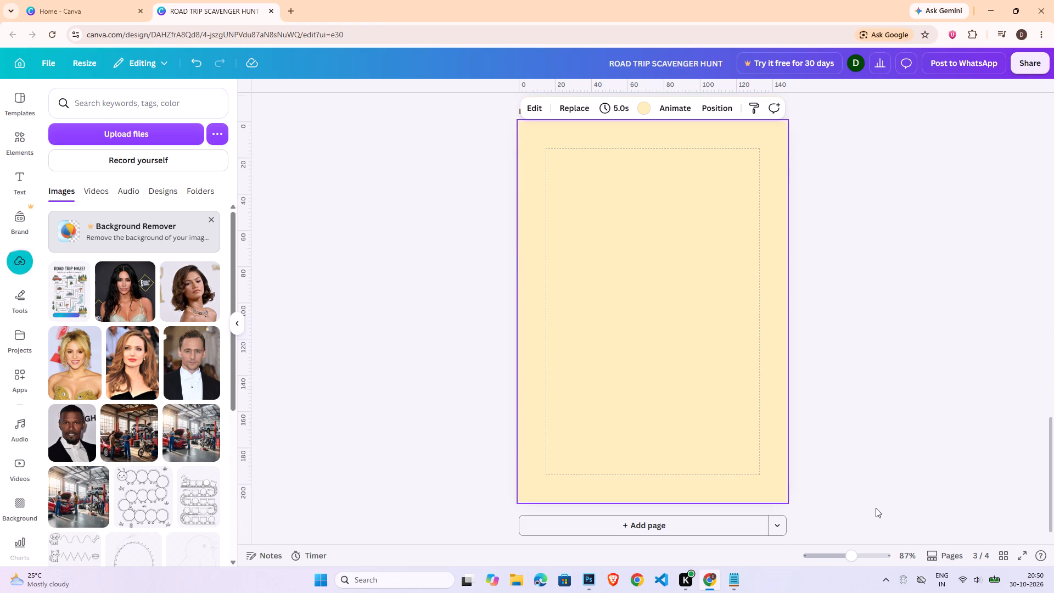
pyautogui.click(856, 451)
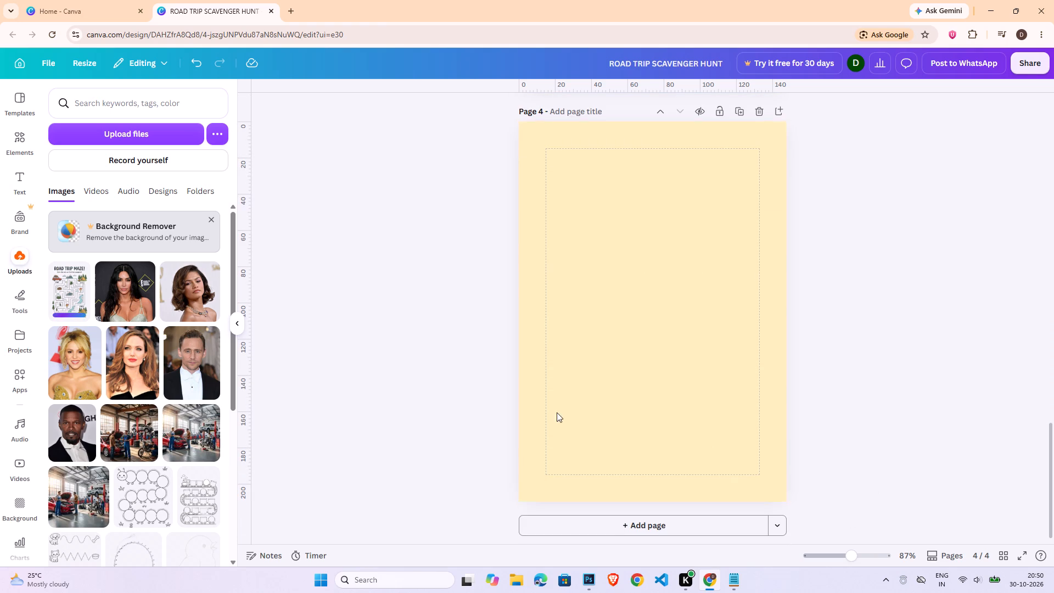
# Set the background colour of page 4 to the default teal blue.
pyautogui.click(531, 267)
pyautogui.click(663, 102)
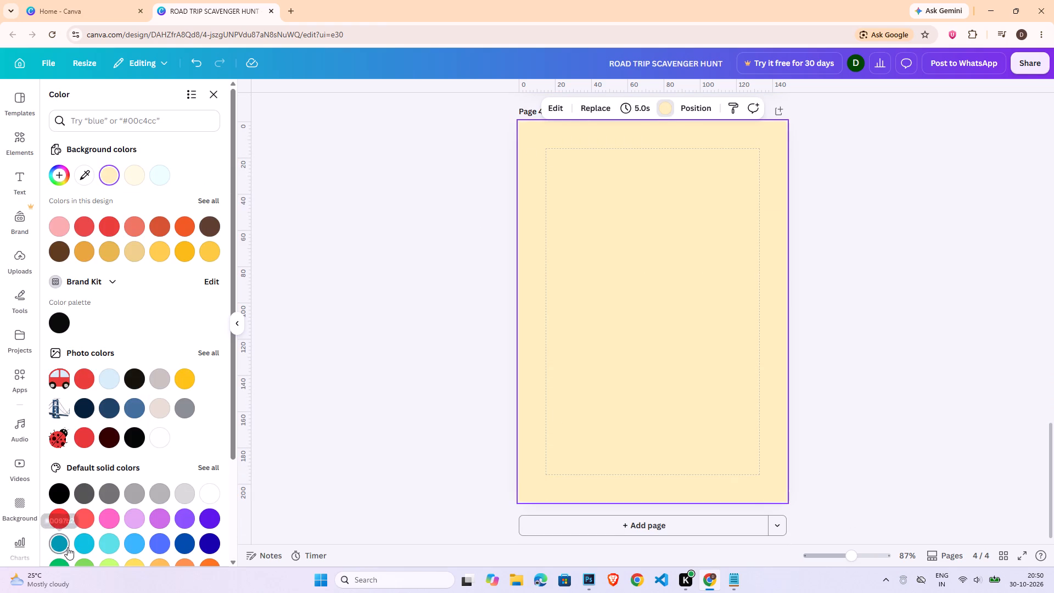
pyautogui.click(68, 547)
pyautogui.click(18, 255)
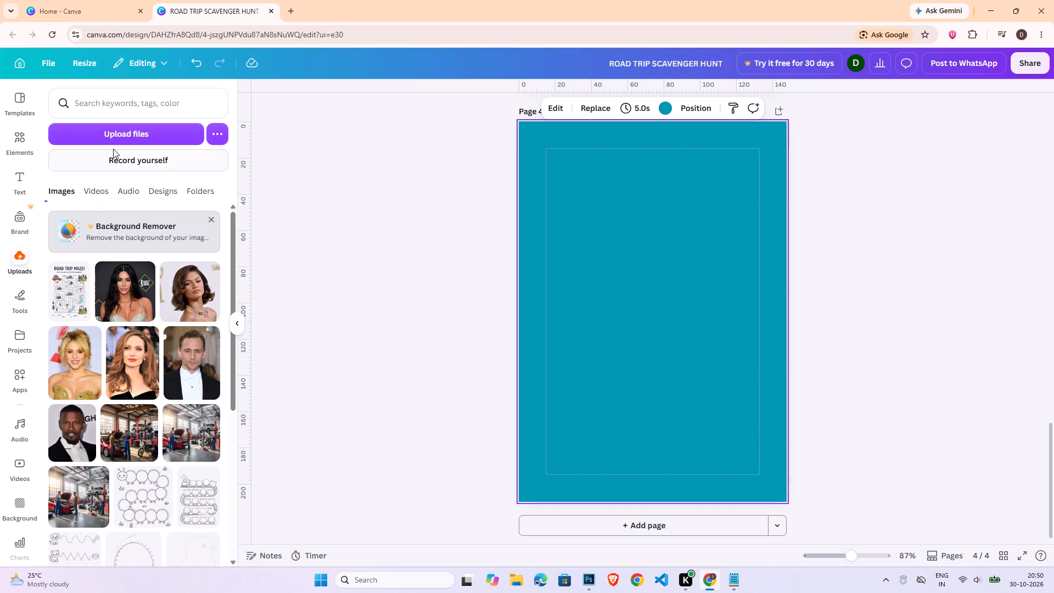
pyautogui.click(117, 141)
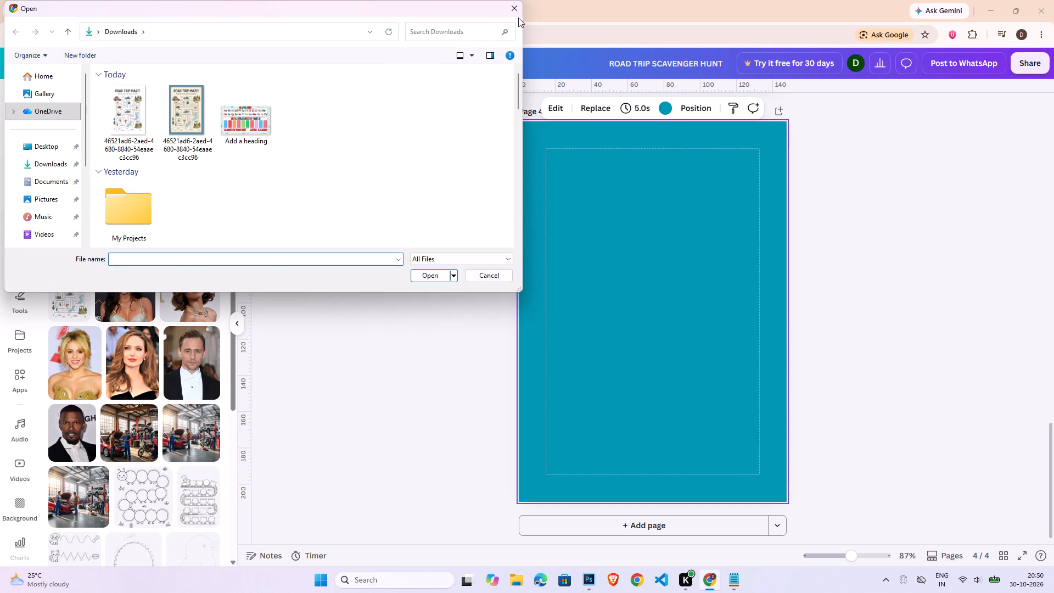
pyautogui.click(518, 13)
# Copy the cream rounded panel from the word search page and paste it onto page 4.
pyautogui.scroll(3, 771, 335)
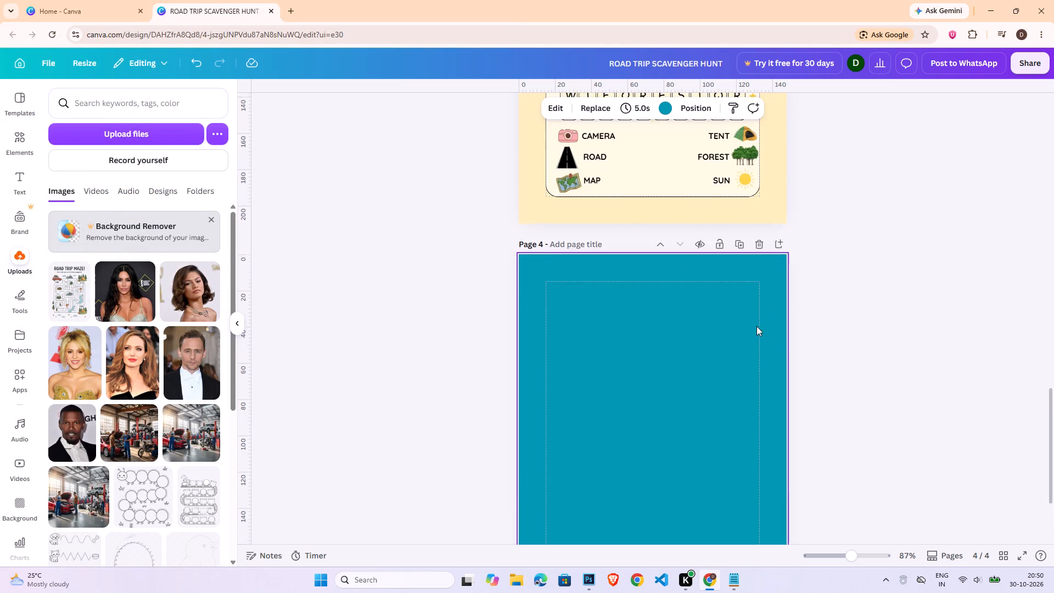
pyautogui.click(555, 190)
pyautogui.hotkey('ctrl', 'c')
pyautogui.keyDown('ctrl'); pyautogui.click(652, 395); pyautogui.keyUp('ctrl')
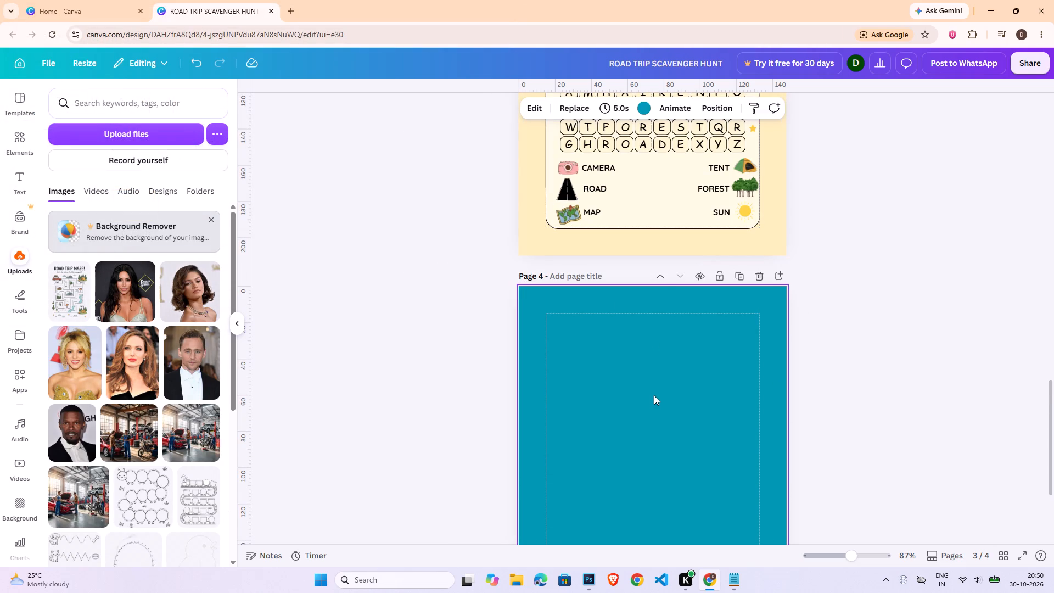
pyautogui.hotkey('ctrl', 'v')
pyautogui.click(863, 383)
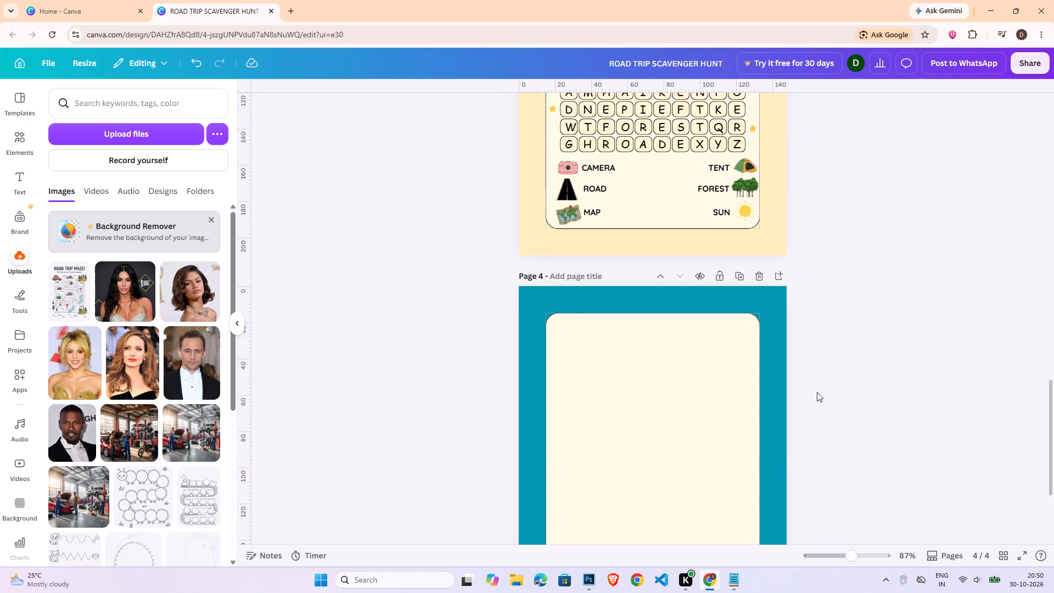
# Place the uploaded Road Trip Maze image on the cream panel of page 4.
pyautogui.scroll(-2, 817, 392)
pyautogui.click(65, 294)
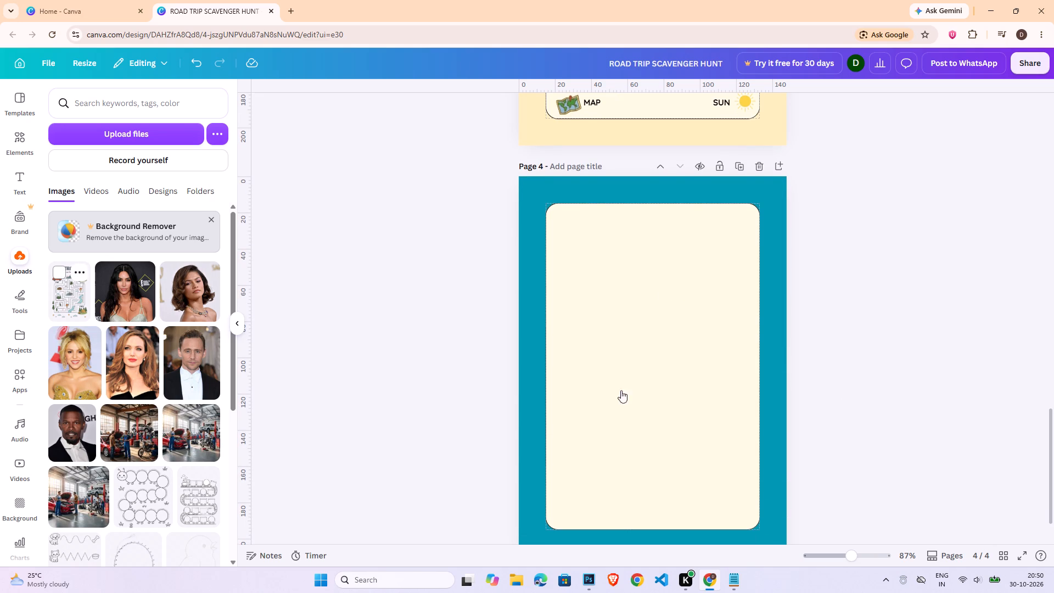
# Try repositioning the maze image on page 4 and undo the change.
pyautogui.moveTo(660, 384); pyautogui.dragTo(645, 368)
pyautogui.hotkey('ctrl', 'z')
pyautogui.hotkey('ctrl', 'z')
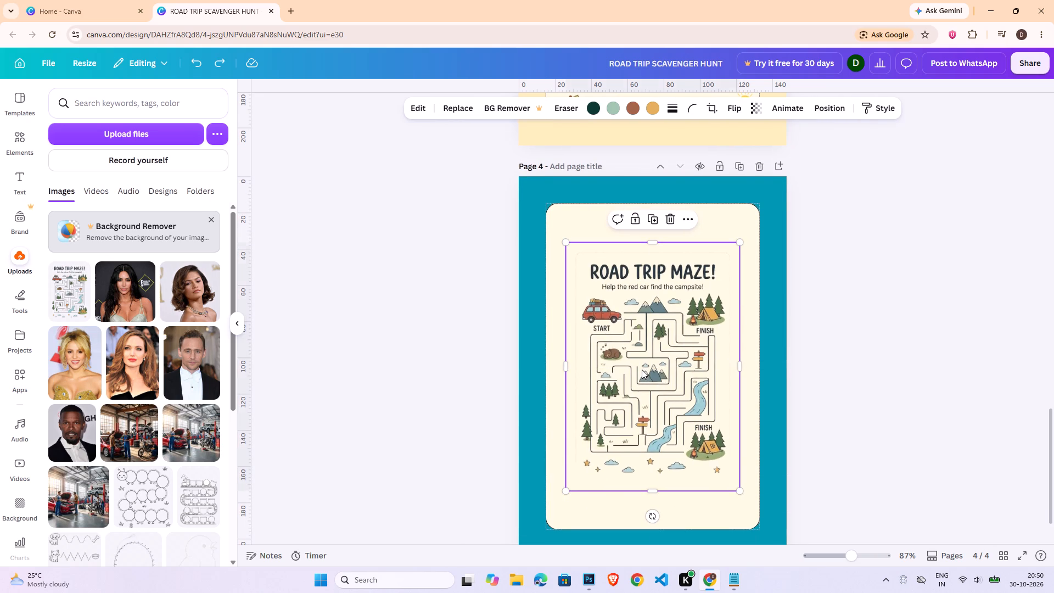
# Switch to Photoshop and erase the faint leftover frame around all four edges of the maze image.
pyautogui.click(598, 589)
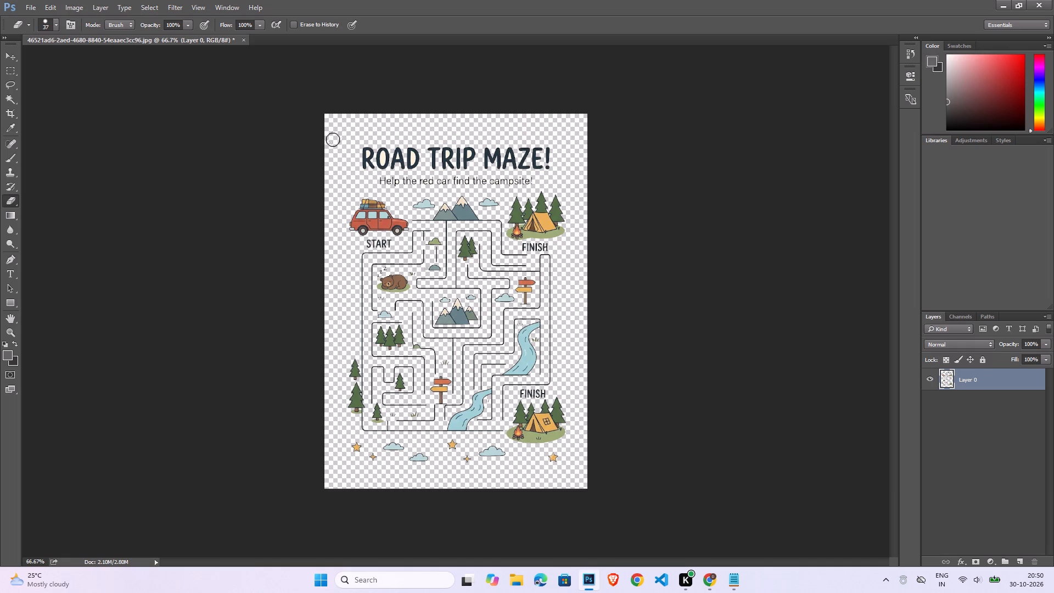
pyautogui.moveTo(338, 131); pyautogui.dragTo(563, 133)
pyautogui.moveTo(563, 133); pyautogui.dragTo(579, 362)
pyautogui.moveTo(579, 362); pyautogui.dragTo(539, 486)
pyautogui.moveTo(539, 486); pyautogui.dragTo(412, 482)
pyautogui.moveTo(412, 482); pyautogui.dragTo(339, 253)
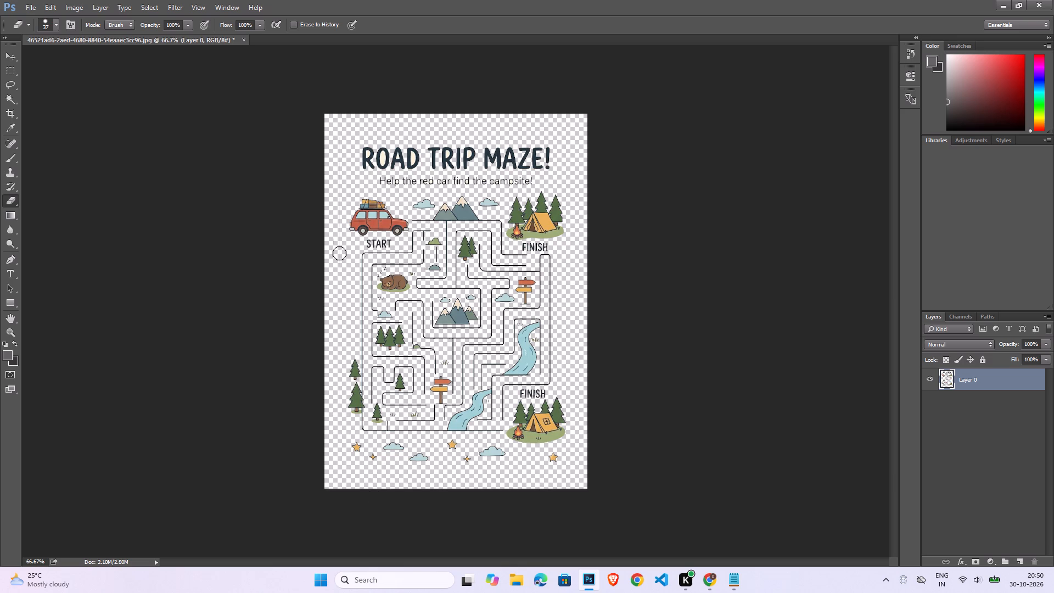
pyautogui.moveTo(339, 253); pyautogui.dragTo(328, 127)
pyautogui.moveTo(328, 127); pyautogui.dragTo(465, 122)
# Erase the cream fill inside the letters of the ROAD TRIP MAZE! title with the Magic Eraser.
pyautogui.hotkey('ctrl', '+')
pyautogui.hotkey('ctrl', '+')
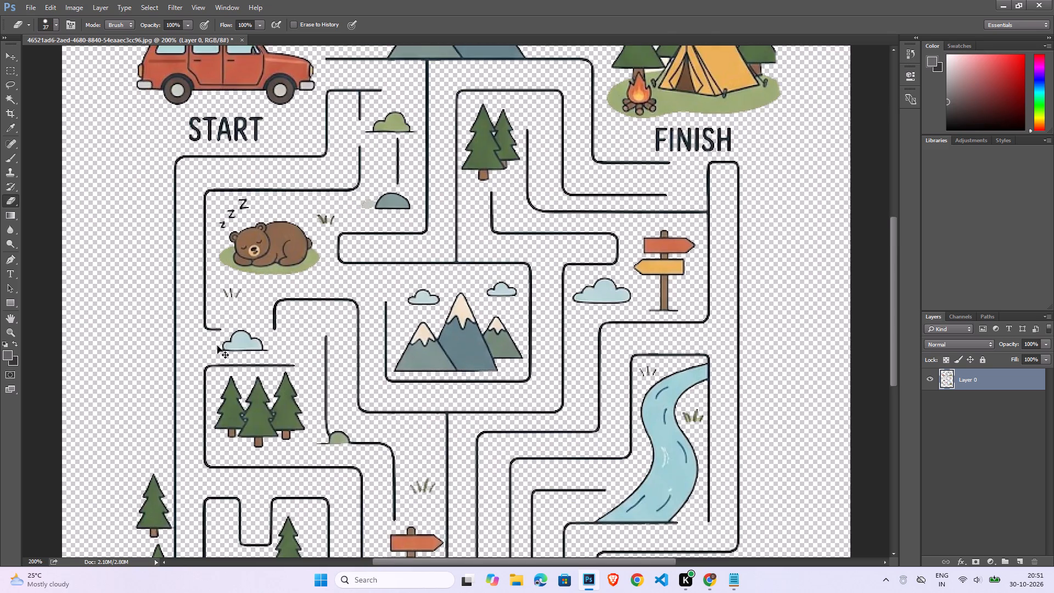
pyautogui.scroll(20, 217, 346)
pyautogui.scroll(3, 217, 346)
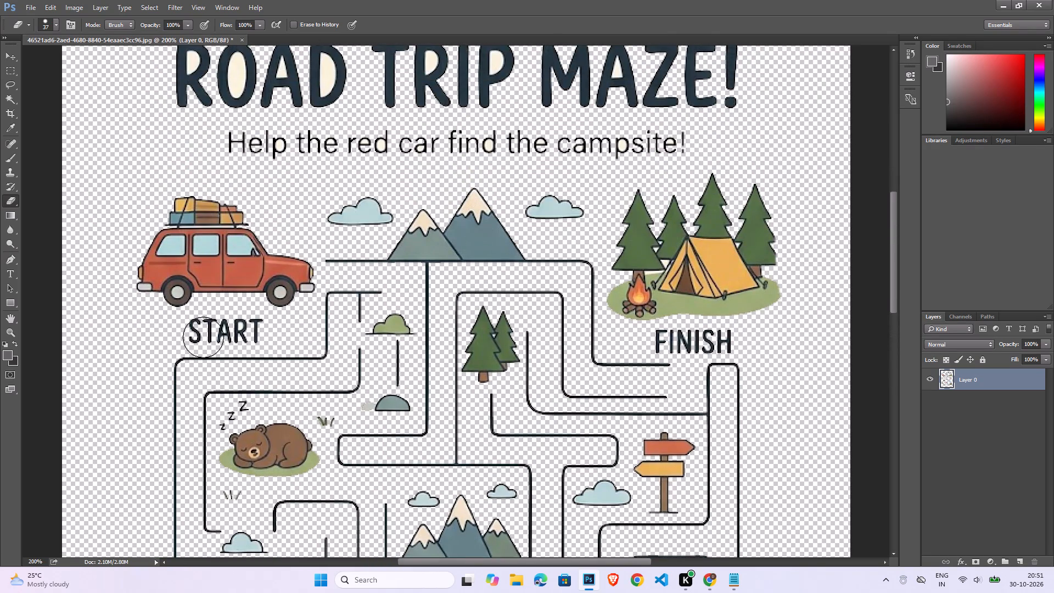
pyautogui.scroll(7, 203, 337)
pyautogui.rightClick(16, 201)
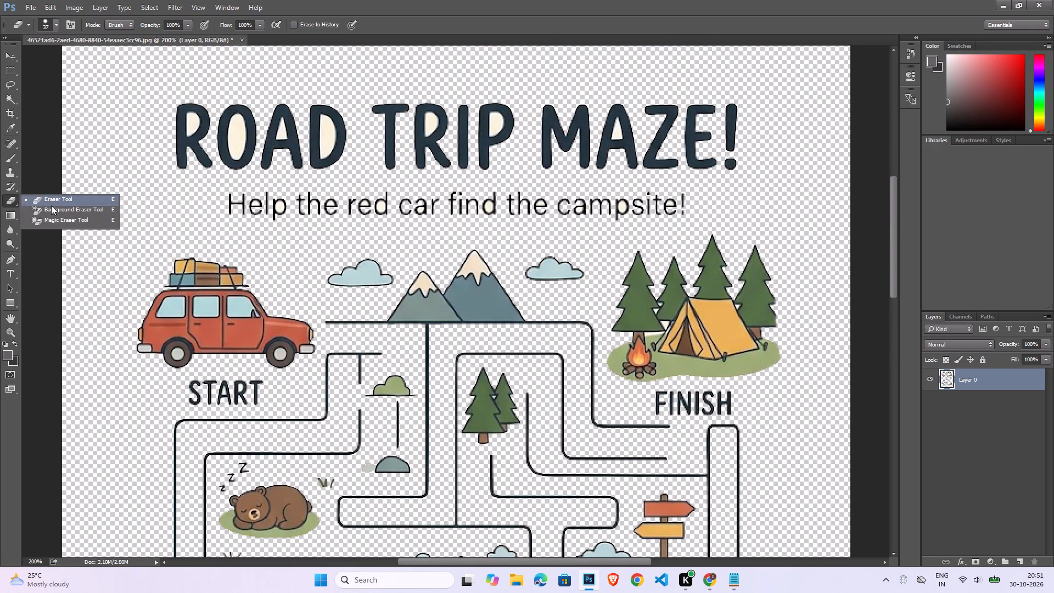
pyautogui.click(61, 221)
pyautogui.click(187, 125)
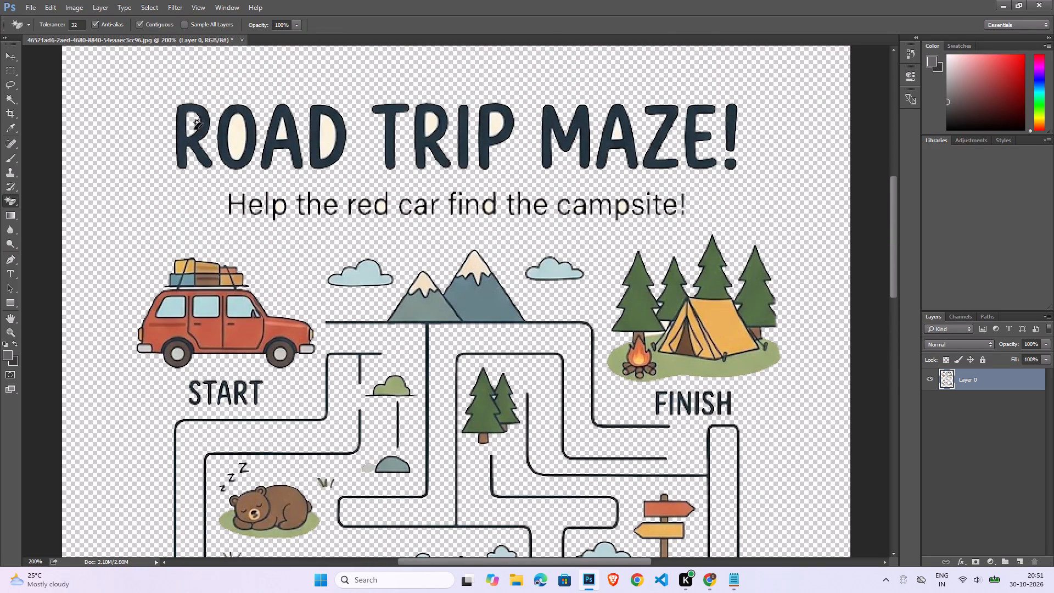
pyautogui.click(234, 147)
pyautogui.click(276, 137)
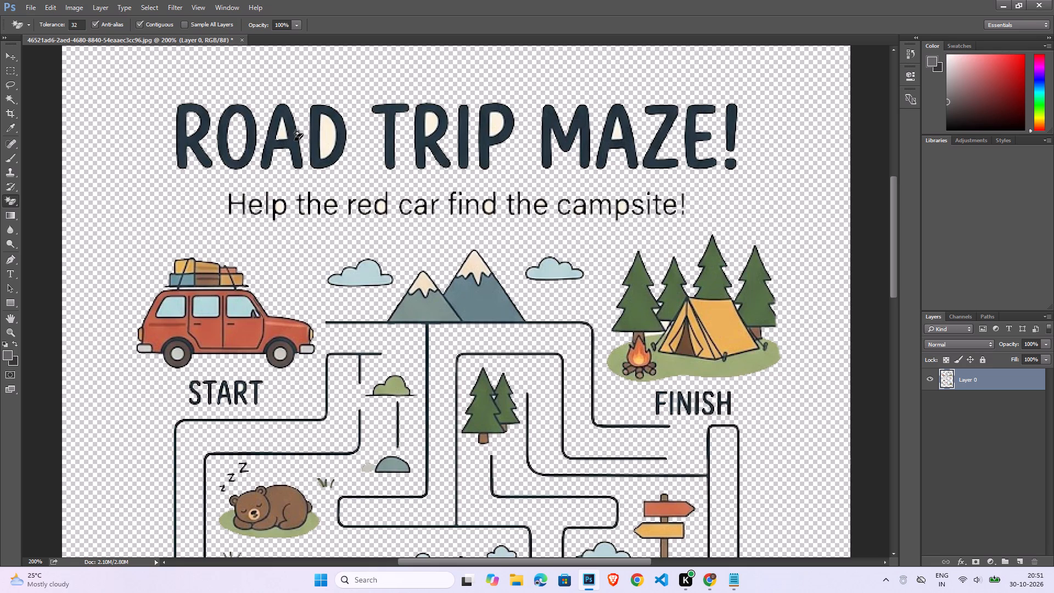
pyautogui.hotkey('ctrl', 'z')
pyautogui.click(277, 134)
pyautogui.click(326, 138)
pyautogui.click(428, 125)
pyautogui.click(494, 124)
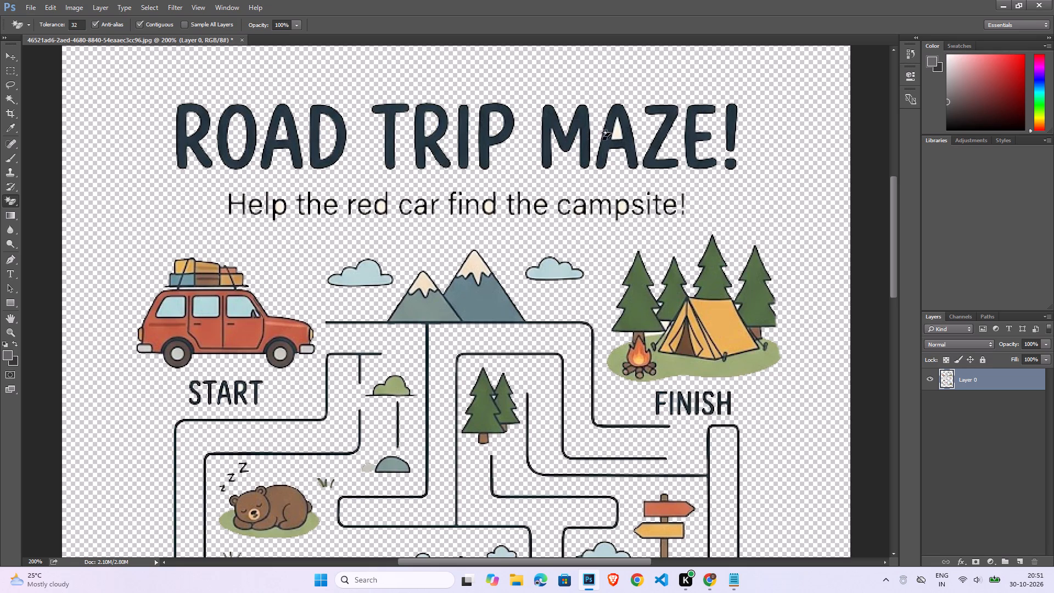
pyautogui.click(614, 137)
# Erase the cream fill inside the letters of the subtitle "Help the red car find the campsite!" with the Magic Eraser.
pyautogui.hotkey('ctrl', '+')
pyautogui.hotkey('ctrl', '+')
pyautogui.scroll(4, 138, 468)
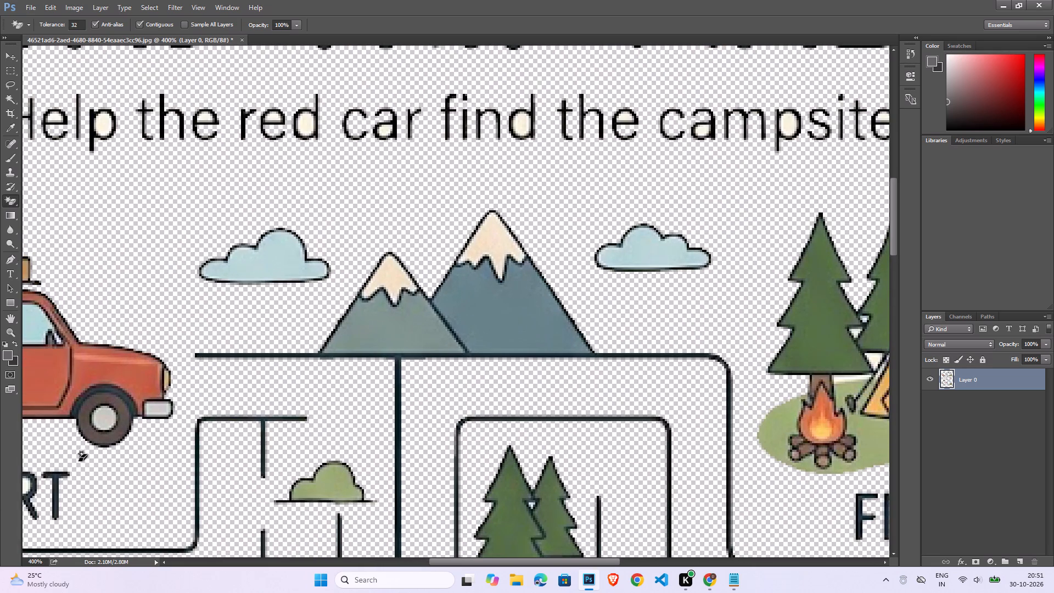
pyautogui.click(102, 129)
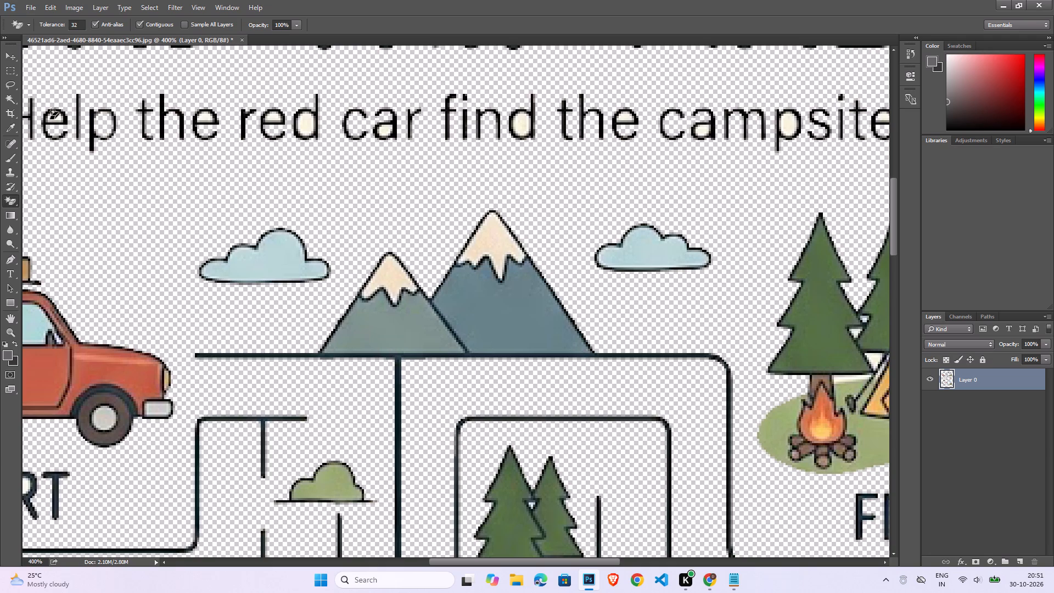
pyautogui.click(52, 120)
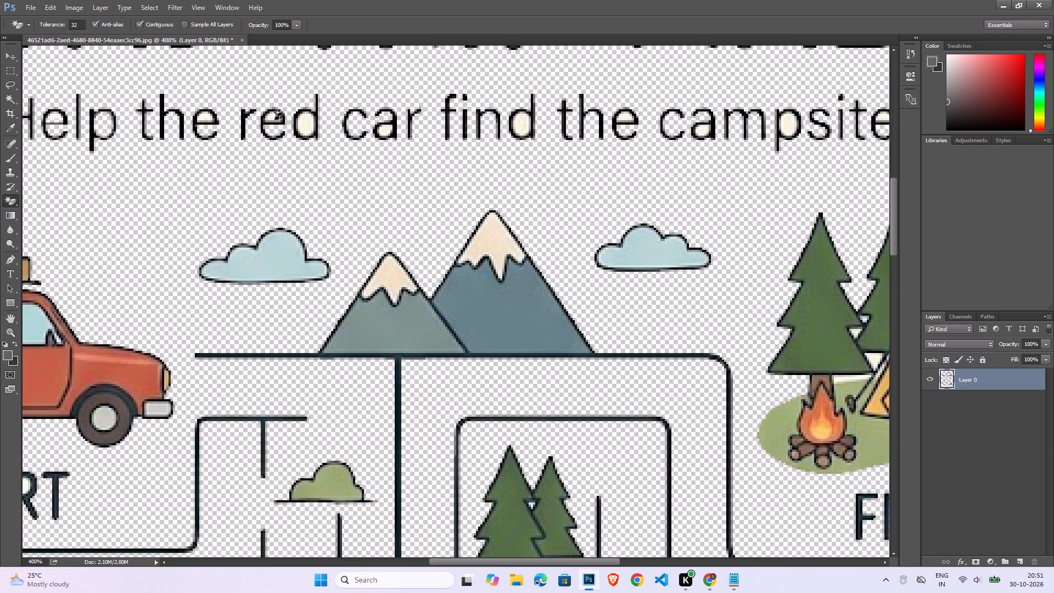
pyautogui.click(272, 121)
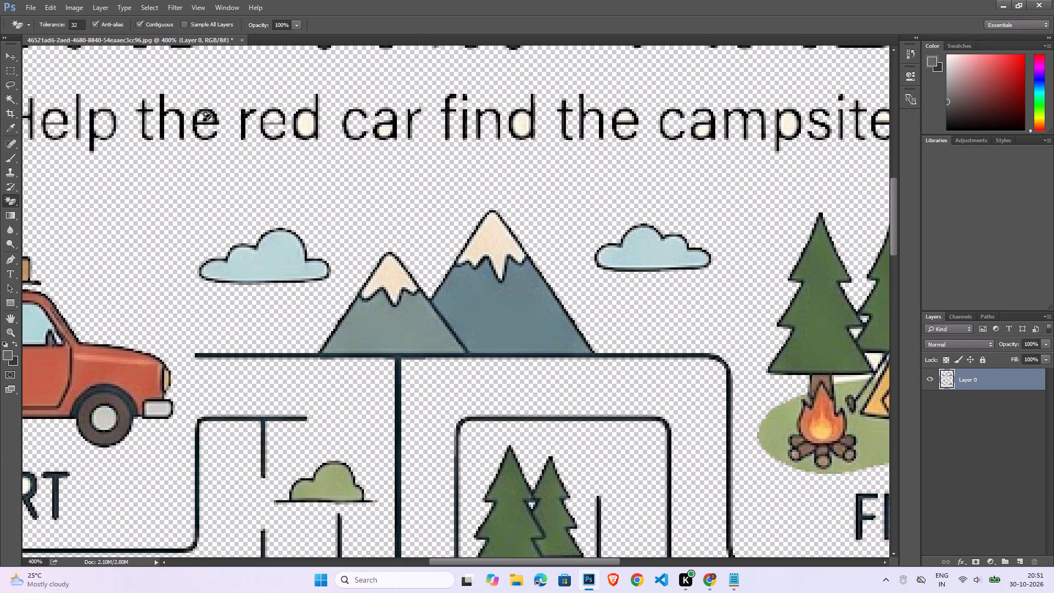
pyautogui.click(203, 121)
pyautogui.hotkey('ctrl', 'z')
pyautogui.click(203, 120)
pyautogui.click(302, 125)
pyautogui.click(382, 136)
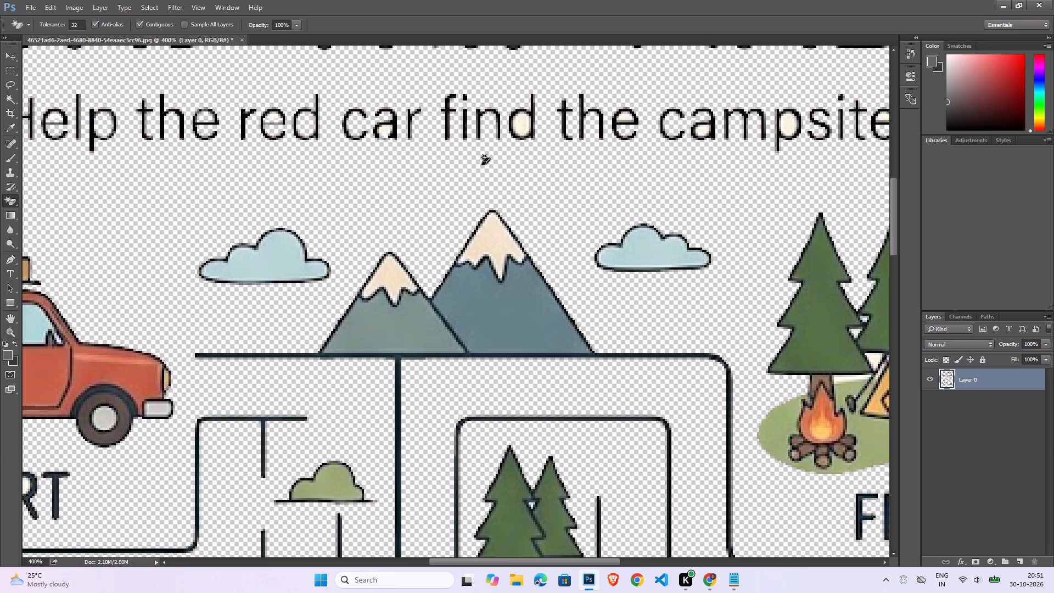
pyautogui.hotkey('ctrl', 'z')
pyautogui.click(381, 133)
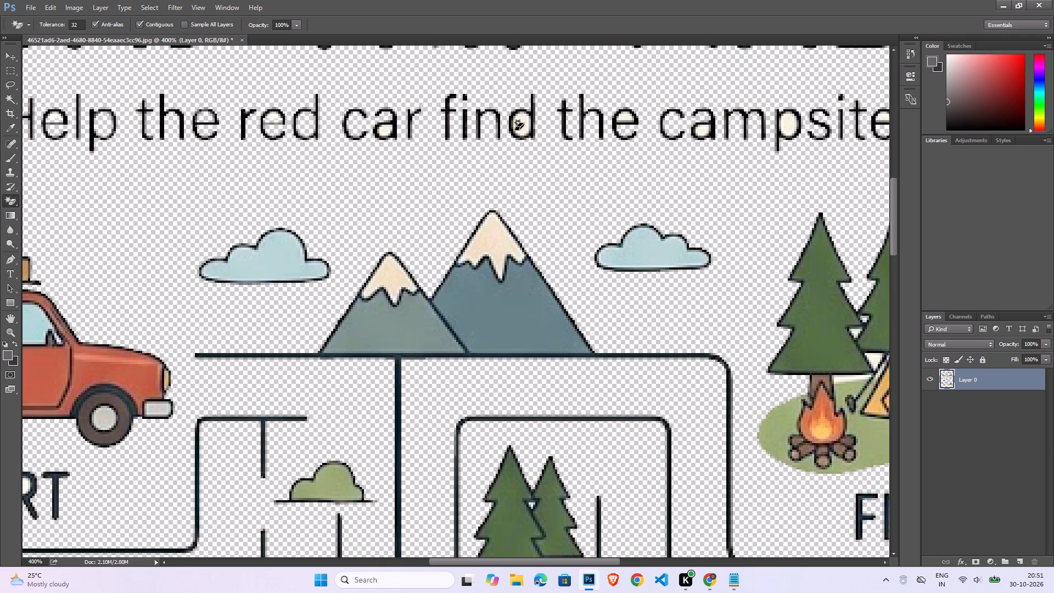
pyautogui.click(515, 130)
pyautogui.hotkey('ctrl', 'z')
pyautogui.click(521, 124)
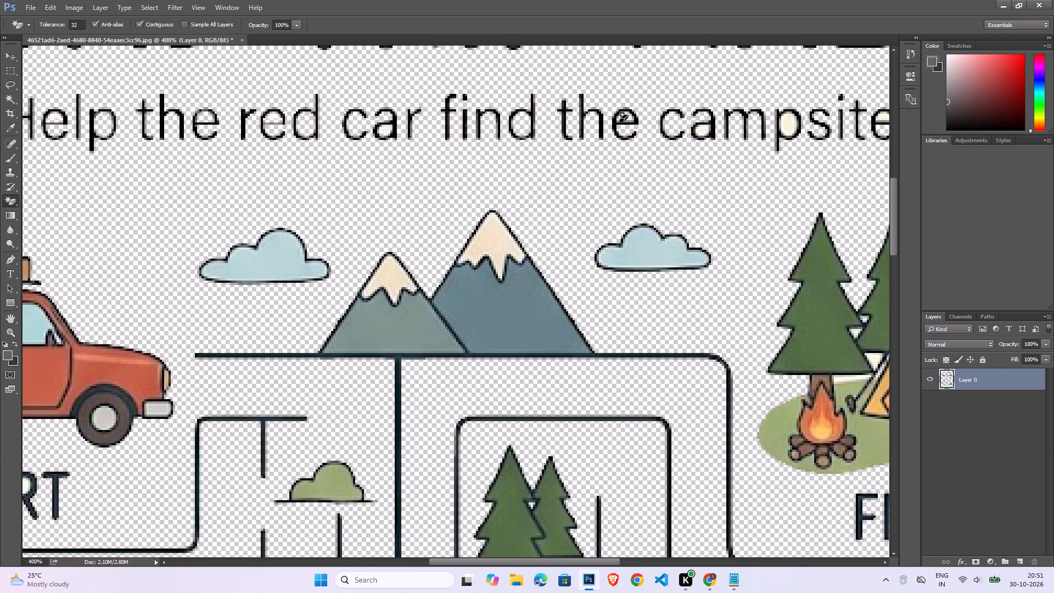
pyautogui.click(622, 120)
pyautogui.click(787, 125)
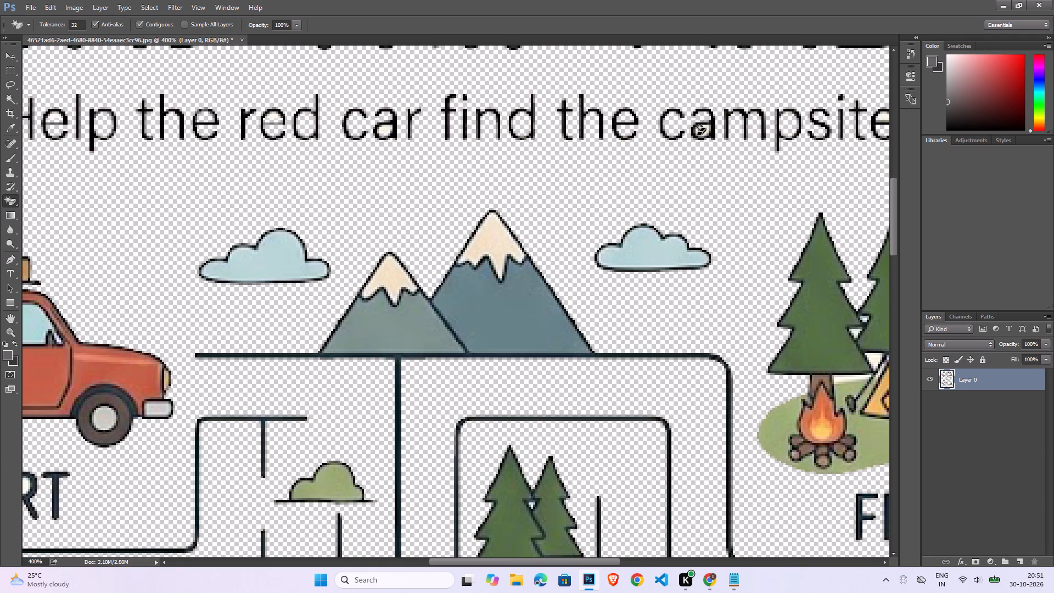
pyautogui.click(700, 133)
# Crop the image tightly around the maze artwork to about 21.4 cm wide, cutting off the title, subtitle and empty margins.
pyautogui.hotkey('ctrl', '-')
pyautogui.hotkey('ctrl', '-')
pyautogui.hotkey('ctrl', '-')
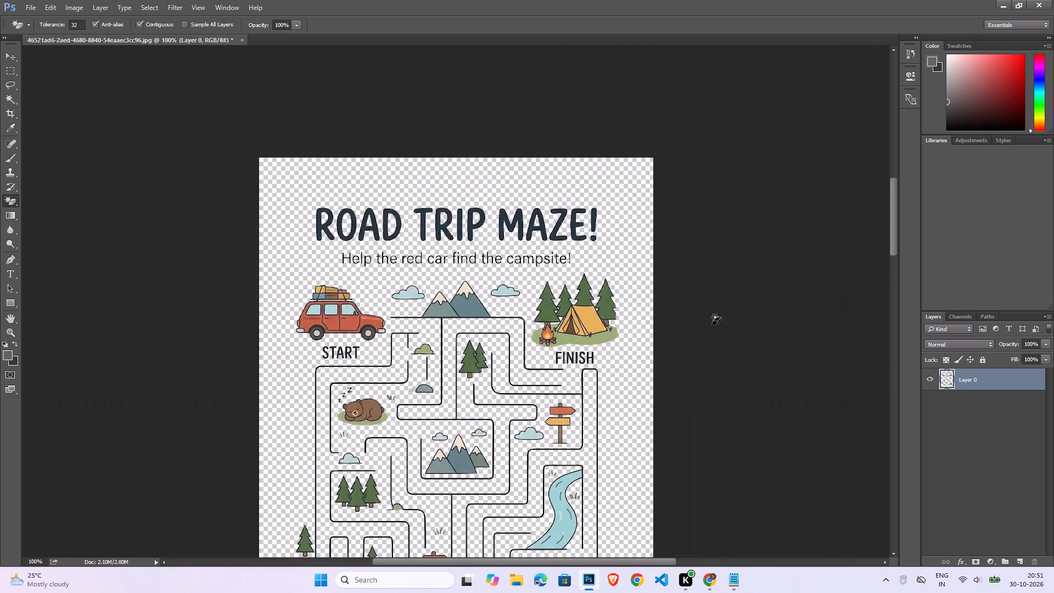
pyautogui.press('c')
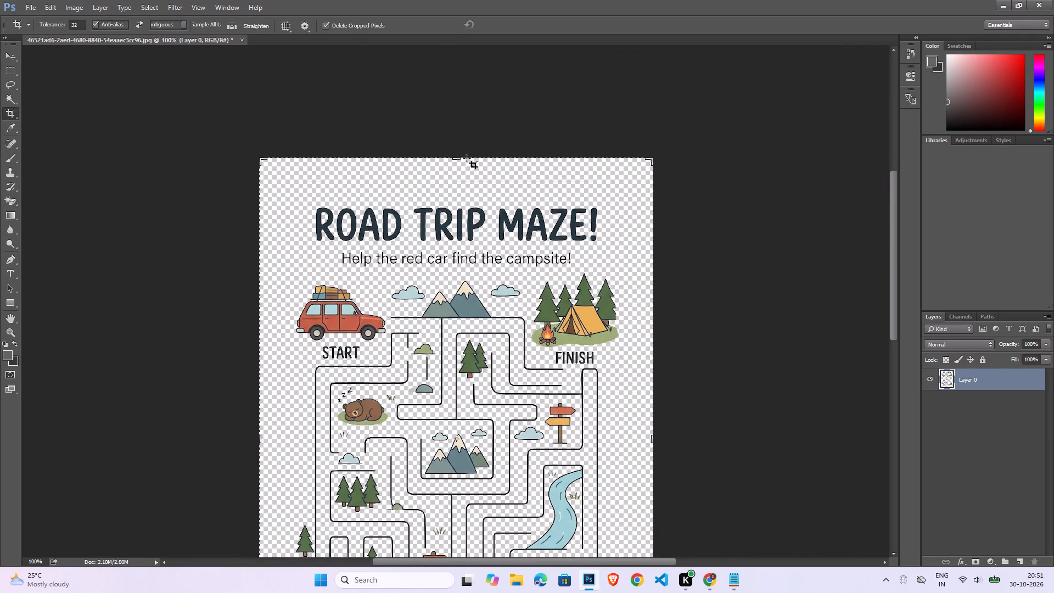
pyautogui.moveTo(458, 159); pyautogui.dragTo(467, 215)
pyautogui.scroll(-3, 522, 451)
pyautogui.scroll(-10, 479, 541)
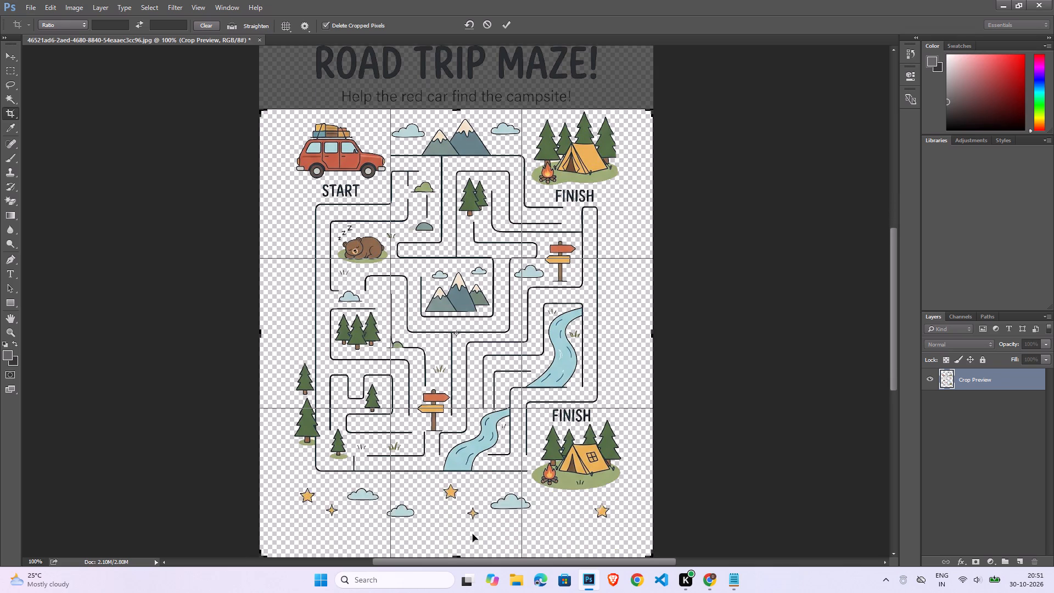
pyautogui.scroll(-3, 473, 534)
pyautogui.moveTo(459, 519); pyautogui.dragTo(459, 503)
pyautogui.moveTo(655, 299); pyautogui.dragTo(646, 301)
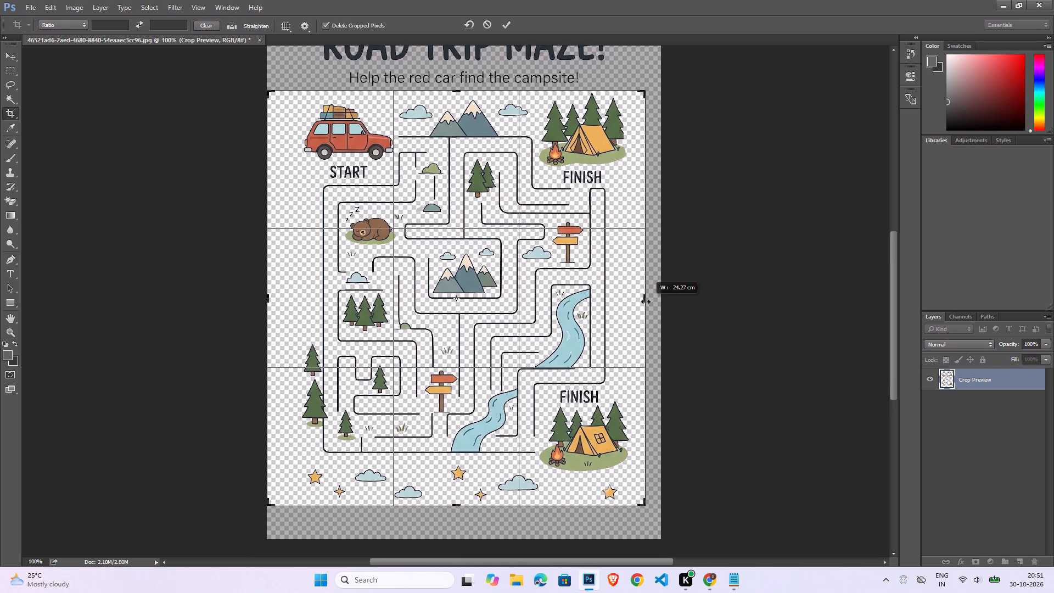
pyautogui.moveTo(646, 301); pyautogui.dragTo(641, 303)
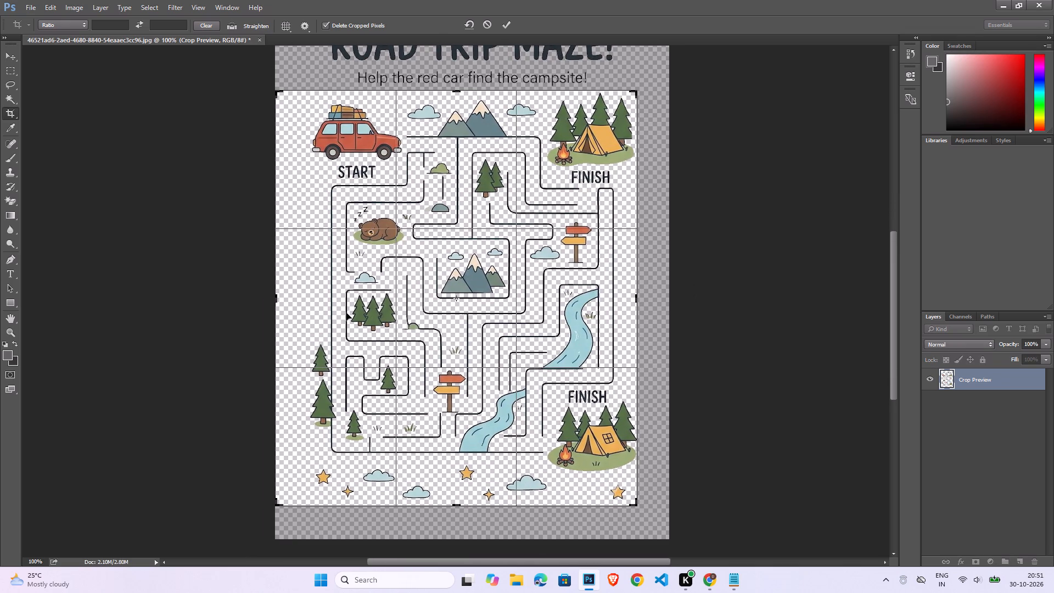
pyautogui.moveTo(274, 297); pyautogui.dragTo(292, 302)
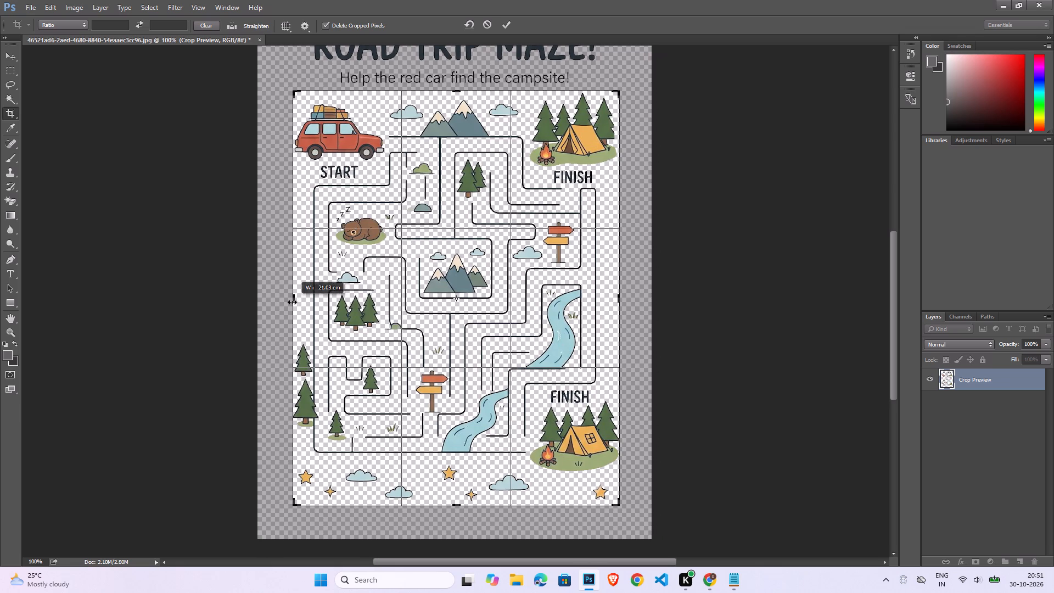
pyautogui.moveTo(292, 302); pyautogui.dragTo(291, 302)
pyautogui.click(294, 298)
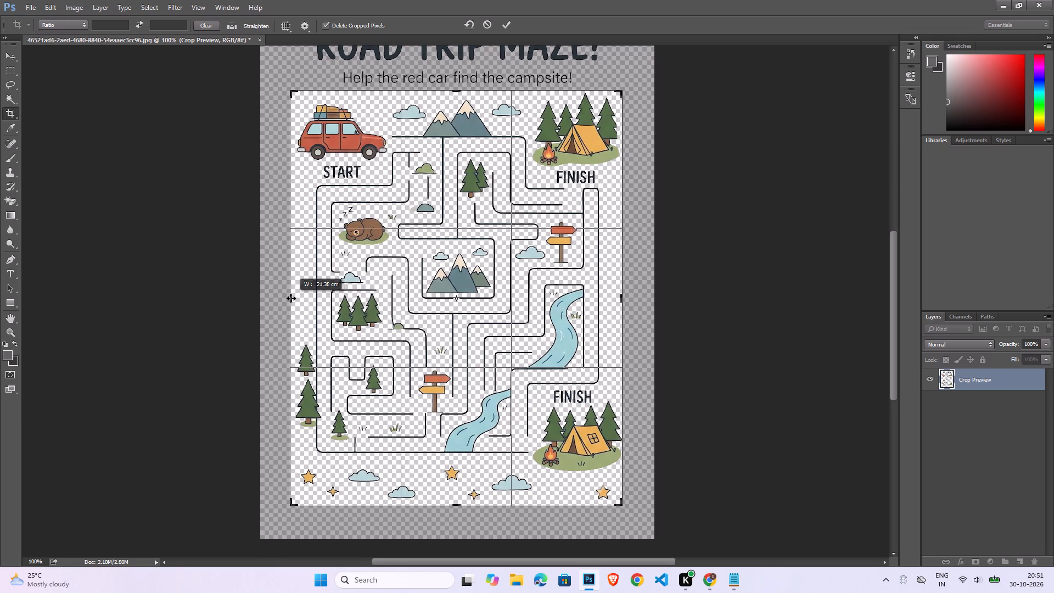
pyautogui.press('Return')
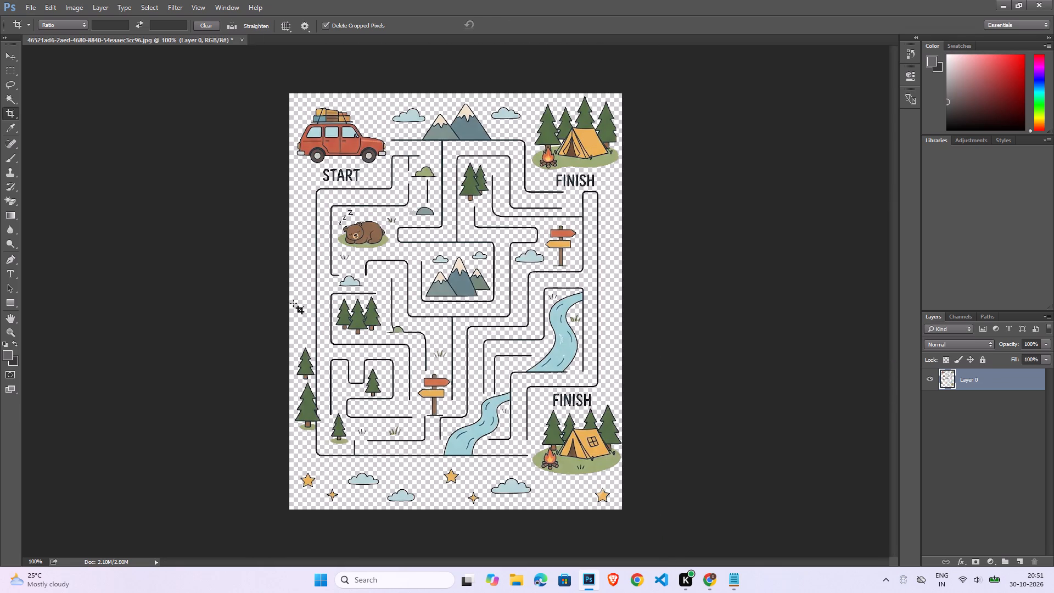
# Save the cropped maze as a PNG copy in Downloads over the existing maze file, with smallest compression and no interlacing.
pyautogui.hotkey('ctrl', 's')
pyautogui.click(215, 238)
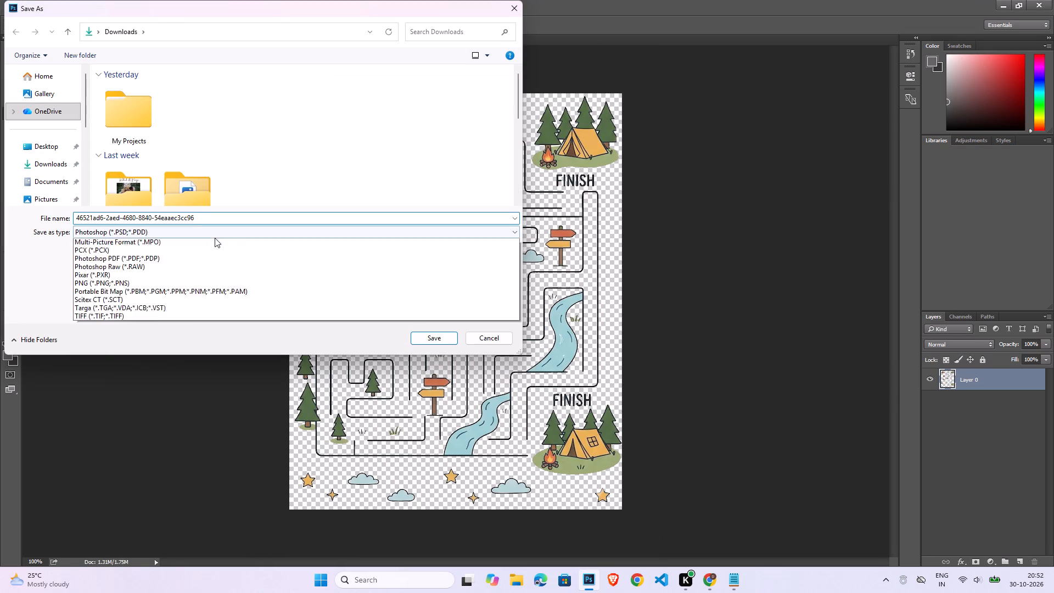
pyautogui.click(158, 376)
pyautogui.doubleClick(153, 136)
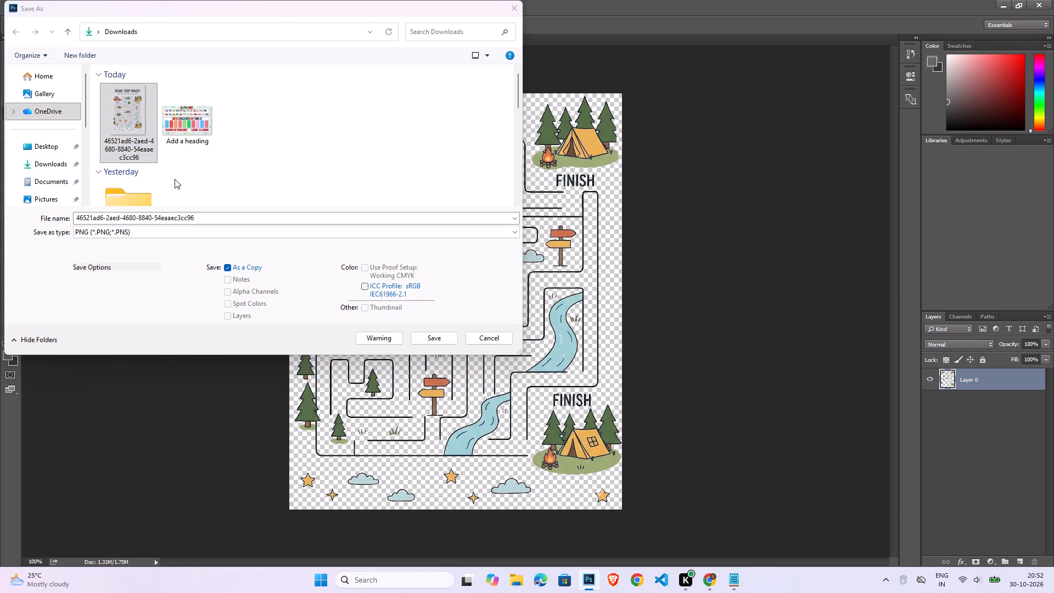
pyautogui.click(546, 293)
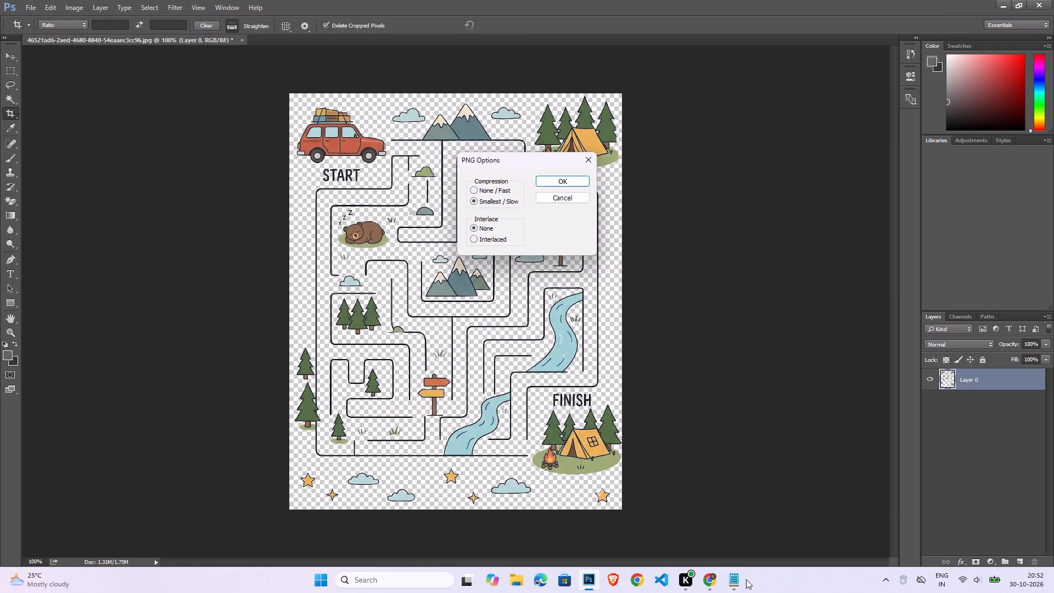
pyautogui.click(560, 182)
# Switch to Canva in Chrome and upload the newly saved maze PNG.
pyautogui.click(713, 573)
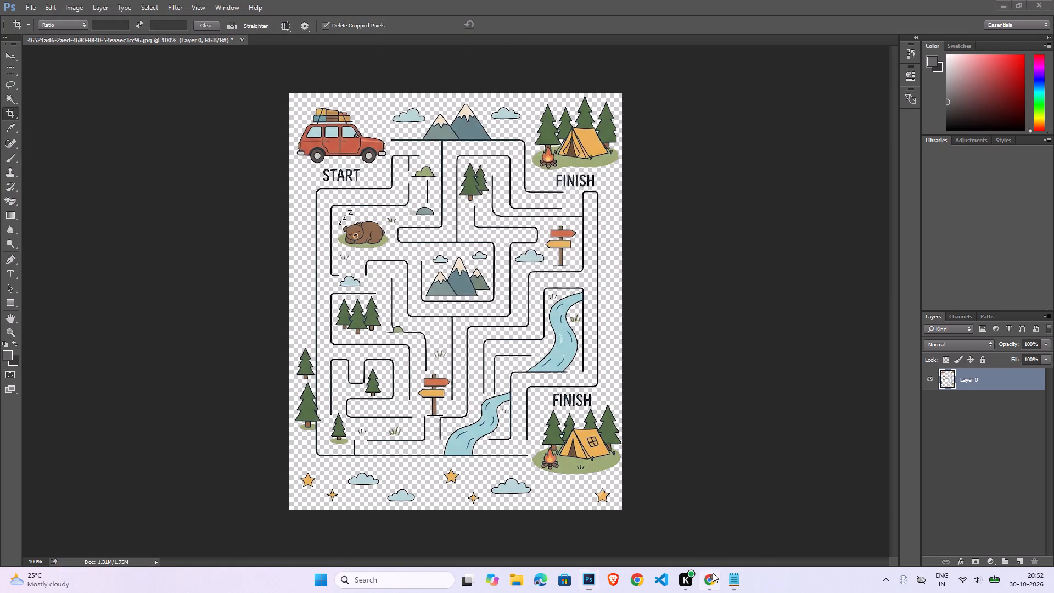
pyautogui.click(136, 141)
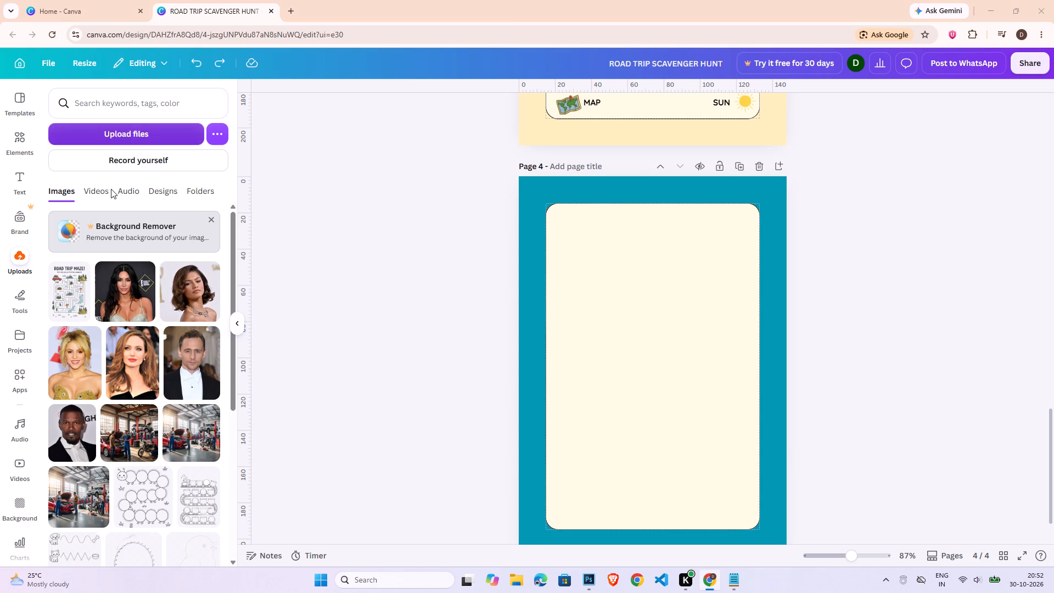
pyautogui.doubleClick(109, 120)
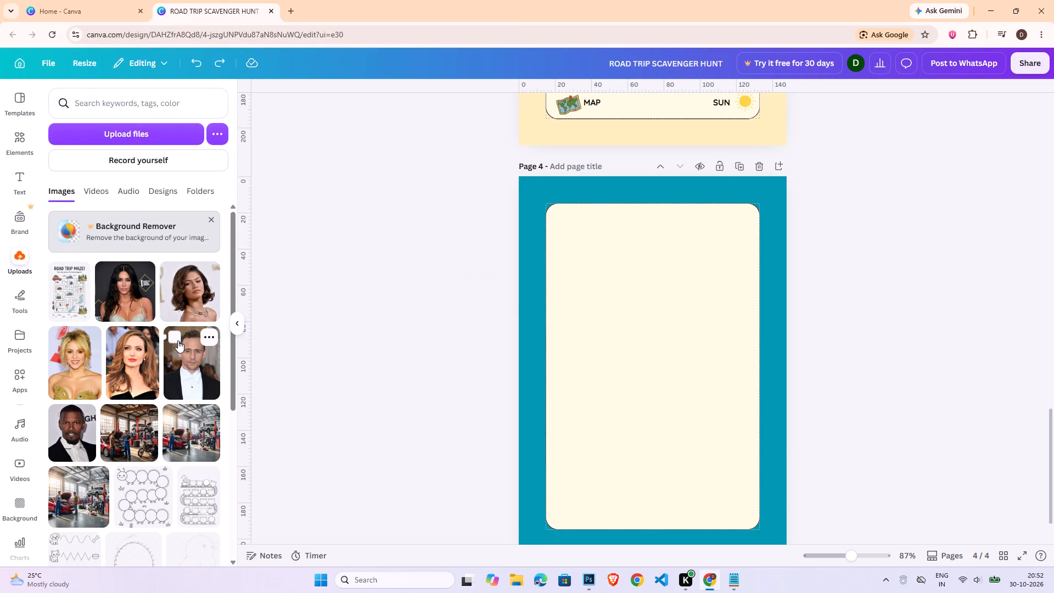
# Place the cropped maze on page 4's cream panel and enlarge it to about 116.5 × 145.8, leaving space above for a title.
pyautogui.click(66, 288)
pyautogui.moveTo(696, 362); pyautogui.dragTo(685, 361)
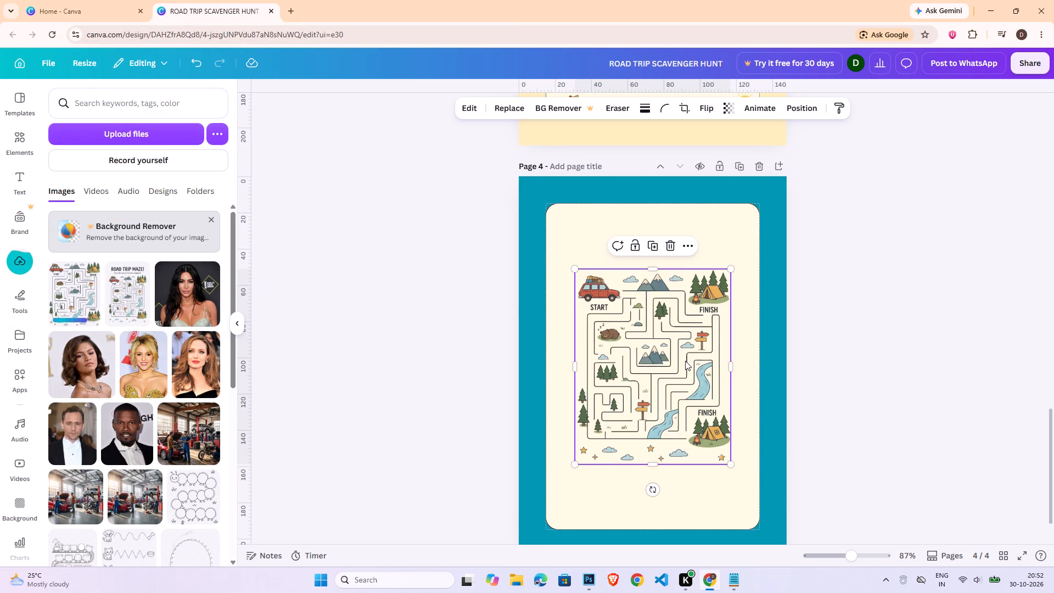
pyautogui.moveTo(685, 361); pyautogui.dragTo(668, 355)
pyautogui.moveTo(703, 458); pyautogui.dragTo(757, 519)
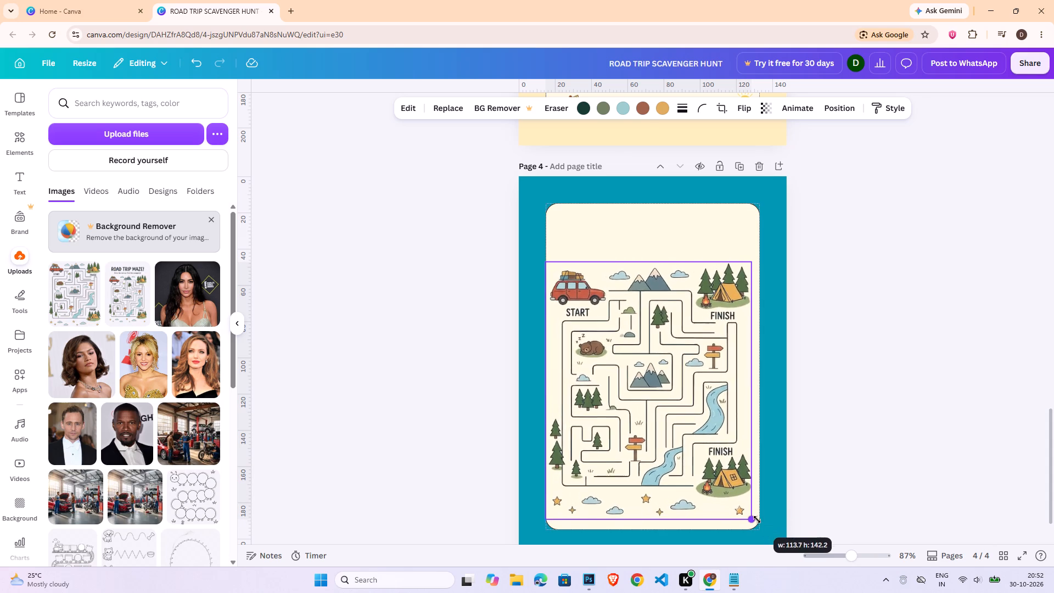
pyautogui.moveTo(757, 519); pyautogui.dragTo(760, 525)
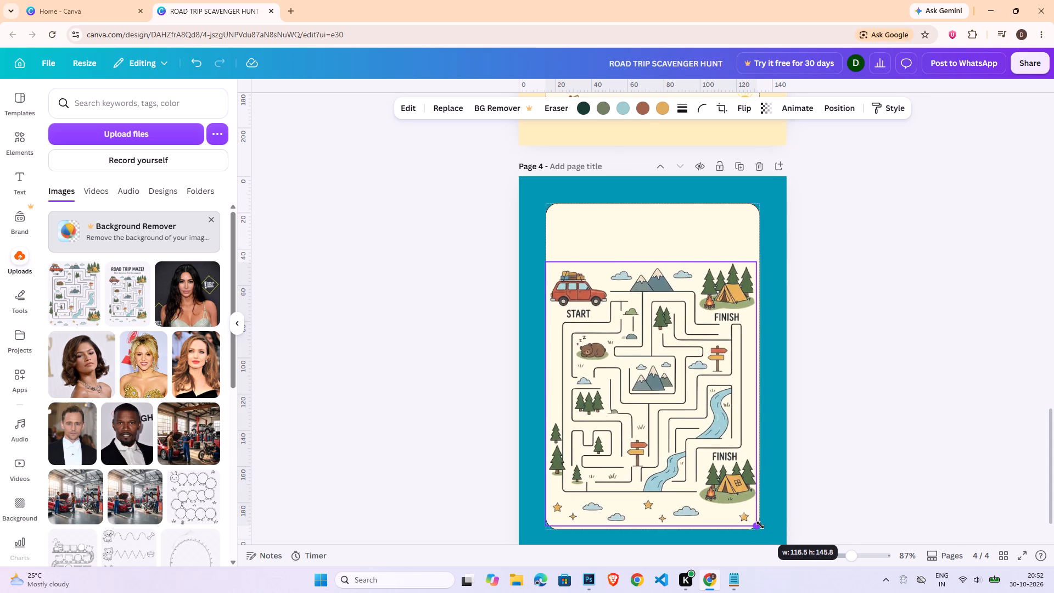
# Fine-tune the maze image's size so it fits within the lower part of page 4's cream panel.
pyautogui.moveTo(760, 525); pyautogui.dragTo(763, 525)
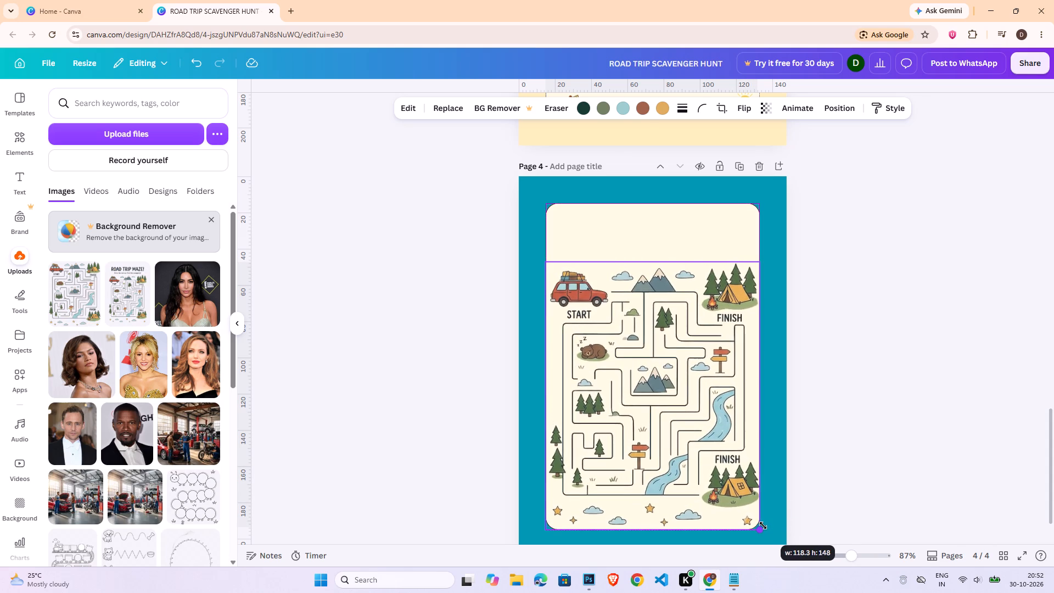
pyautogui.moveTo(763, 525); pyautogui.dragTo(763, 522)
pyautogui.click(871, 439)
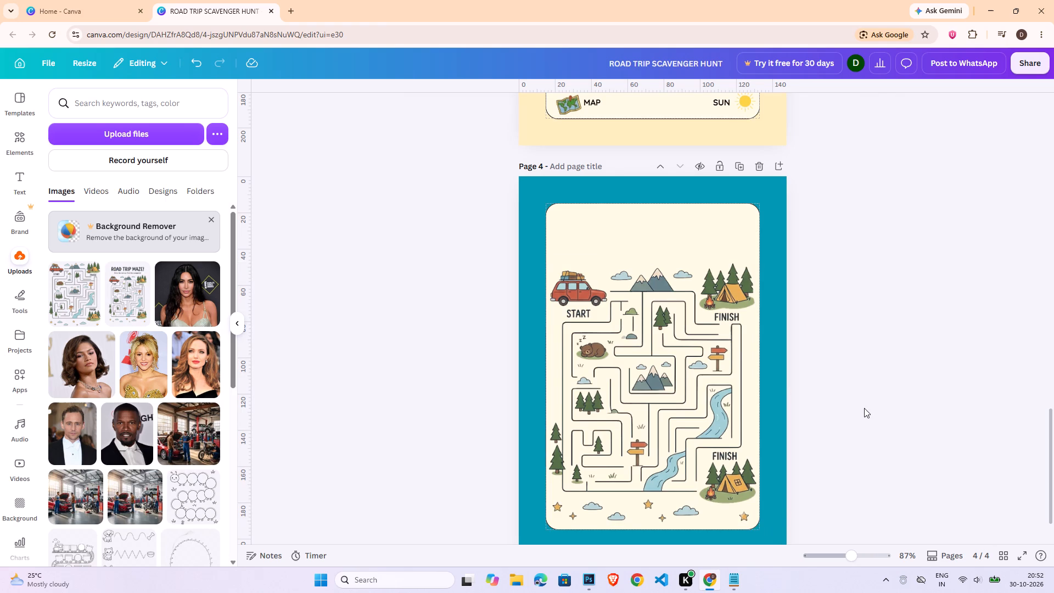
# Copy the word search title from page 3 onto page 4 and change its text to "ROAD TRIP MAZE!".
pyautogui.scroll(4, 870, 388)
pyautogui.scroll(3, 658, 171)
pyautogui.click(649, 197)
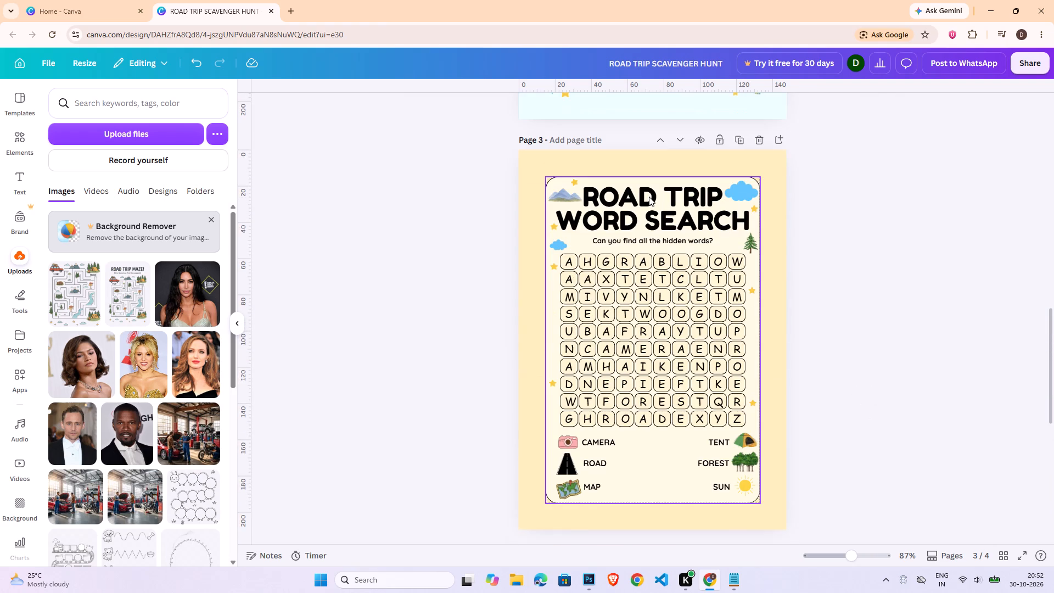
pyautogui.hotkey('ctrl', 'c')
pyautogui.scroll(-8, 852, 312)
pyautogui.click(697, 167)
pyautogui.hotkey('ctrl', 'v')
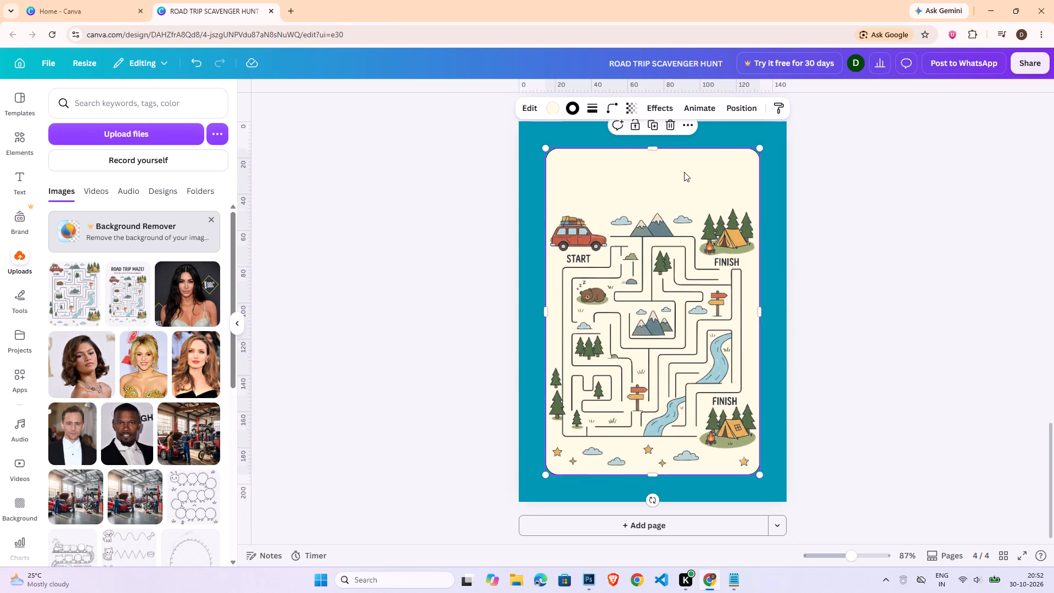
pyautogui.doubleClick(676, 177)
pyautogui.hotkey('shift', 'r')
pyautogui.hotkey('shift', 'o')
pyautogui.hotkey('shift', 'a')
pyautogui.hotkey('shift', 'd')
pyautogui.hotkey('shift', 'space')
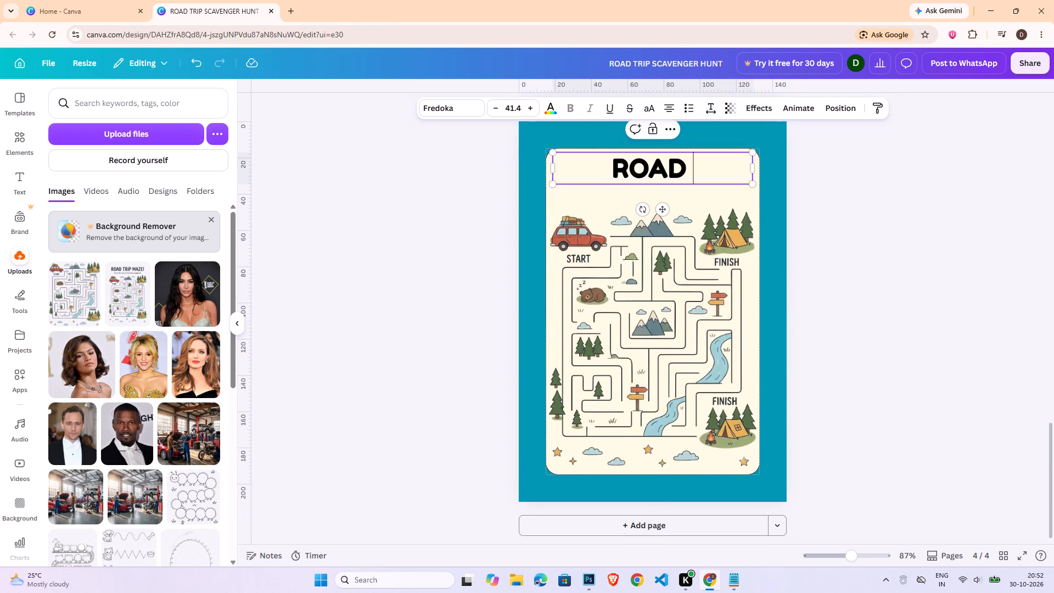
pyautogui.write('TRIP MAZE!')
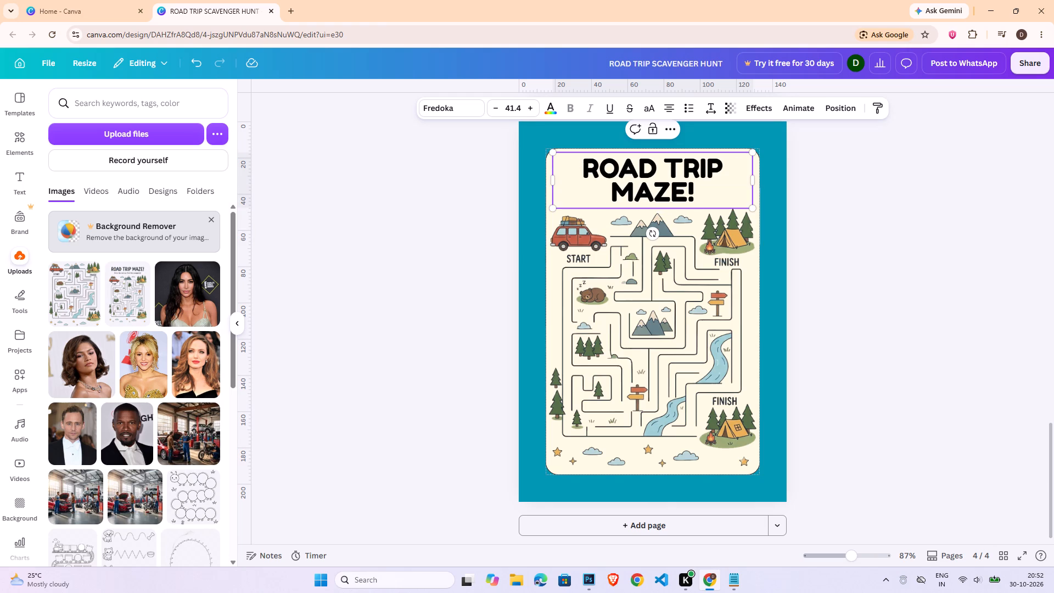
# Scale the maze title down to font size 33.2 and widen its text box so it fits on one line.
pyautogui.moveTo(753, 209); pyautogui.dragTo(714, 197)
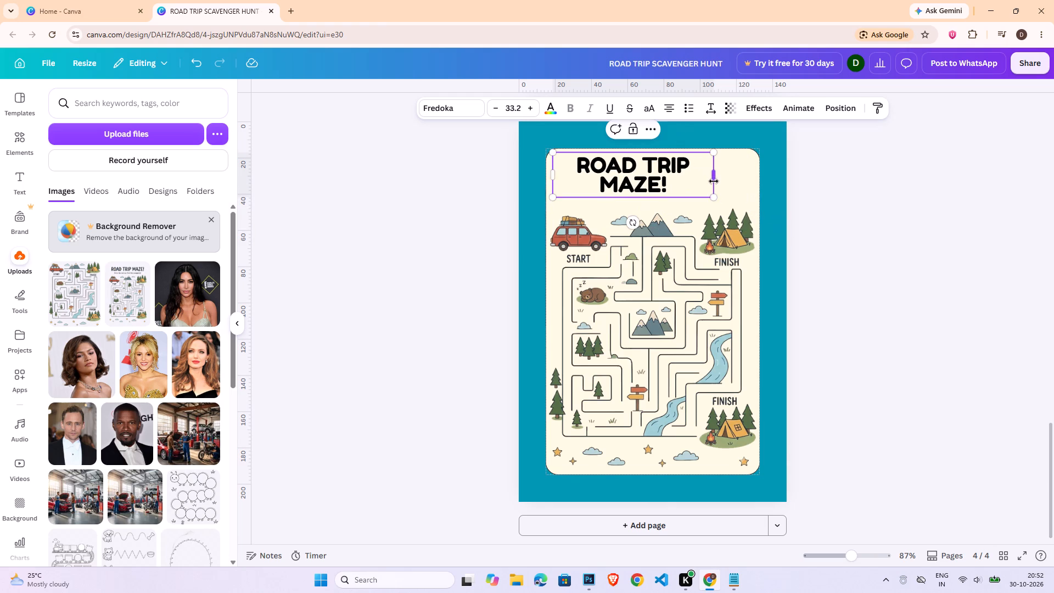
pyautogui.moveTo(714, 181); pyautogui.dragTo(754, 174)
pyautogui.click(817, 208)
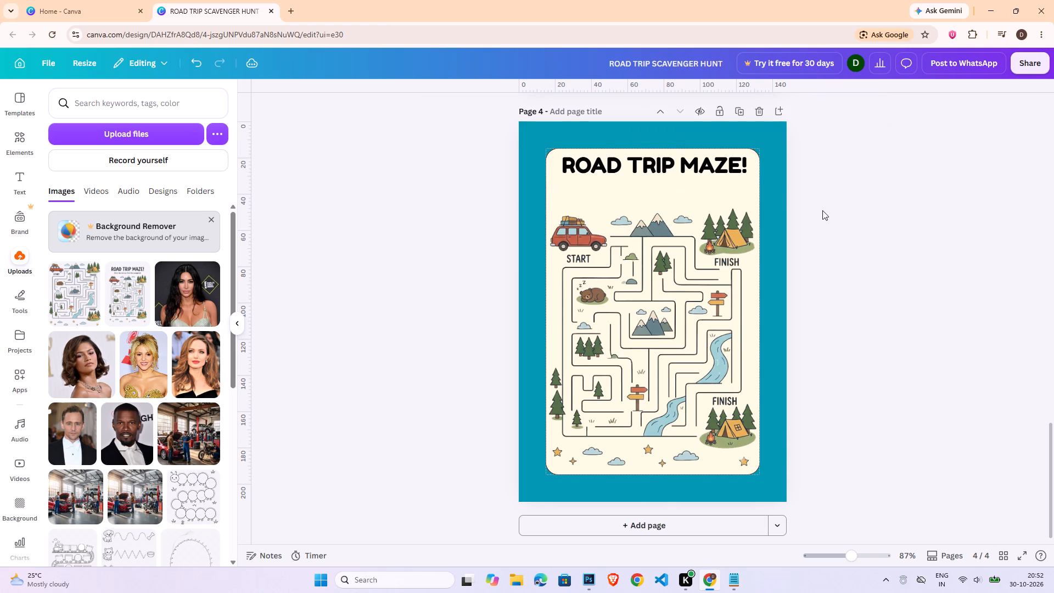
# Copy page 3's subtitle onto page 4 and change its text to "Help the red car find the campsite!".
pyautogui.scroll(4, 817, 223)
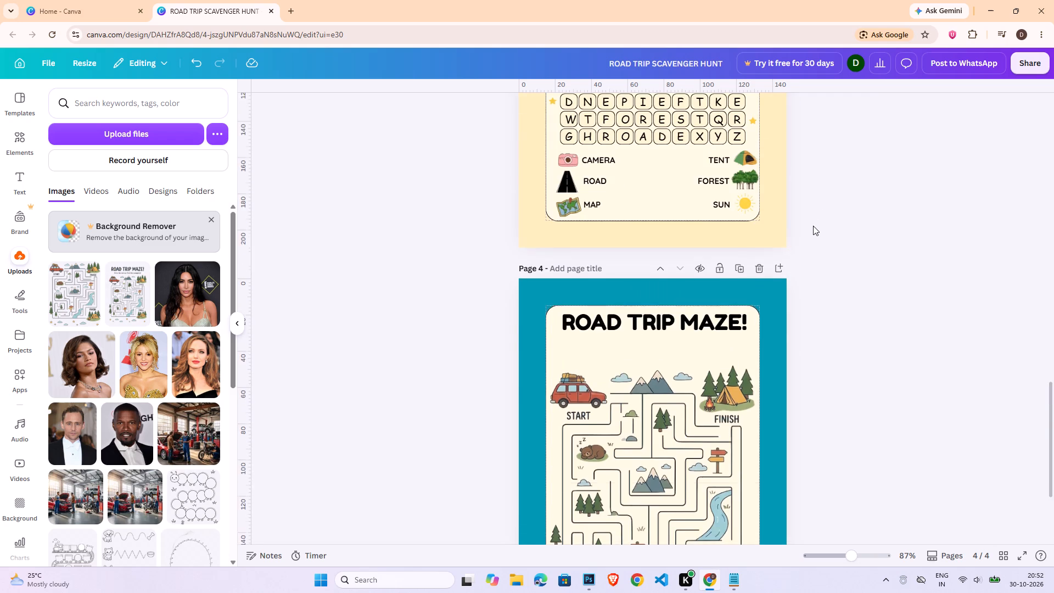
pyautogui.scroll(3, 812, 226)
pyautogui.click(680, 181)
pyautogui.hotkey('ctrl', 'c')
pyautogui.scroll(-4, 853, 287)
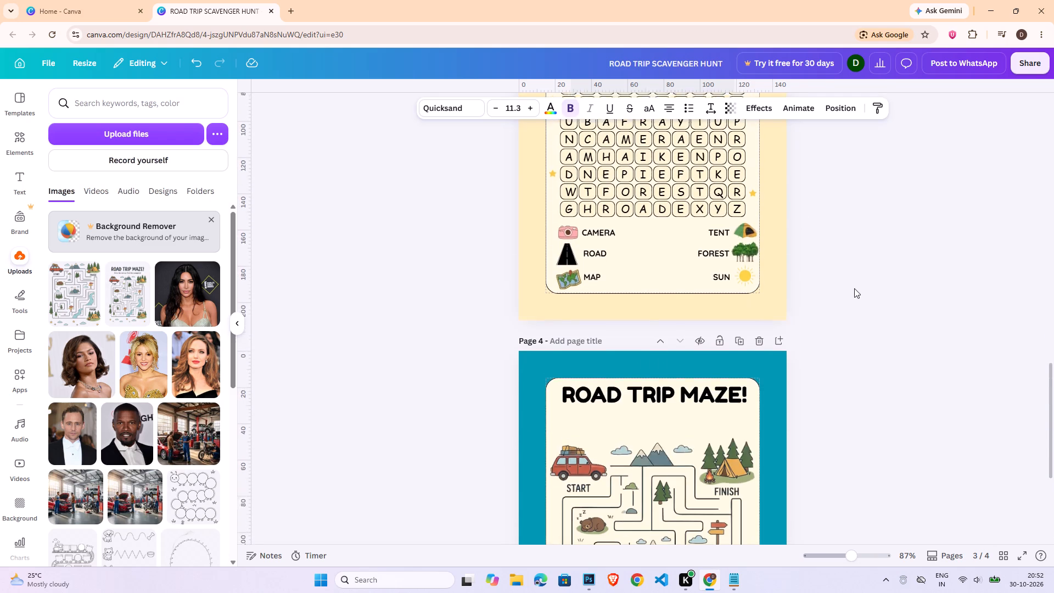
pyautogui.click(664, 354)
pyautogui.hotkey('ctrl', 'v')
pyautogui.doubleClick(647, 373)
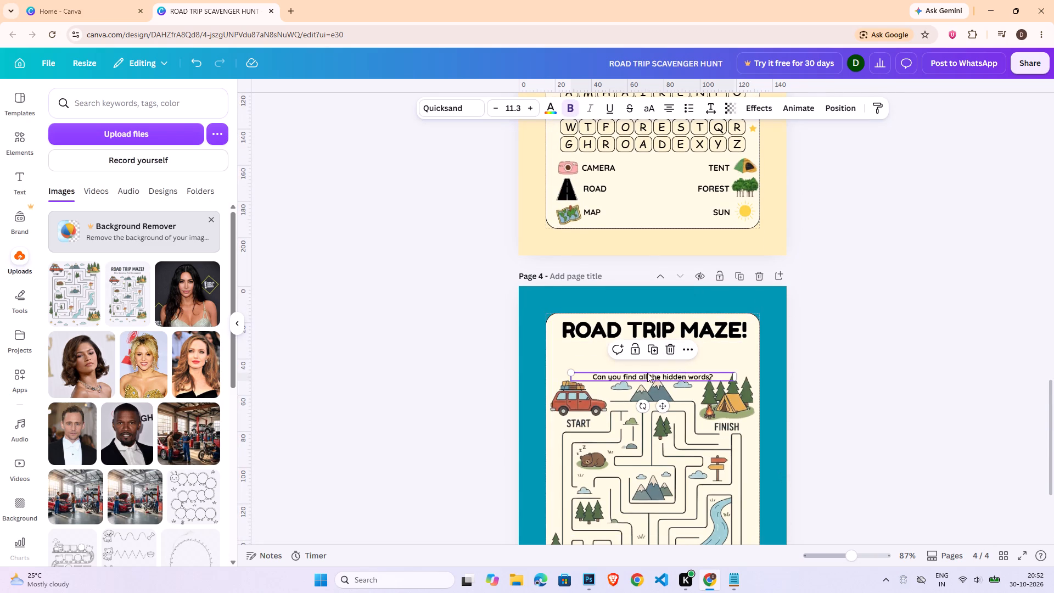
pyautogui.write('Help the')
pyautogui.press('space')
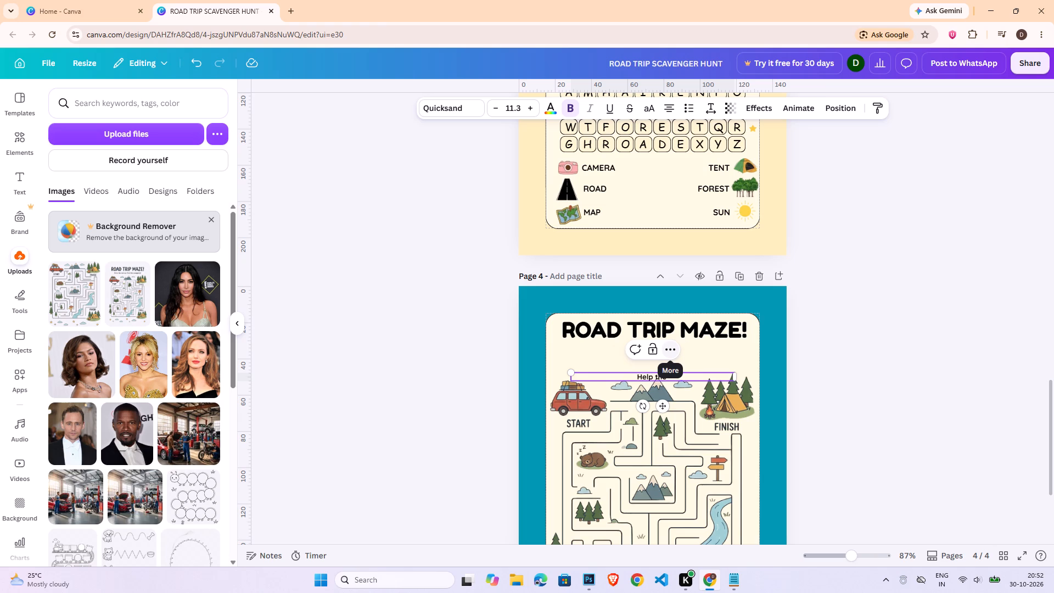
pyautogui.write('red car')
pyautogui.press('space')
pyautogui.write('find the campsite')
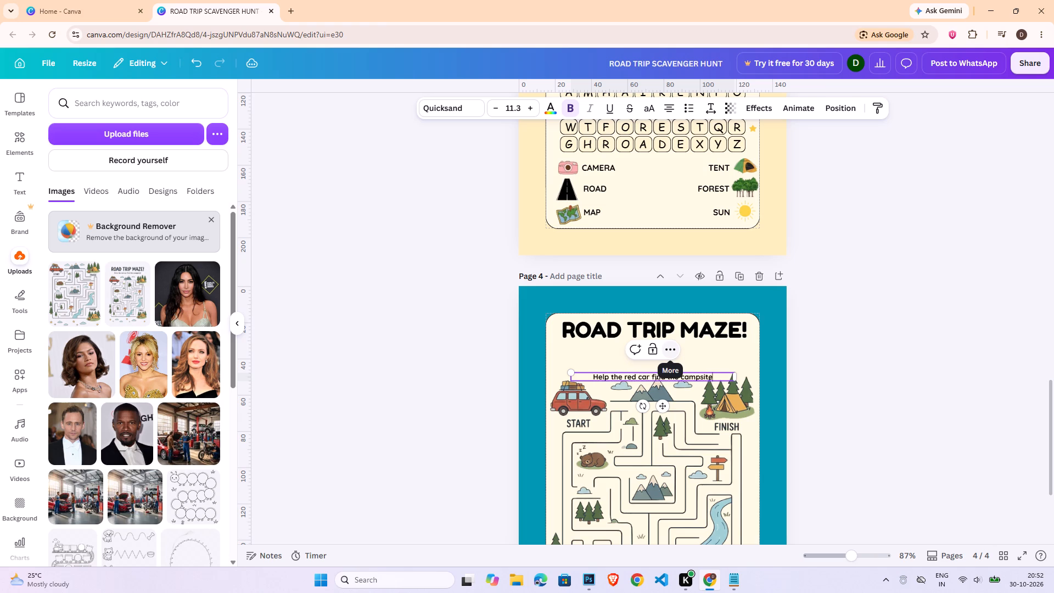
pyautogui.hotkey('shift', '!')
pyautogui.click(921, 366)
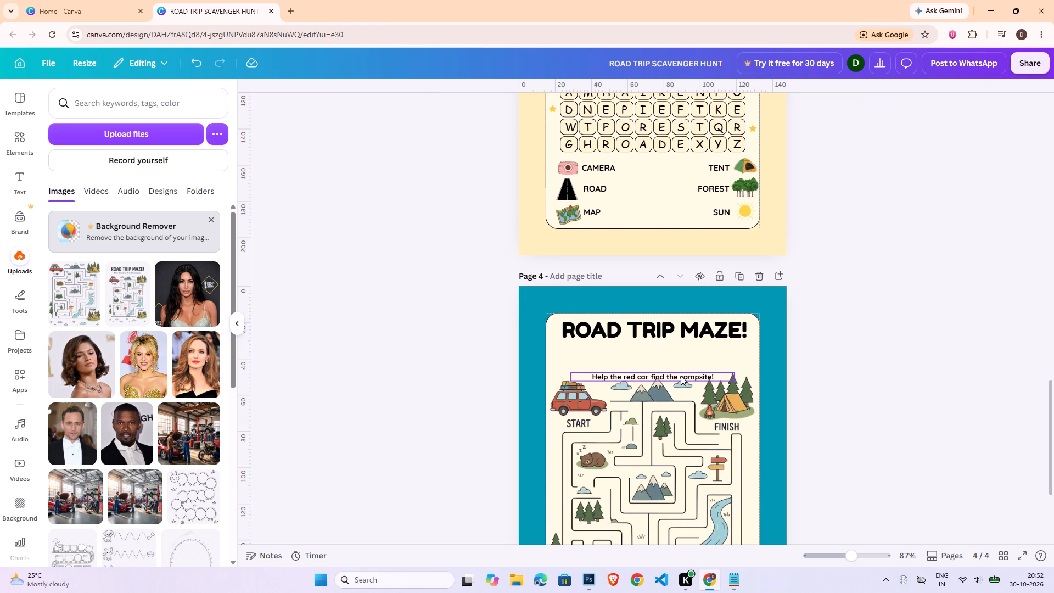
# Move the subtitle up so it sits between the maze title and the artwork.
pyautogui.moveTo(681, 376); pyautogui.dragTo(678, 350)
pyautogui.click(925, 361)
# Look through the design's pages to compare the maze page with the earlier activity pages.
pyautogui.scroll(-4, 799, 429)
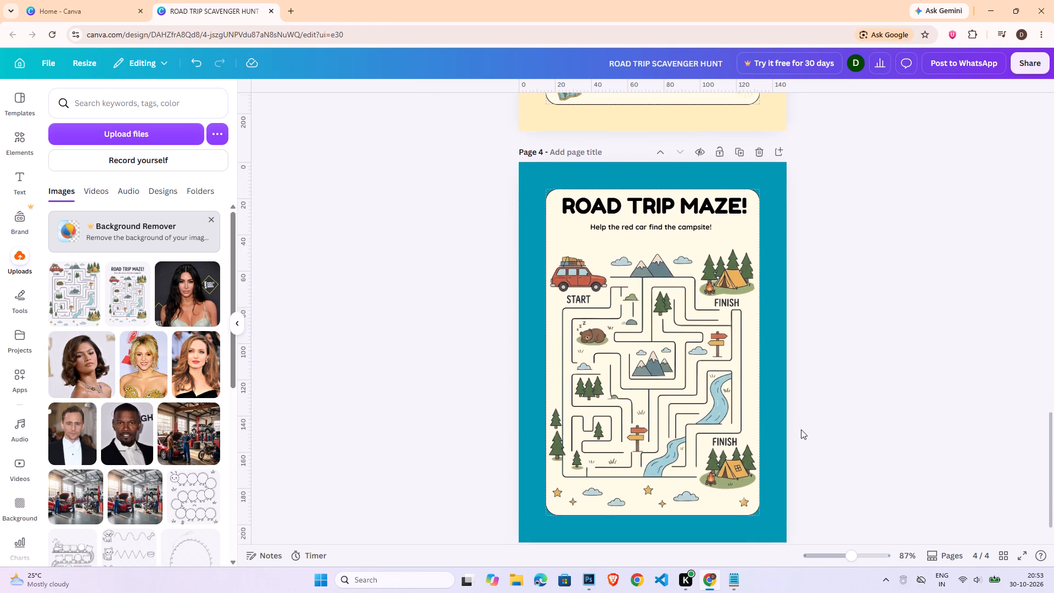
pyautogui.scroll(19, 801, 429)
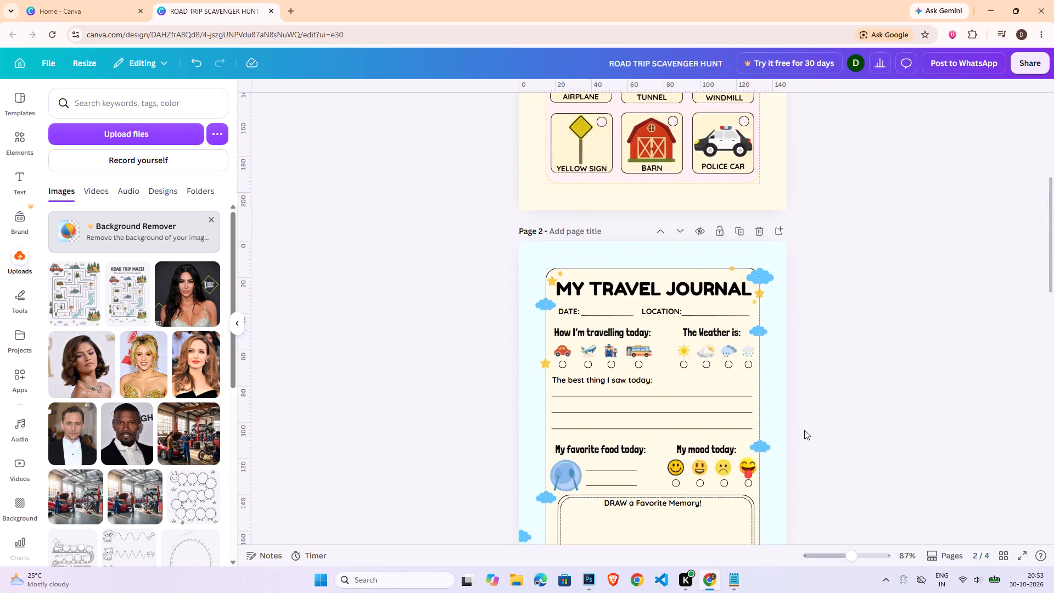
pyautogui.scroll(13, 804, 430)
pyautogui.scroll(-9, 805, 431)
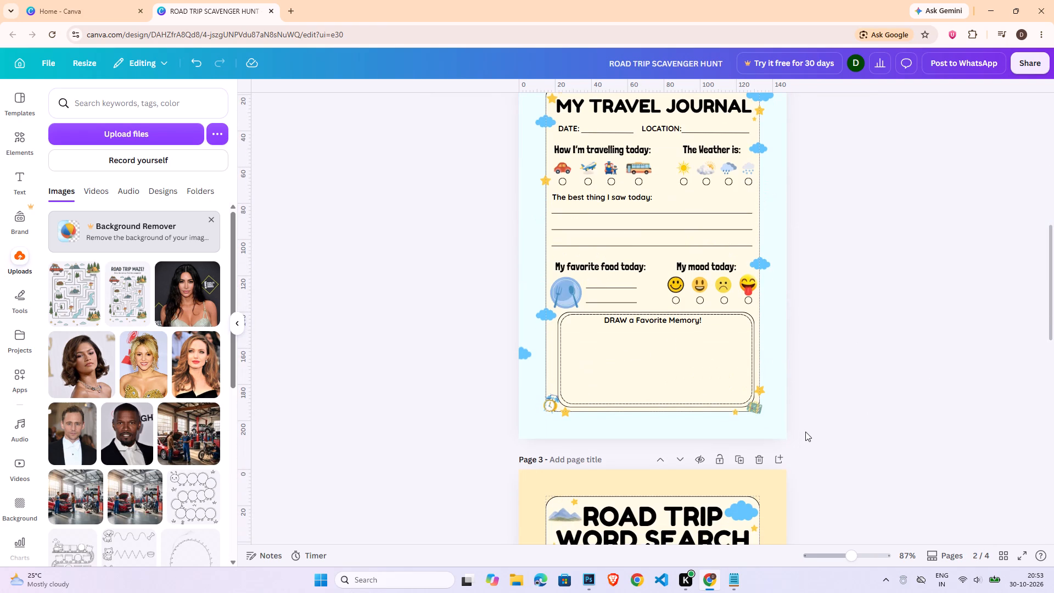
pyautogui.scroll(-4, 805, 432)
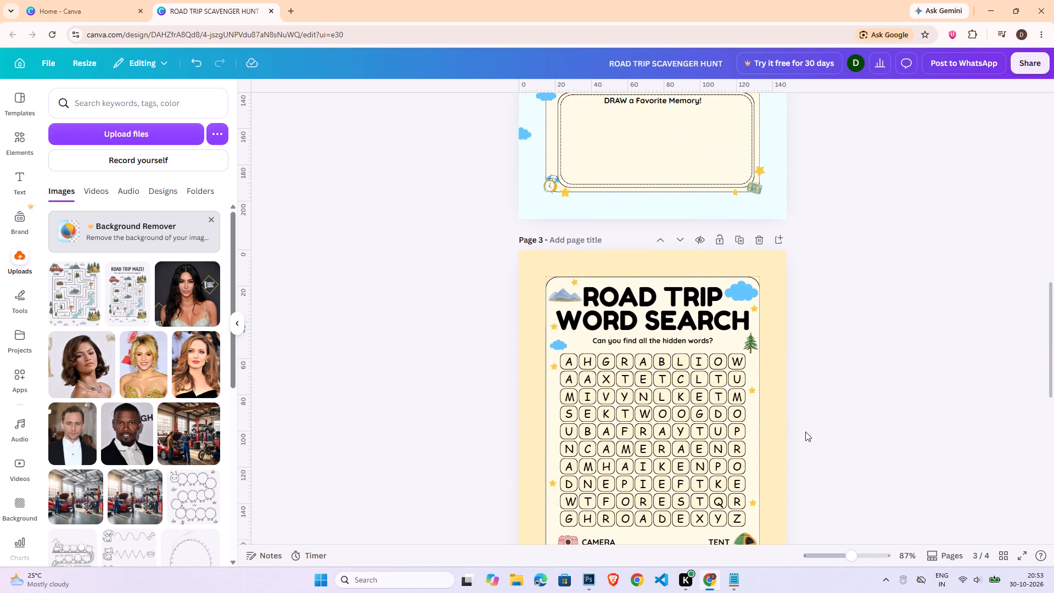
pyautogui.scroll(-14, 805, 432)
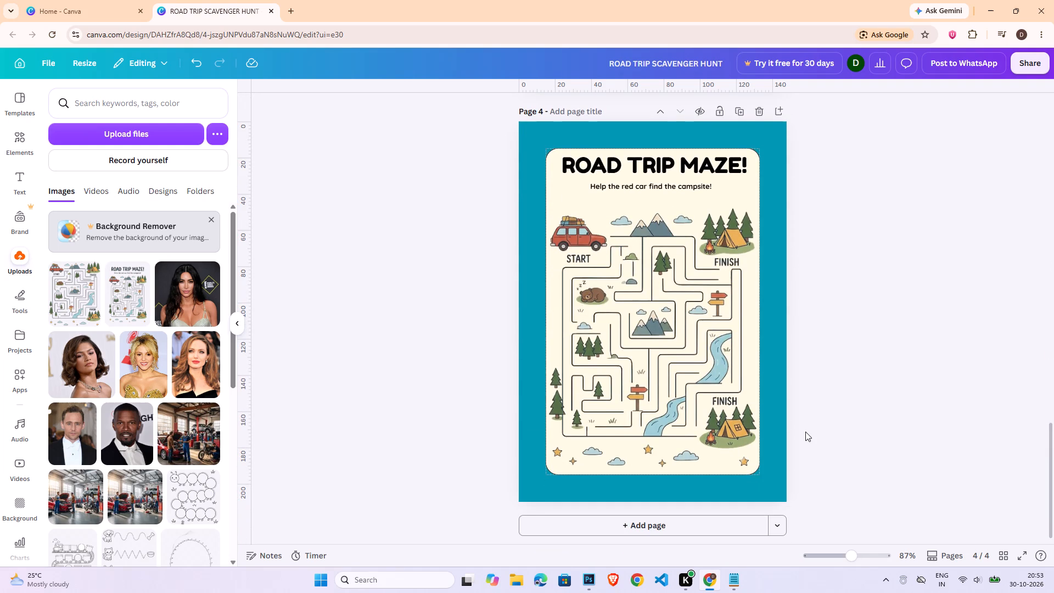
# Download all pages as a PDF using the Print preset with Flatten PDF turned on.
pyautogui.click(1027, 69)
pyautogui.click(856, 309)
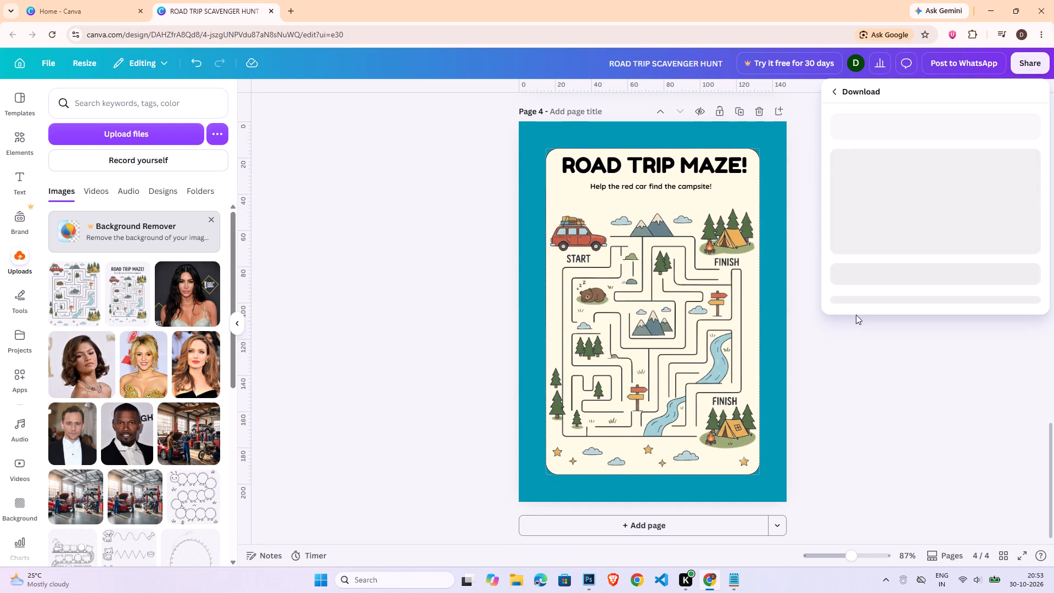
pyautogui.click(928, 144)
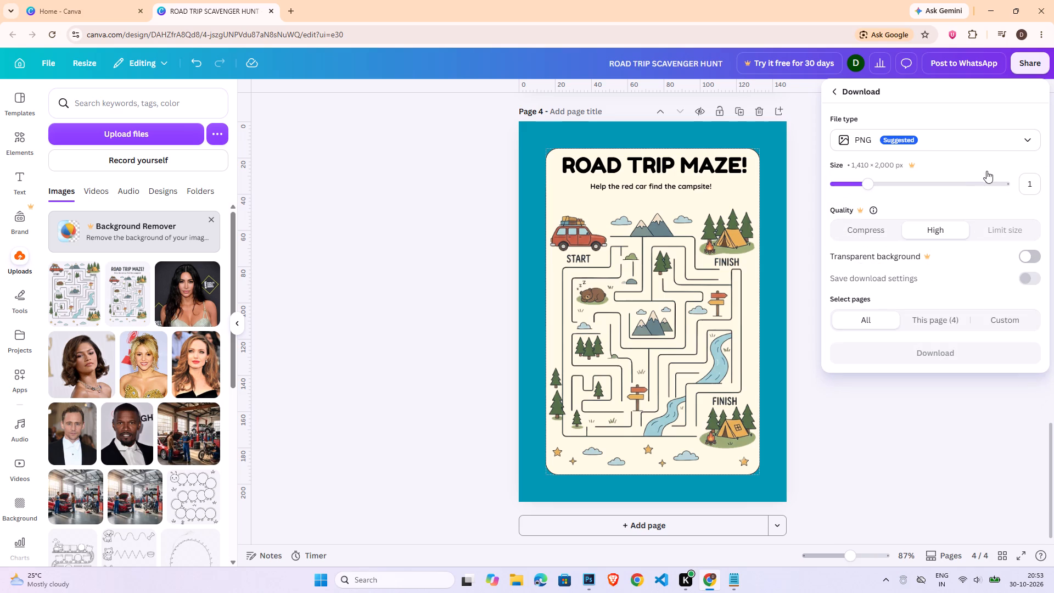
pyautogui.click(923, 143)
pyautogui.click(924, 246)
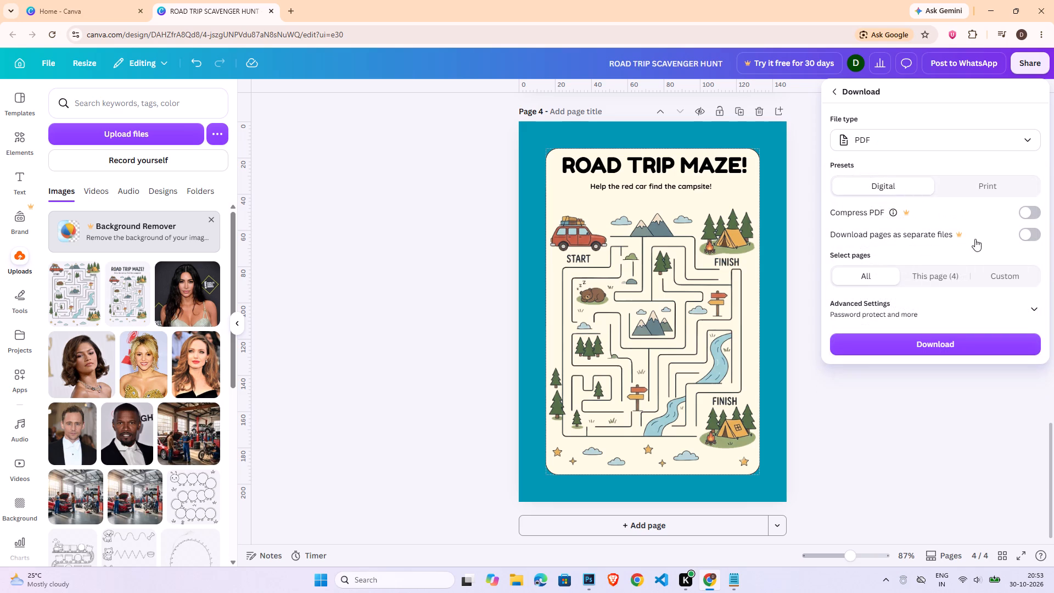
pyautogui.click(1007, 191)
pyautogui.click(963, 332)
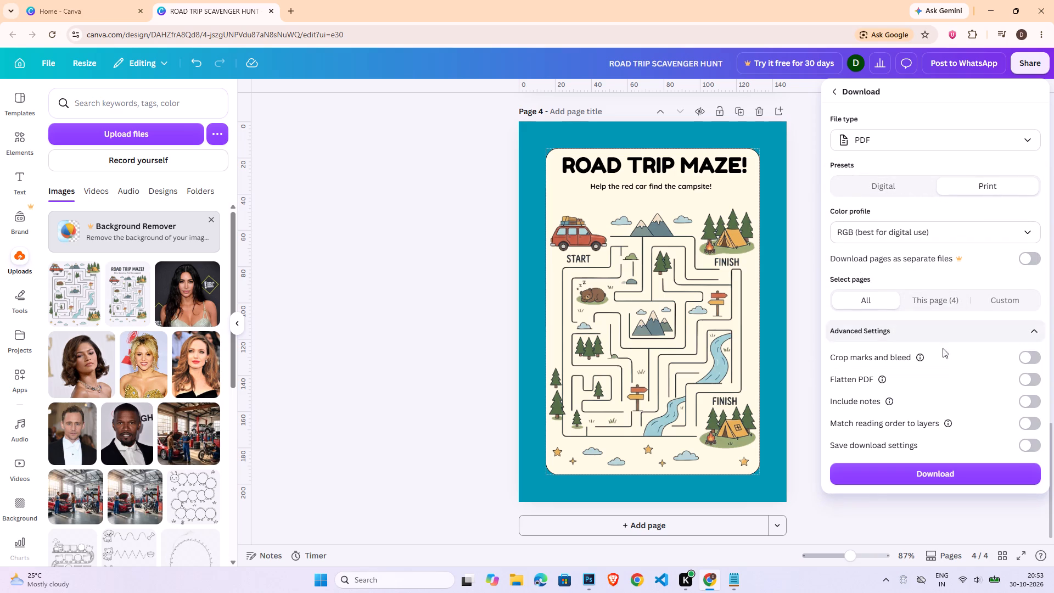
pyautogui.click(1024, 376)
pyautogui.click(974, 480)
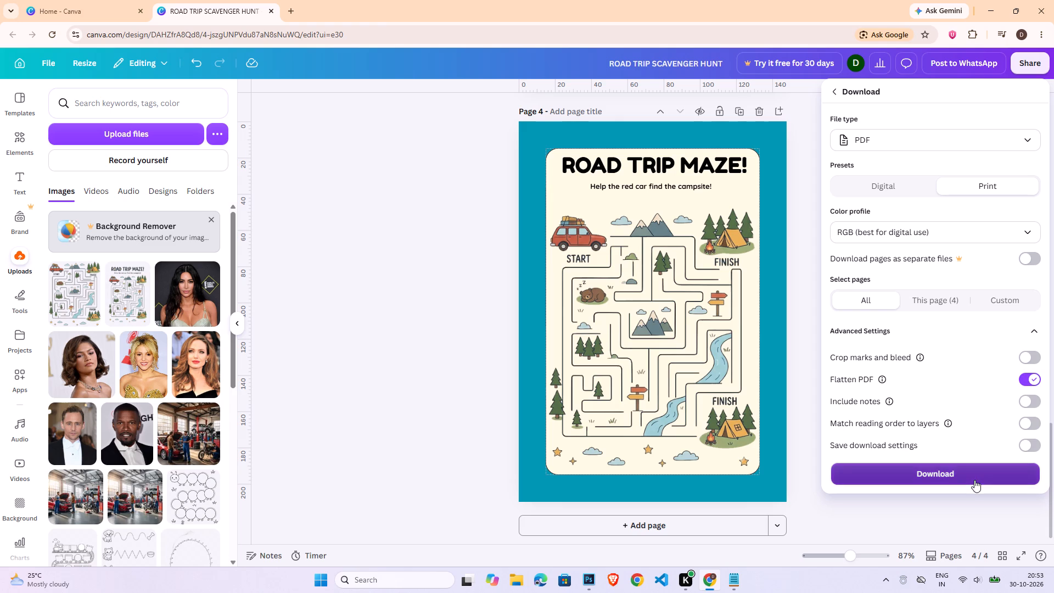
# Search Google for "pdf to flipbook" in a new browser tab and open the Heyzine flipbook maker.
pyautogui.click(291, 8)
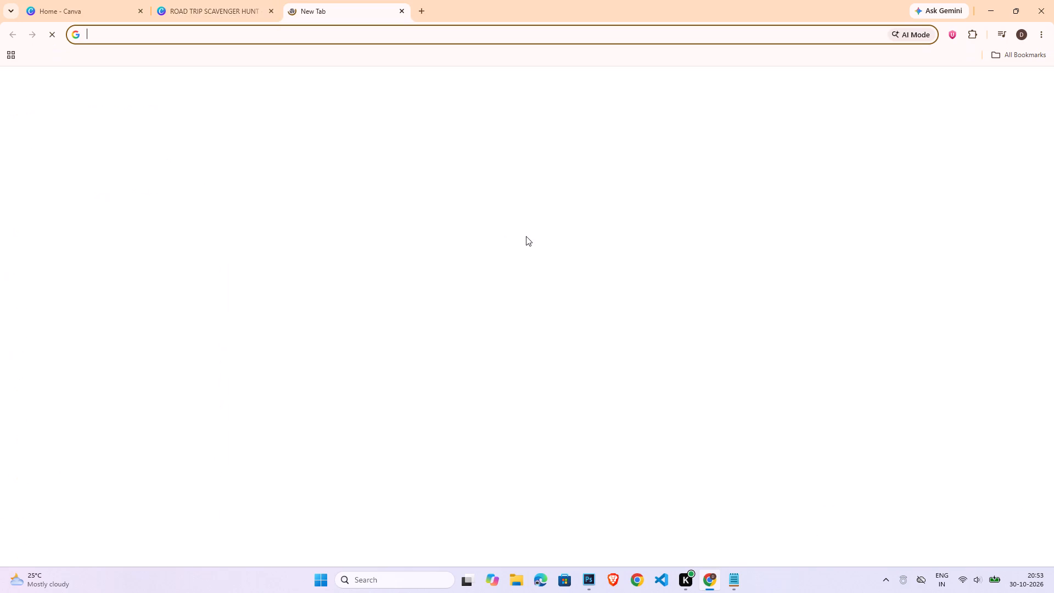
pyautogui.click(459, 233)
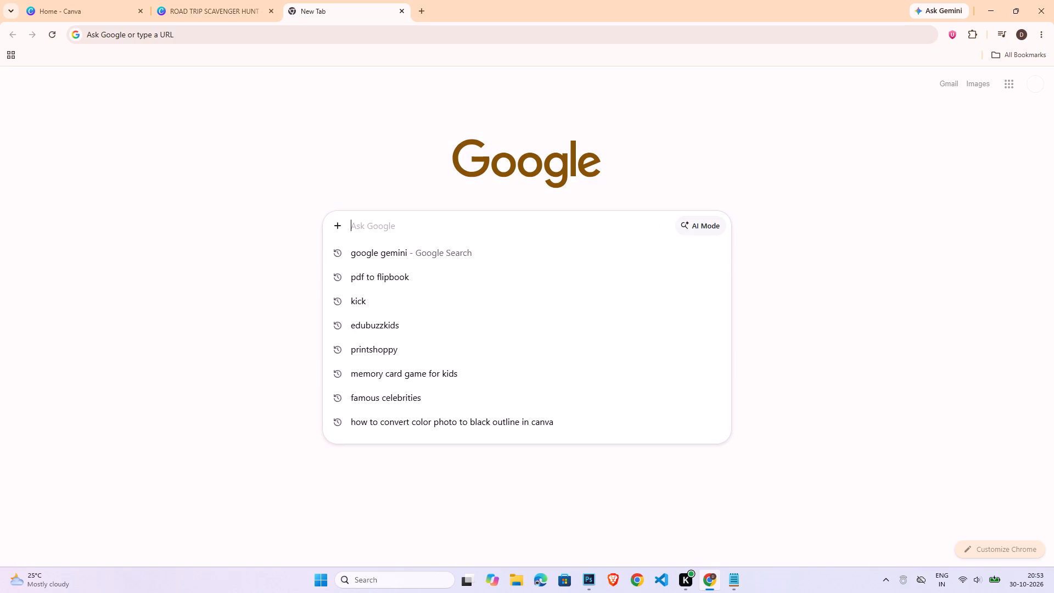
pyautogui.click(445, 276)
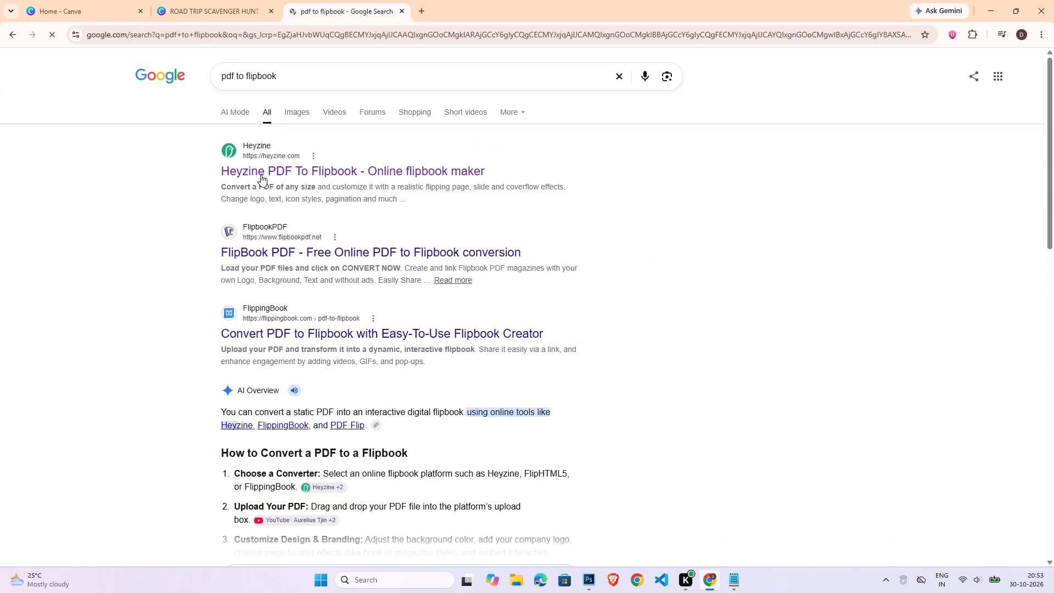
pyautogui.click(261, 174)
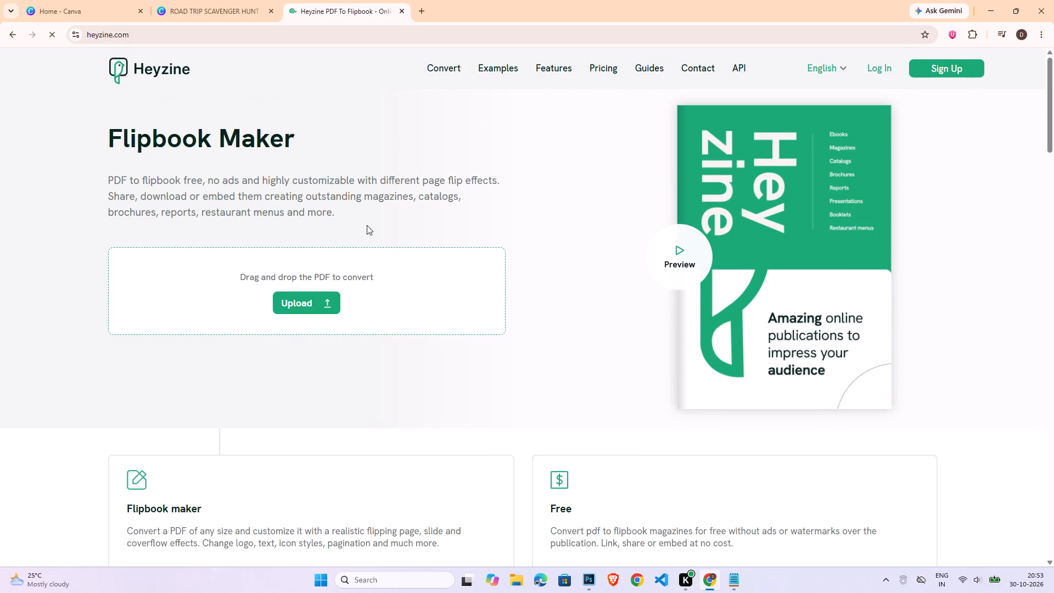
# Check the PDF download in Canva, and upload the ROAD TRIP SCAVENGER HUNT PDF from Downloads to Heyzine.
pyautogui.click(159, 0)
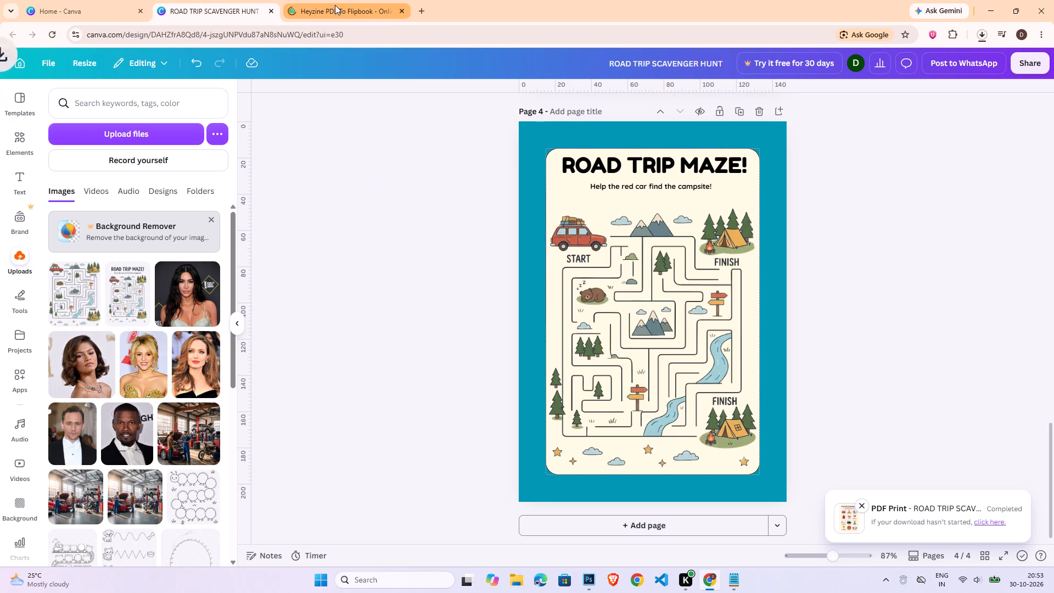
pyautogui.click(349, 2)
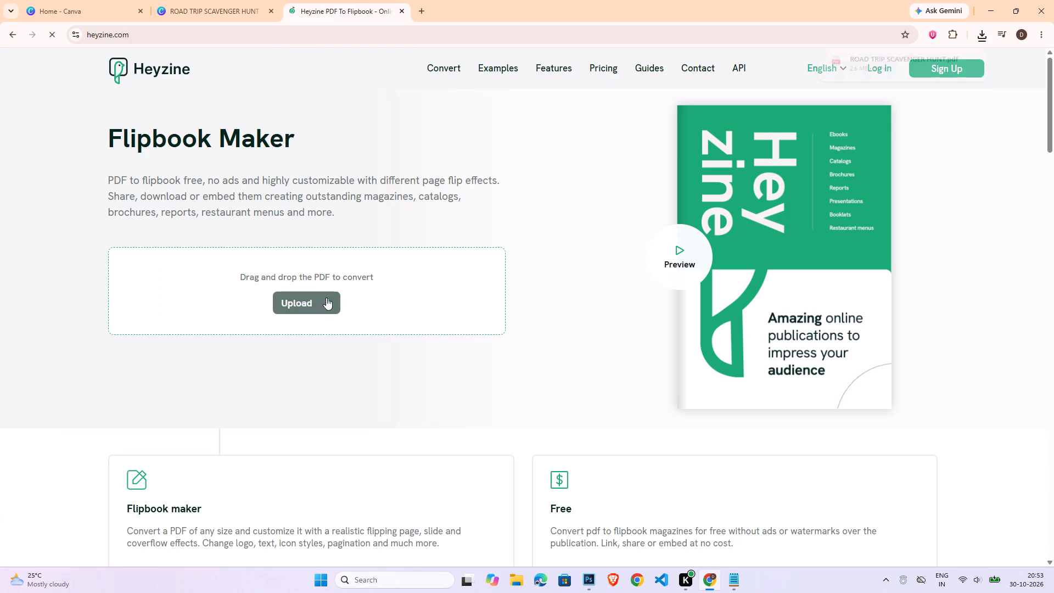
pyautogui.click(326, 298)
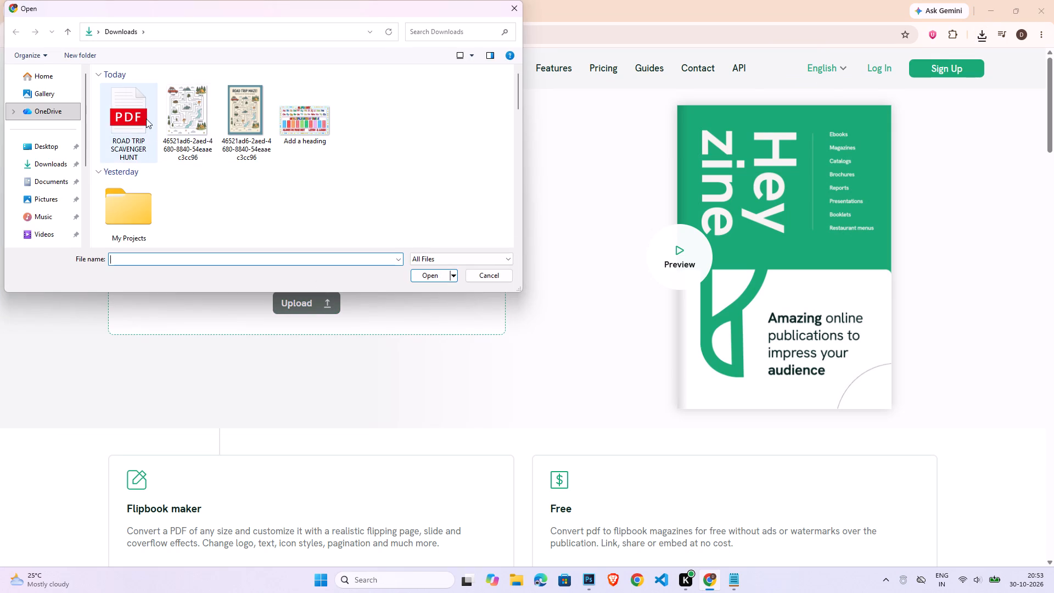
pyautogui.doubleClick(146, 119)
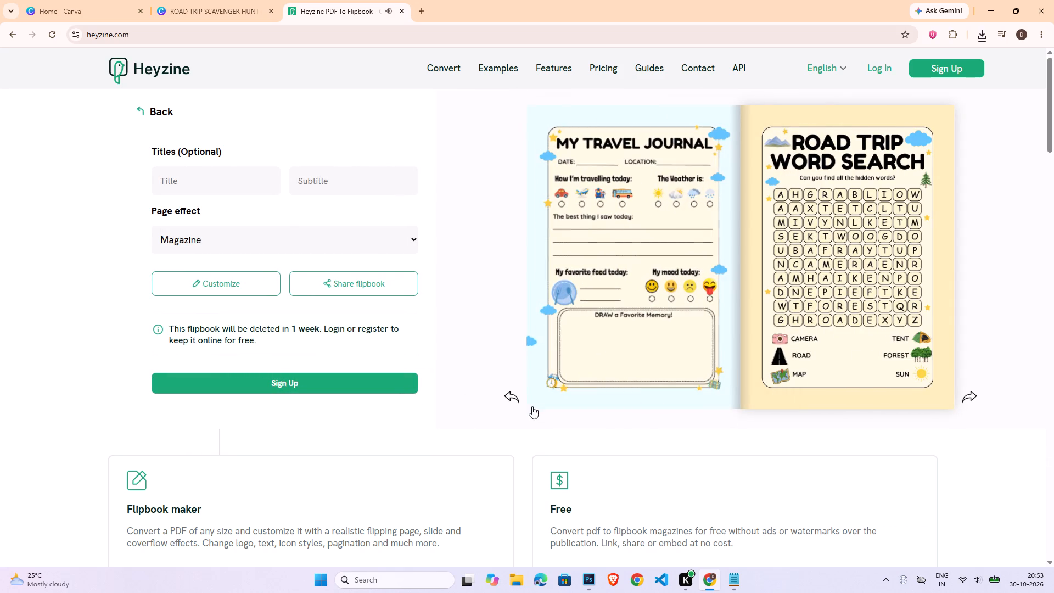
# Page back and forth through the flipbook preview to examine every page, from the scavenger hunt cover to the closing maze page.
pyautogui.click(513, 398)
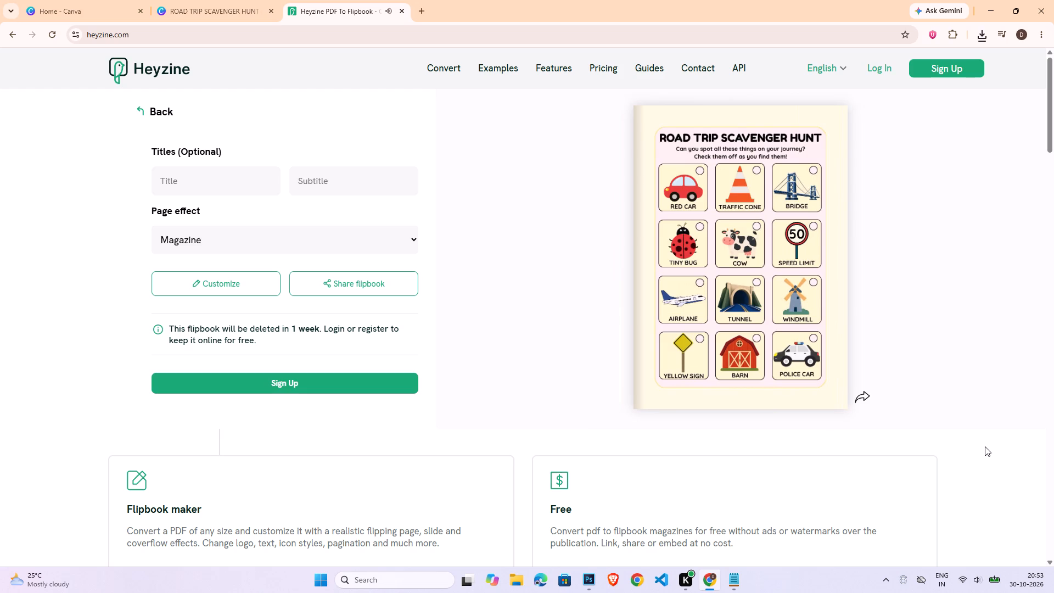
pyautogui.click(860, 394)
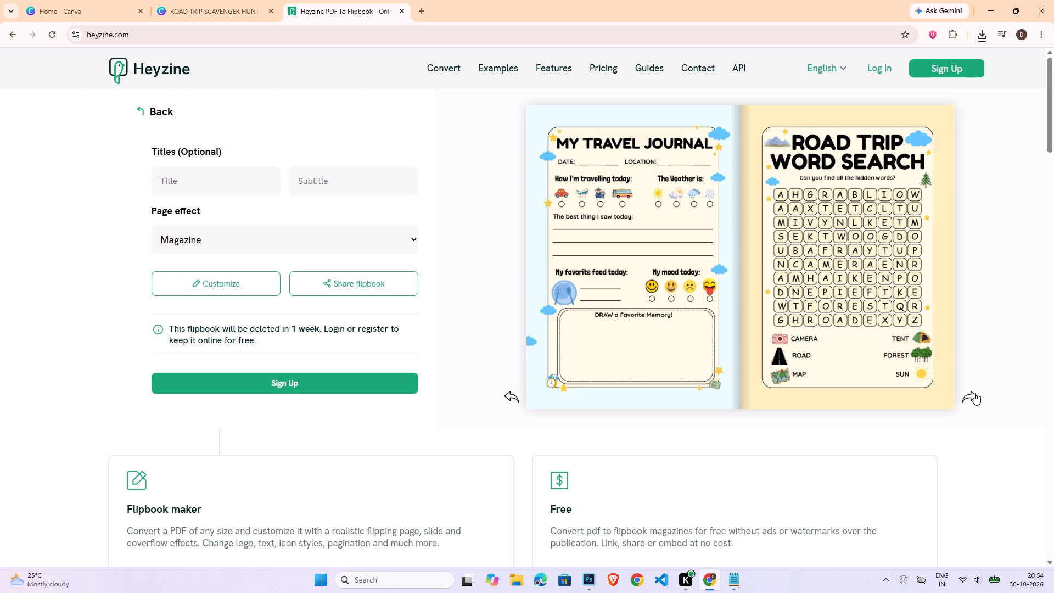
pyautogui.click(974, 393)
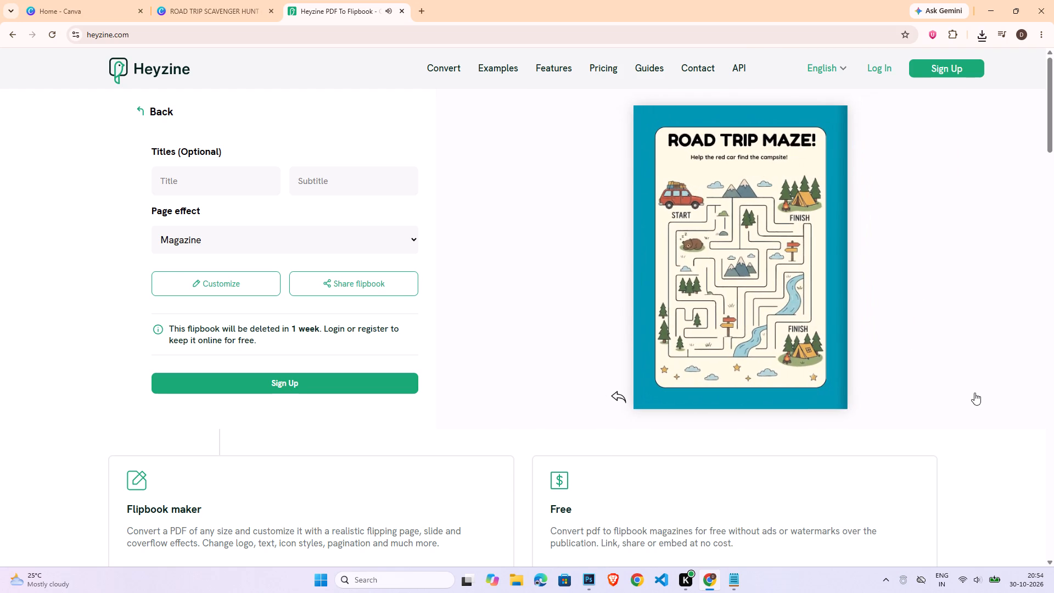
pyautogui.click(614, 394)
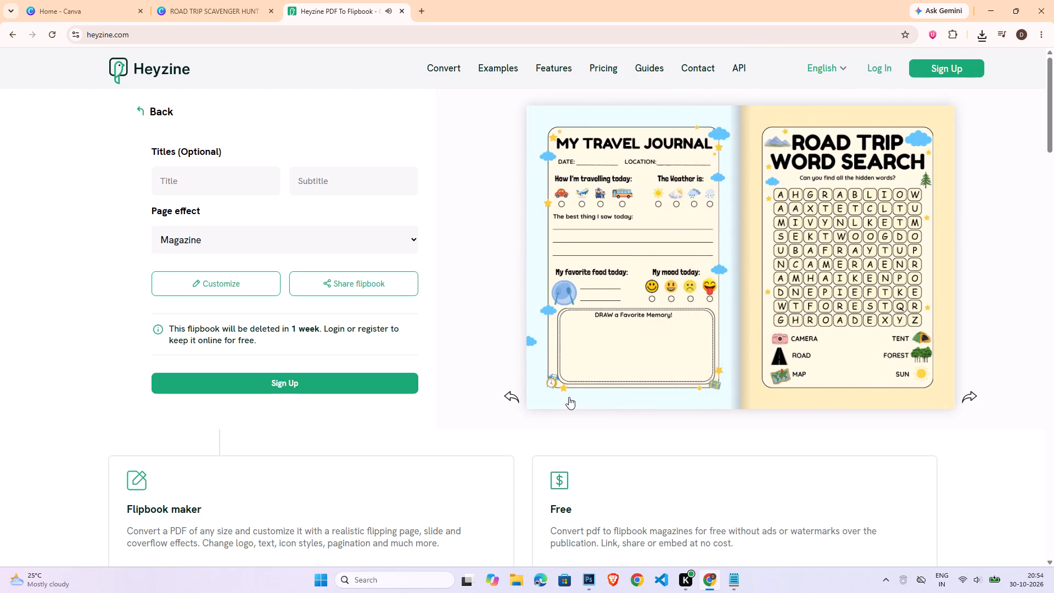
pyautogui.click(508, 392)
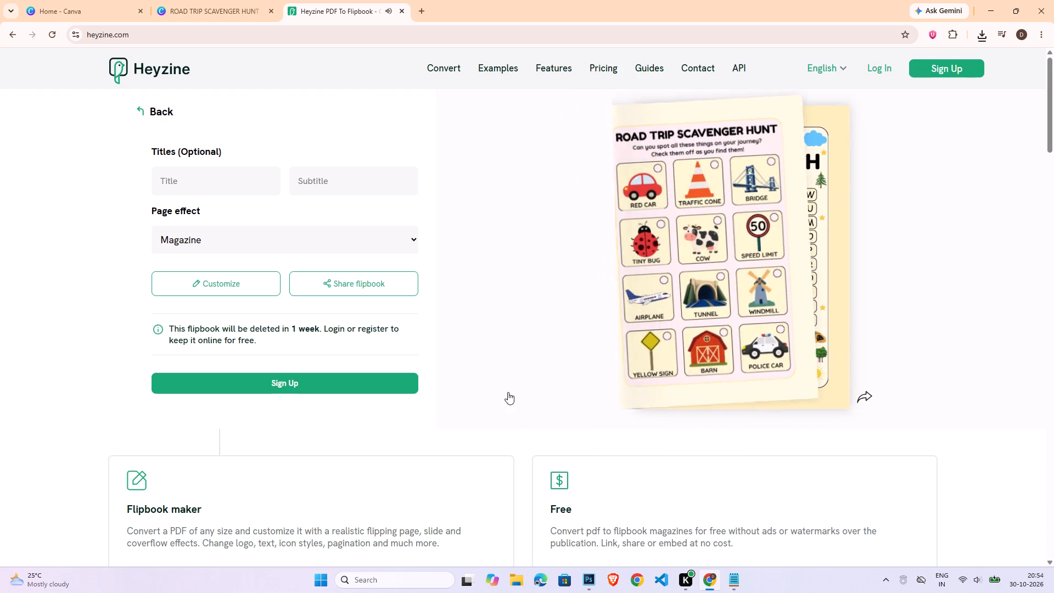
pyautogui.click(868, 399)
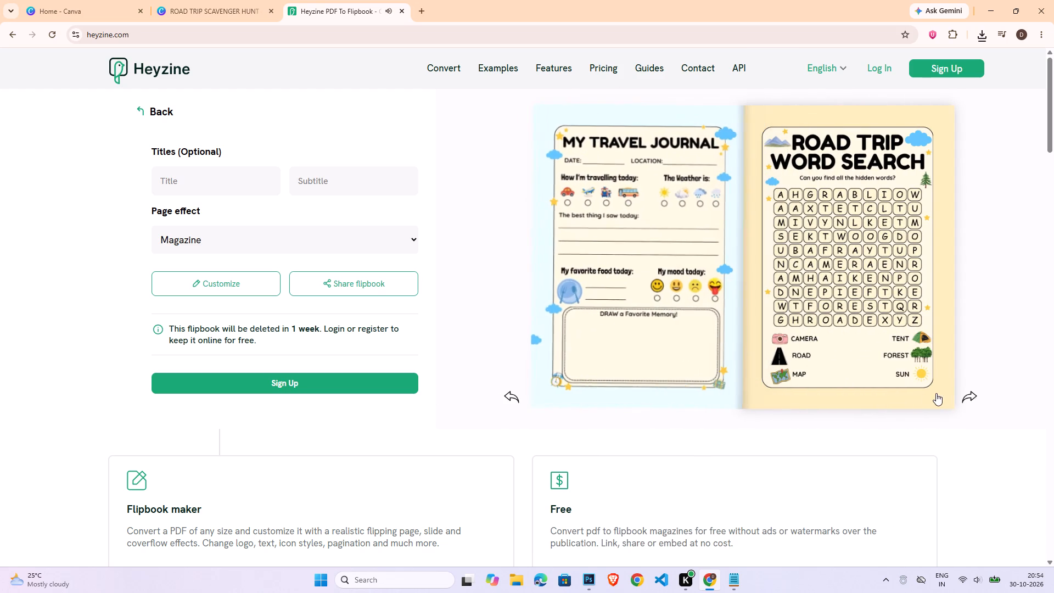
pyautogui.click(976, 392)
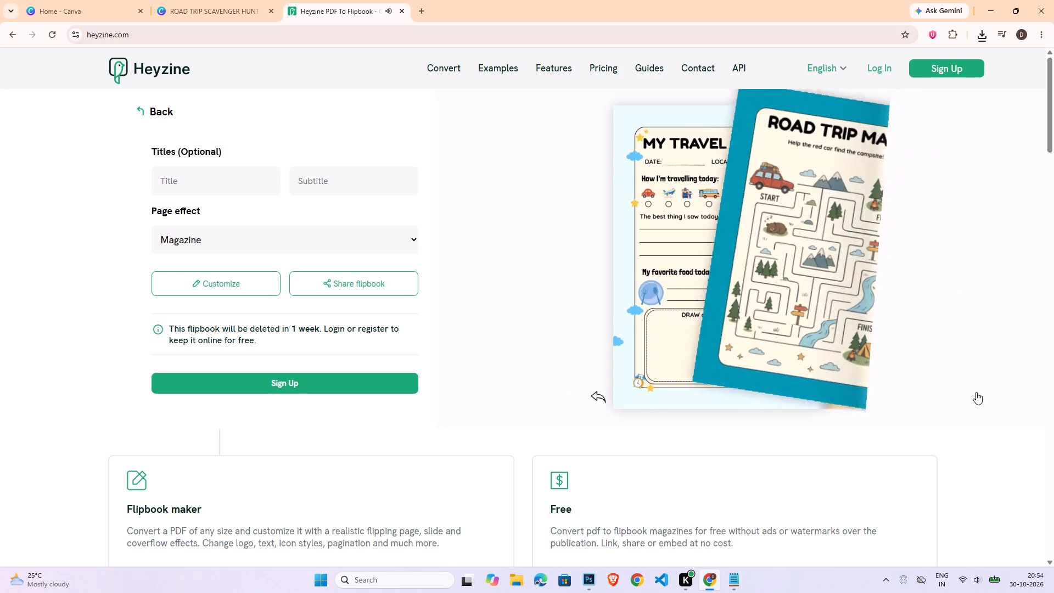